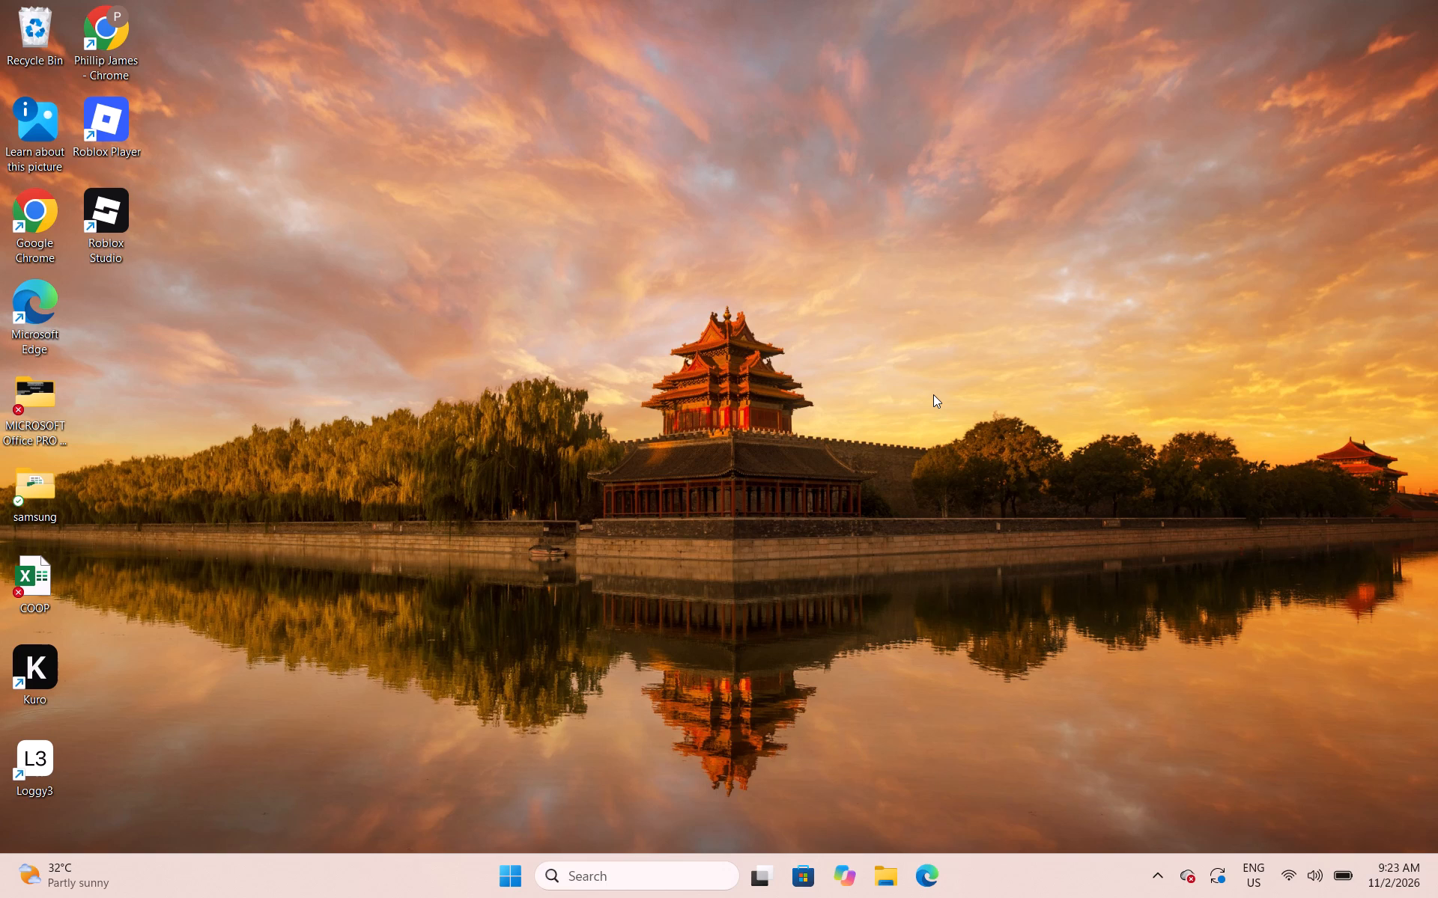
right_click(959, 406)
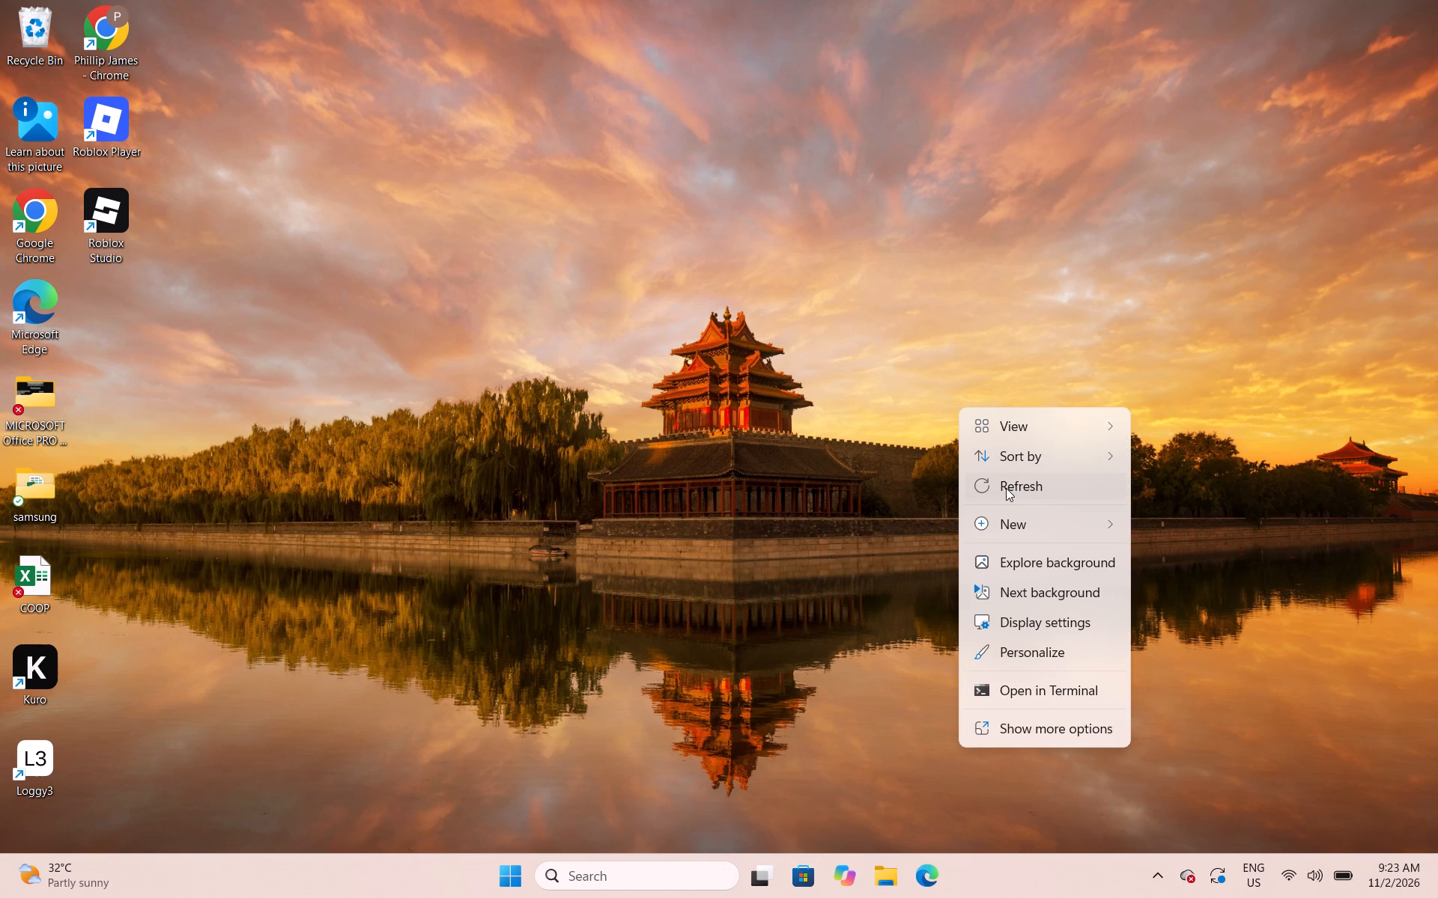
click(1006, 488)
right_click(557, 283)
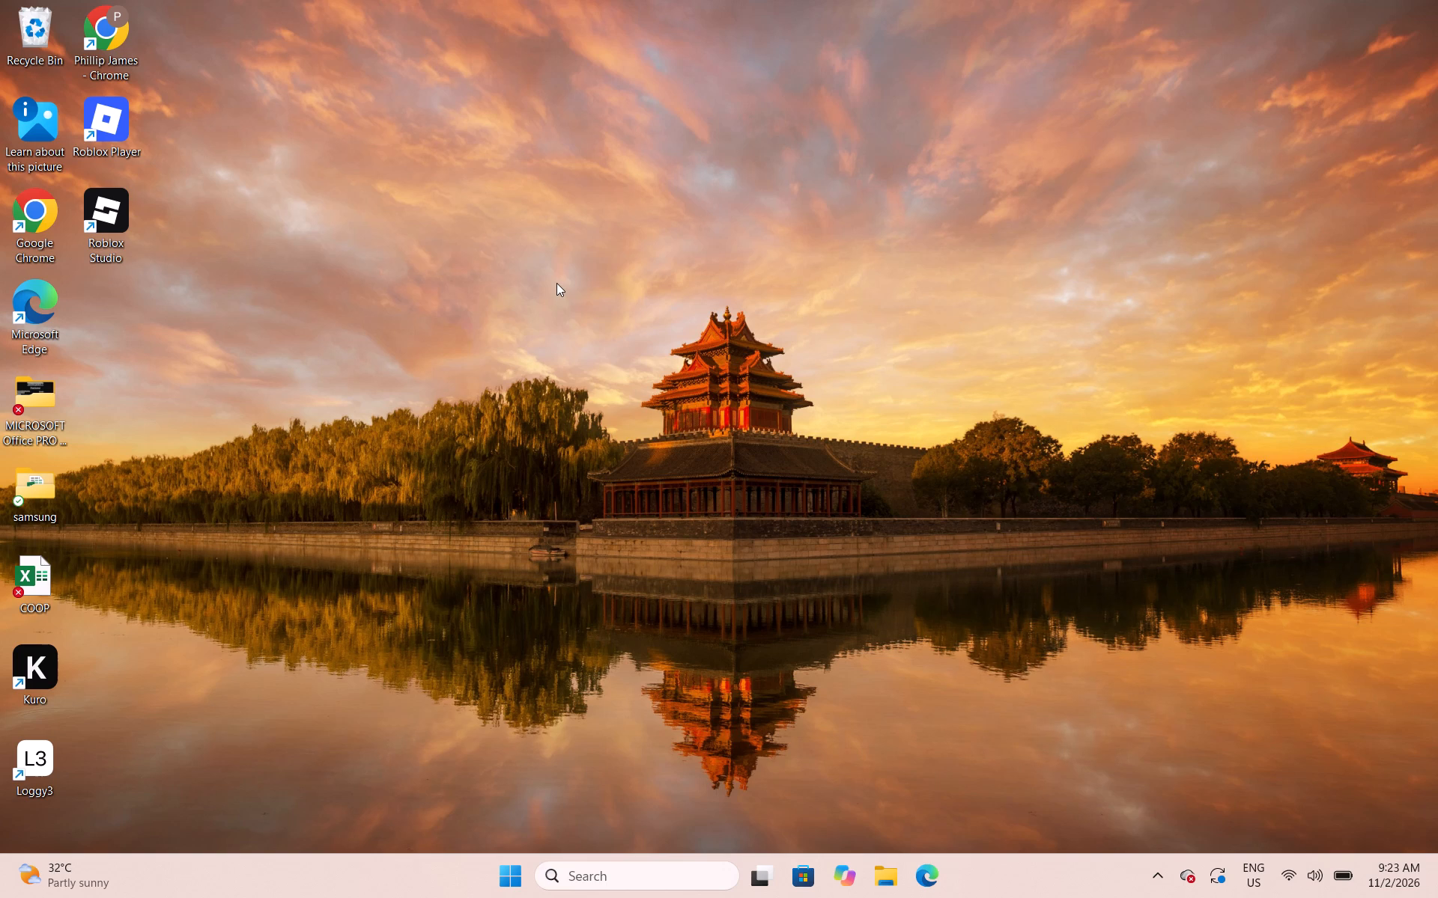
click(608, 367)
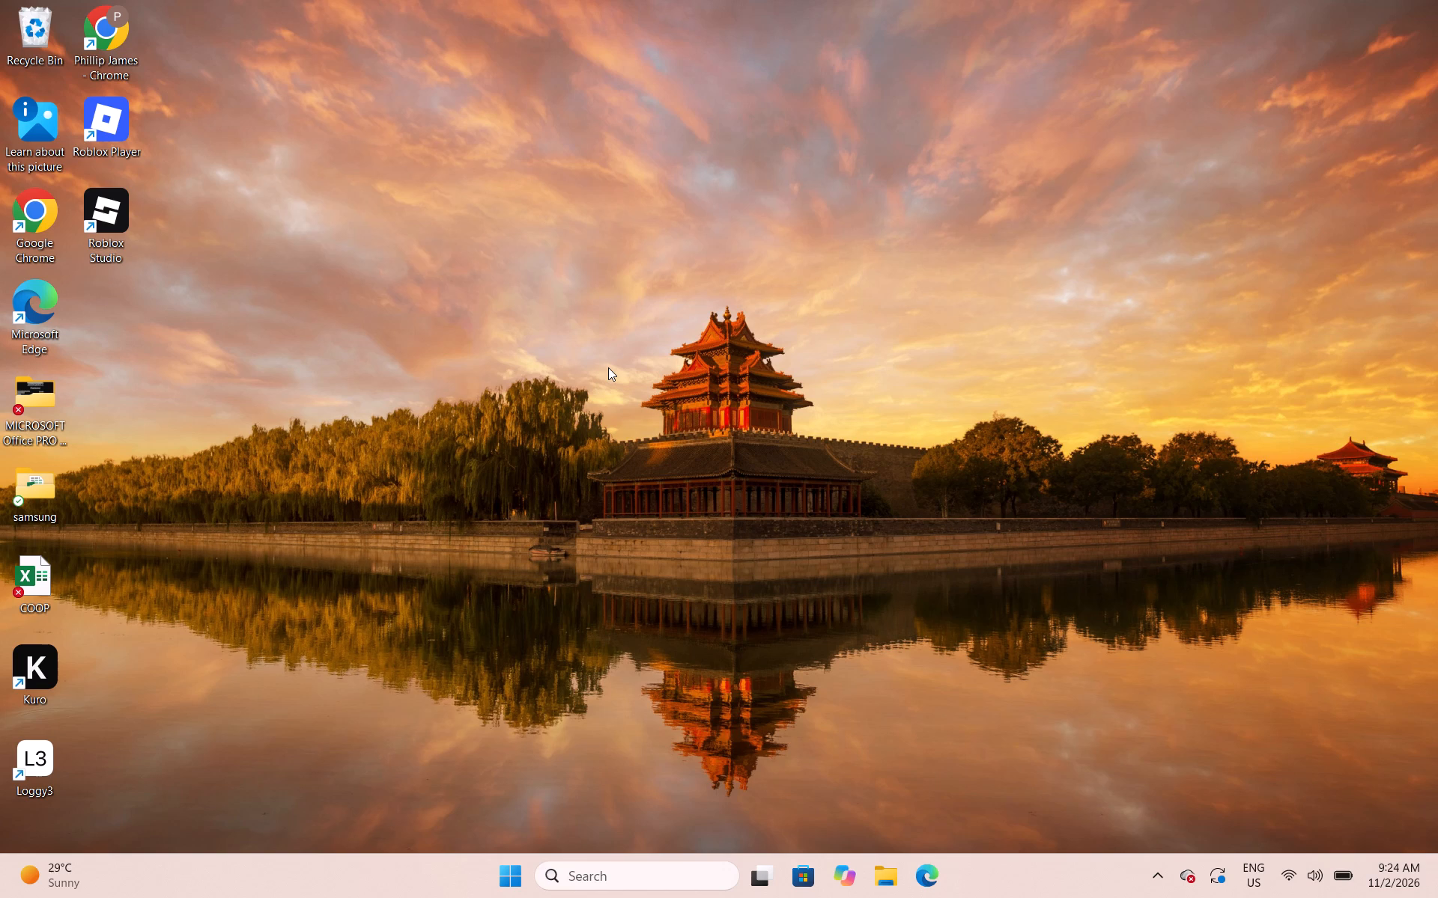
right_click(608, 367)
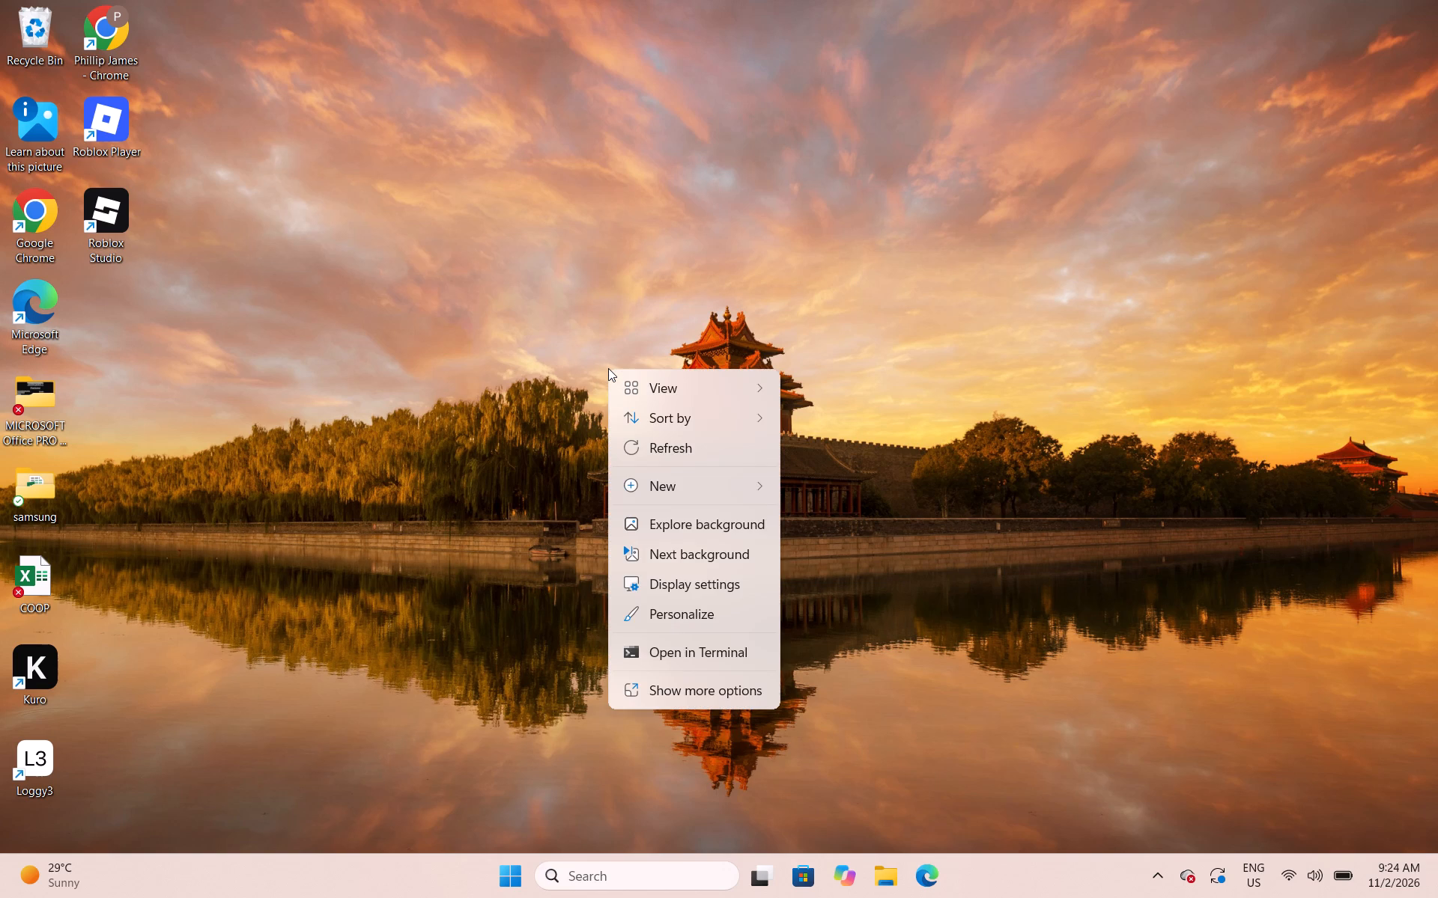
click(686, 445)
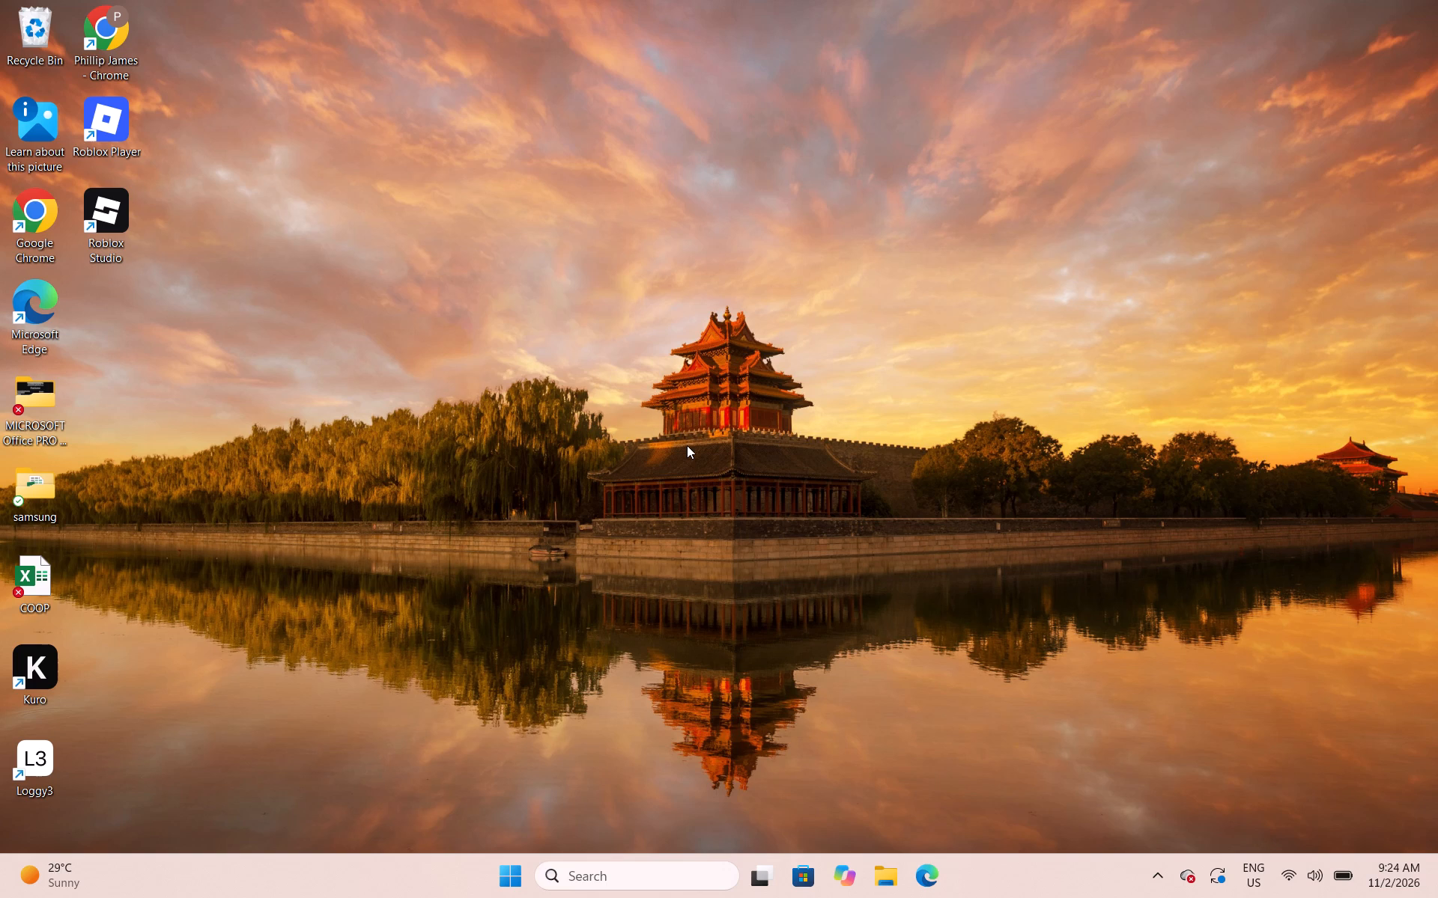
Open the COOP workbook from the desktop, dismiss the licence notice and maximize the window.
double_click(43, 581)
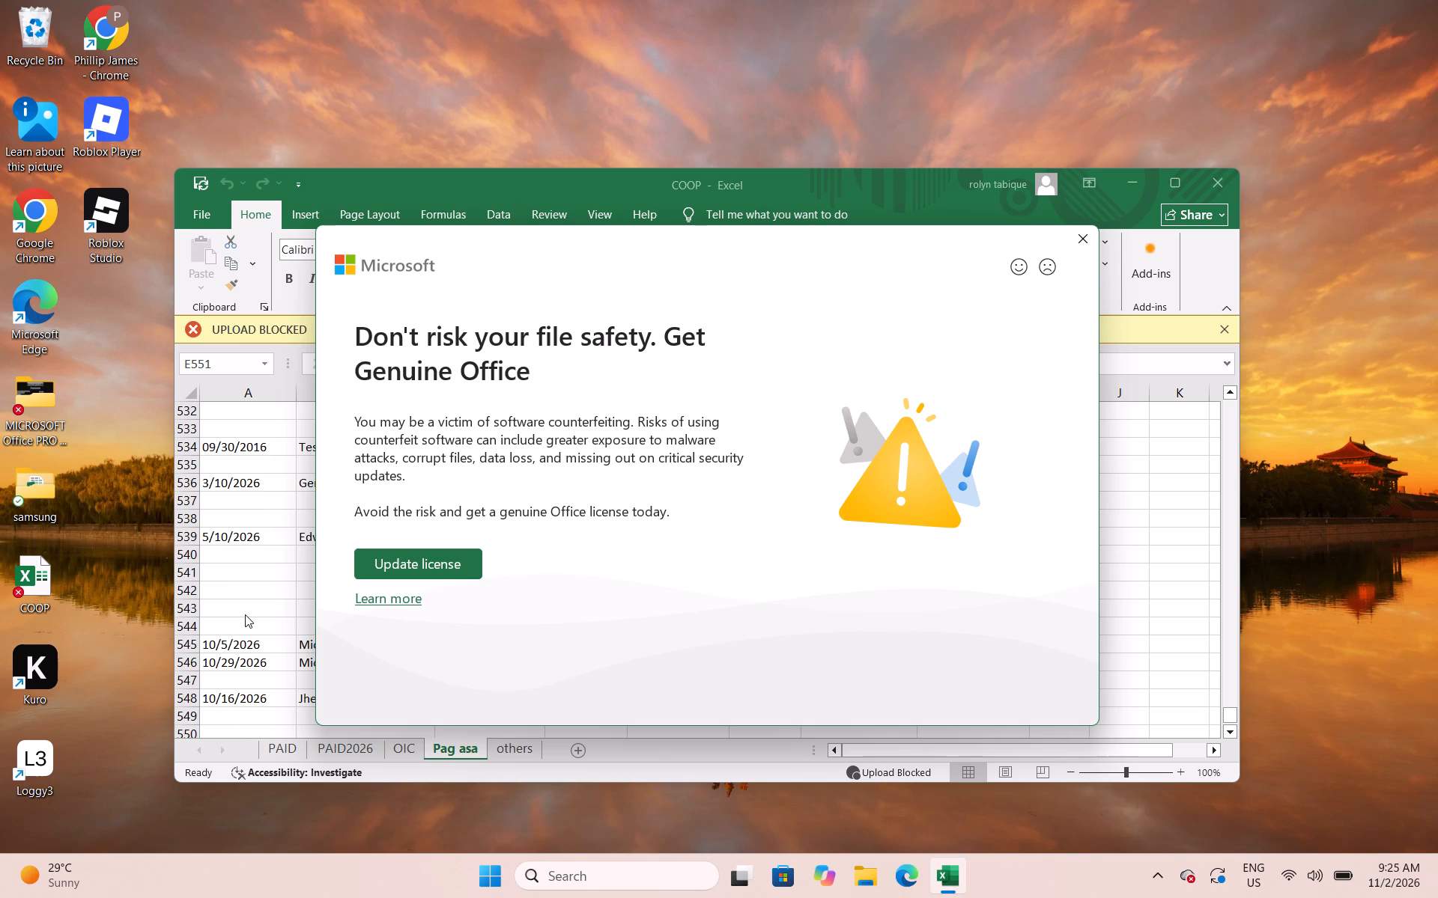
click(1080, 241)
click(1176, 178)
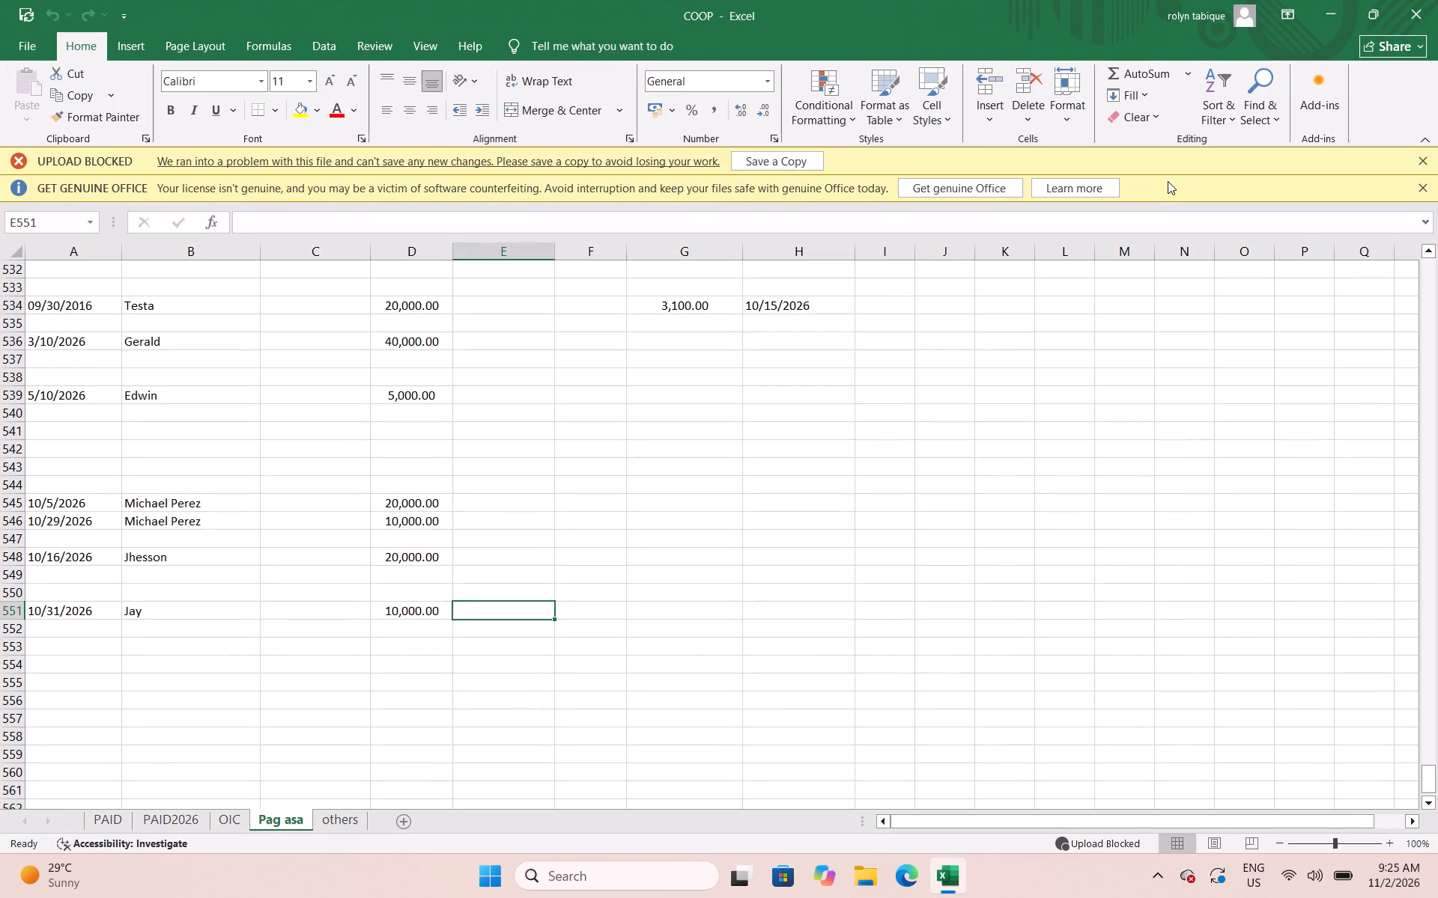
Examine the most recent entries at the bottom of the PAID2026 and Pag asa sheets.
click(158, 822)
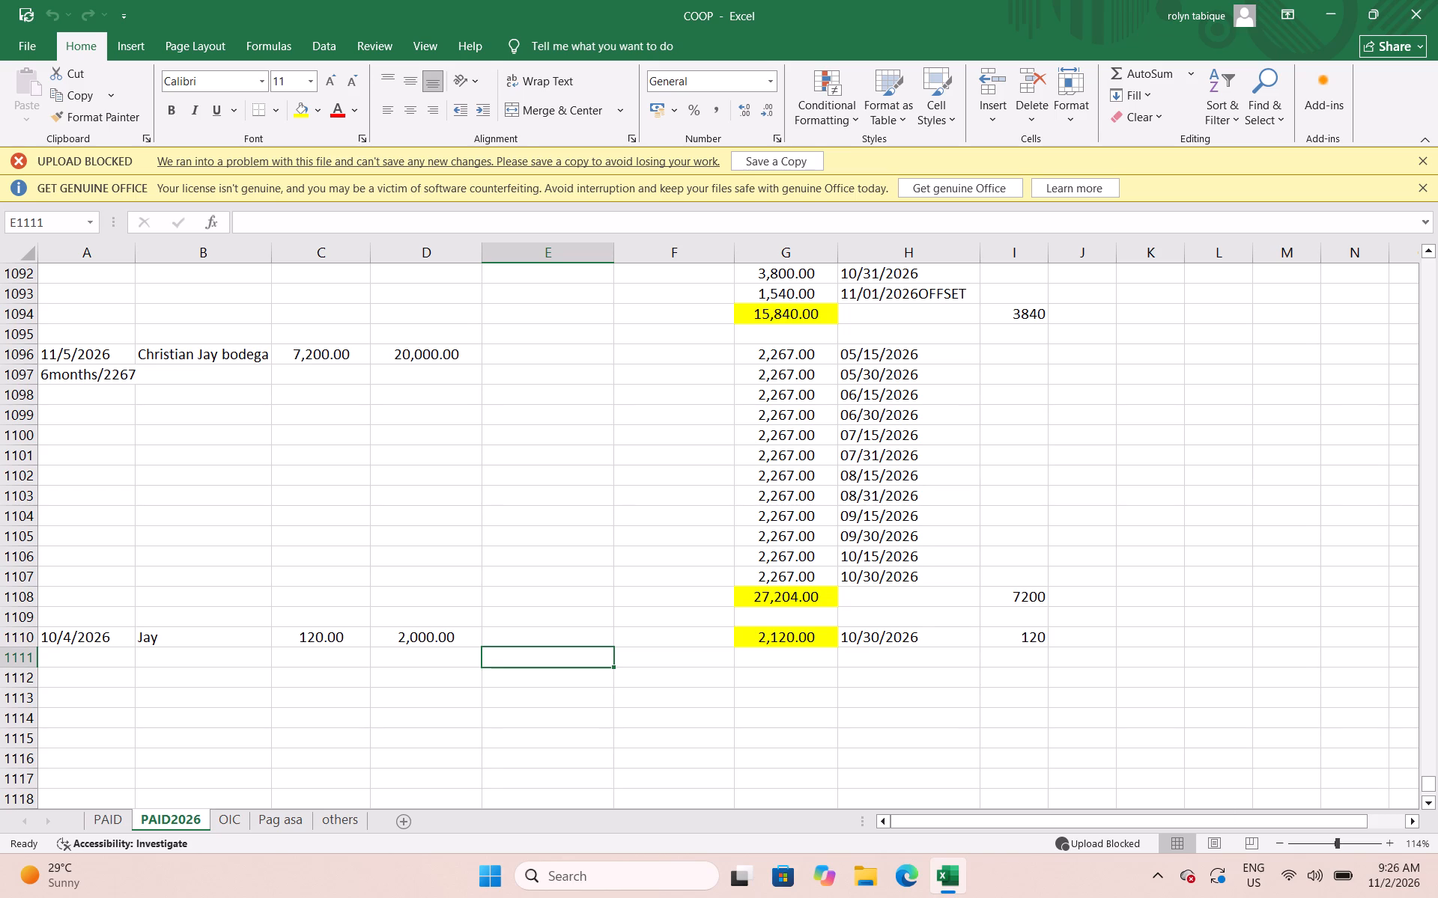
scroll(485, 749, down, 2)
click(304, 818)
scroll(607, 602, down, 3)
scroll(607, 605, up, 1)
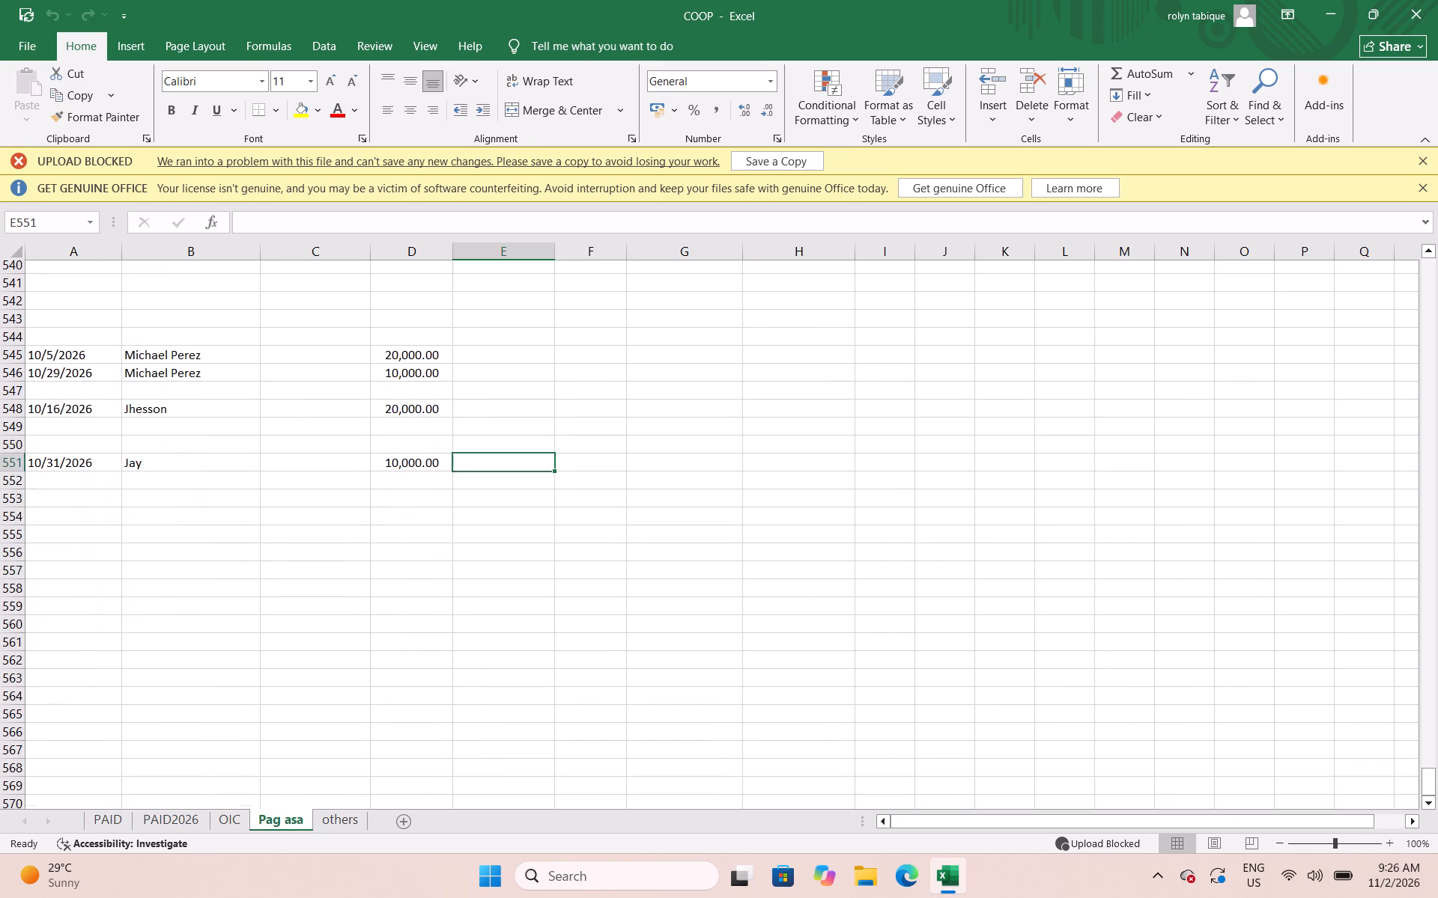
scroll(607, 607, down, 3)
scroll(608, 609, up, 4)
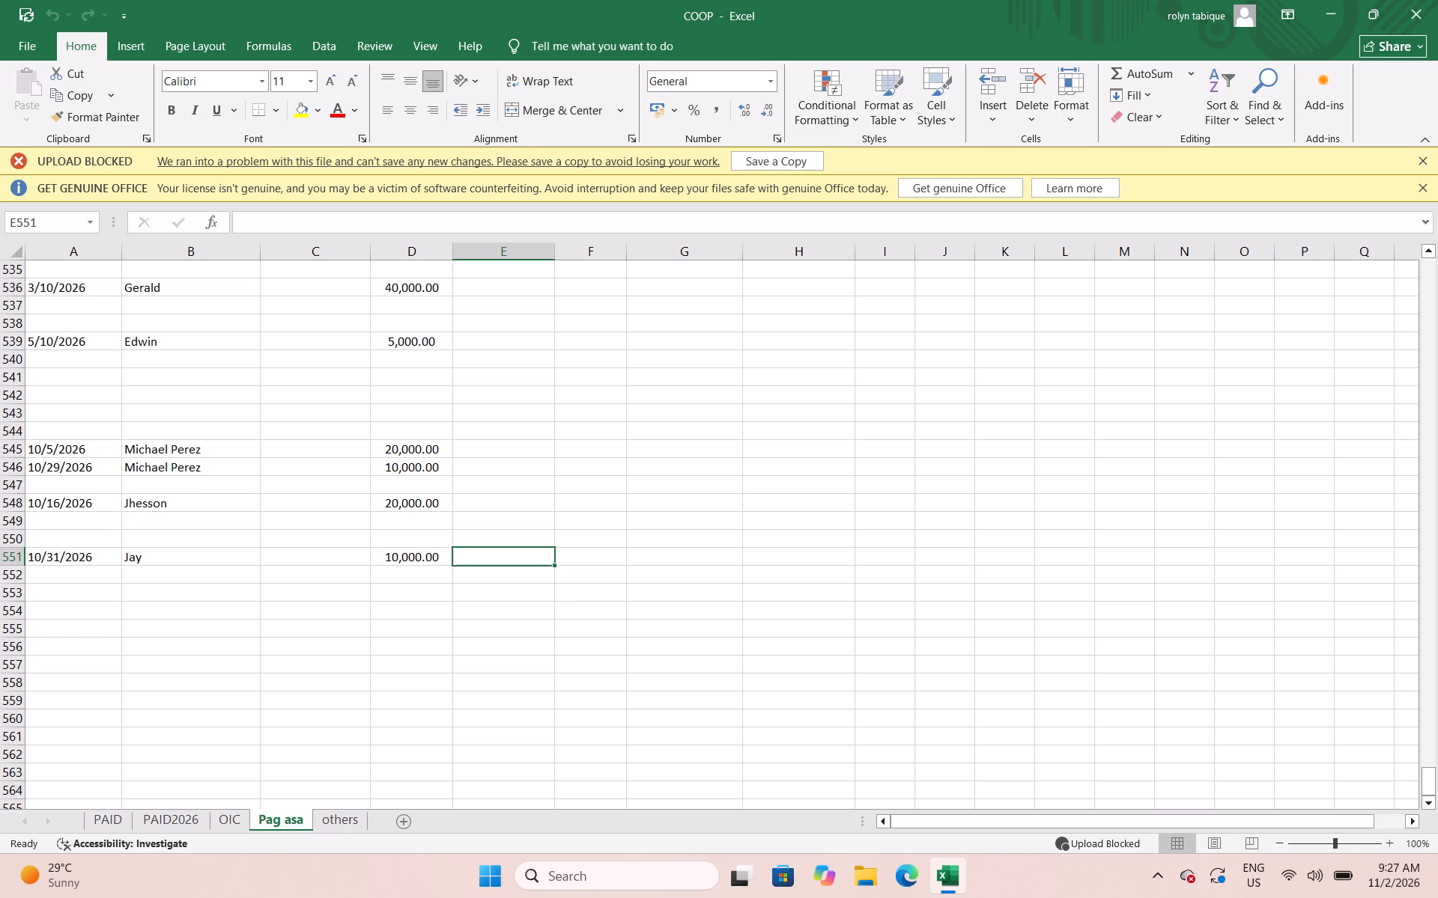
scroll(607, 657, down, 1)
scroll(607, 657, up, 1)
click(692, 656)
scroll(696, 631, down, 2)
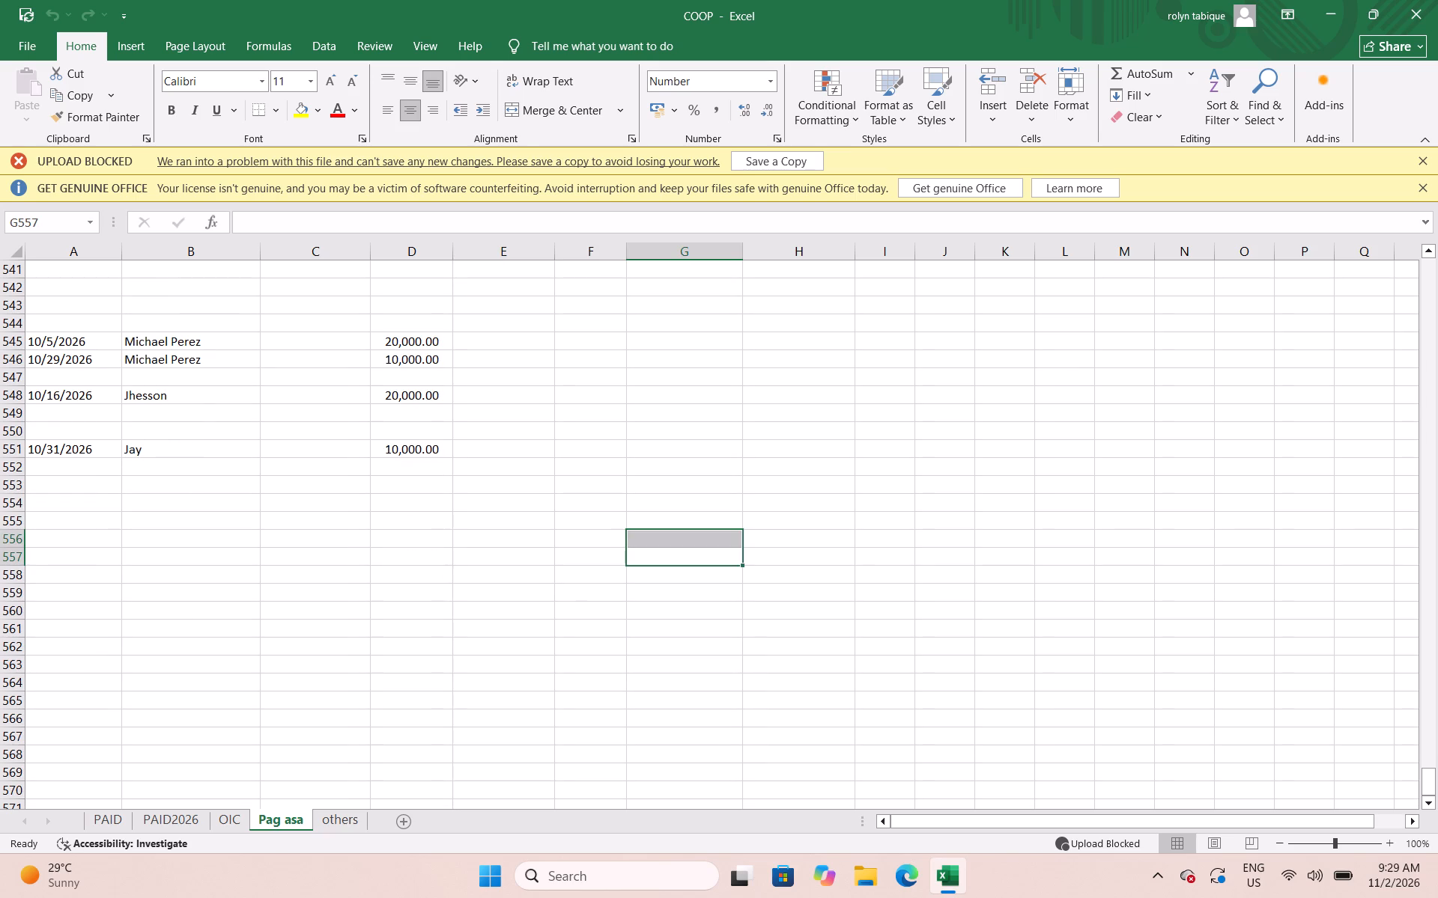
click(425, 579)
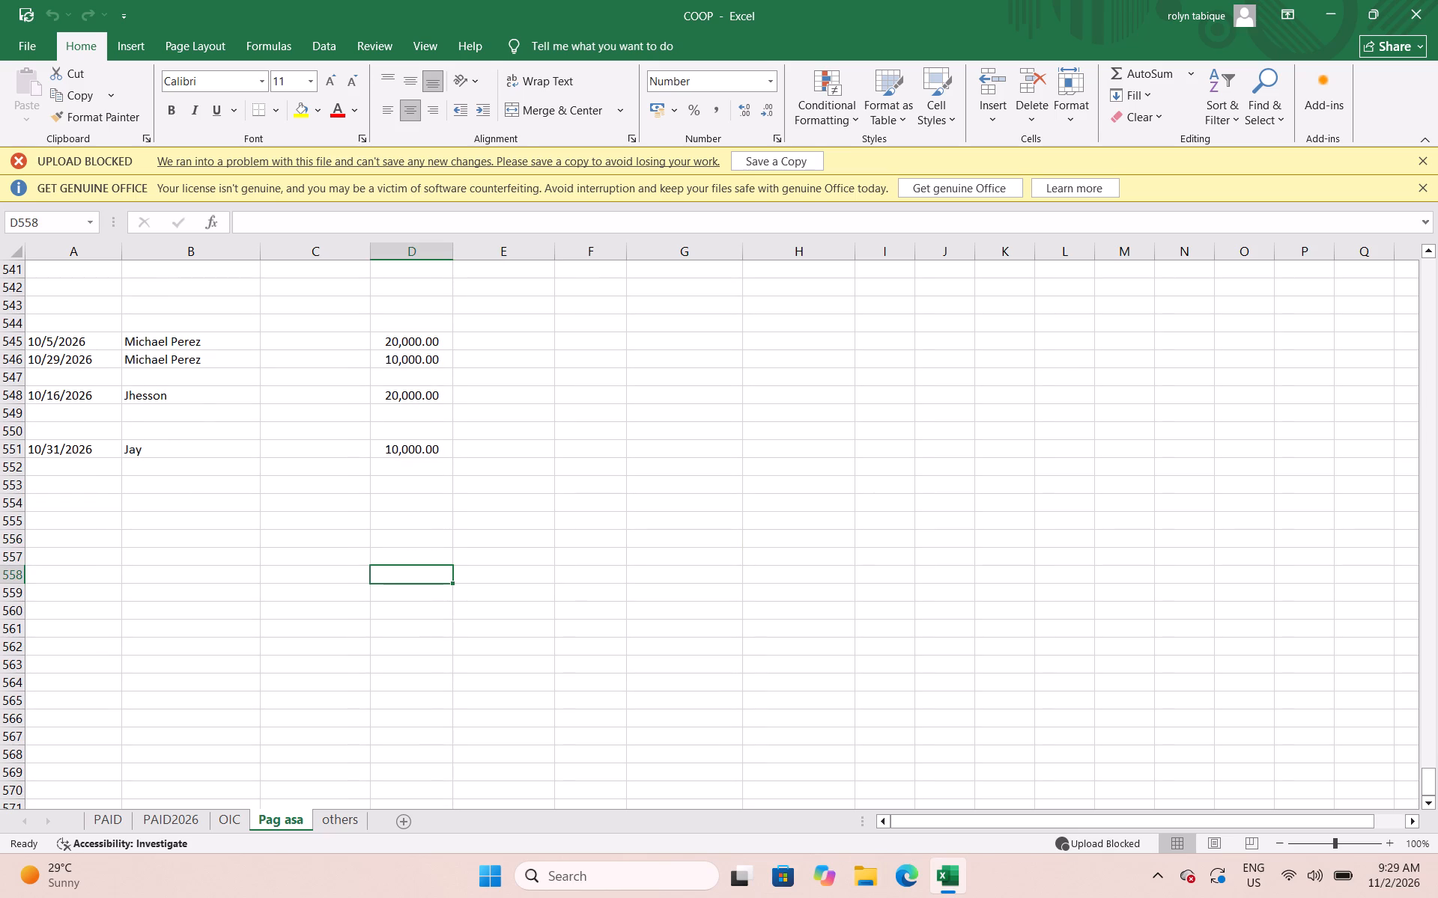
click(618, 596)
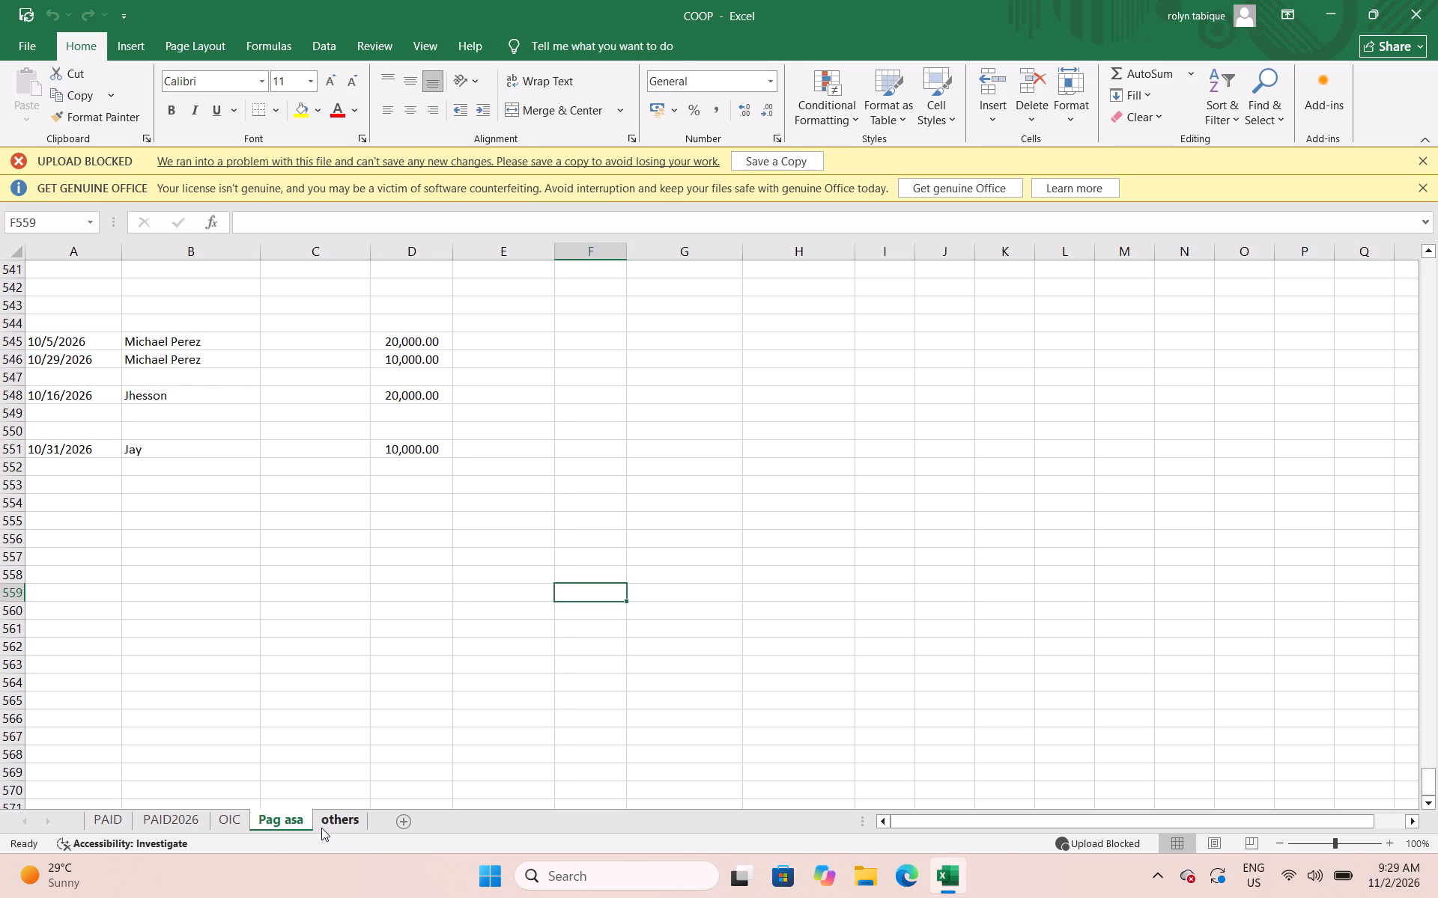
On the others sheet, find the entry for "robert" and enter 7500 in column G of that row.
click(357, 823)
scroll(319, 595, down, 4)
scroll(320, 601, up, 1)
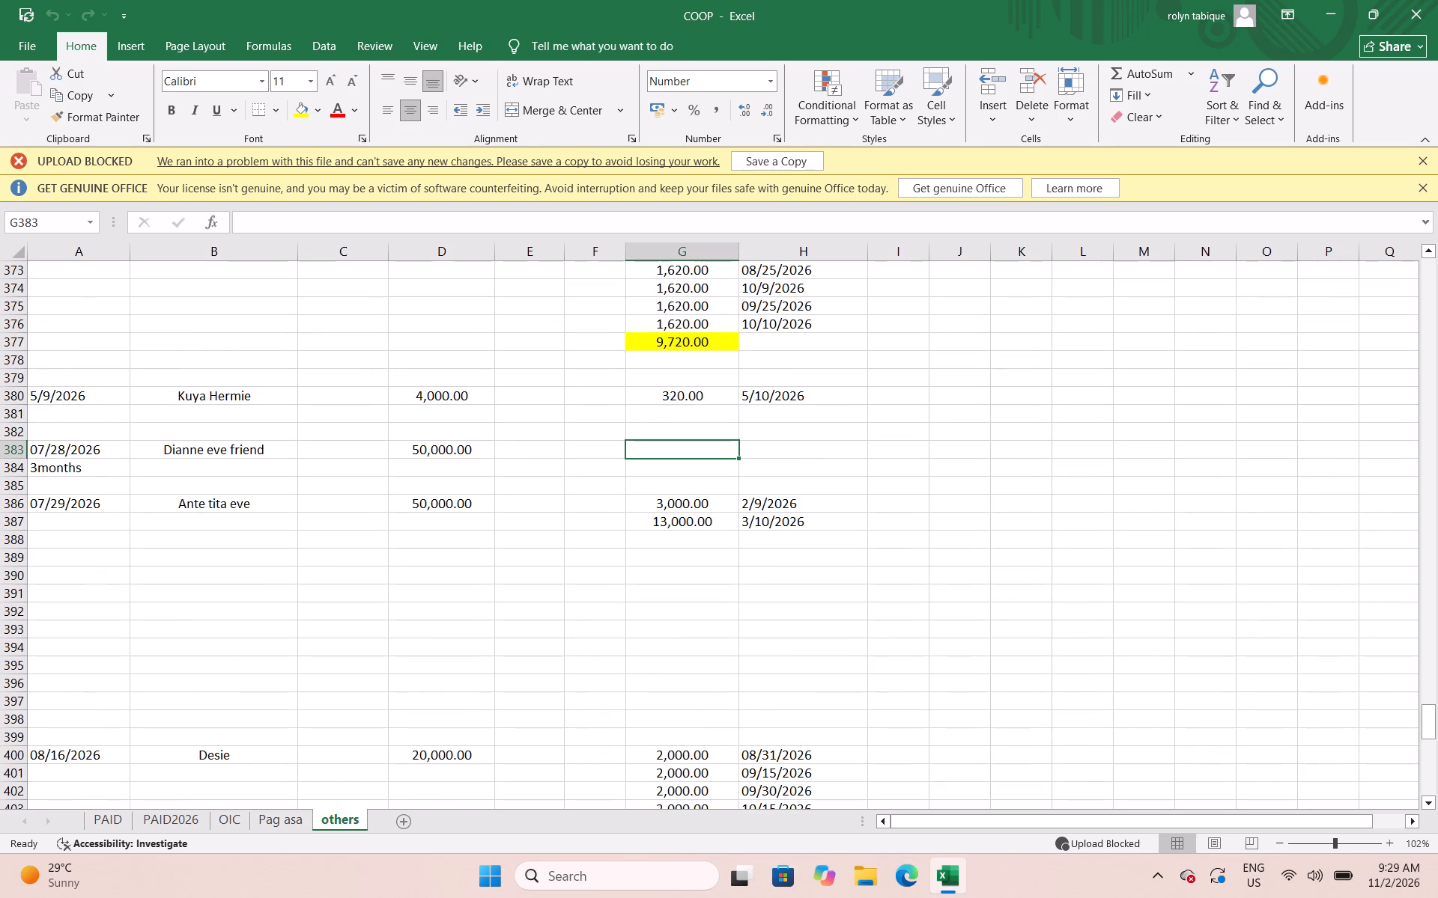
click(1250, 614)
key(ctrl+f)
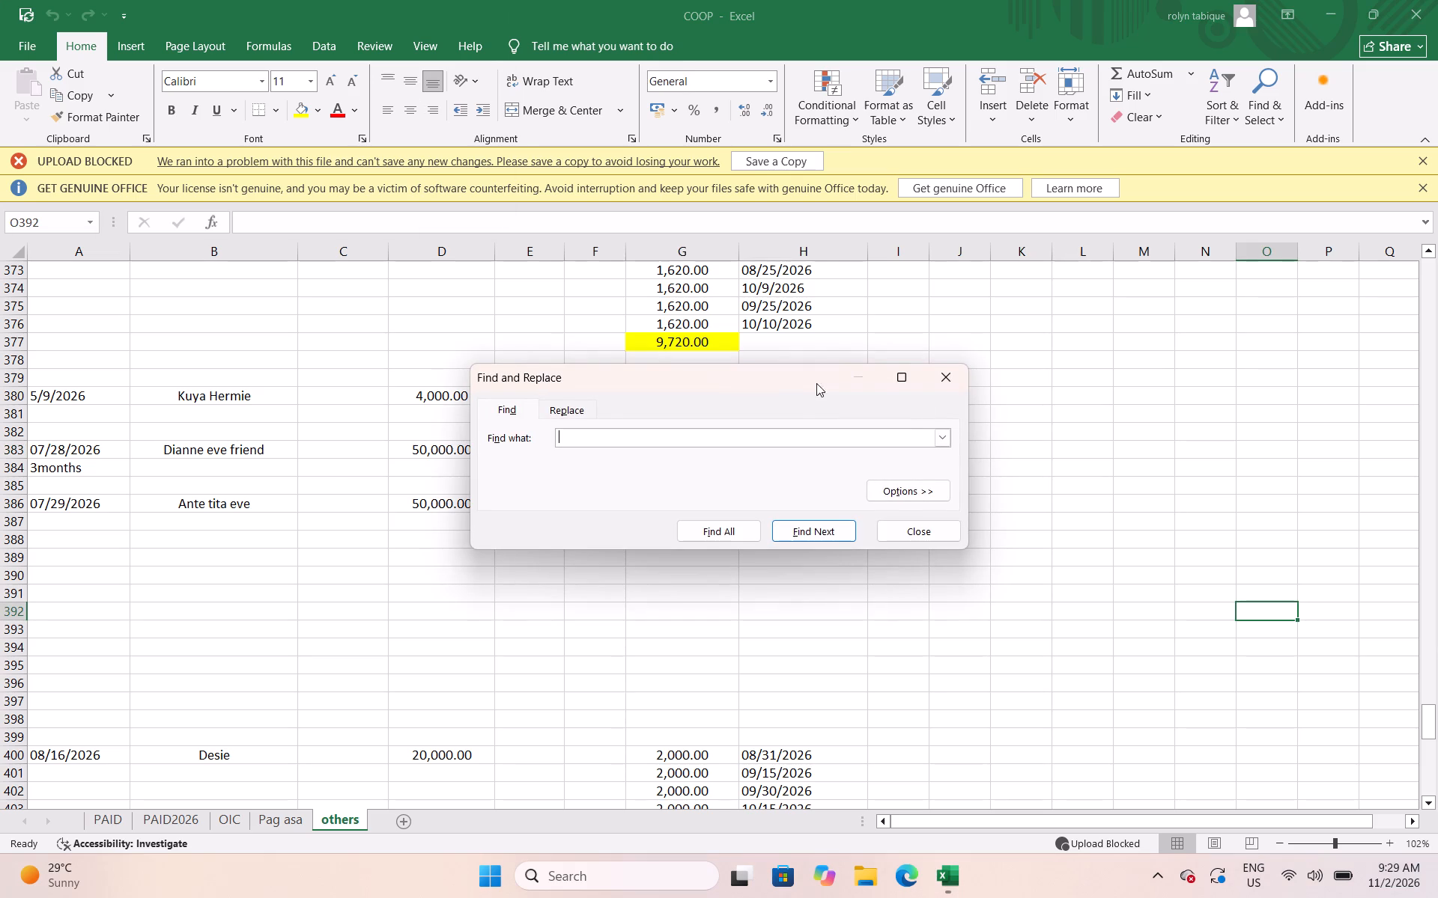
drag(729, 379, 1147, 305)
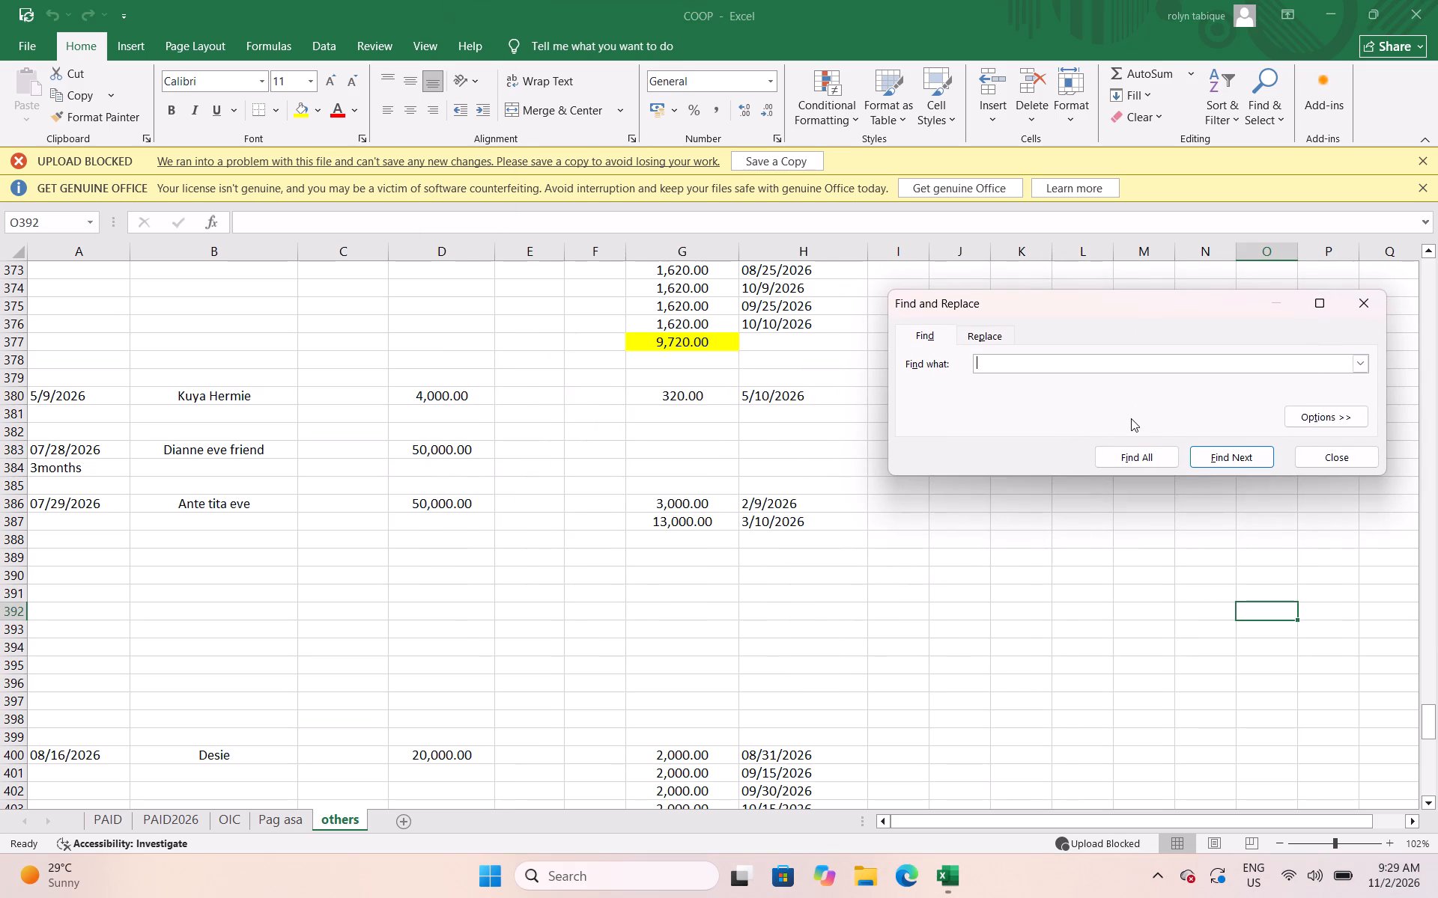
text(robert)
key(Return)
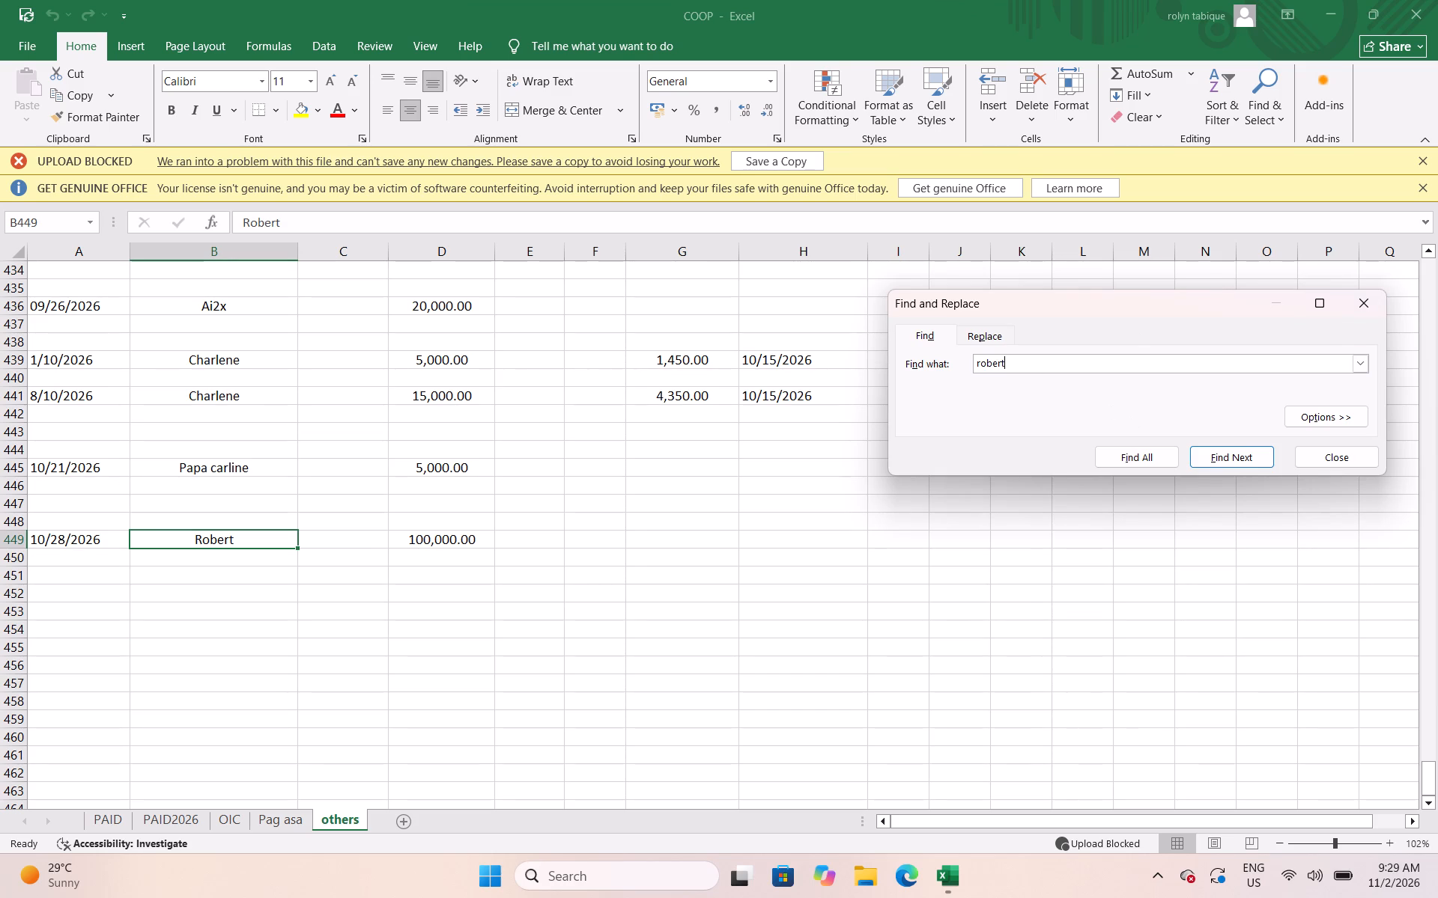
click(660, 541)
key(7)
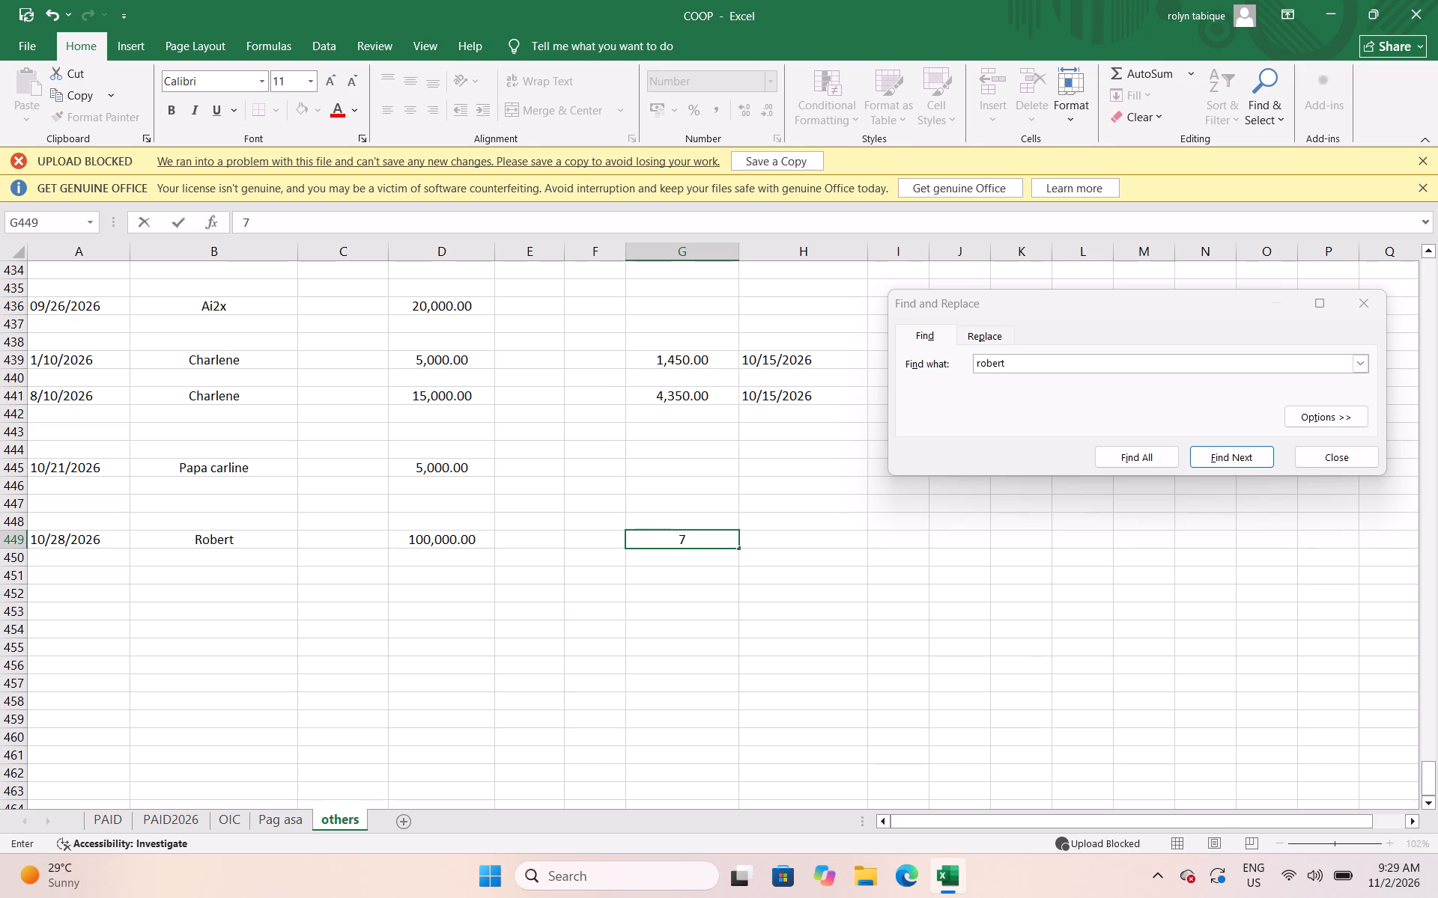
text(500)
key(Down)
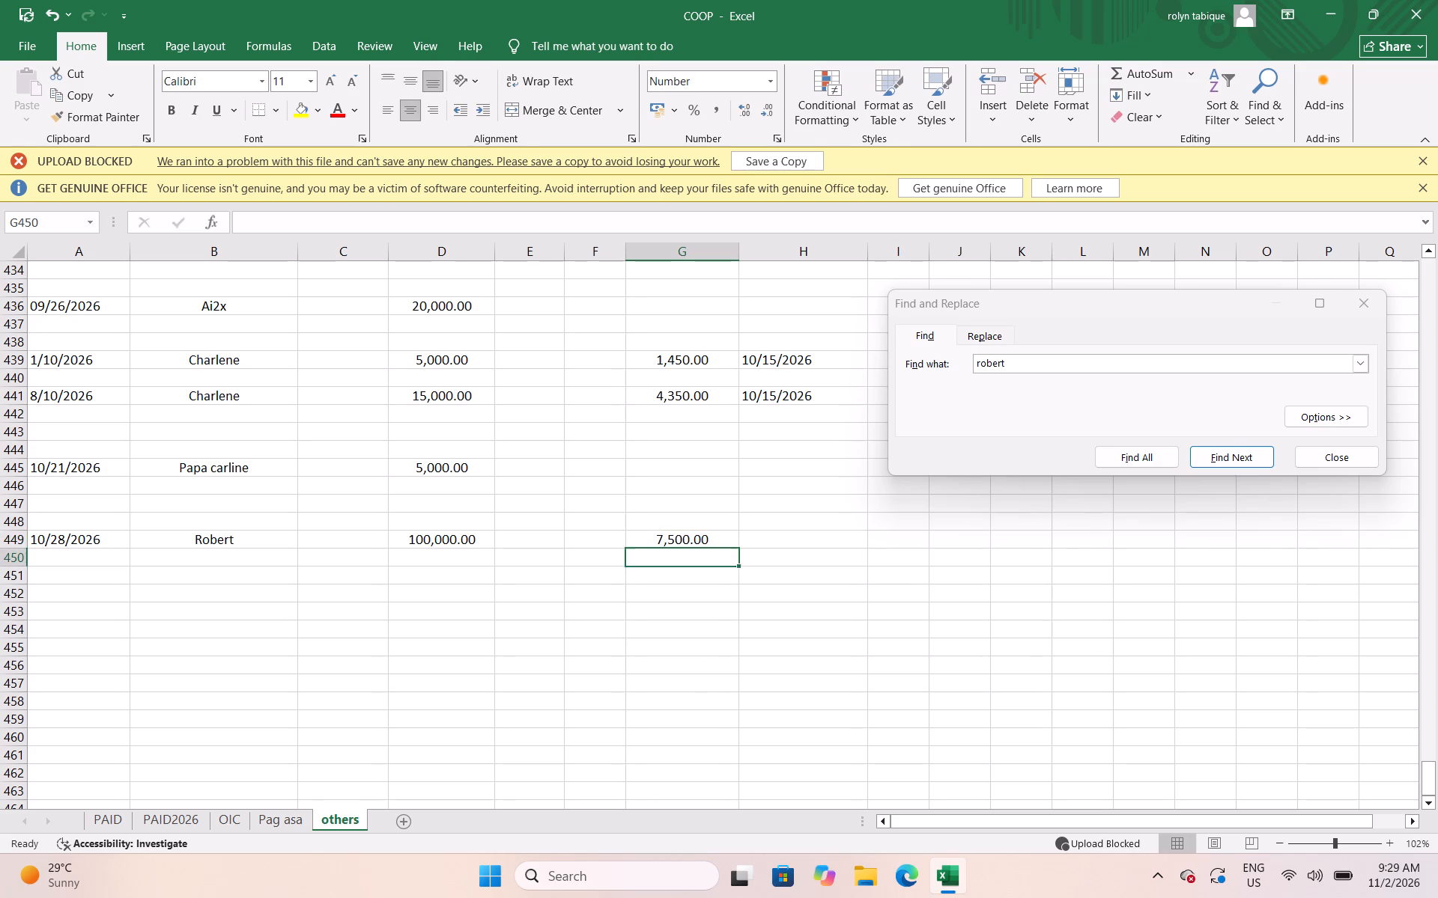
Enter the date 11/01/2026 in column H beside Robert's 7,500 amount and save the workbook.
key(Right)
key(Up)
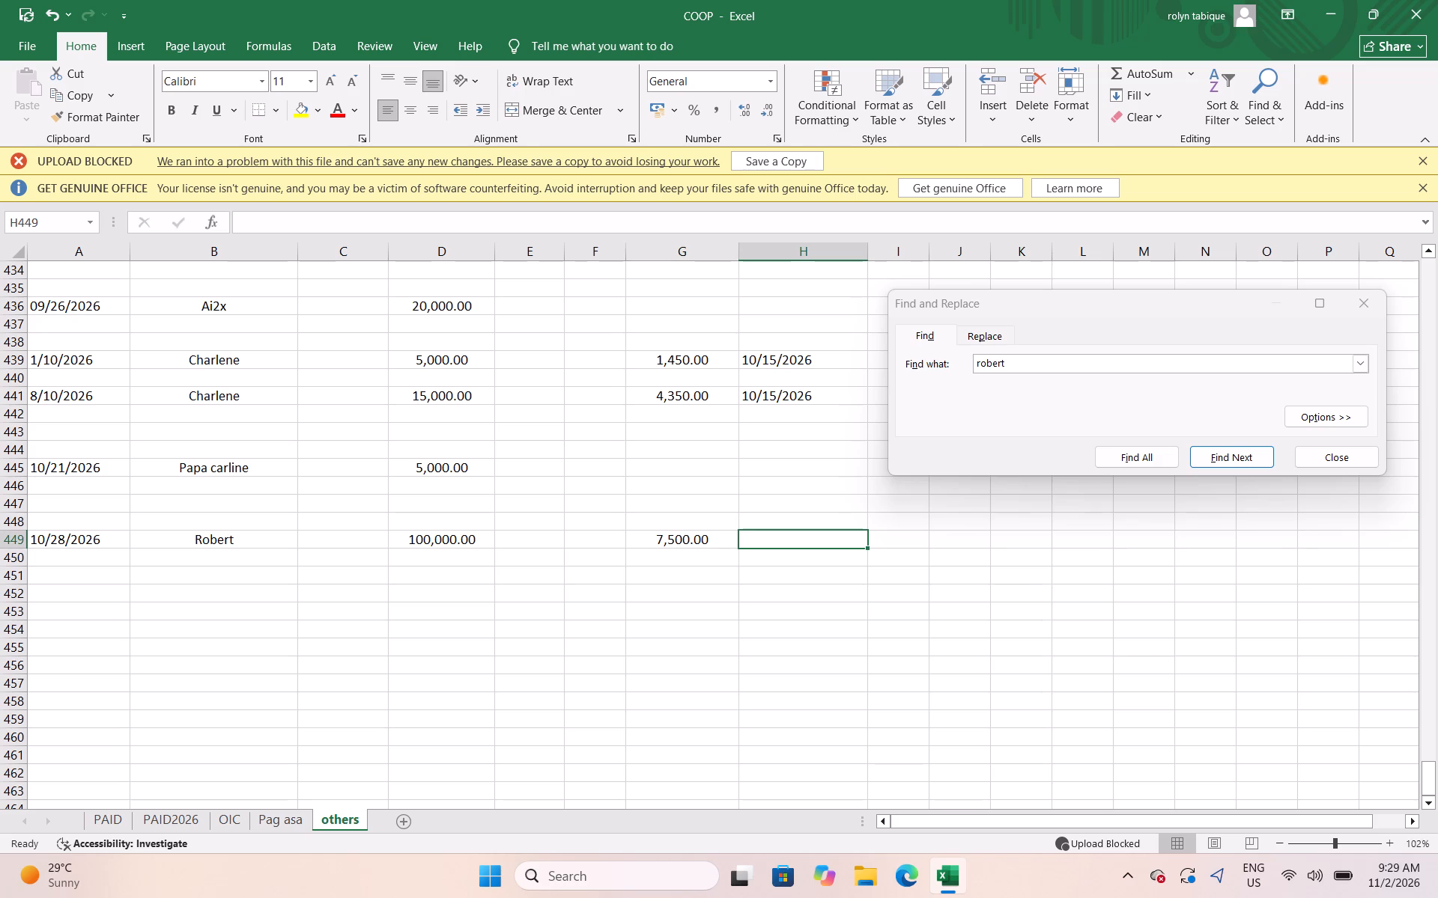
text(11)
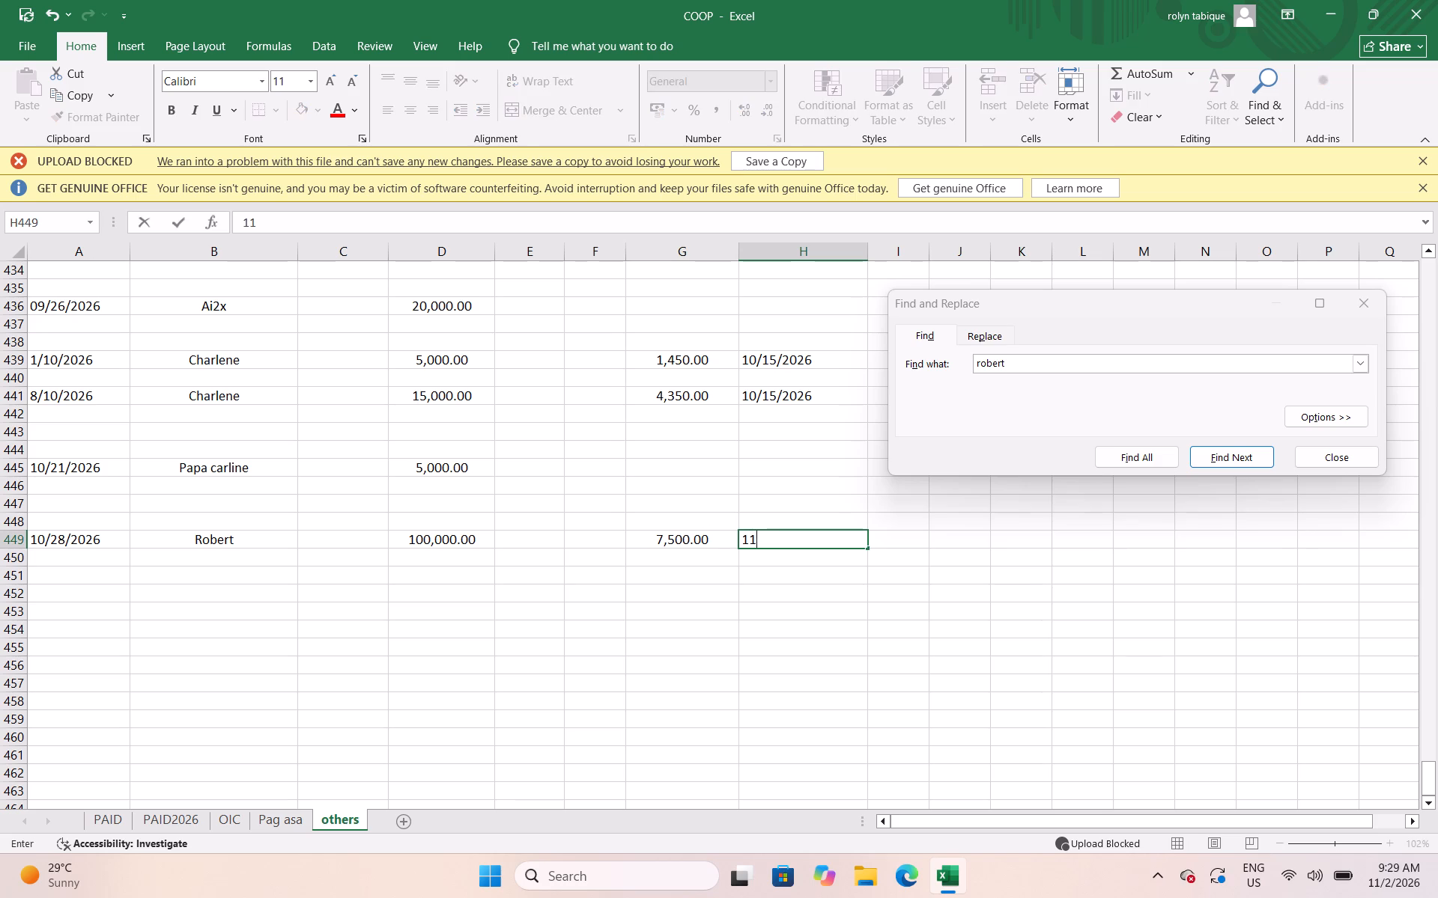
text(/01/2026)
key(Down)
key(Left)
key(Left)
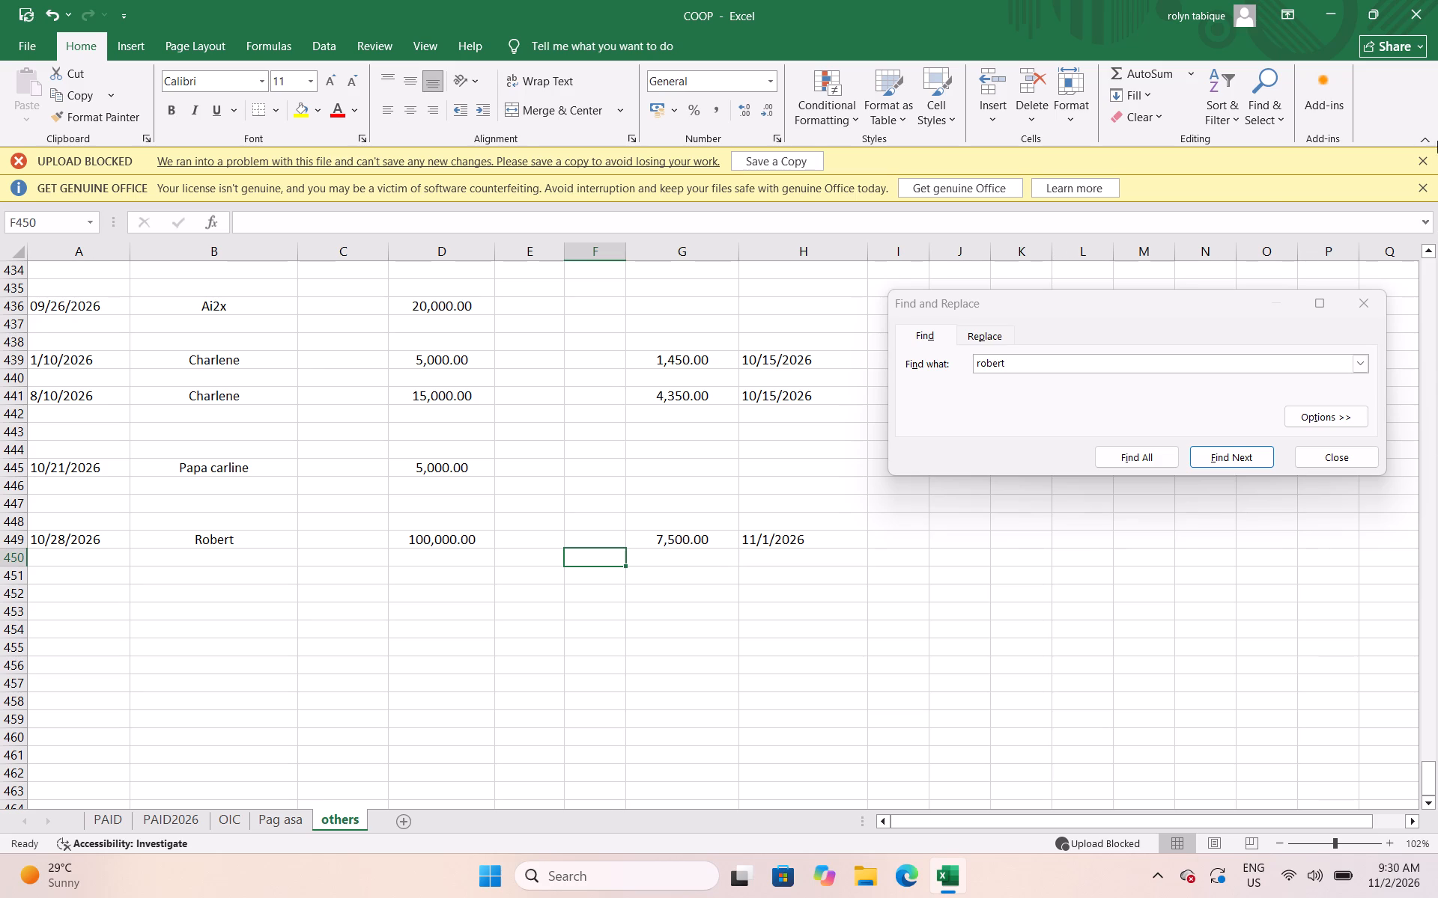
click(1137, 371)
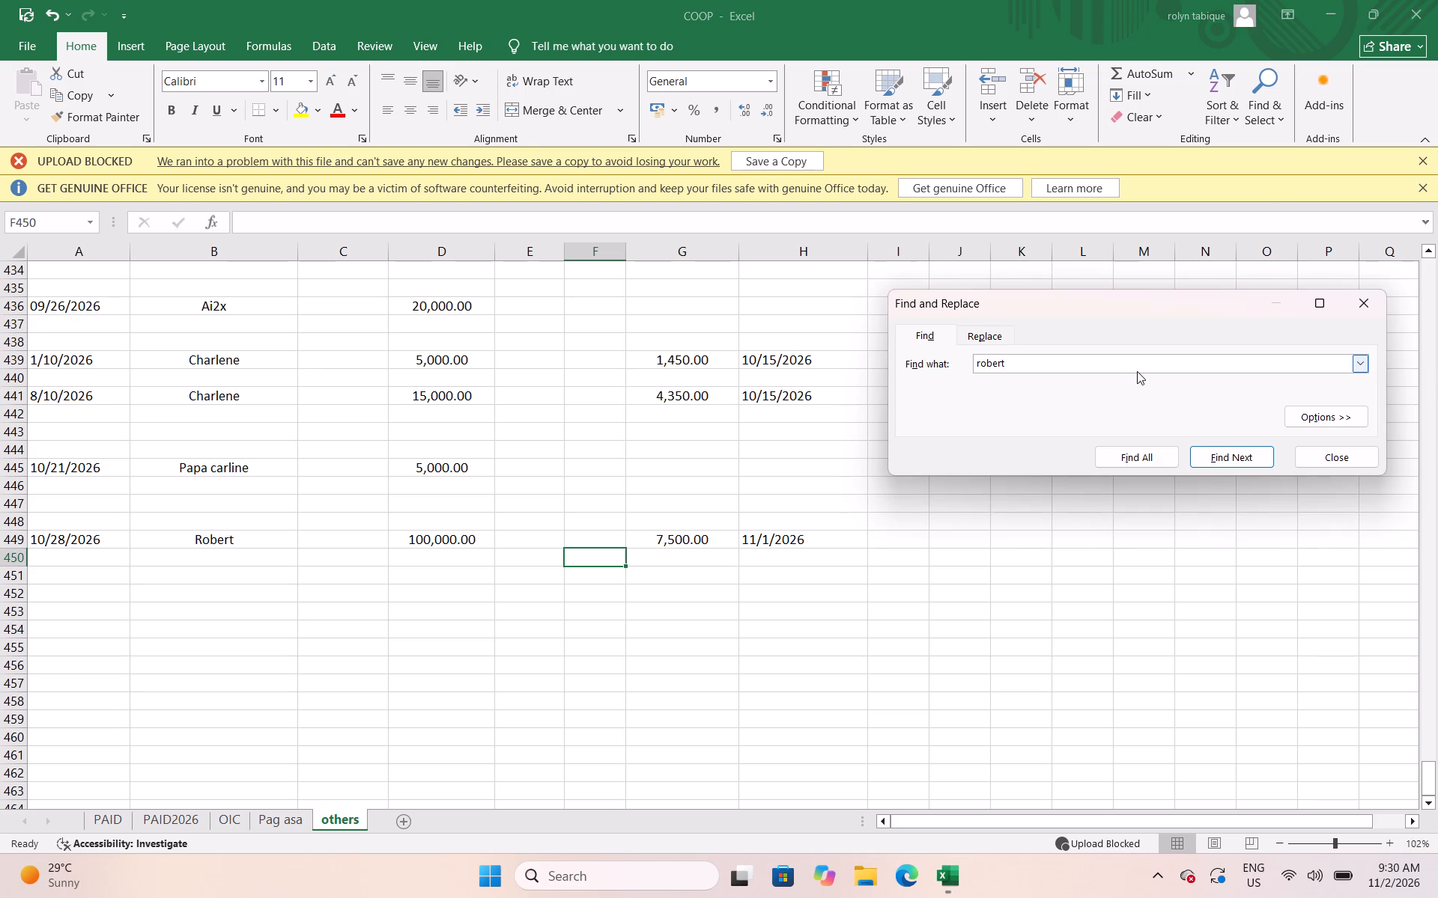
key(ctrl+s)
On the Pag asa sheet, find "jenelyn", add 1600 dated 11/01/2026 below that entry's existing payments, and save the workbook.
click(276, 822)
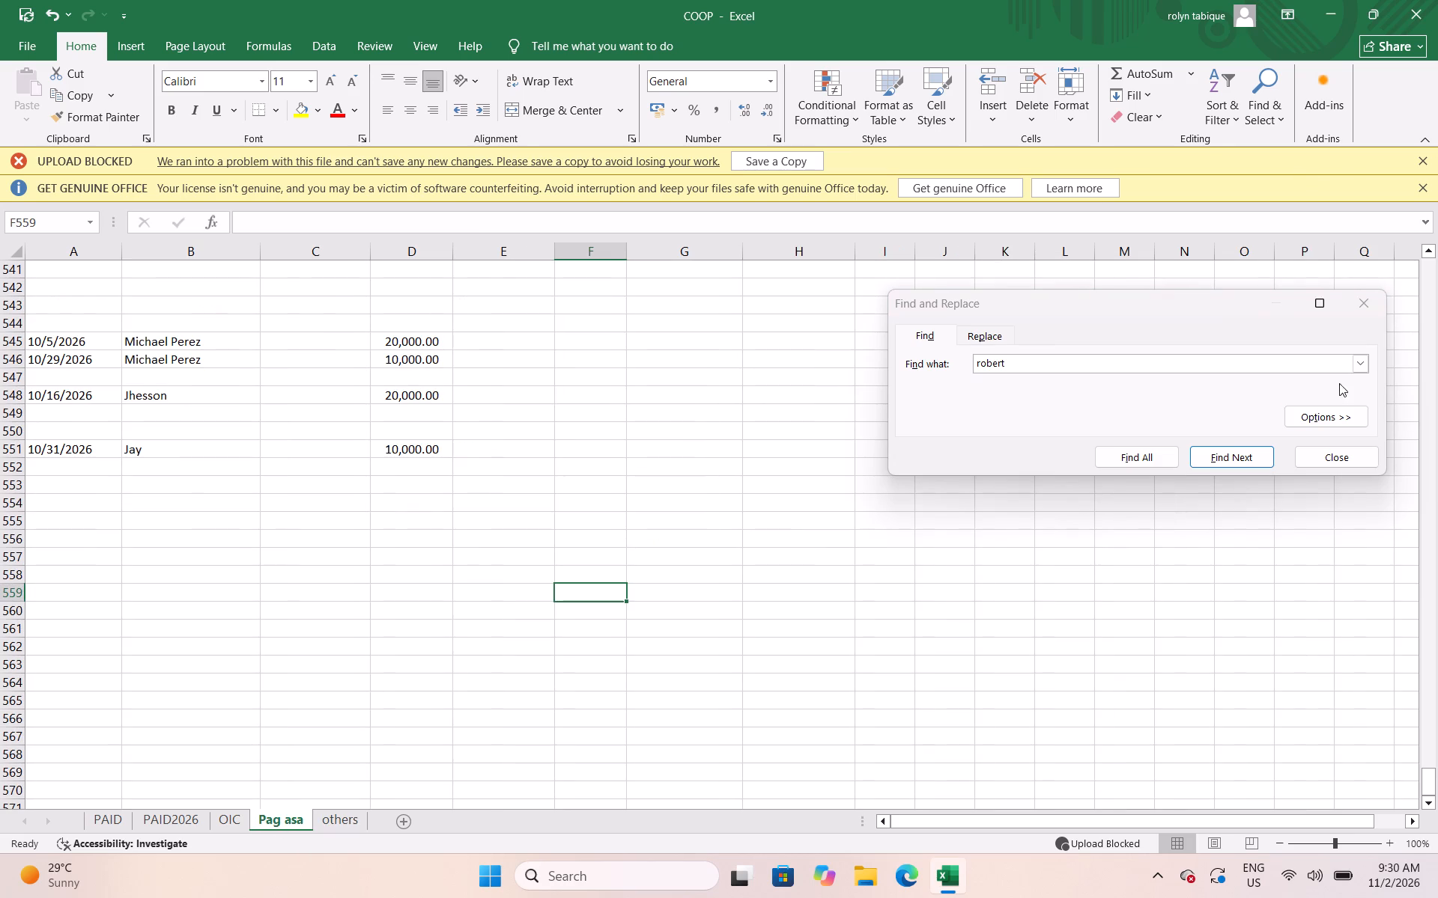
drag(1131, 367, 870, 343)
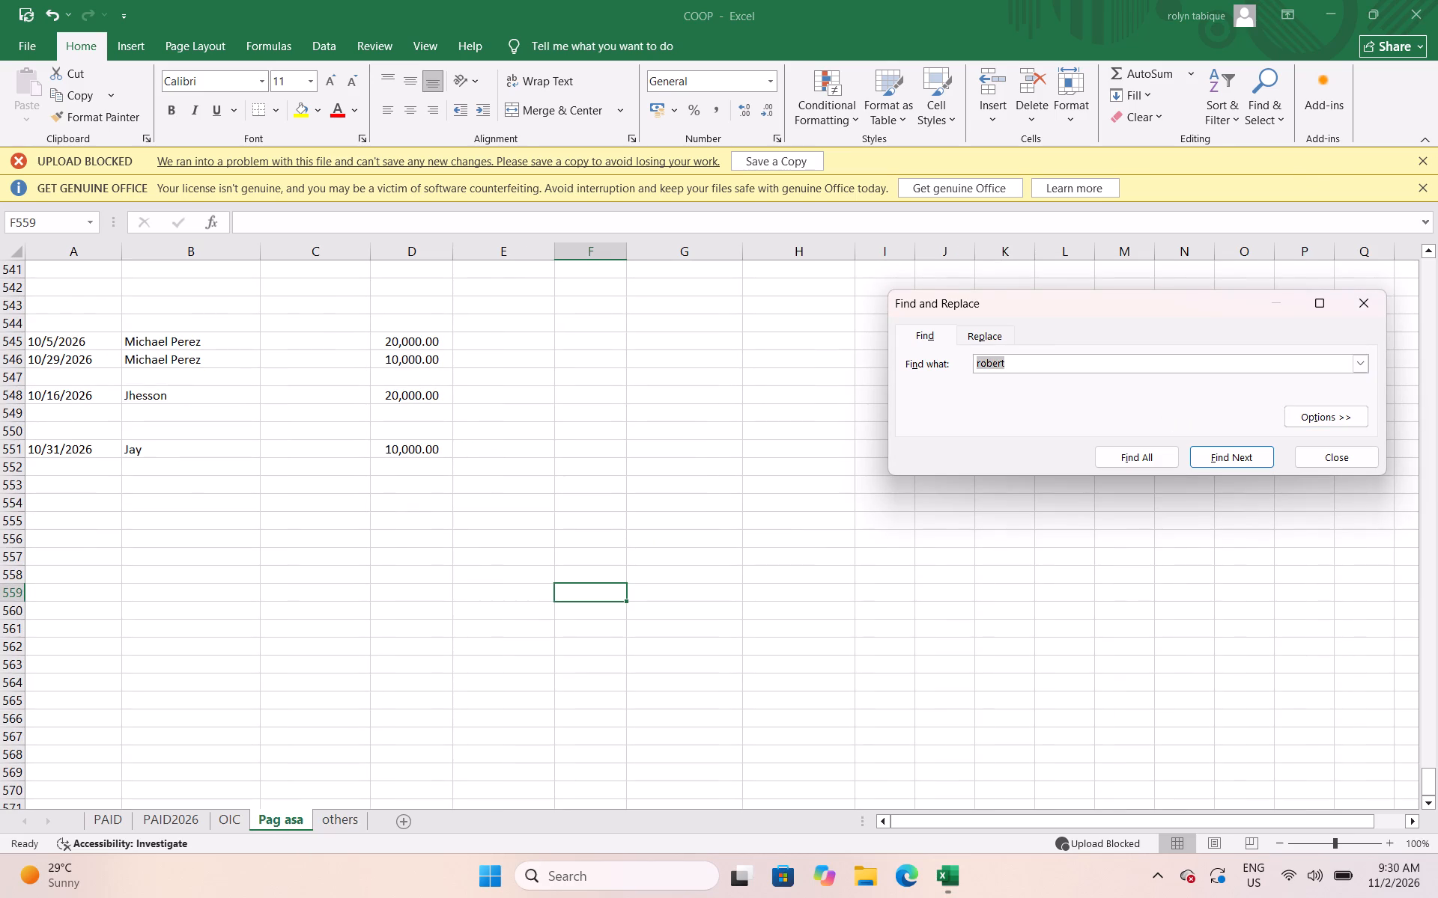
text(jenelyn)
key(Return)
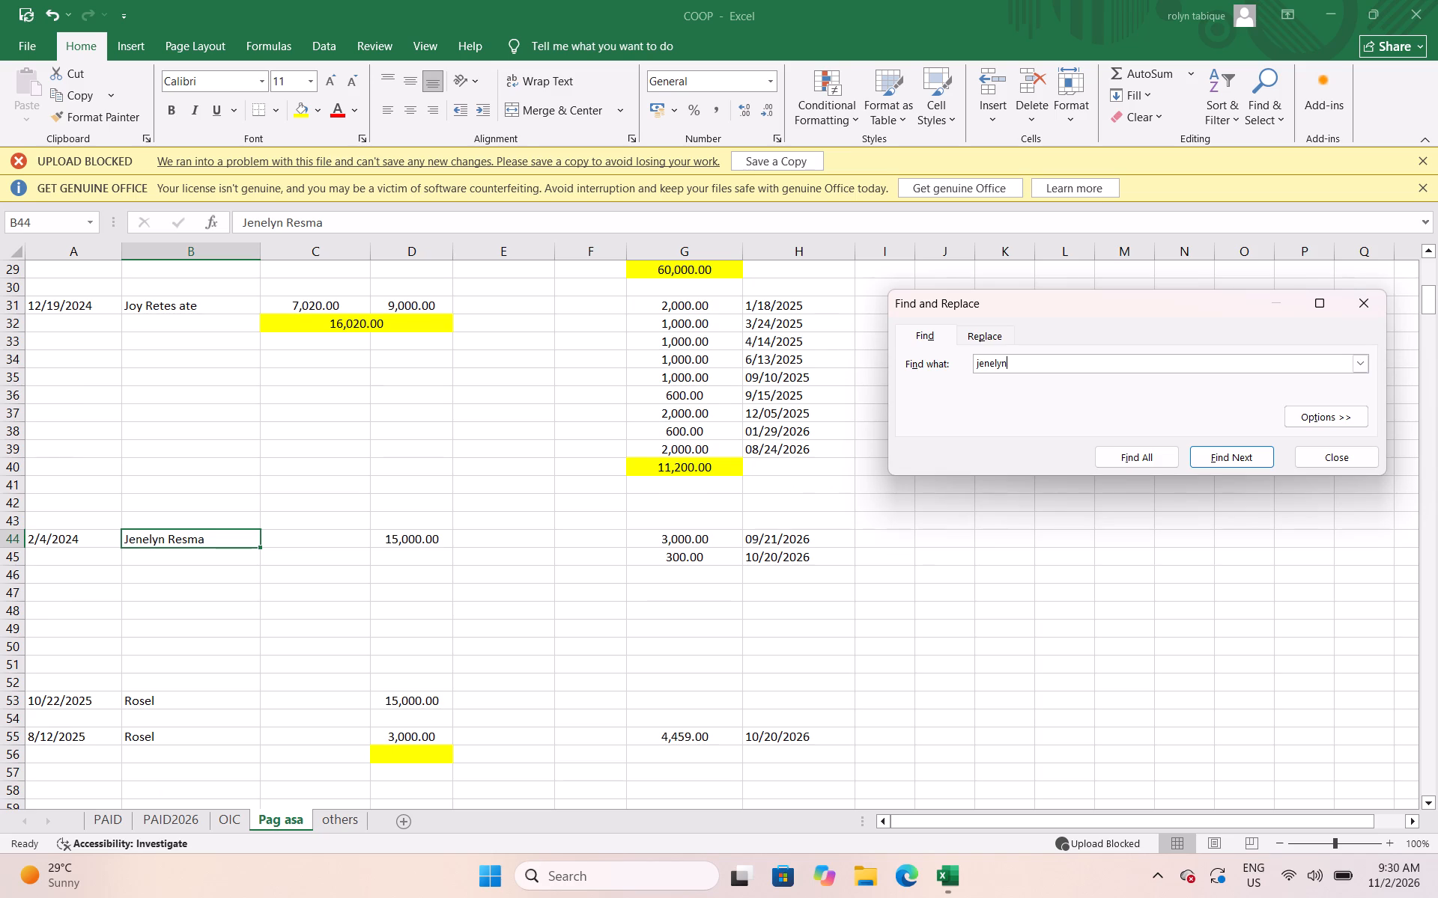
click(689, 582)
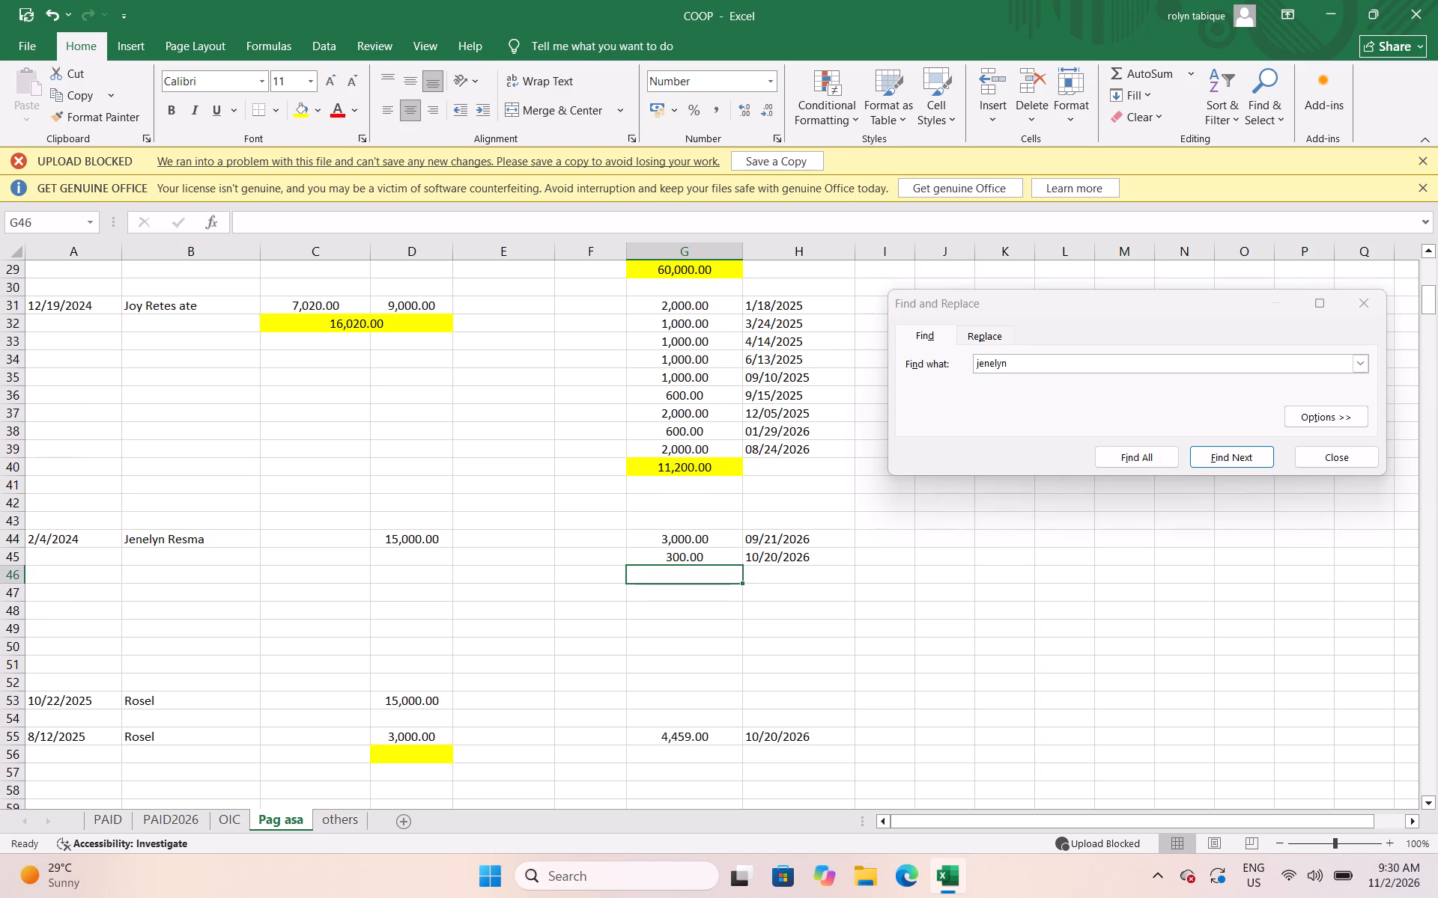
text(1600)
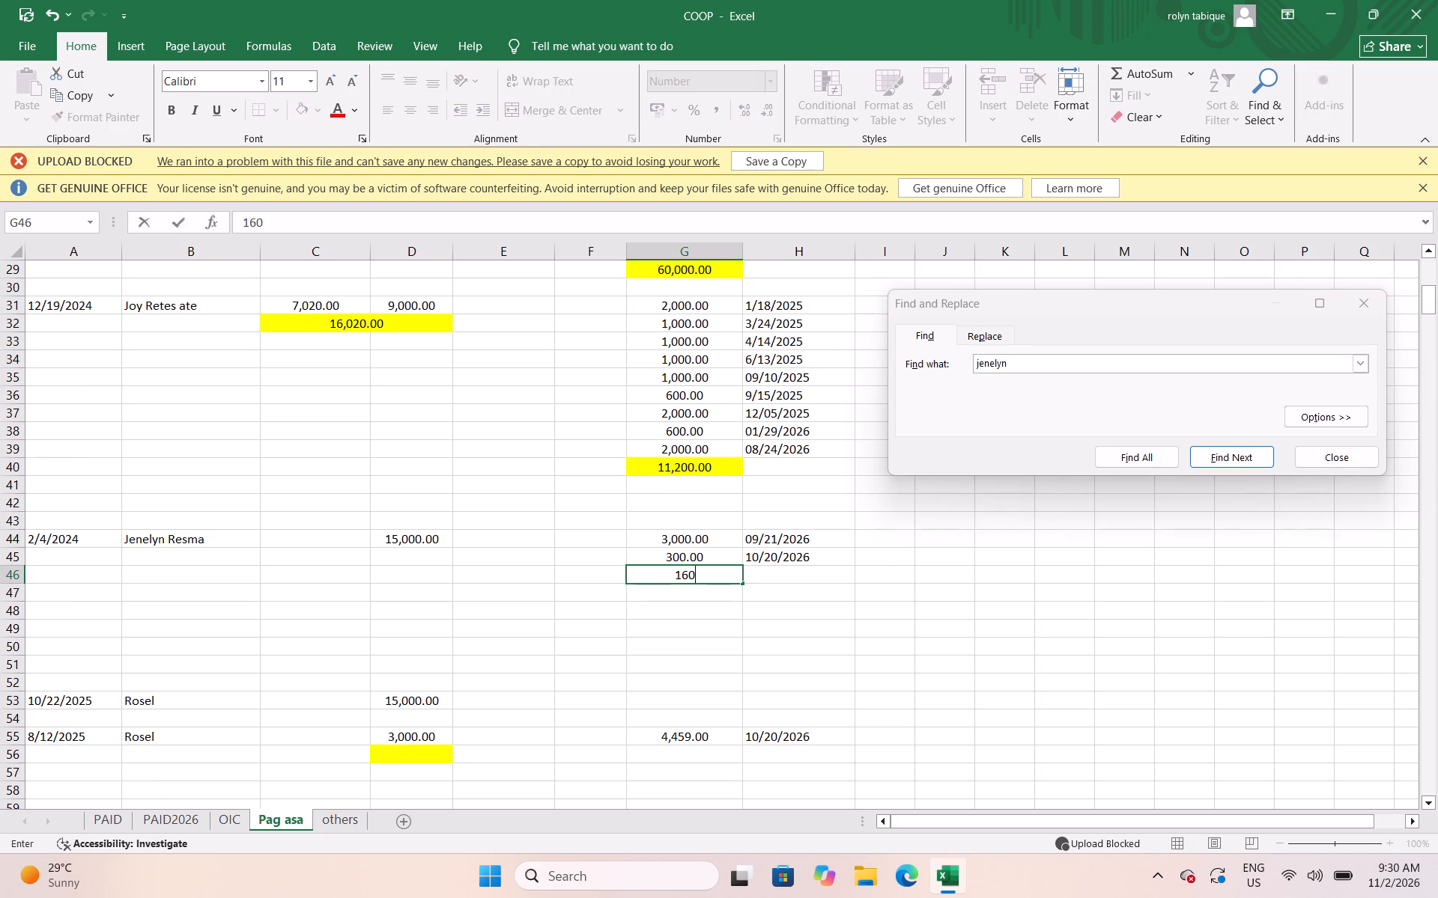
key(Right)
text(11)
text(/01/202)
key(6)
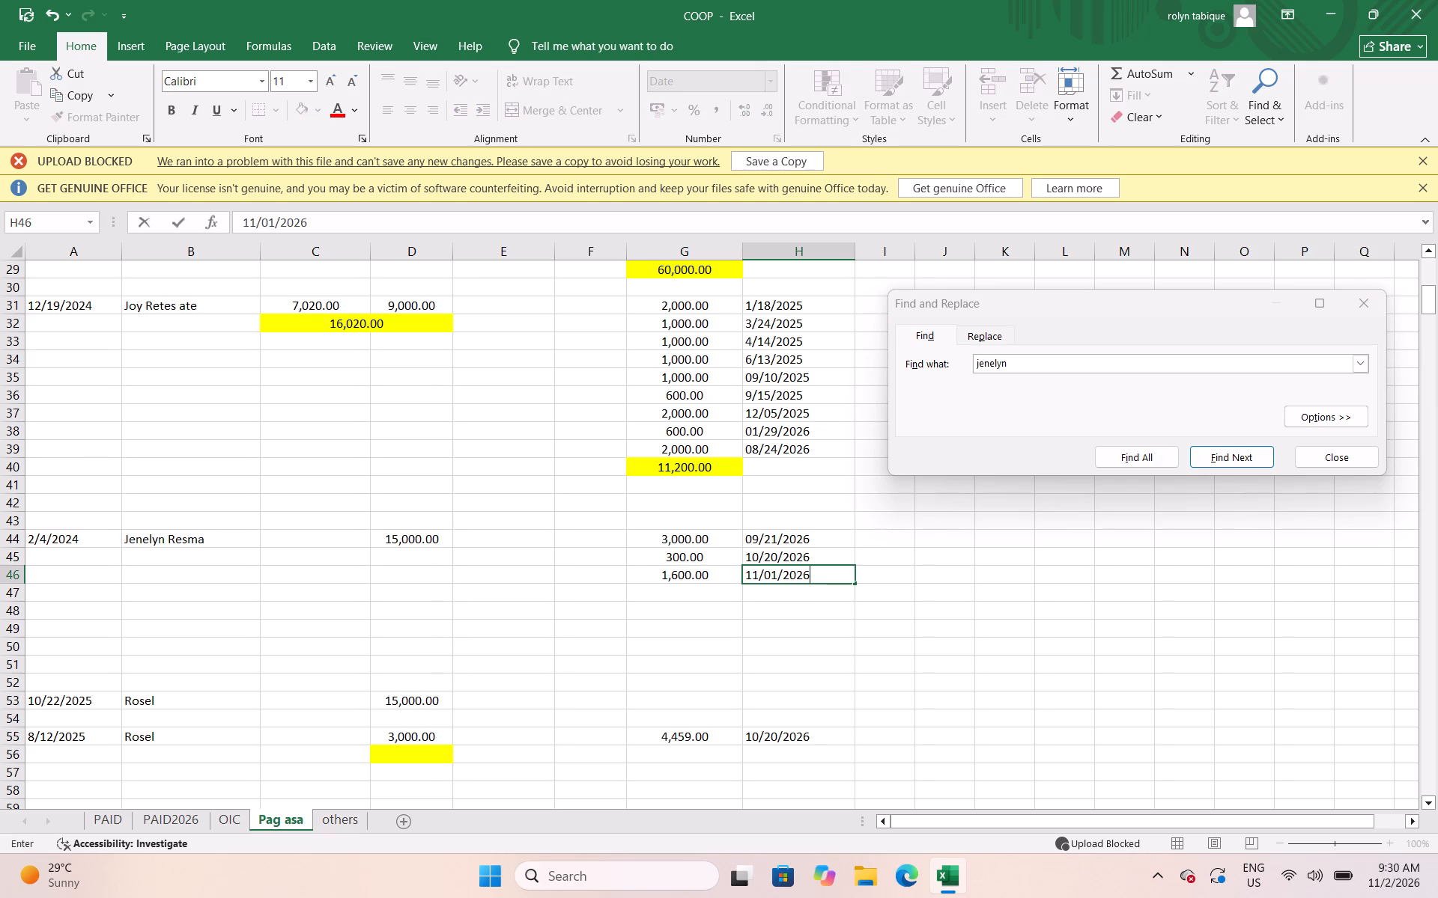
key(Down)
key(Left)
key(ctrl+s)
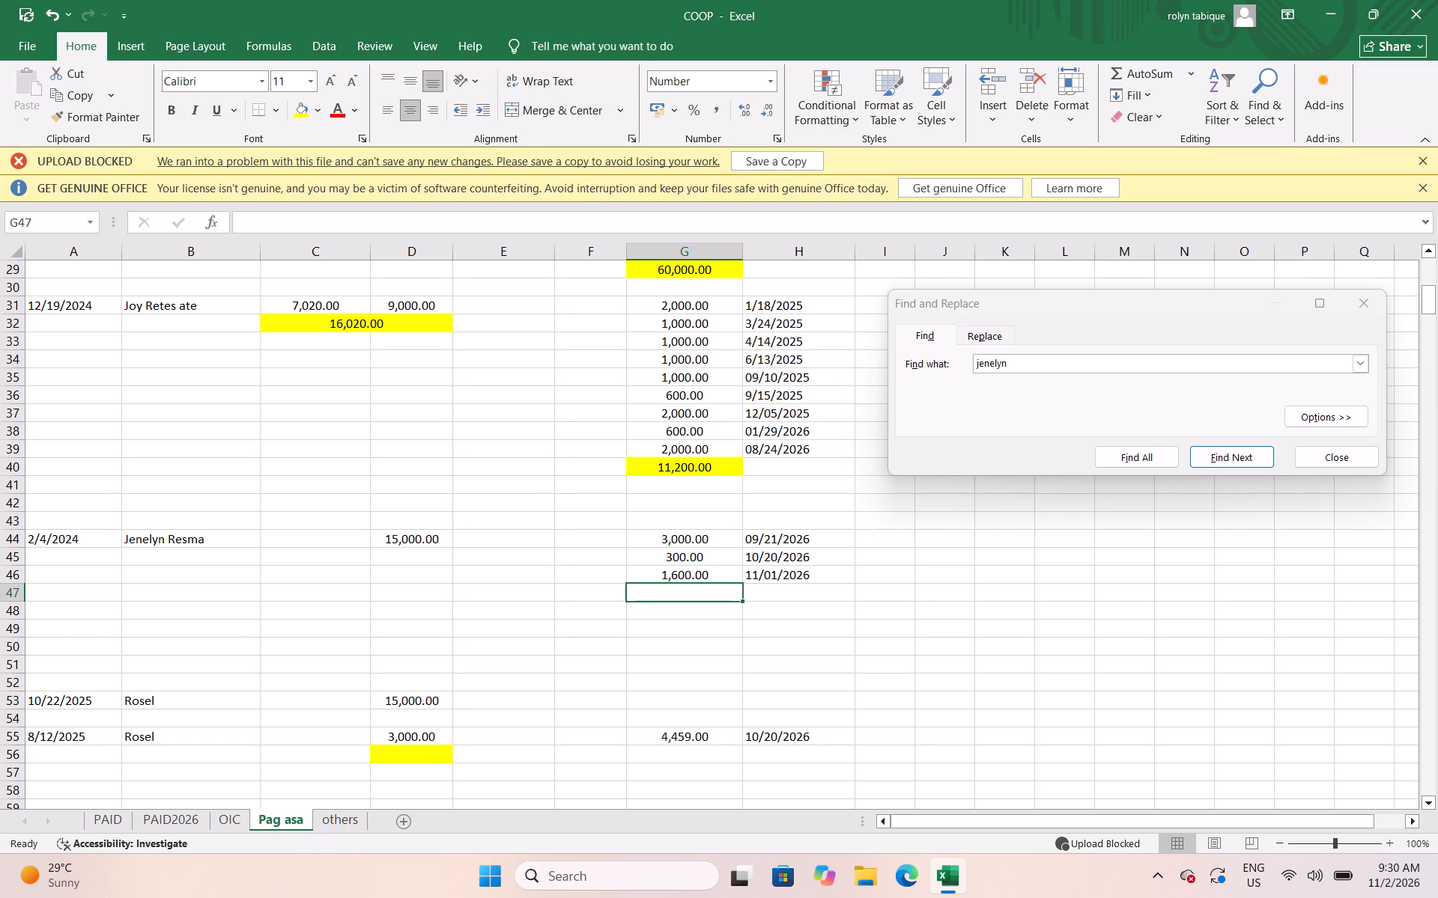
Search the Pag asa sheet for "charlene".
click(1046, 361)
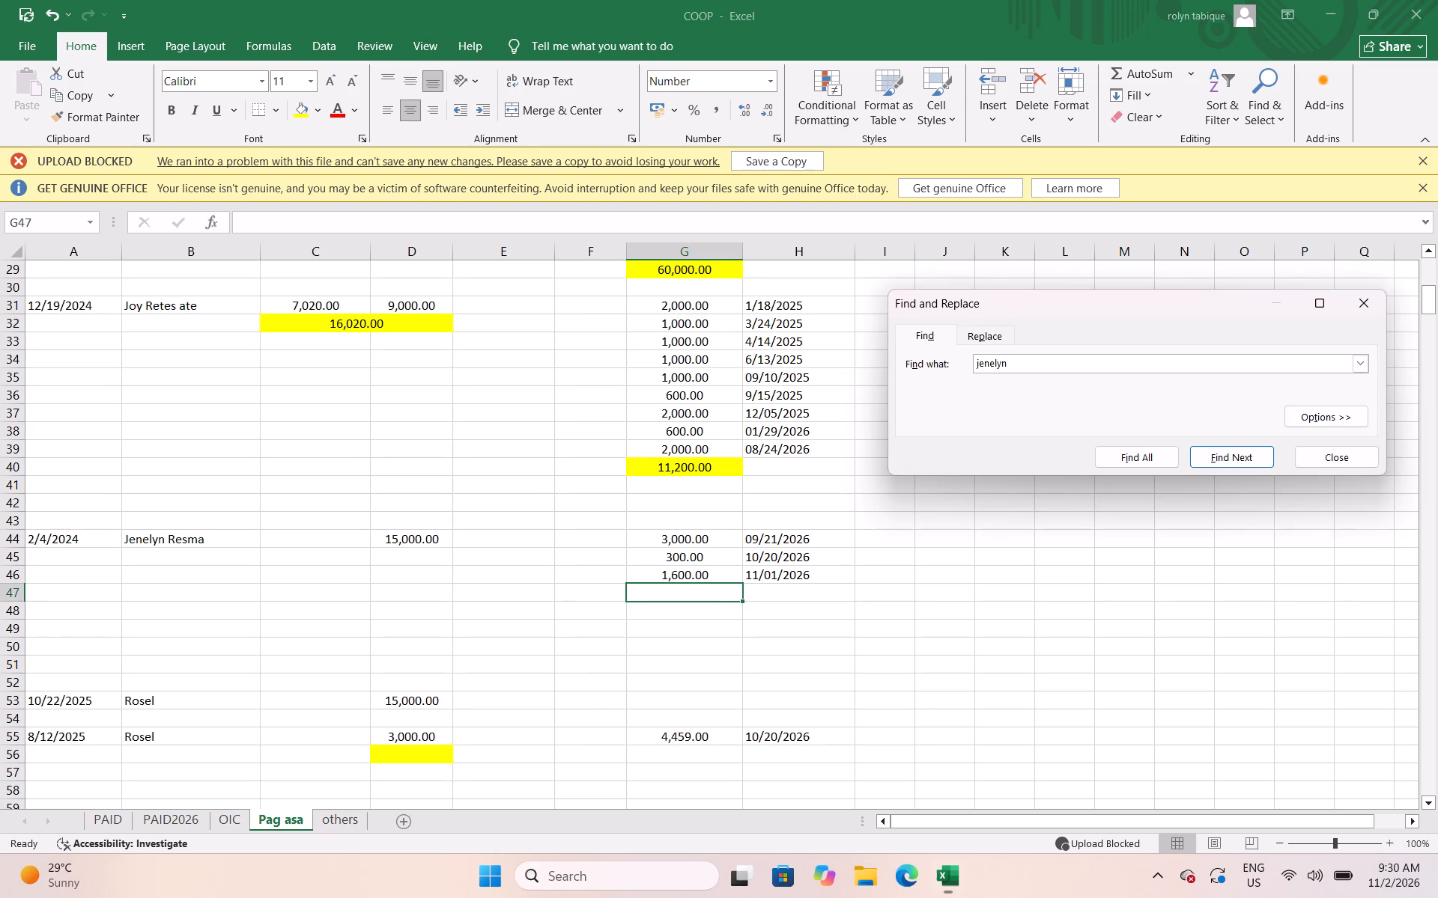
key(BackSpace)
key(BackSpace)
key(BackSpace)
key(BackSpace)
key(BackSpace)
key(BackSpace)
key(BackSpace)
text(charlene)
key(Return)
key(Return)
click(357, 834)
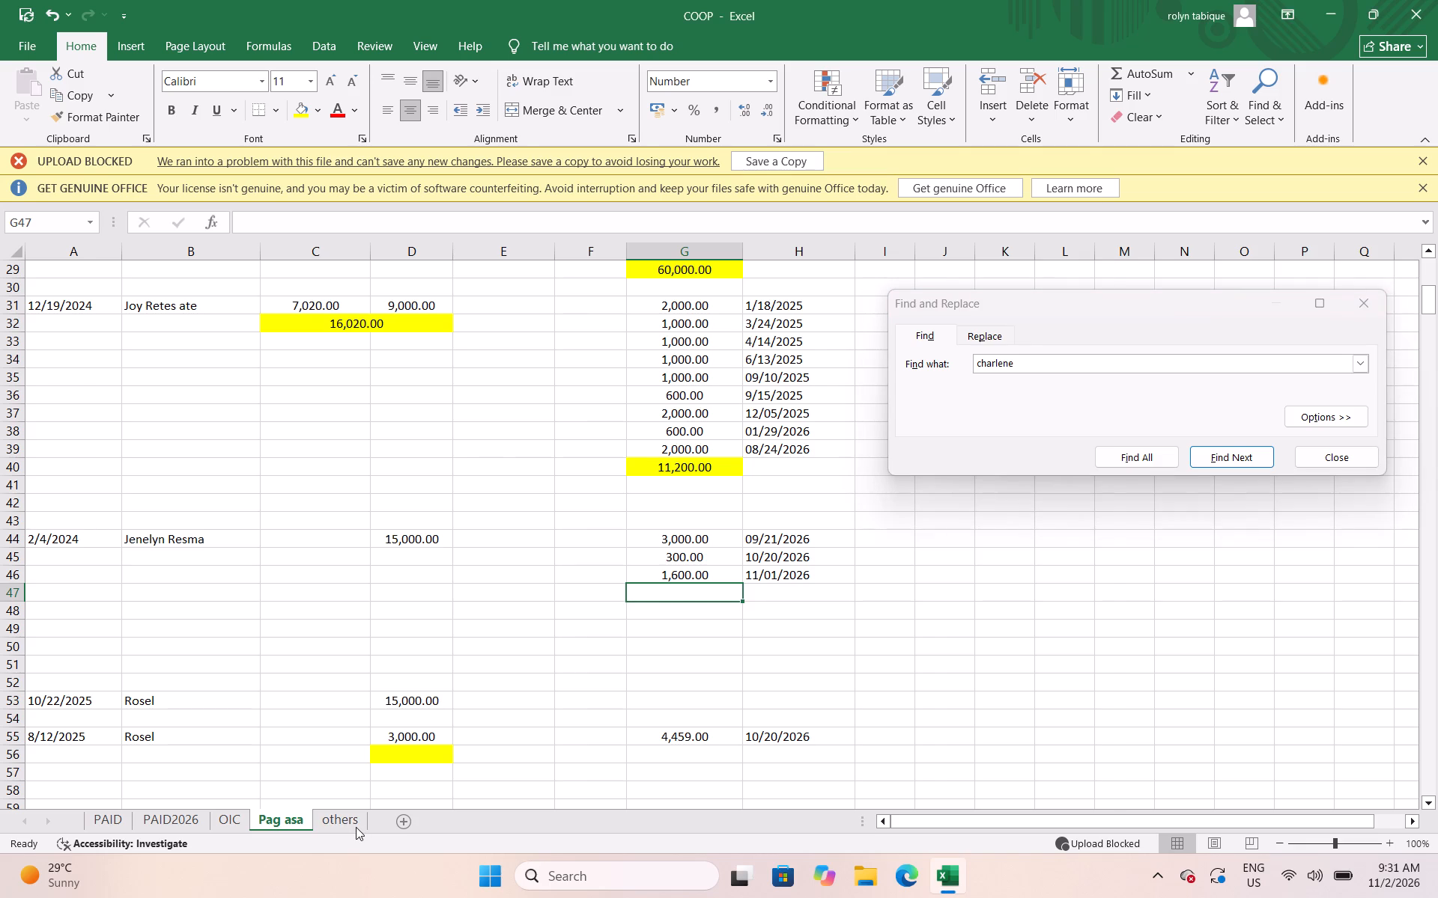
click(356, 827)
click(1152, 393)
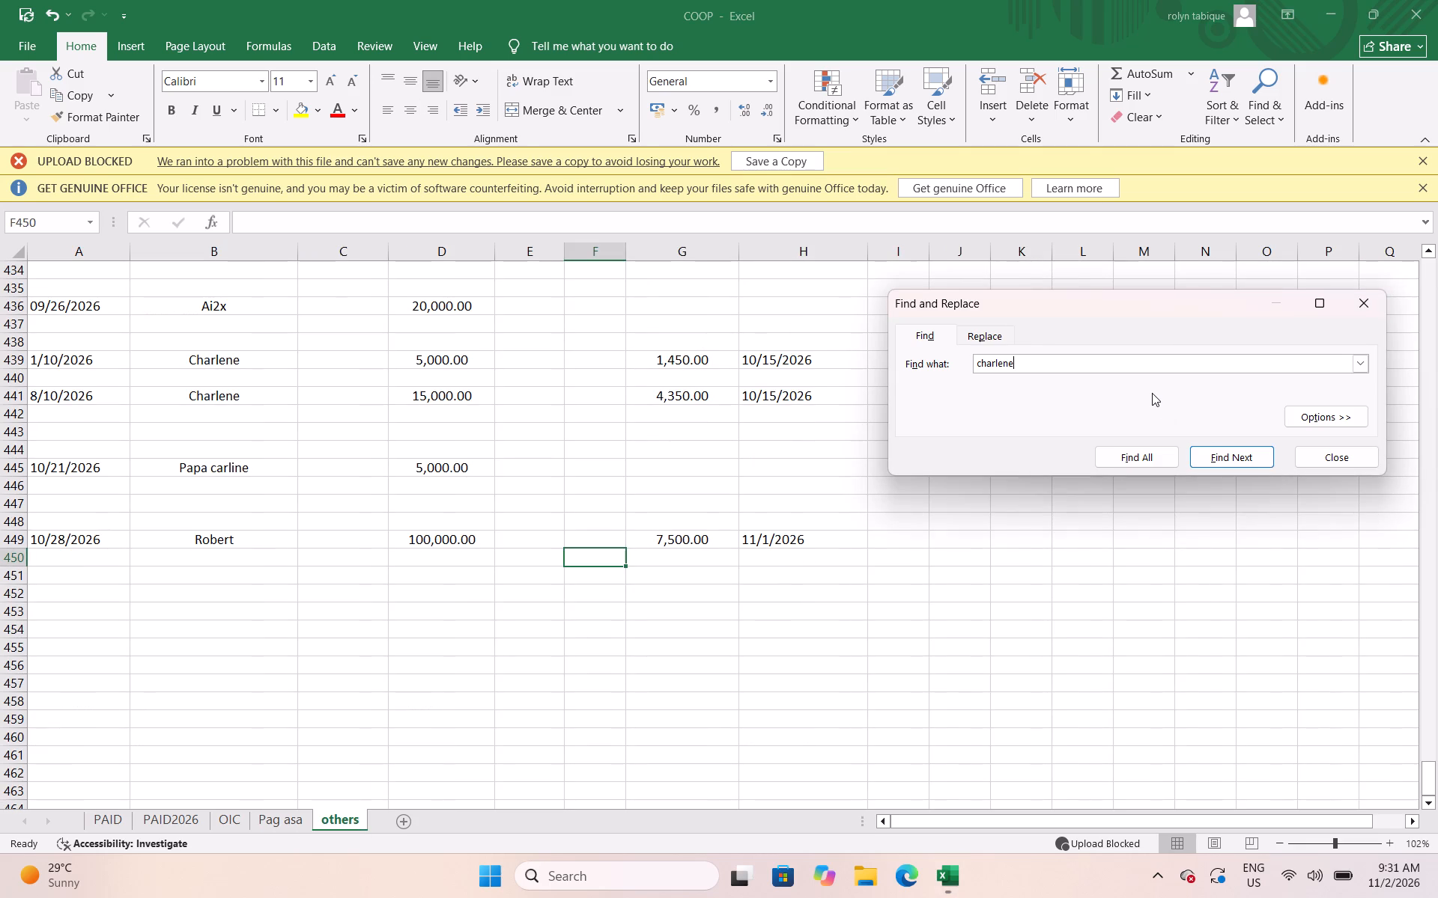
key(Return)
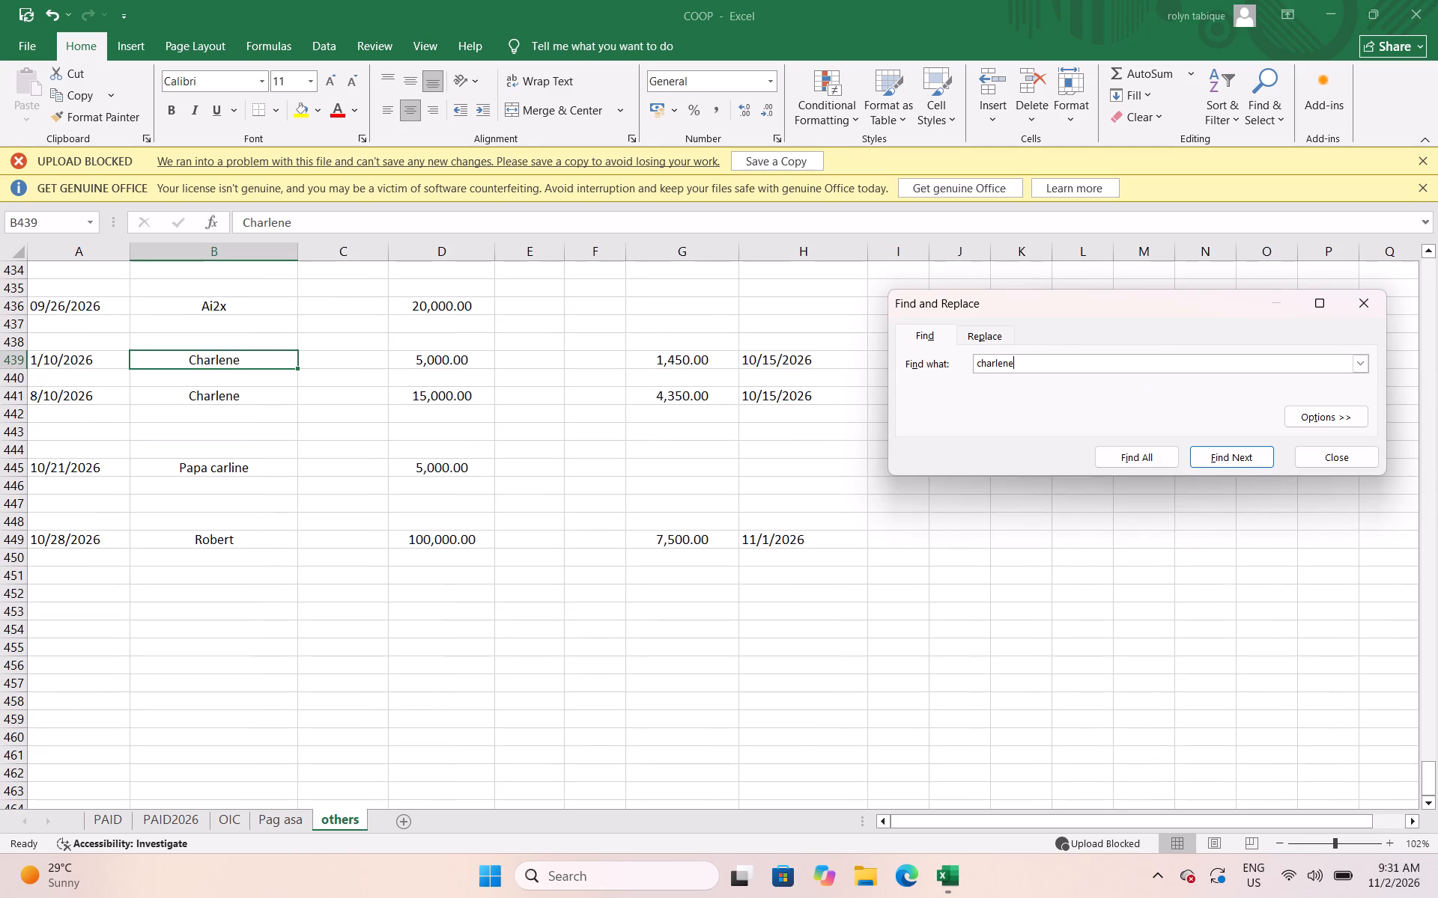
click(15, 376)
right_click(15, 376)
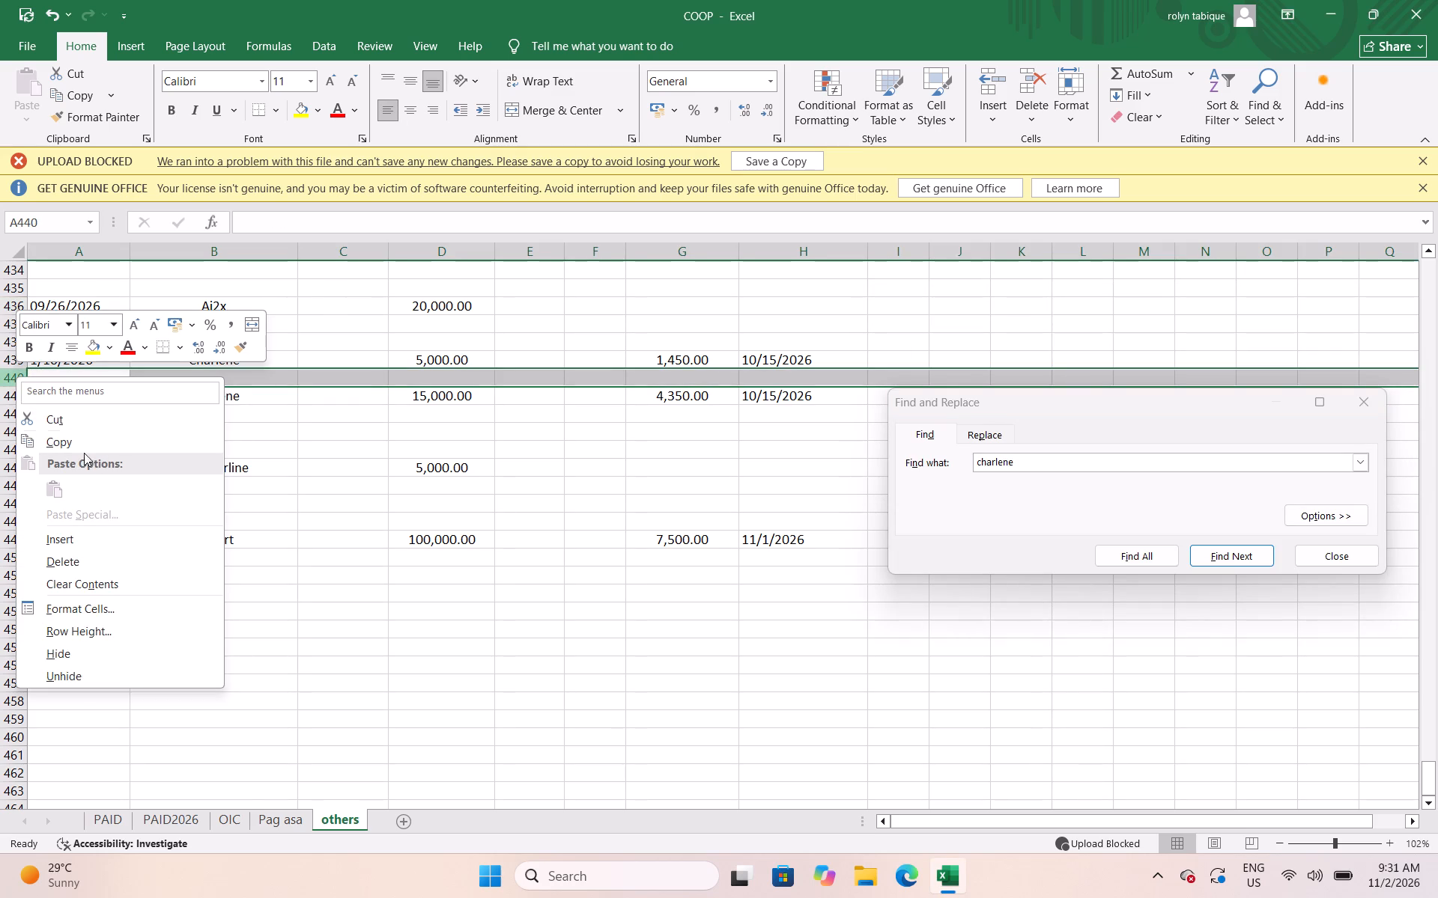
click(76, 541)
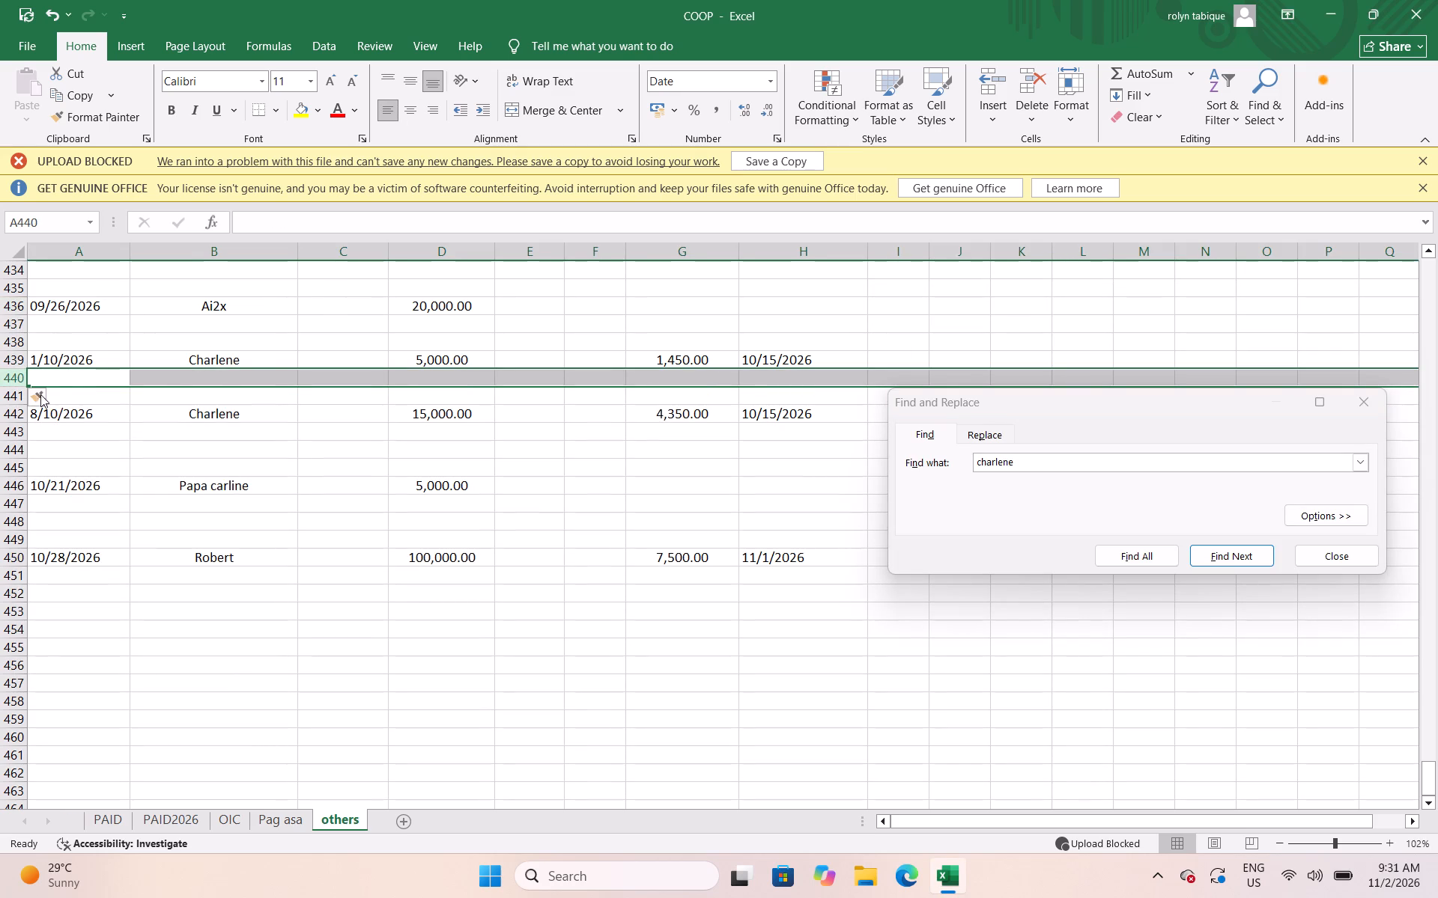
right_click(16, 377)
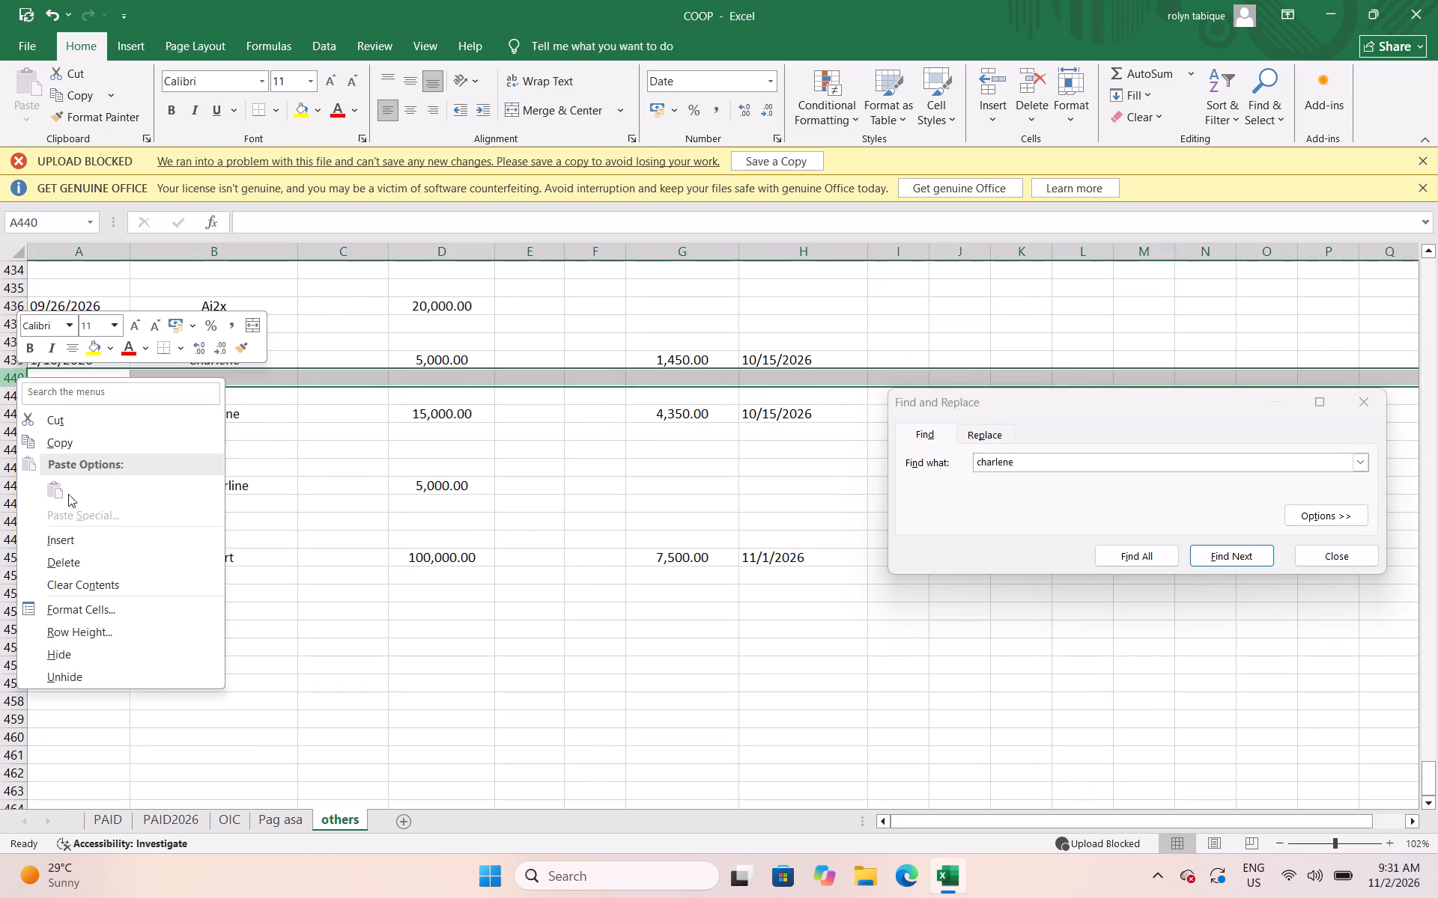
click(70, 540)
Add a payment of 4350 dated 11/01/2026 below the existing payment of Charlene's 15,000 entry, and save the workbook.
click(706, 378)
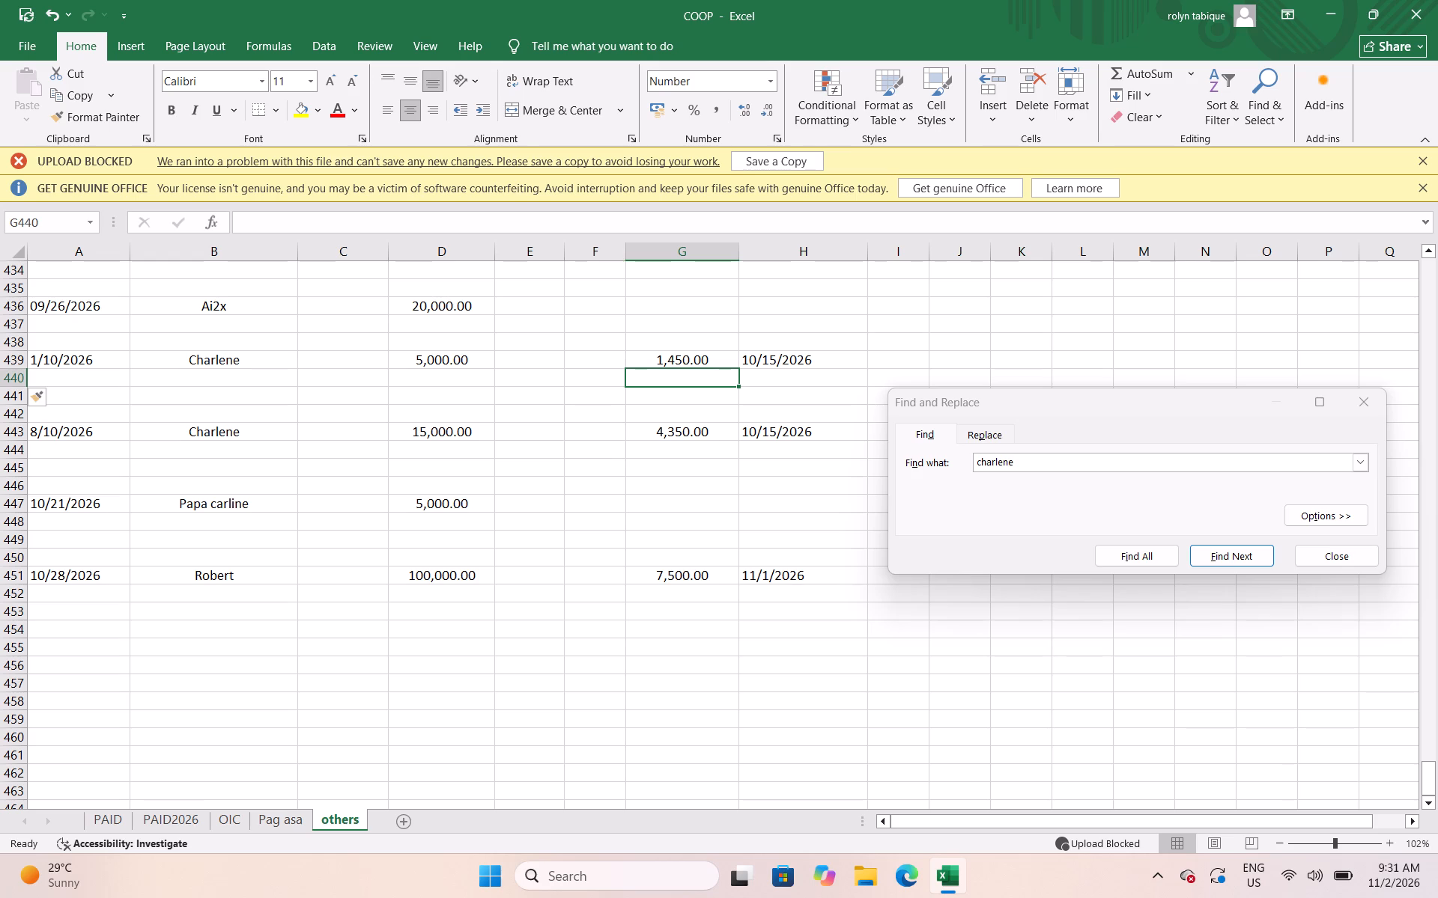
click(672, 453)
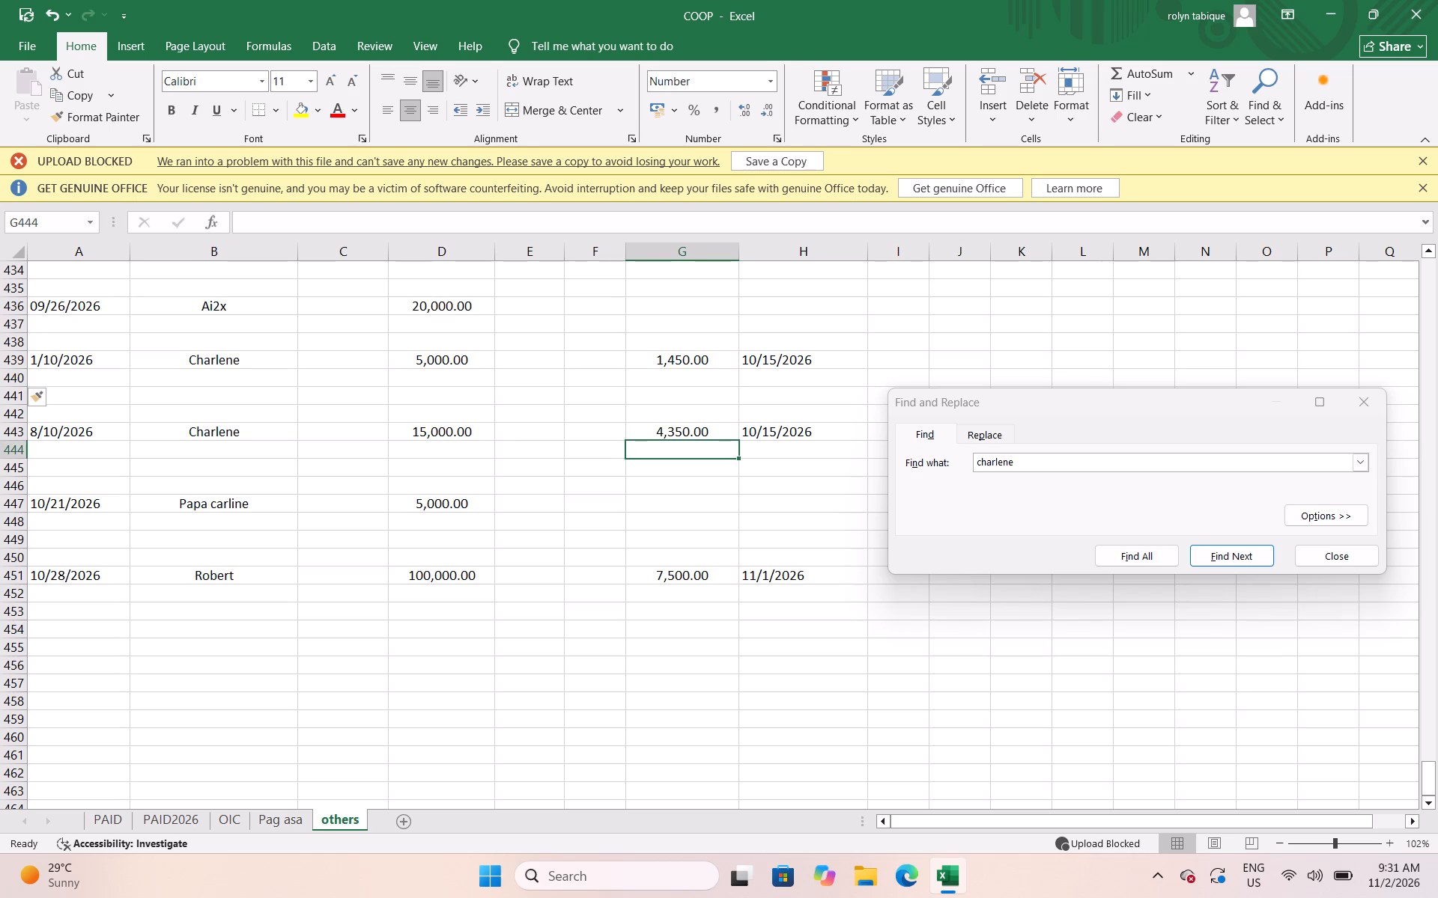
text(4350)
key(Right)
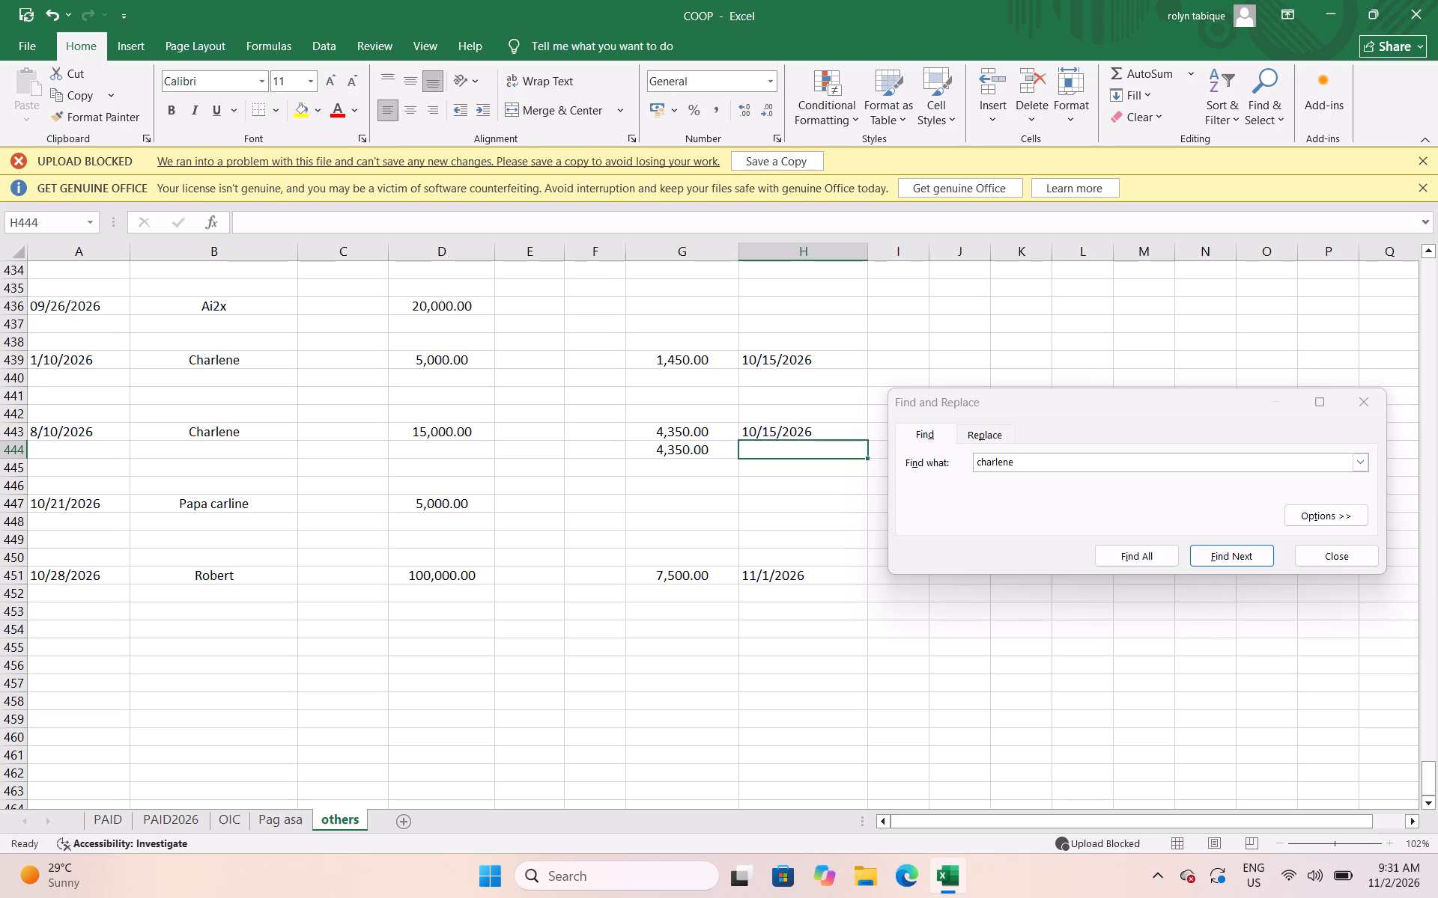
text(11/01/2026)
key(Up)
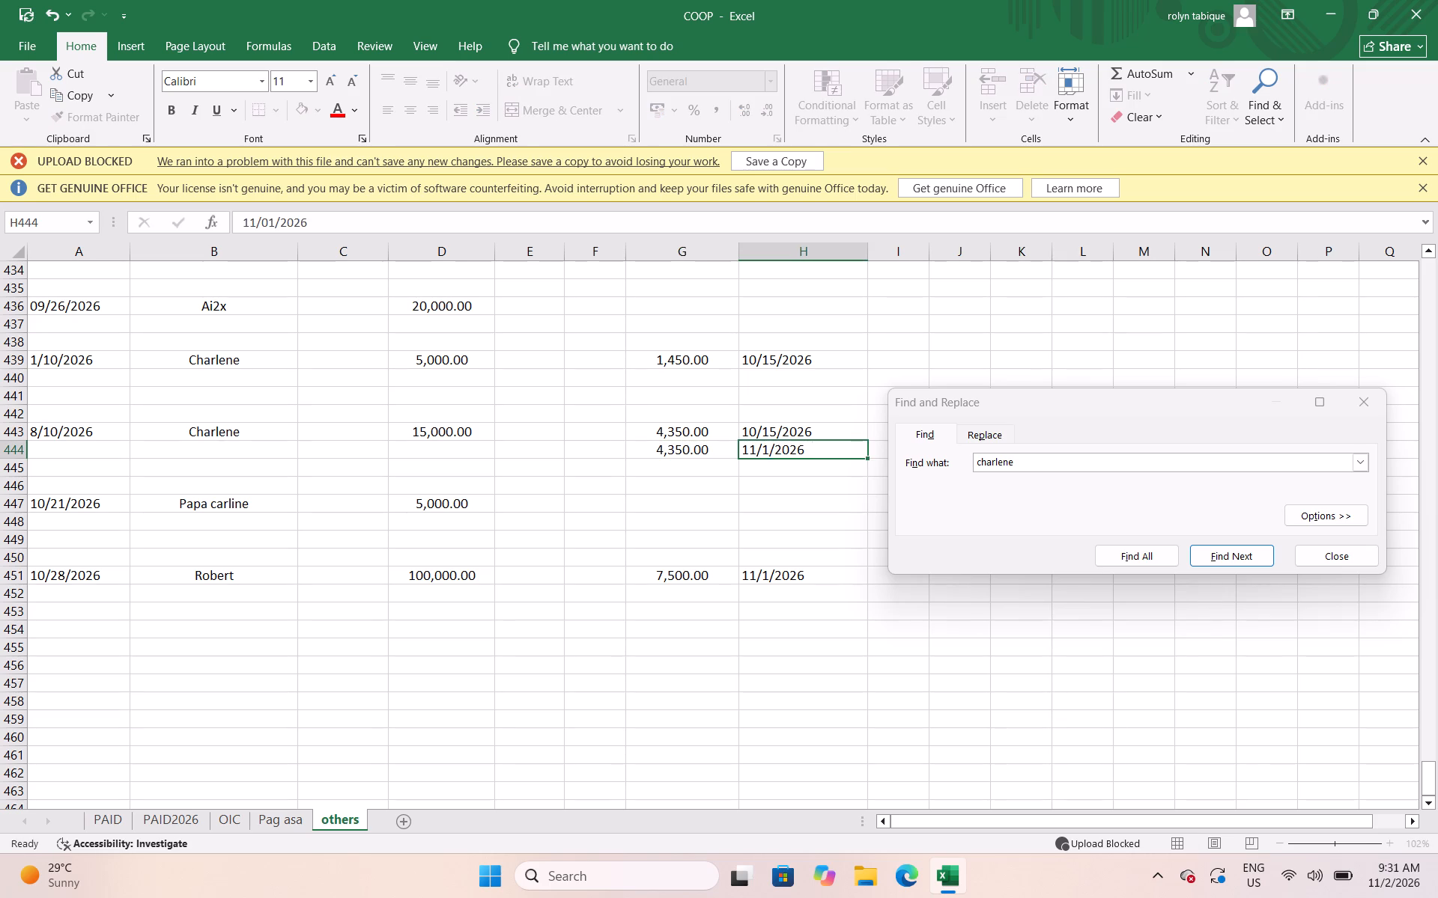
key(Up)
key(Up)
key(Up)
key(Left)
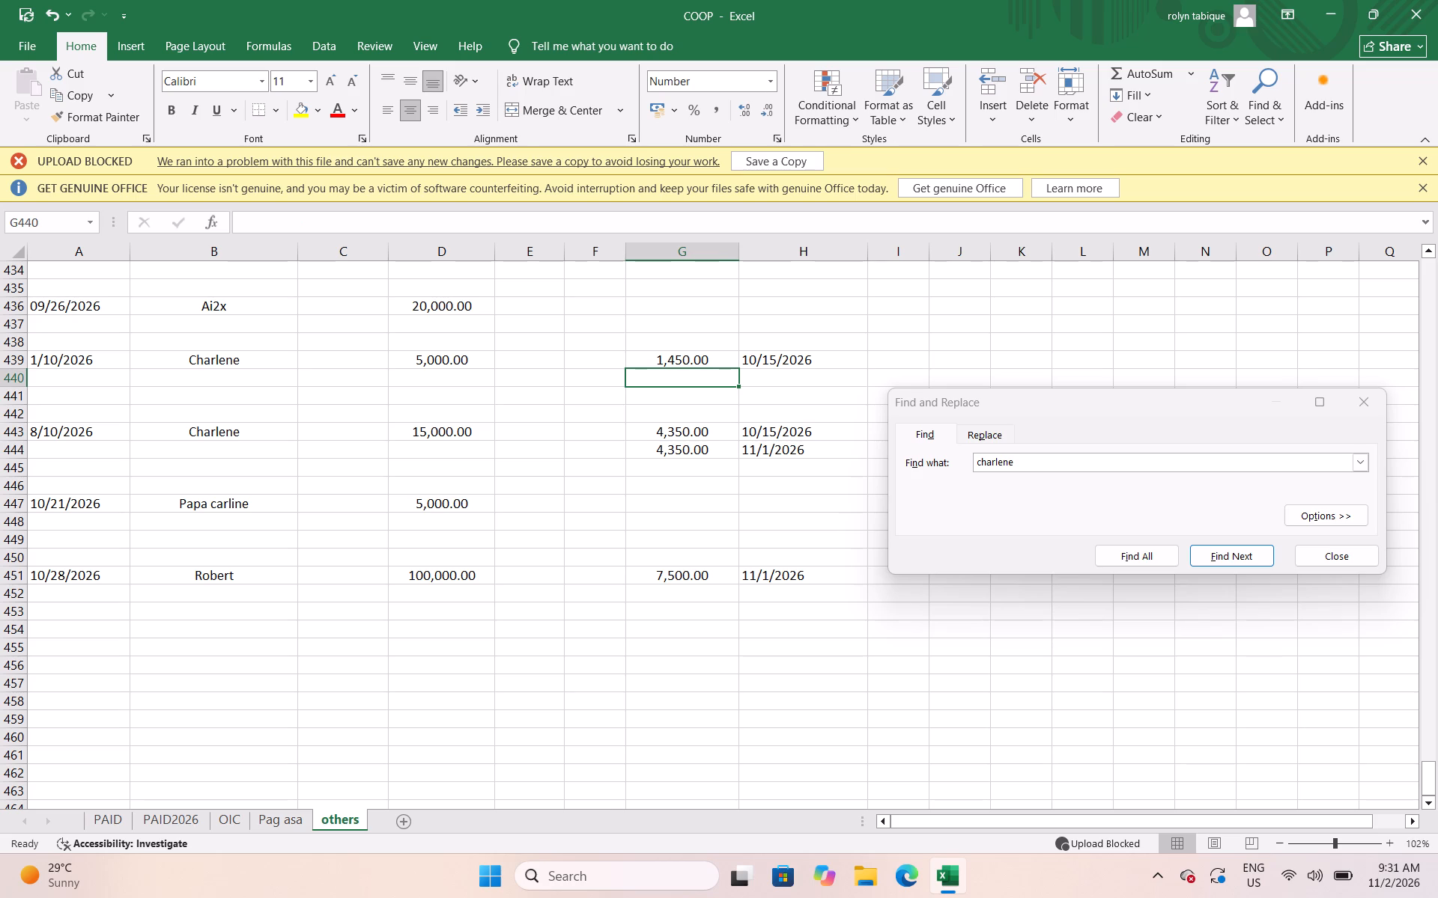
key(ctrl+s)
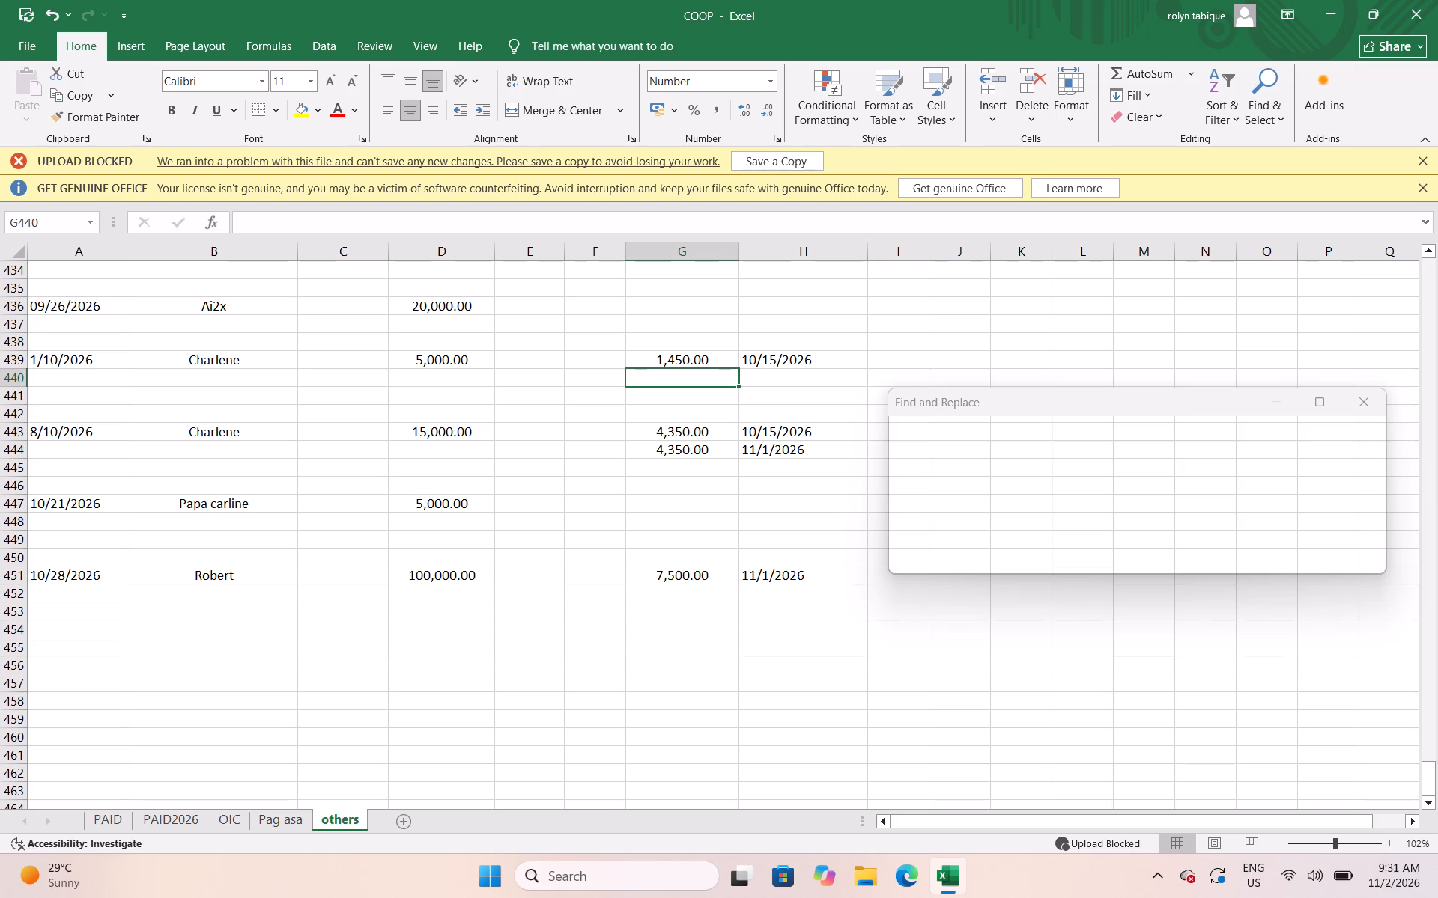
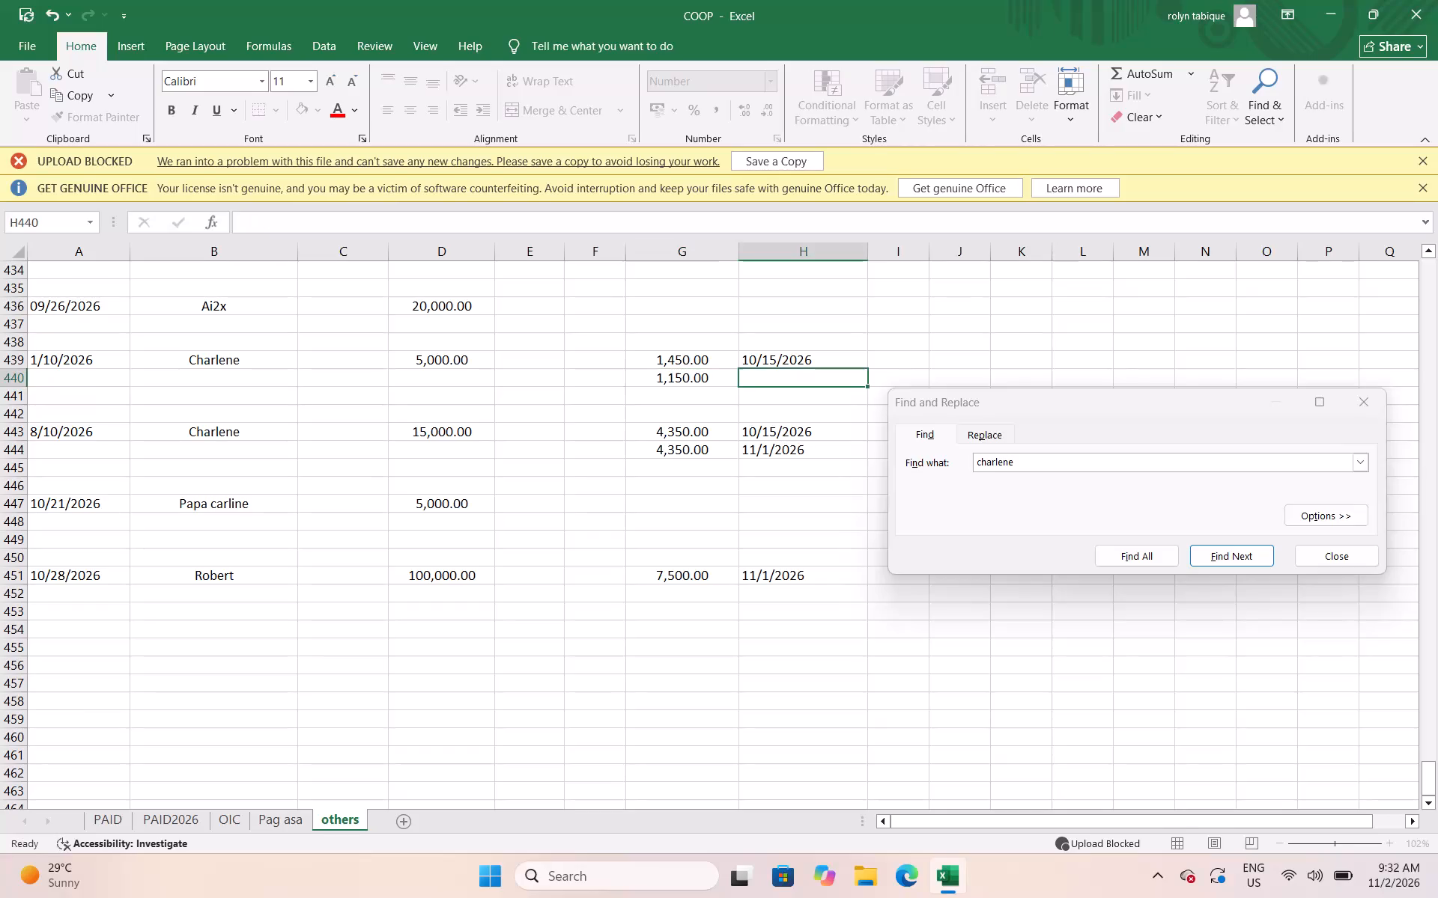
Date the 1,150 payment of Charlene's 5,000 entry 11/01/2026, and save the workbook.
text(11/01/2026)
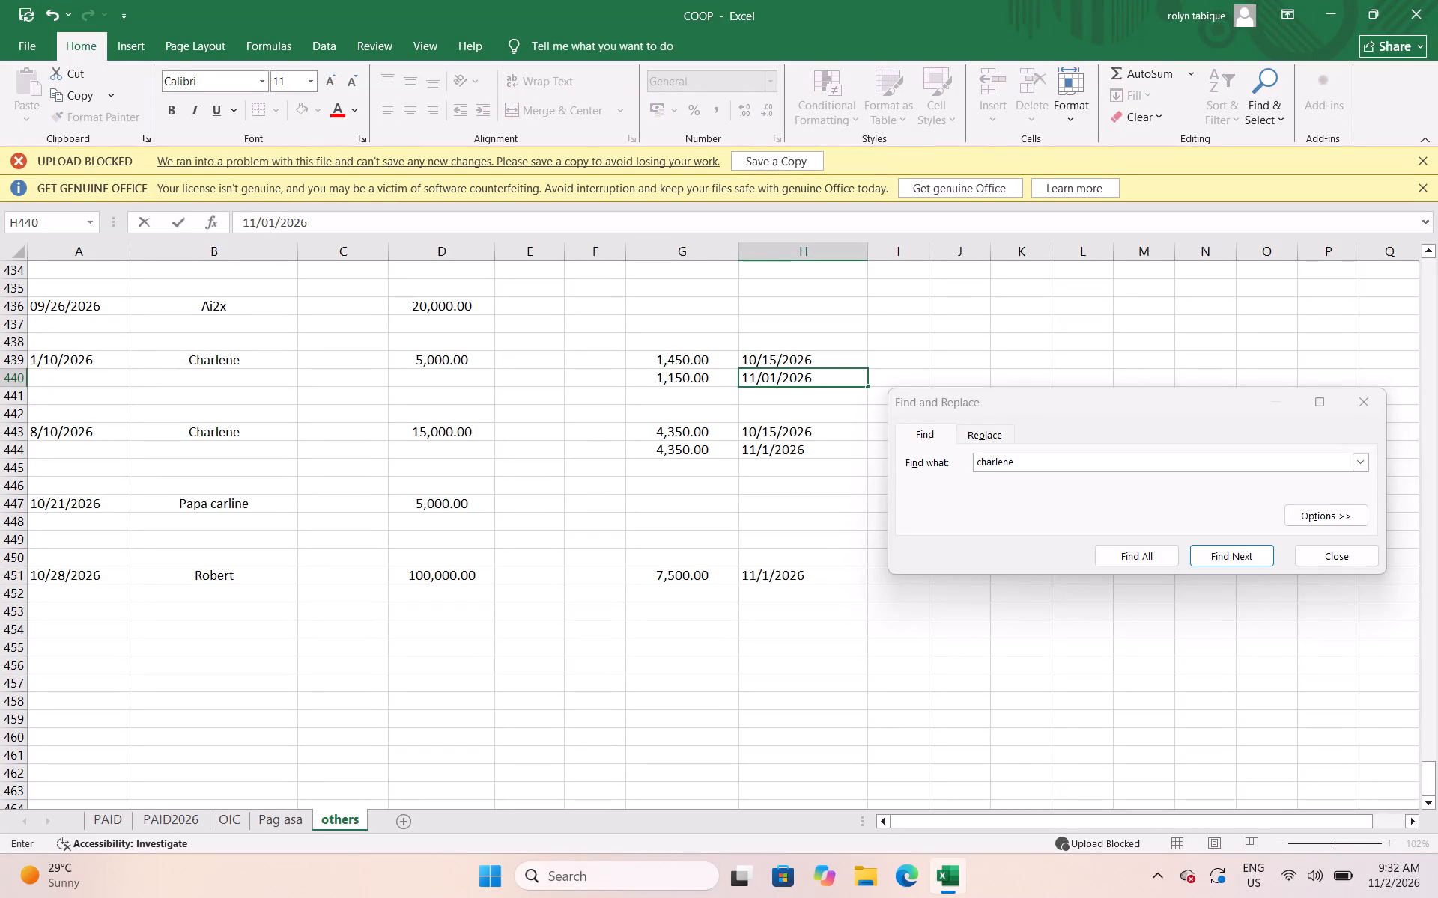
key(ctrl+s)
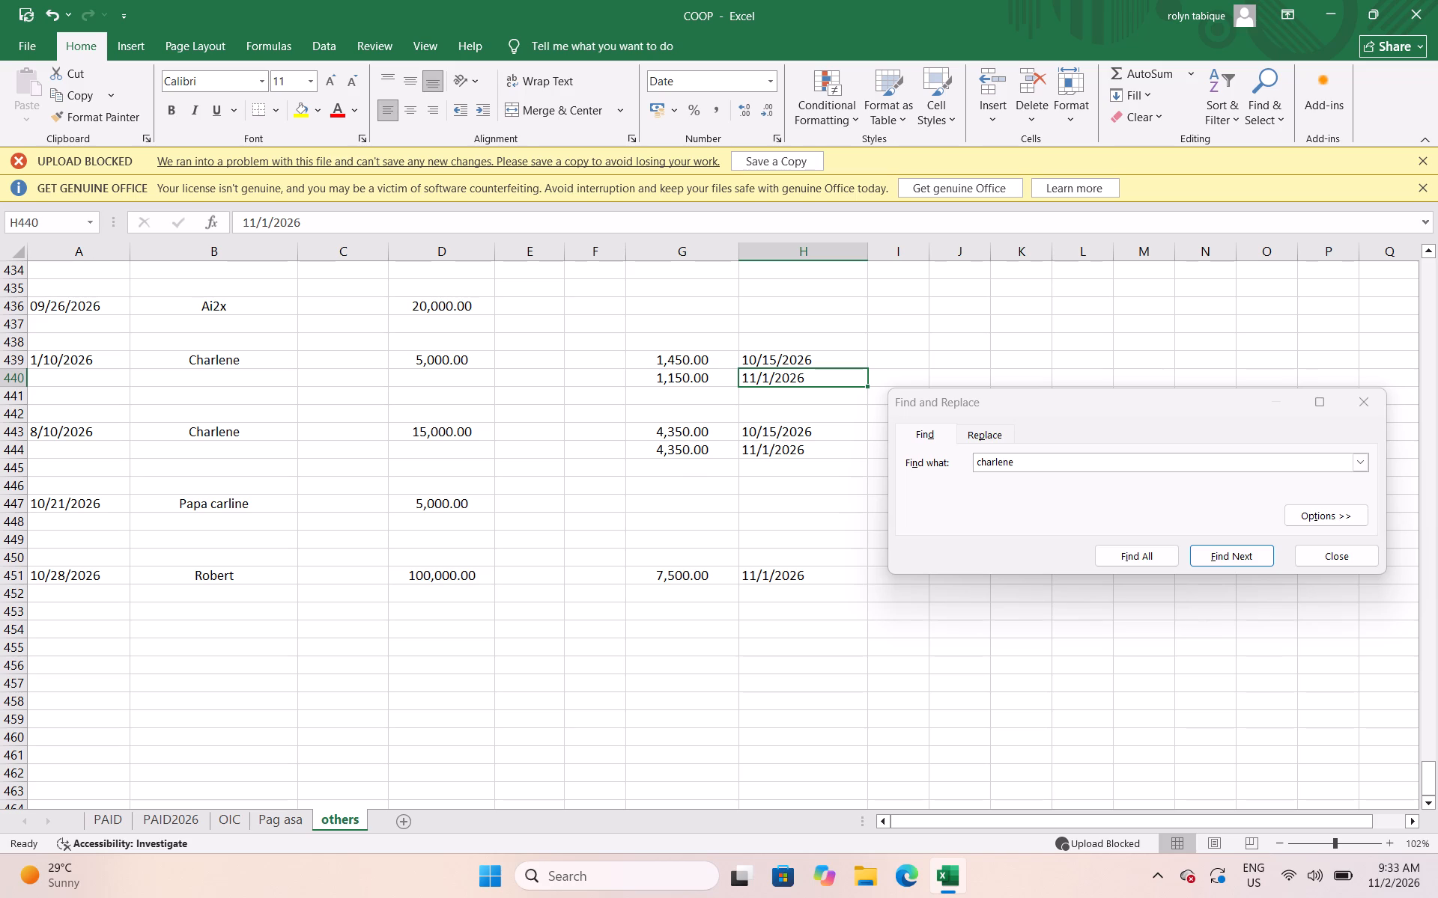
key(ctrl+s)
On the others sheet, find "rocky" and add a payment of 1350 dated 11/01/2026 below the existing payments of the 15,000 entry.
click(1045, 459)
key(BackSpace)
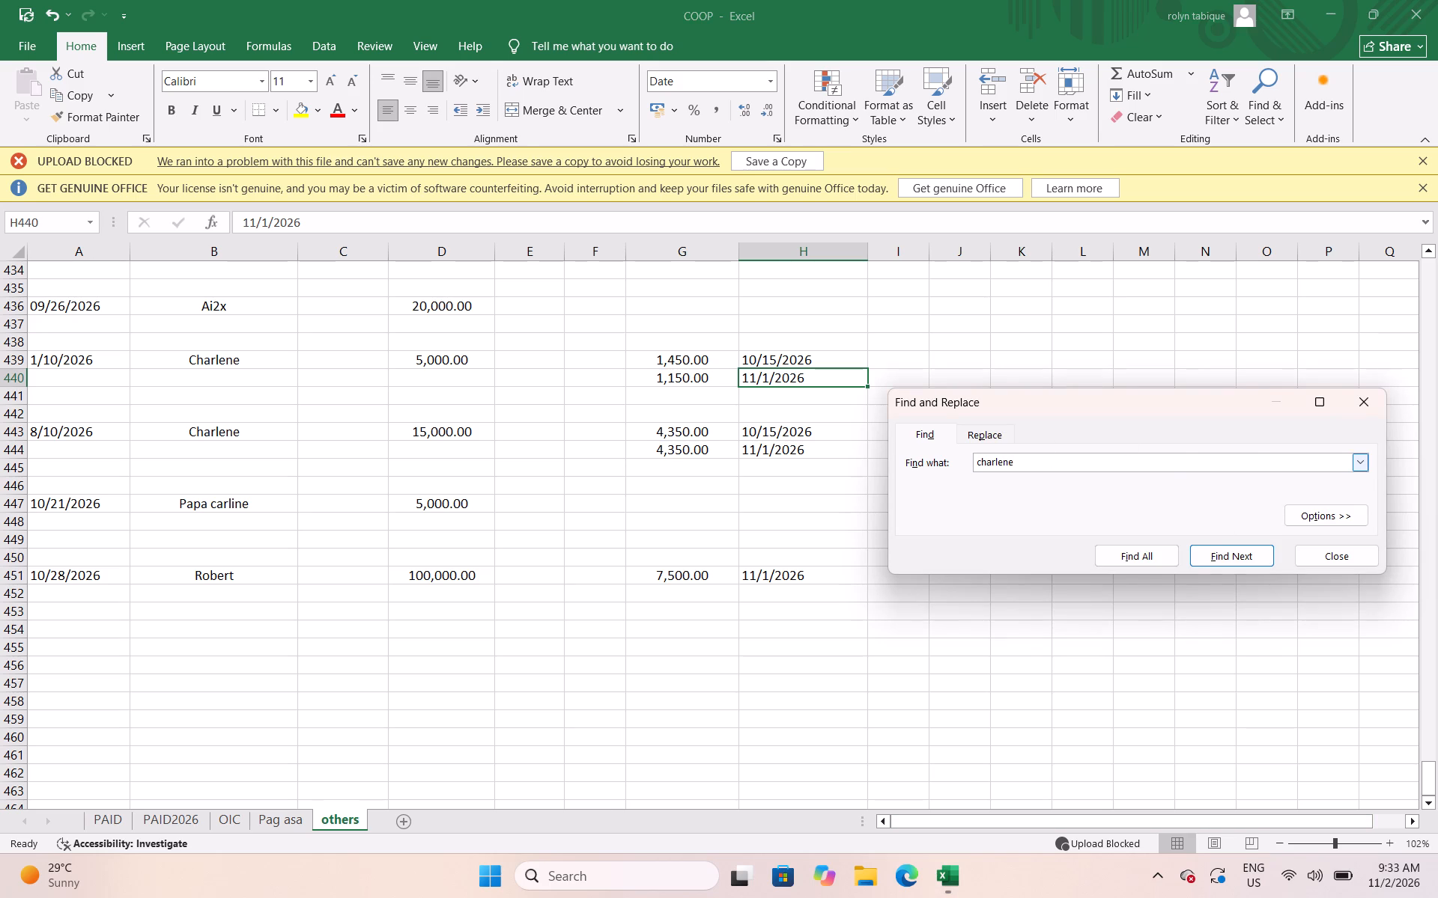
key(BackSpace)
key(BackSpace)
key(BackSpace)
key(BackSpace)
key(BackSpace)
key(BackSpace)
key(BackSpace)
text(rocky)
key(Return)
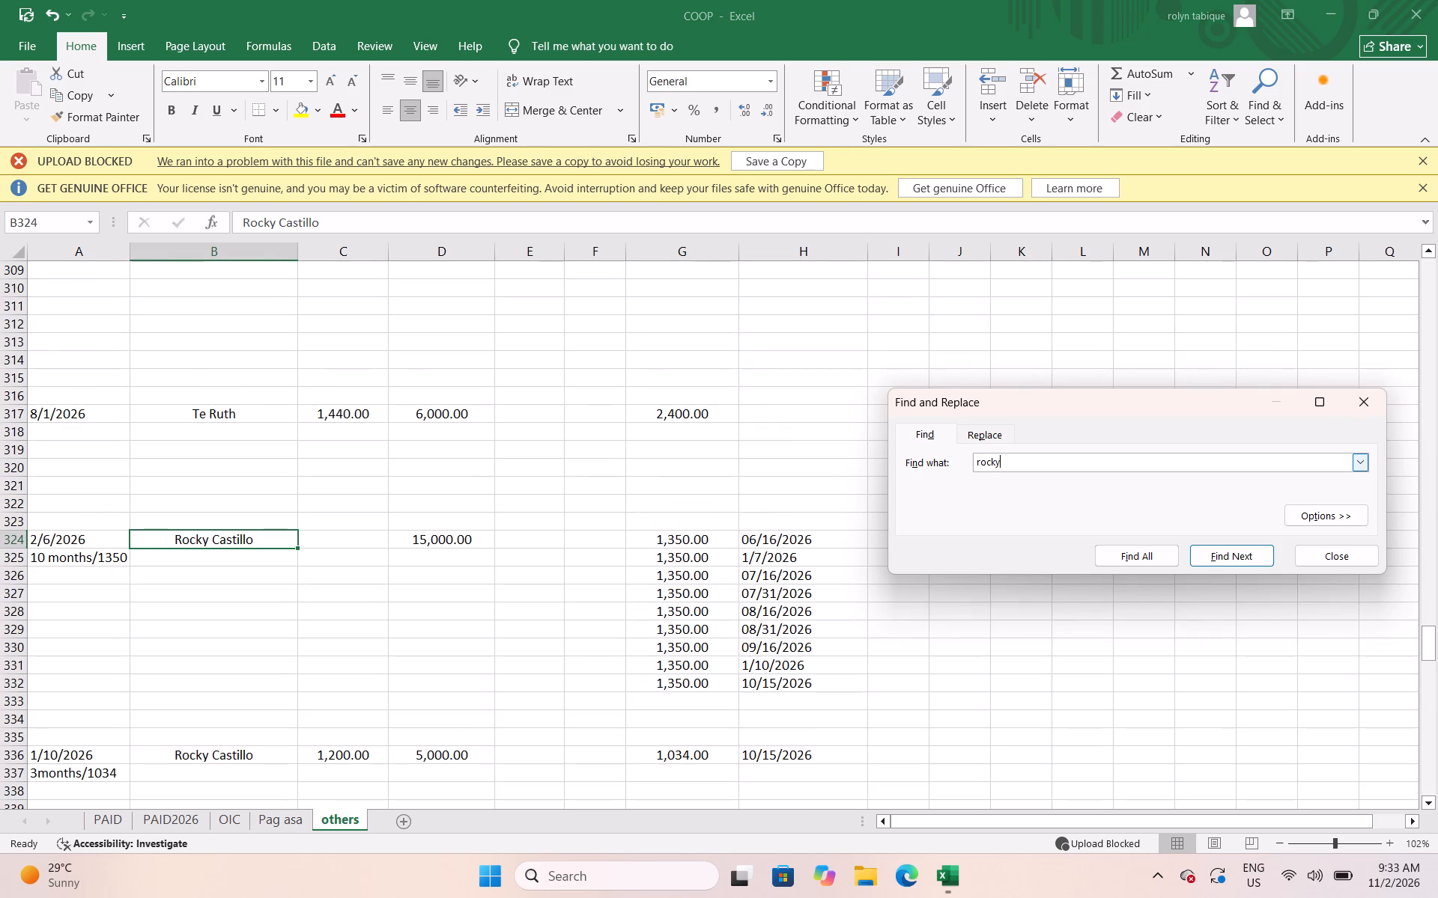
scroll(1437, 267, up, 2)
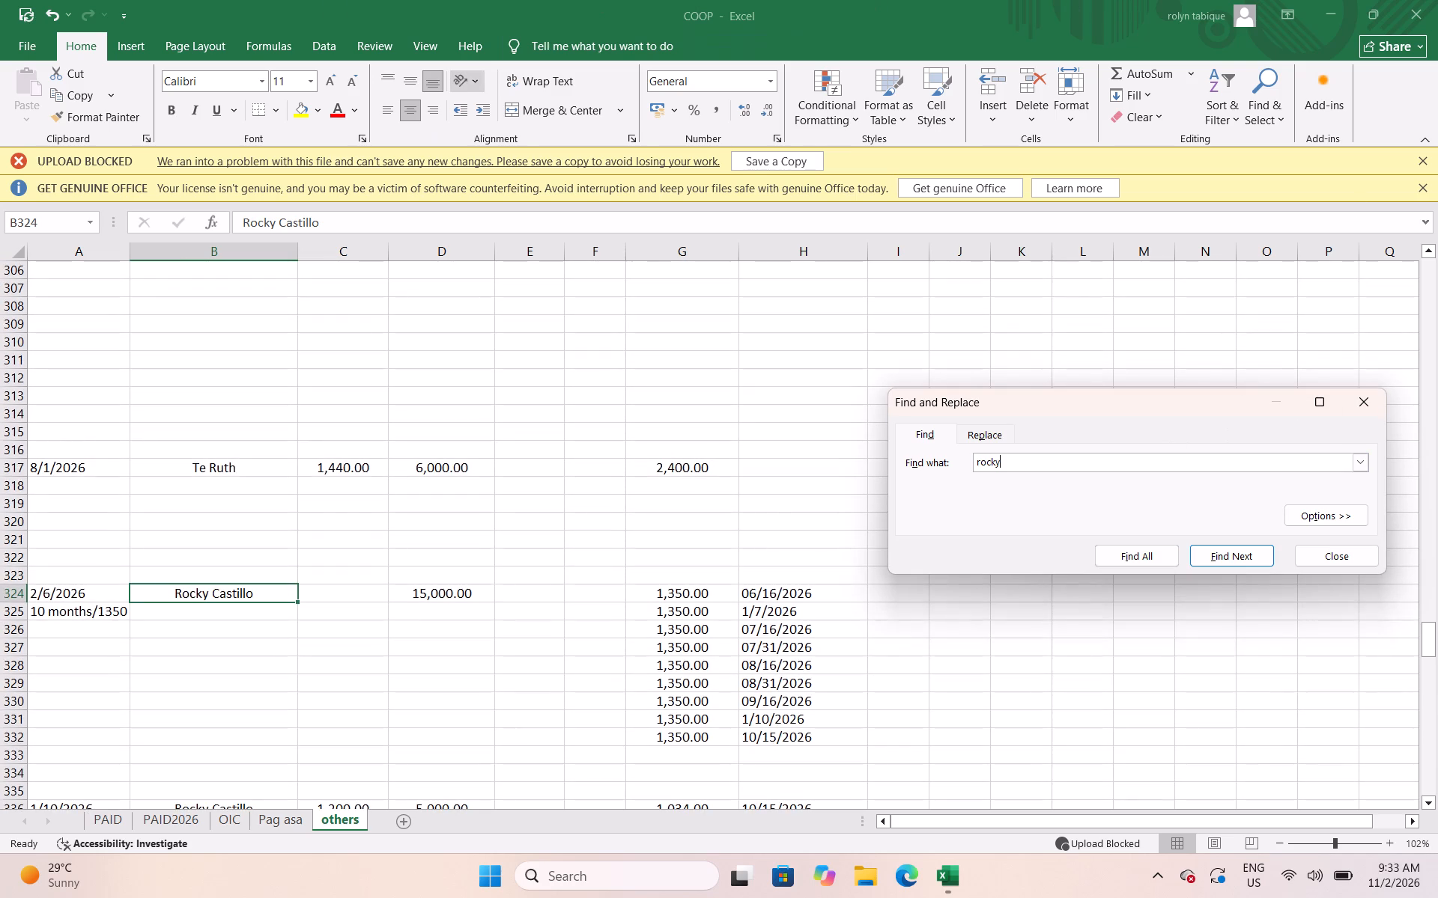
scroll(250, 500, down, 3)
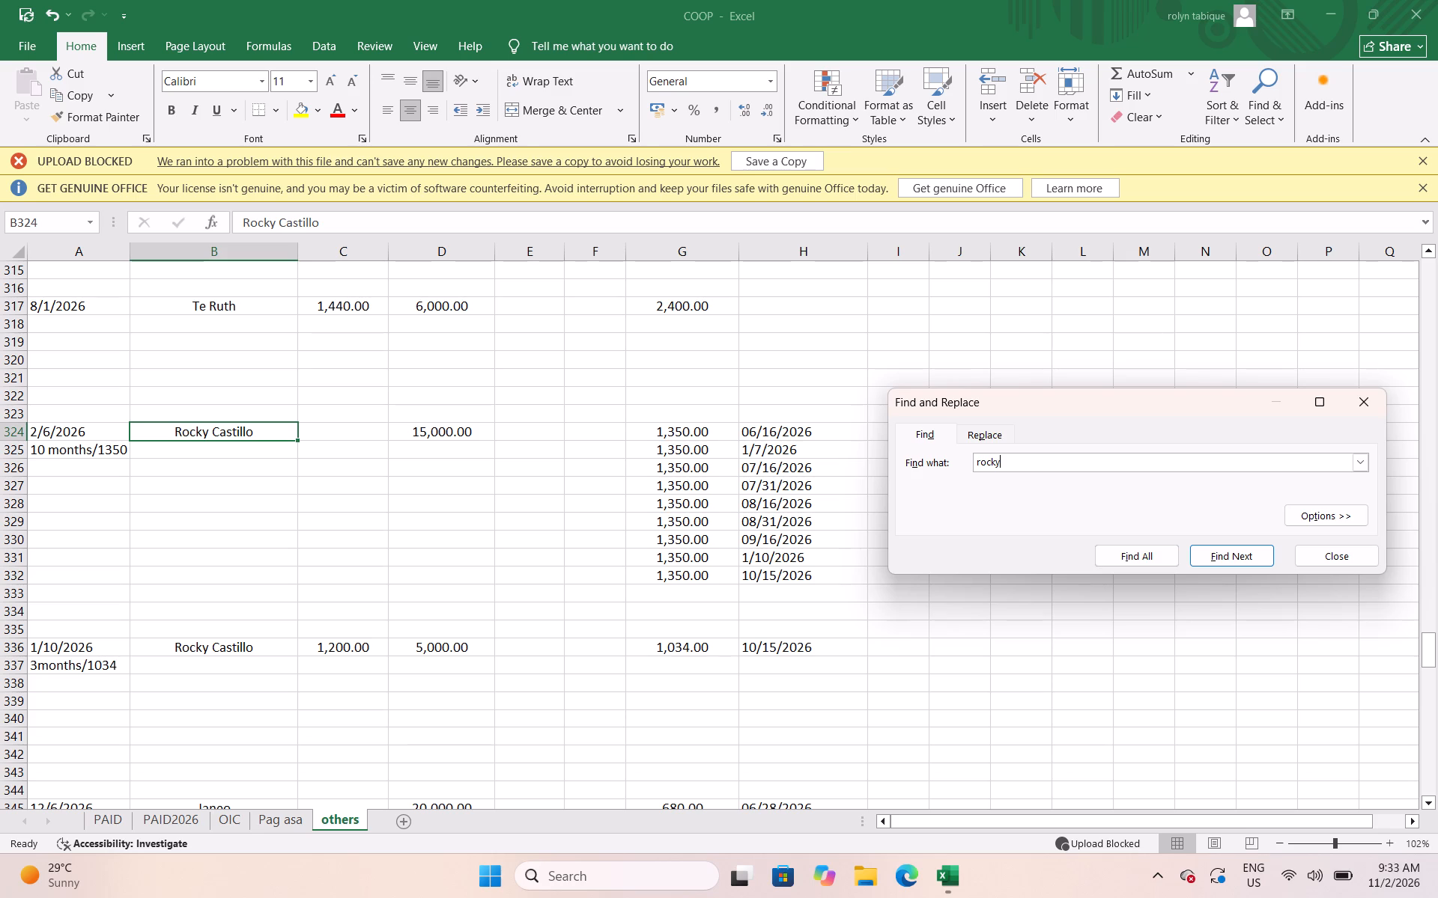
click(649, 595)
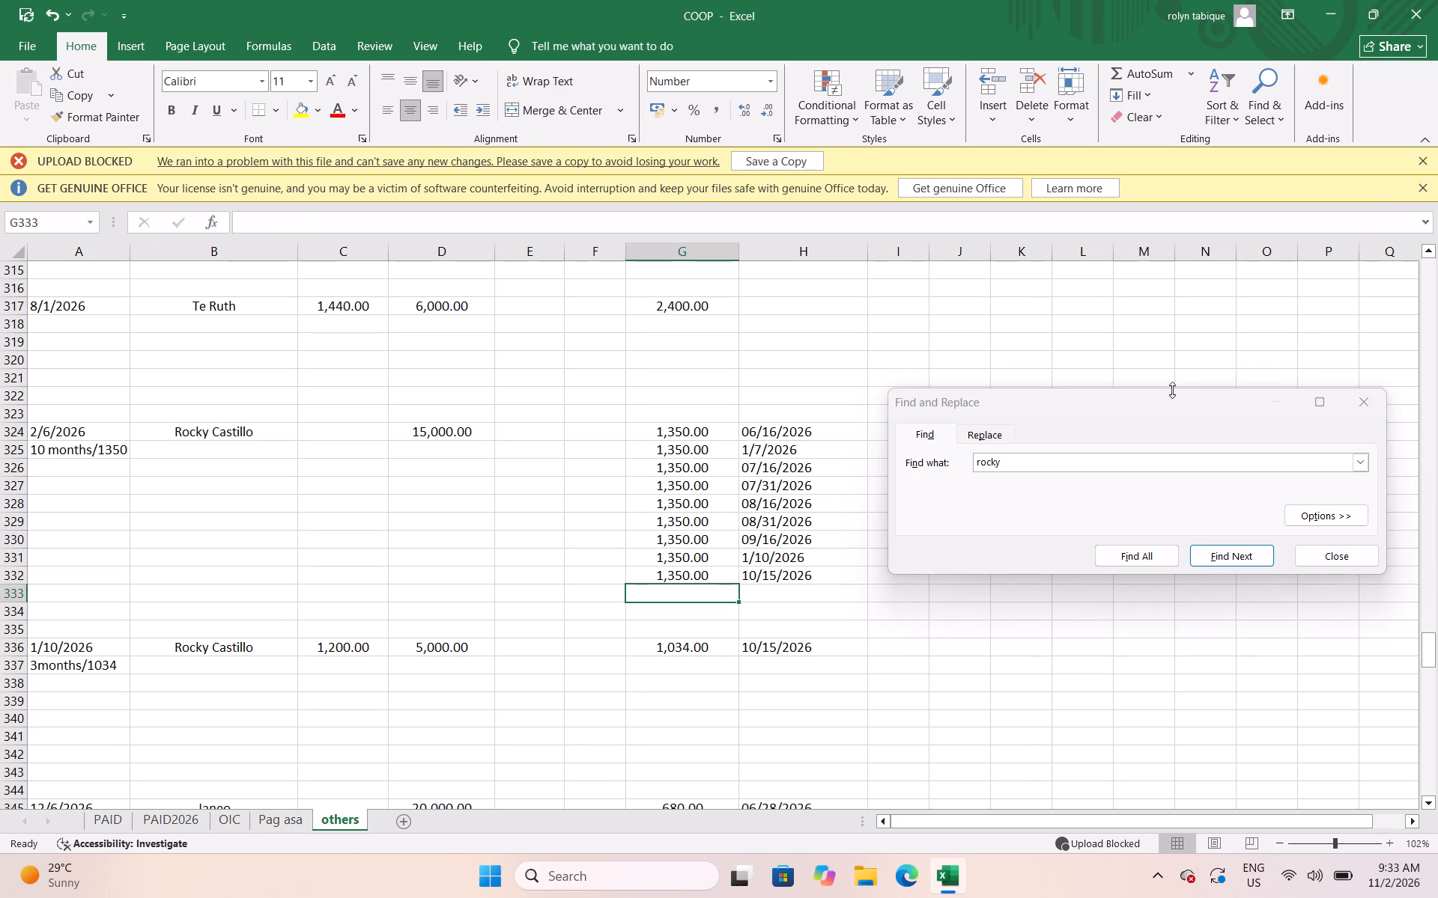
drag(1146, 402, 1180, 329)
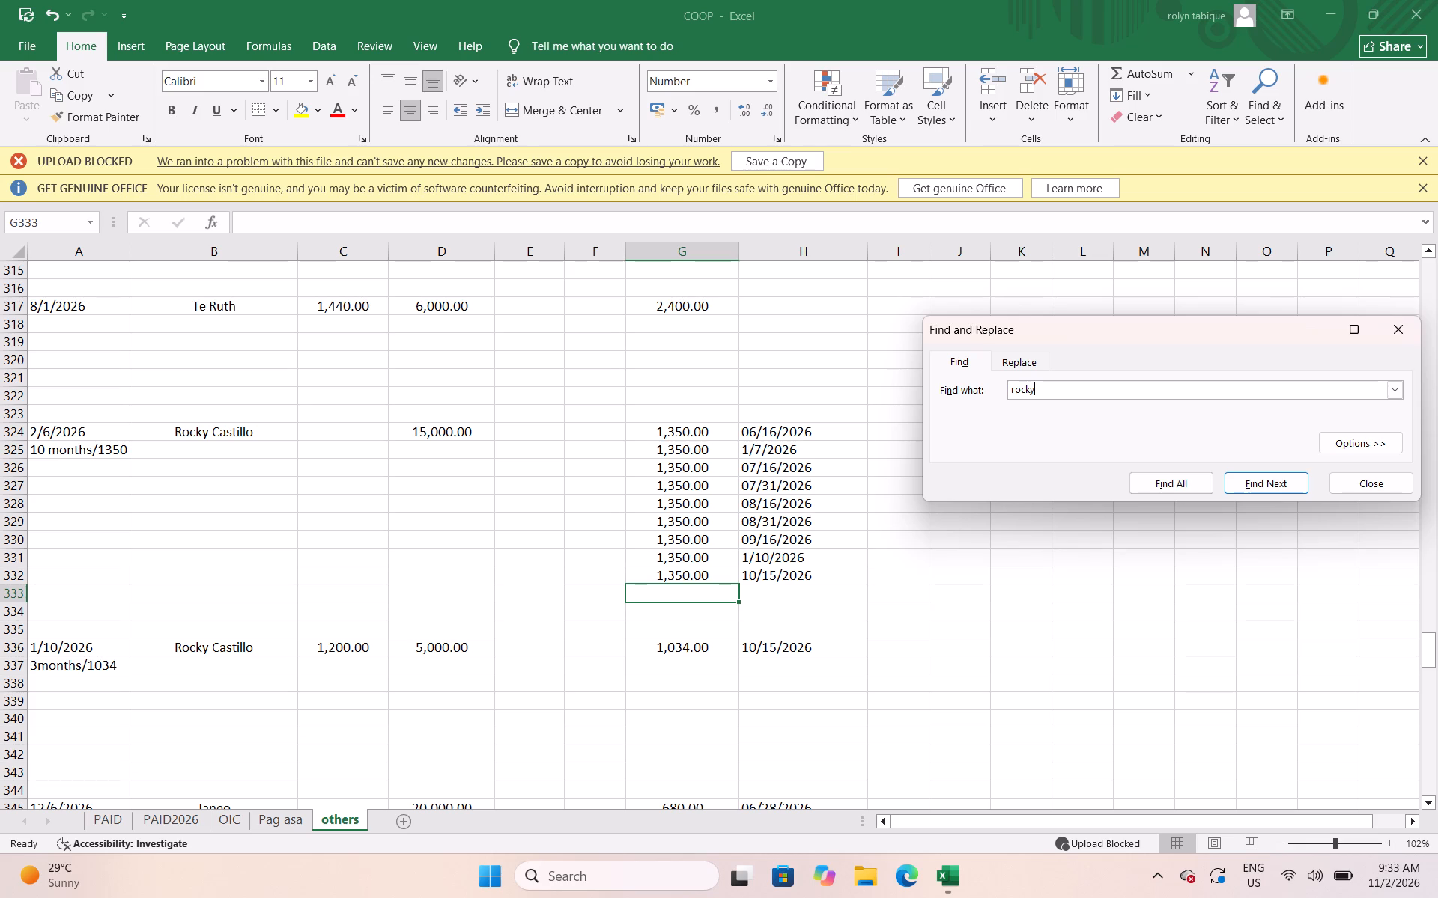
text(135)
key(BackSpace)
key(BackSpace)
key(BackSpace)
click(687, 596)
text(1350)
key(Right)
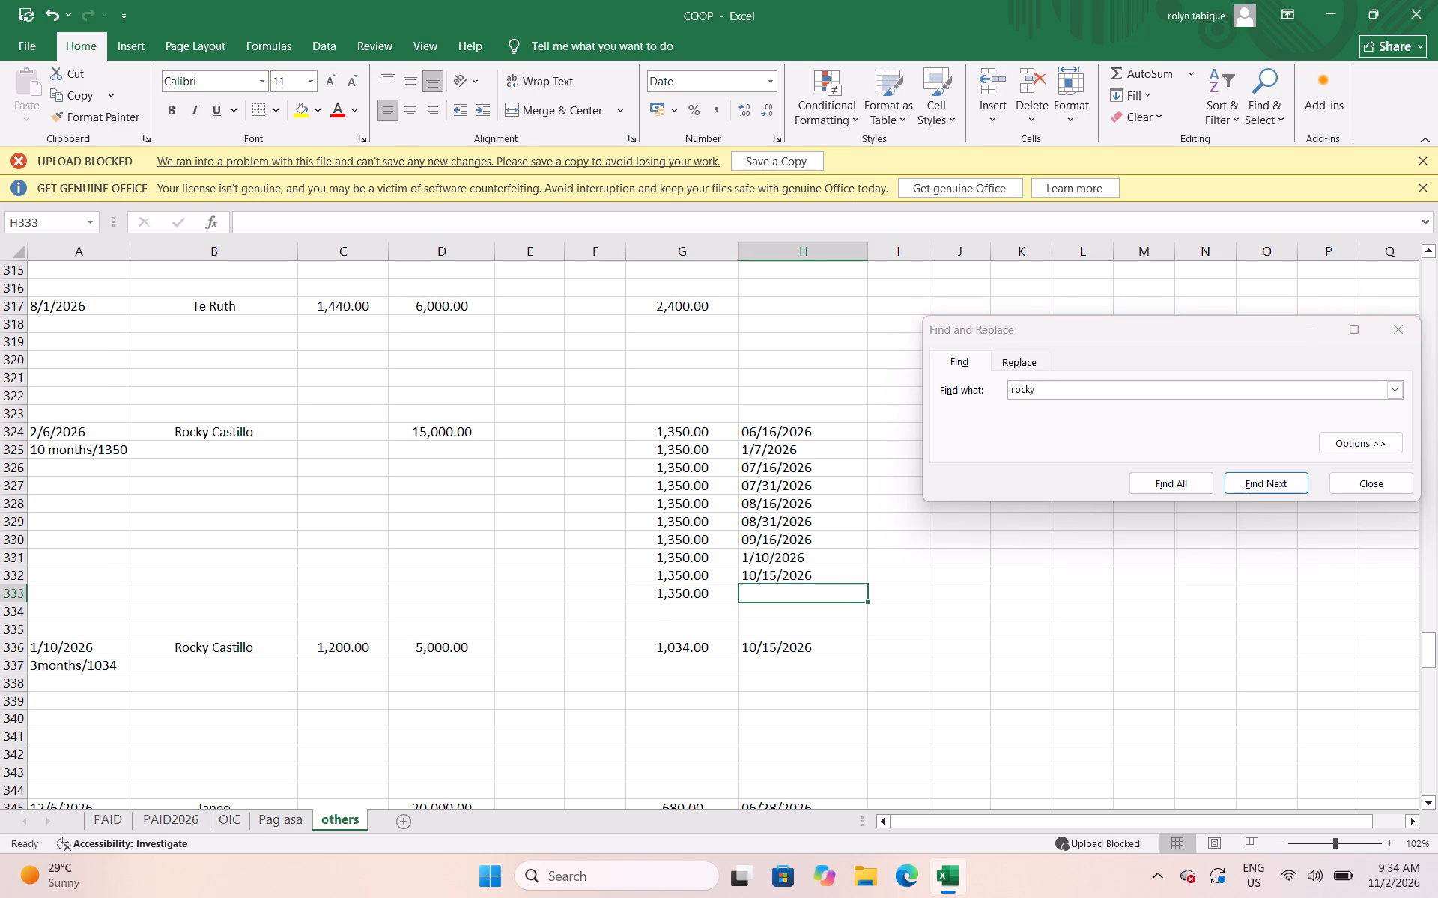
text(11/01/2026)
key(Down)
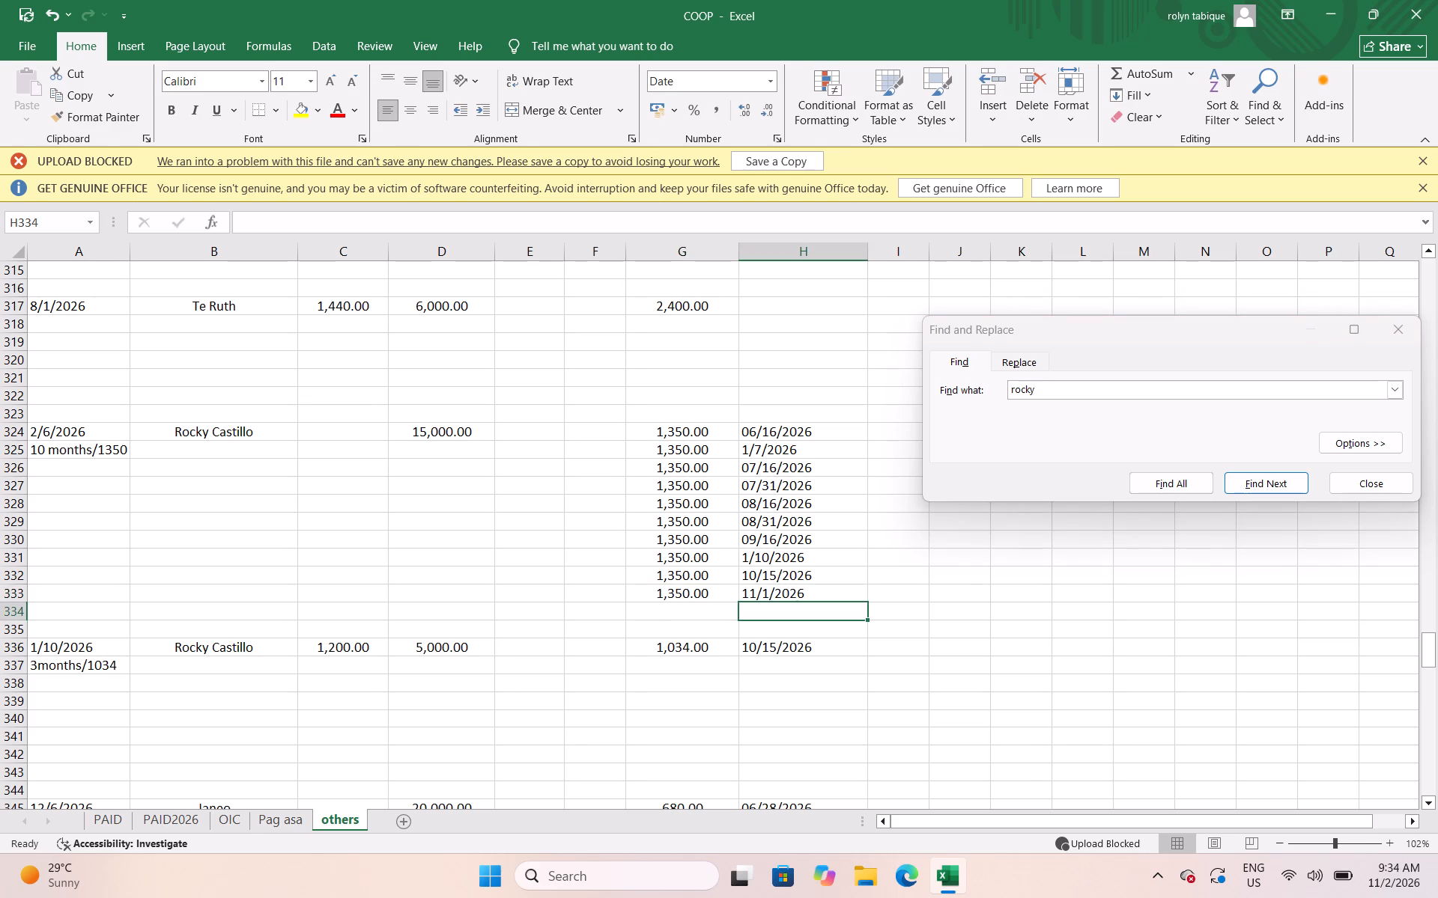
Add a payment of 1034 dated 11/01/2026 below the existing payment of Rocky's 5,000 entry, and save the workbook.
click(1097, 391)
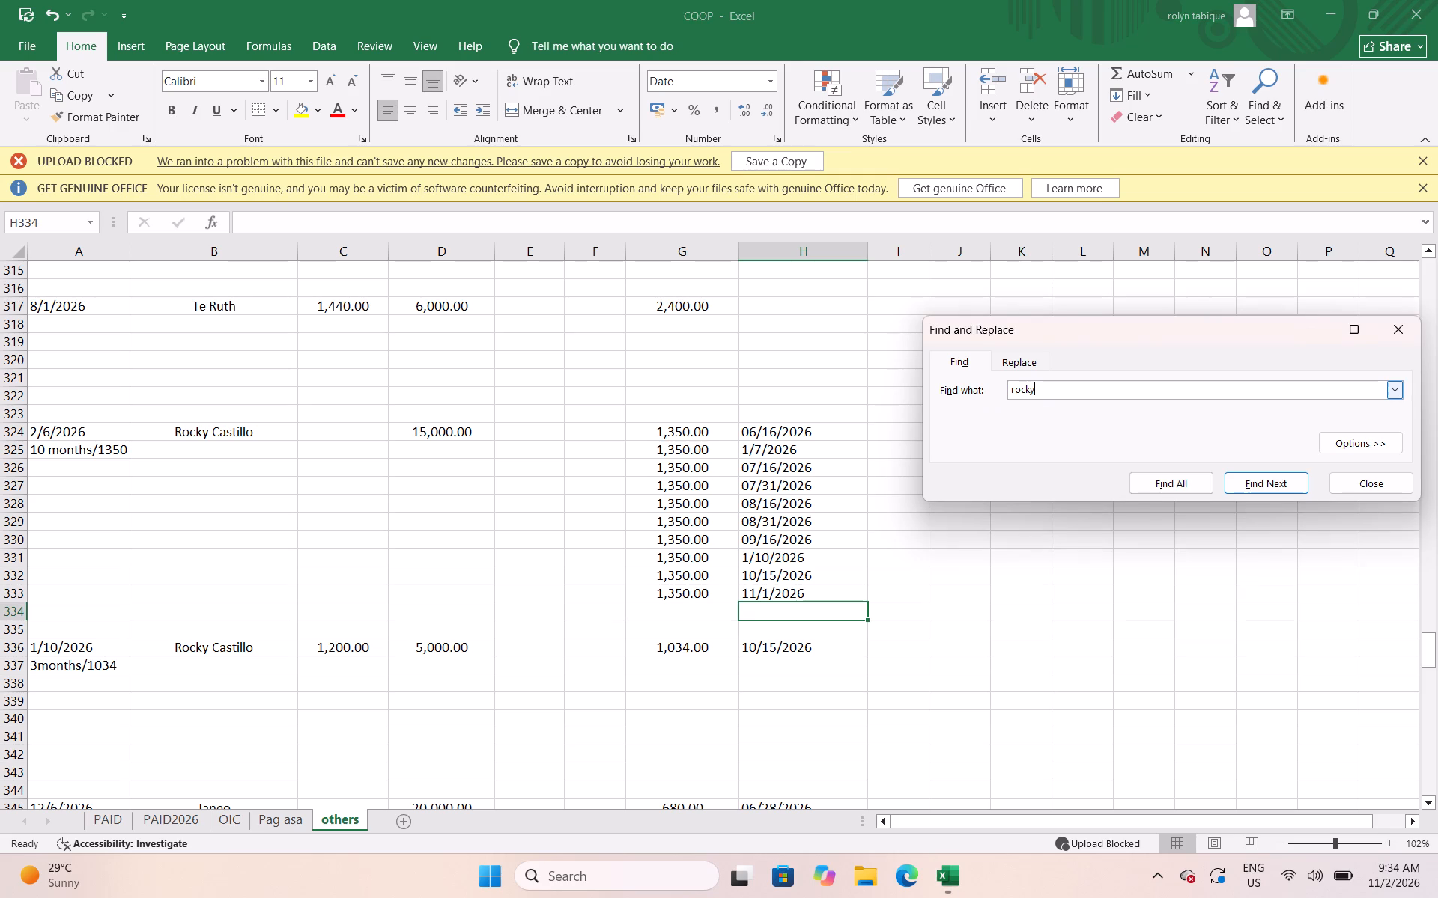
click(718, 662)
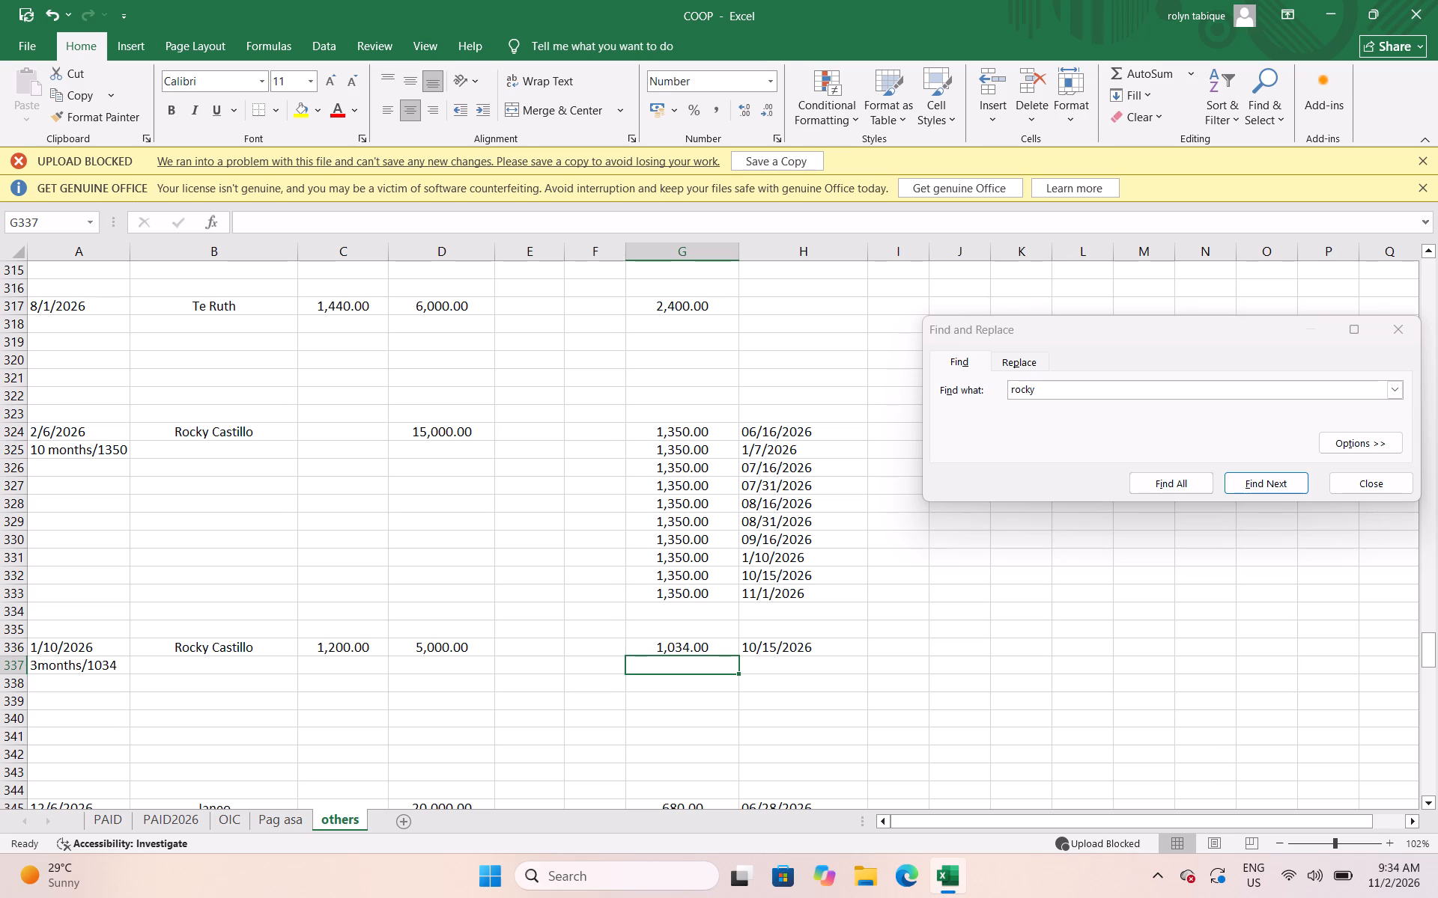
text(10)
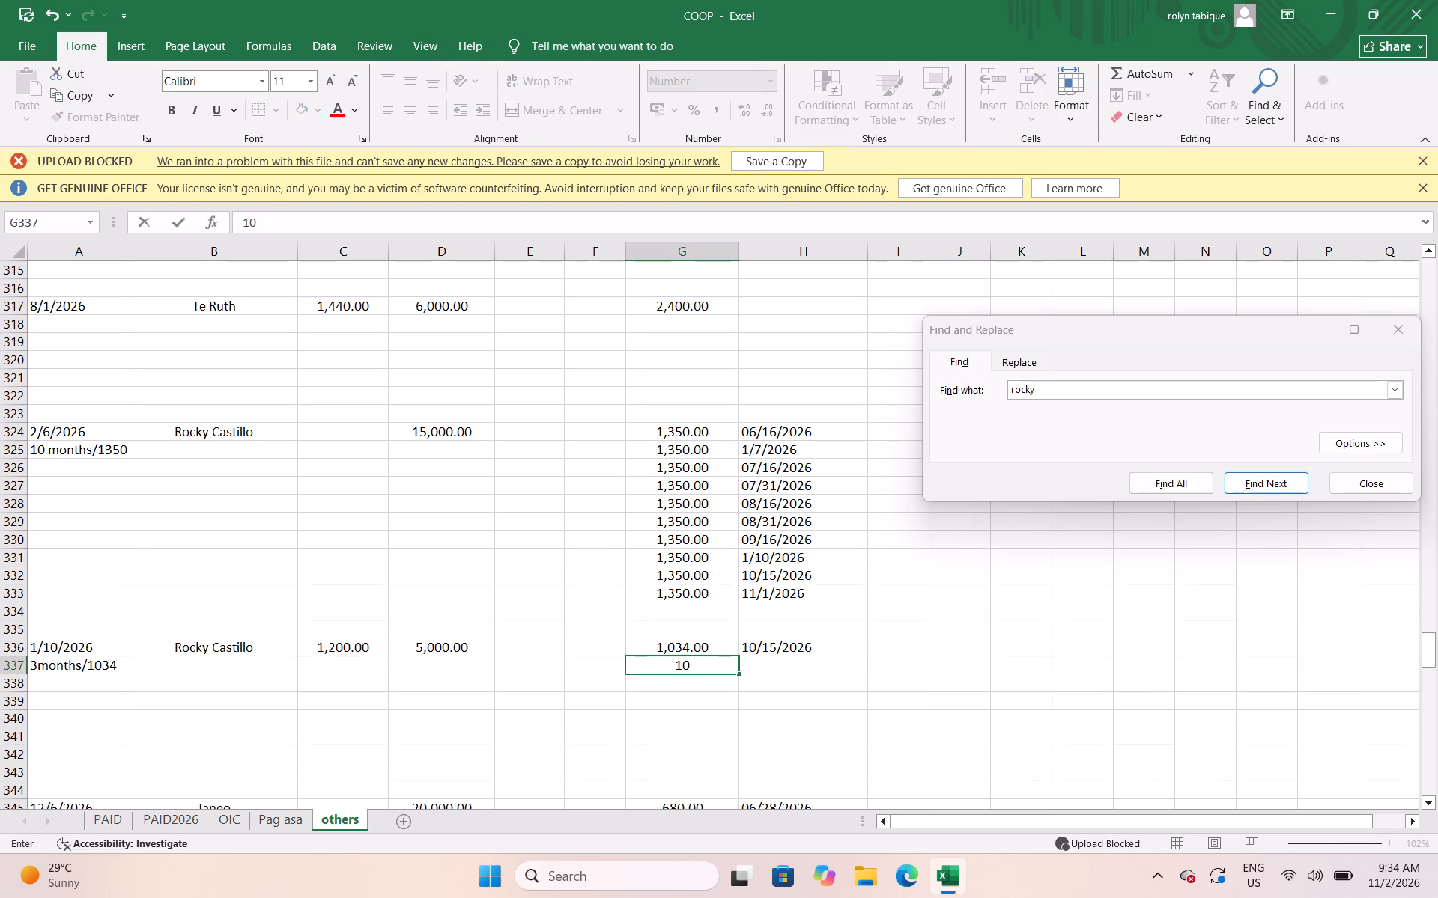
key(3)
key(4)
key(Right)
text(11/01/2026)
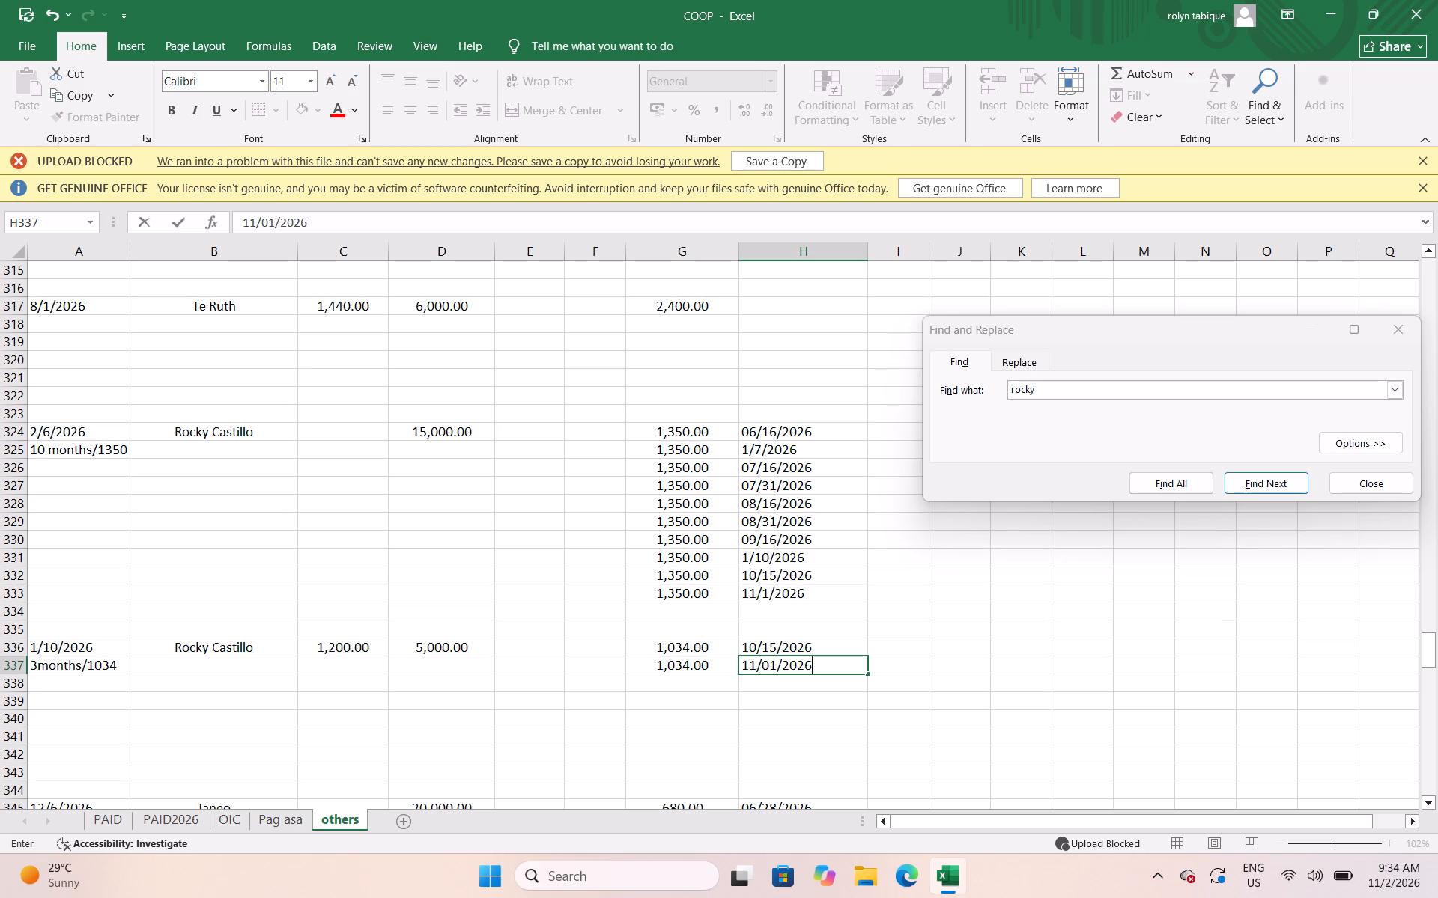
key(ctrl+s)
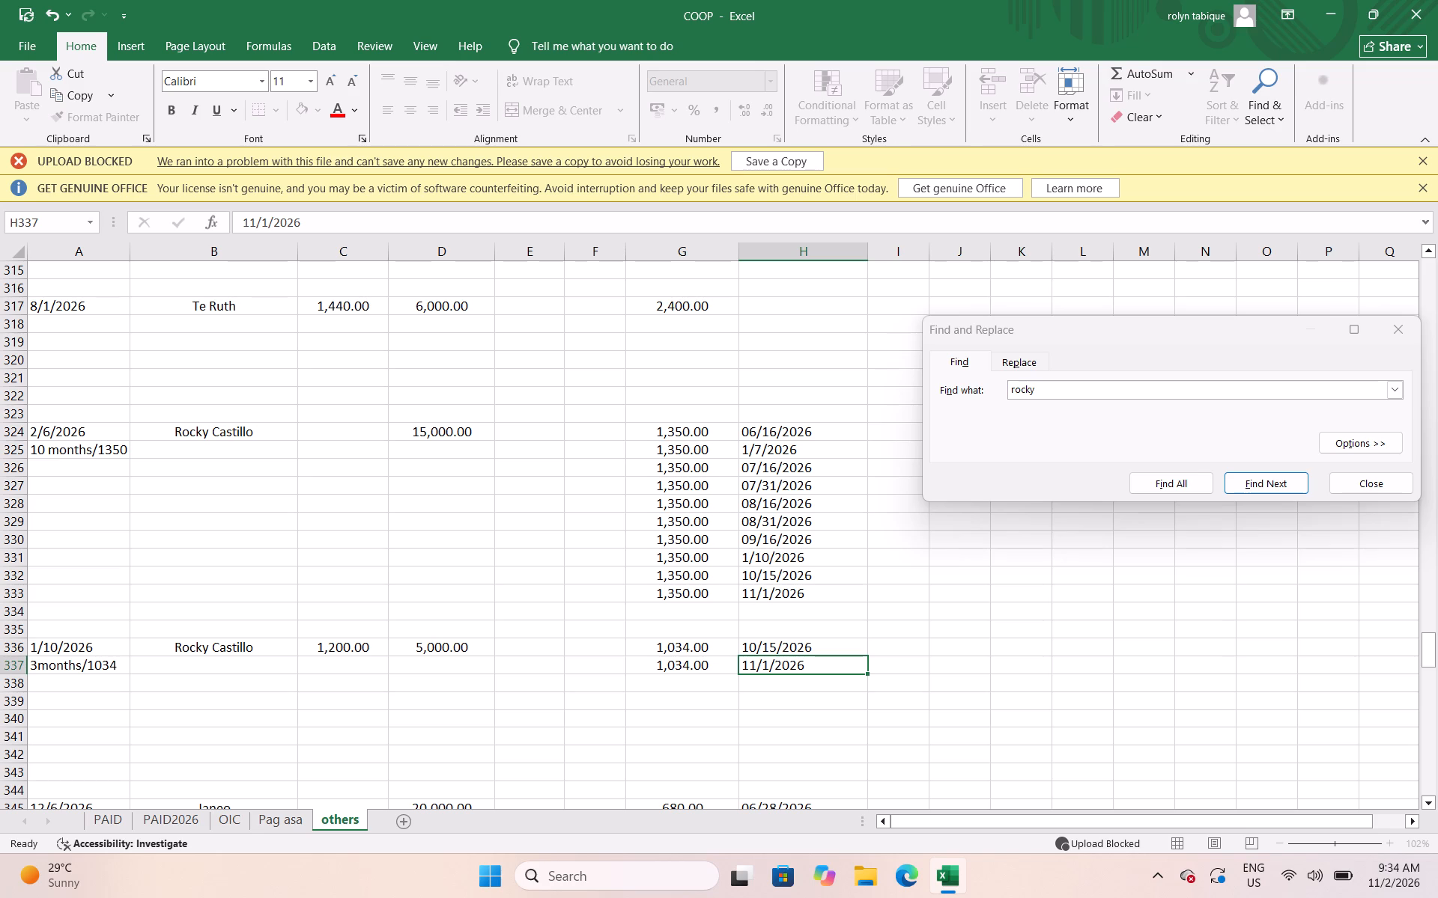
Find "desie" and add a payment of 2000 dated 10/30/2026 below the existing payments of the 20,000 entry.
drag(1084, 397, 1046, 403)
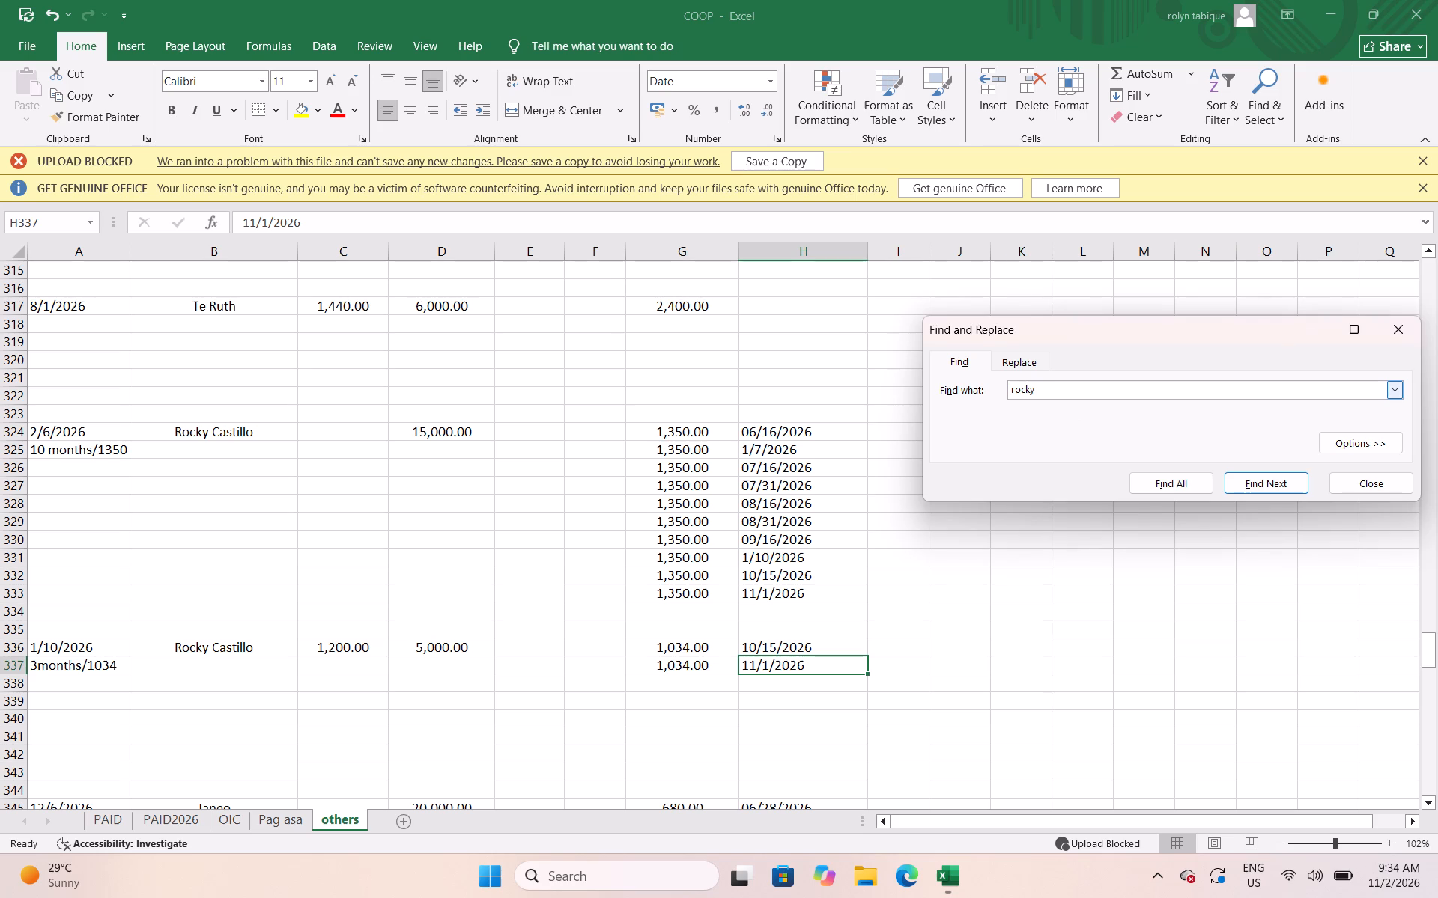
drag(1046, 403, 964, 370)
text(desie)
key(Return)
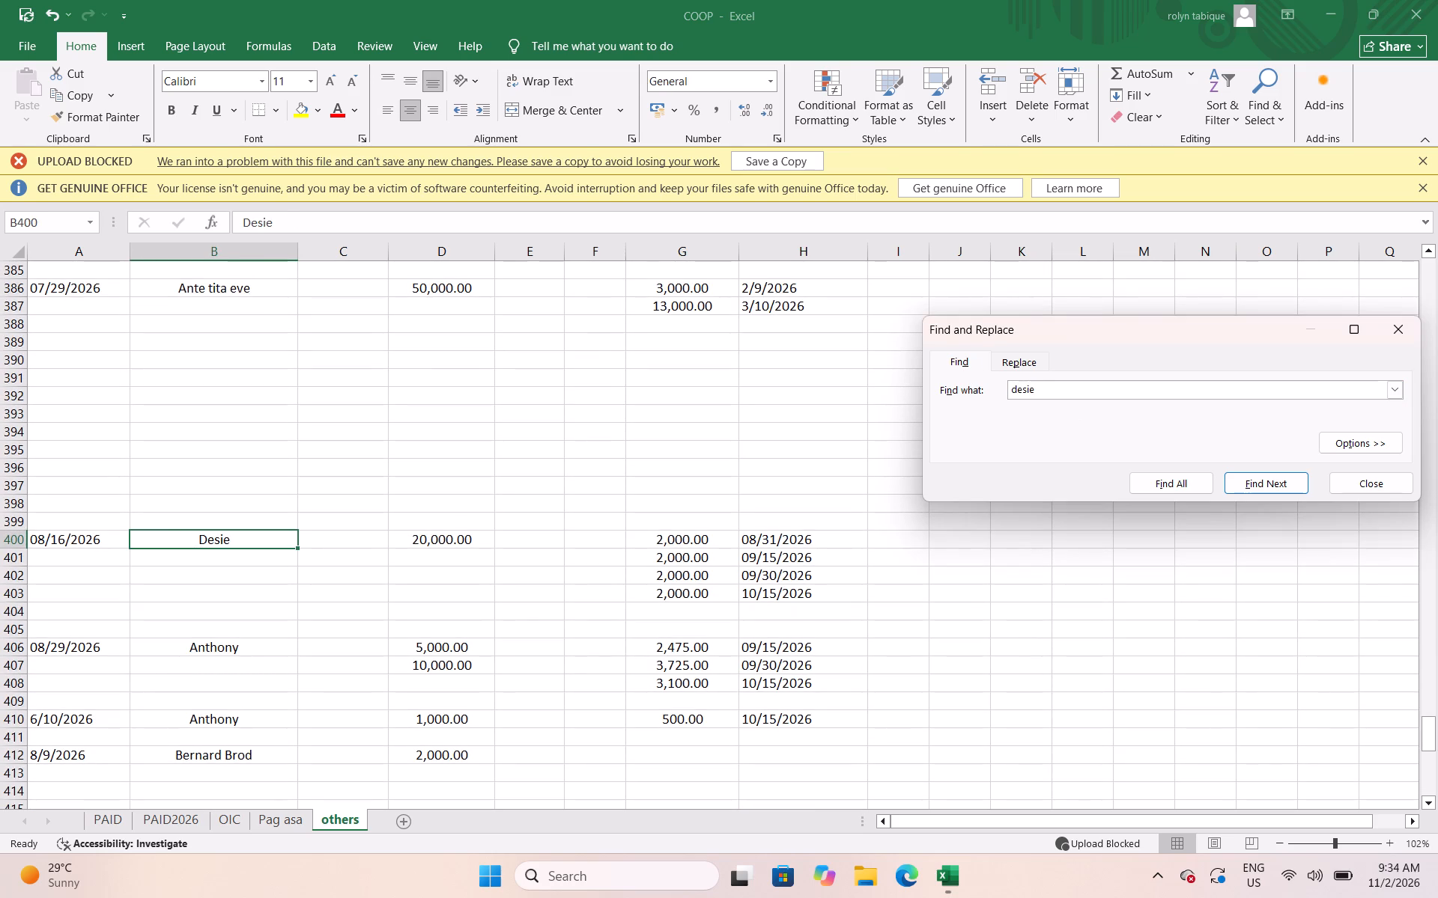
click(660, 614)
text(2000)
key(Right)
text(11)
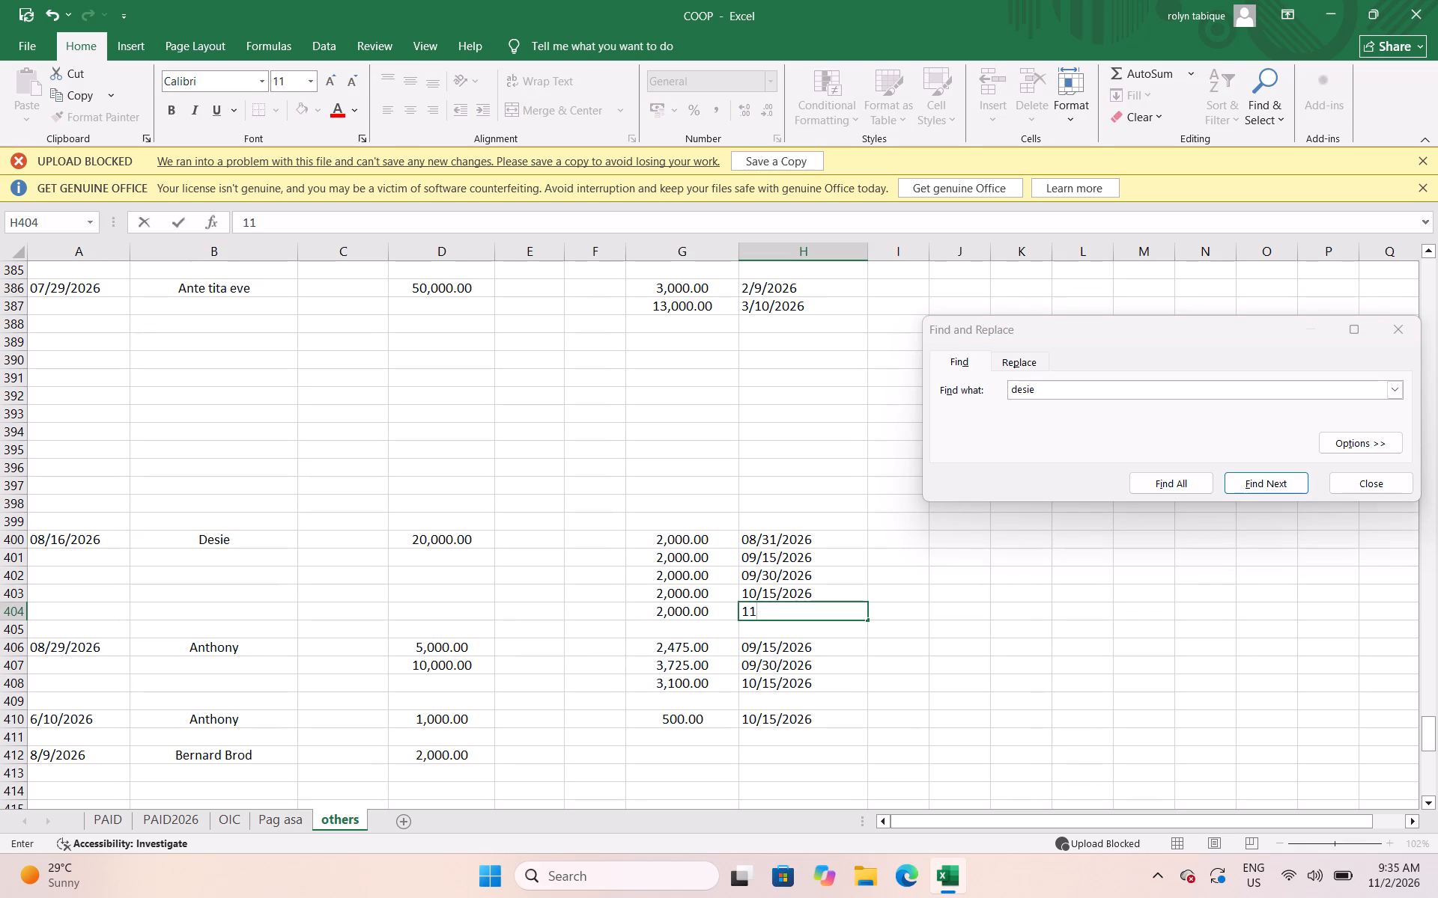
key(BackSpace)
key(BackSpace)
text(10/30/2)
text(026)
key(Right)
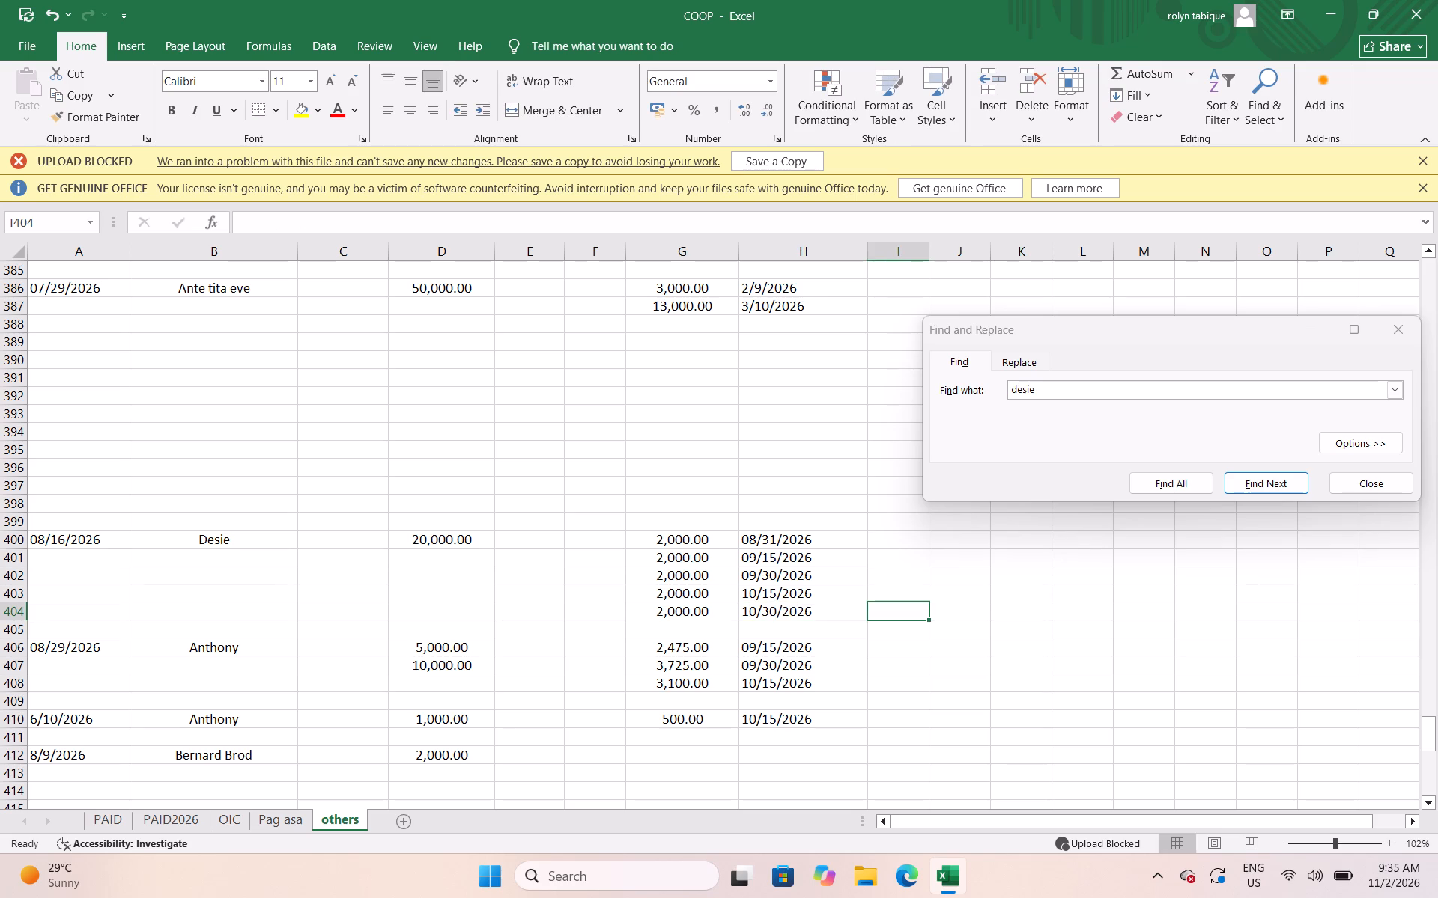
Find Desie's 50,000 entry and insert one blank row between its last payment and the highlighted total.
click(1064, 373)
key(Return)
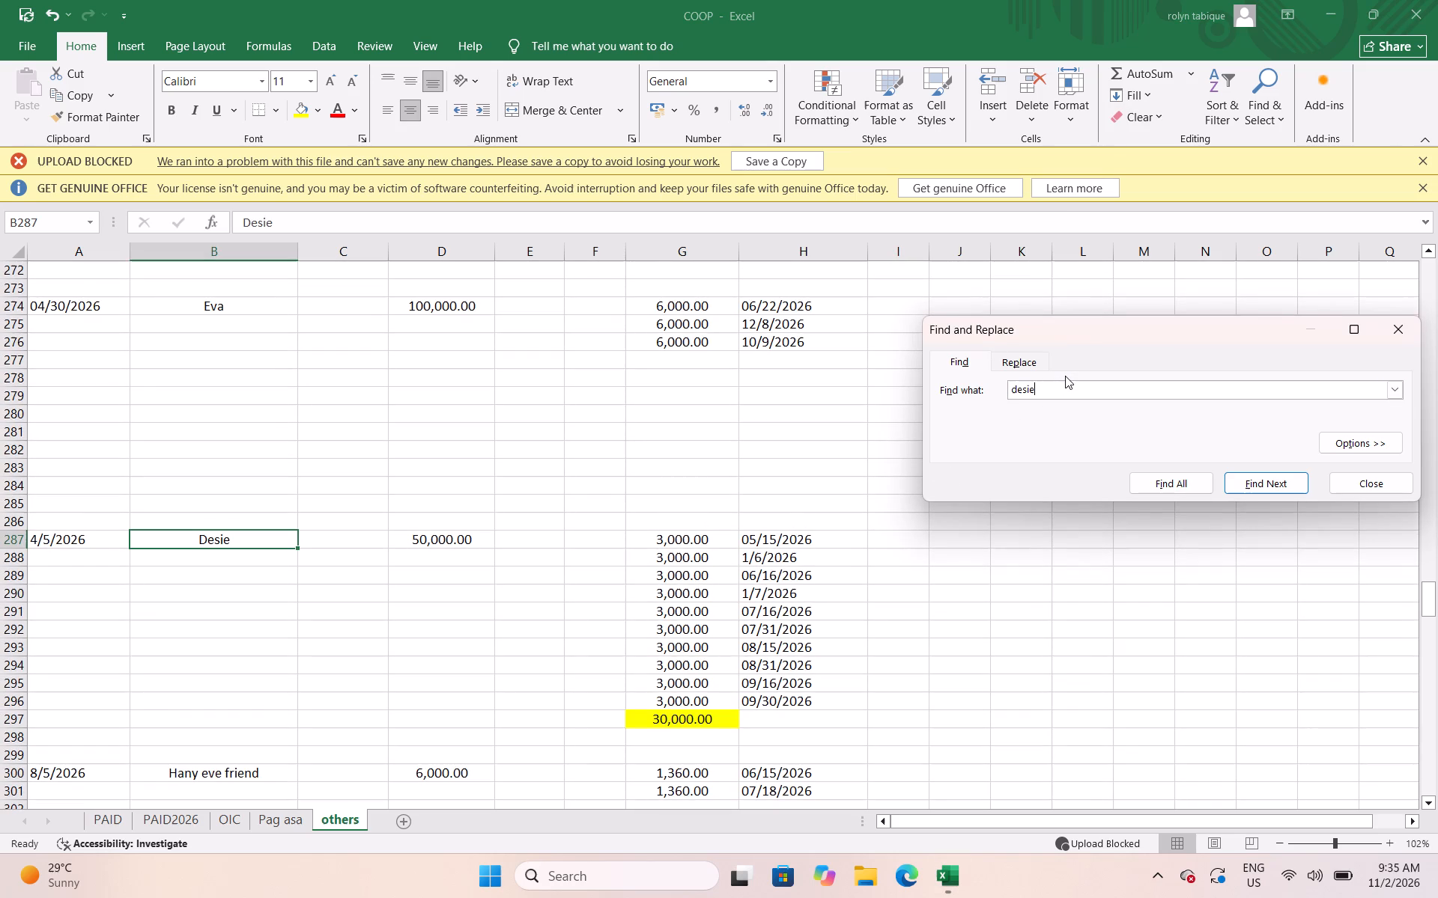
click(8, 722)
right_click(9, 722)
click(22, 578)
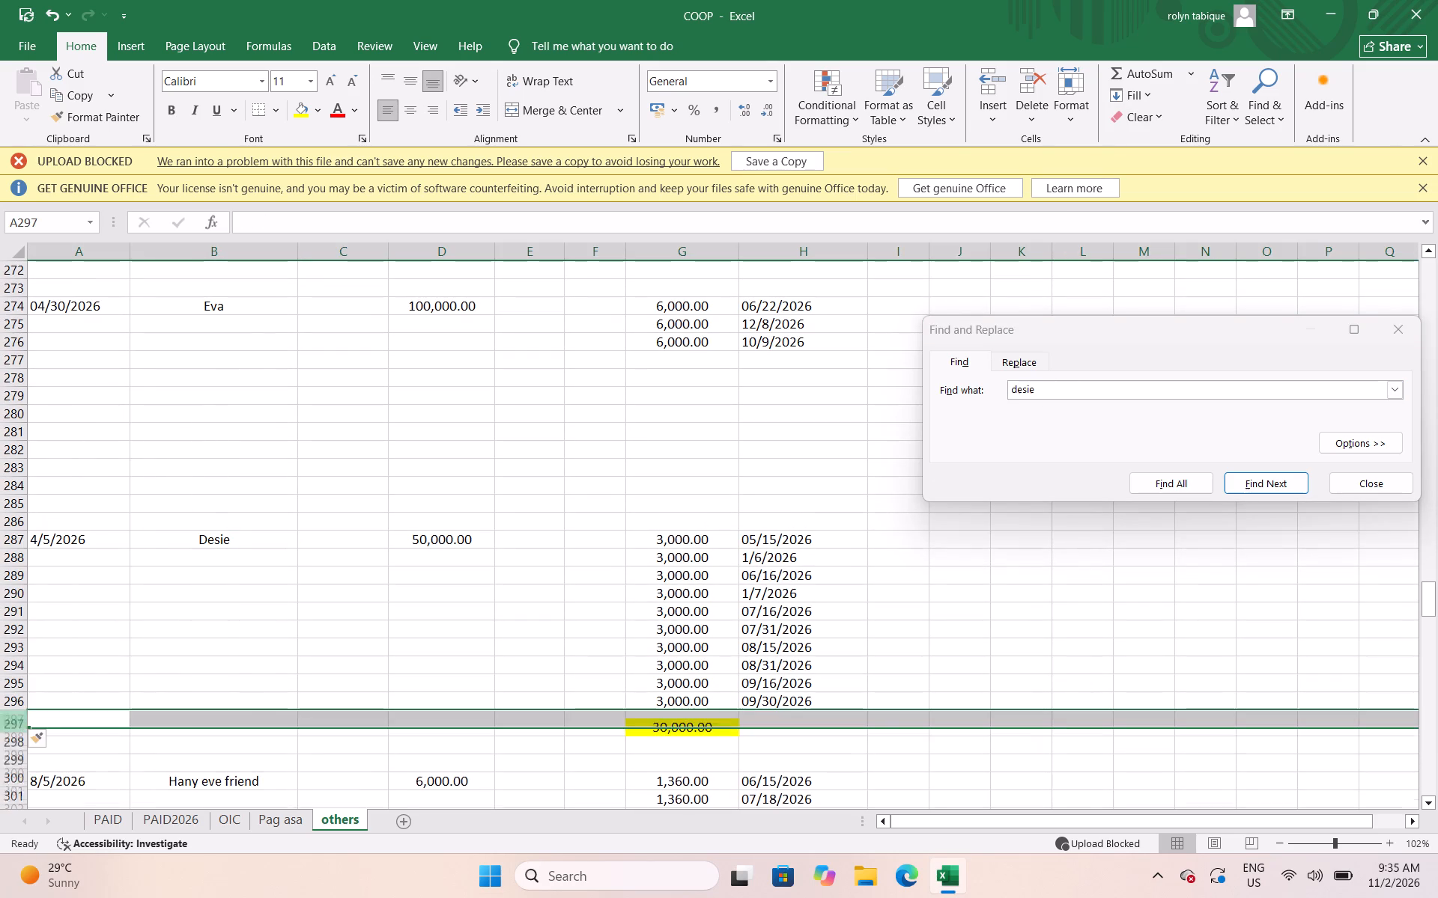
Add a payment of 3000 dated 10/30/2026 in the blank row of Desie's 50,000 entry, and save the workbook.
click(696, 724)
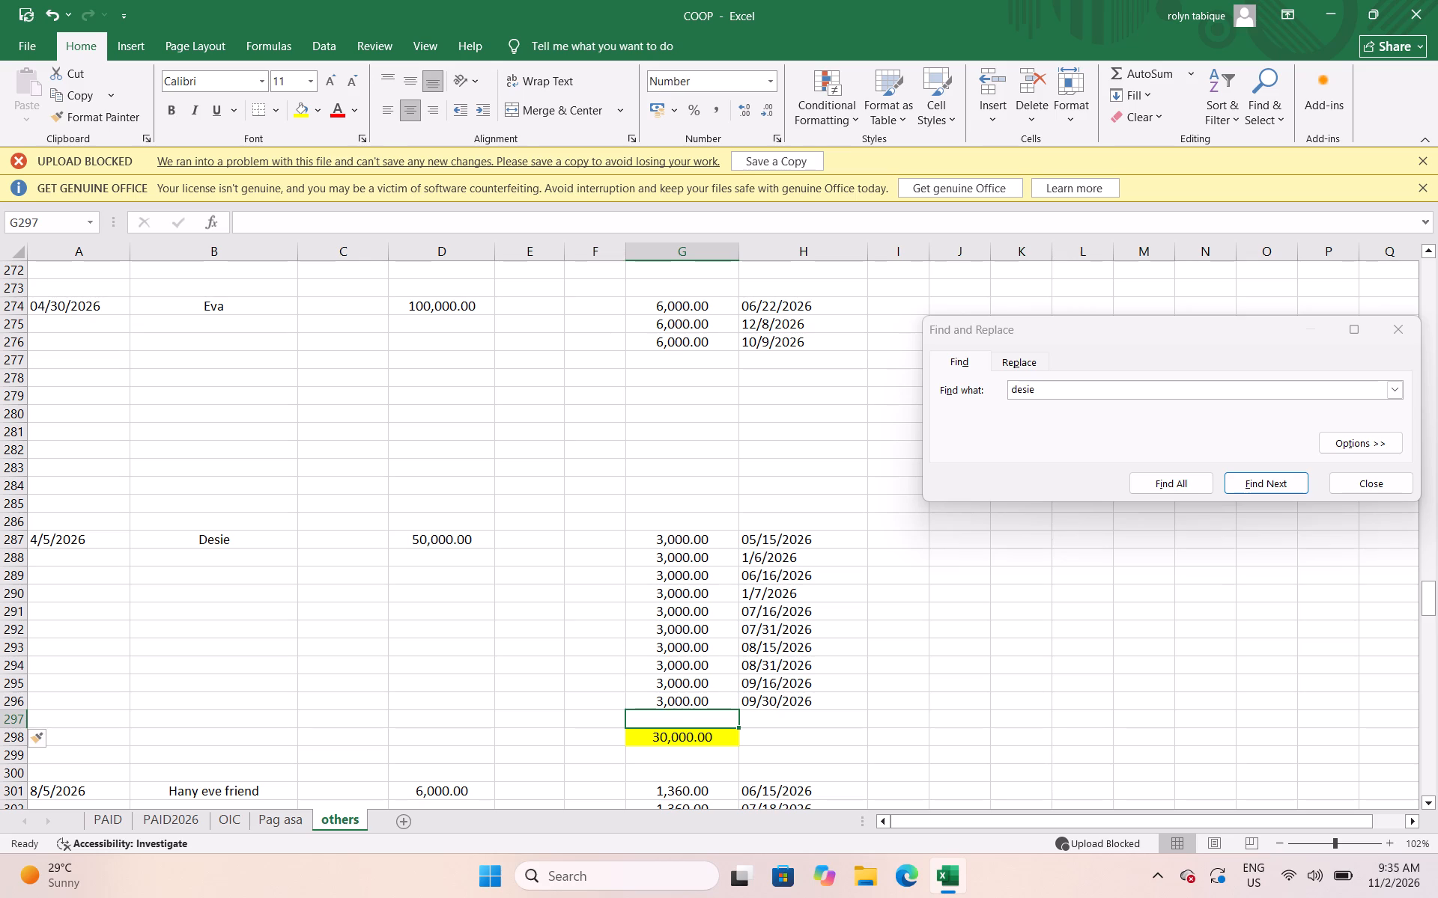
key(3)
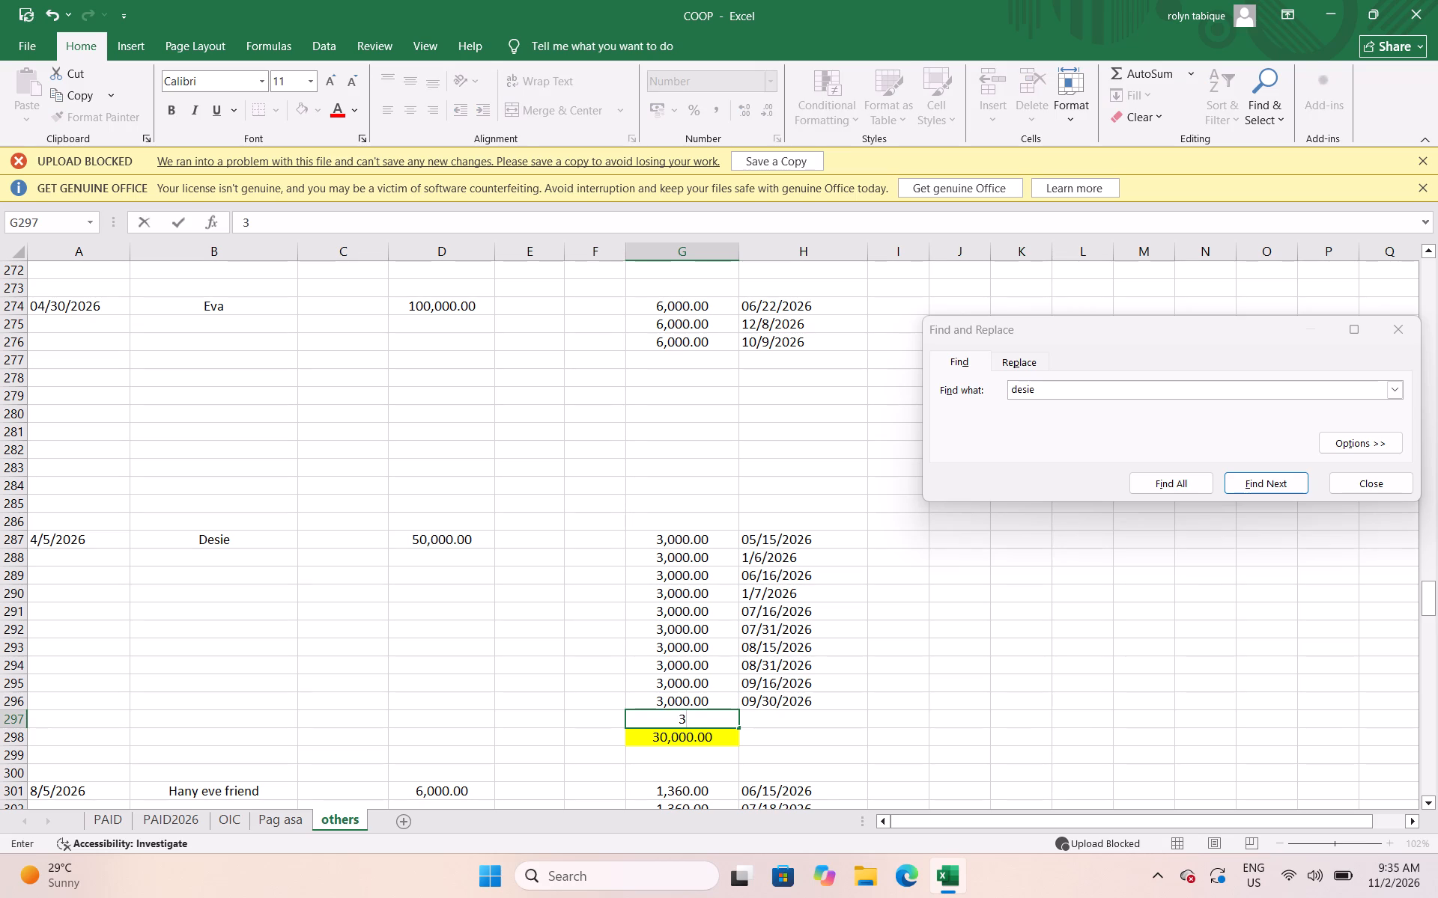
text(000)
key(Right)
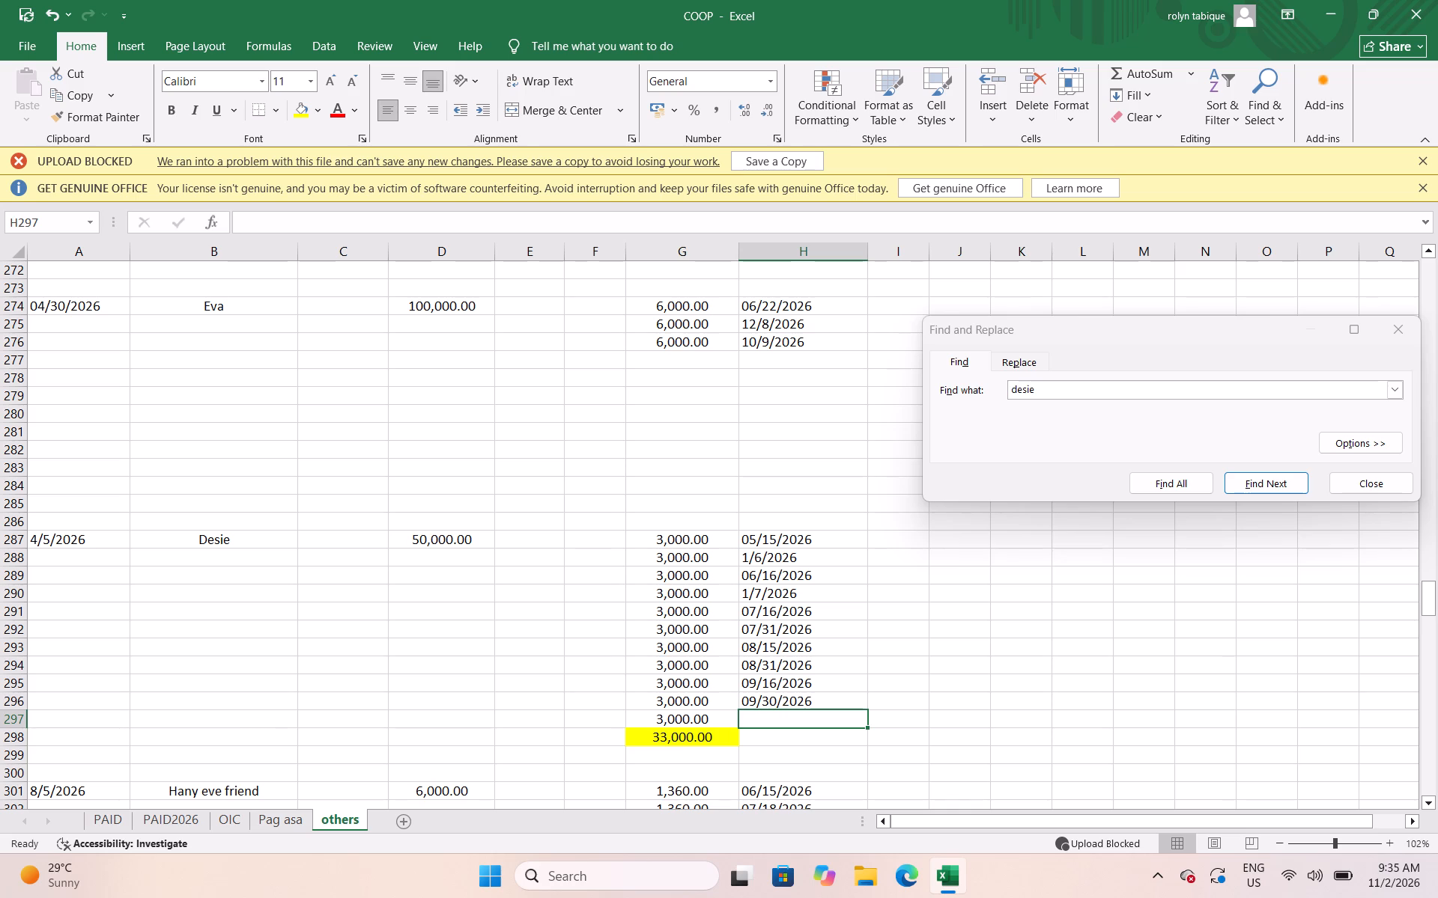
text(10)
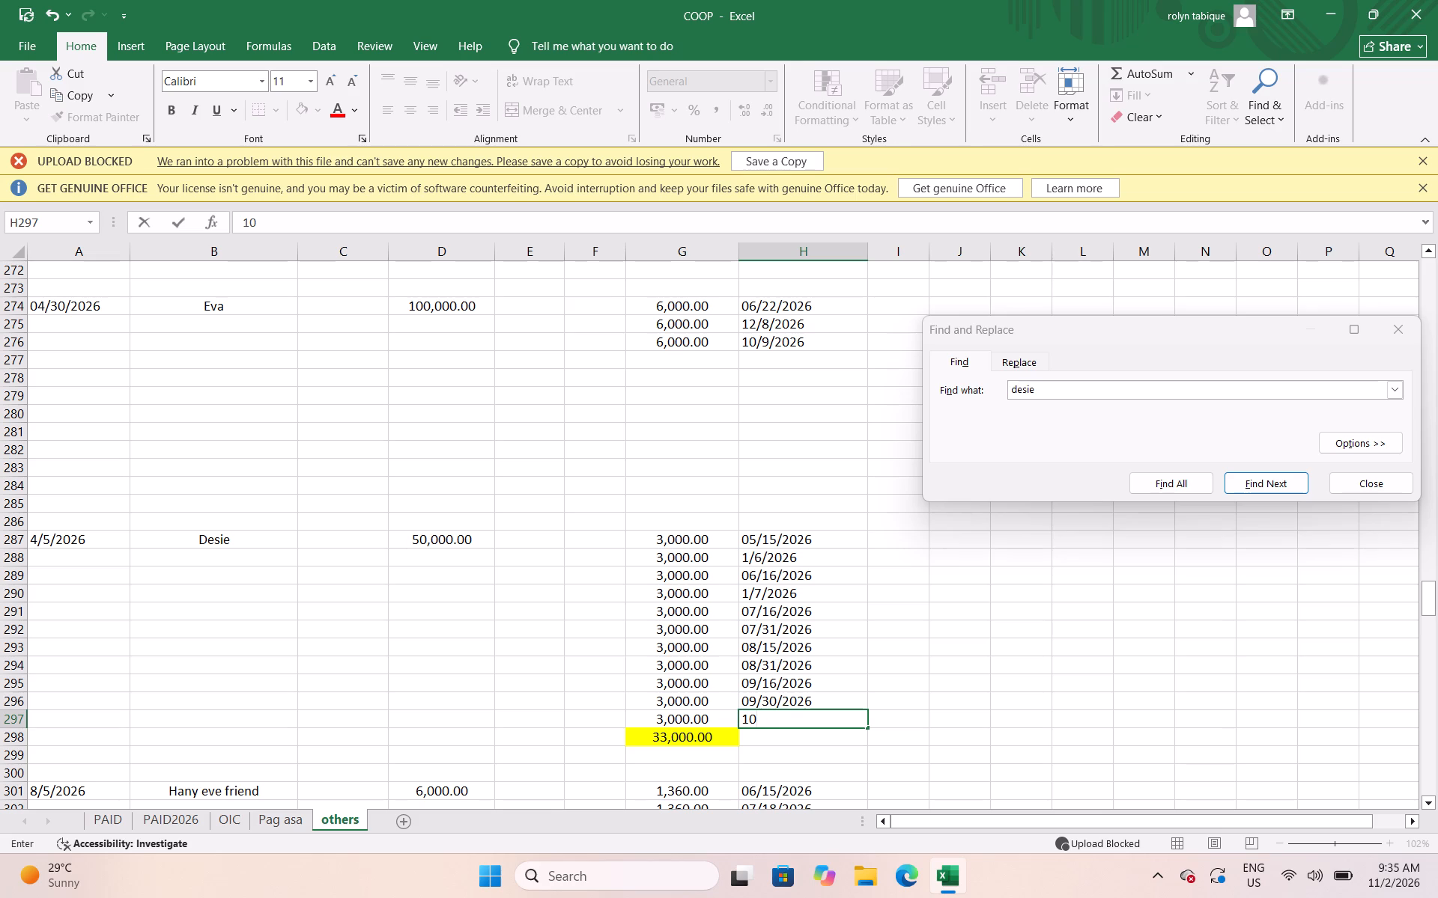
text(/30/2026)
key(Right)
key(Up)
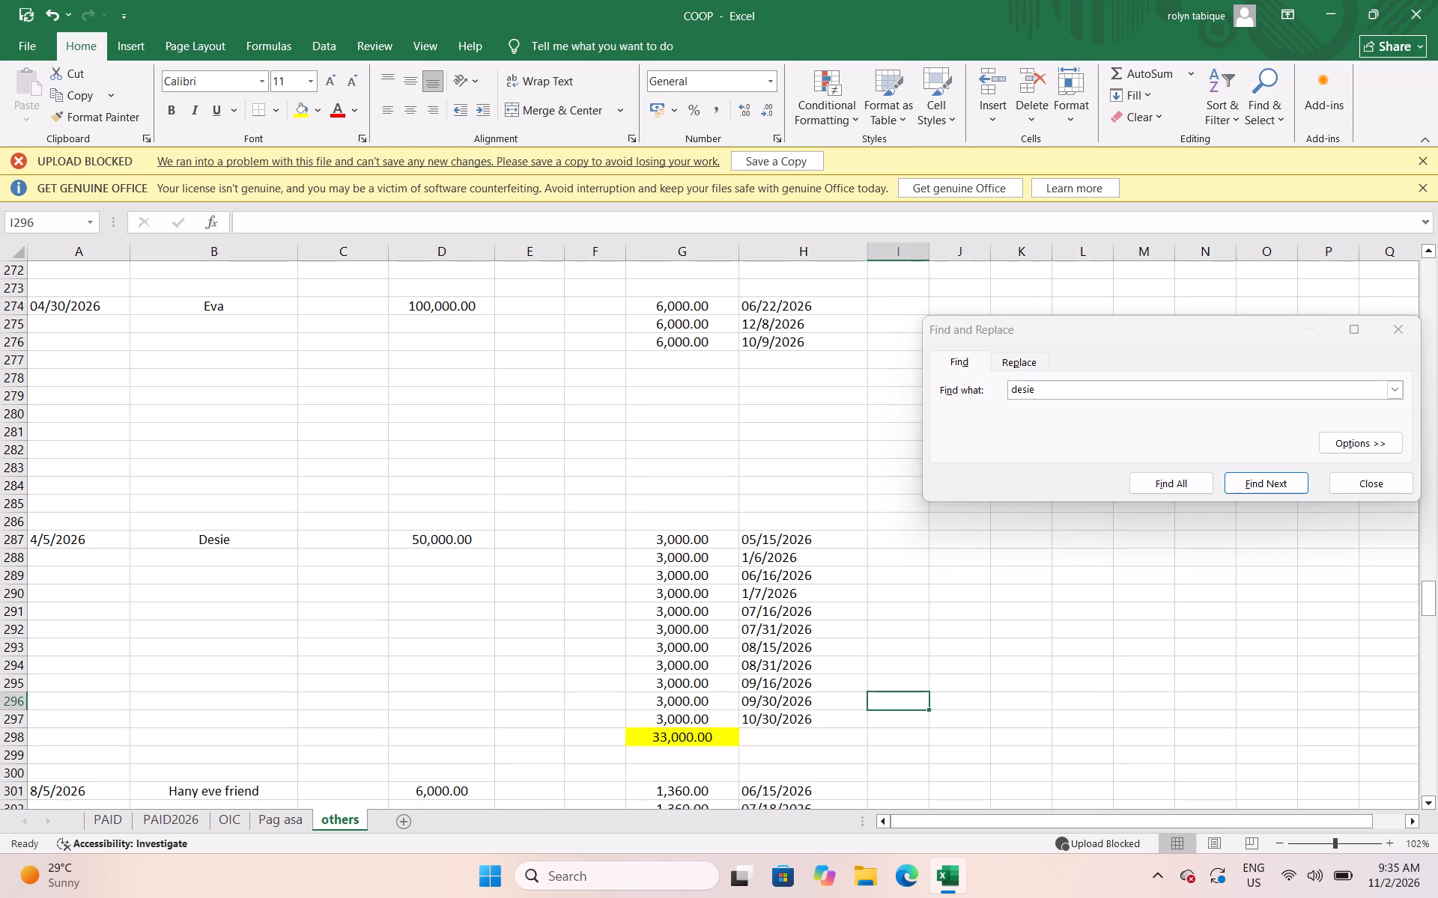
key(ctrl+s)
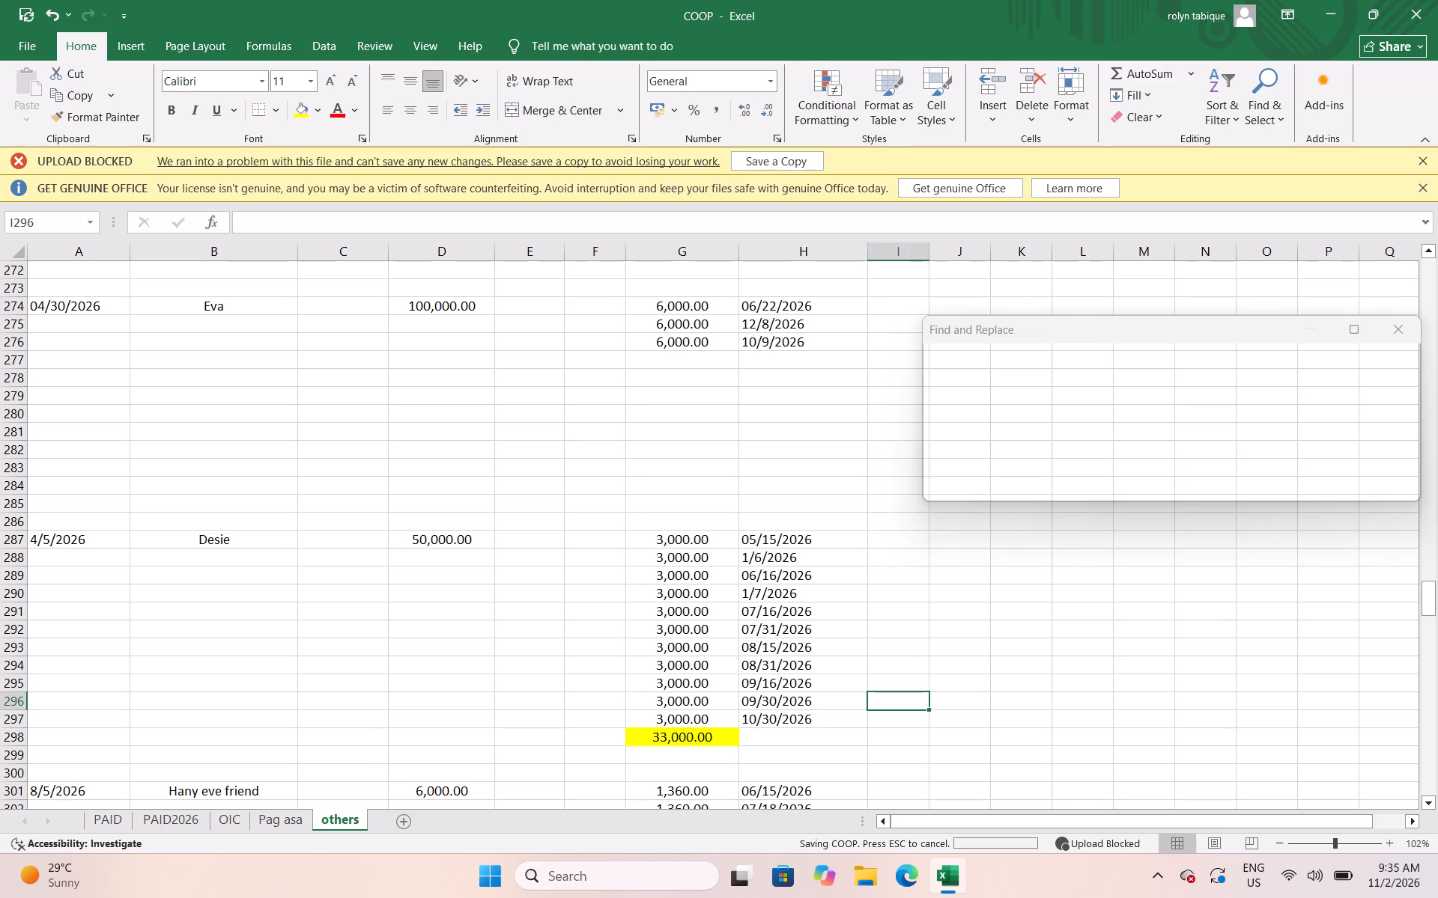
key(Left)
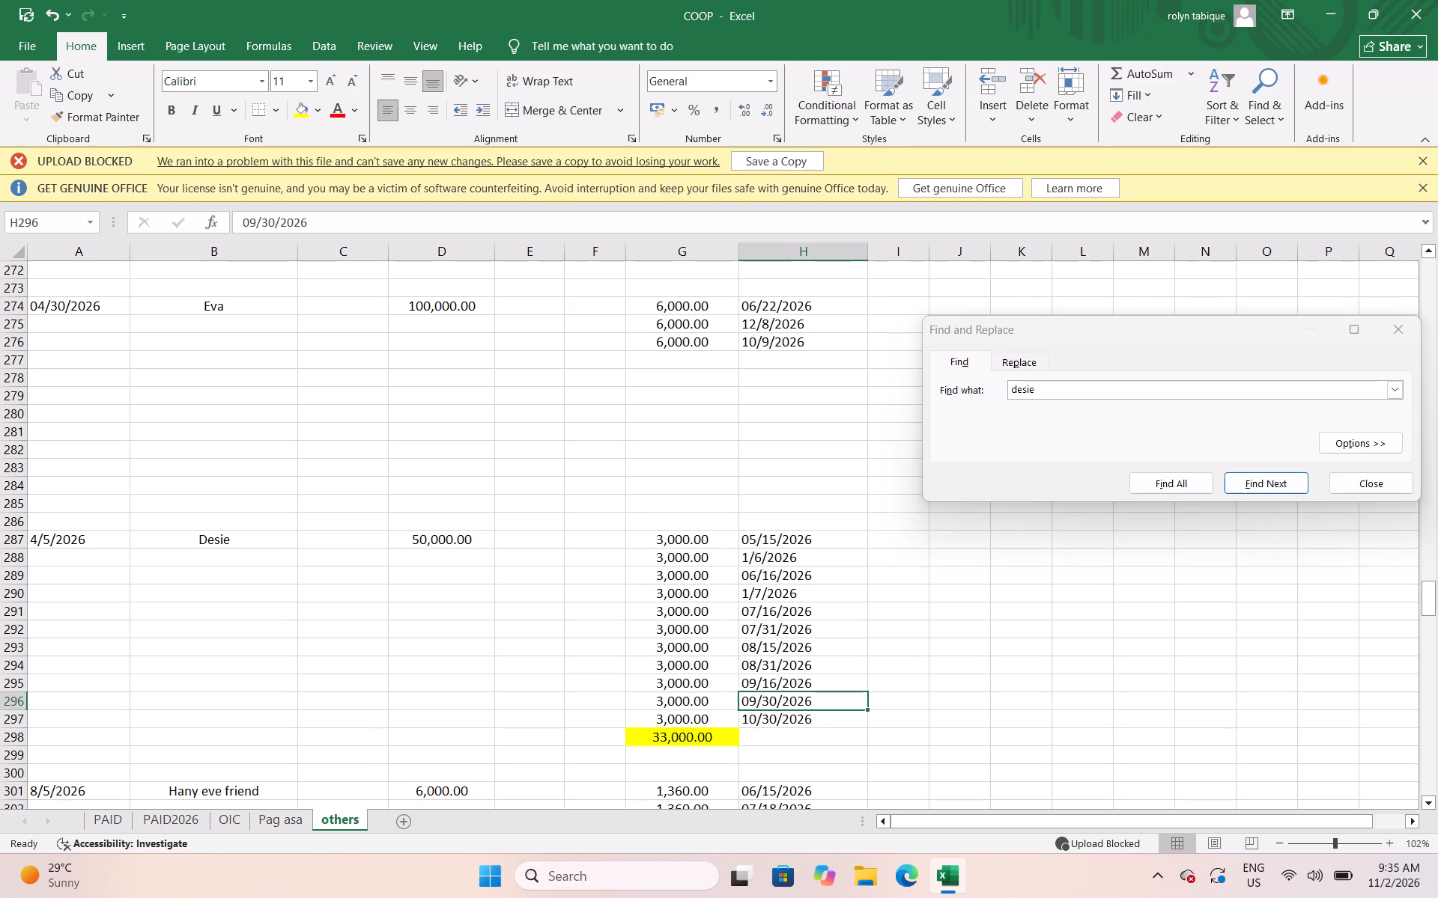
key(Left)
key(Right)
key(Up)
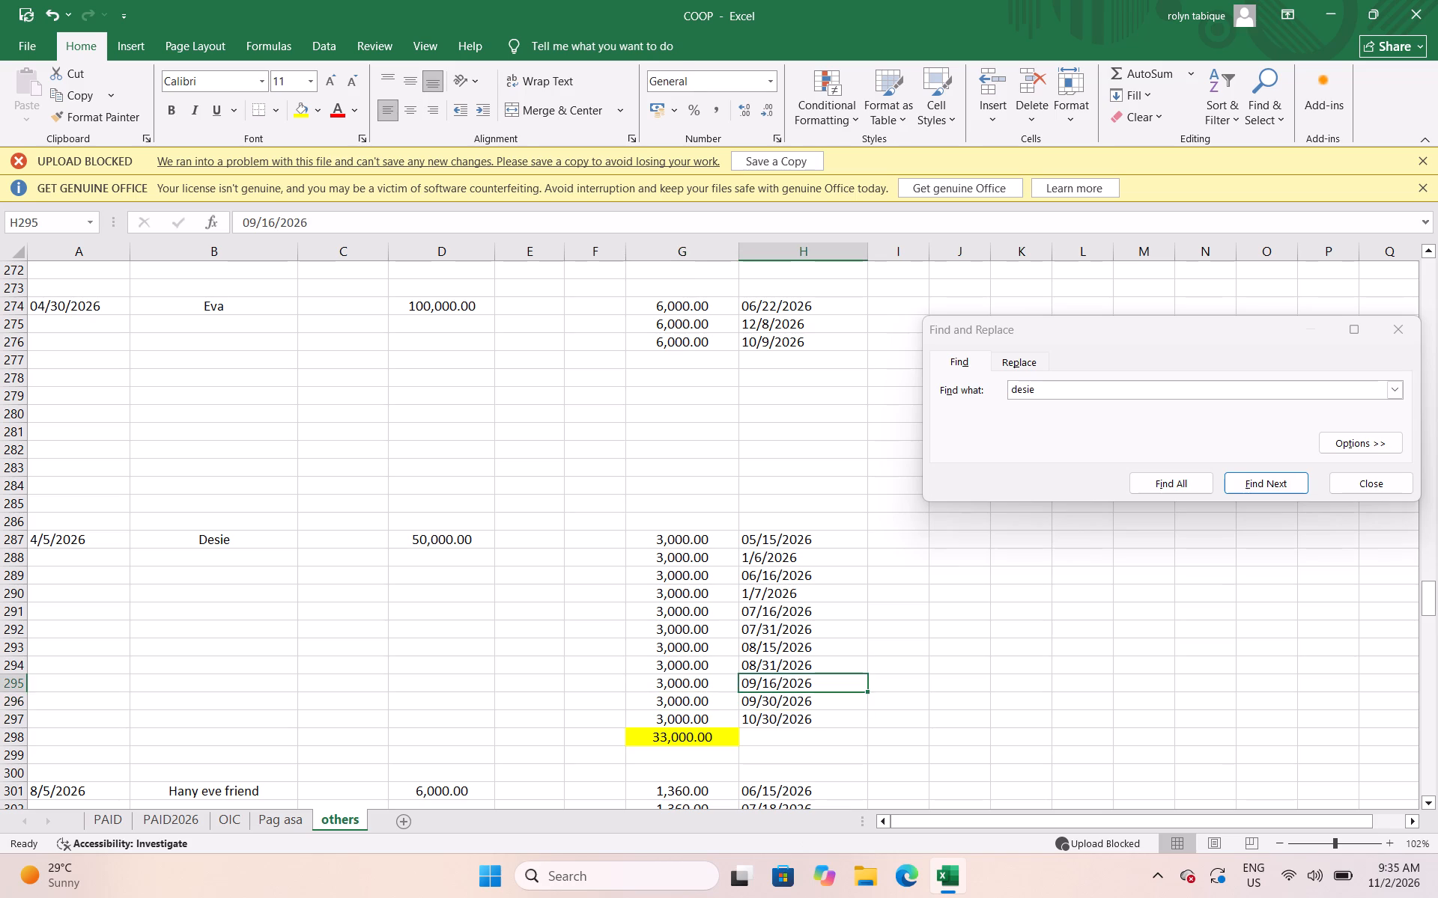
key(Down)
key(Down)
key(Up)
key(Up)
Save the workbook.
key(ctrl+s)
key(ctrl+s)
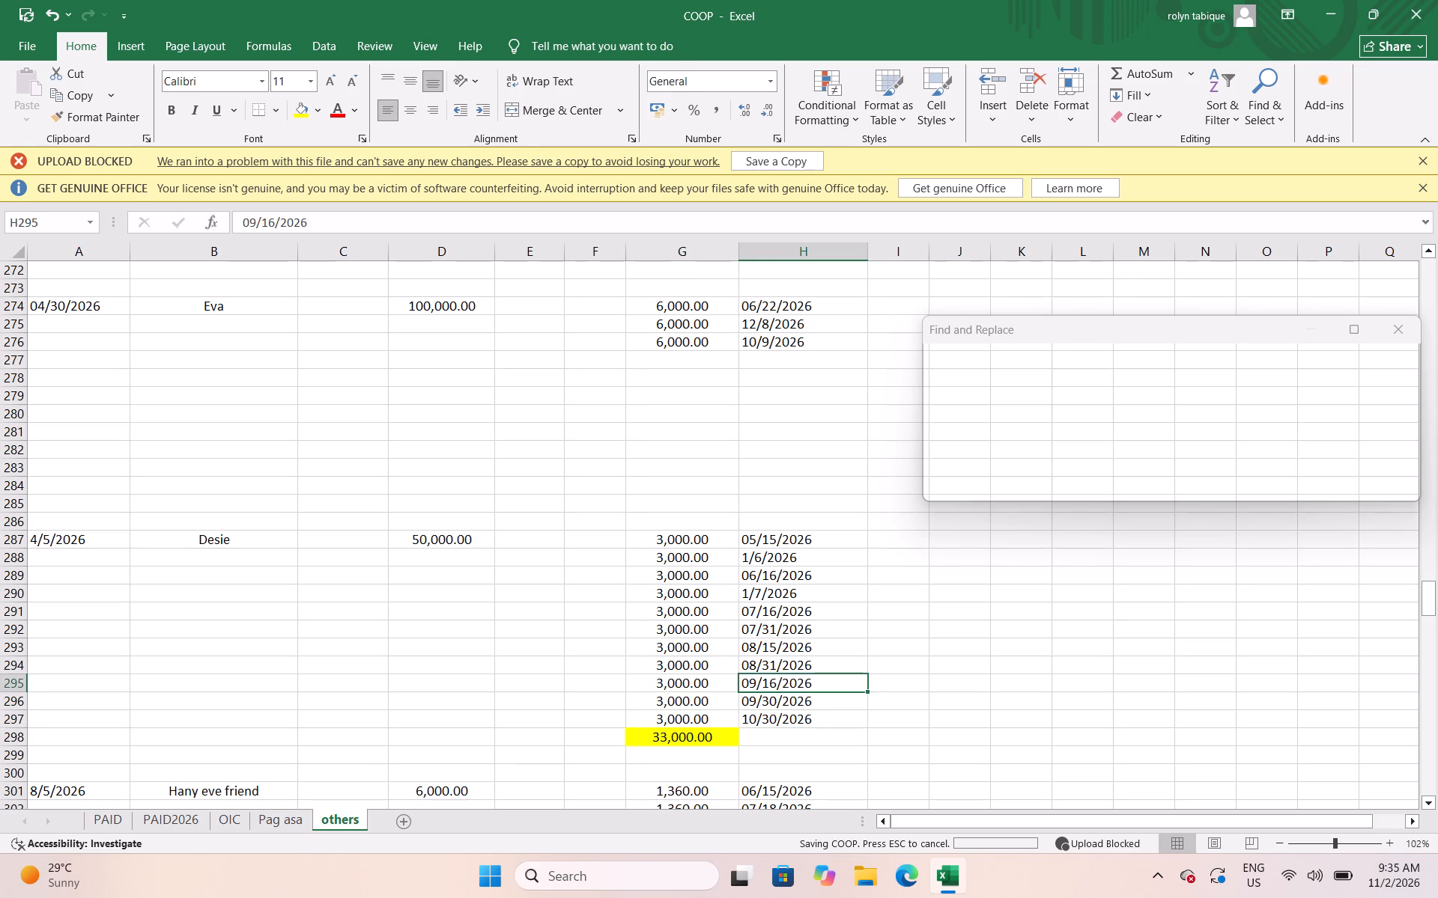
Enter the date 10/30/2026 beside the undated last payment of Len2x's 45,000 entry.
scroll(820, 692, up, 12)
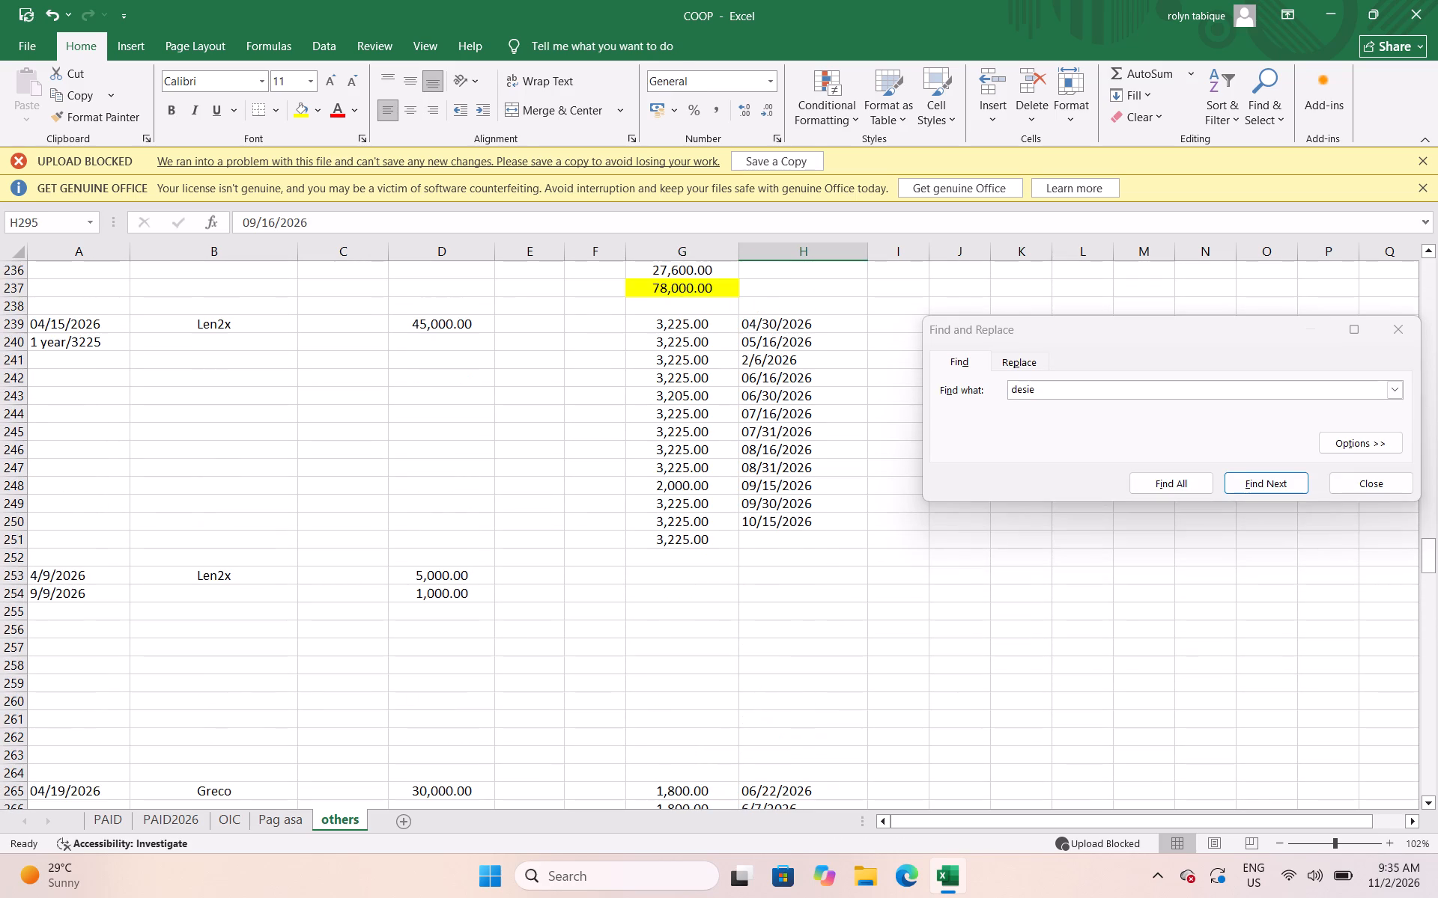
scroll(833, 730, up, 3)
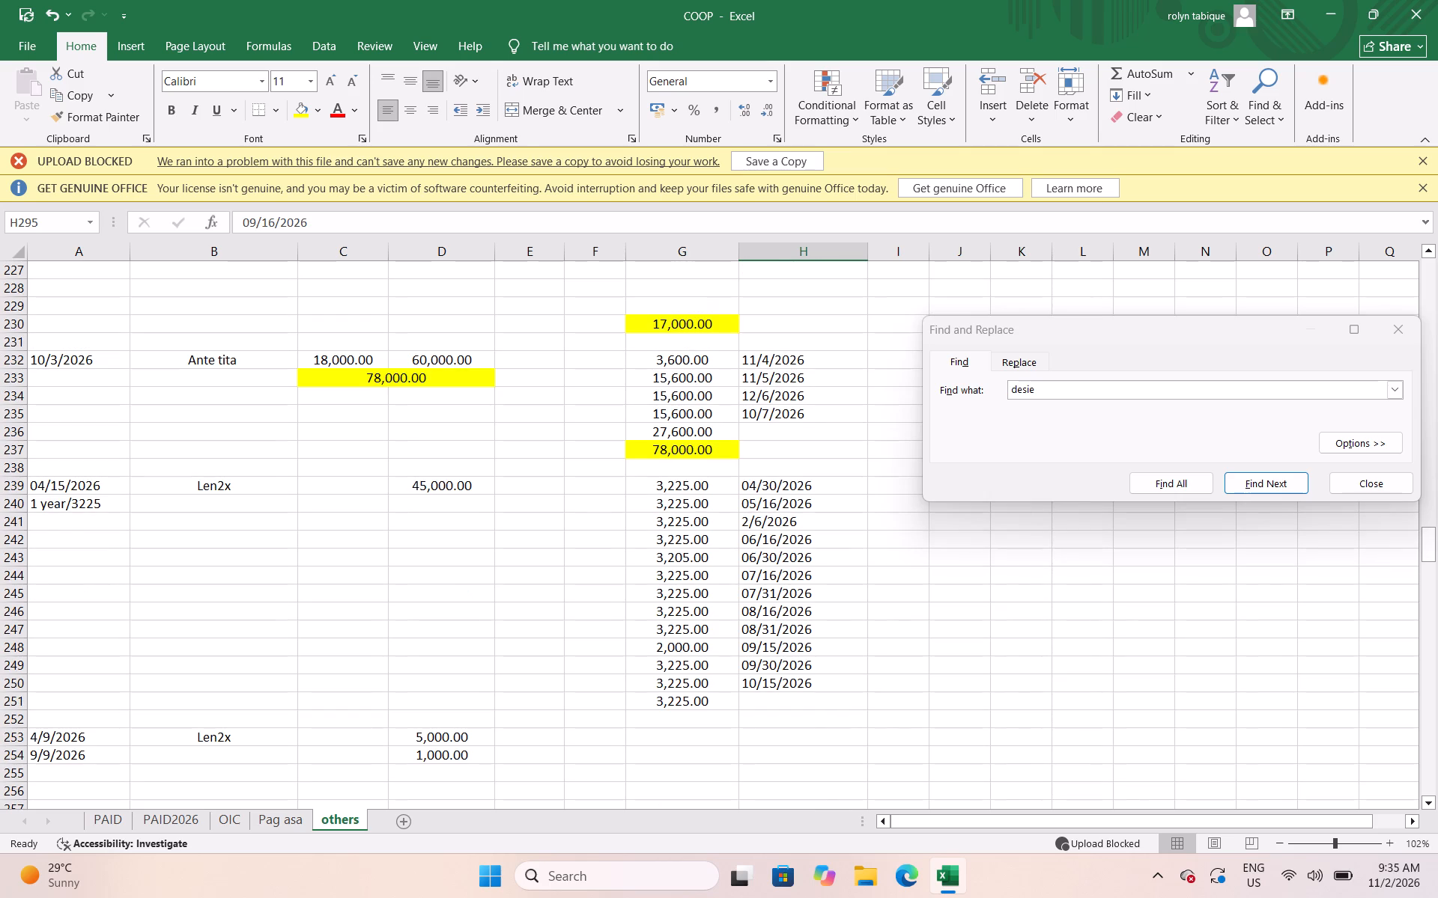
scroll(833, 730, up, 1)
scroll(832, 730, down, 2)
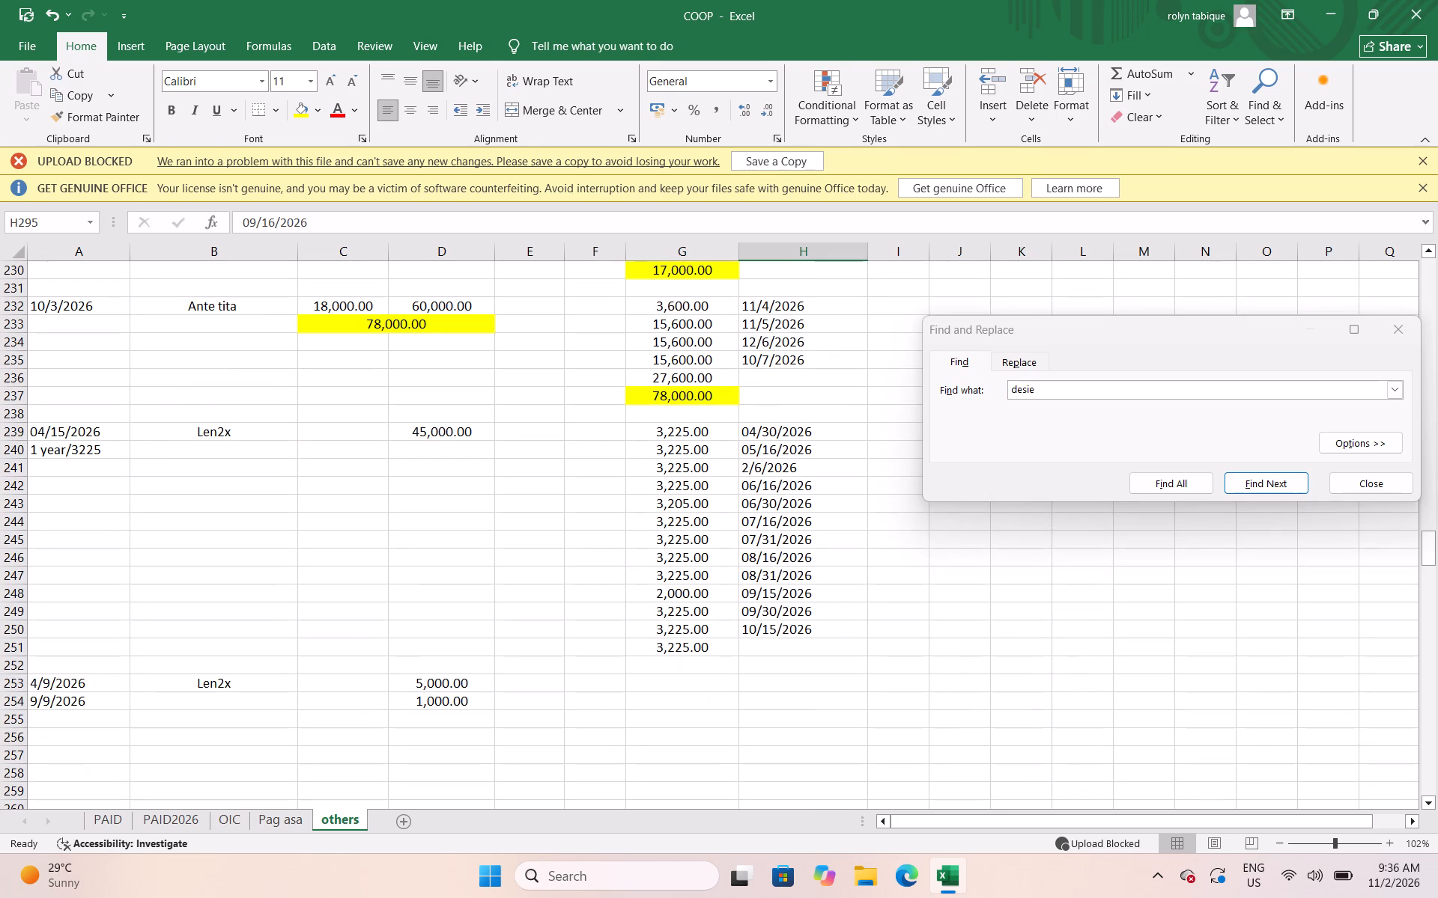
drag(1157, 332, 1154, 307)
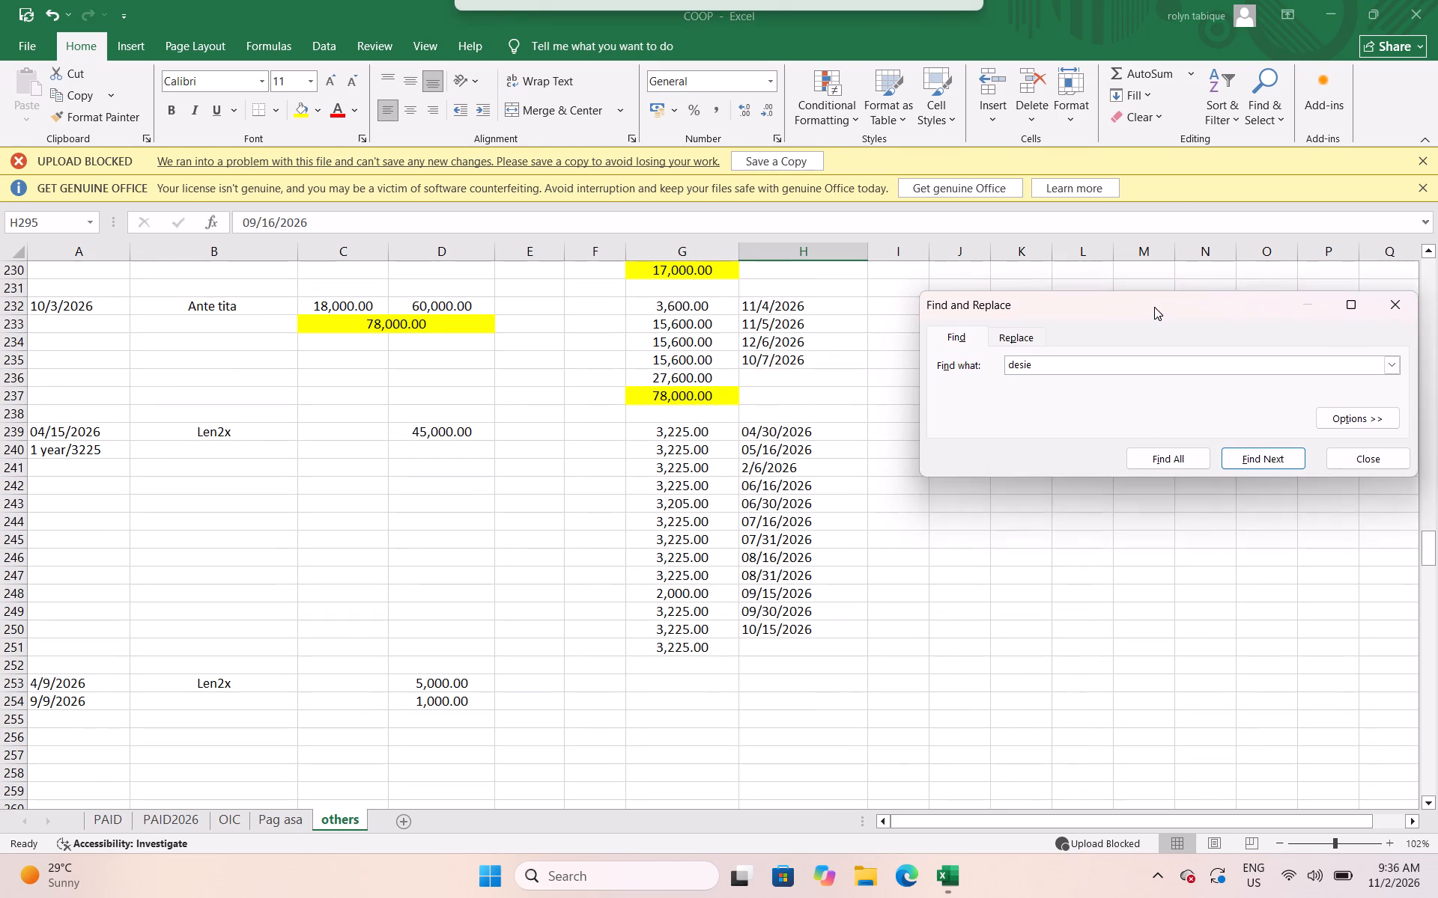
drag(1154, 307, 1154, 299)
click(765, 650)
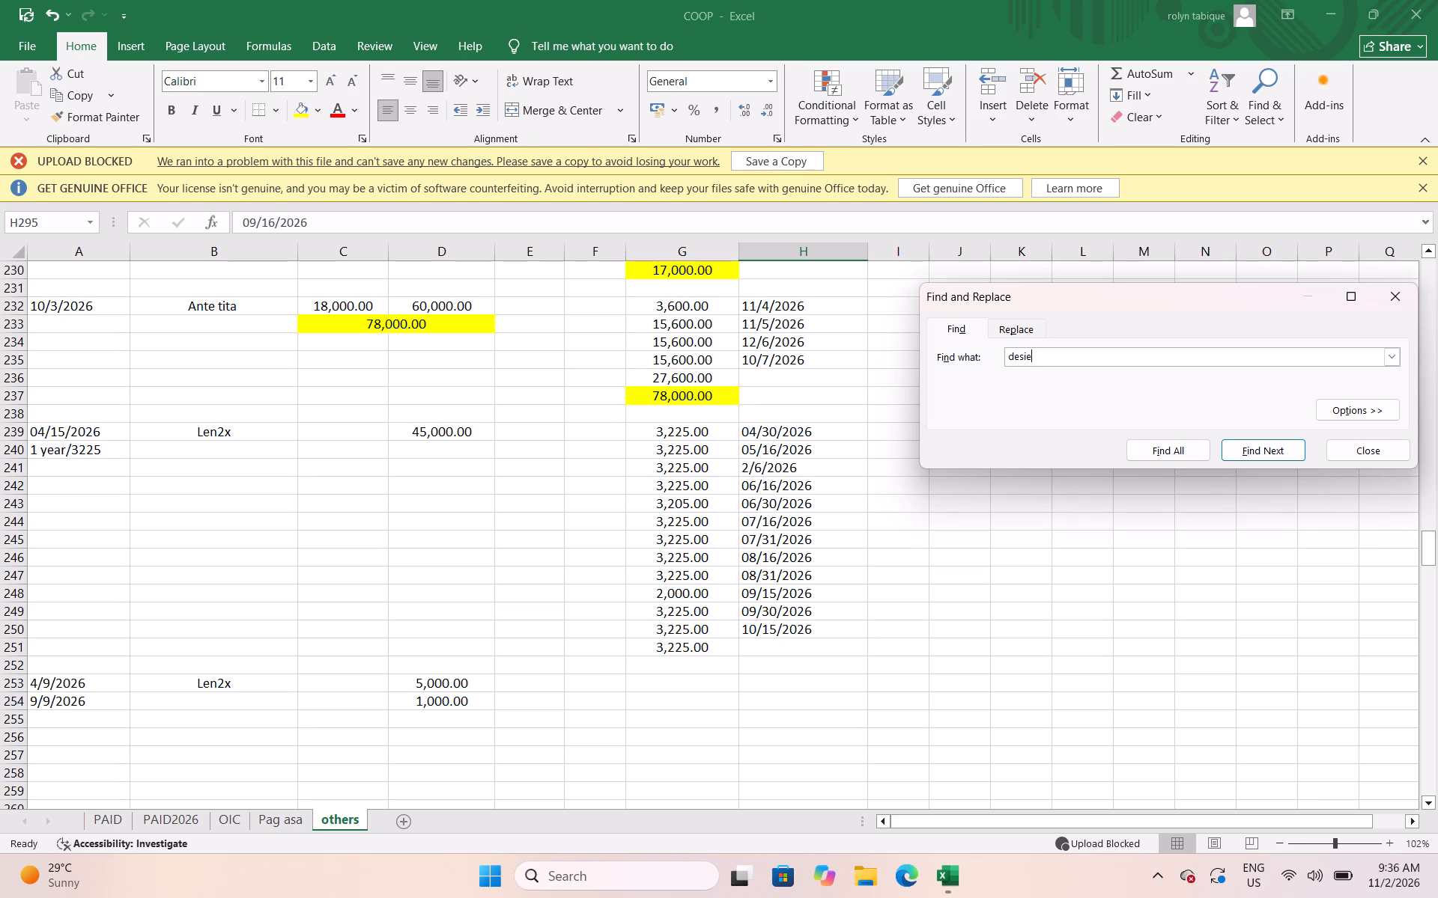
text(10/30/2026)
key(Down)
Add a SUM formula over G239:G251 directly below the payments of Len2x's 45,000 entry, and save the workbook.
key(Left)
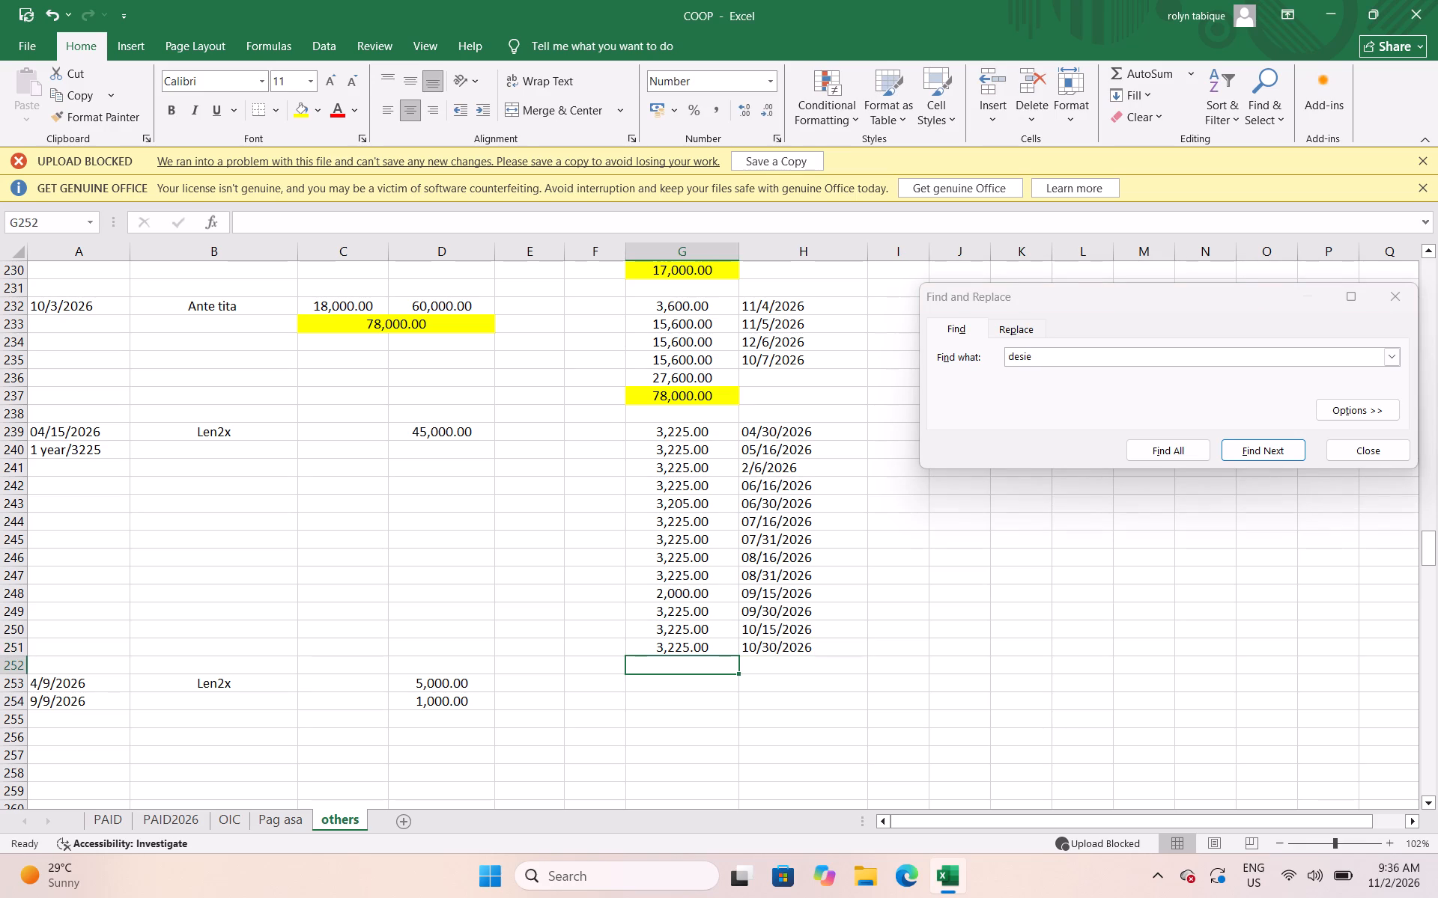
text(=sum()
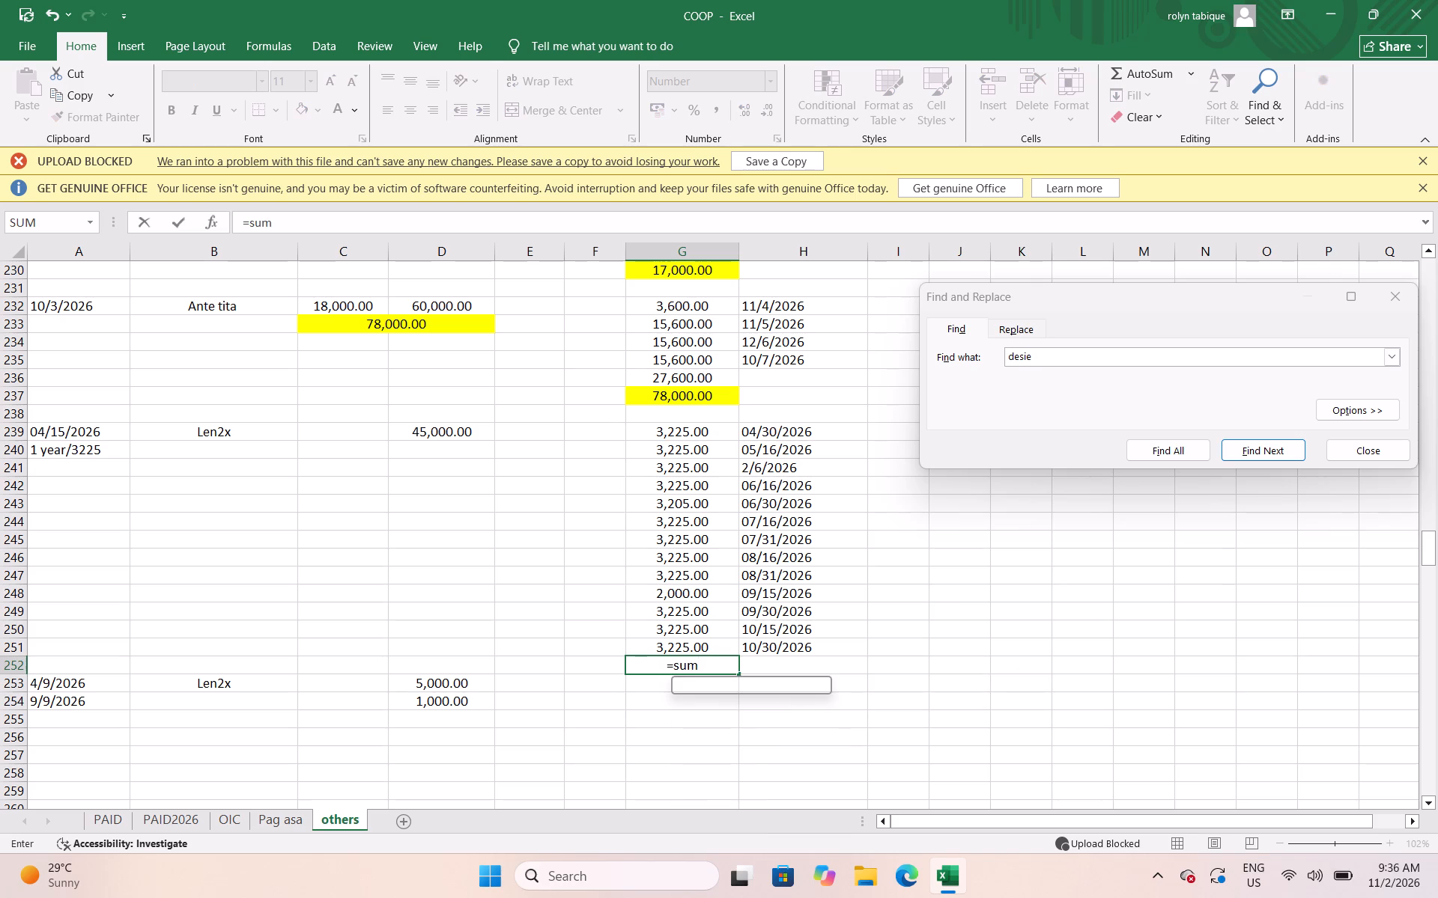
drag(656, 438, 658, 528)
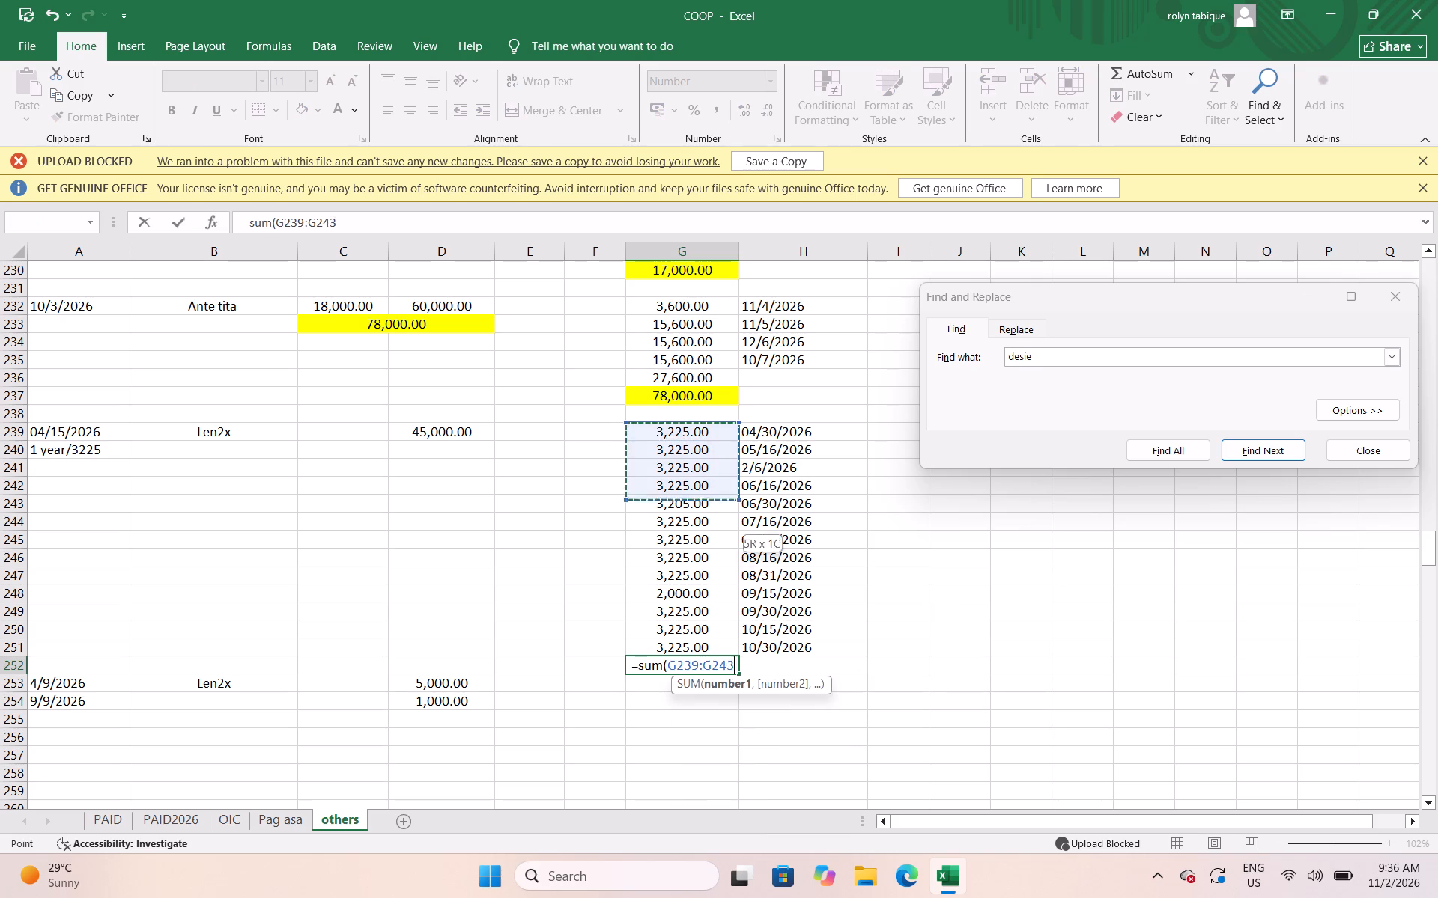
drag(658, 528, 659, 643)
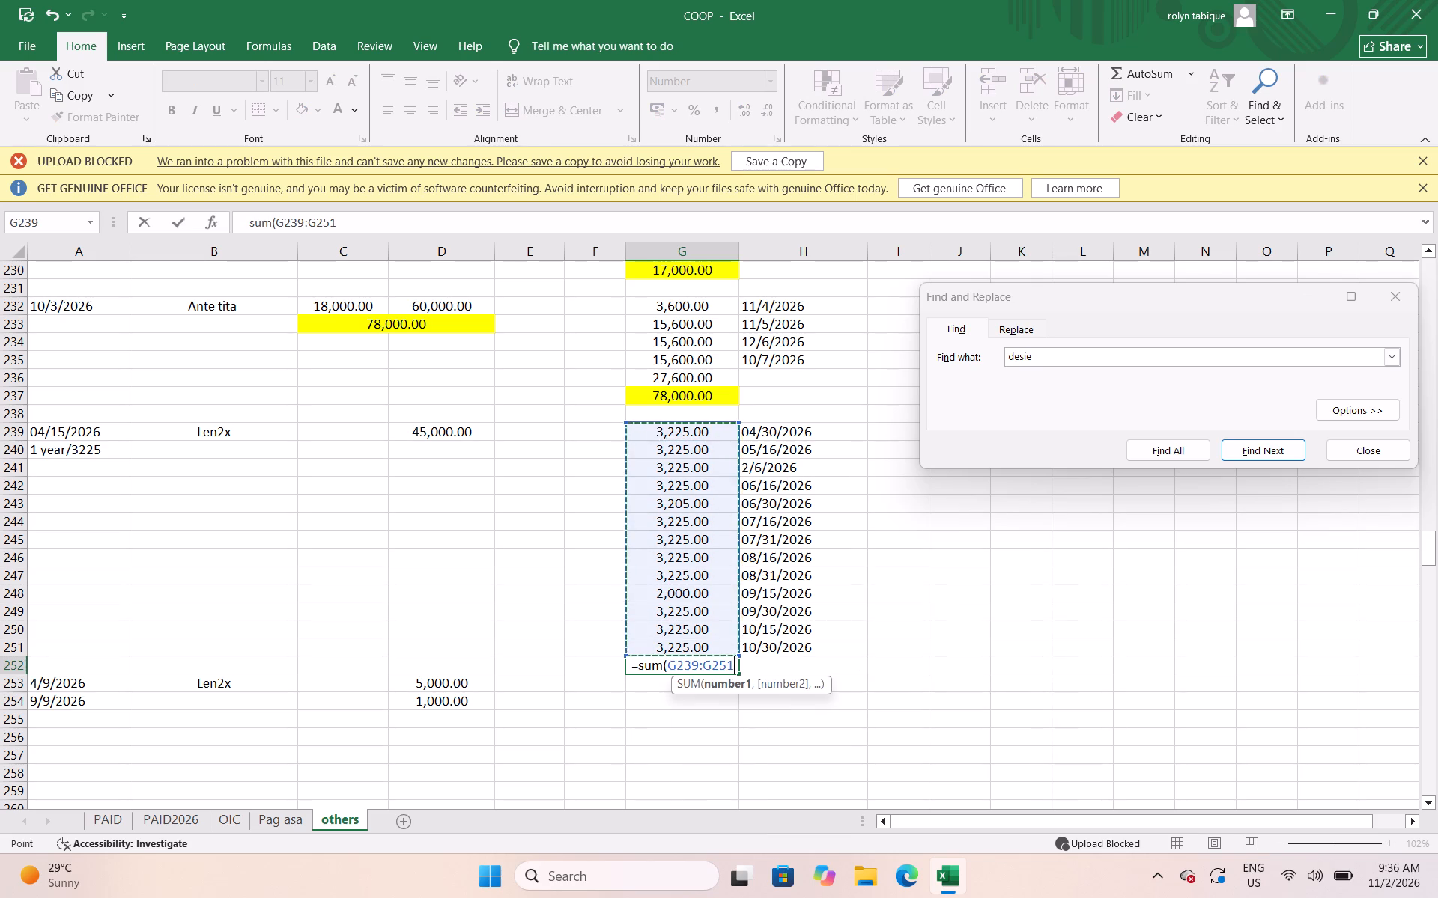
key(shift+parenright)
key(Return)
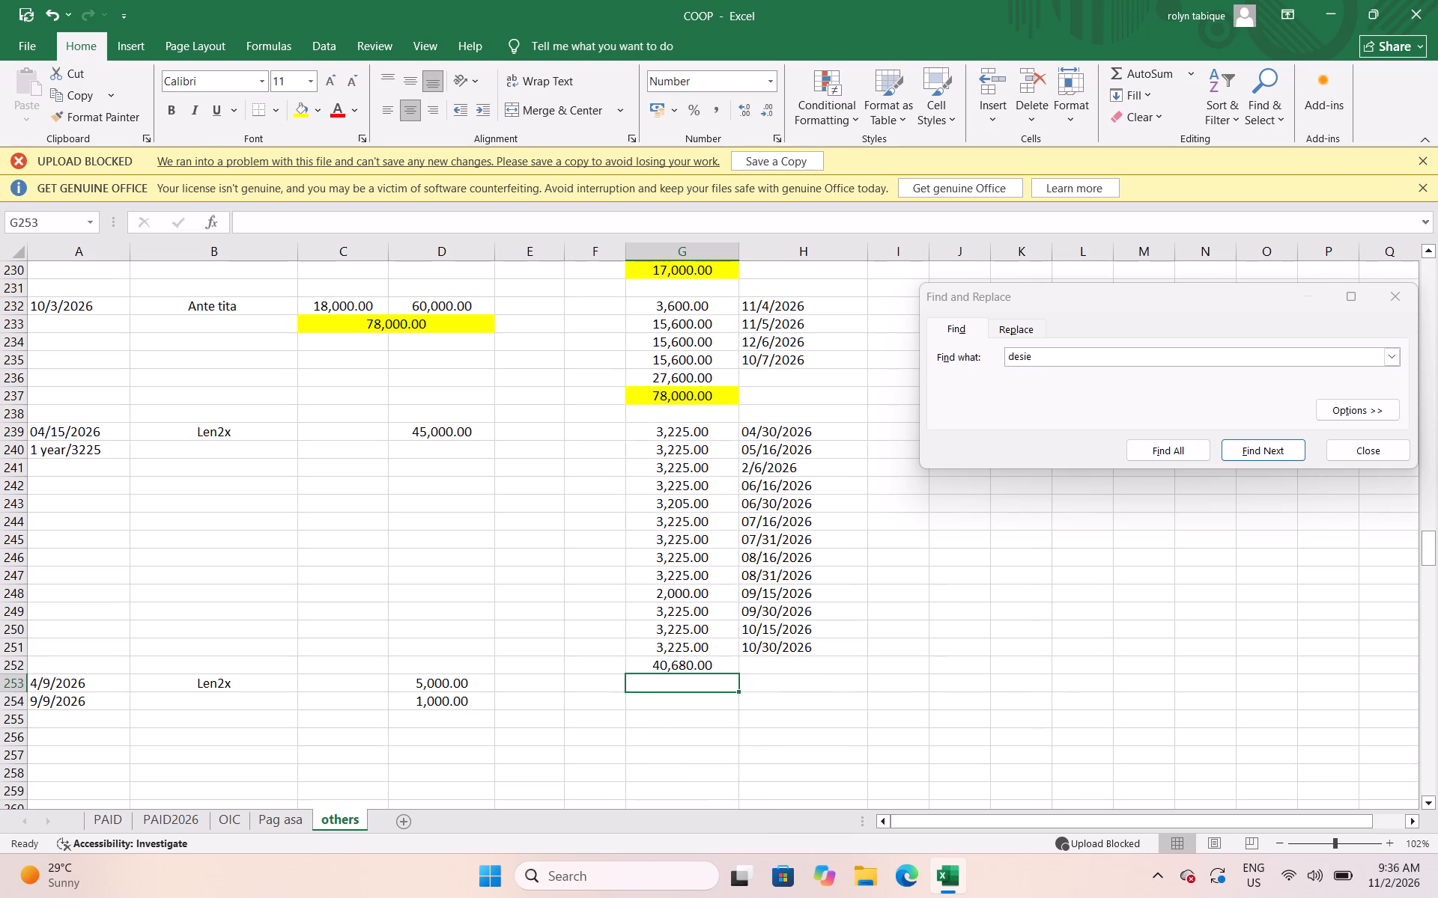
key(Up)
key(ctrl+s)
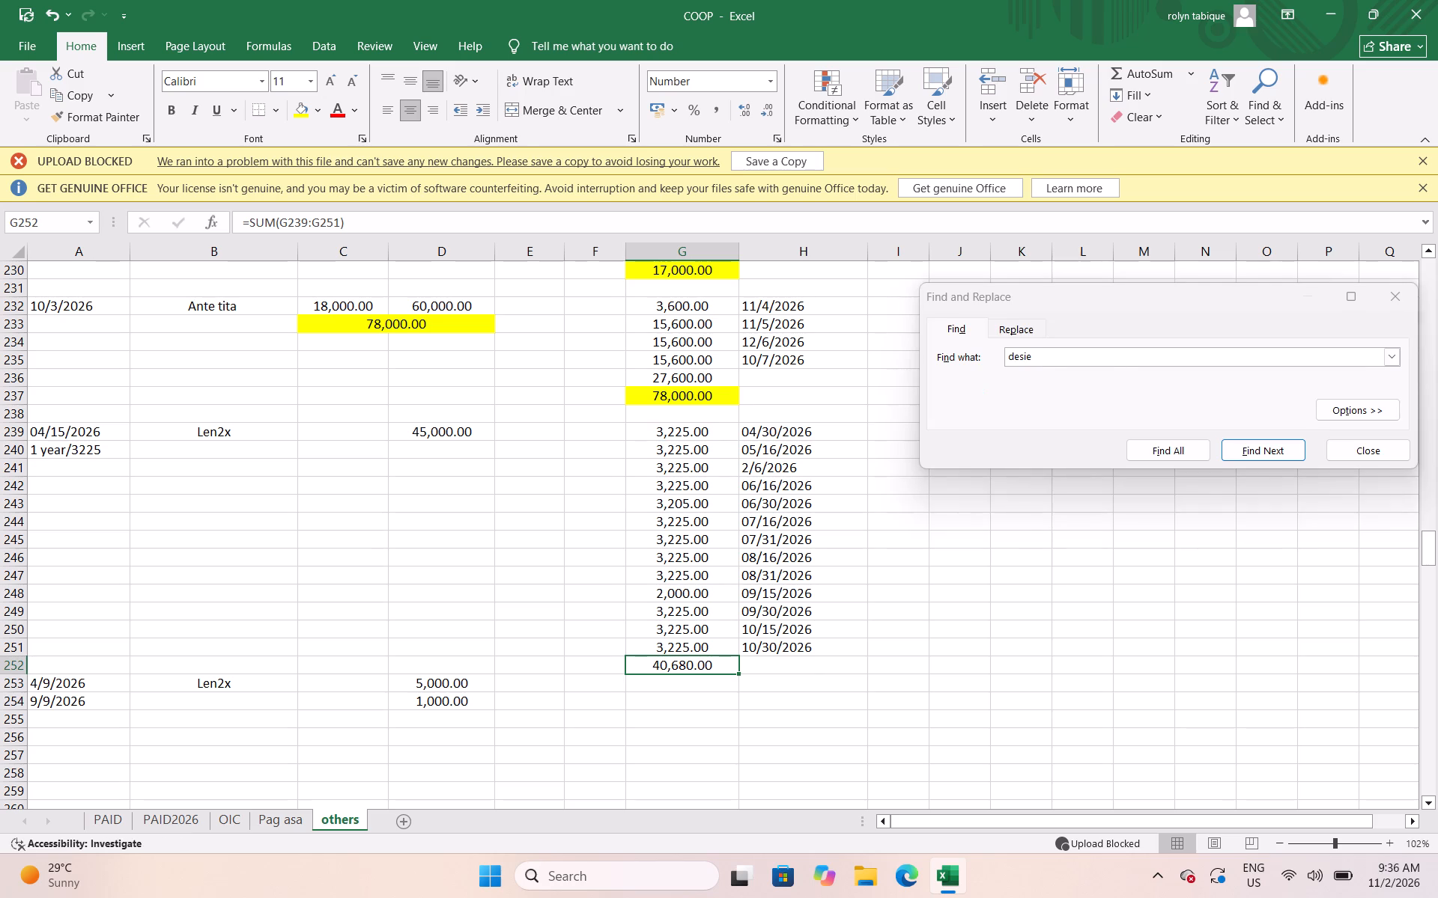
key(ctrl+s)
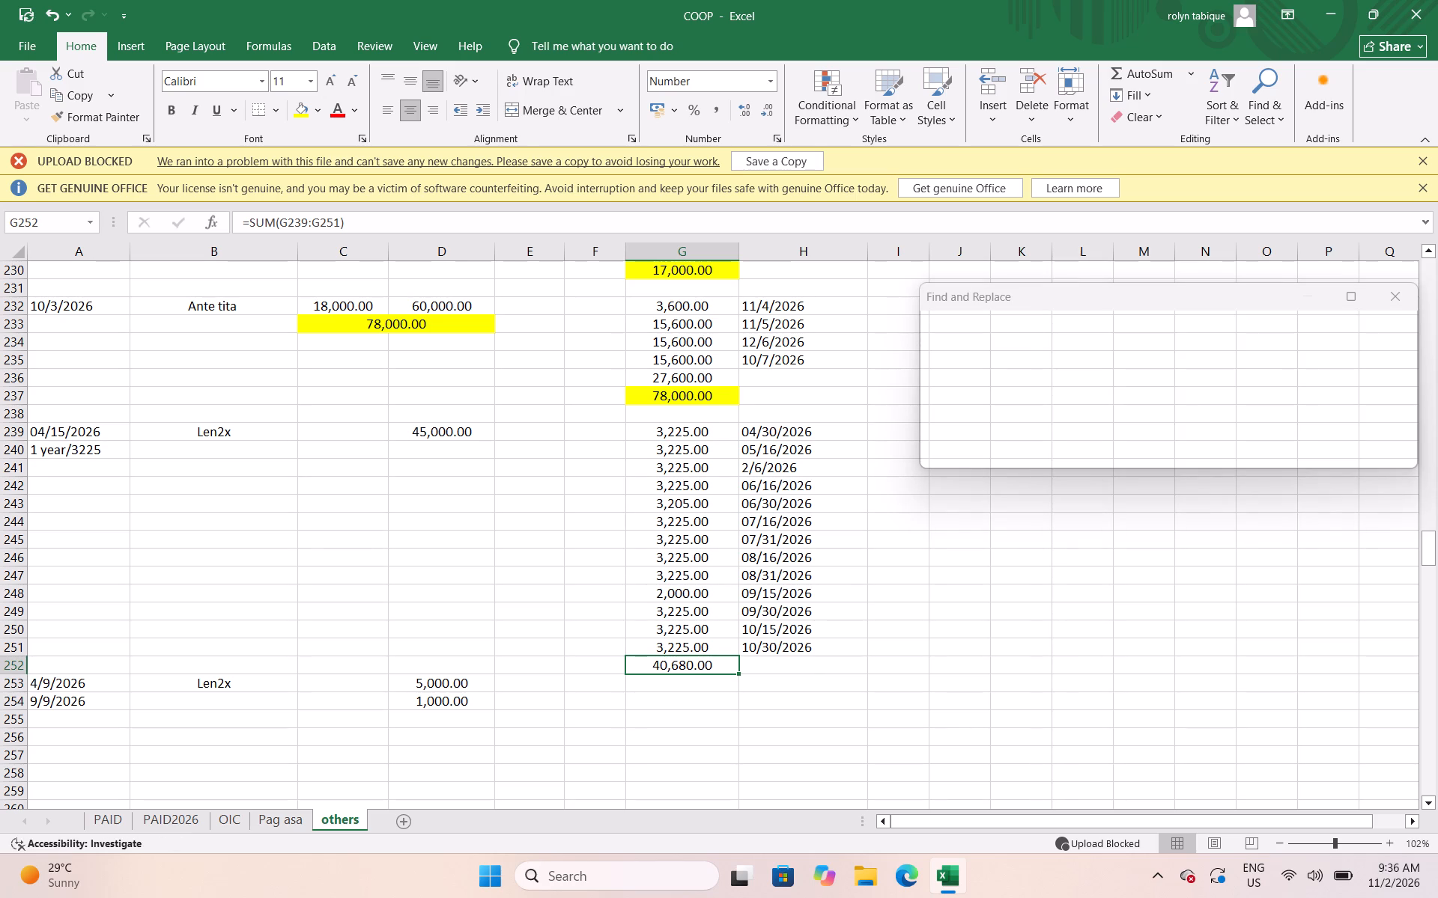
Highlight the payment total of Len2x's 45,000 entry with yellow fill, and save the workbook.
click(360, 471)
click(474, 516)
click(475, 465)
click(509, 433)
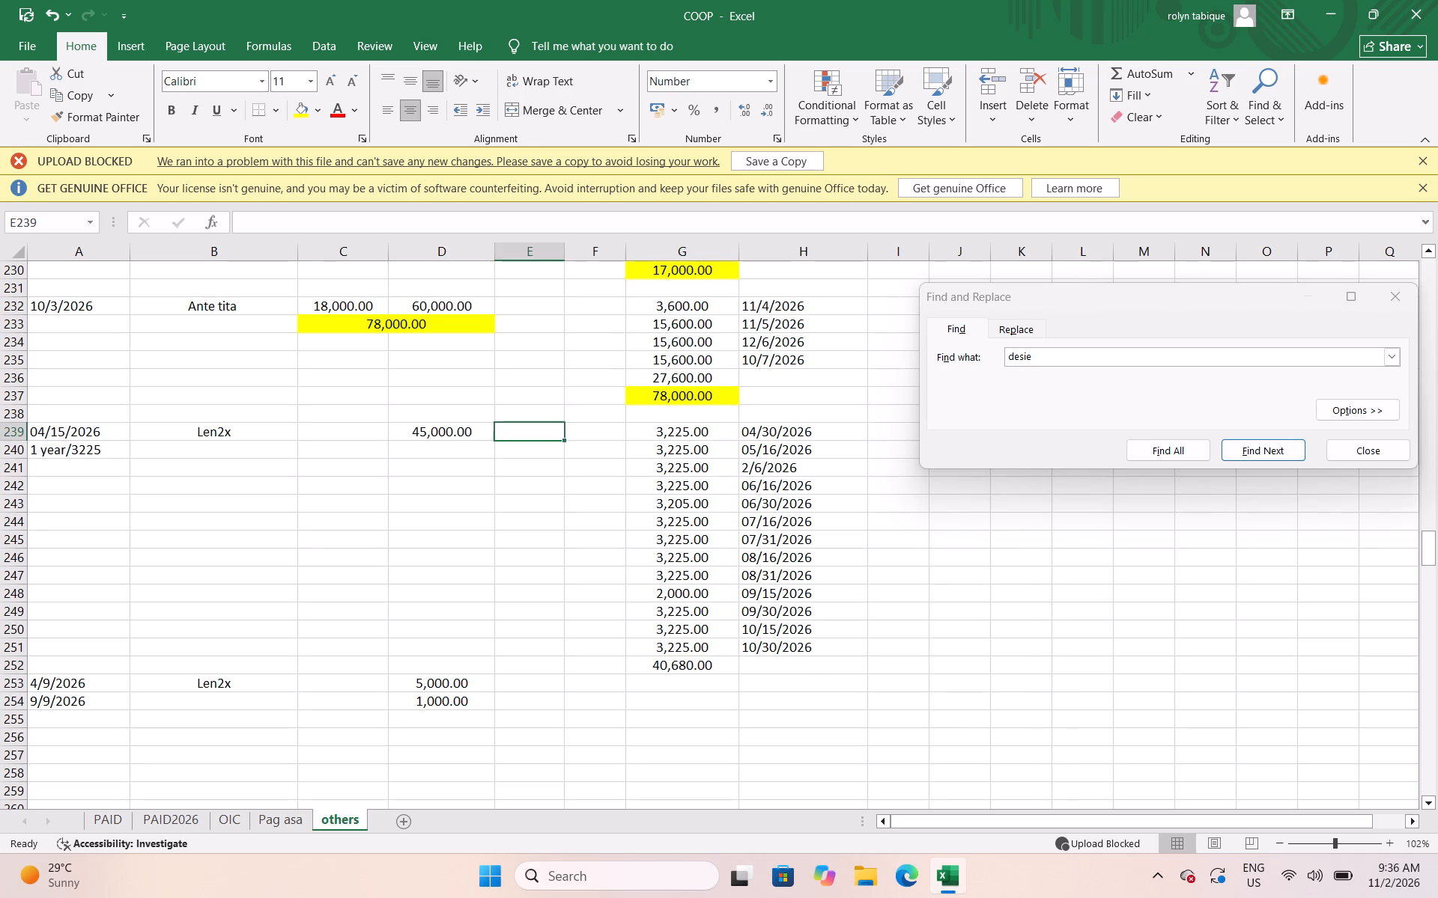
click(574, 434)
click(636, 438)
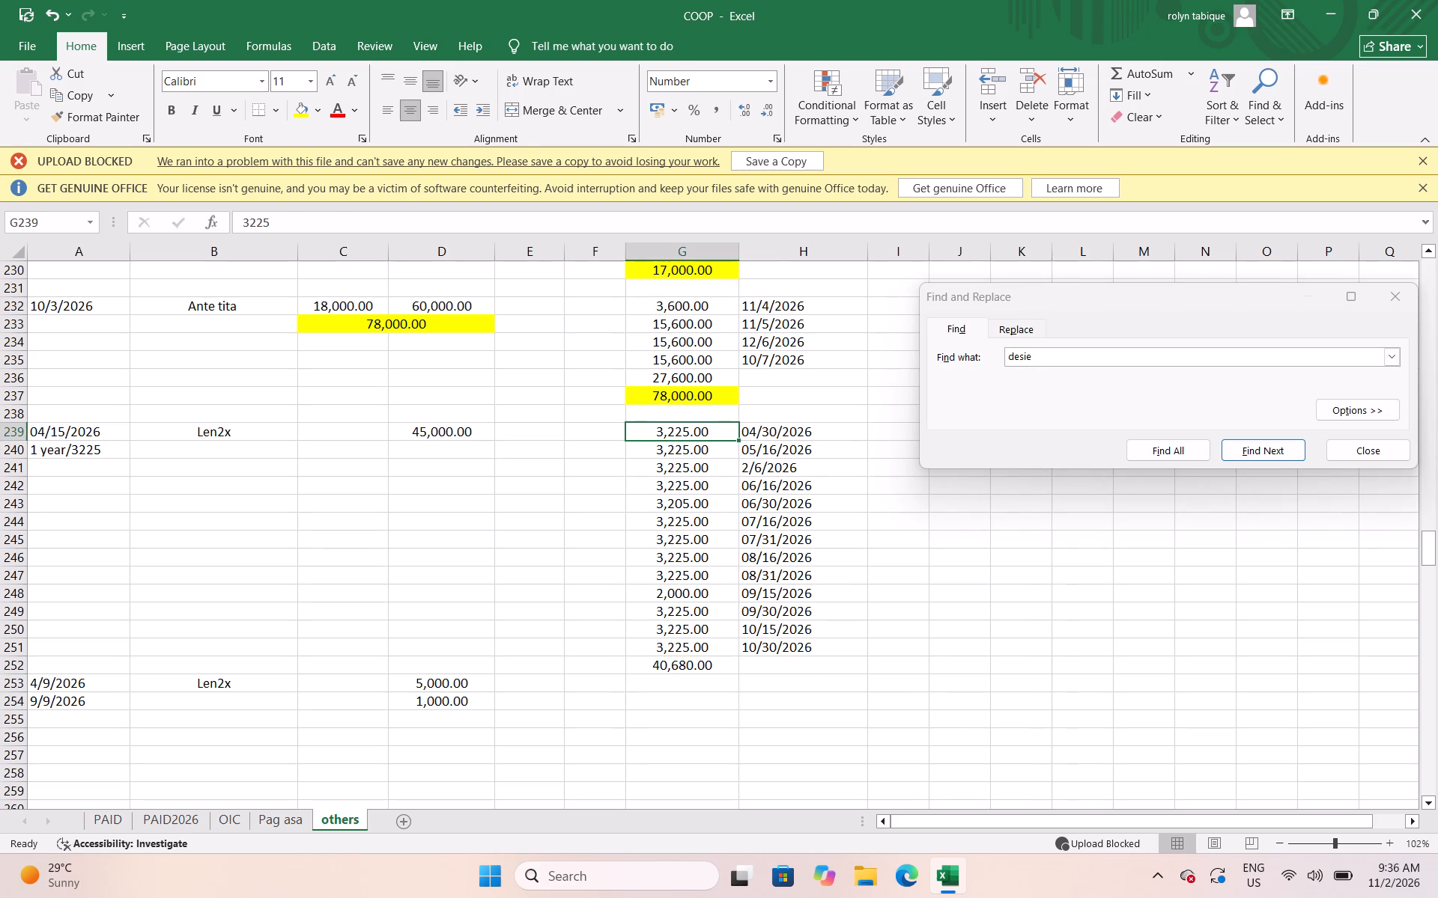
click(691, 665)
click(301, 117)
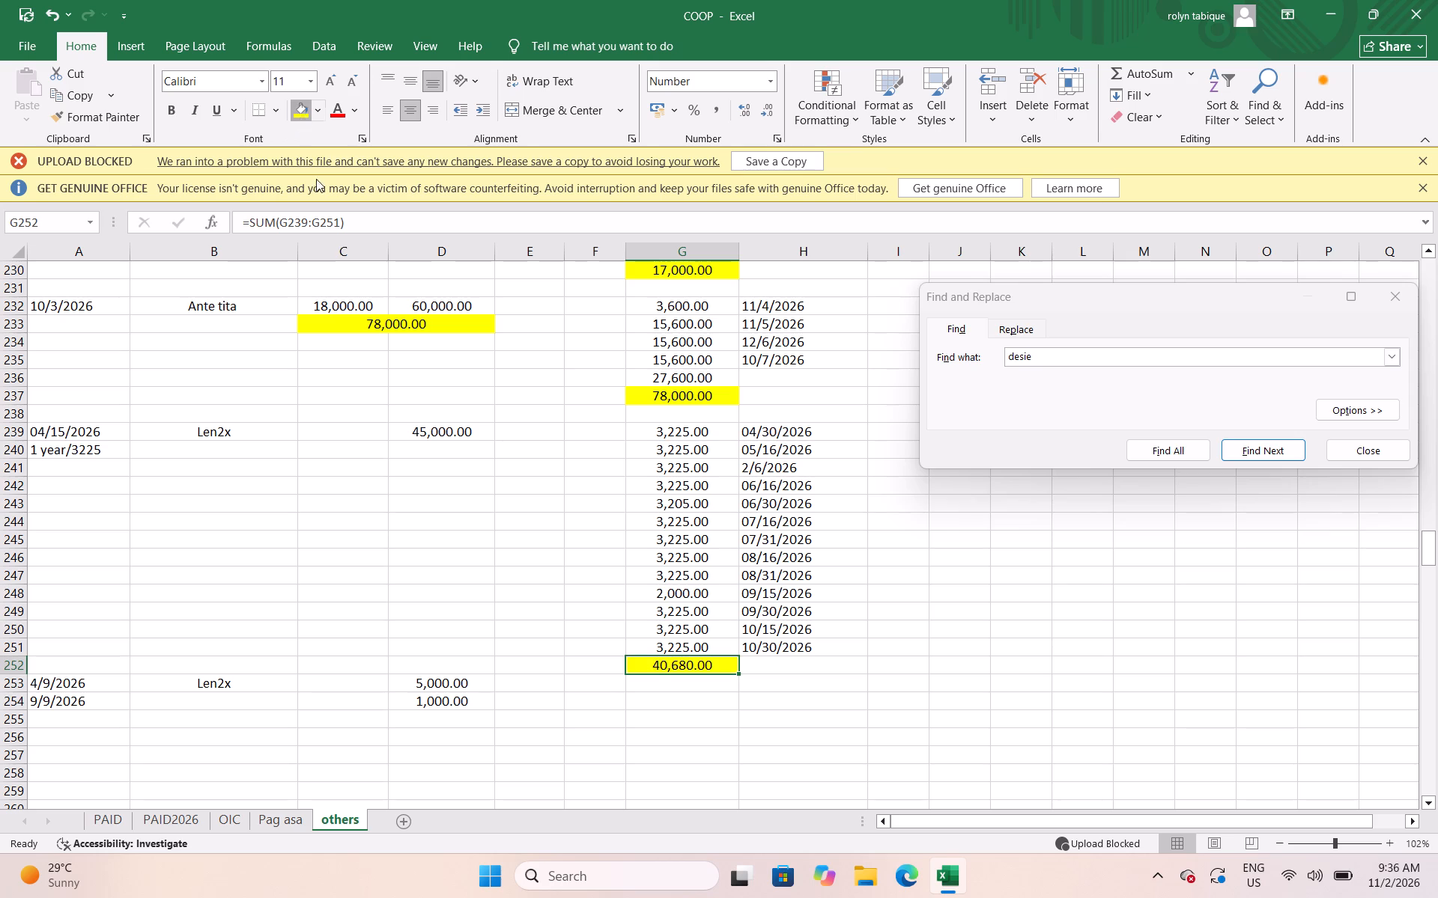
click(583, 706)
click(78, 560)
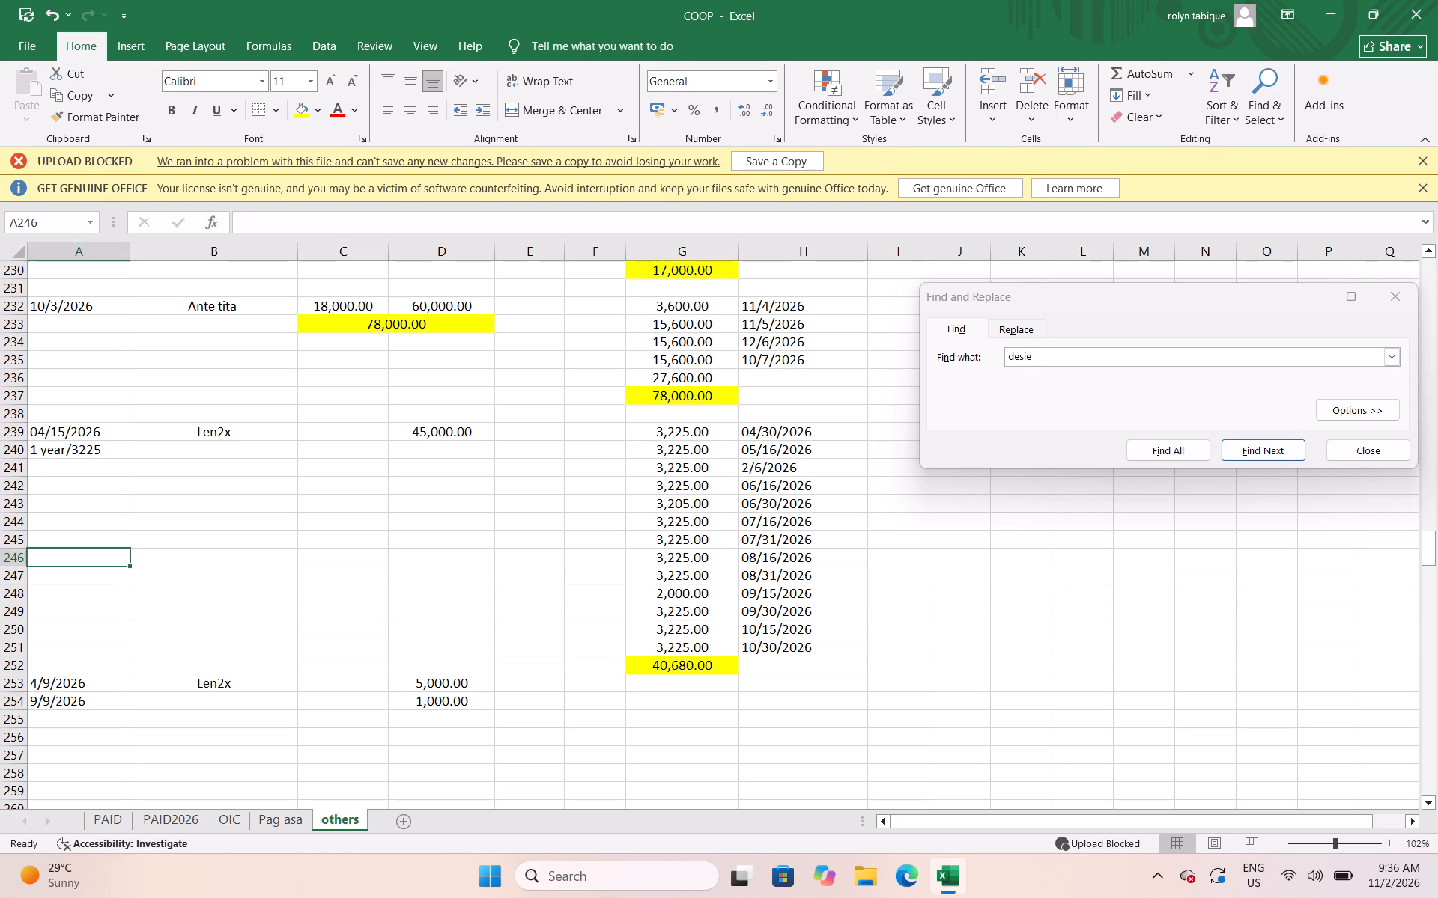
key(ctrl+s)
key(ctrl+s)
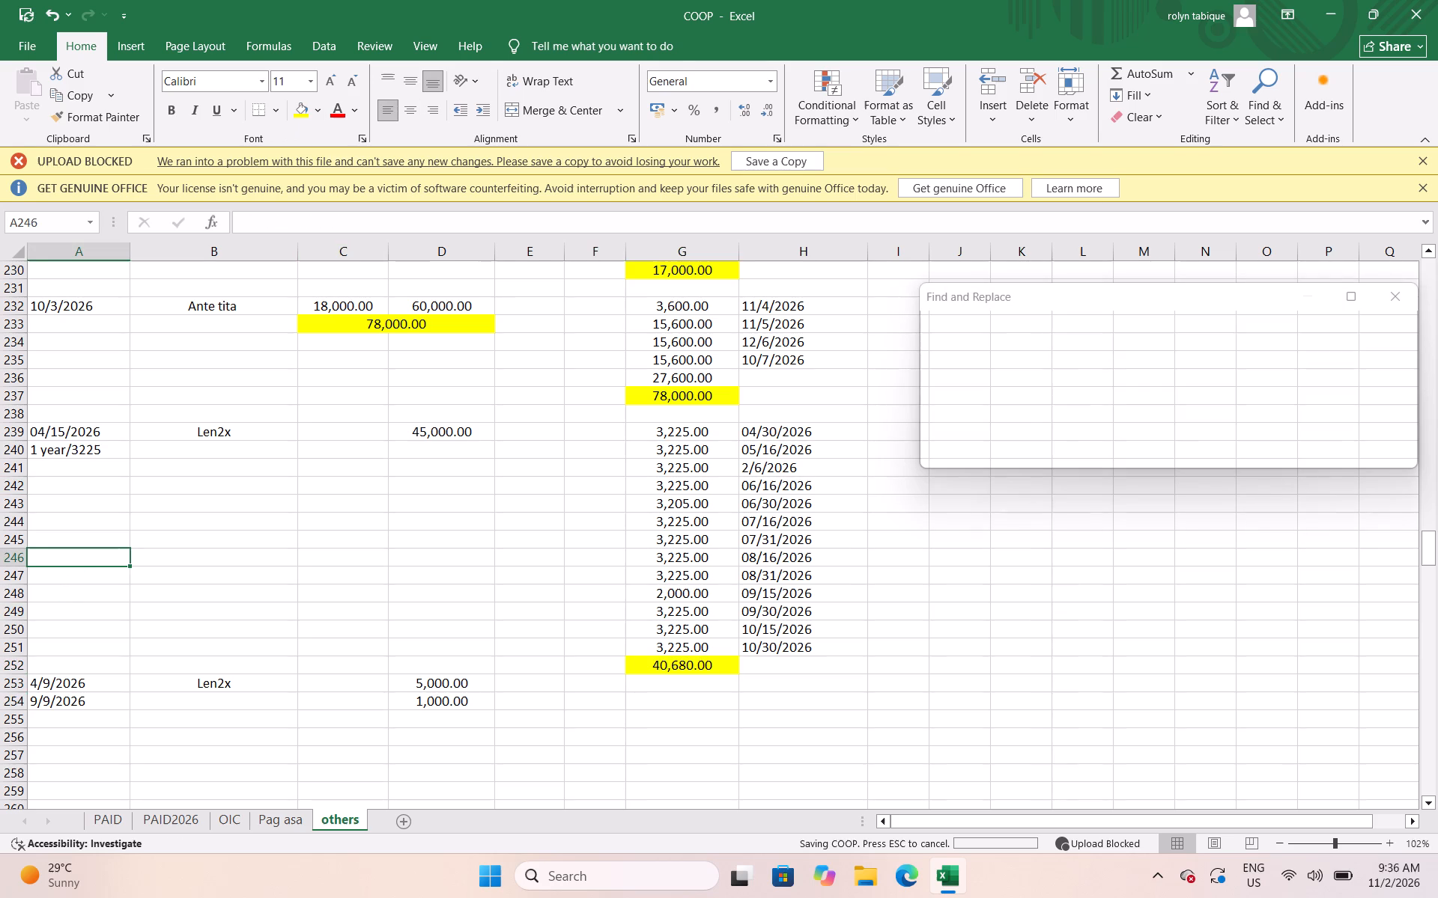
Search for "len" and go through the matches to examine Len2x's loan entries, including the 5,000 one.
drag(1189, 356, 1189, 358)
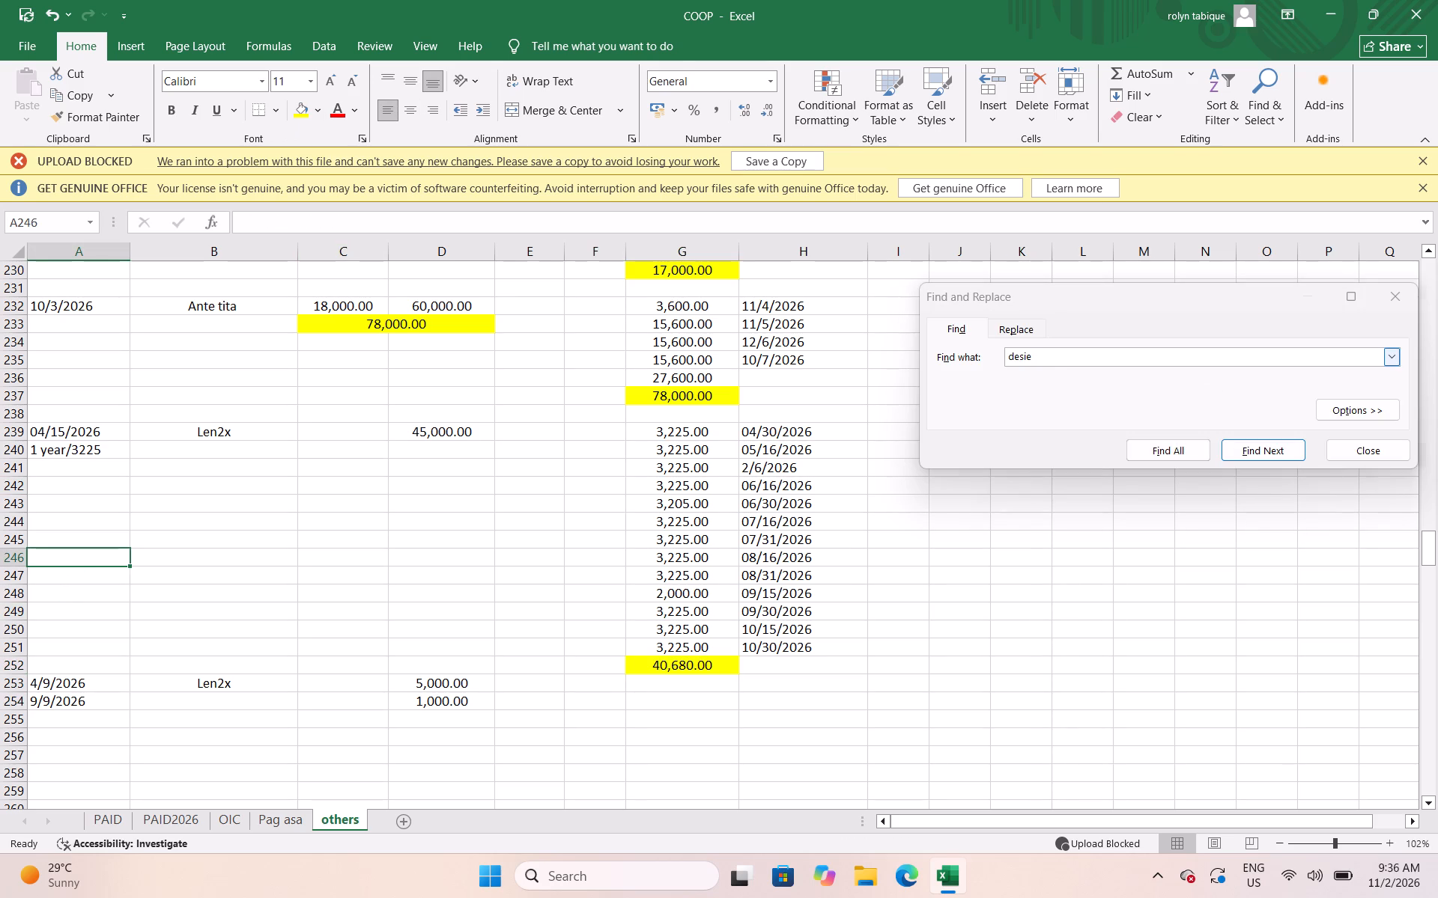
drag(1189, 358, 978, 350)
text(len)
key(Return)
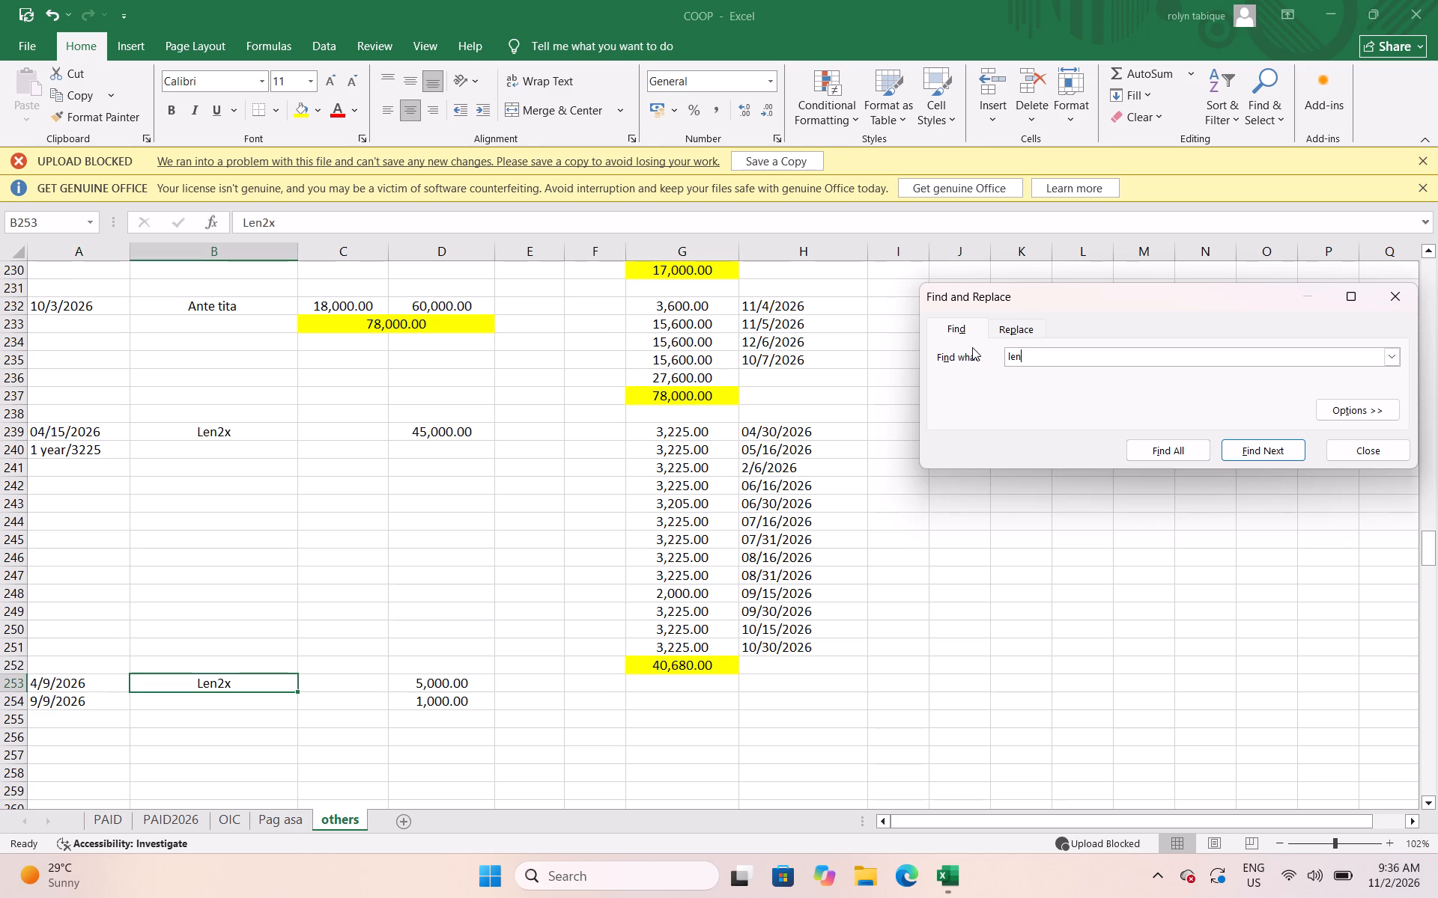
key(Return)
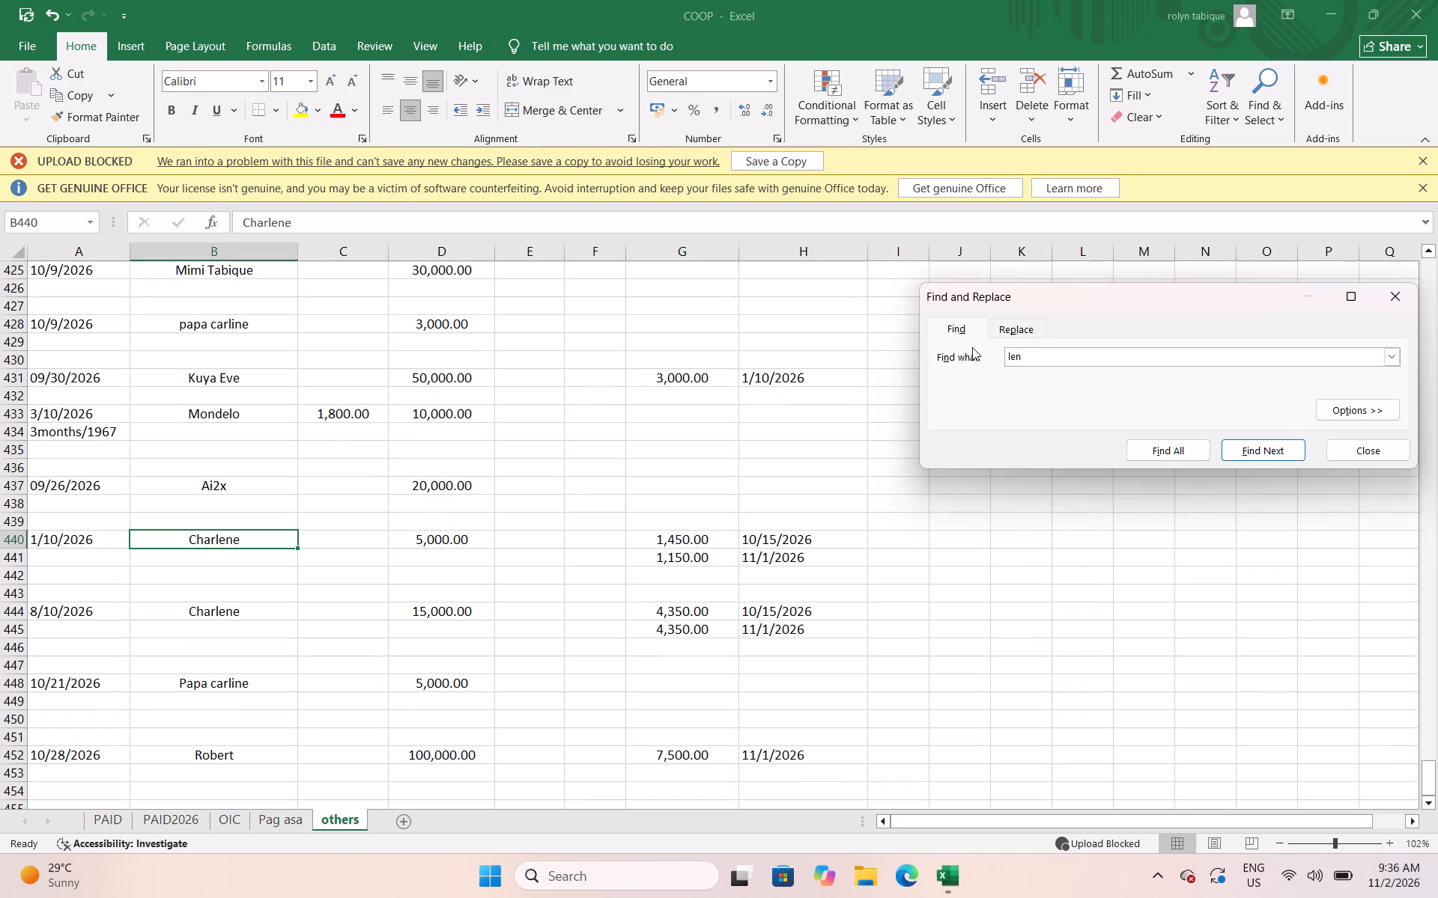
key(Return)
key(Return)
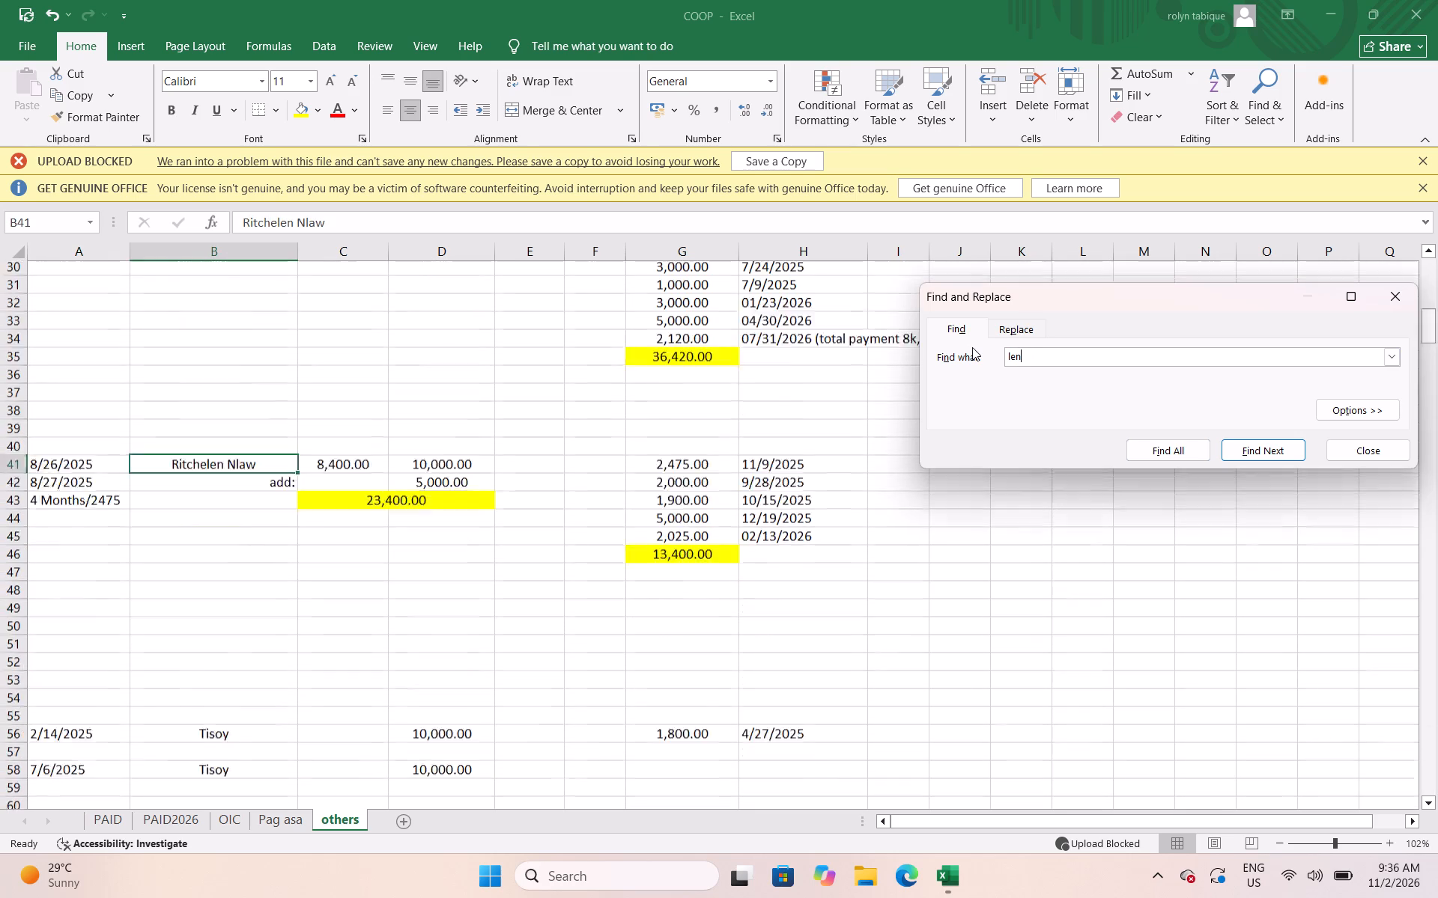
key(Return)
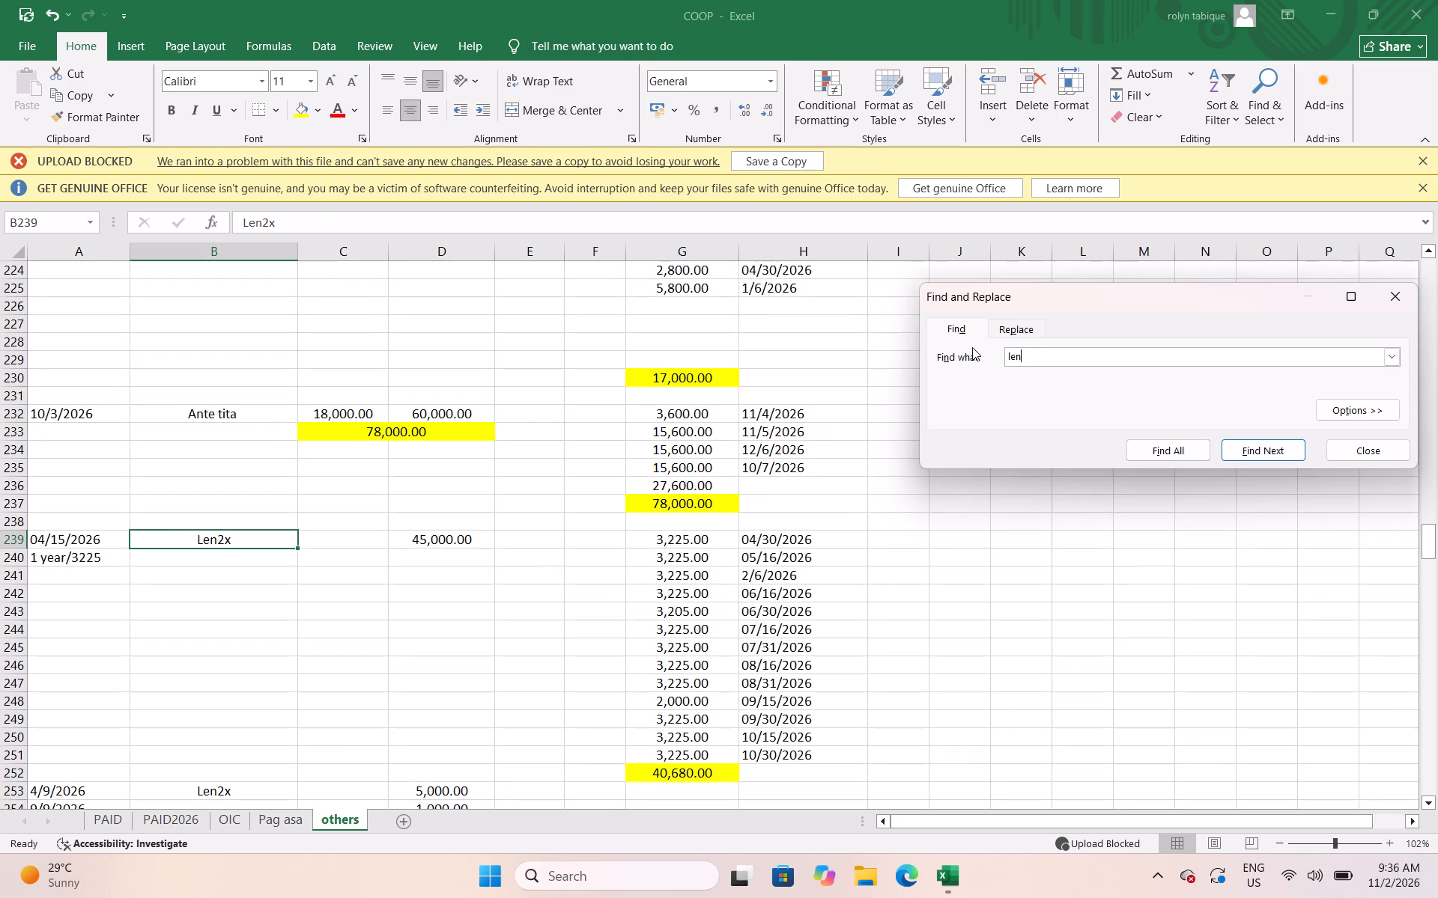
key(Return)
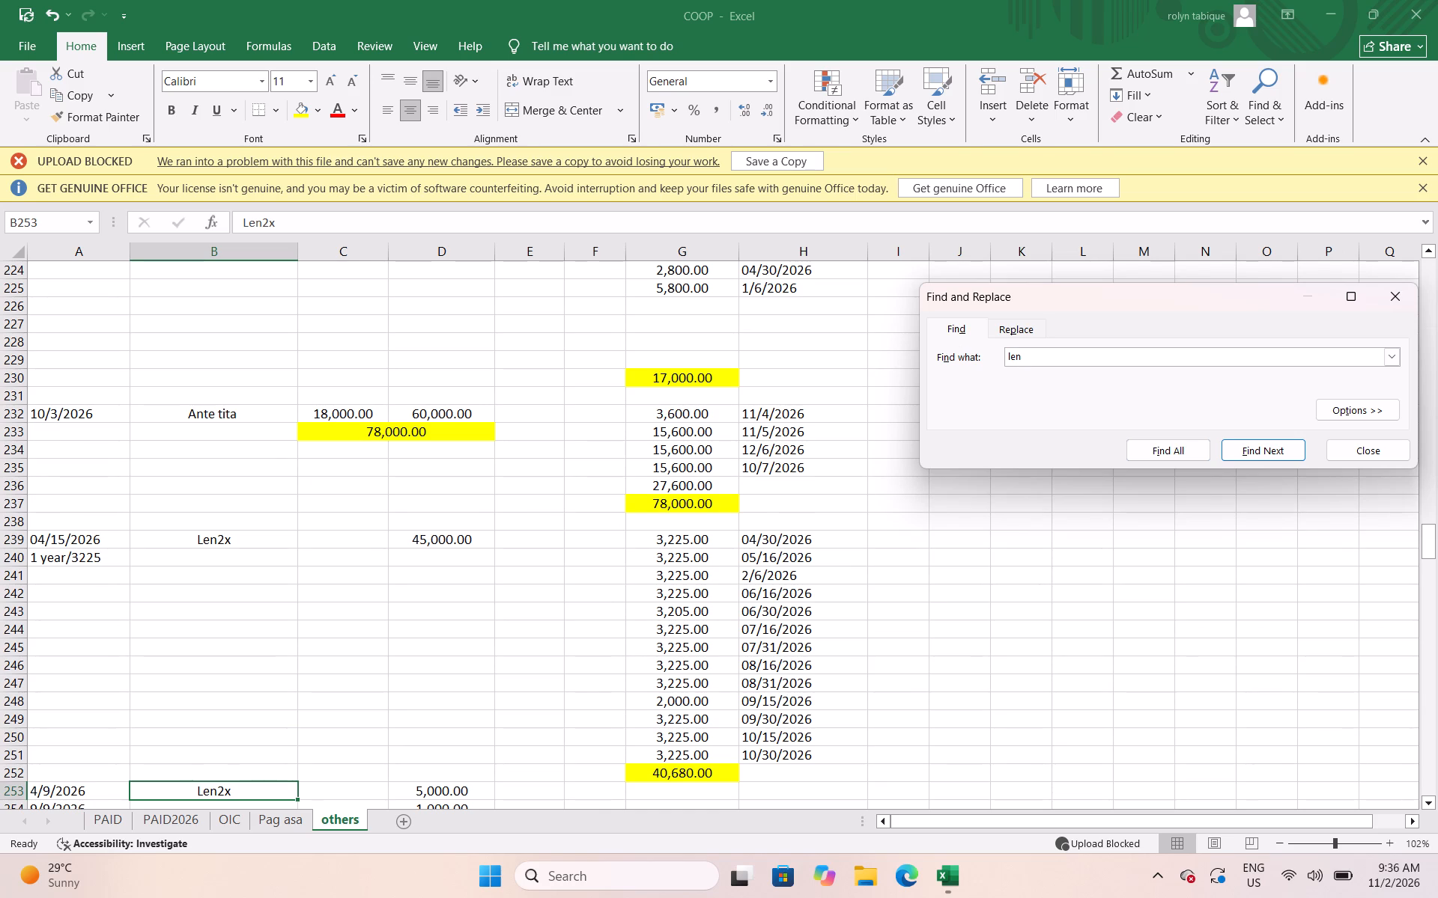
scroll(652, 638, down, 3)
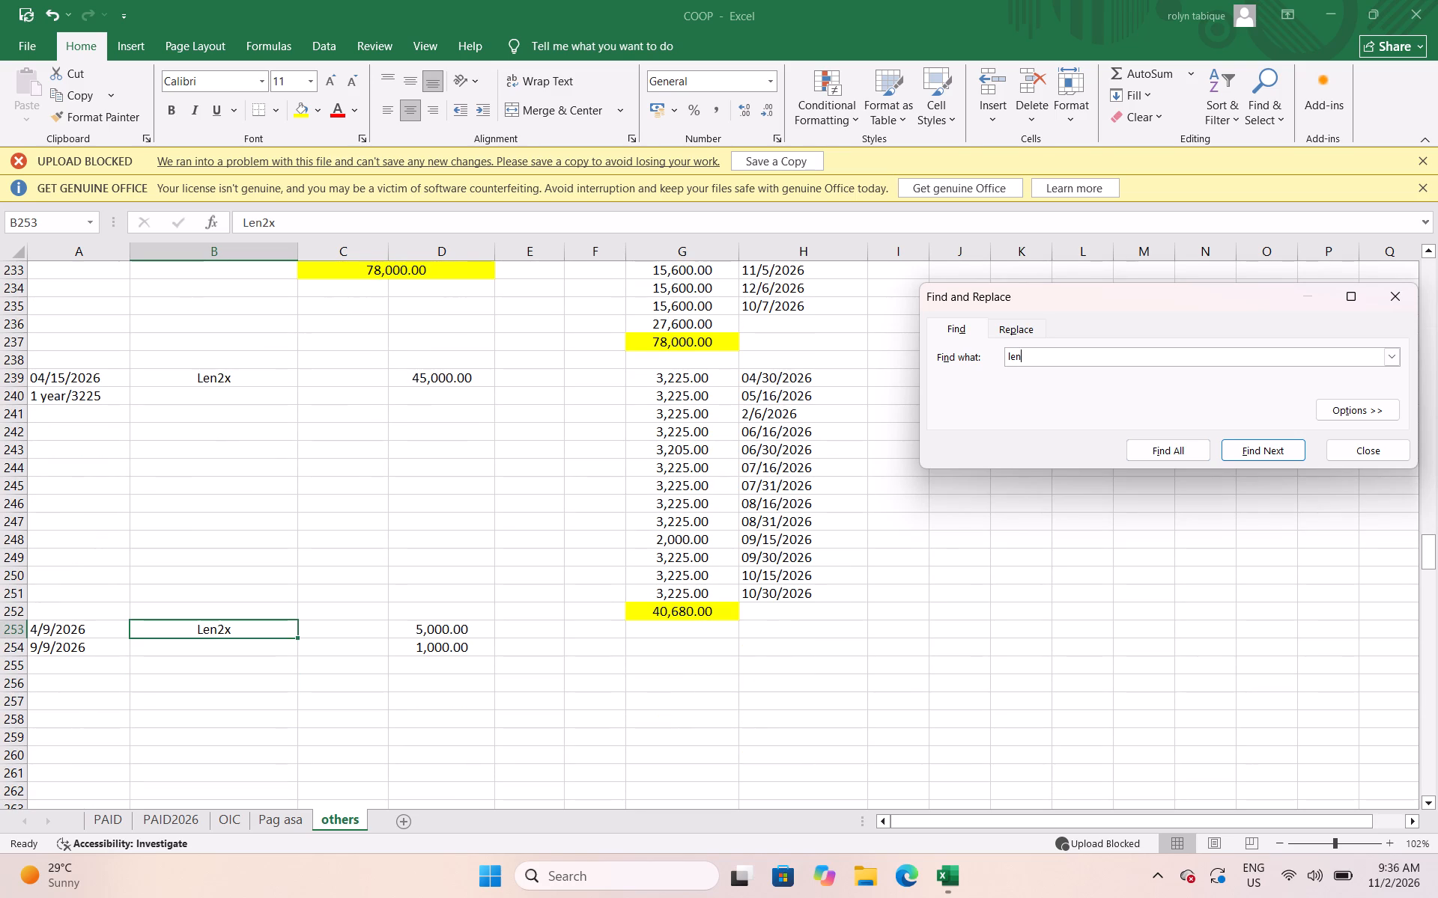
scroll(568, 626, down, 1)
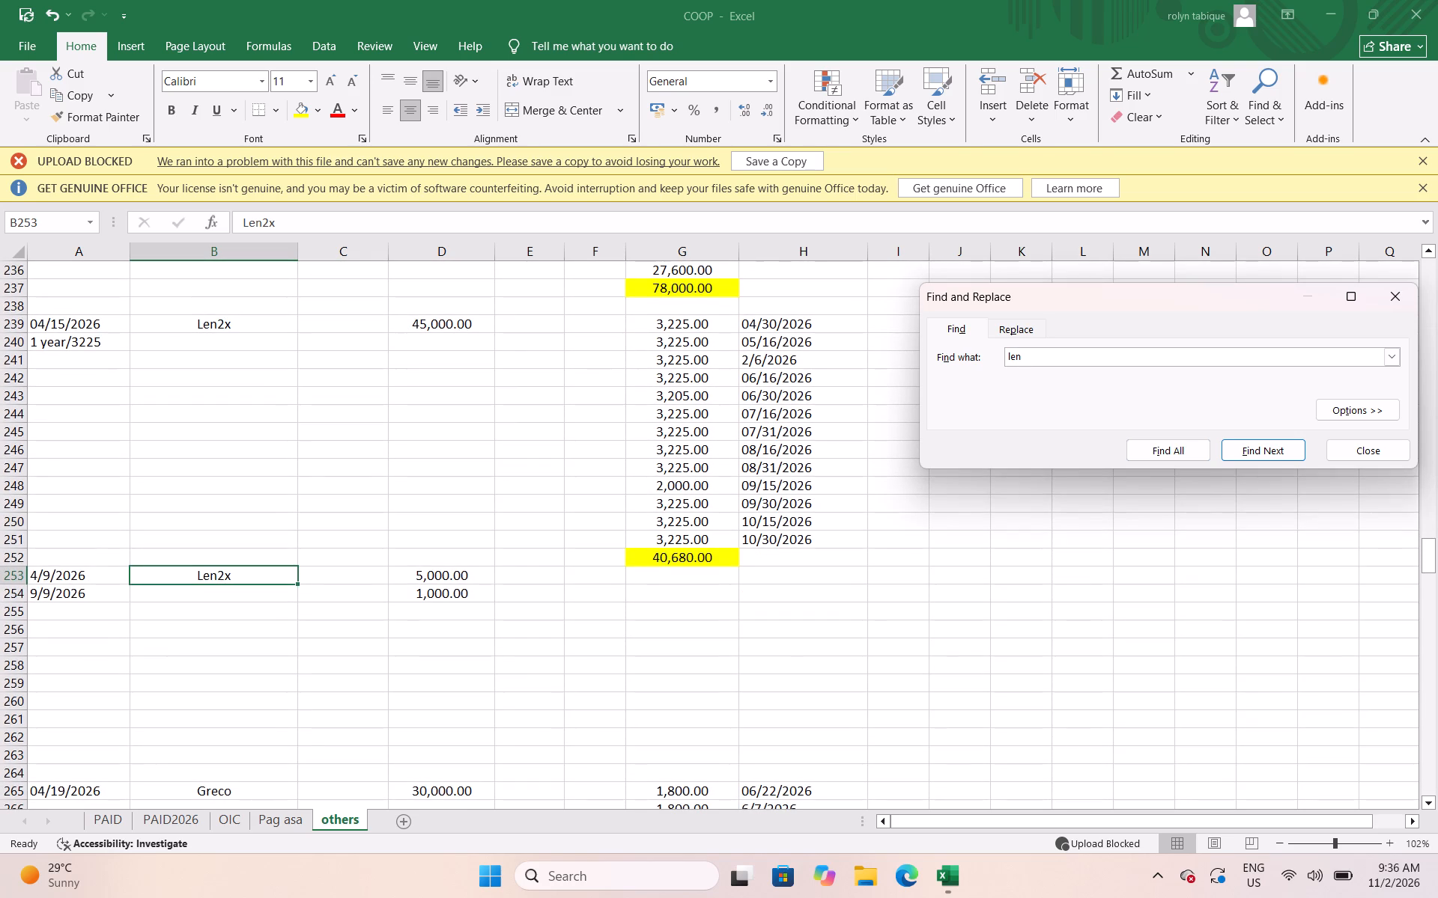
click(62, 674)
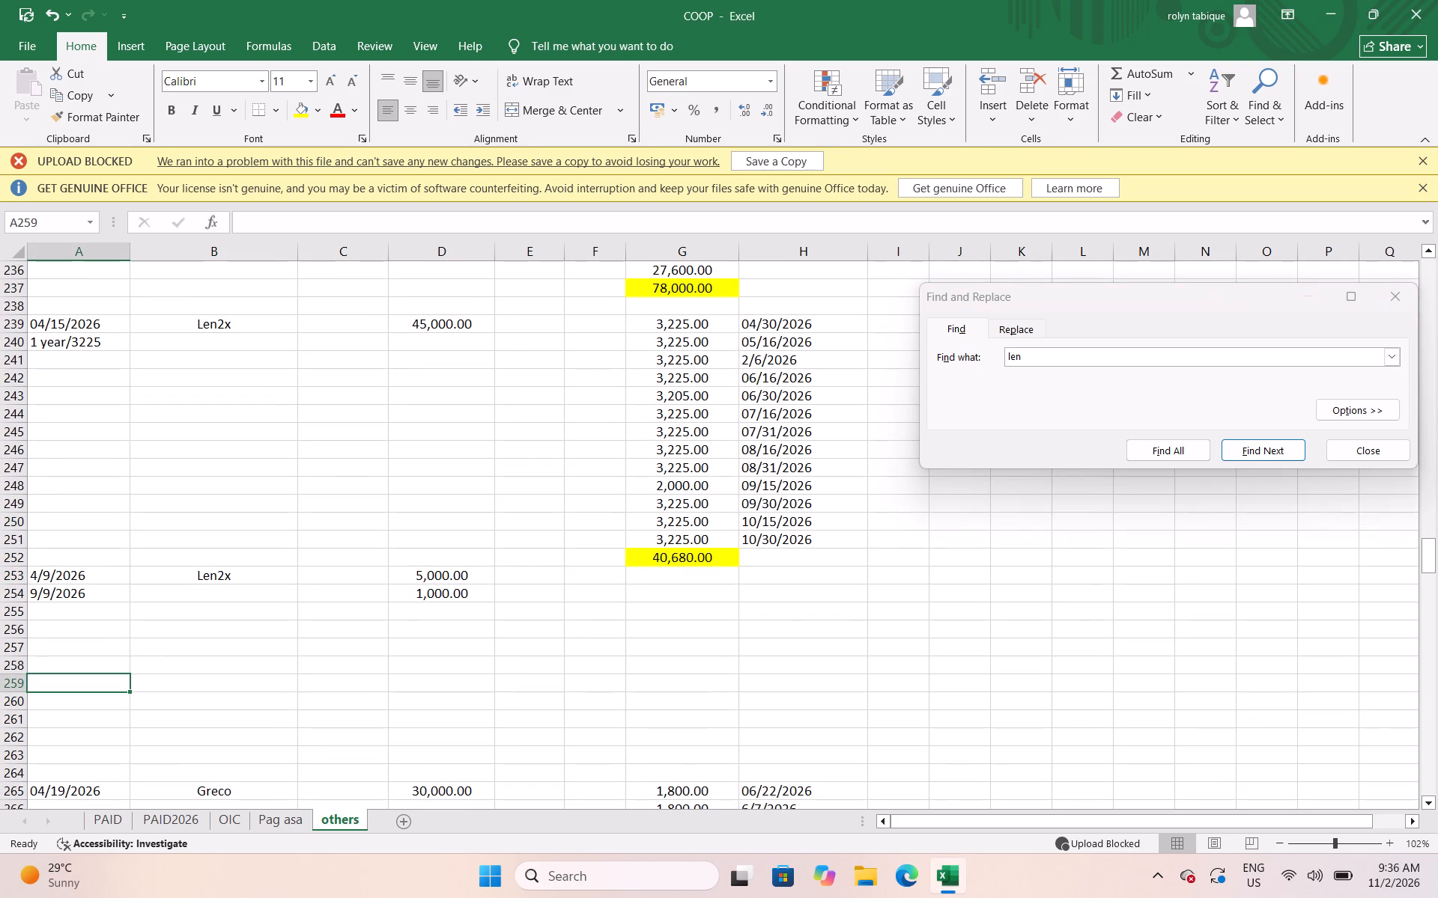
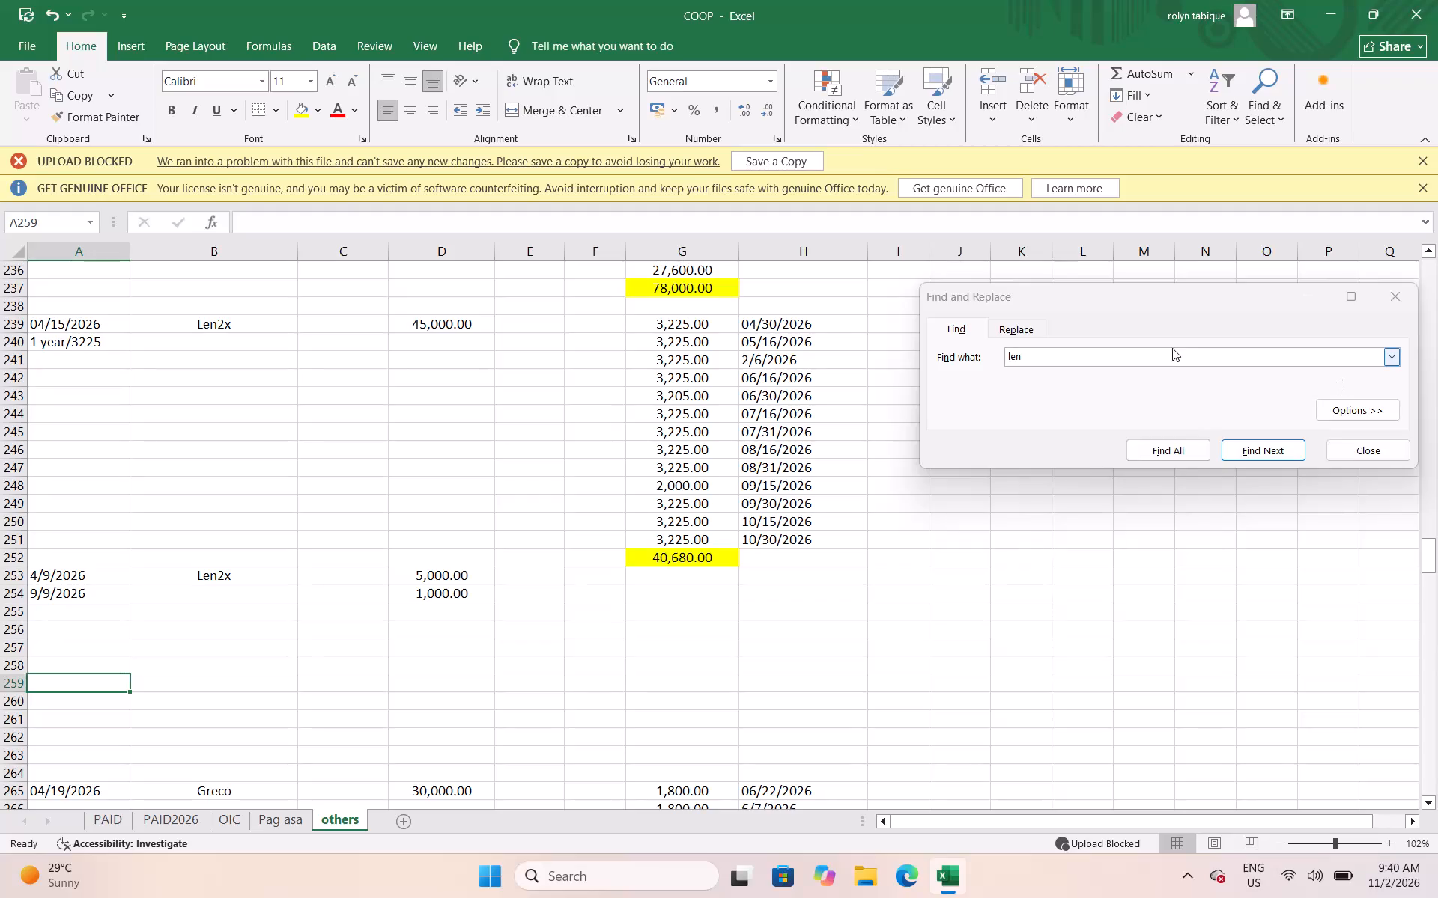
Find "noel" on the Pag asa sheet and insert a blank row directly above the payment total of Noel's 237,000 entry.
drag(1100, 363, 1070, 364)
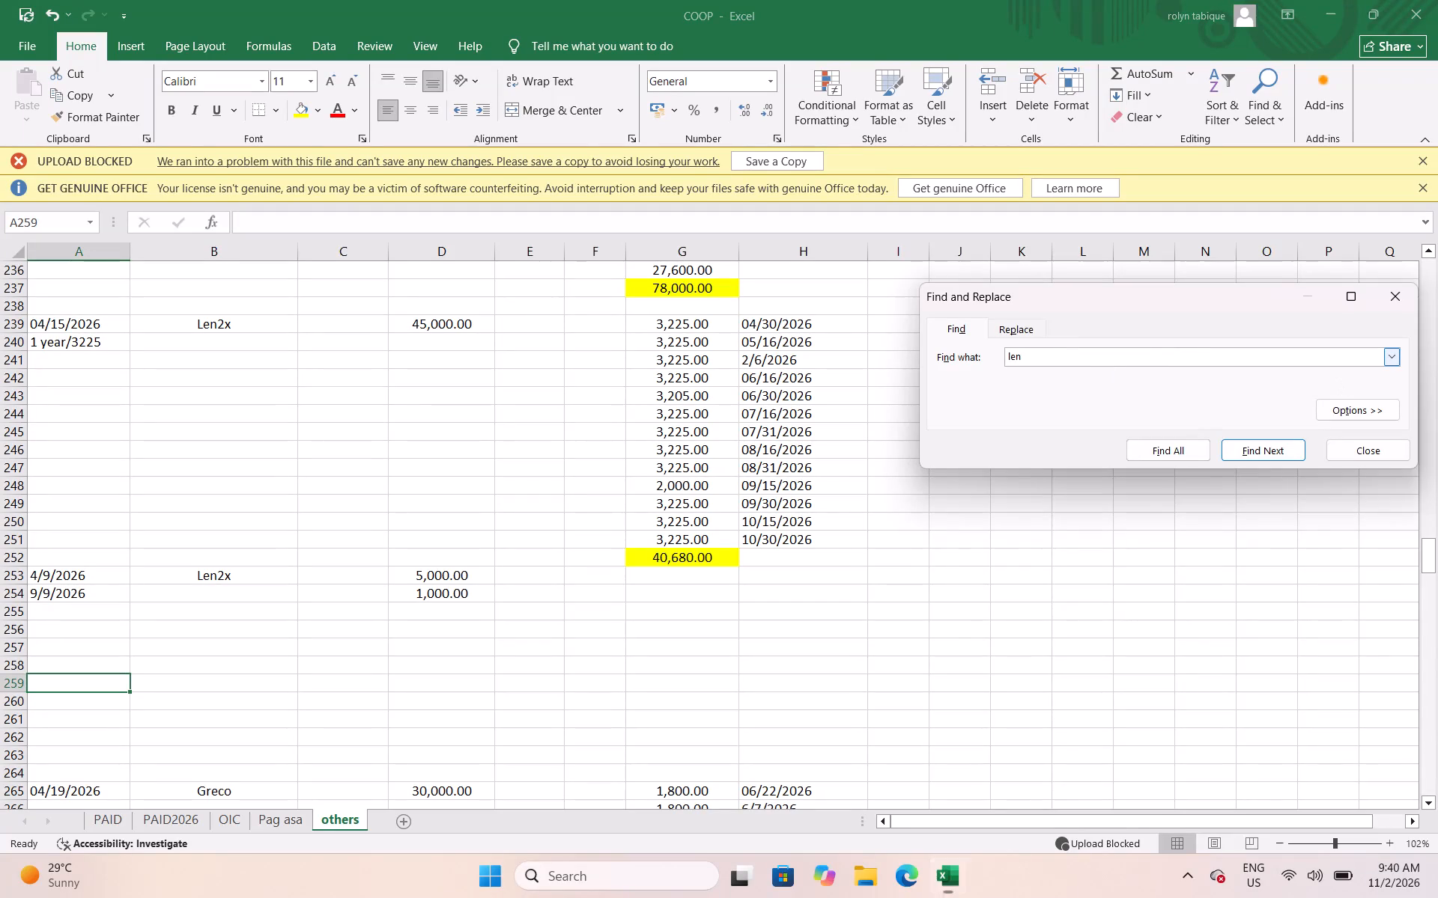
drag(1070, 364, 965, 354)
key(BackSpace)
text(noel)
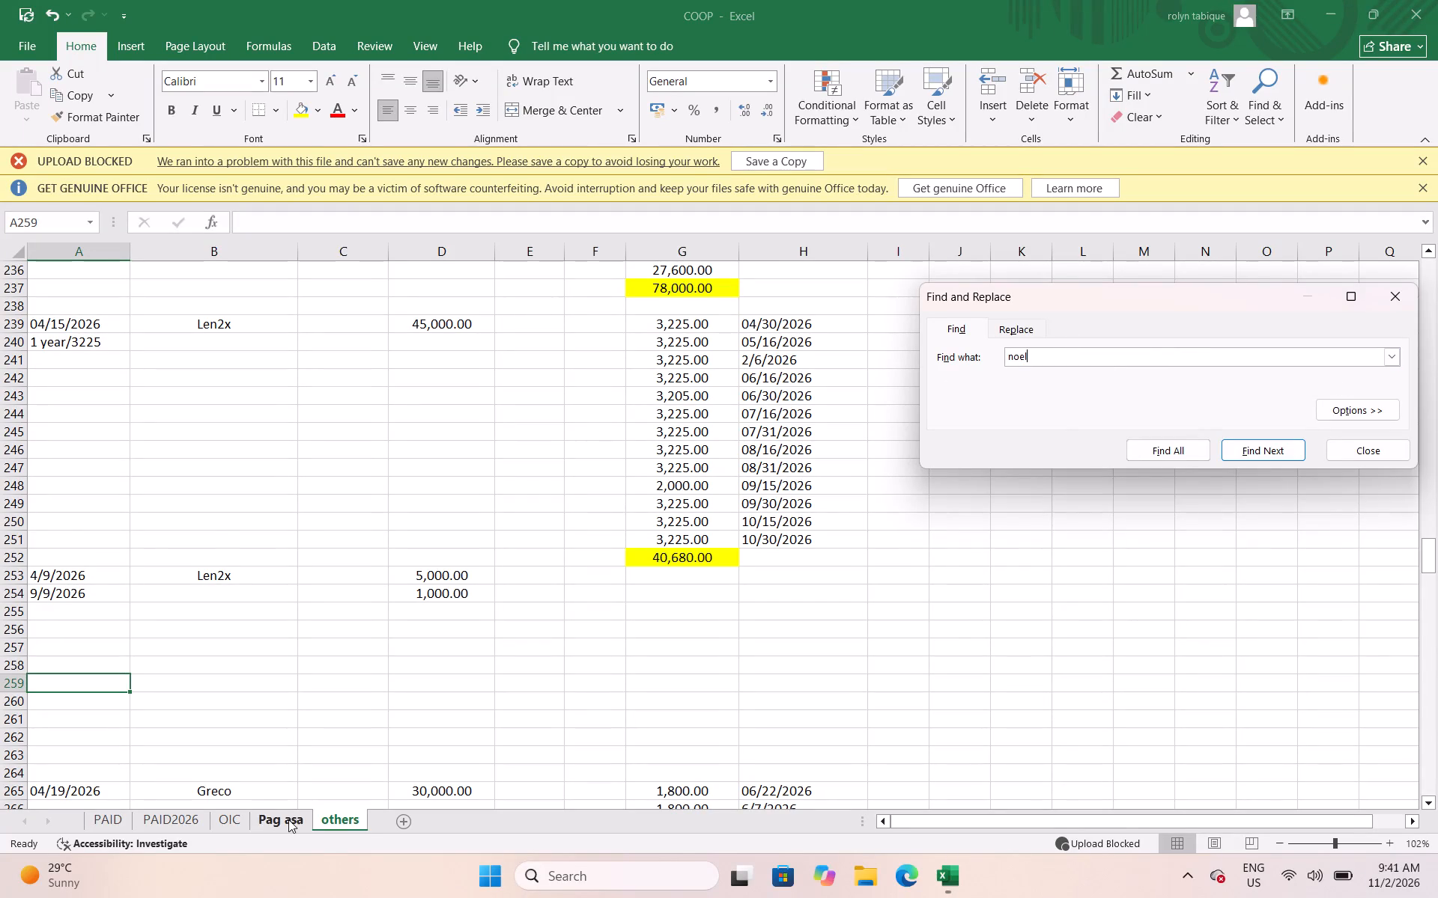
click(288, 819)
click(1108, 361)
key(Return)
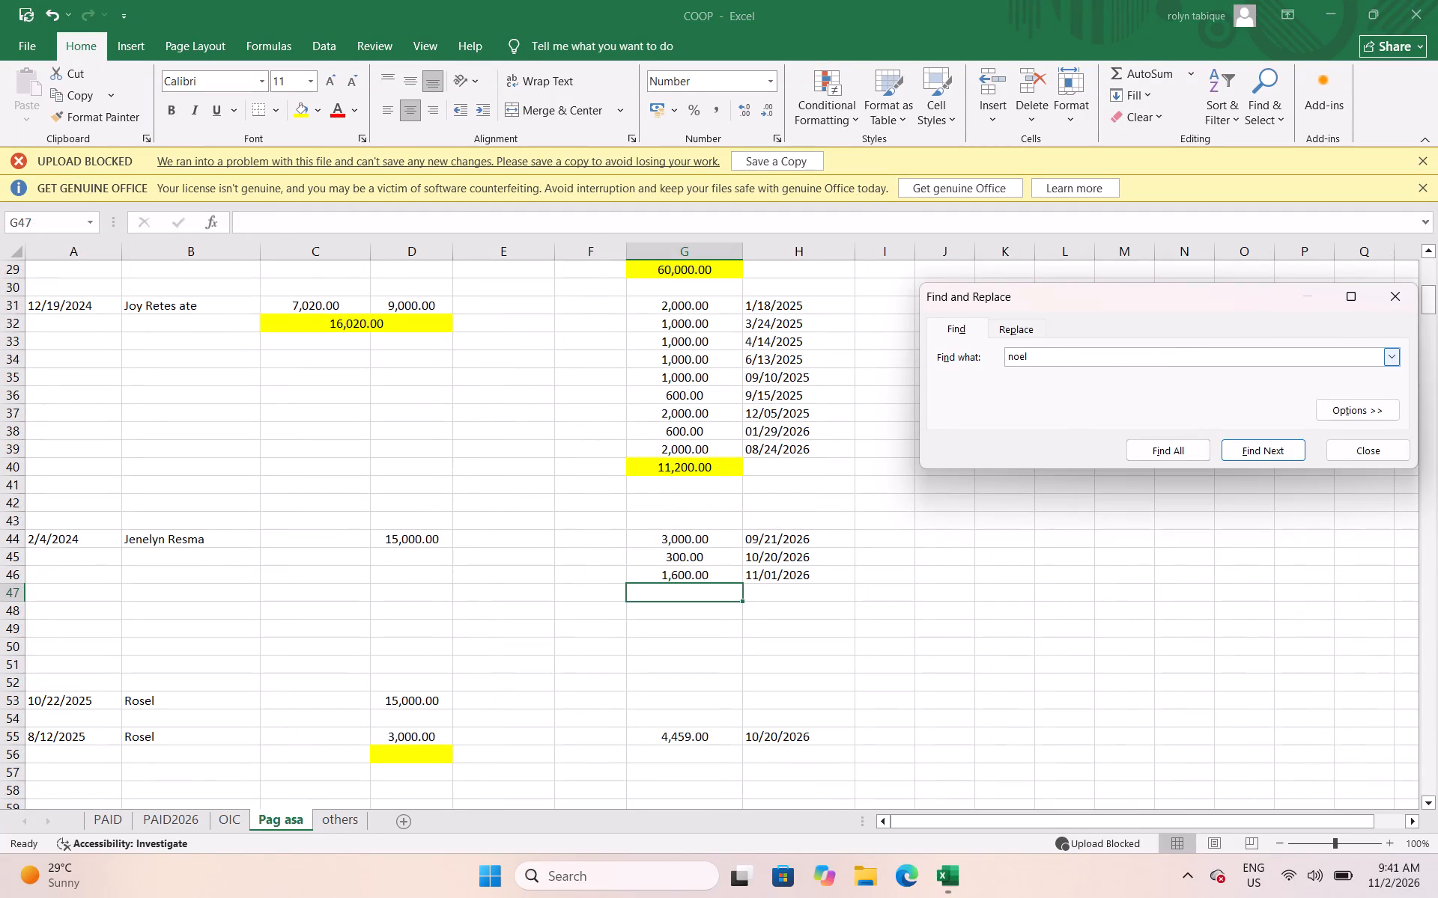
key(Return)
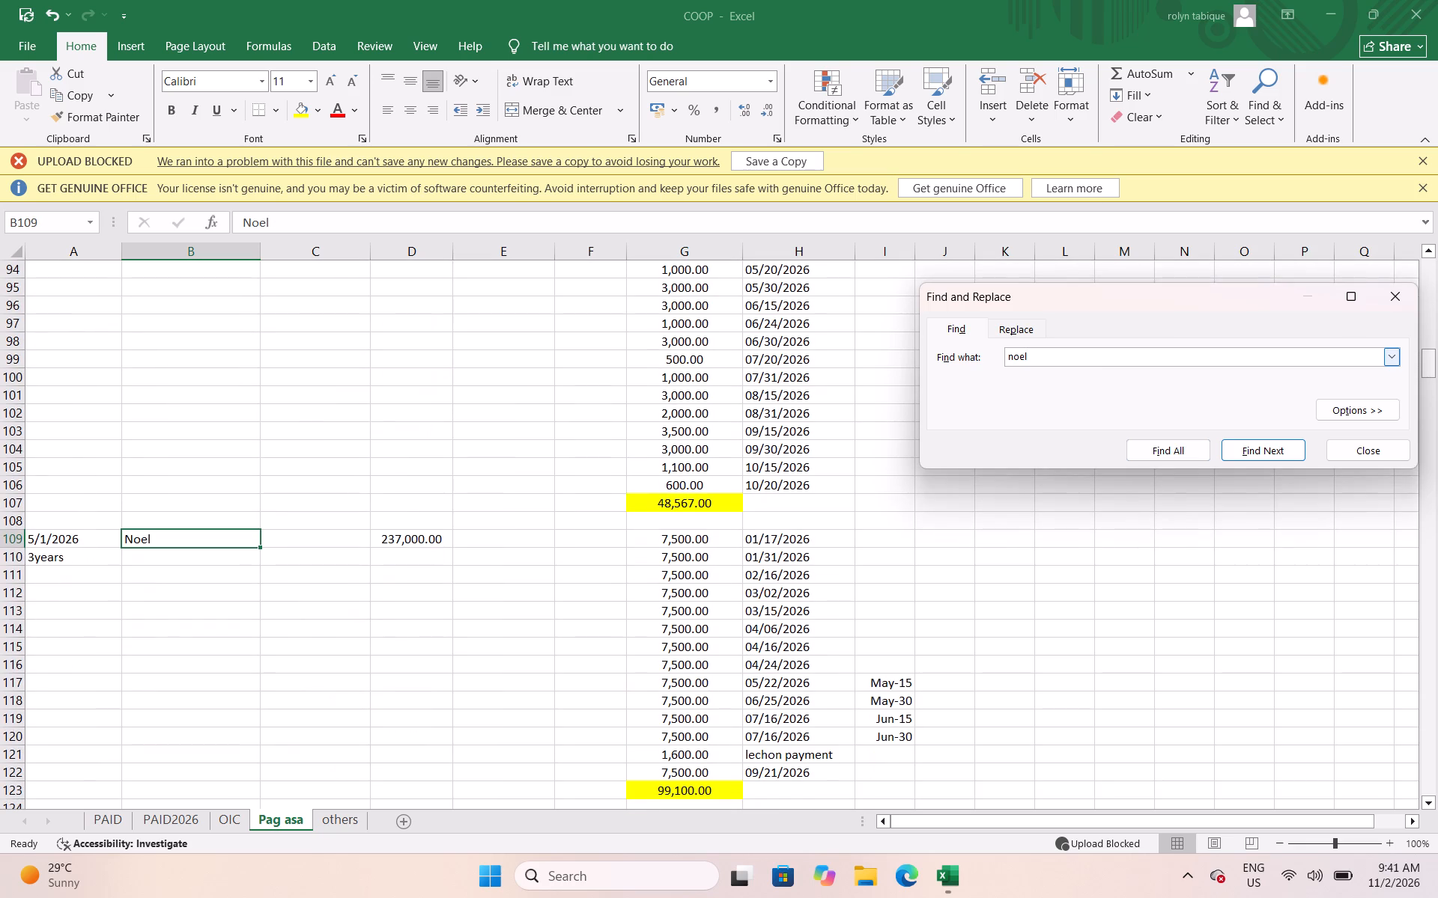
scroll(453, 696, down, 3)
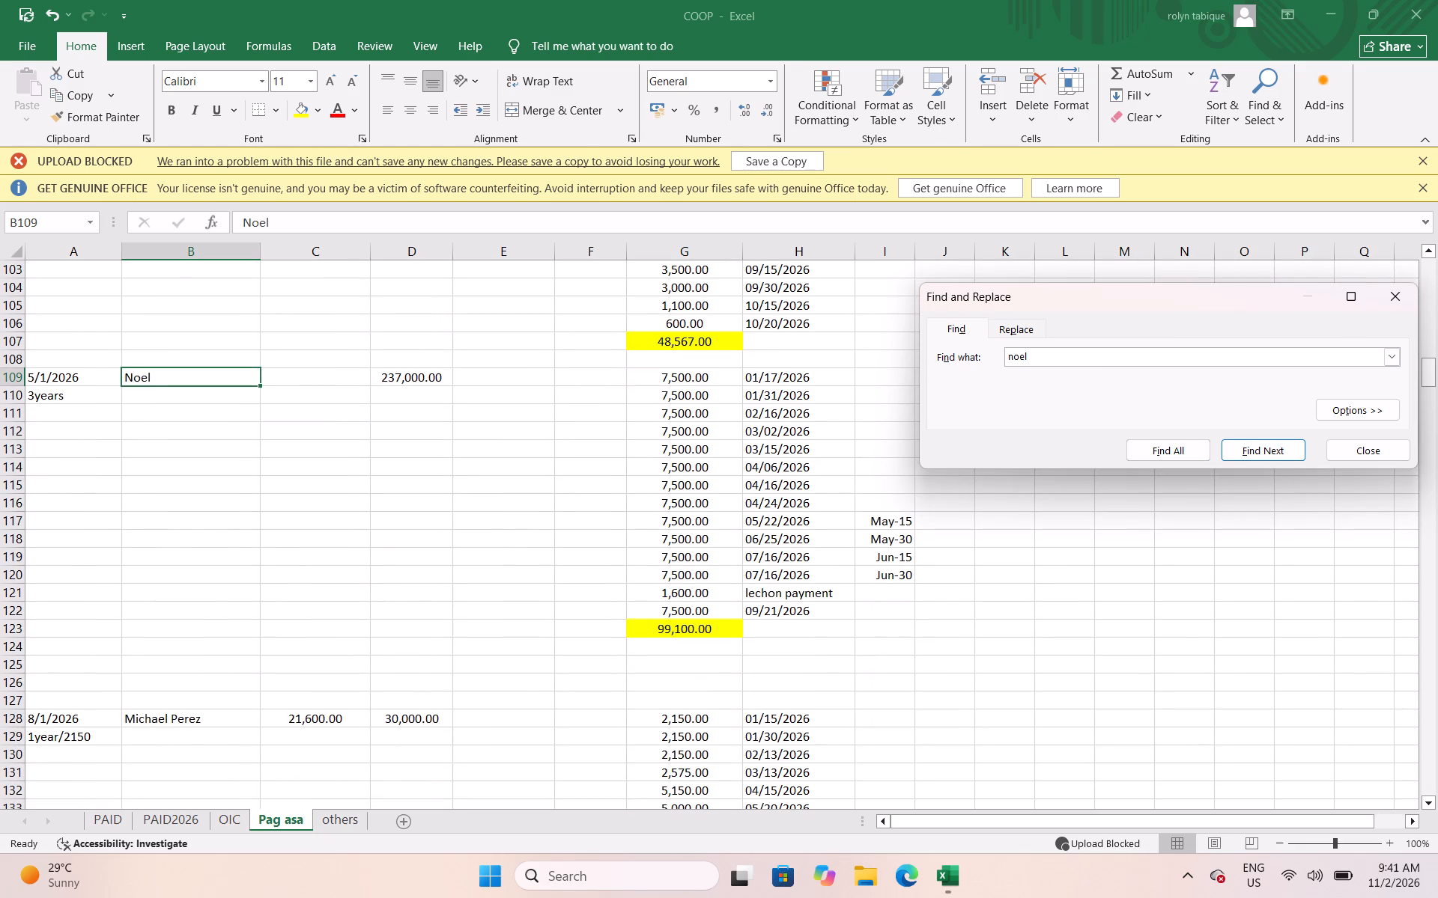
click(14, 629)
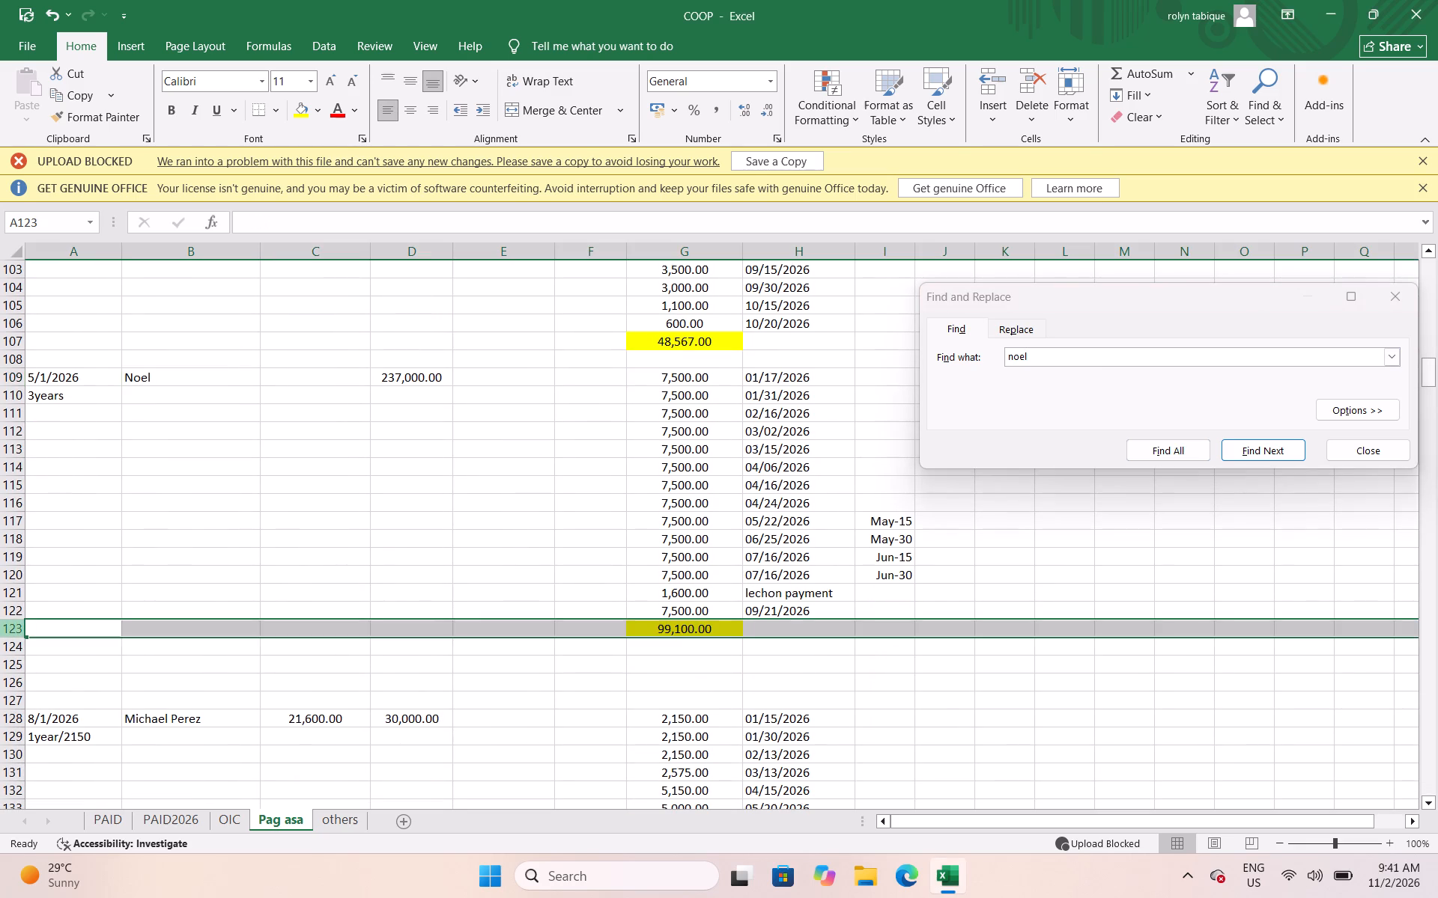
right_click(14, 629)
click(62, 480)
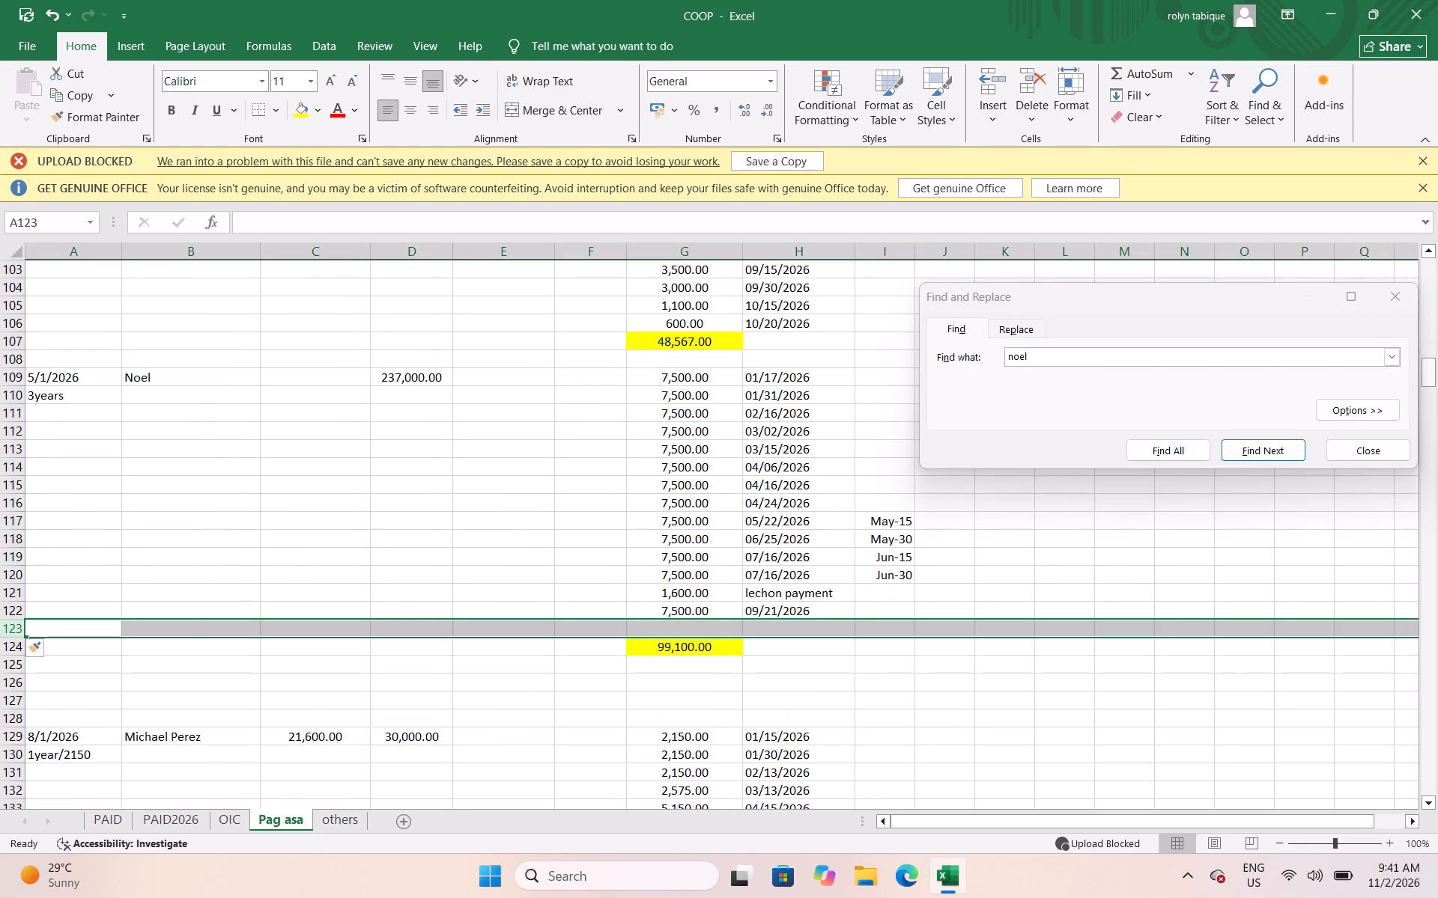
Record a payment of 7500 dated 10/02/2026 in the blank row above Noel's payment total.
click(641, 629)
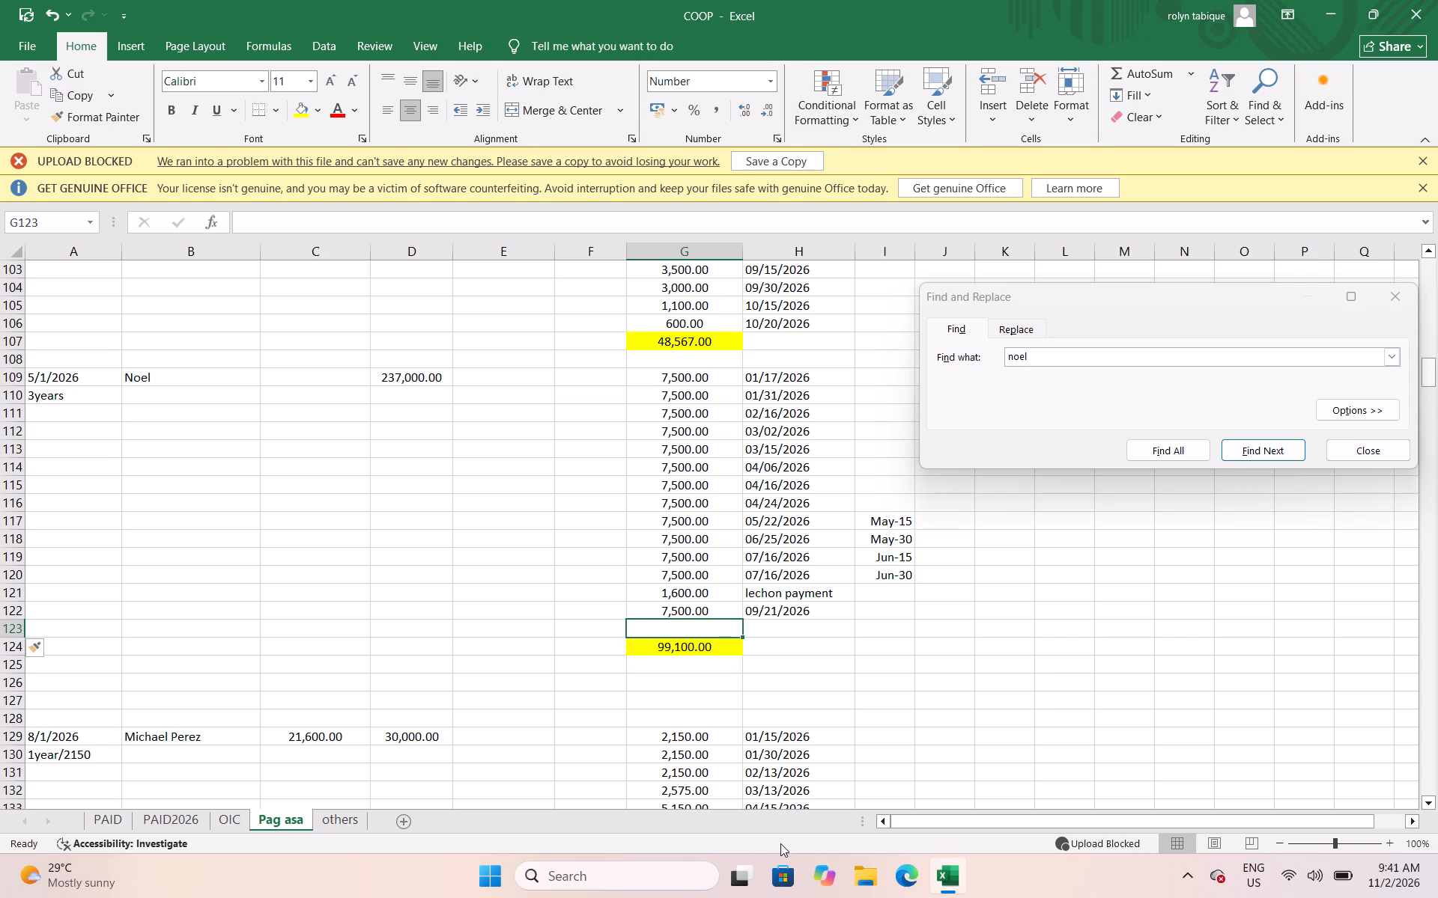
text(7500)
key(Right)
text(10/02/2026)
key(Down)
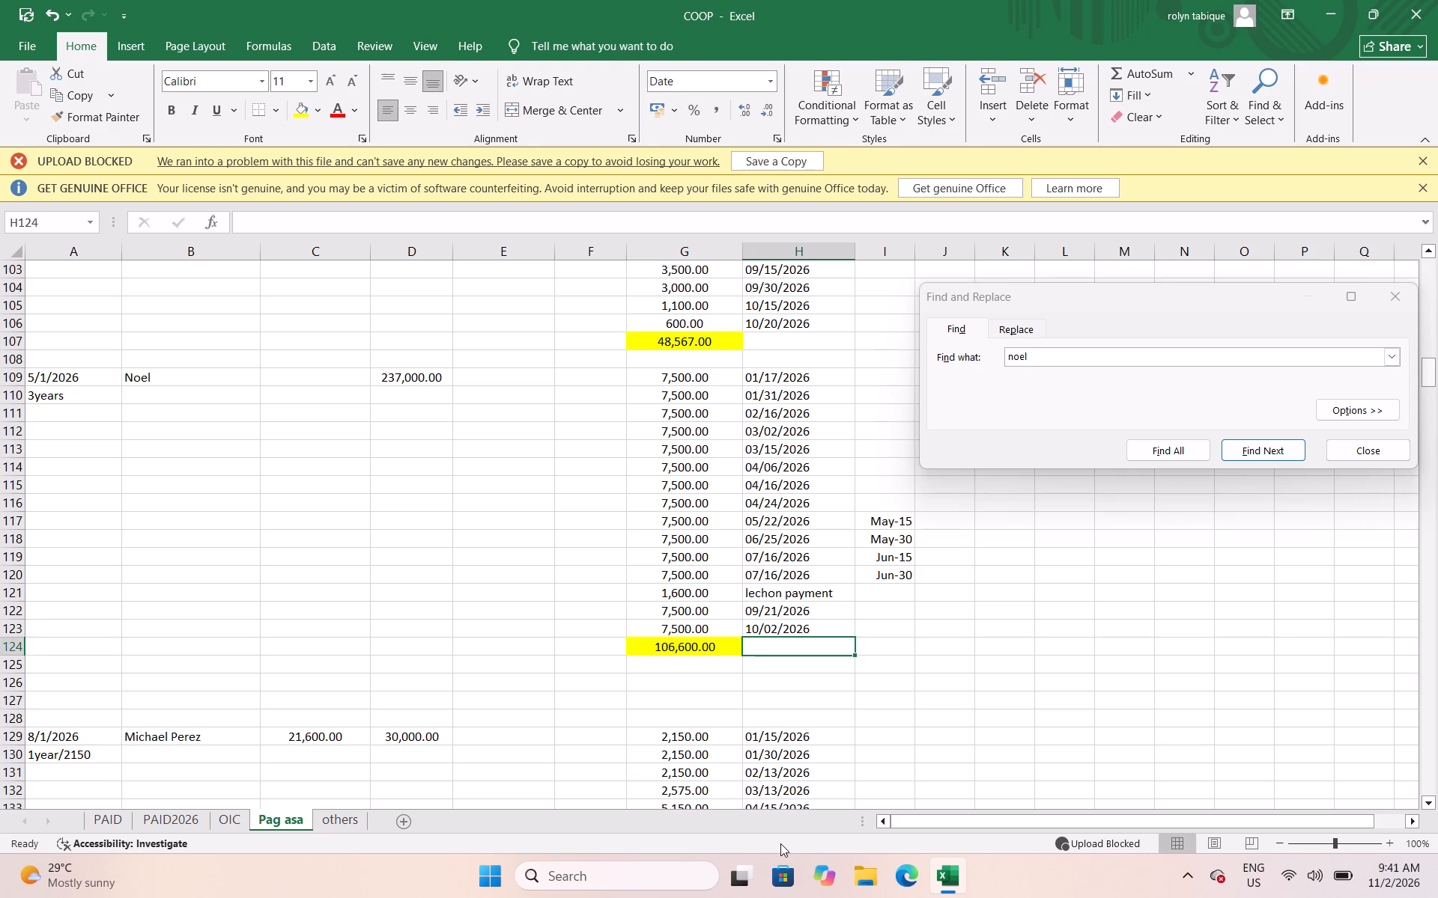
Insert another row above Noel's payment total, record a payment of 5900 dated 11/02/2026 in it, and save the workbook.
click(11, 649)
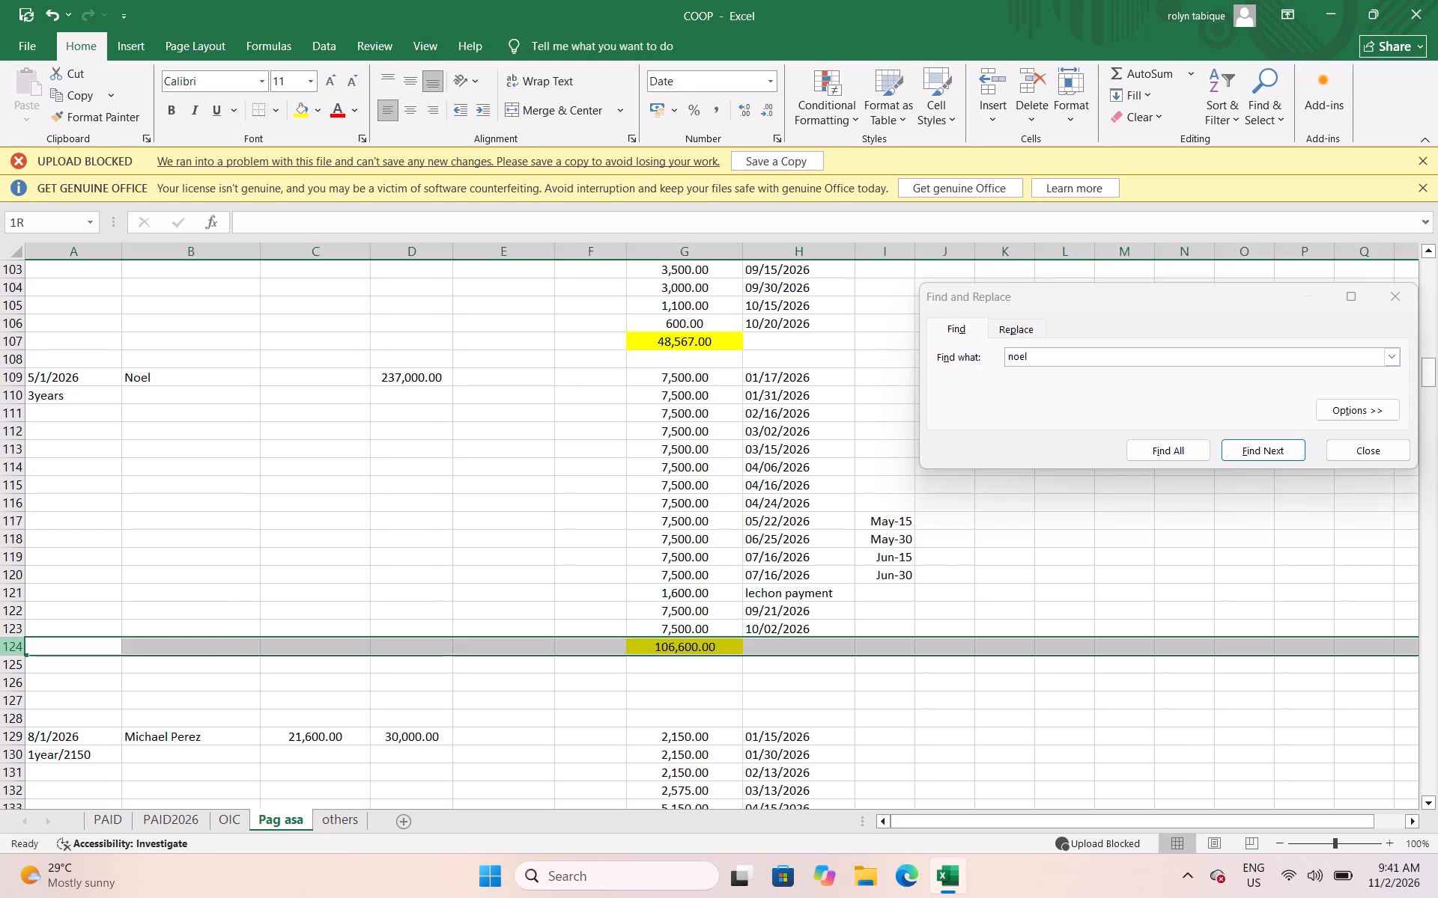
right_click(10, 649)
click(43, 495)
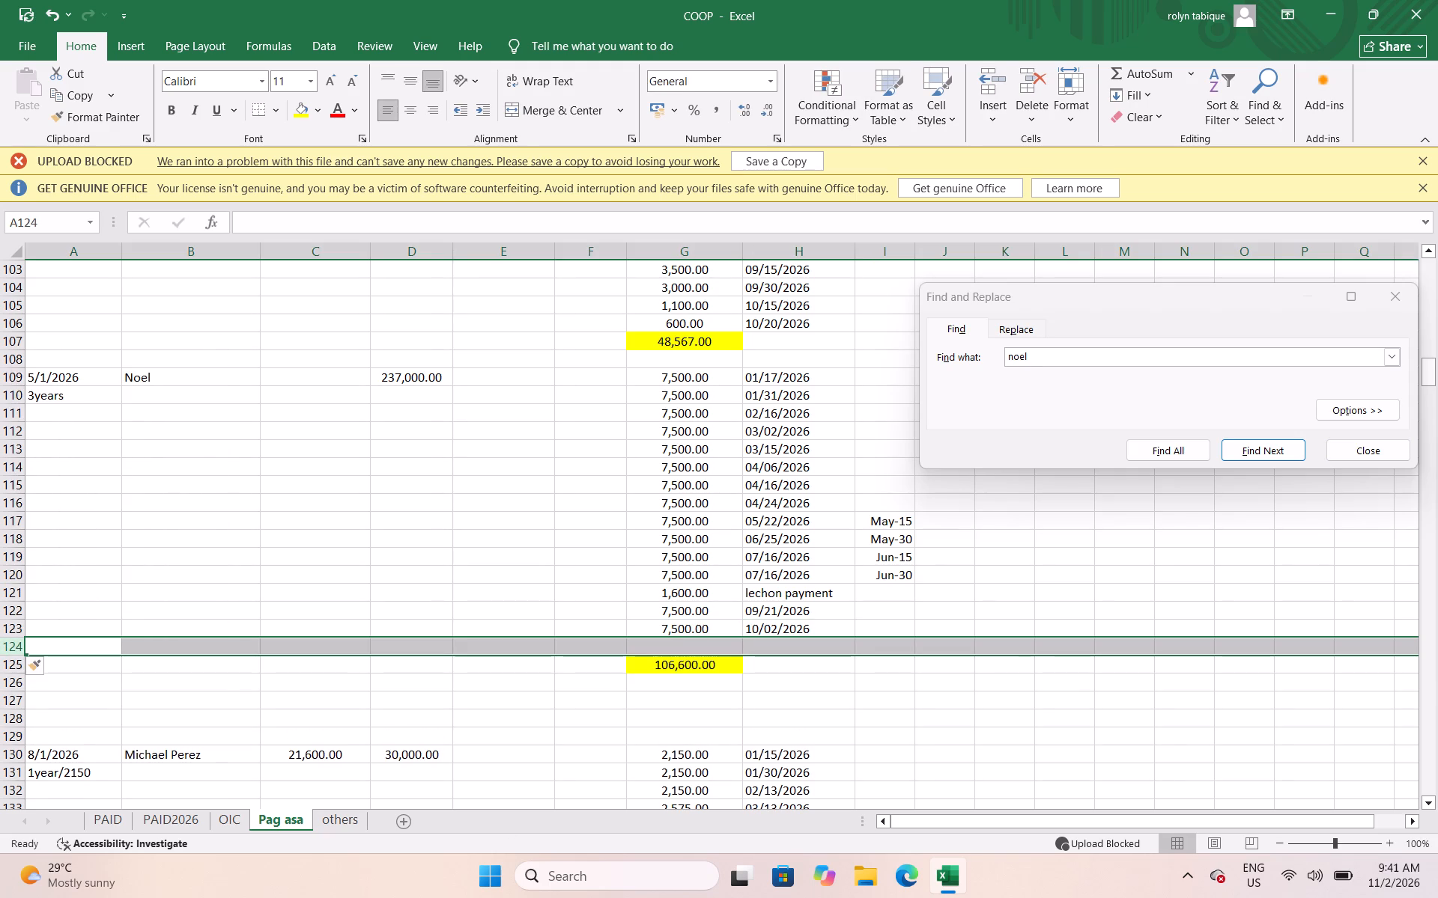
click(642, 649)
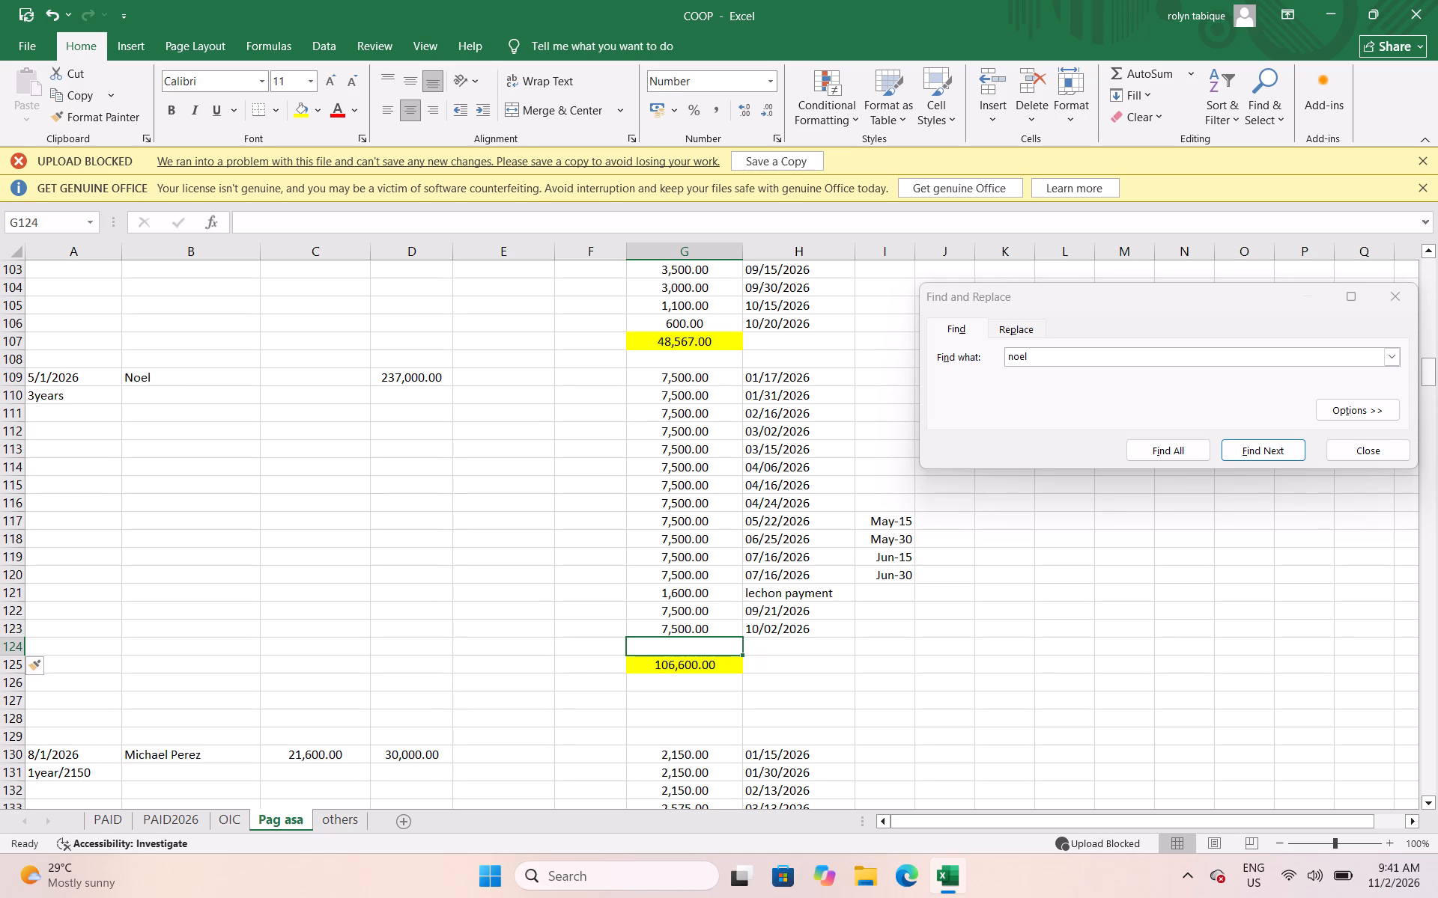
text(5900)
key(Right)
text(11/0)
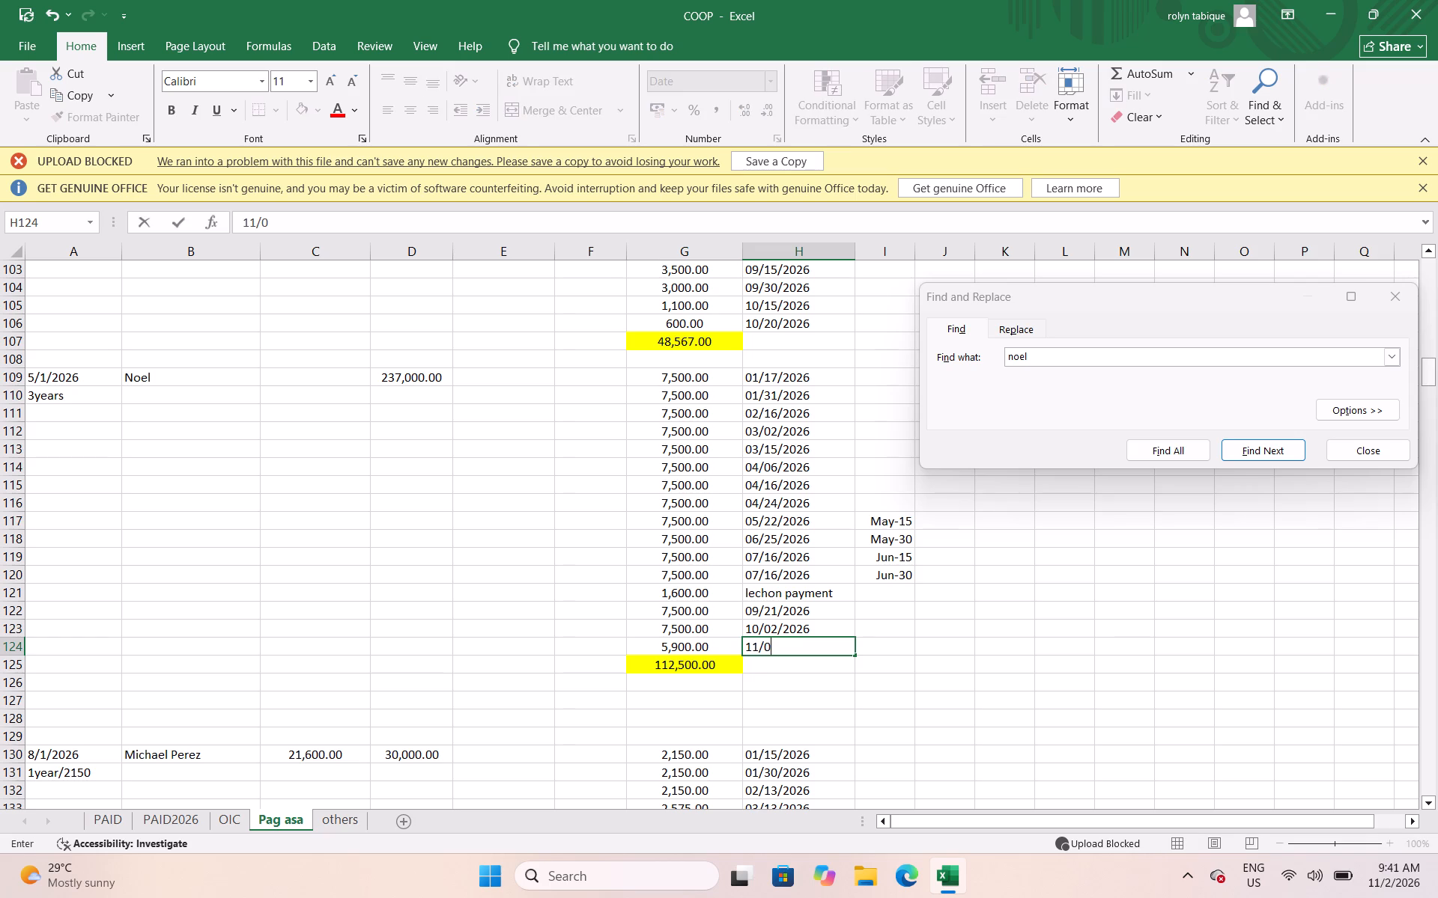
text(2/2026)
key(ctrl+s)
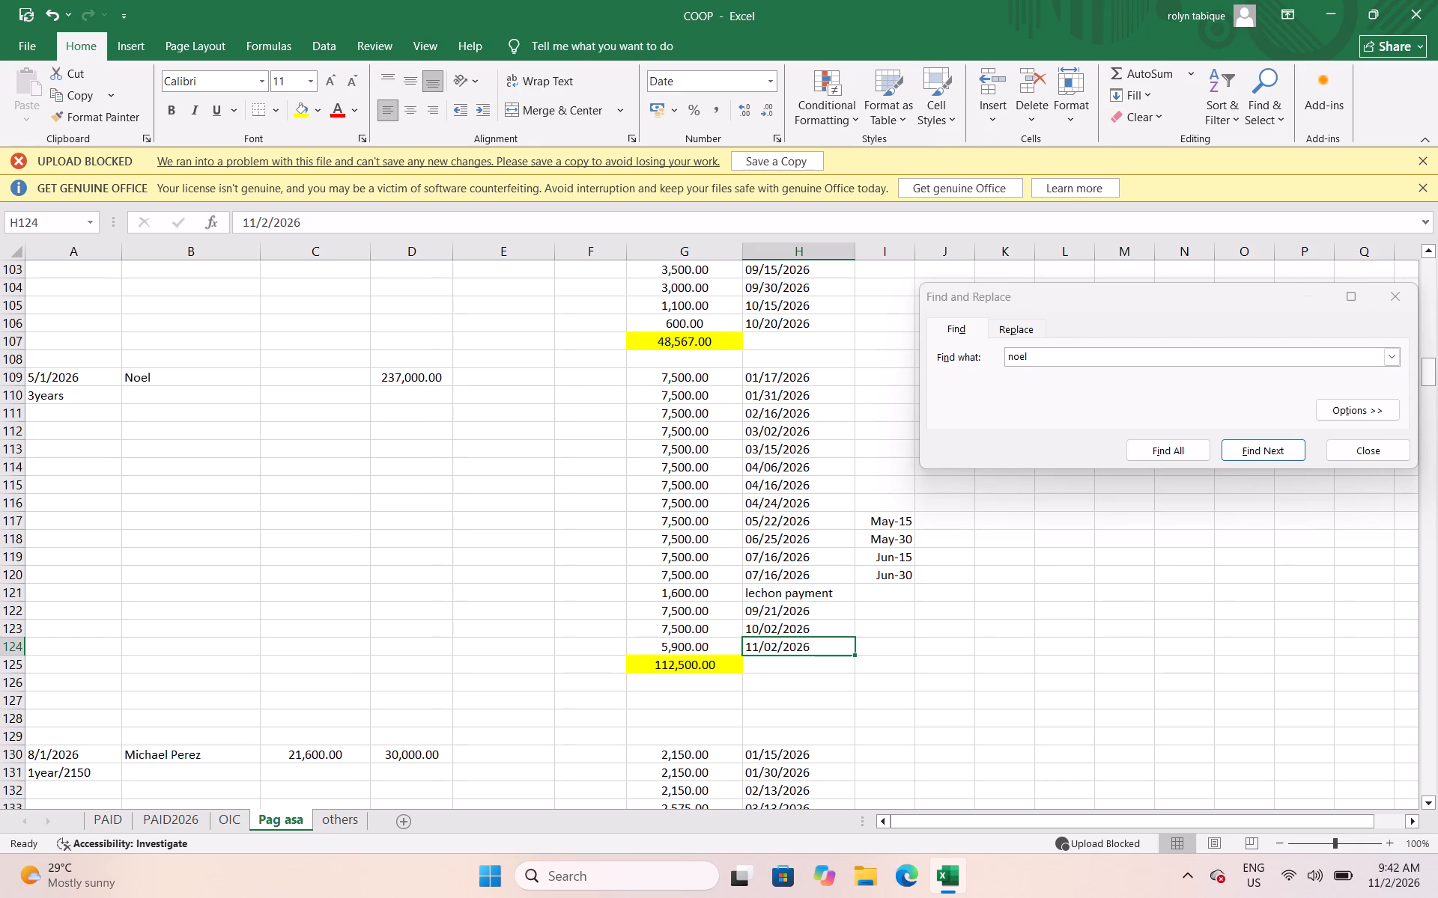
click(438, 604)
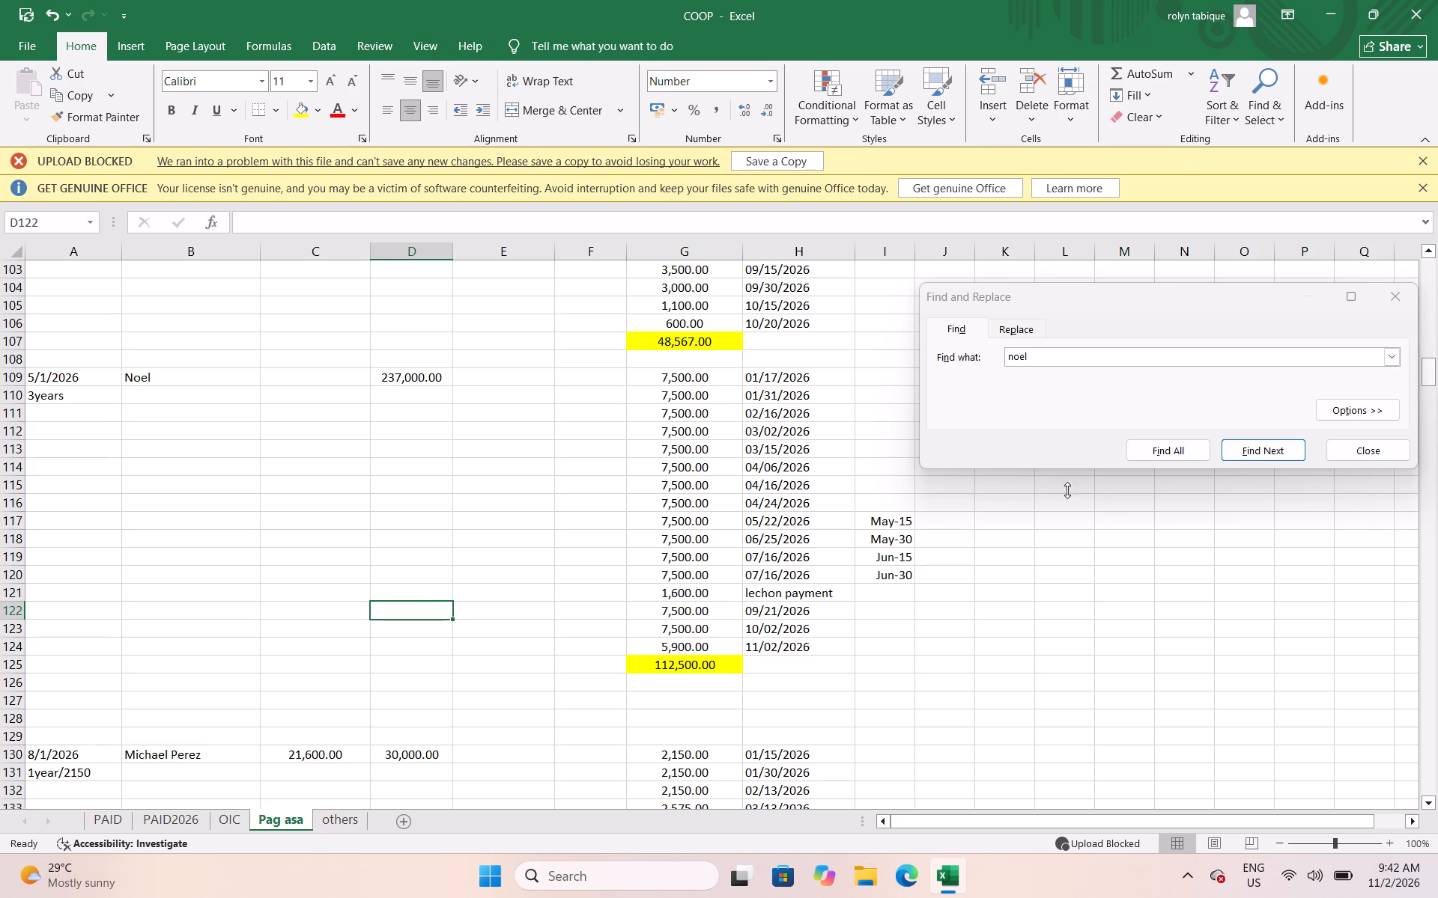
Search the others sheet for "ruby".
click(1076, 364)
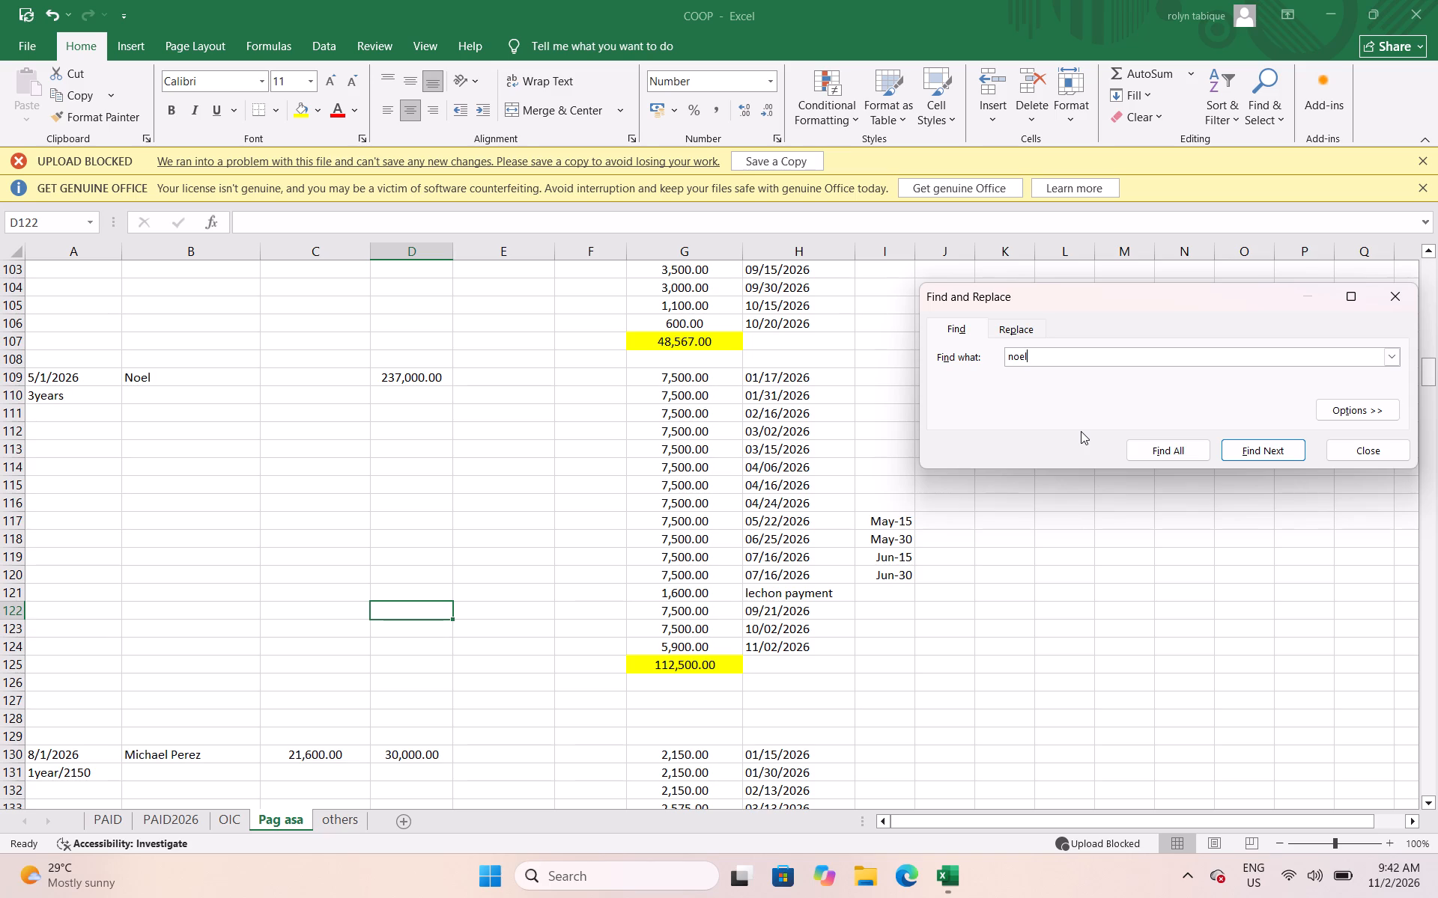
drag(1055, 362, 1042, 357)
drag(1042, 357, 970, 358)
key(BackSpace)
key(BackSpace)
key(BackSpace)
text(ruby)
click(357, 818)
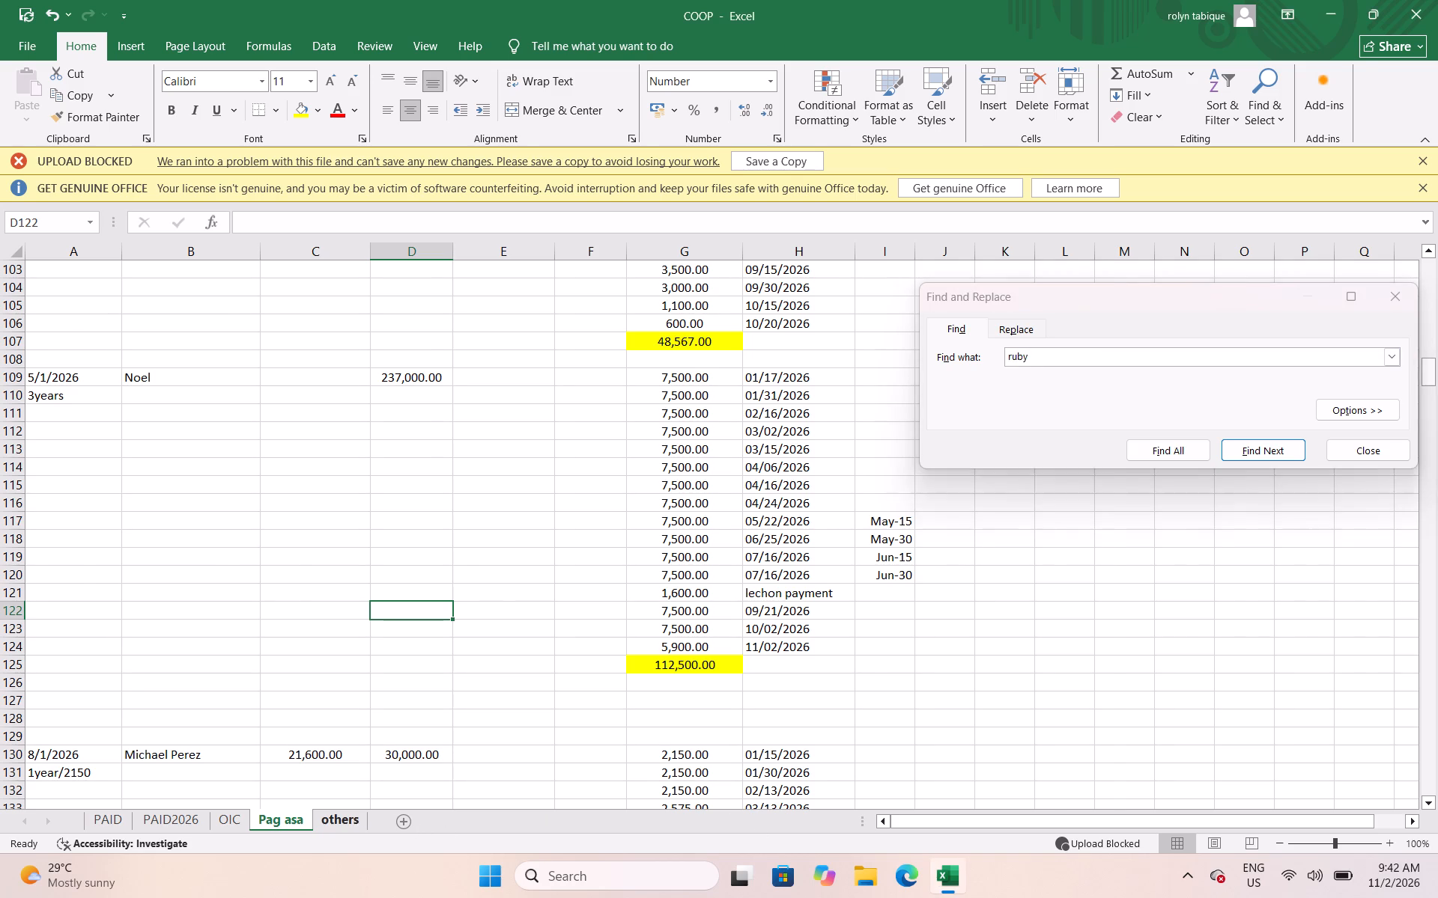
click(1087, 373)
key(Return)
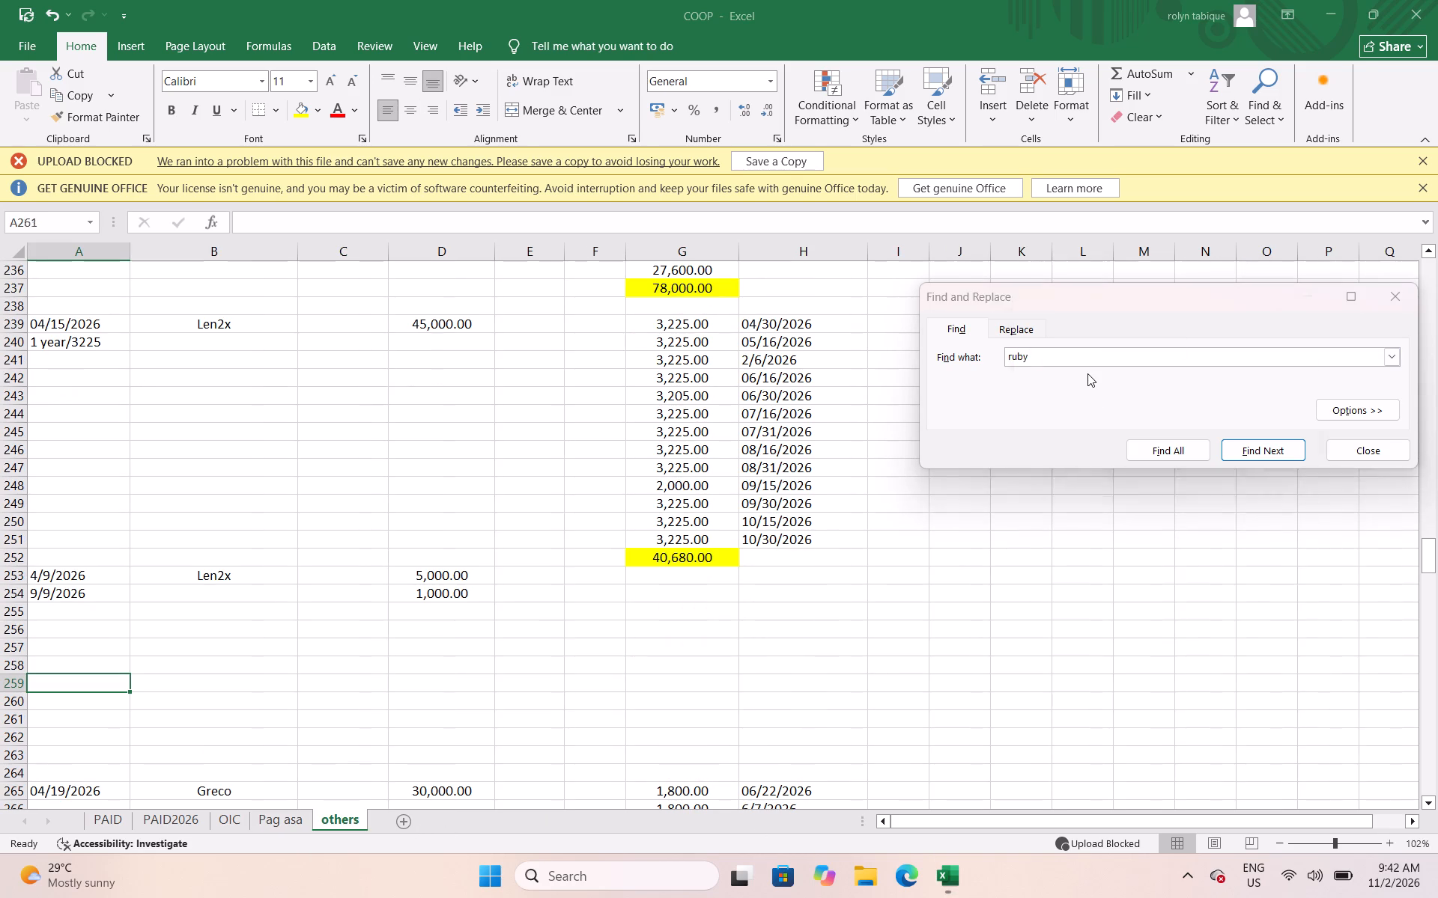
key(Return)
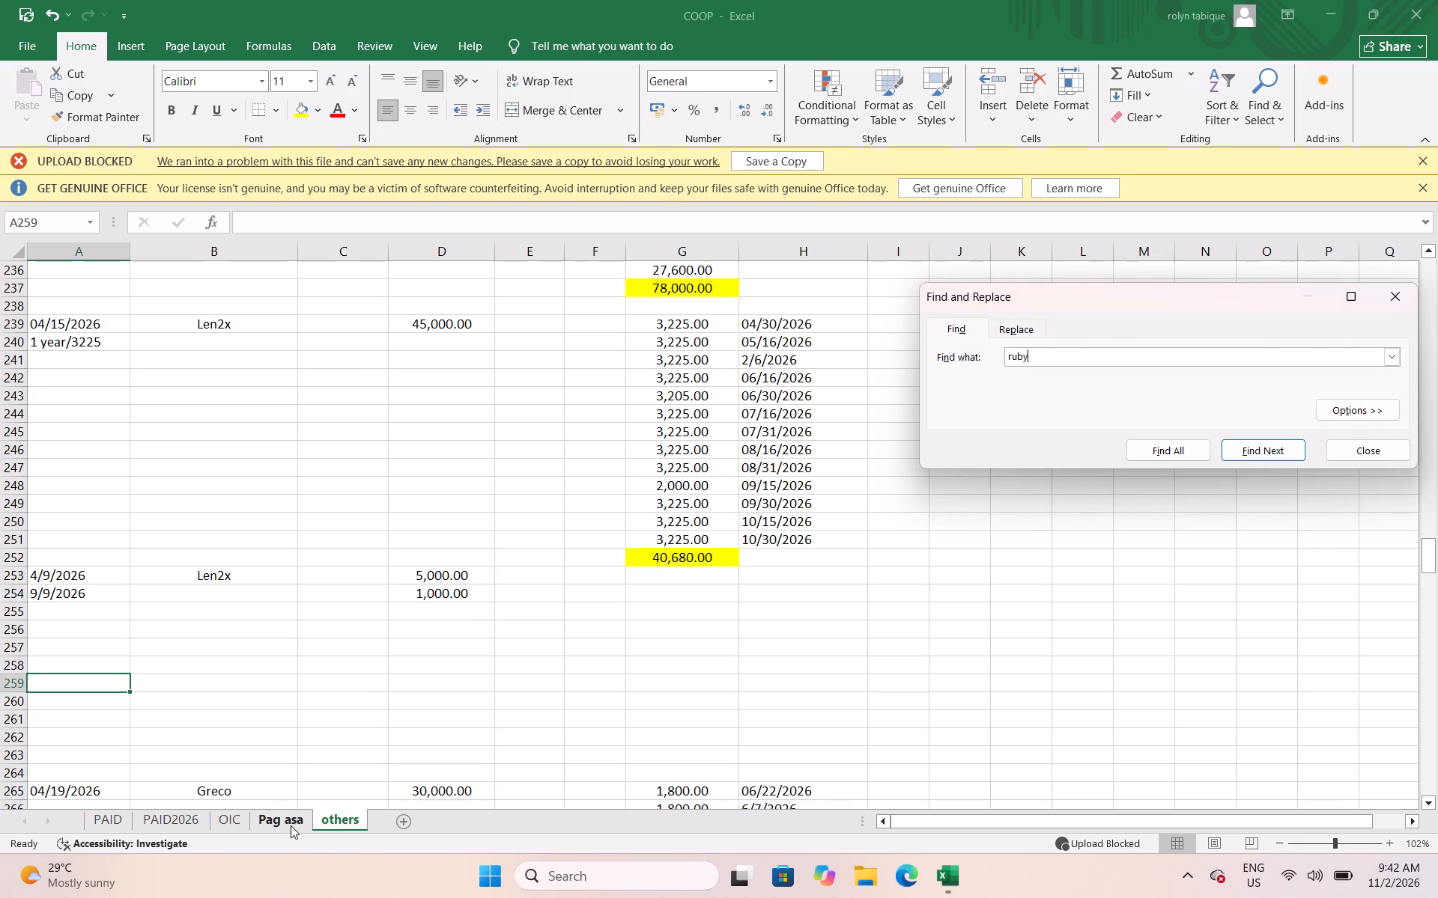
Search the Pag asa sheet for "michael" and go through the matches to the 35,000 entry dated 4/4/2026.
click(291, 825)
drag(1102, 352, 962, 343)
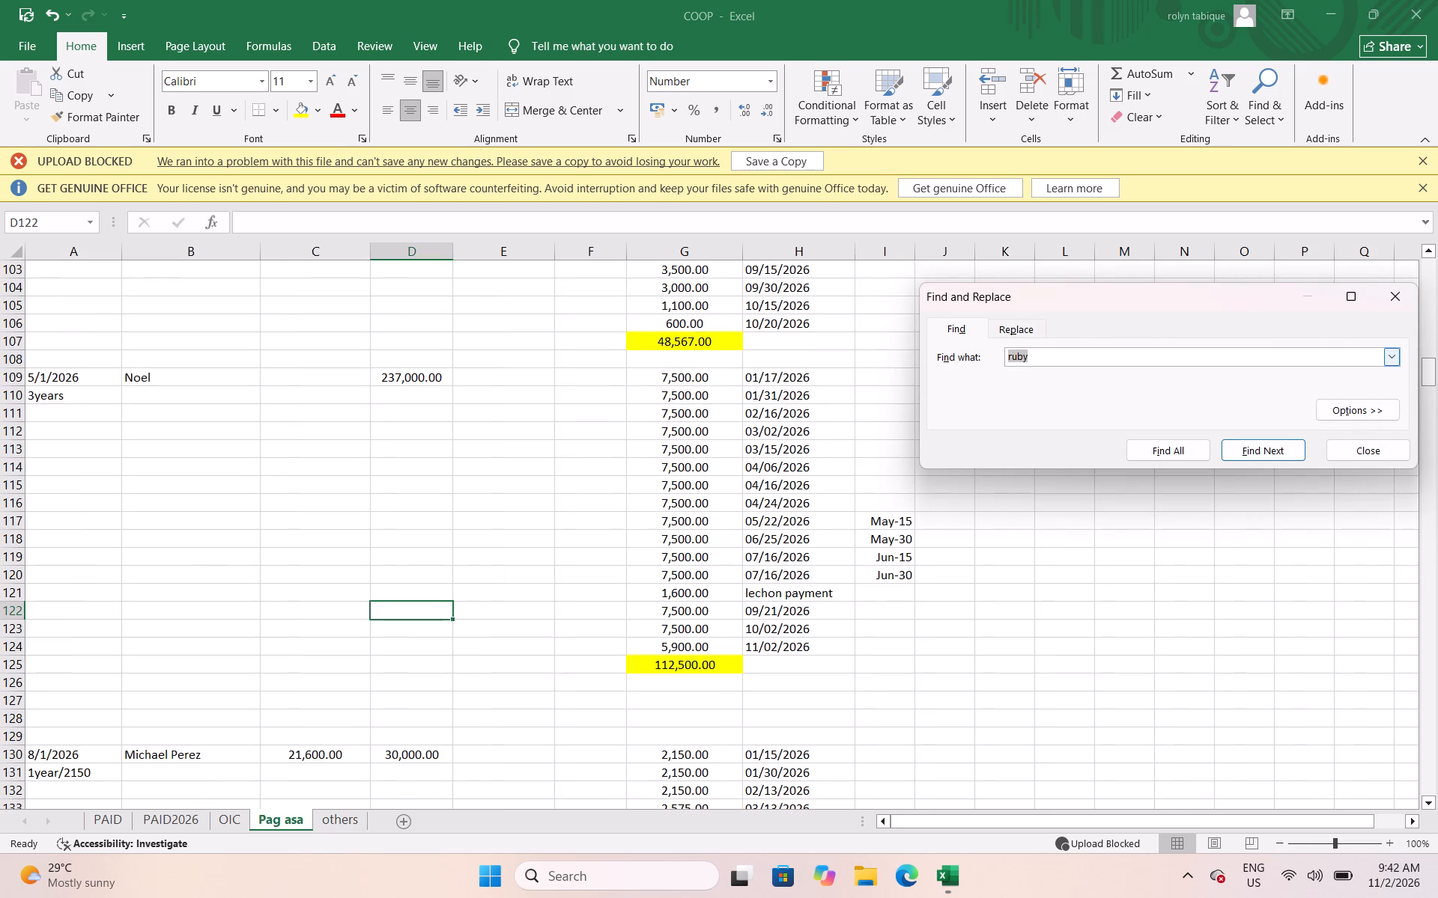
drag(962, 343, 962, 329)
key(BackSpace)
key(BackSpace)
key(BackSpace)
text(michael)
key(Return)
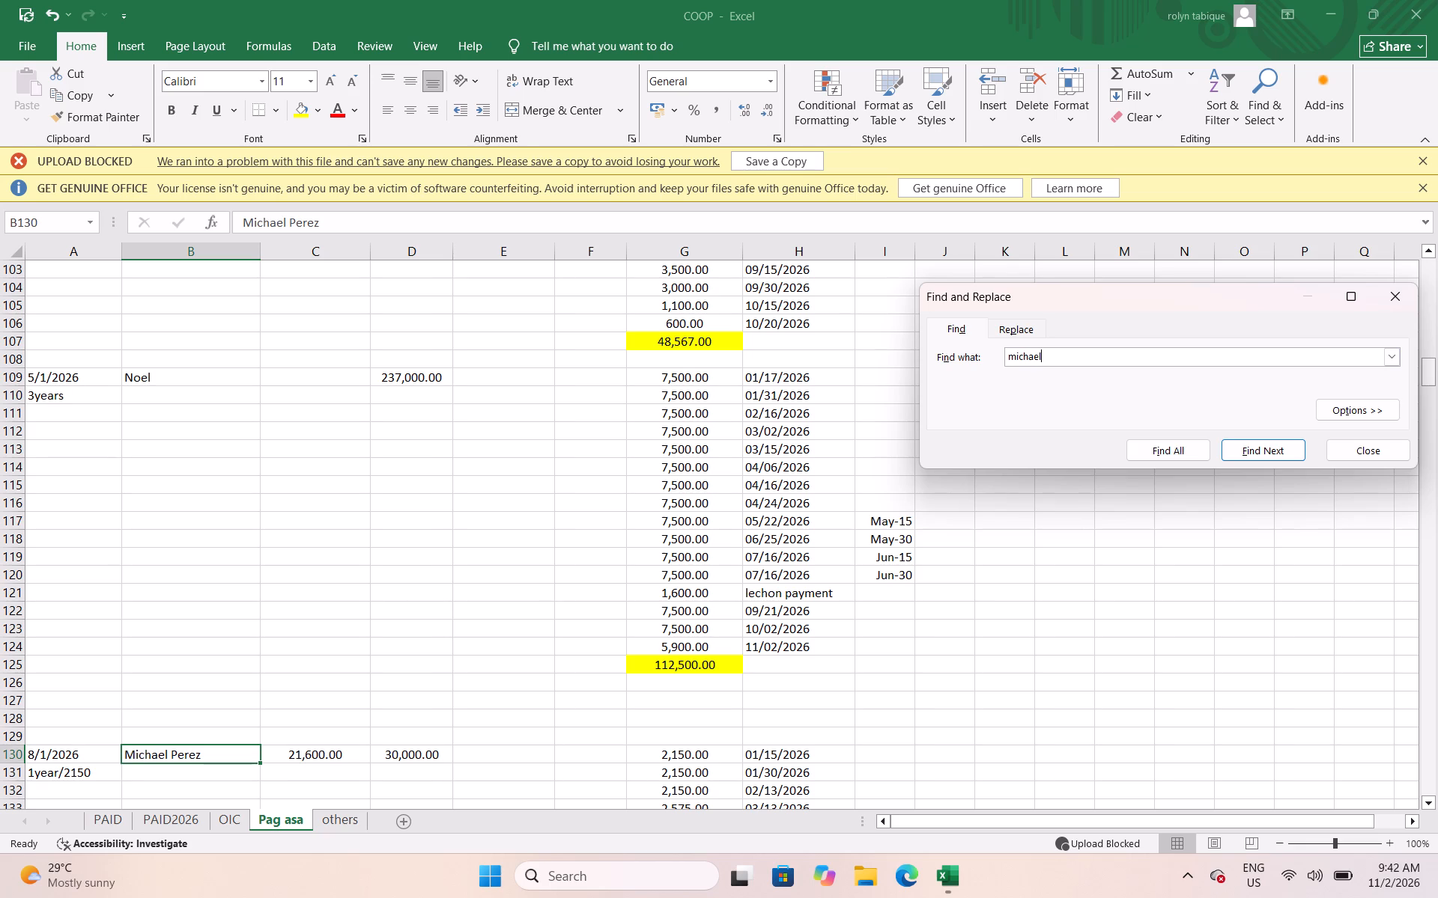
scroll(774, 502, down, 5)
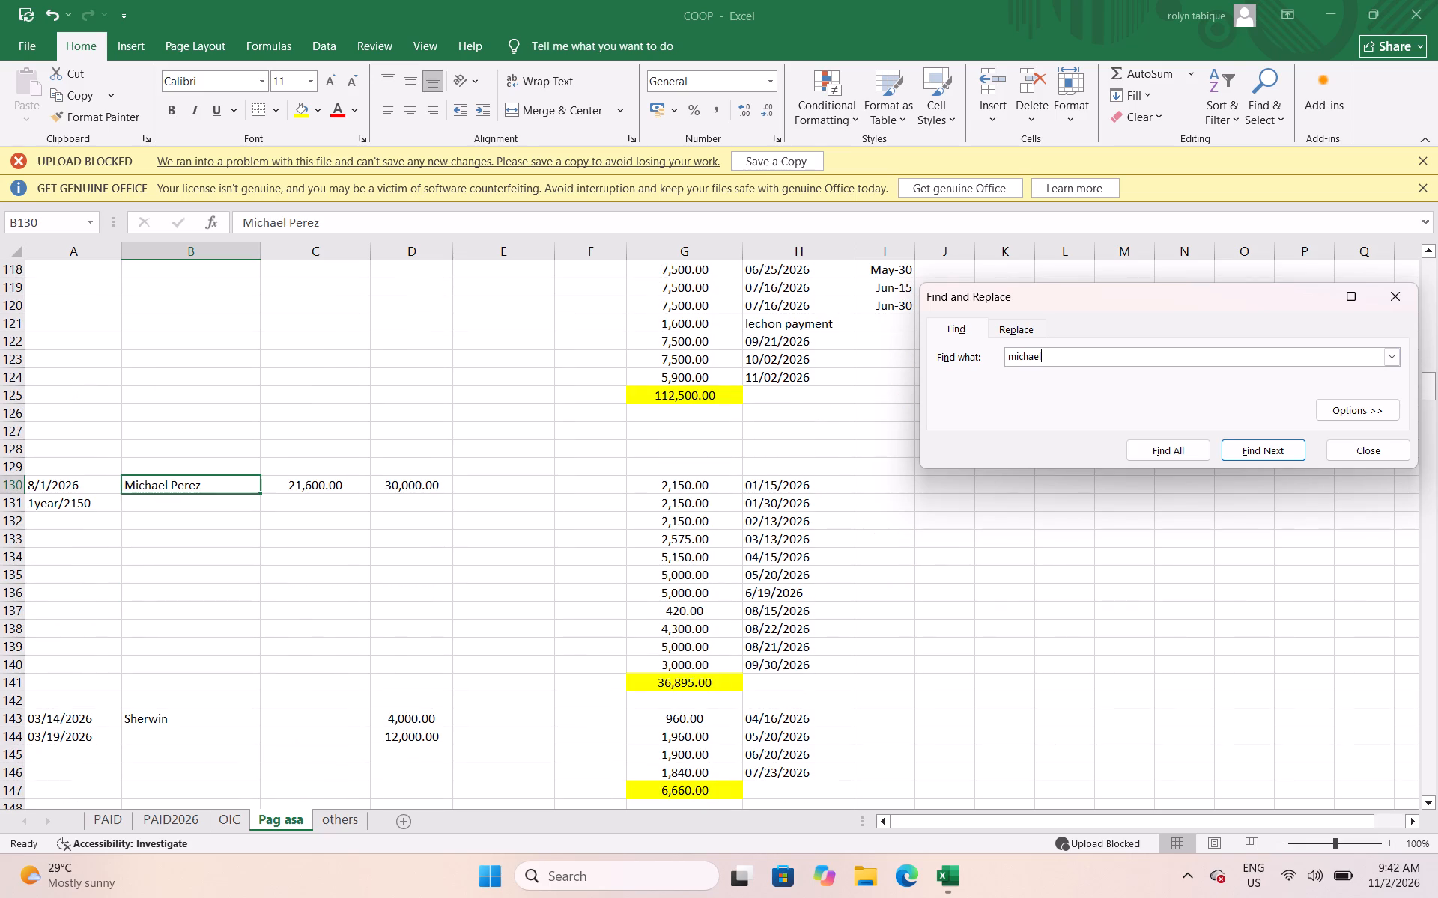
click(7, 684)
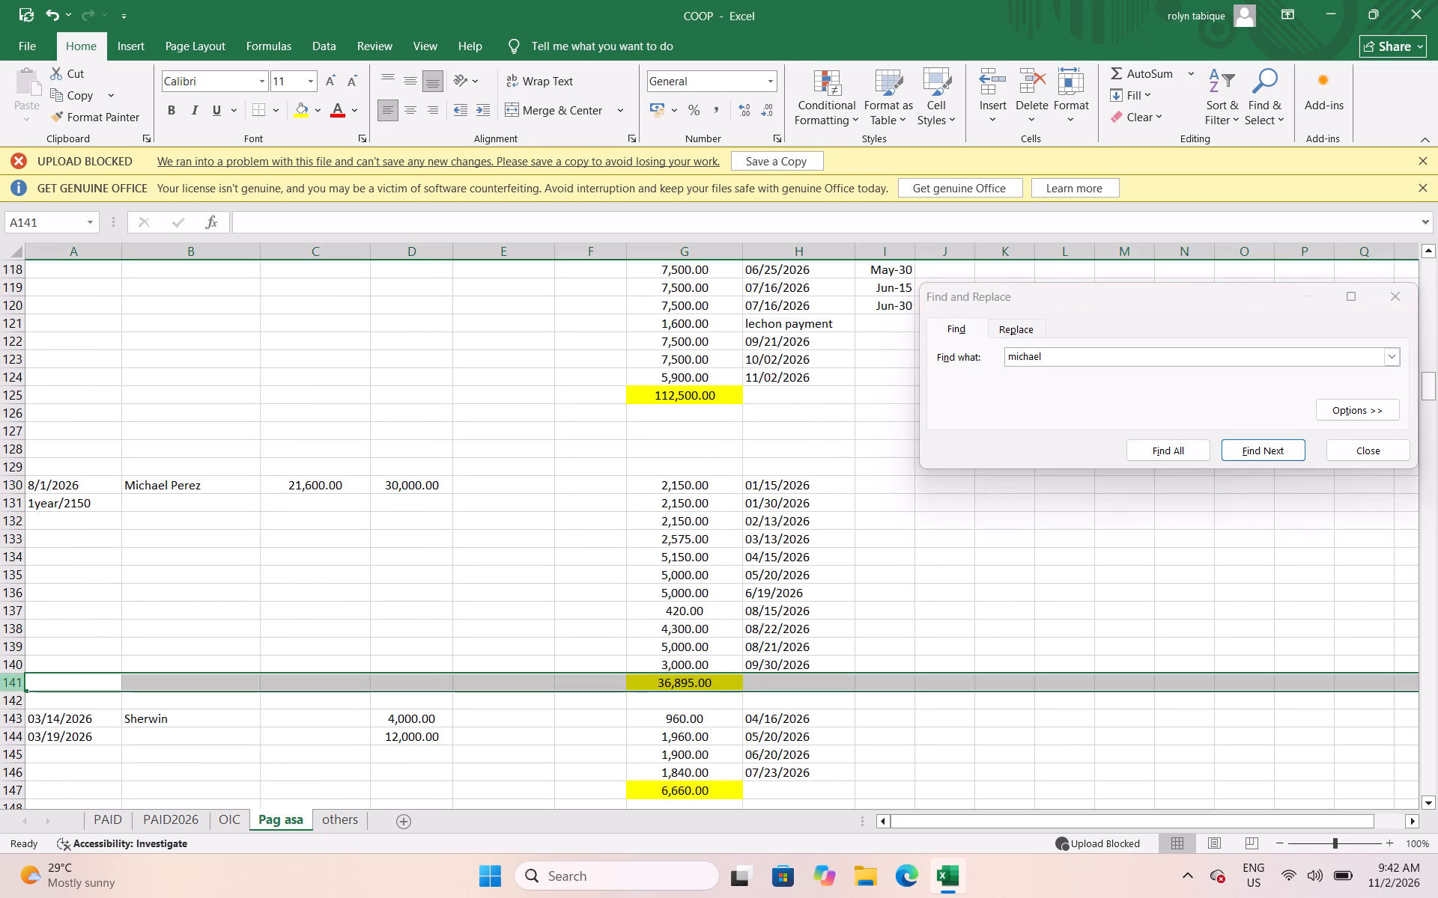
click(1299, 346)
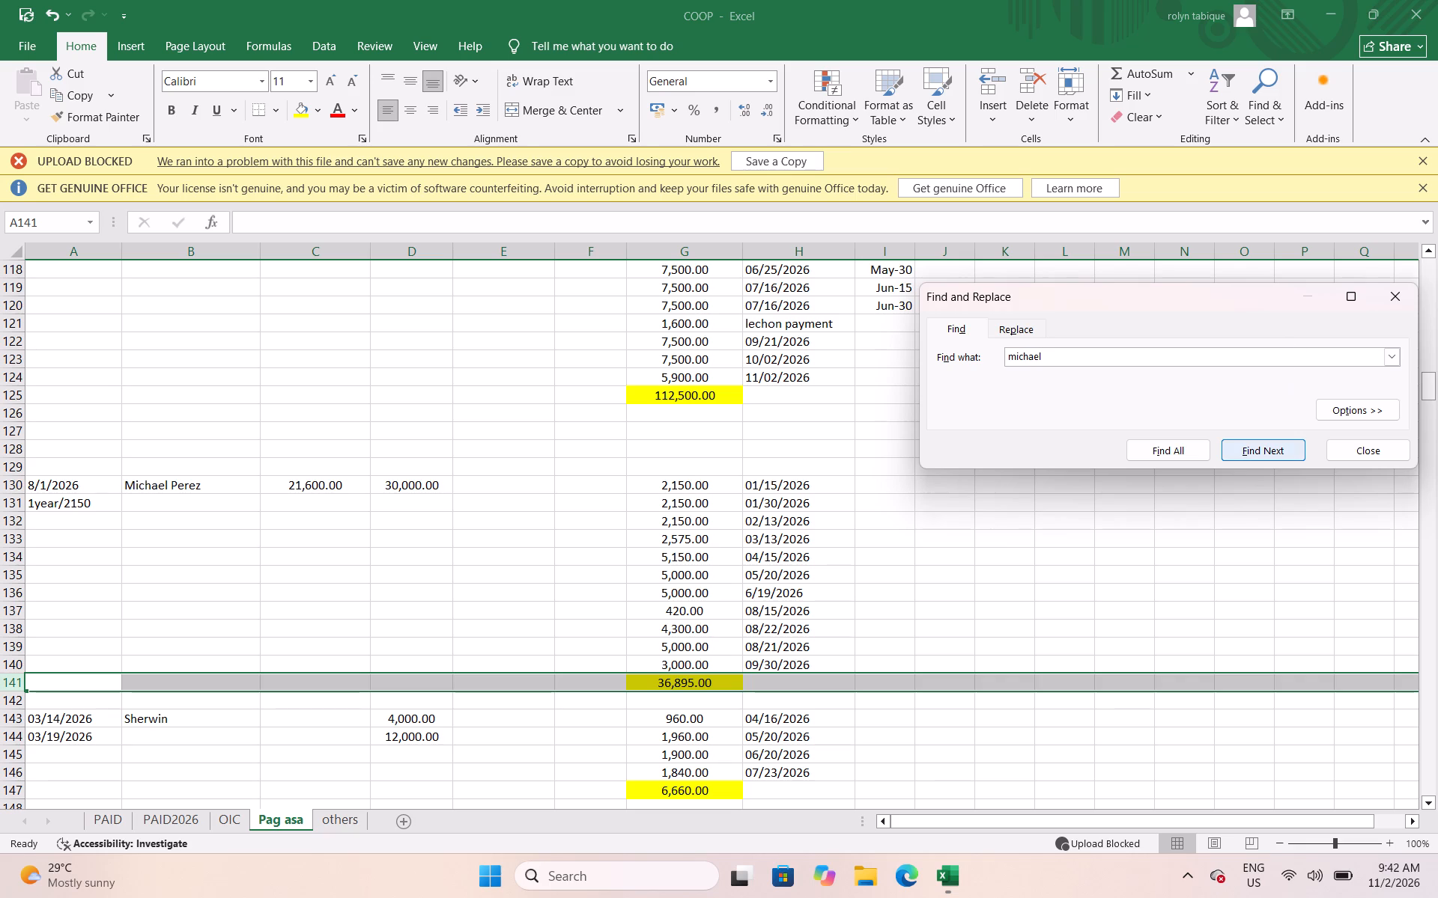
click(1154, 556)
click(1177, 348)
key(Return)
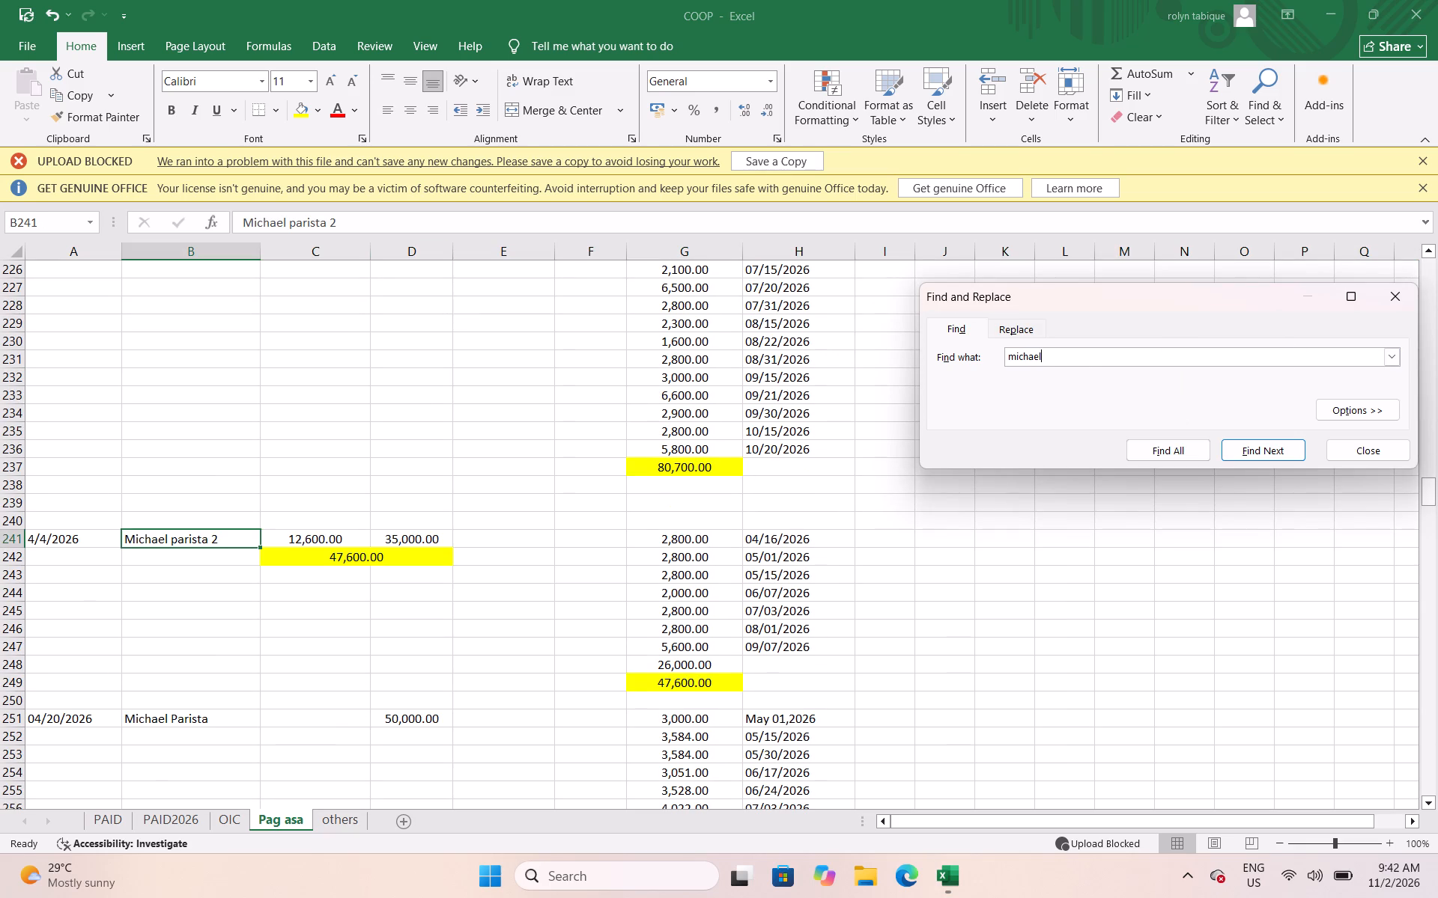
Replace the undated last payment of Michael's 35,000 entry with 2800 and date it 11/02/2026.
click(664, 667)
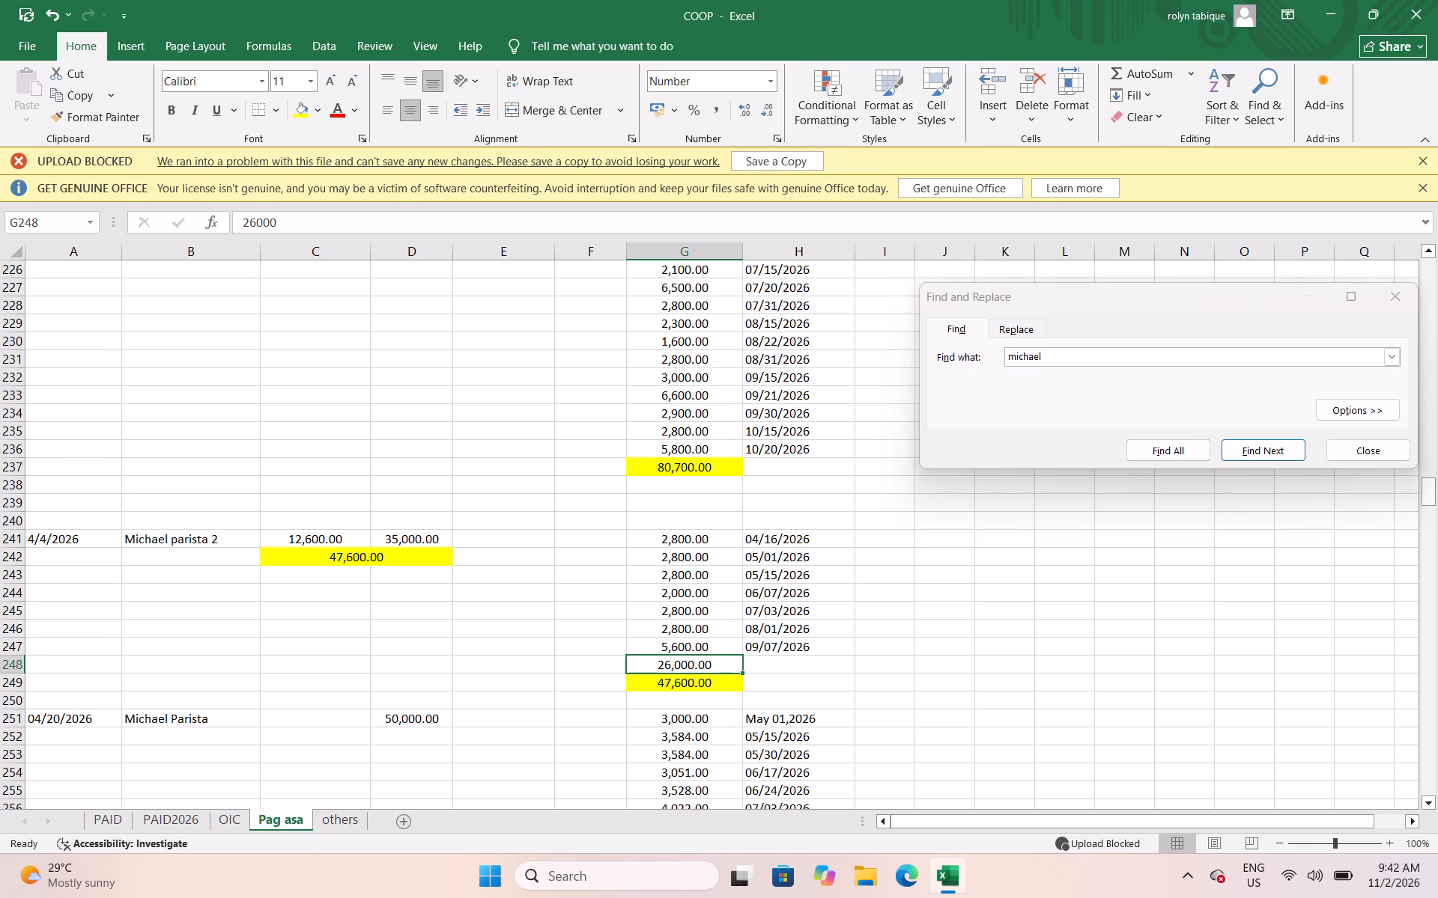
text(2800)
key(Right)
text(11/02/2026)
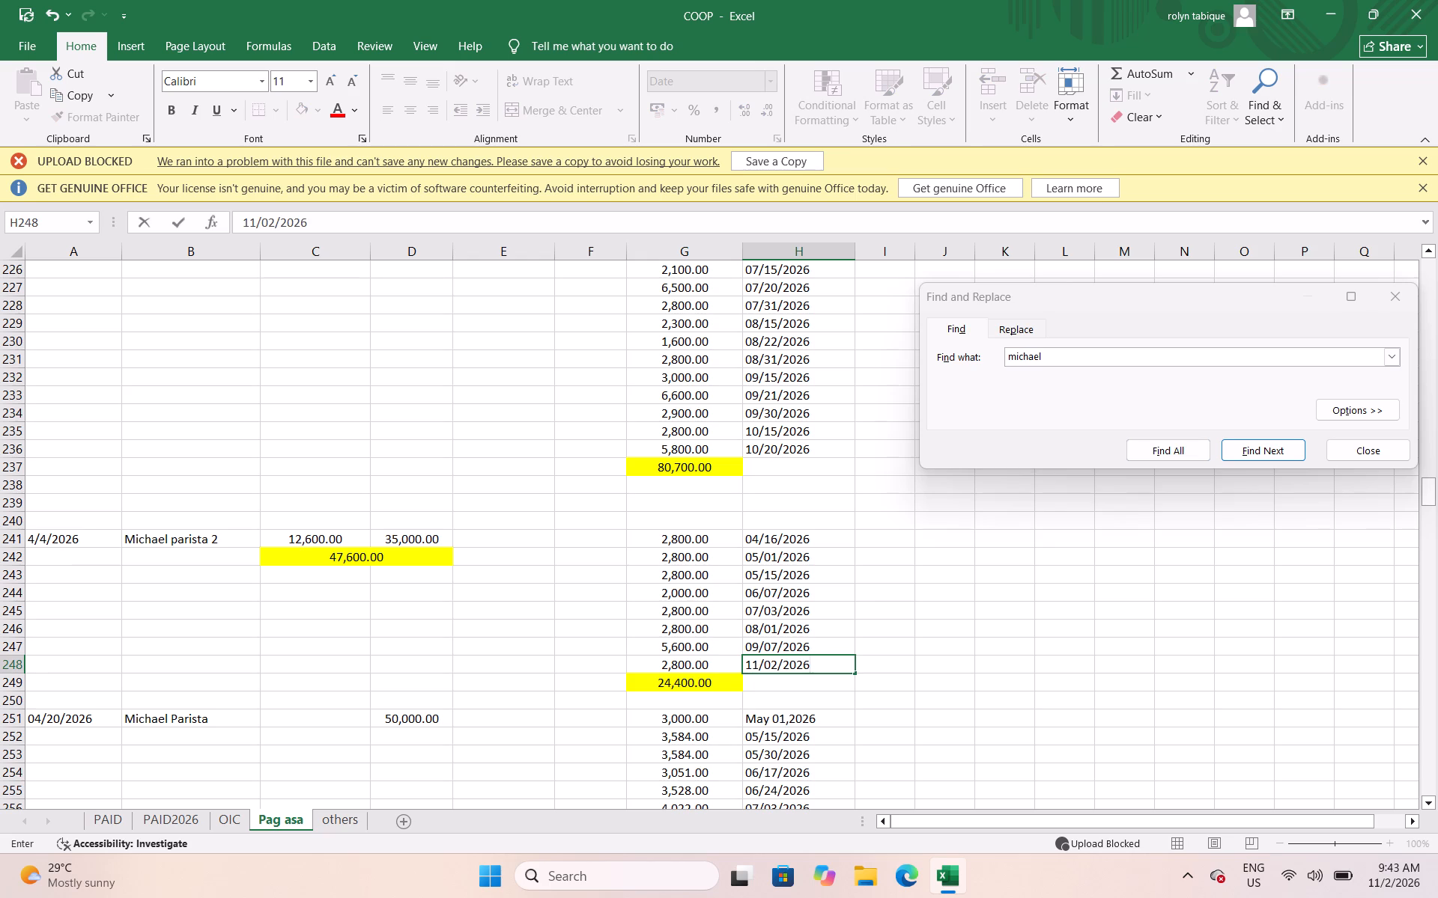
key(Up)
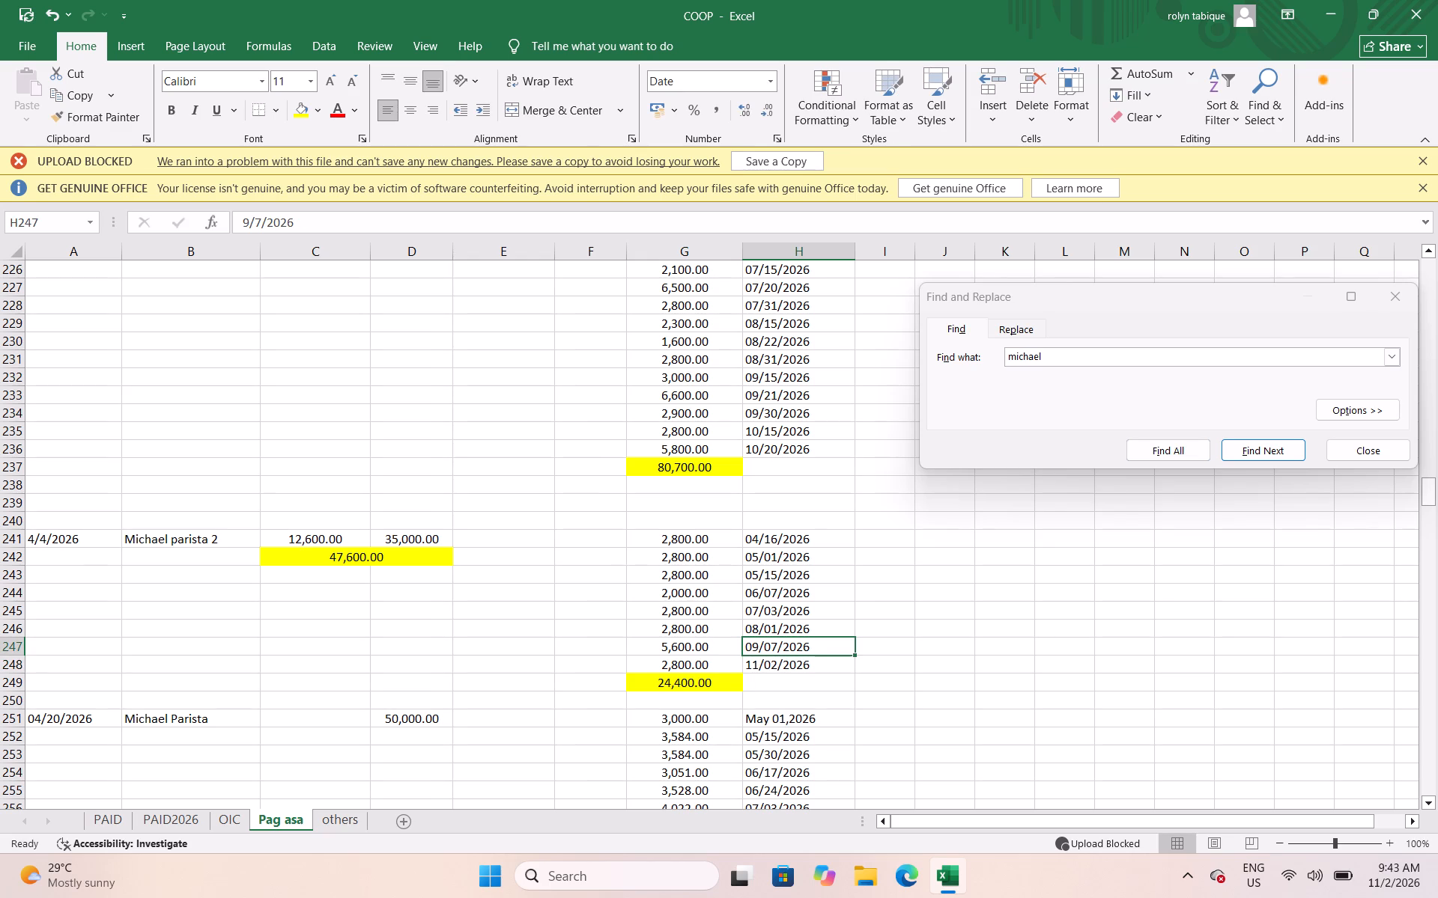
Insert a blank row directly above the payment total of Michael's 50,000 entry dated 04/20/2026.
click(1086, 350)
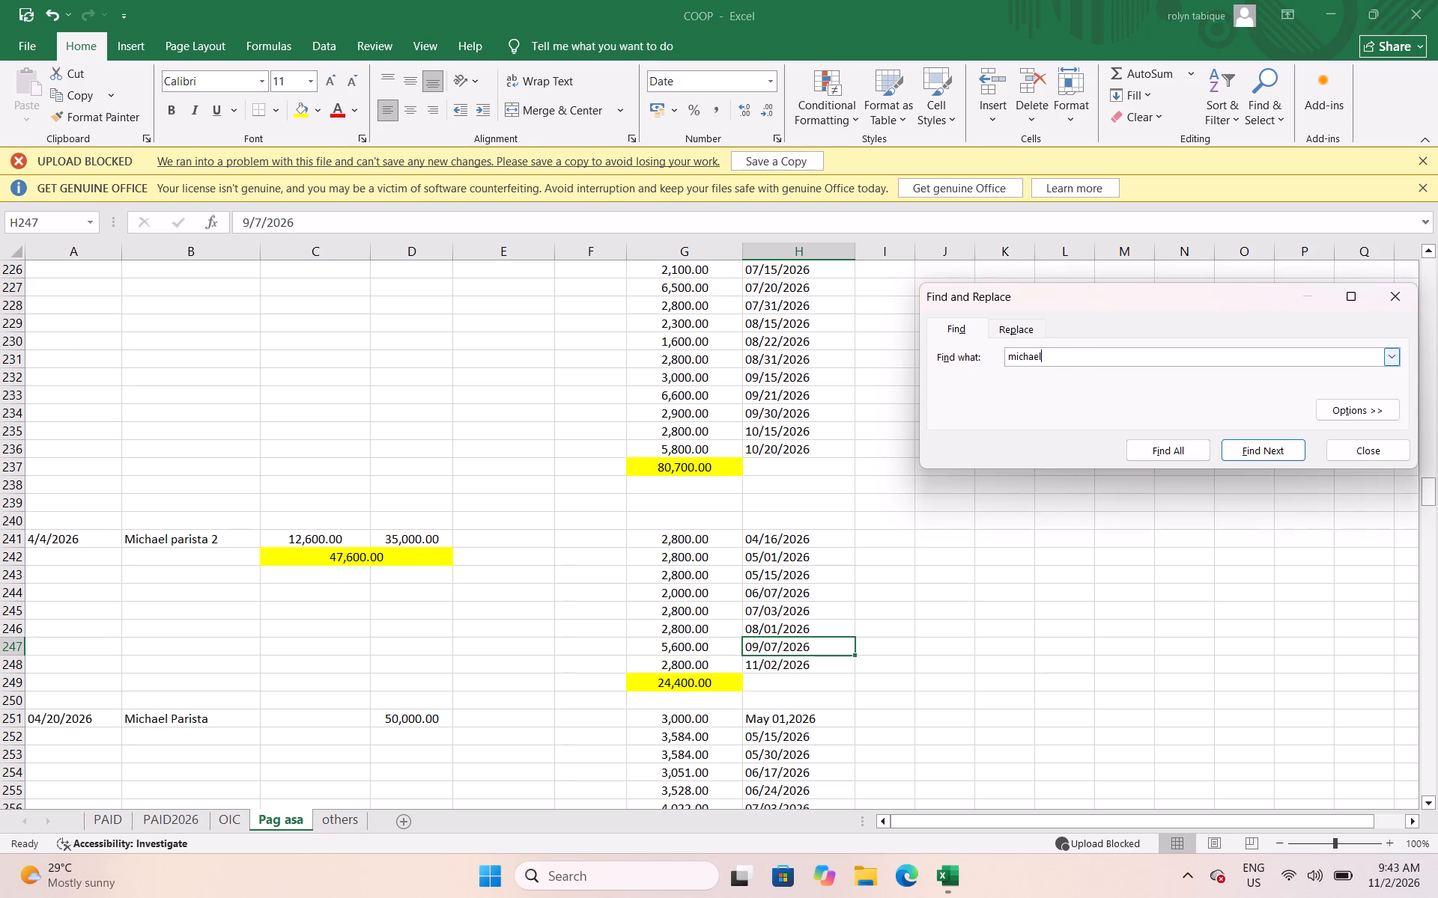
scroll(215, 752, down, 3)
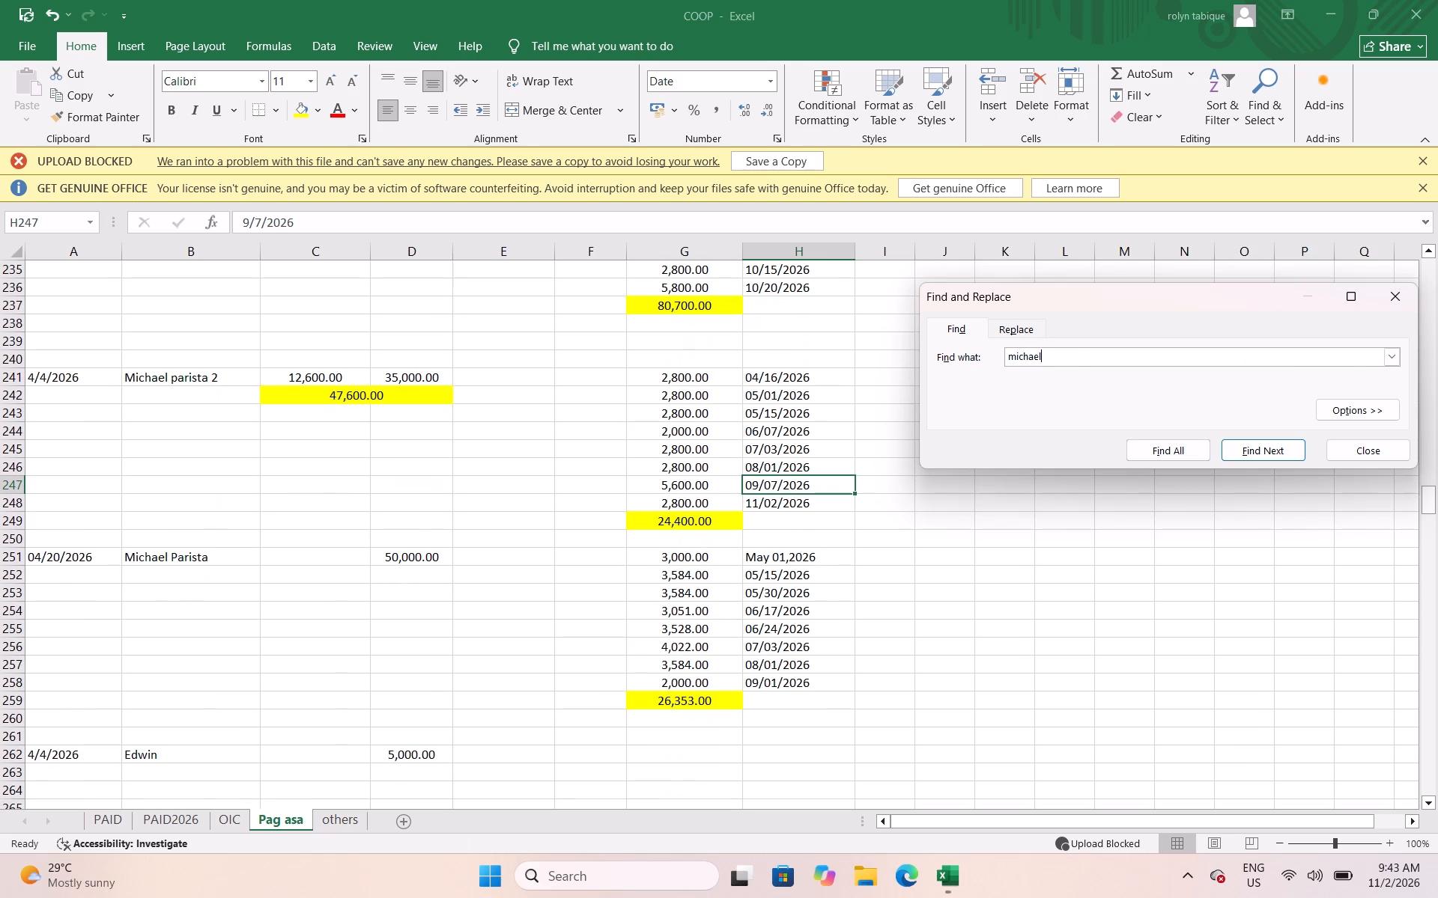
click(9, 701)
right_click(7, 700)
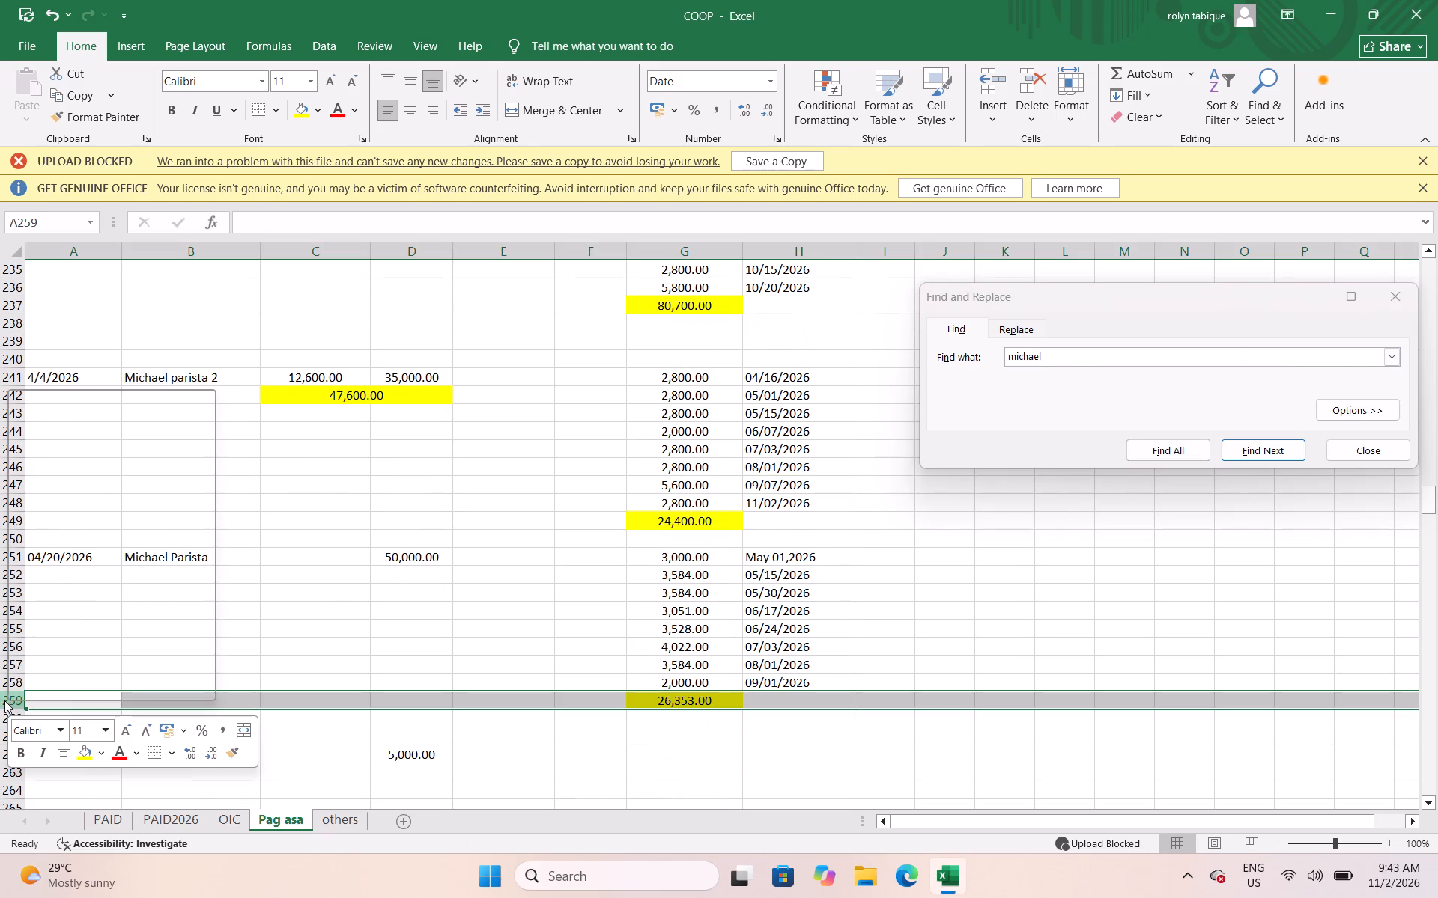
click(46, 550)
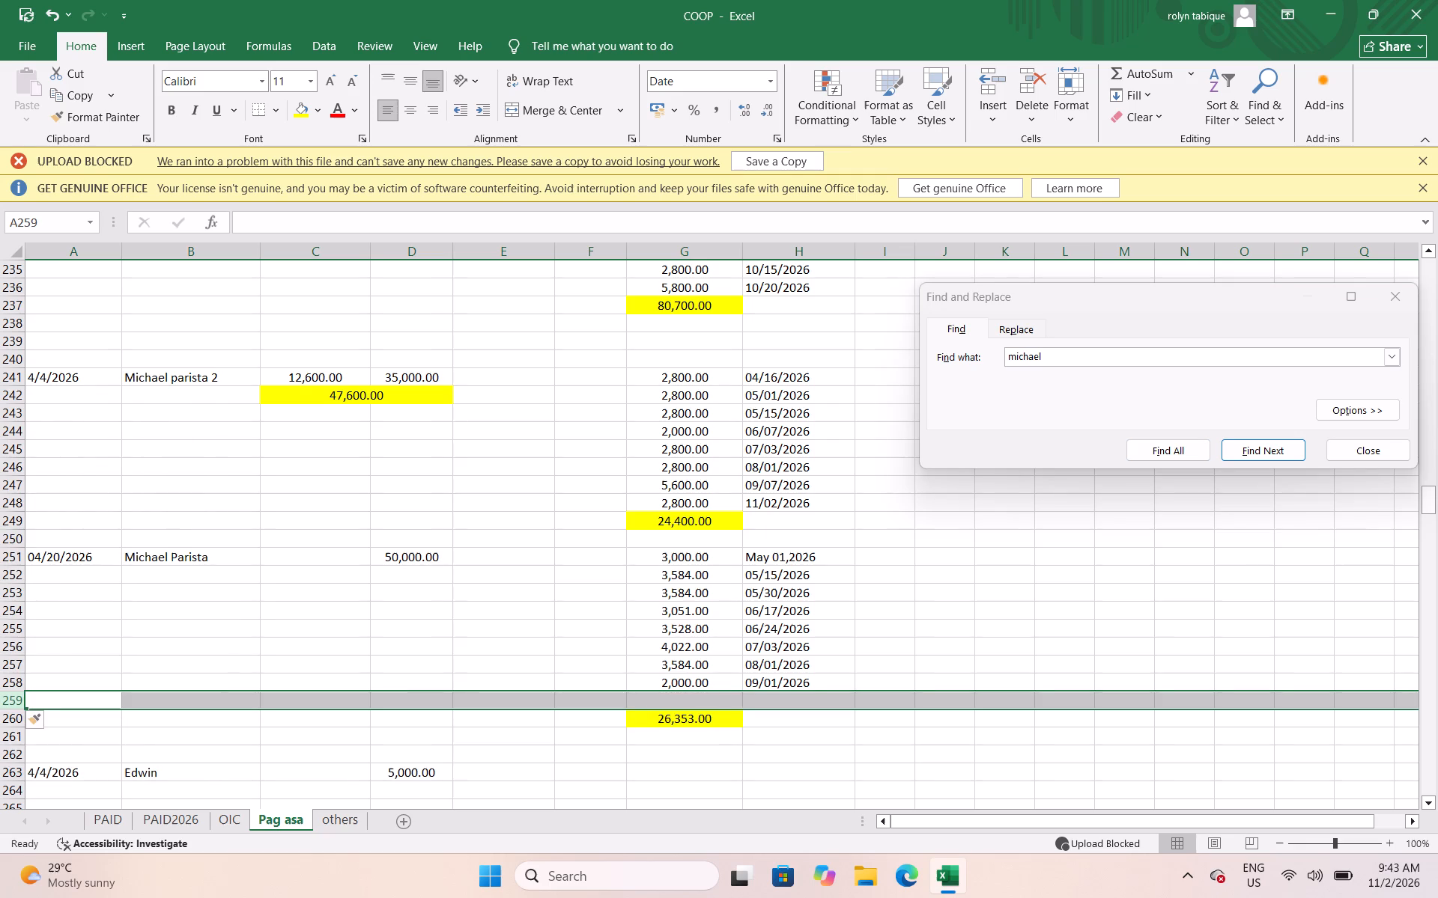
Record a 3584 payment dated 10/31/2026 in the blank row of Michael's 50,000 entry and save the workbook.
click(706, 706)
click(703, 704)
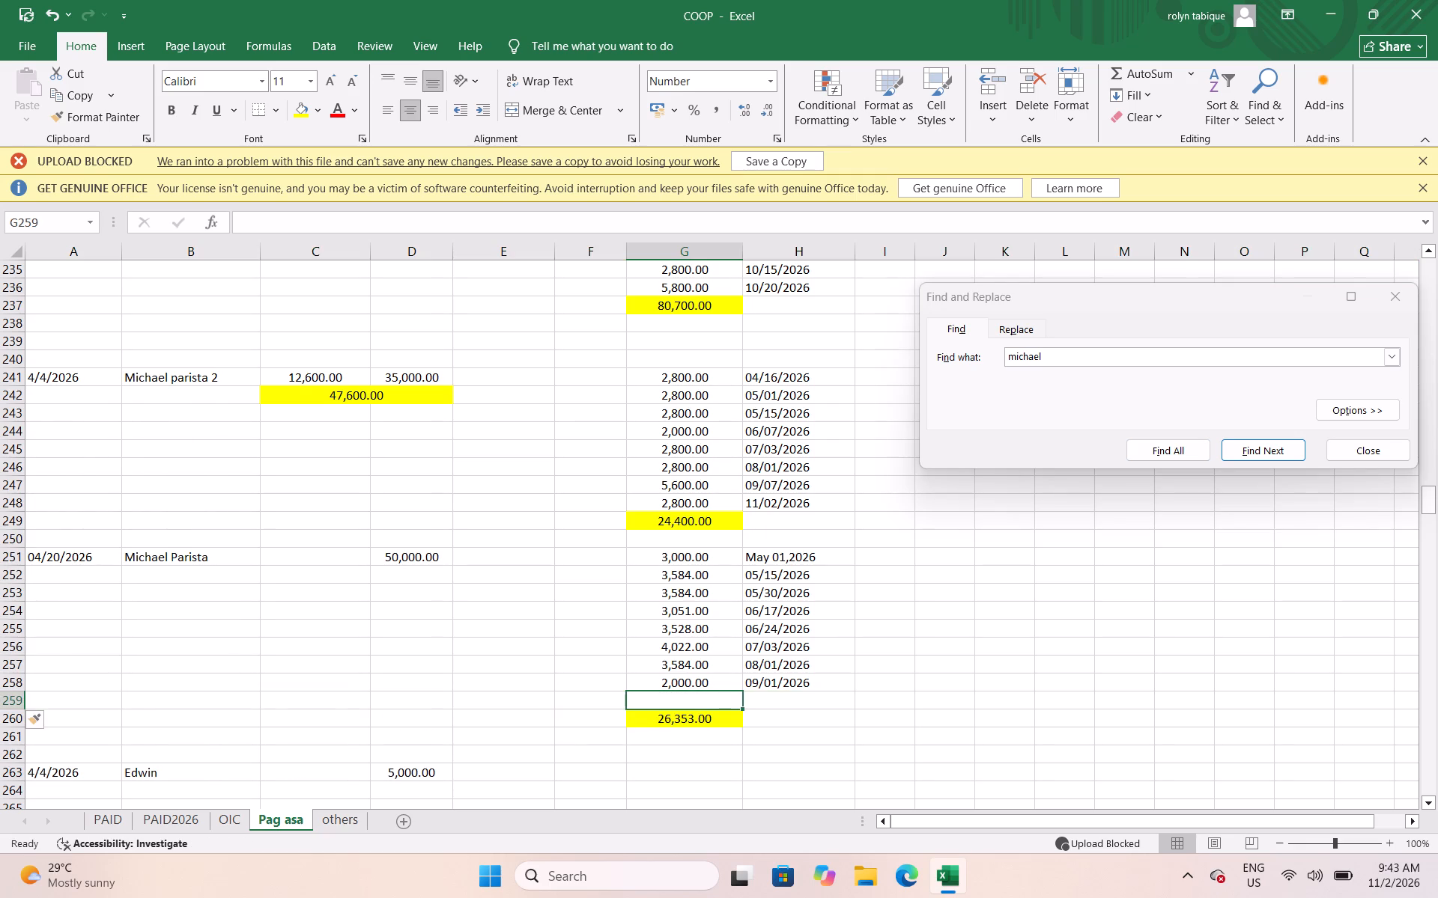
text(3584)
key(Right)
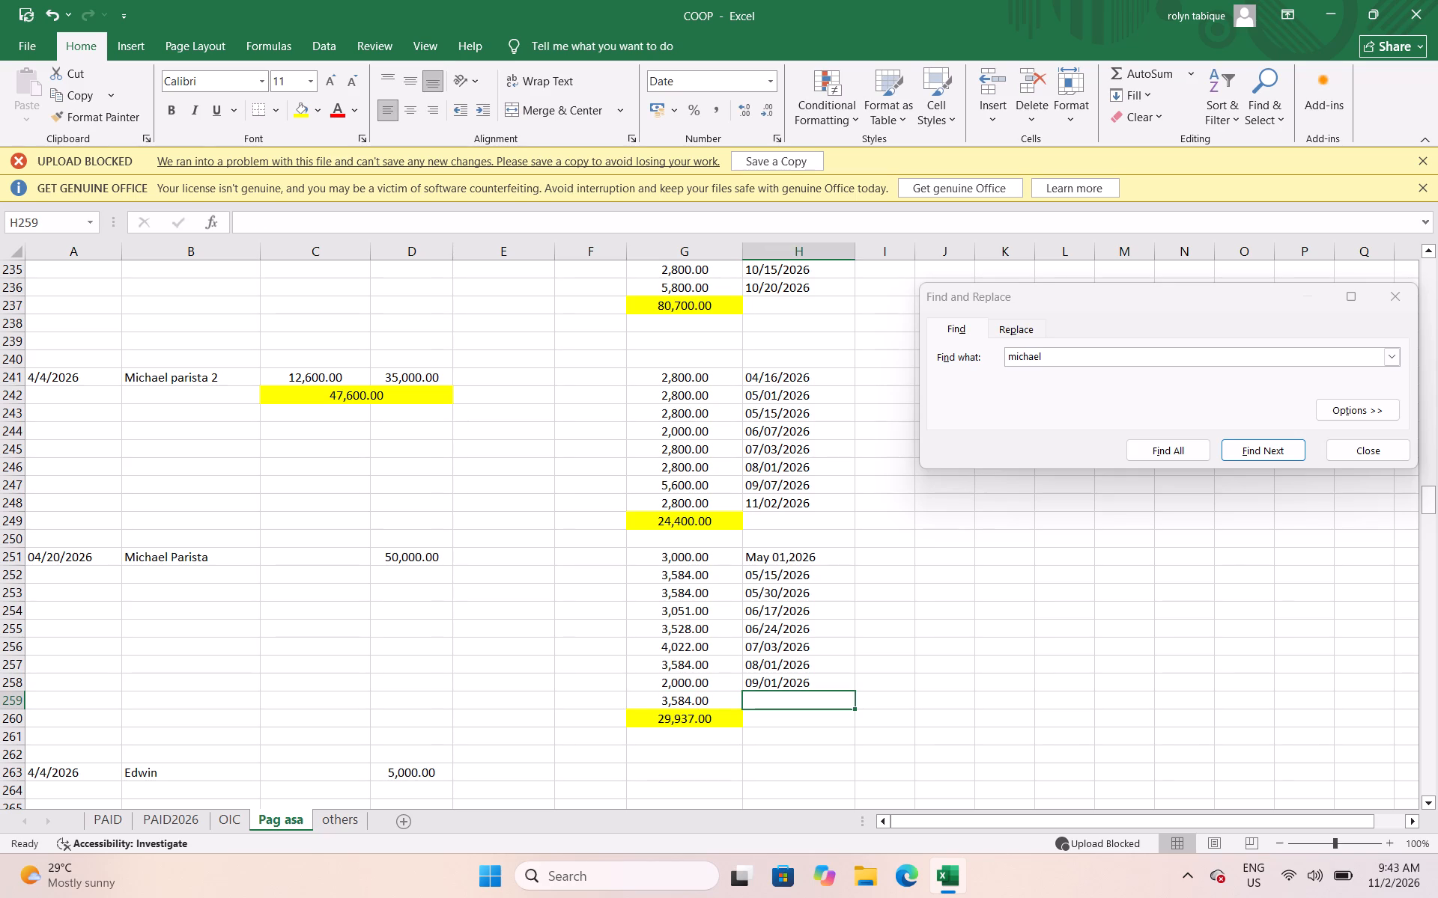
text(10)
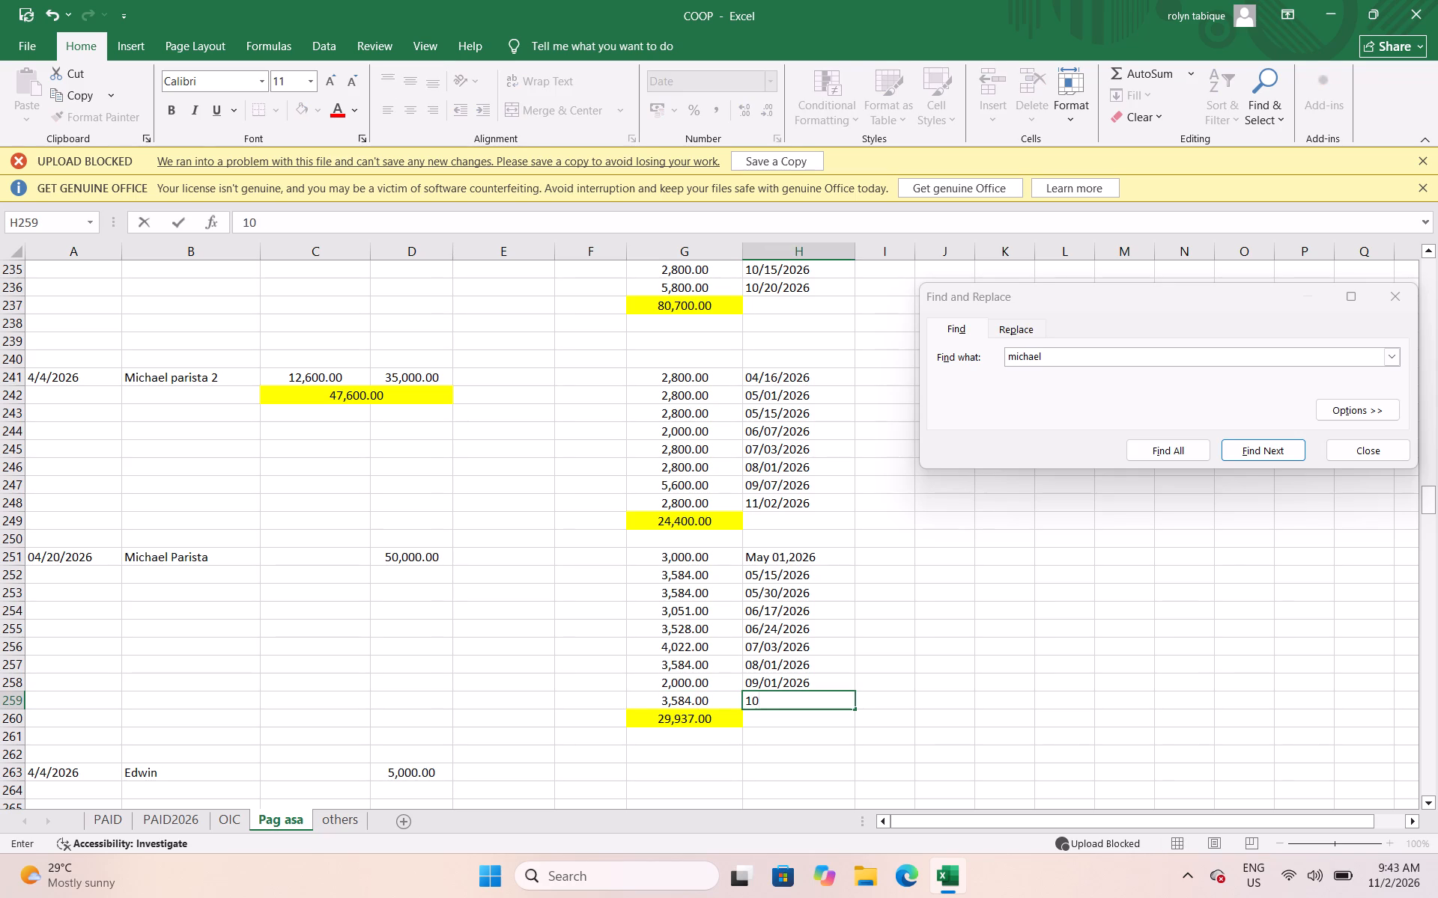
key(slash)
text(31/2026)
key(Right)
key(Up)
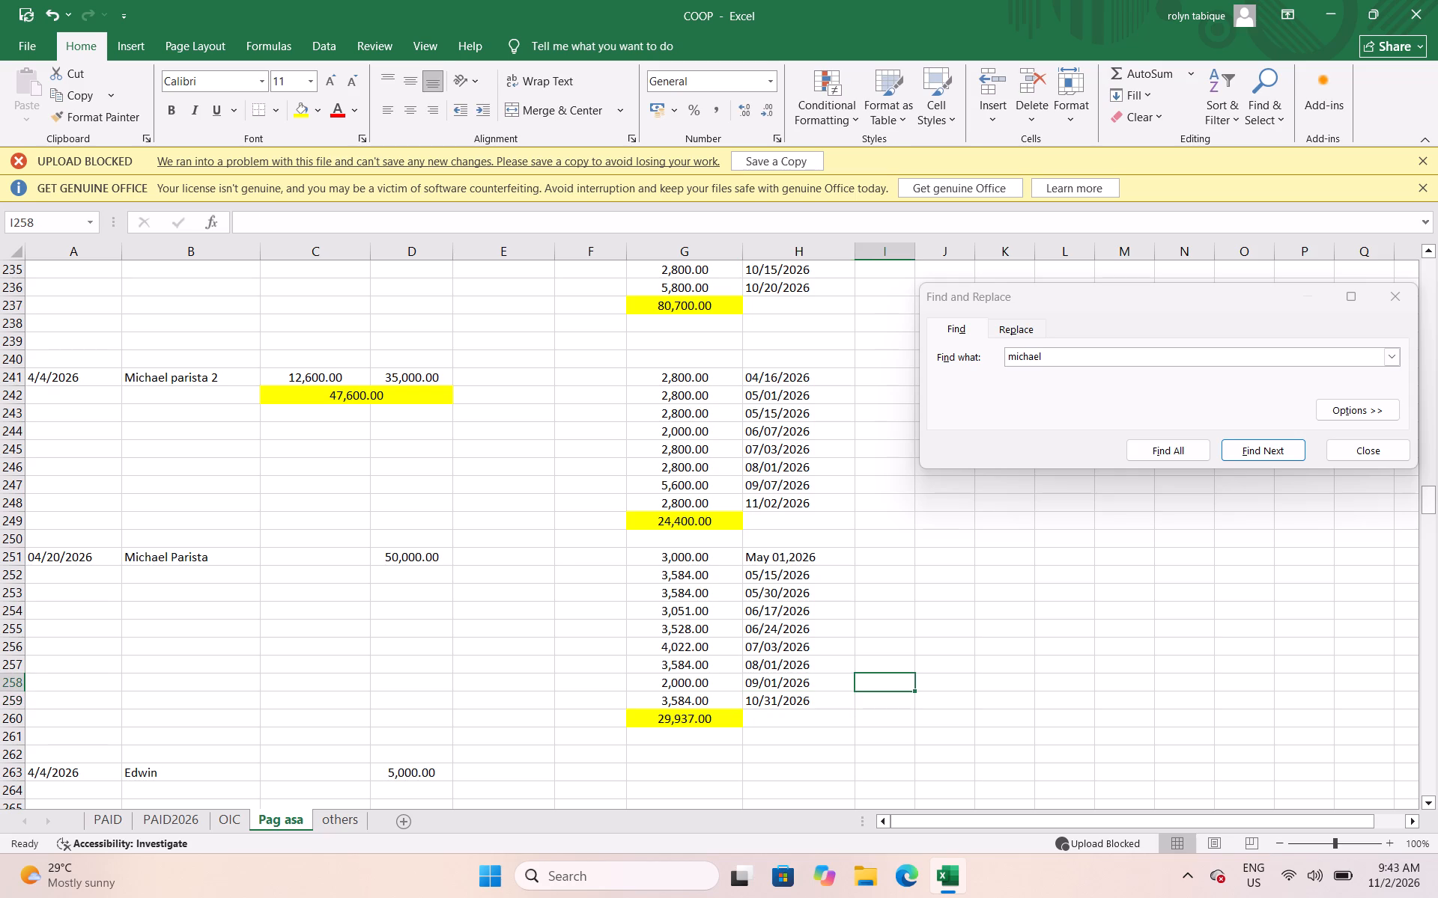
key(ctrl+s)
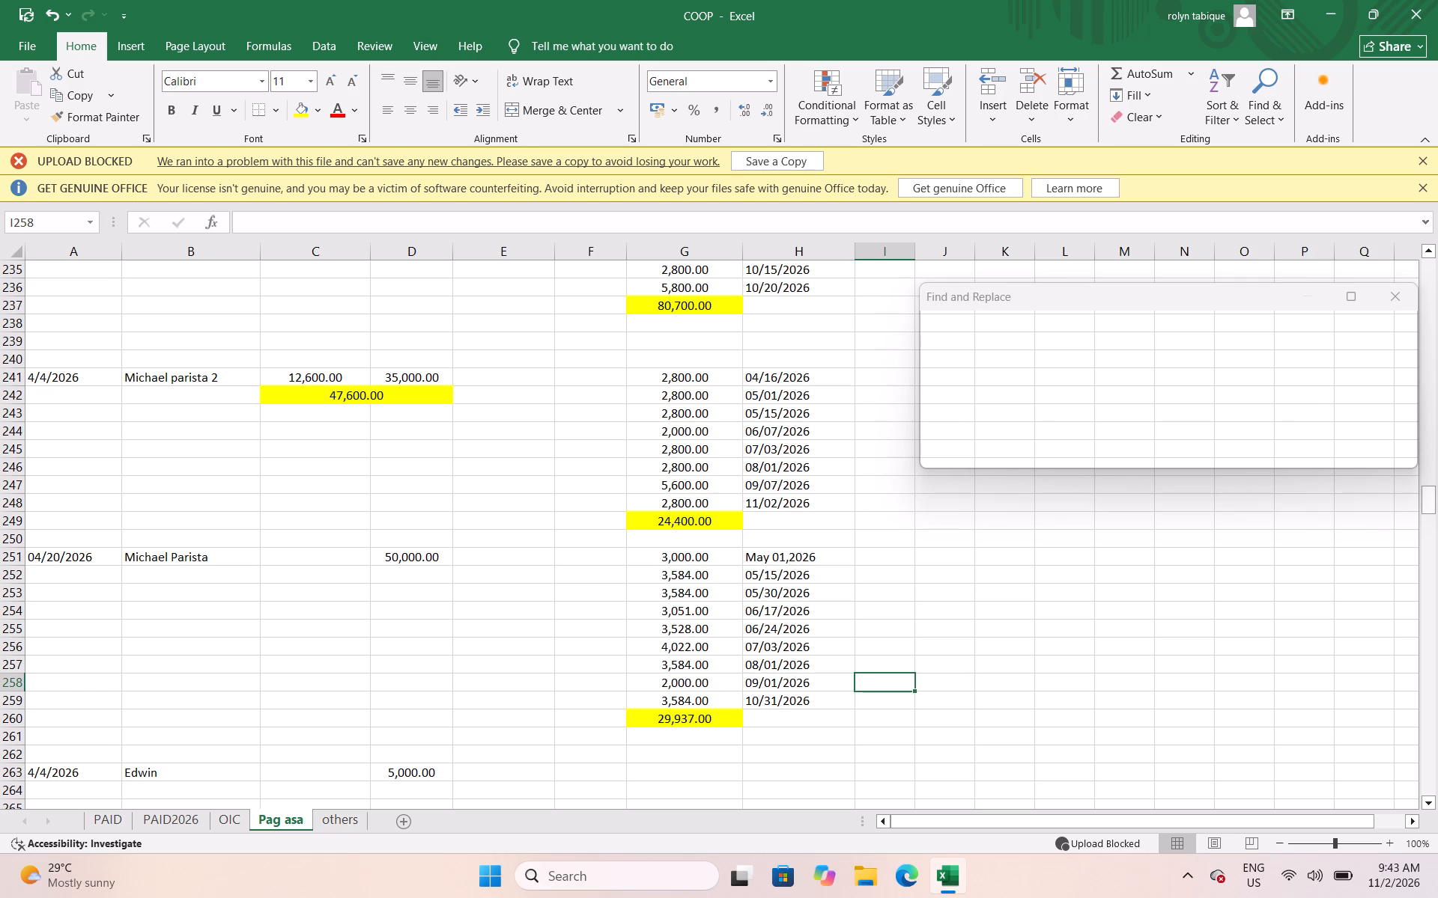
Insert a row above the 10/31/2026 payment in Michael's 50,000 entry and record 3584 dated 10/10/2026.
click(10, 701)
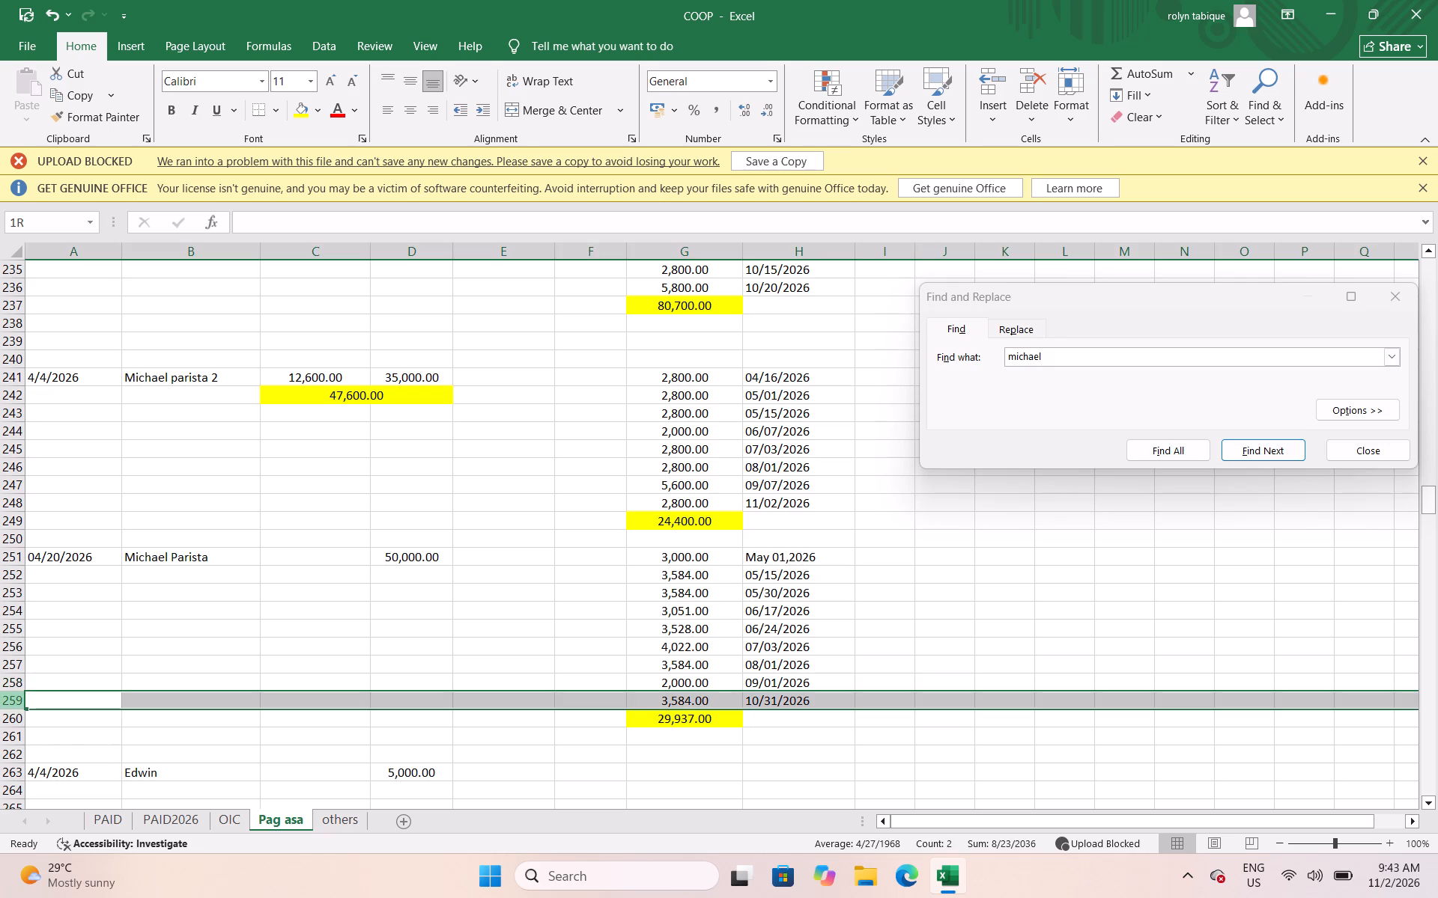
right_click(10, 701)
click(46, 554)
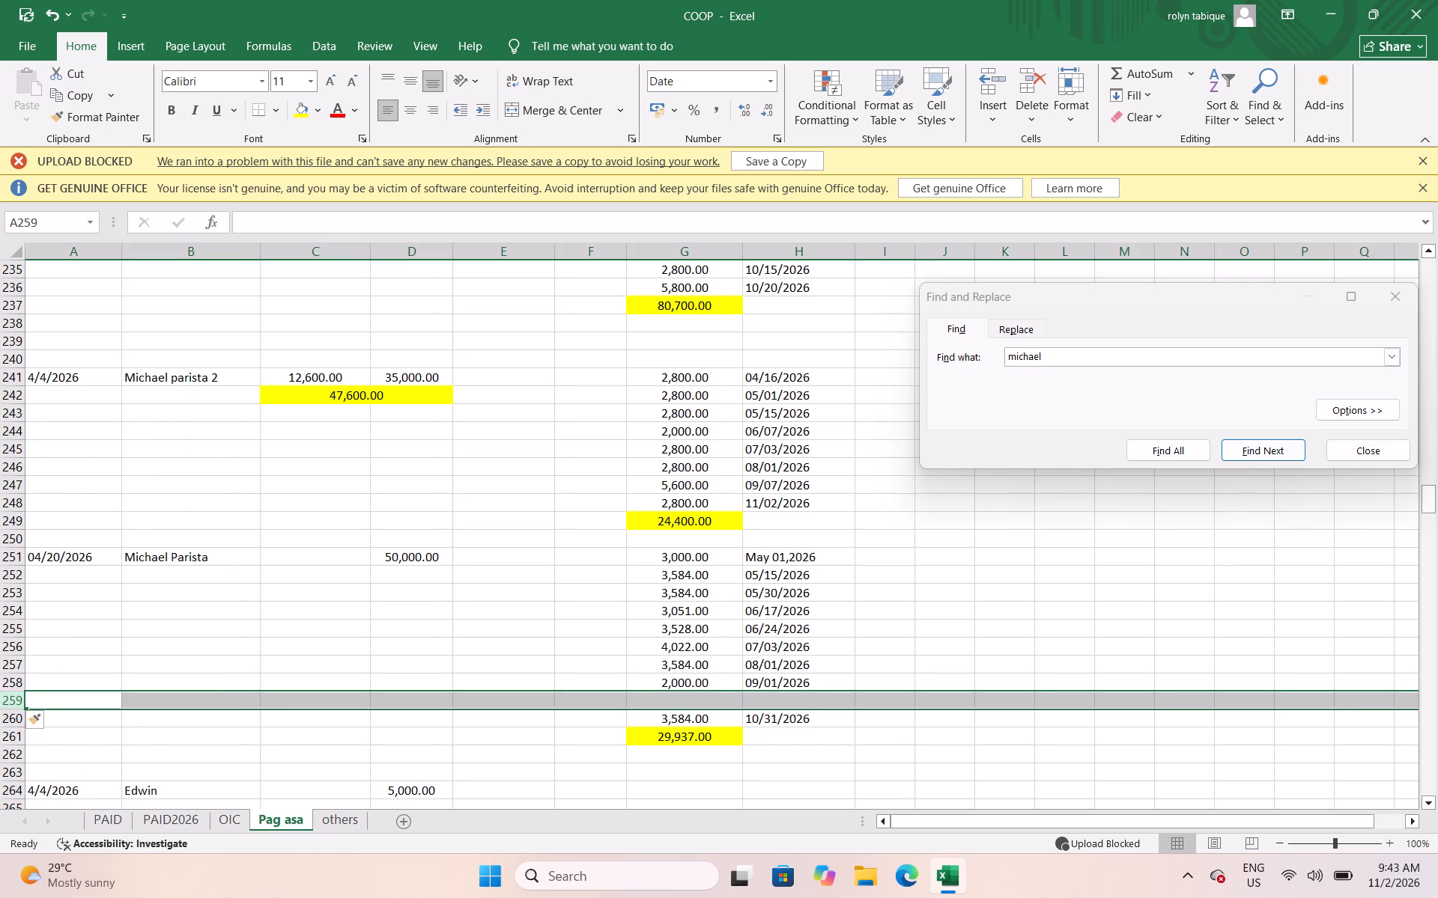
click(705, 703)
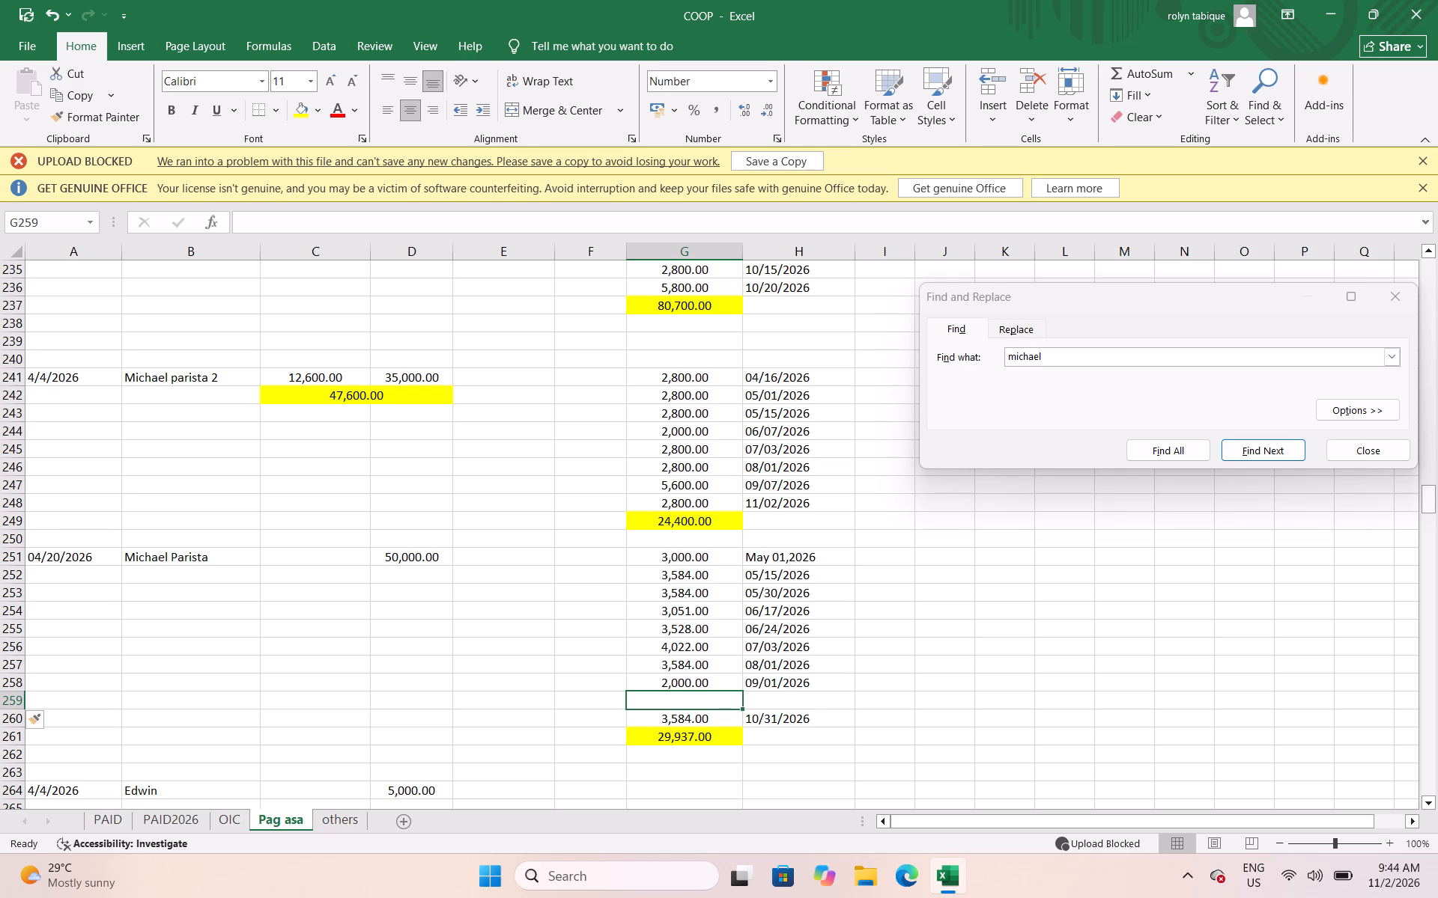
text(3584)
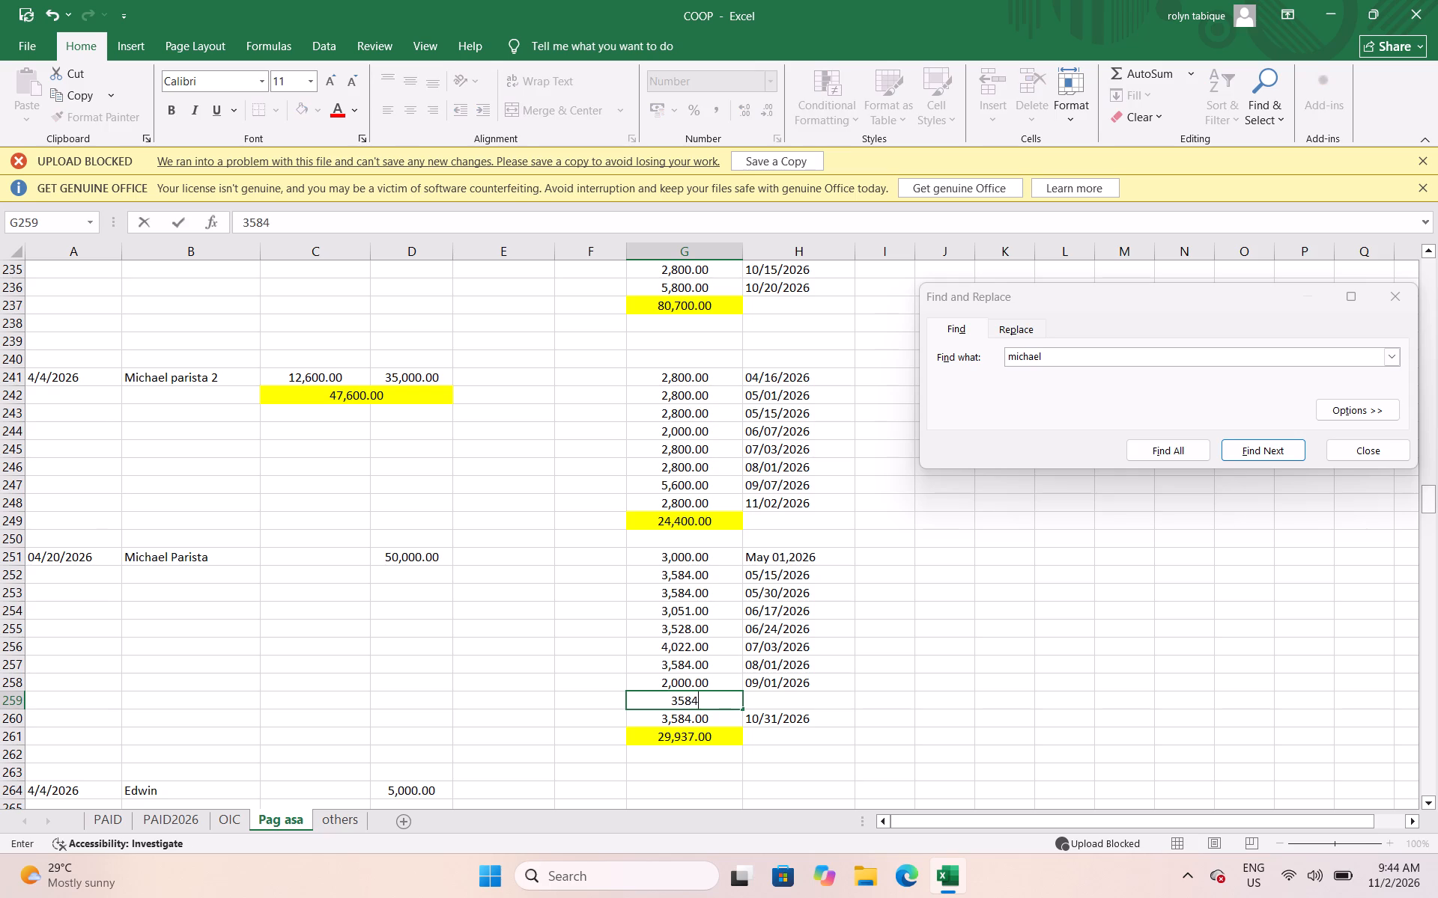
key(Right)
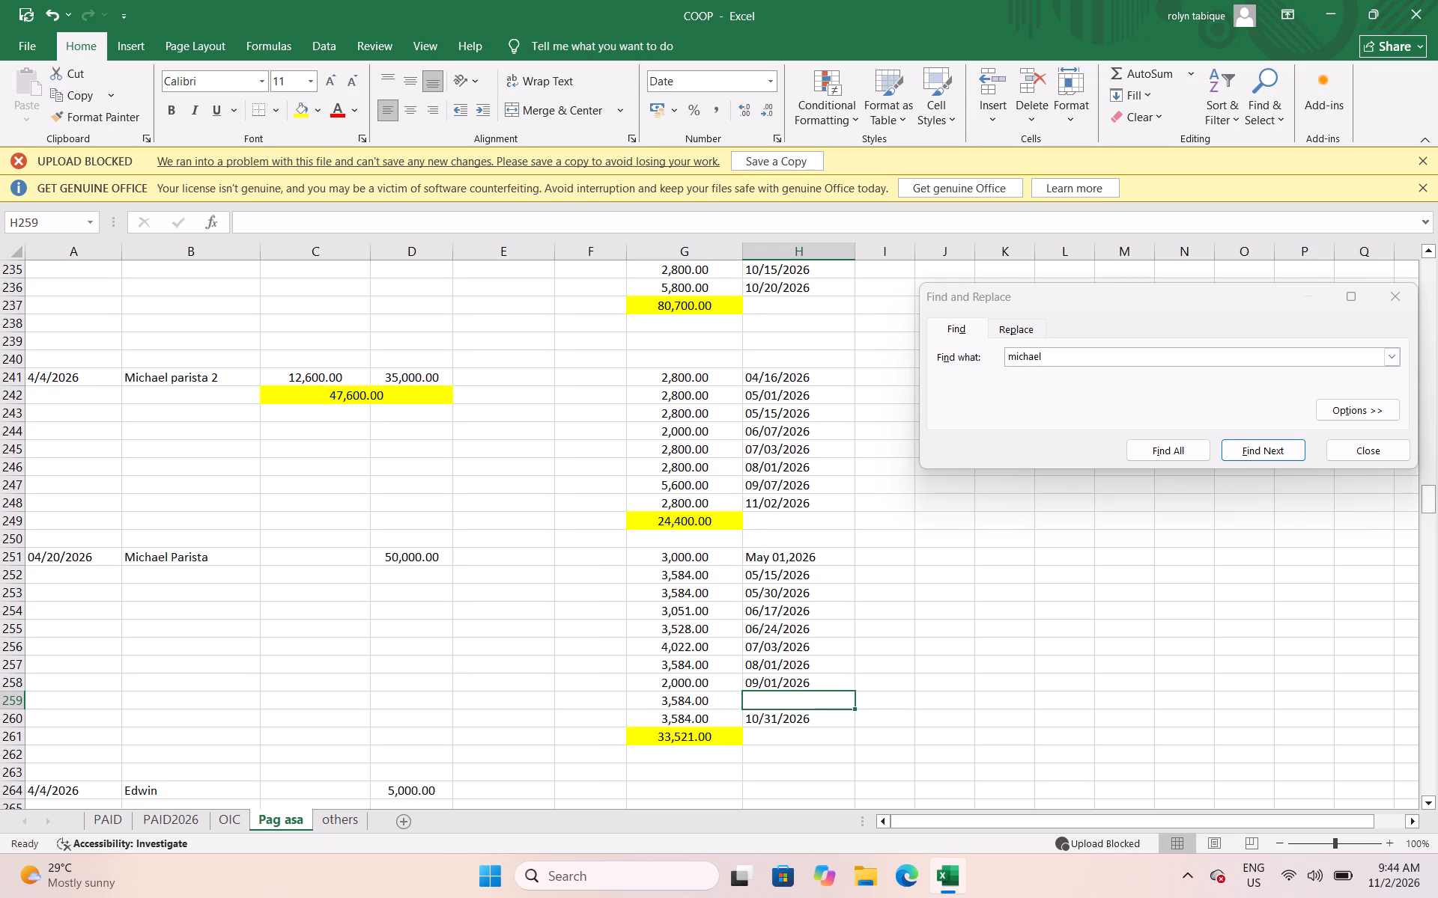
text(10)
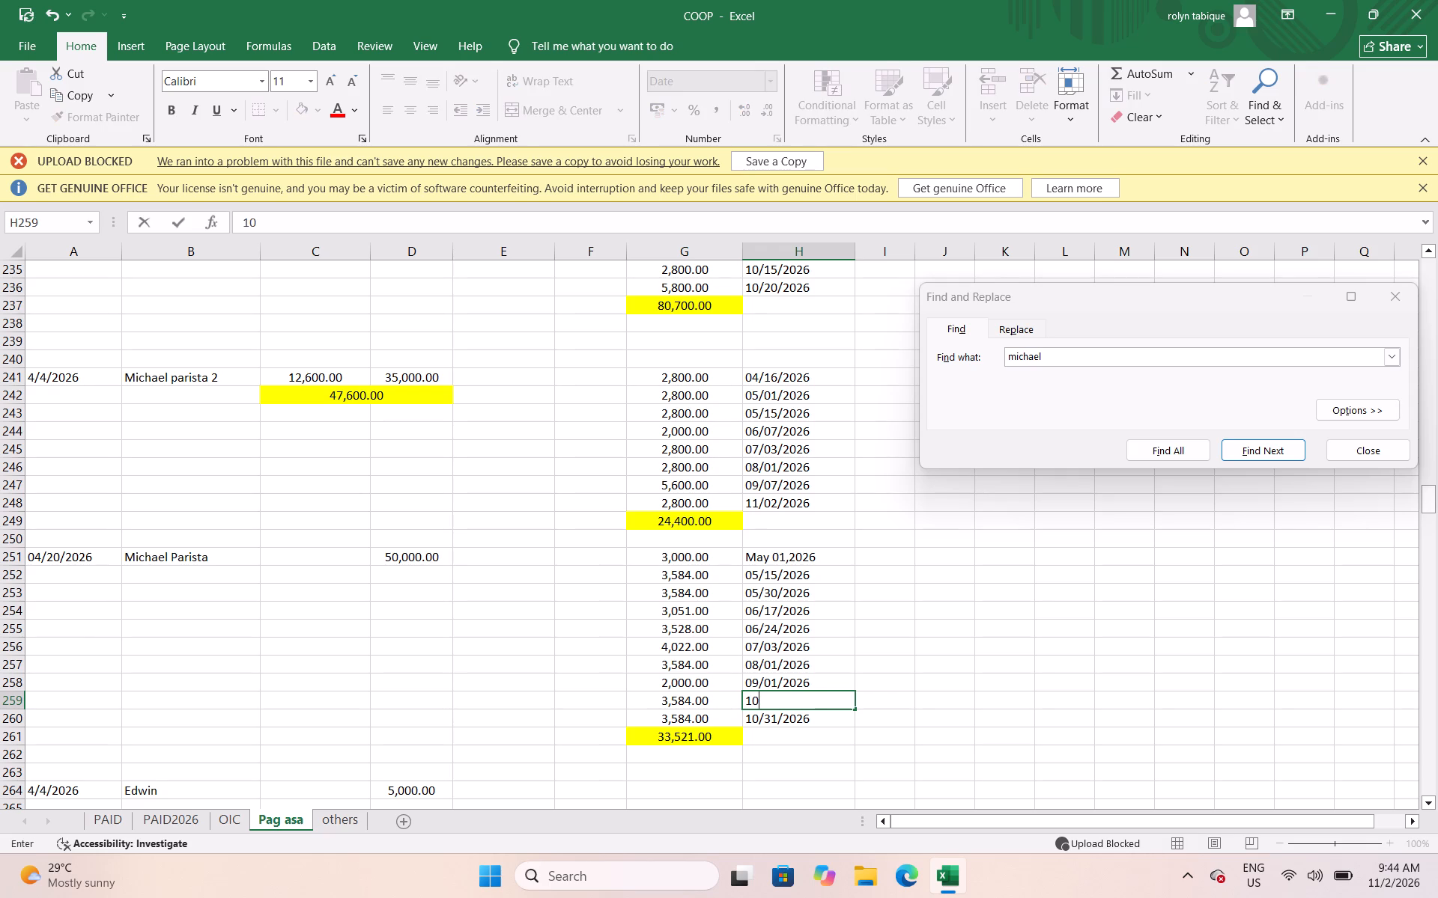
text(/10/2026)
key(Right)
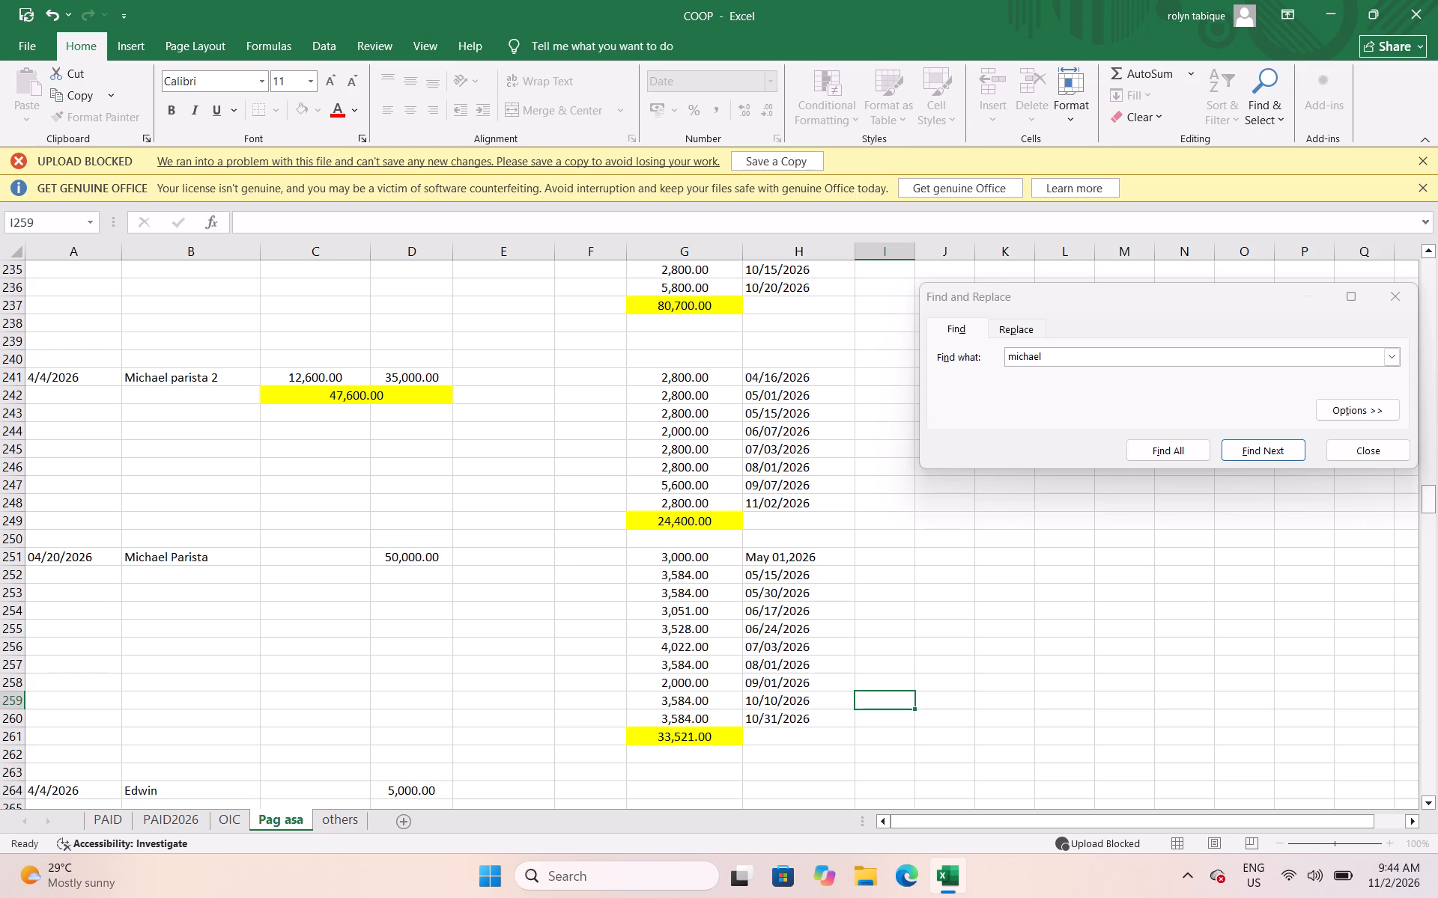
Insert a row above the 11/02/2026 payment in Michael's 35,000 entry, record 2800 dated 10/10/2026, and save.
click(19, 524)
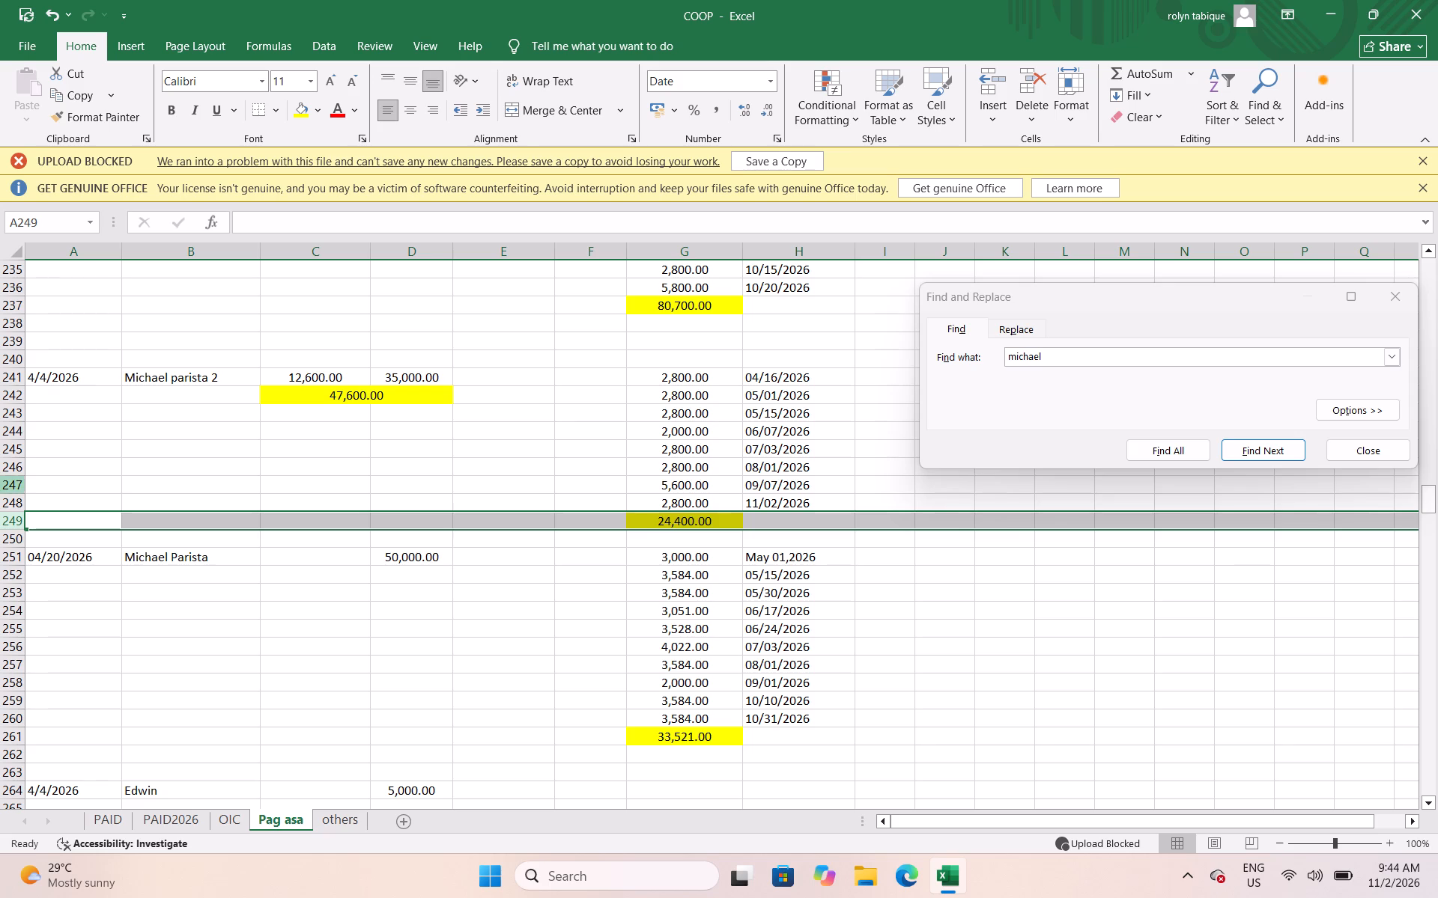
click(13, 504)
right_click(13, 504)
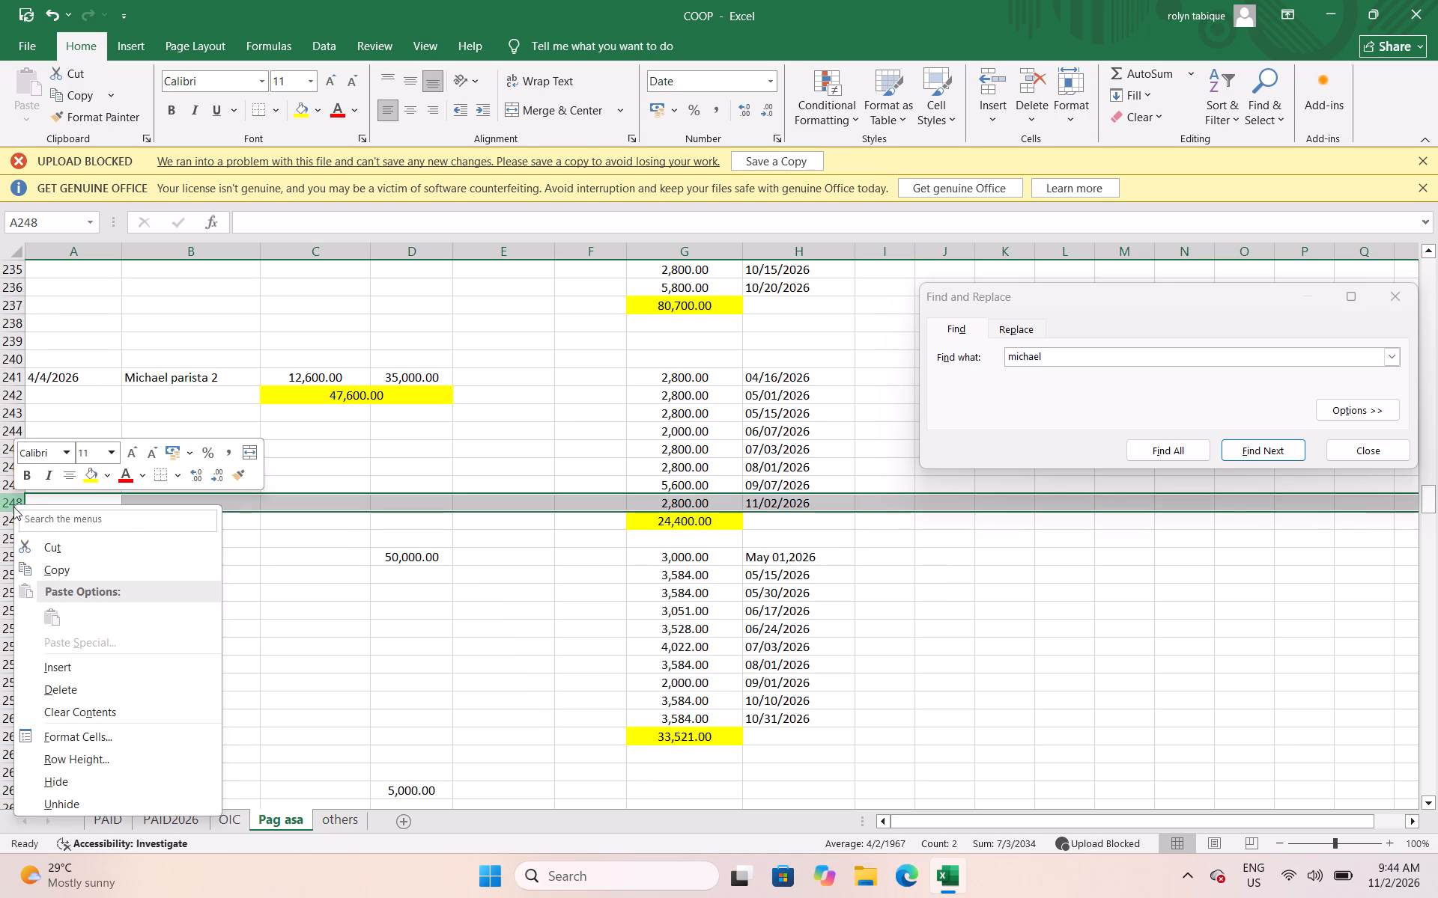
click(65, 666)
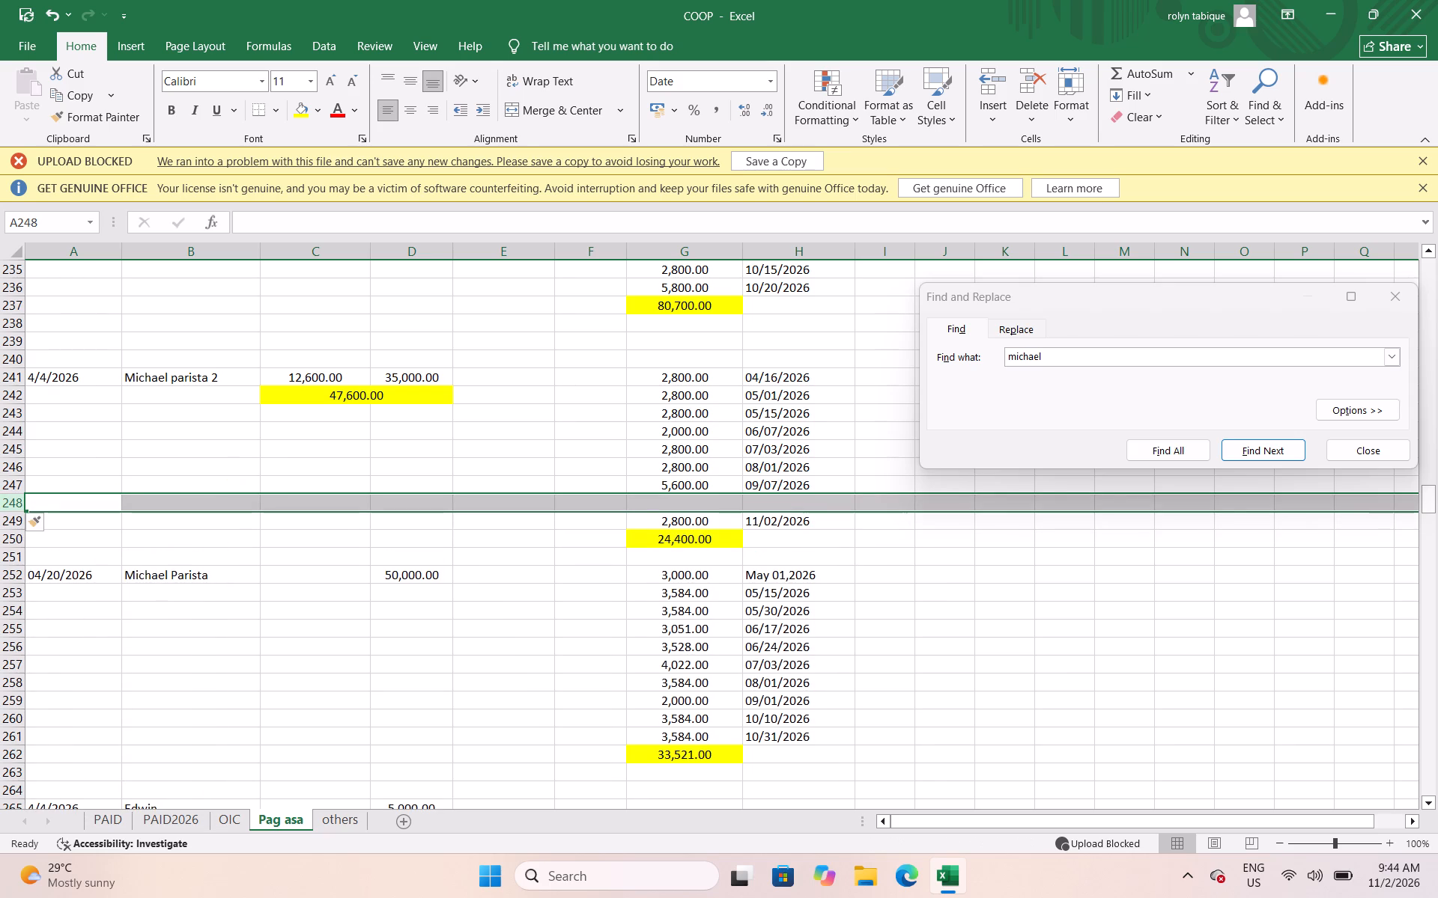
click(648, 493)
click(650, 501)
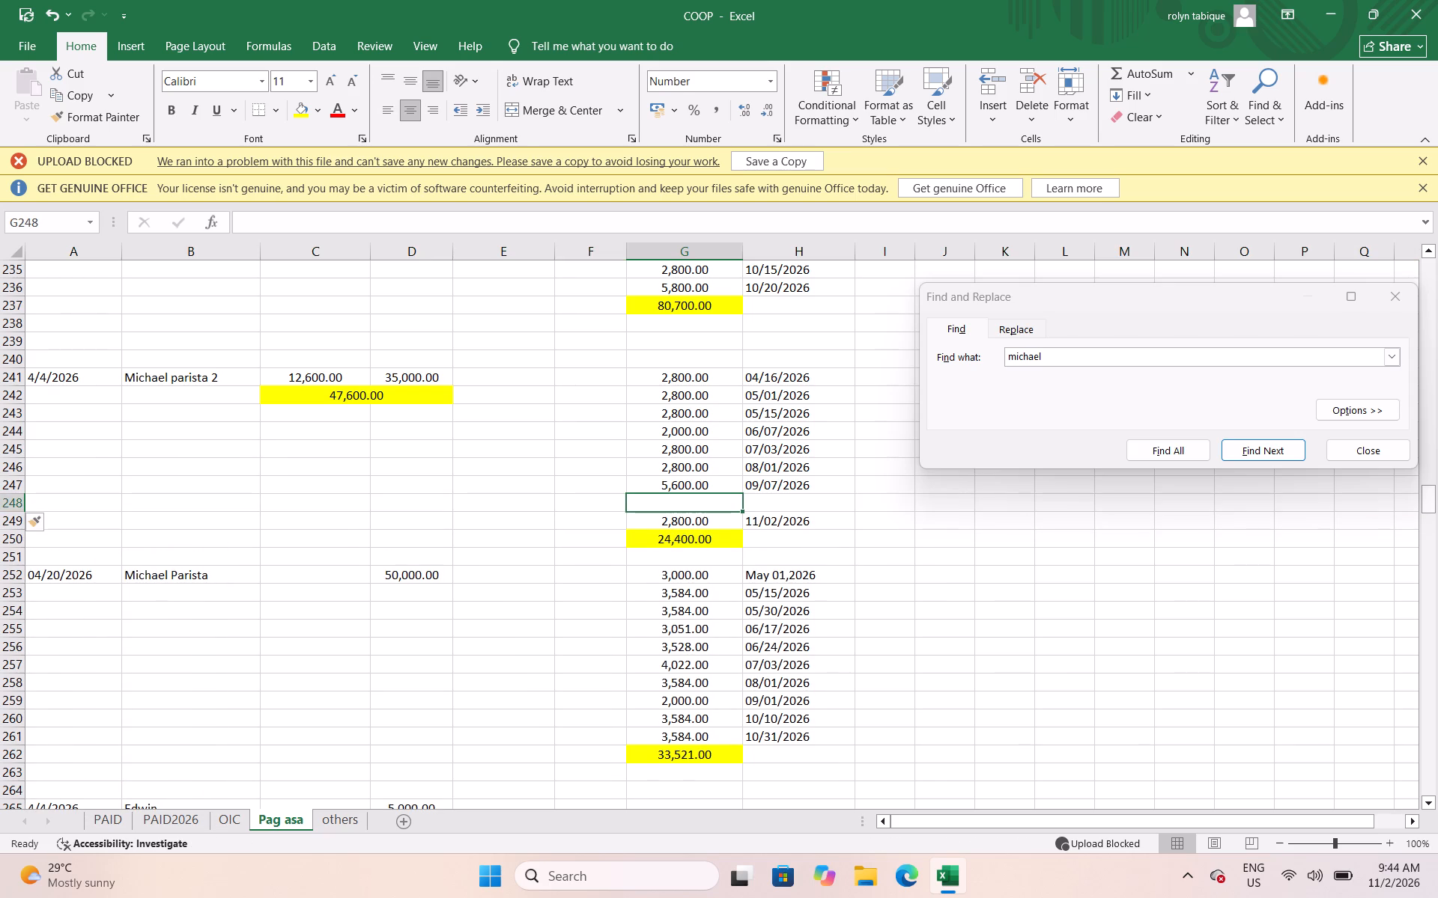
text(2800)
key(Right)
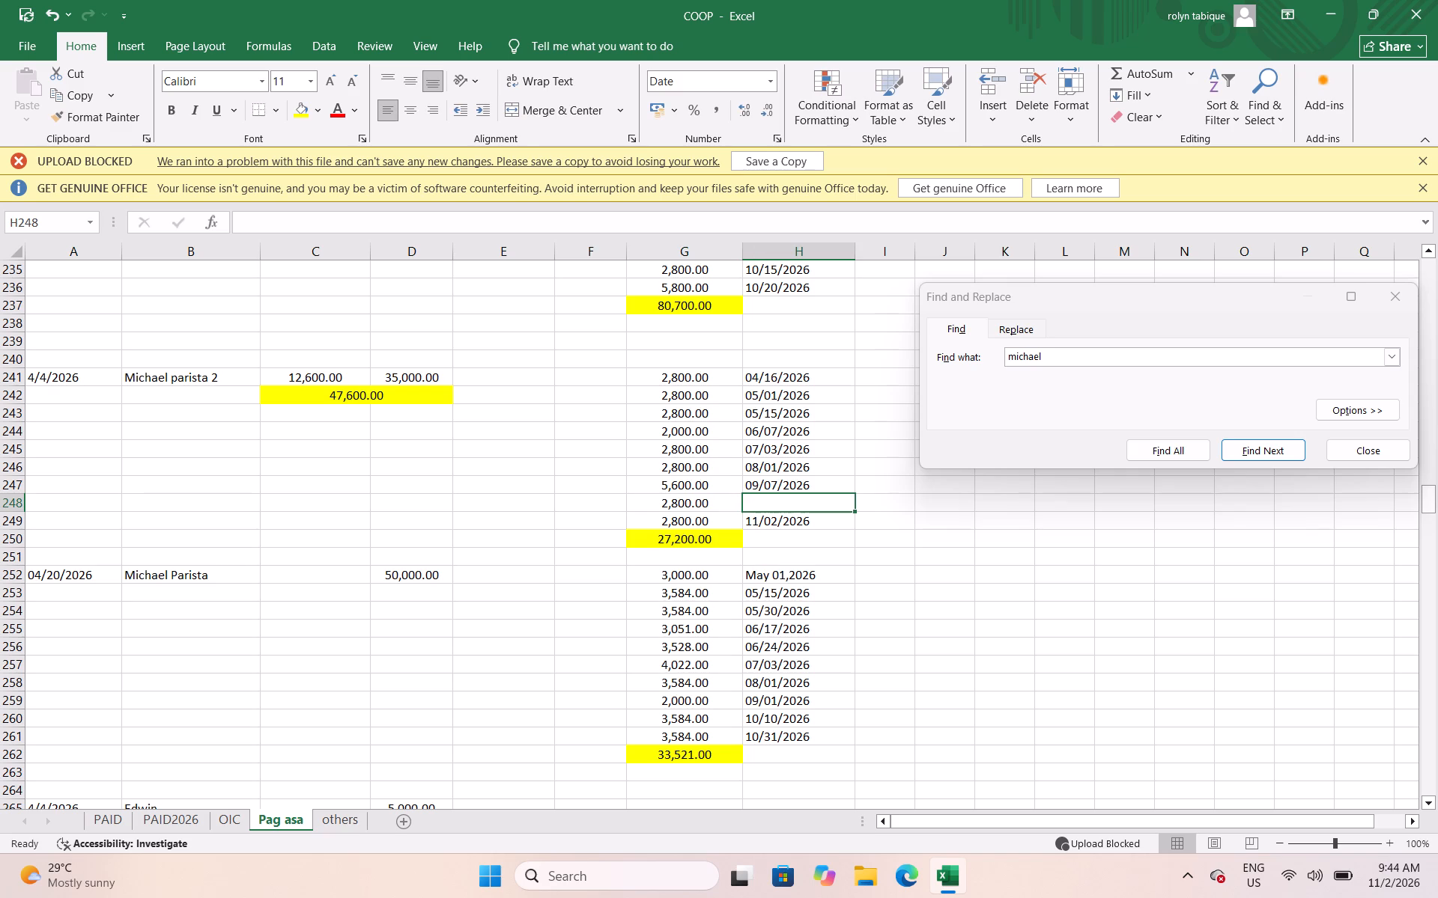
text(10)
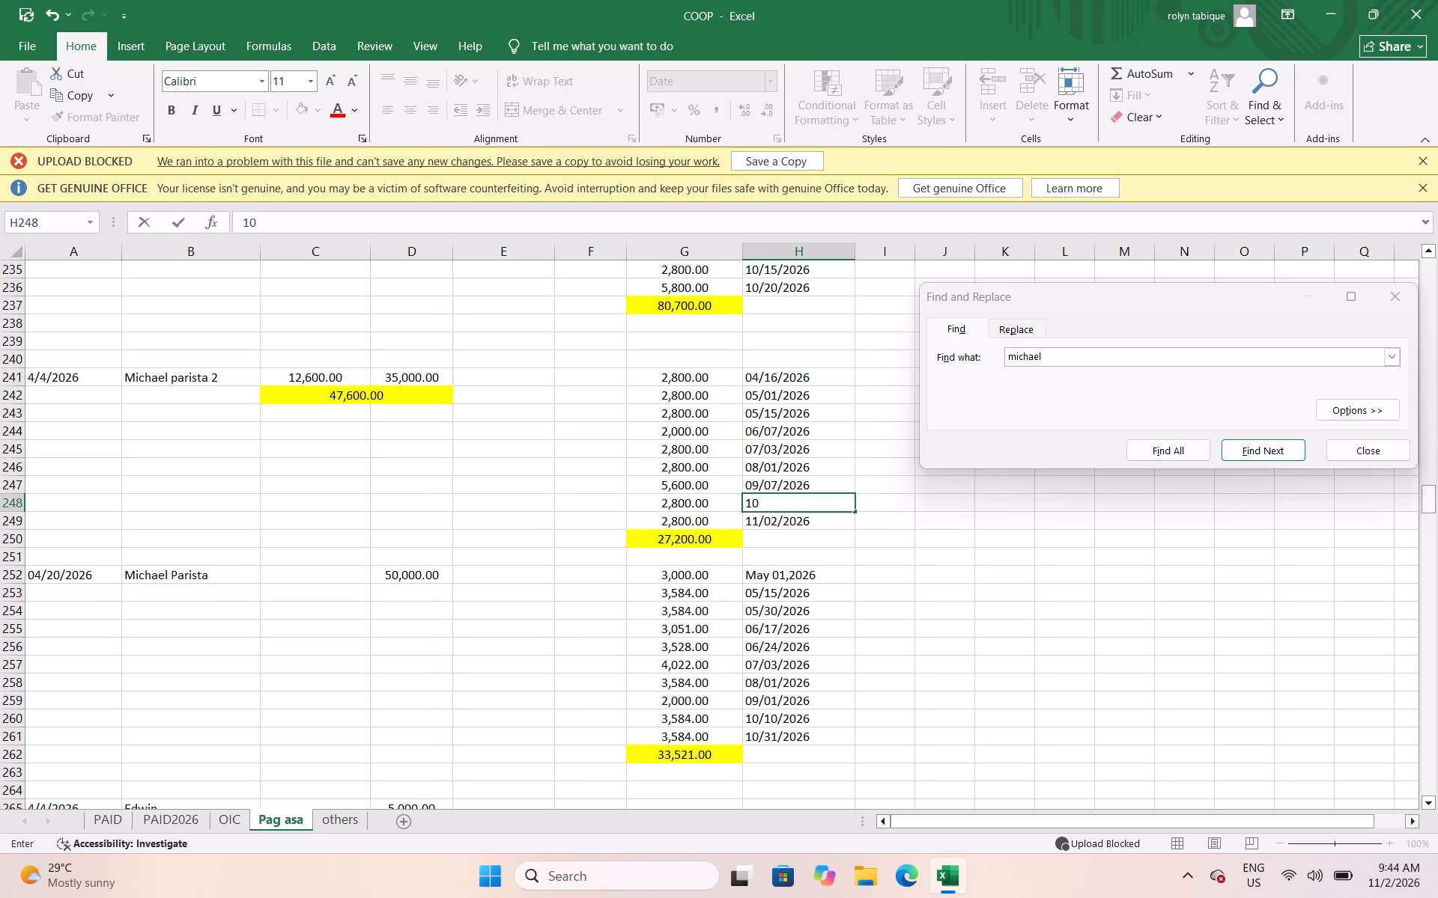
text(/10/2026)
key(ctrl+s)
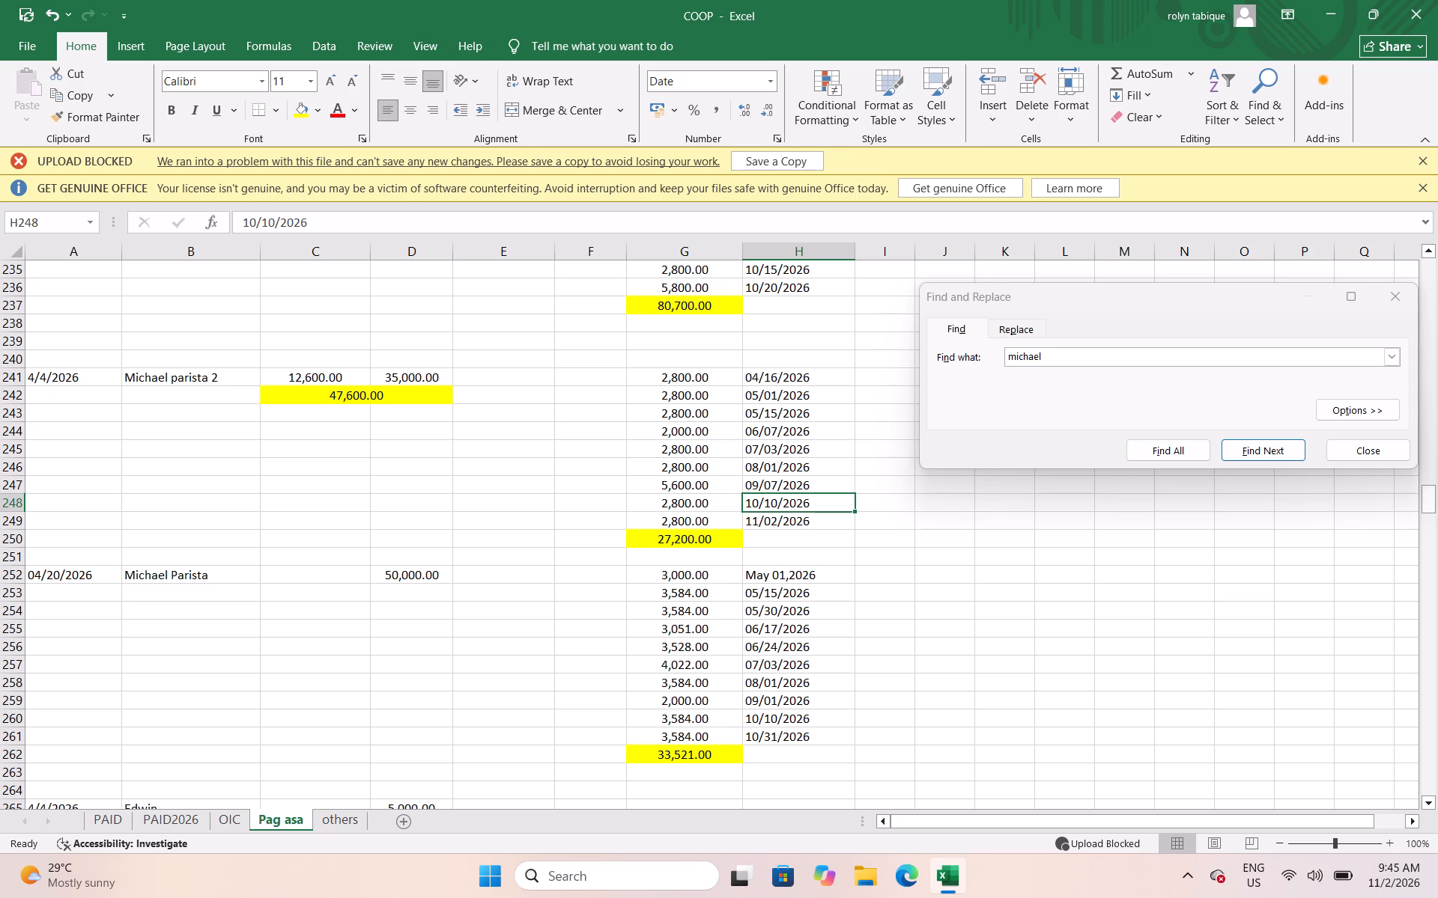
Insert a row above the 10/10/2026 payment in Michael's 50,000 entry, record 3584 dated 09/23/2026, and save.
click(18, 718)
right_click(18, 718)
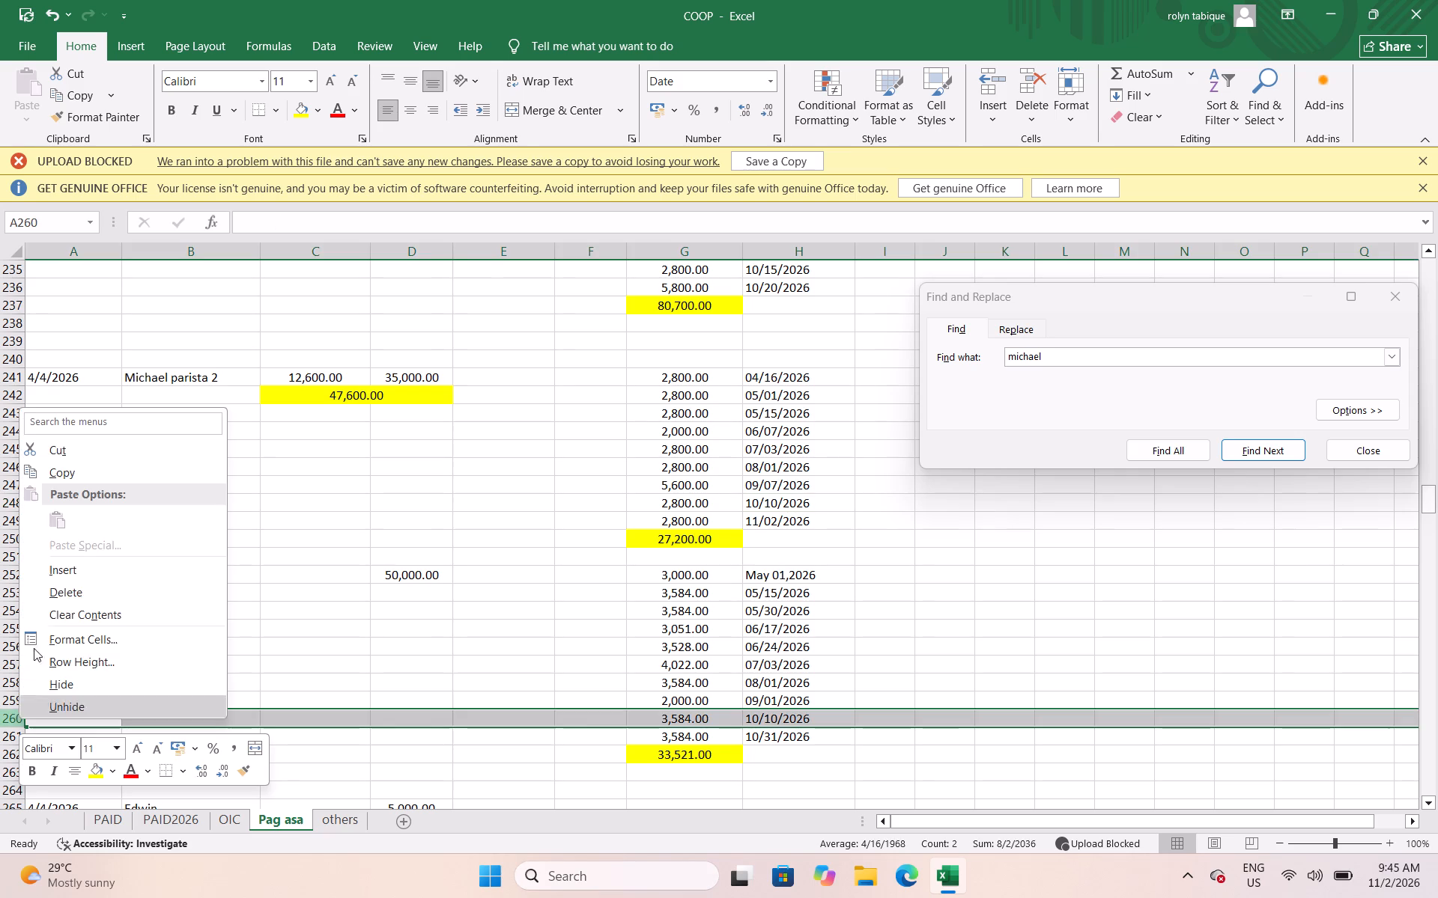
click(55, 571)
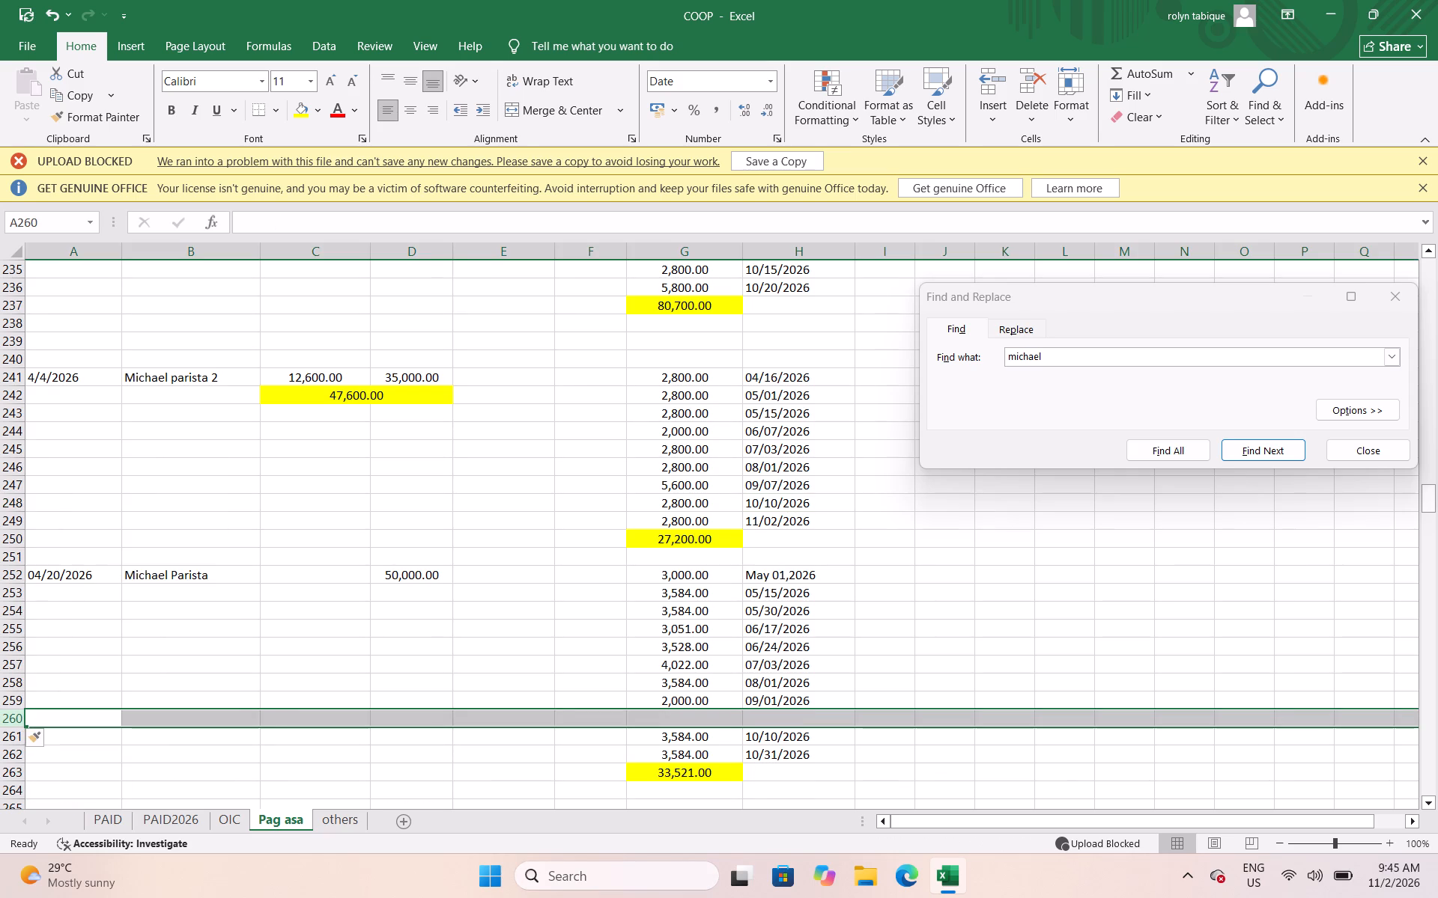
click(704, 725)
click(703, 721)
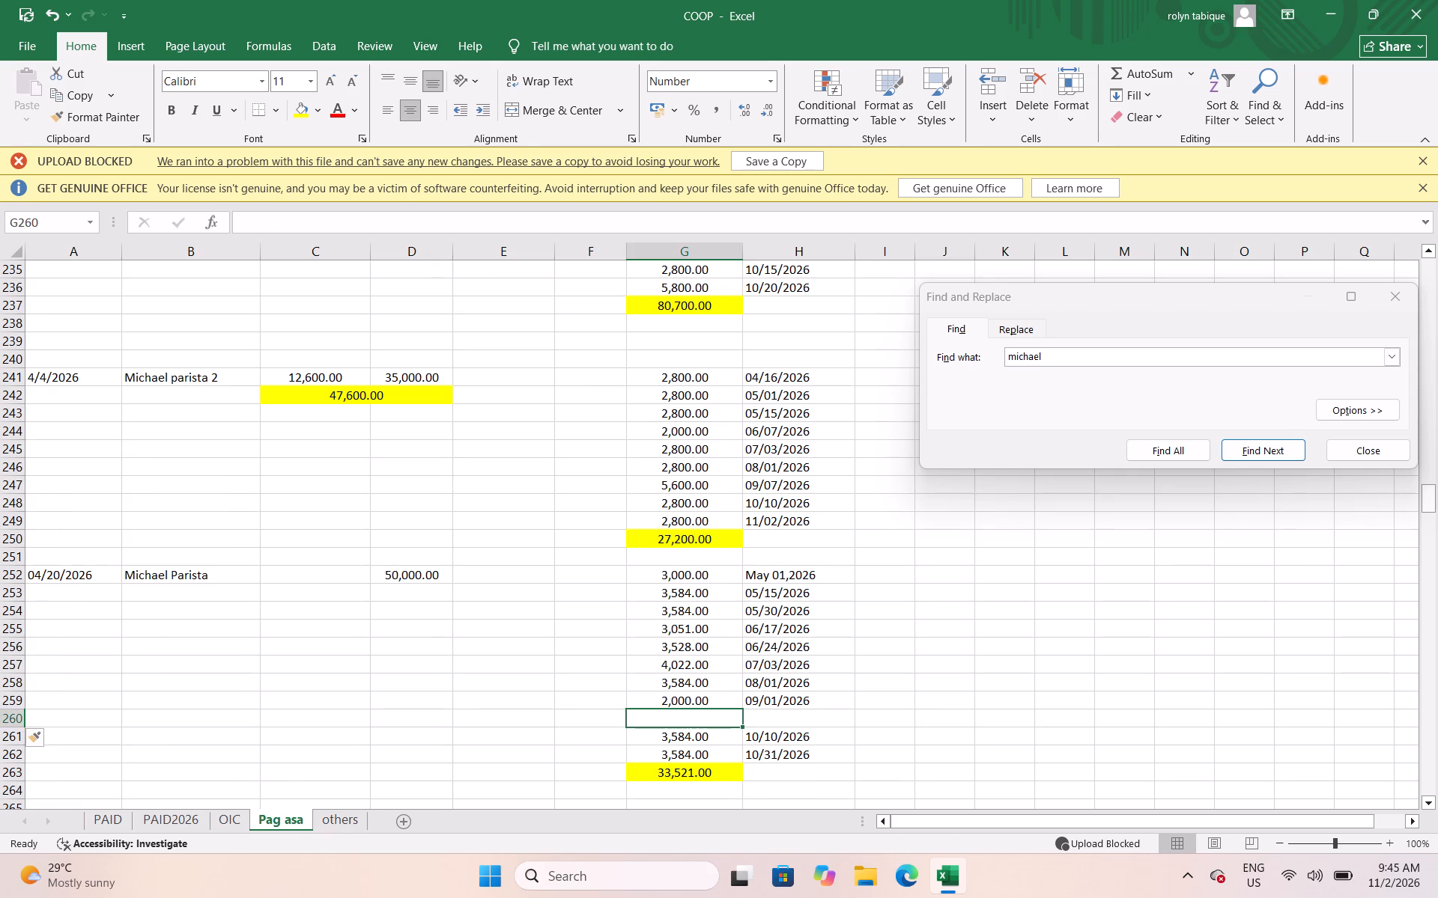
text(3584)
key(Right)
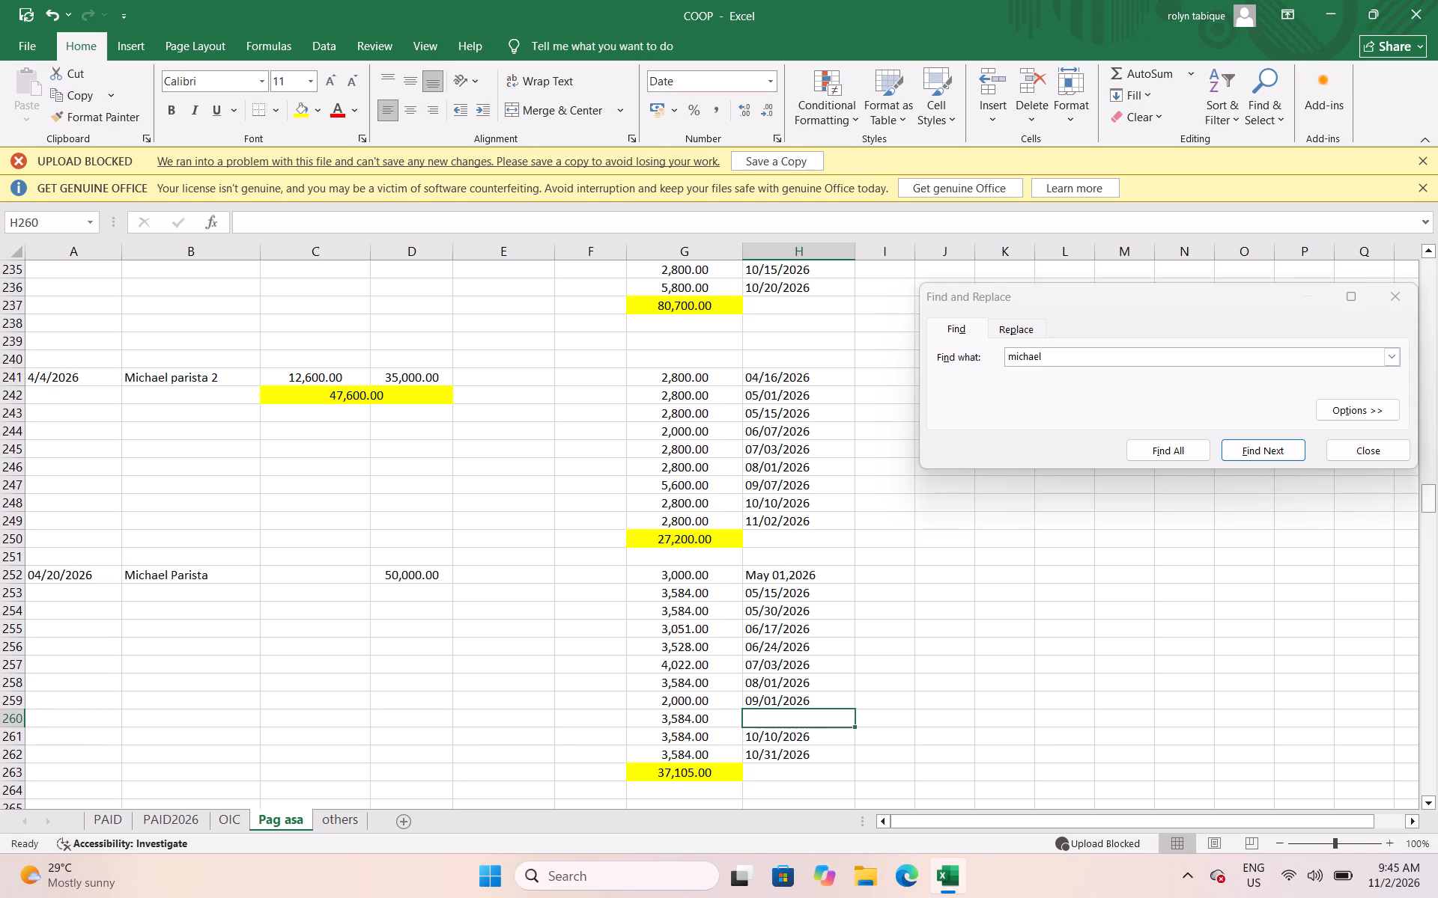
key(0)
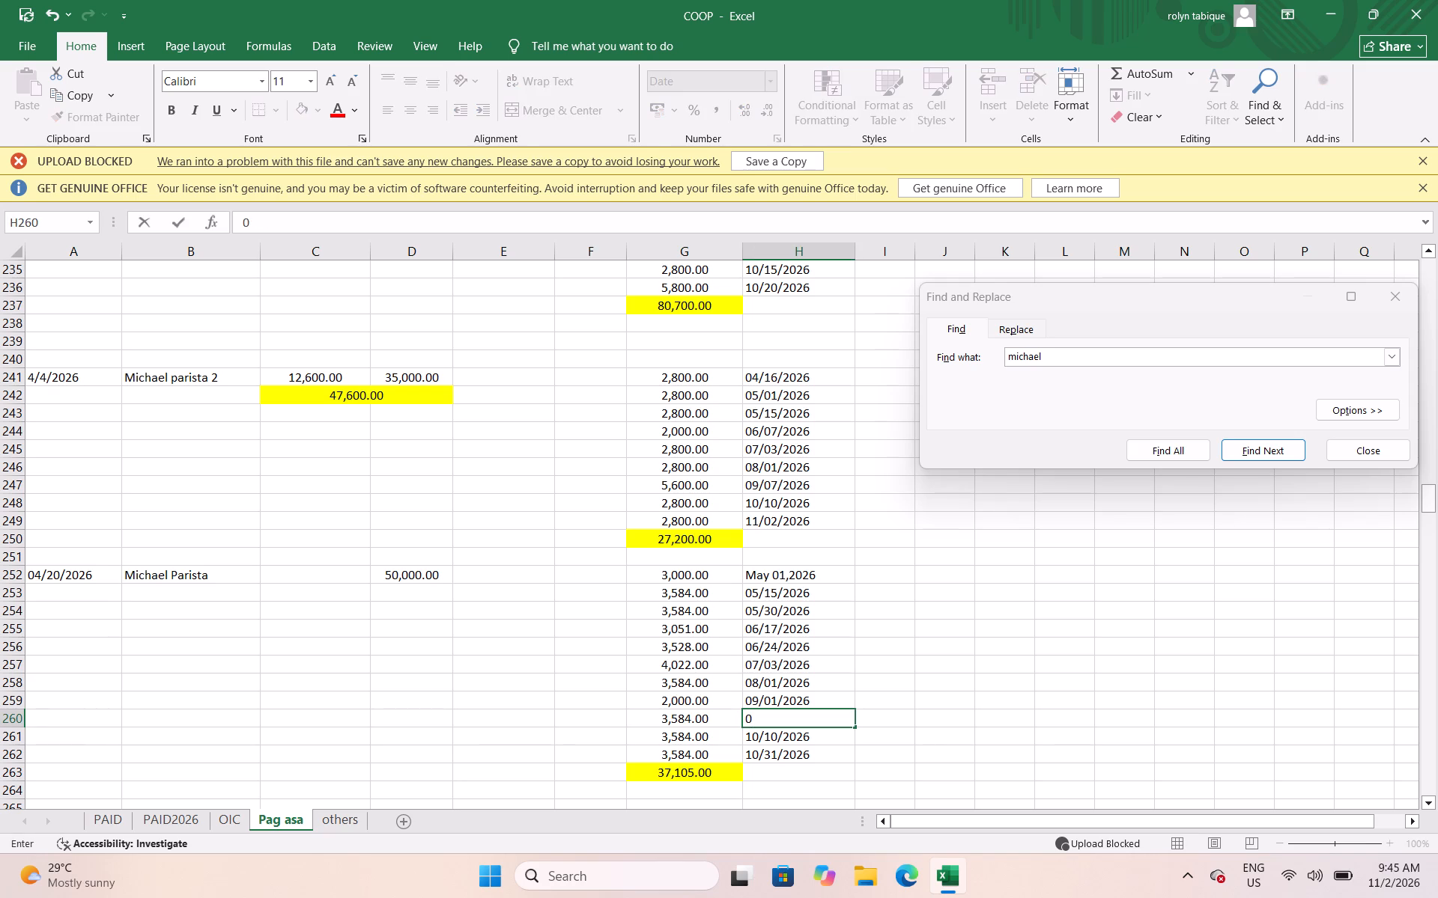
text(9/23/2026)
key(ctrl+s)
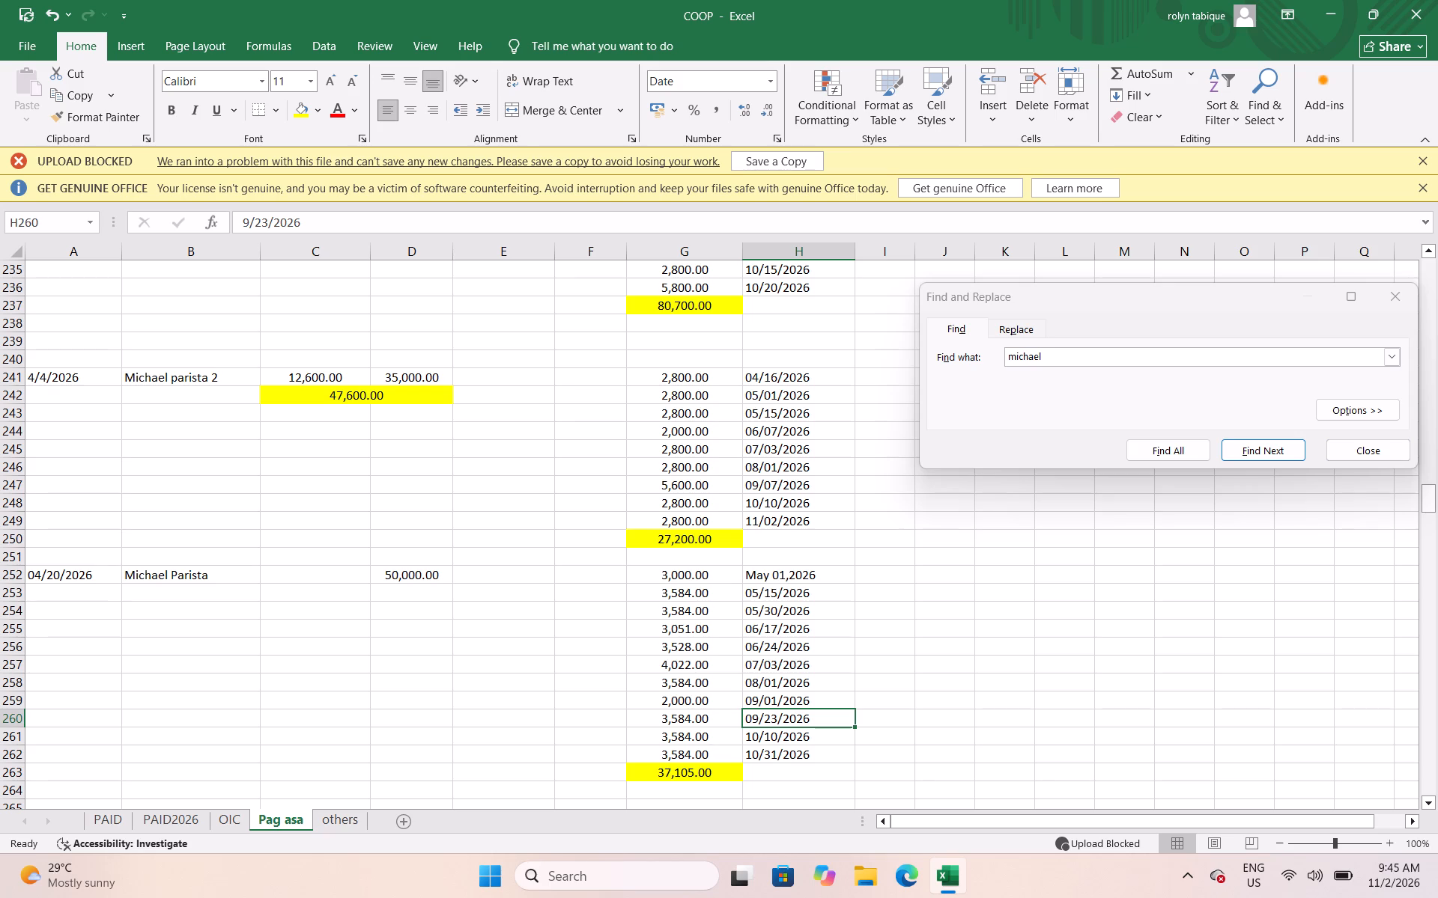
click(7, 504)
right_click(7, 504)
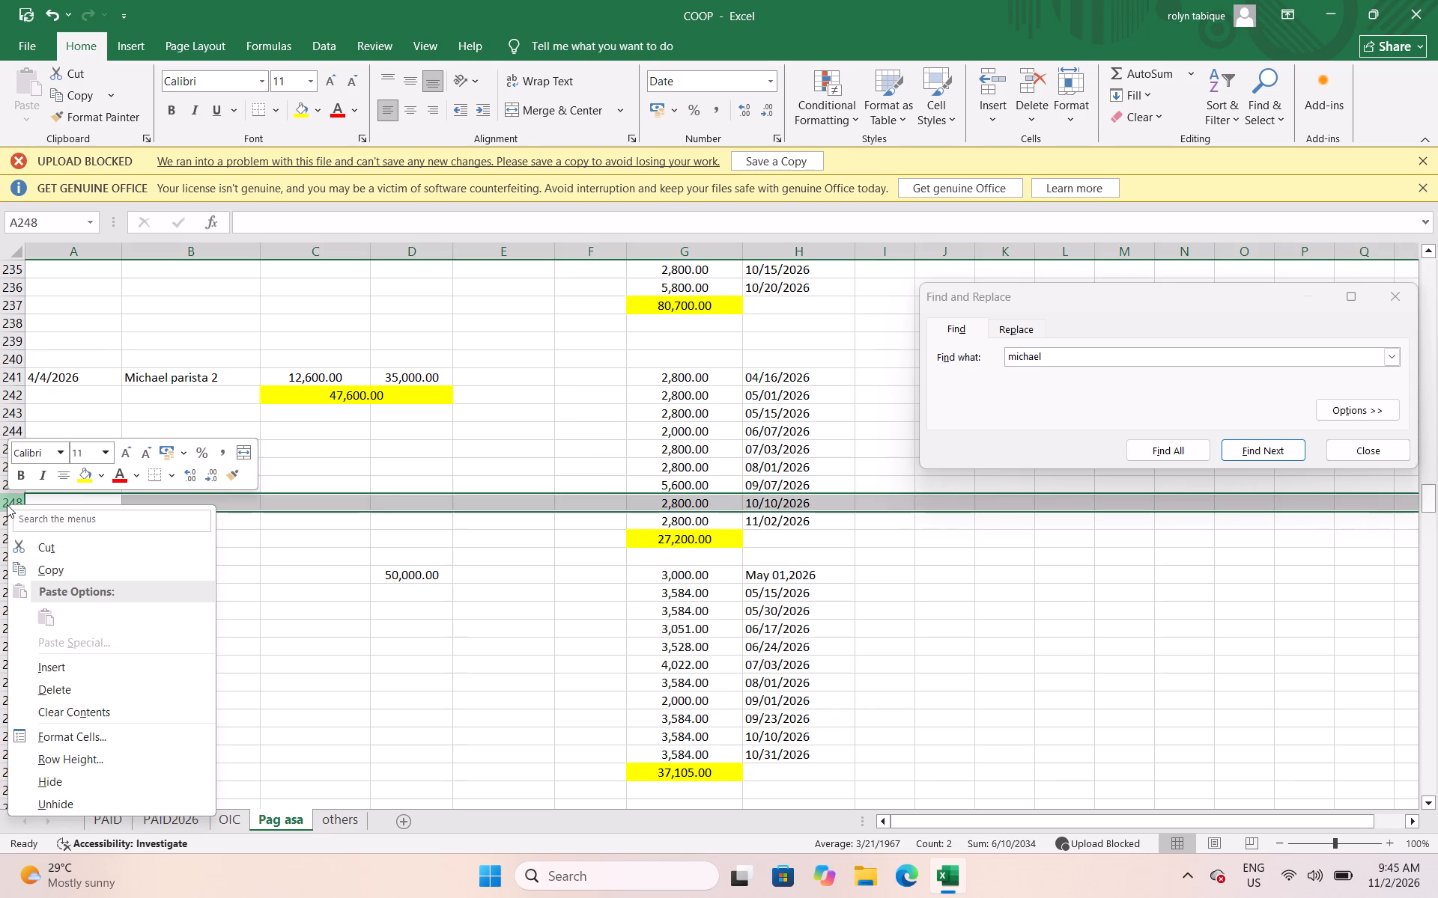
click(68, 661)
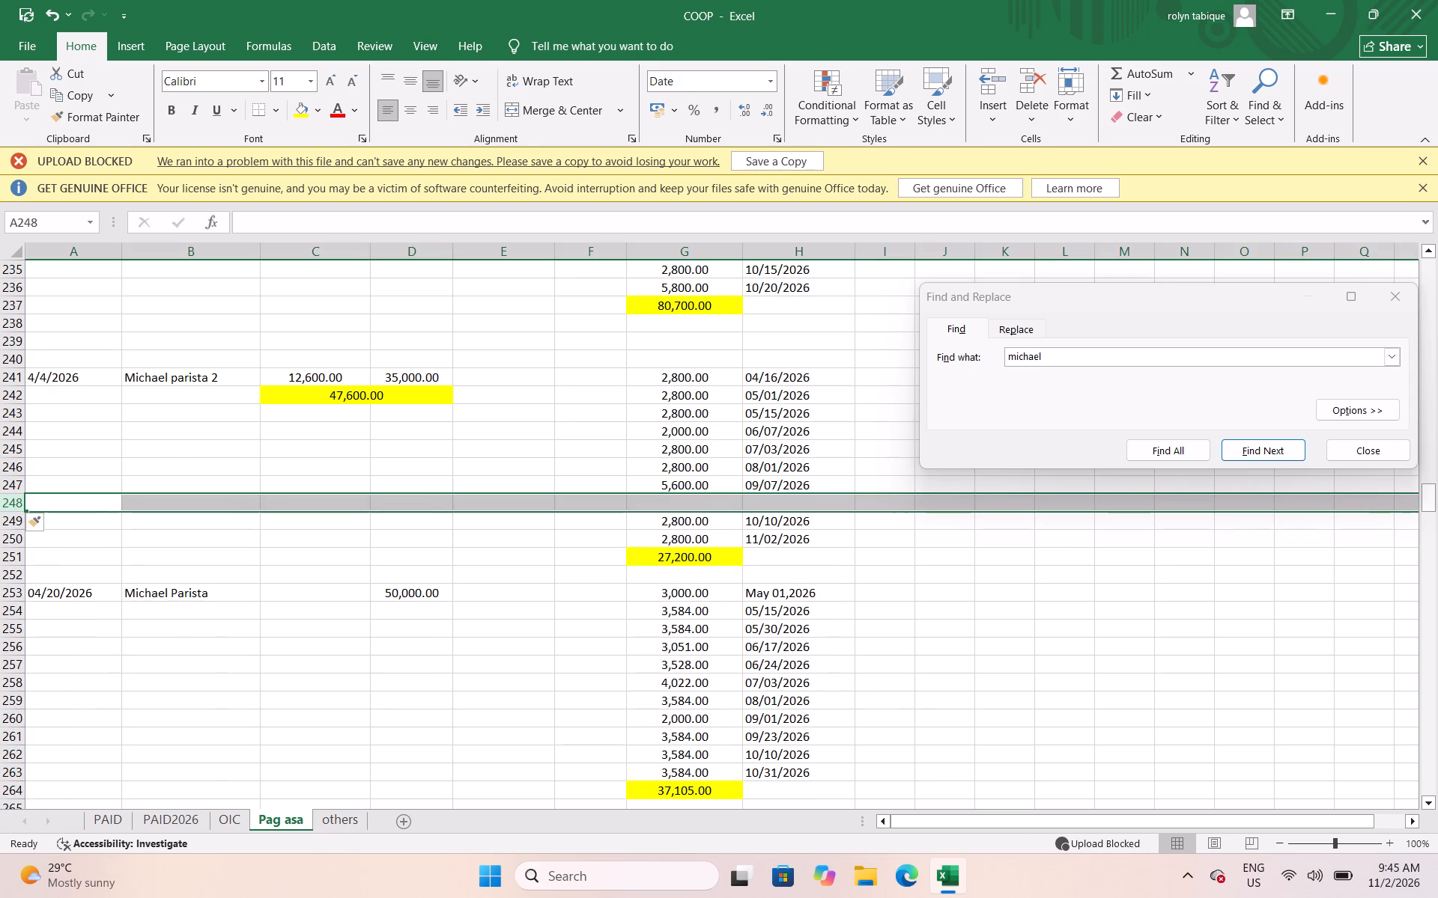
click(703, 504)
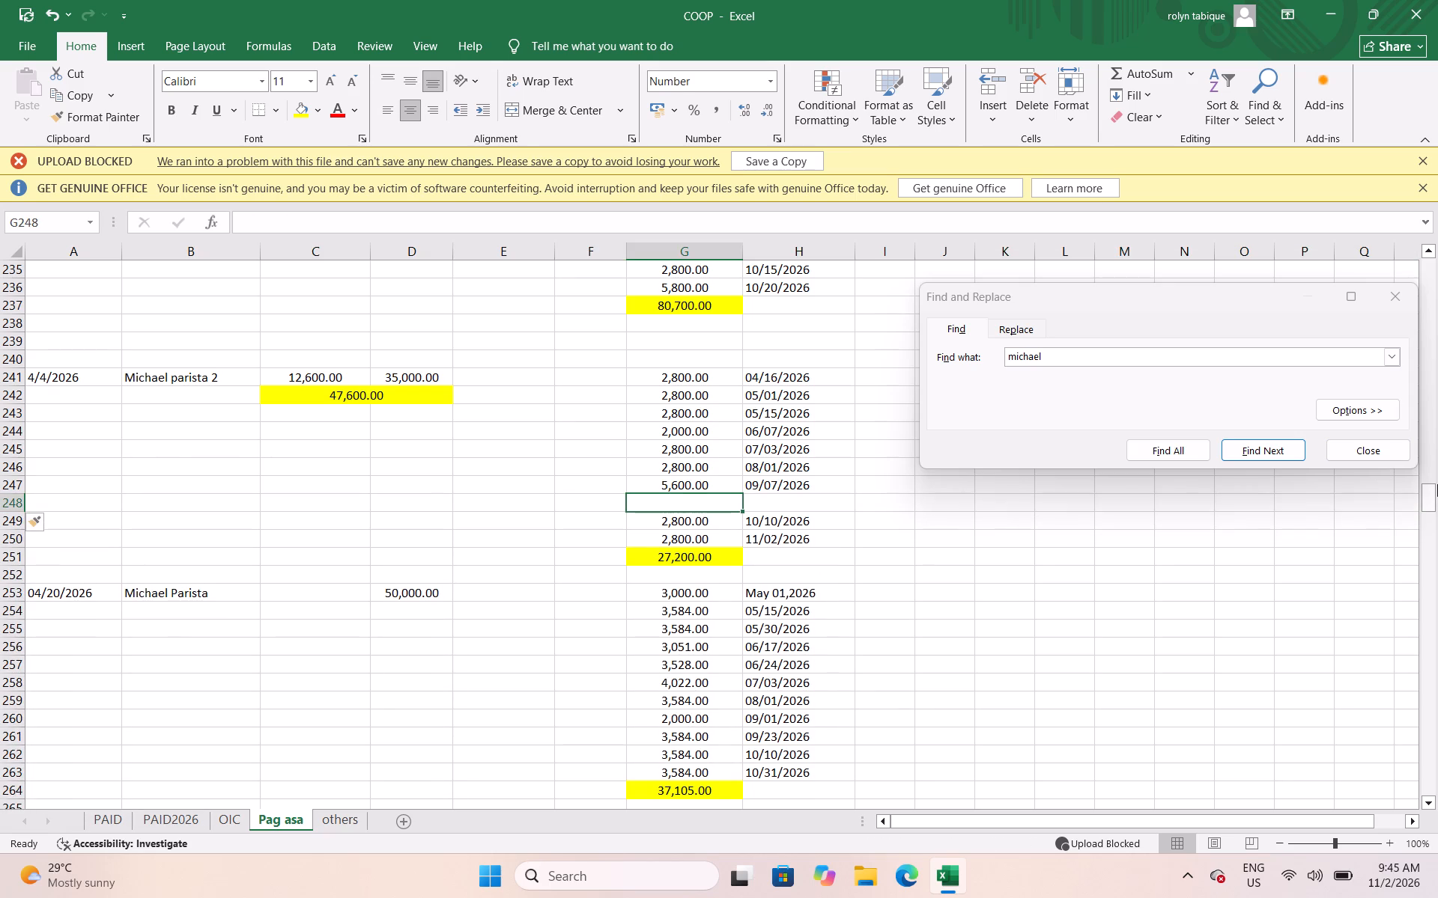
text(2800)
key(Right)
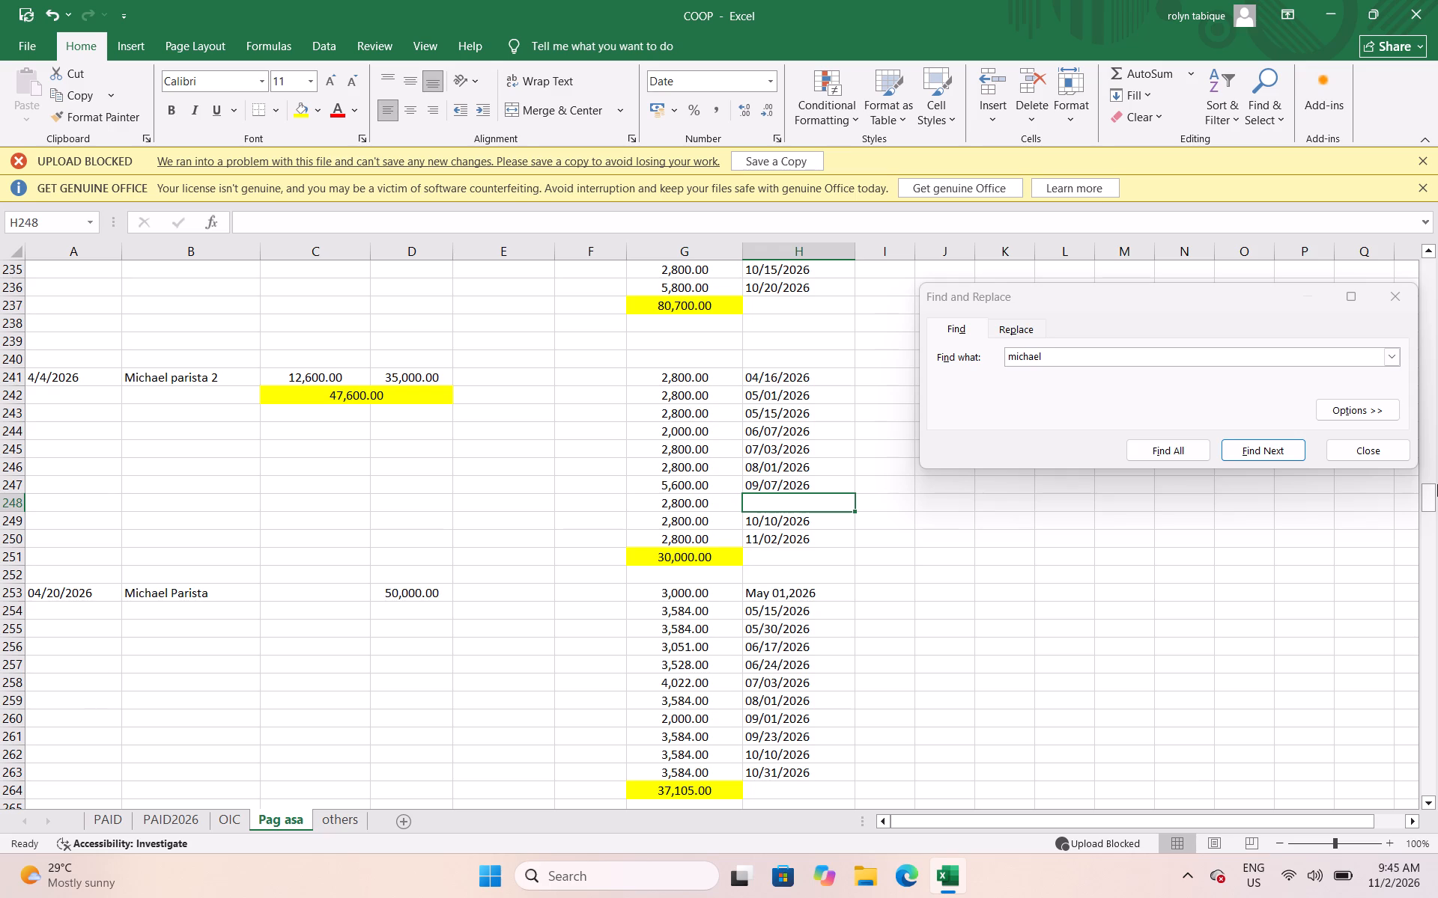
text(09/20/2026)
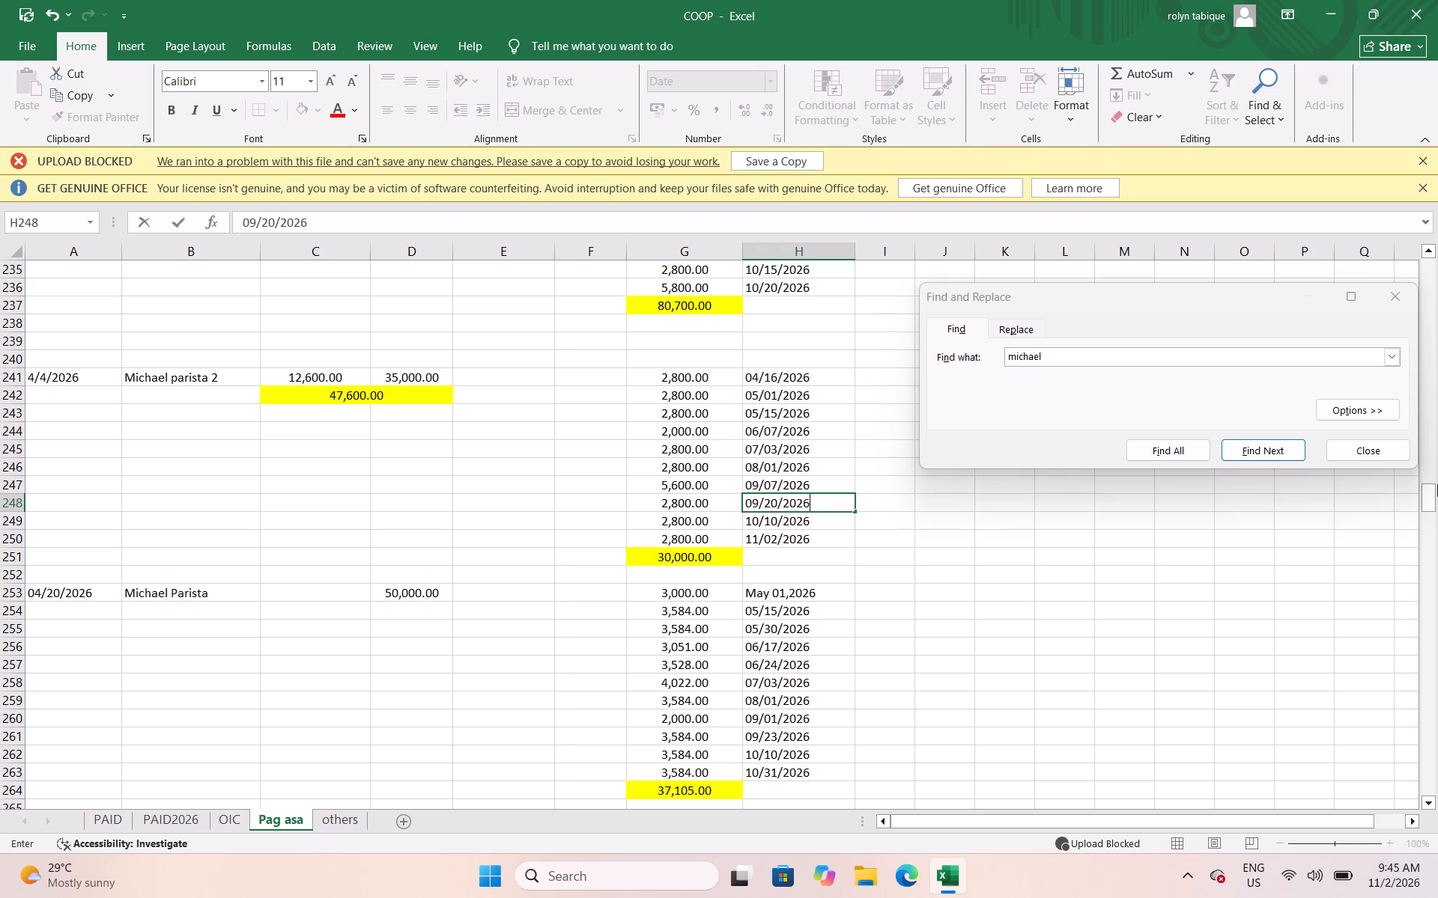
key(ctrl+s)
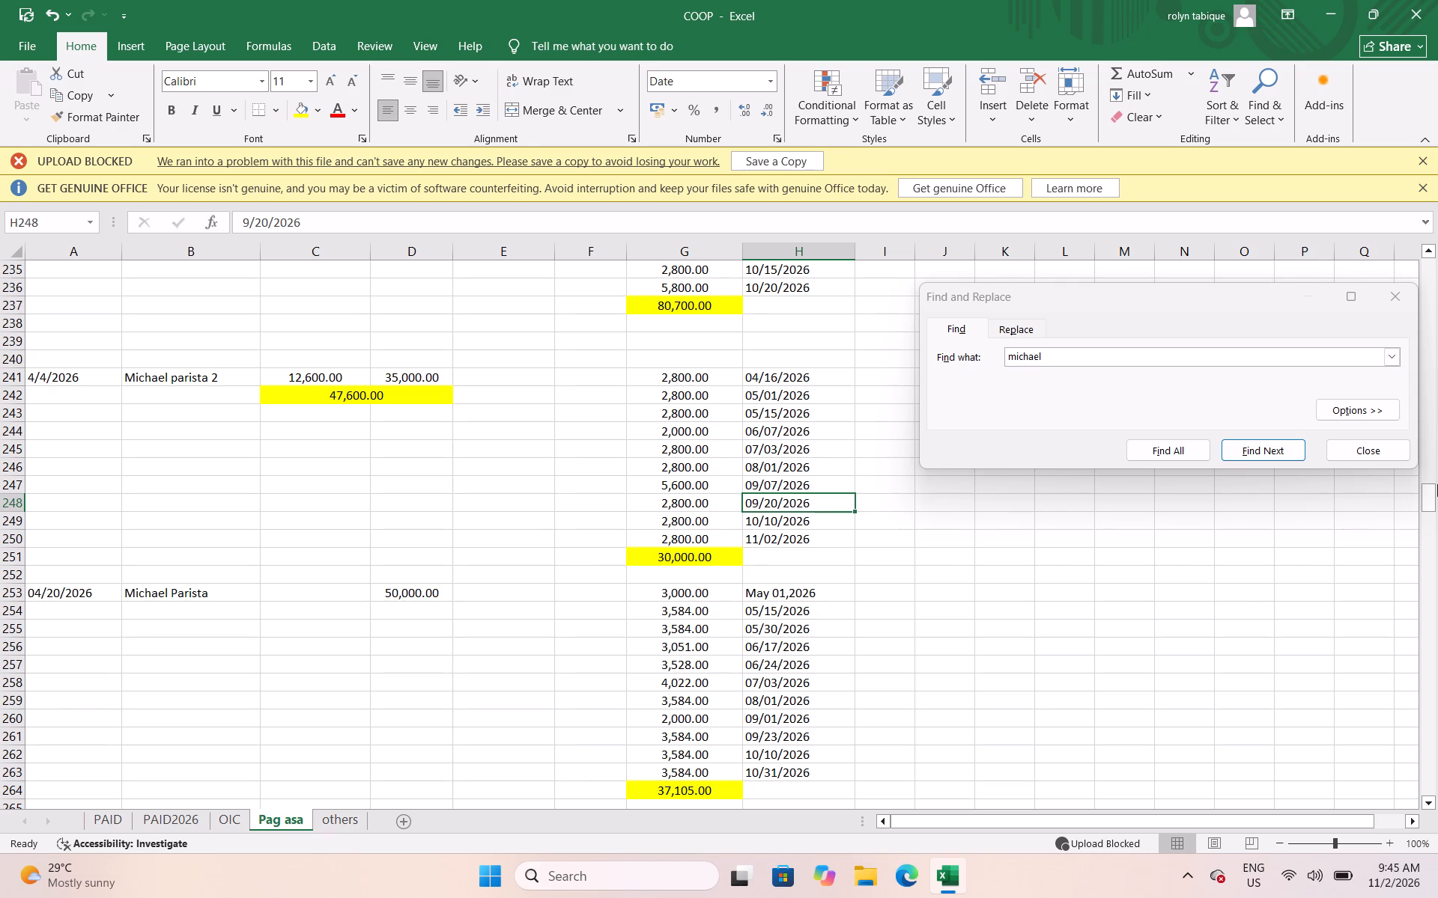
key(ctrl+s)
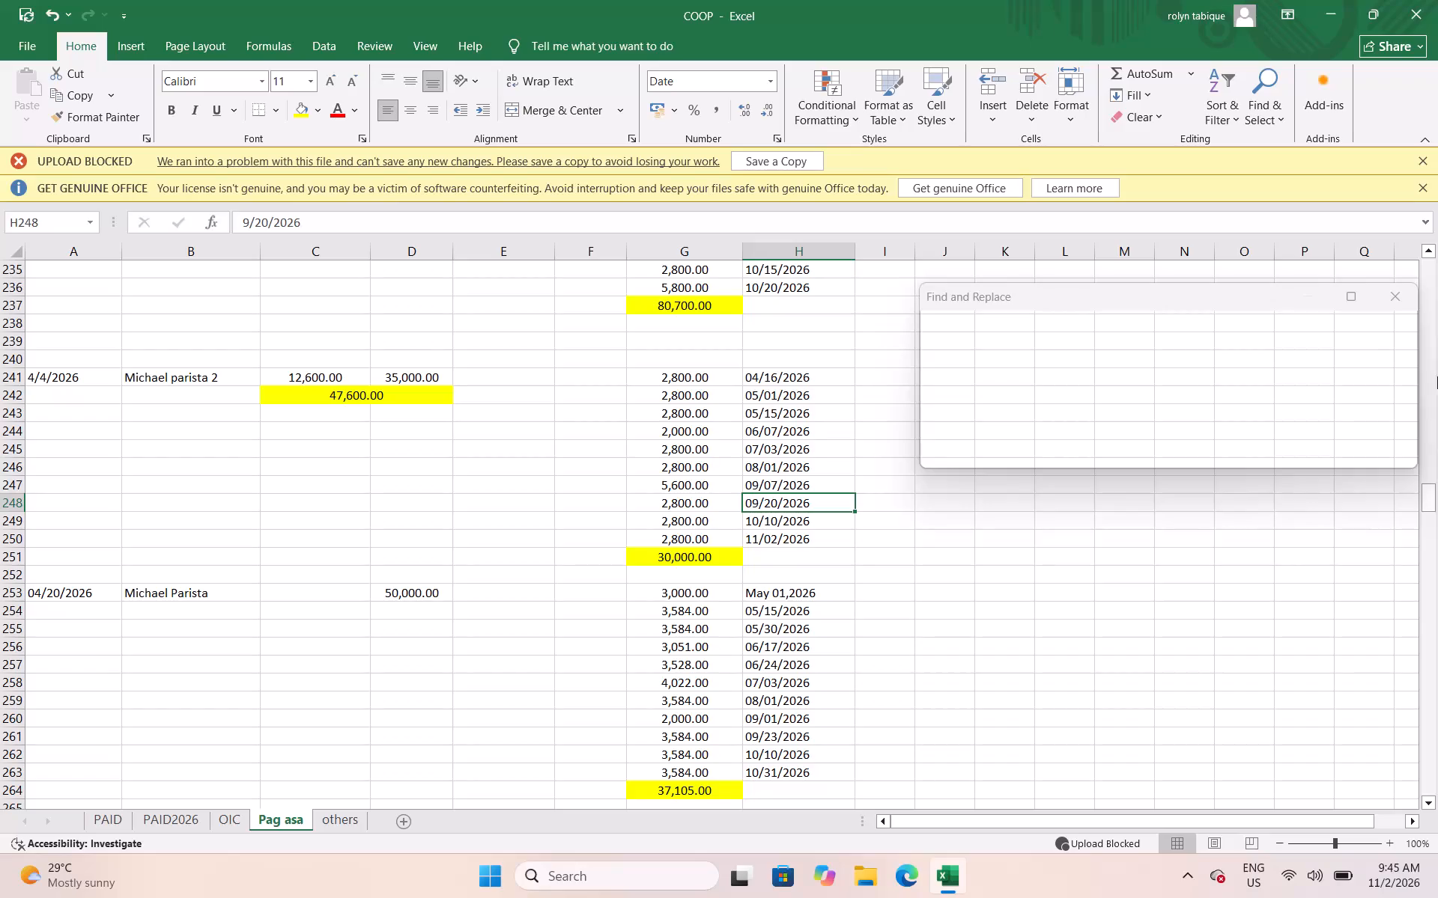
Look through the remaining borrower entries on the Pag asa sheet, from below Michael's 50,000 entry down to the latest October 2026 loans.
click(1081, 691)
scroll(1084, 679, down, 2)
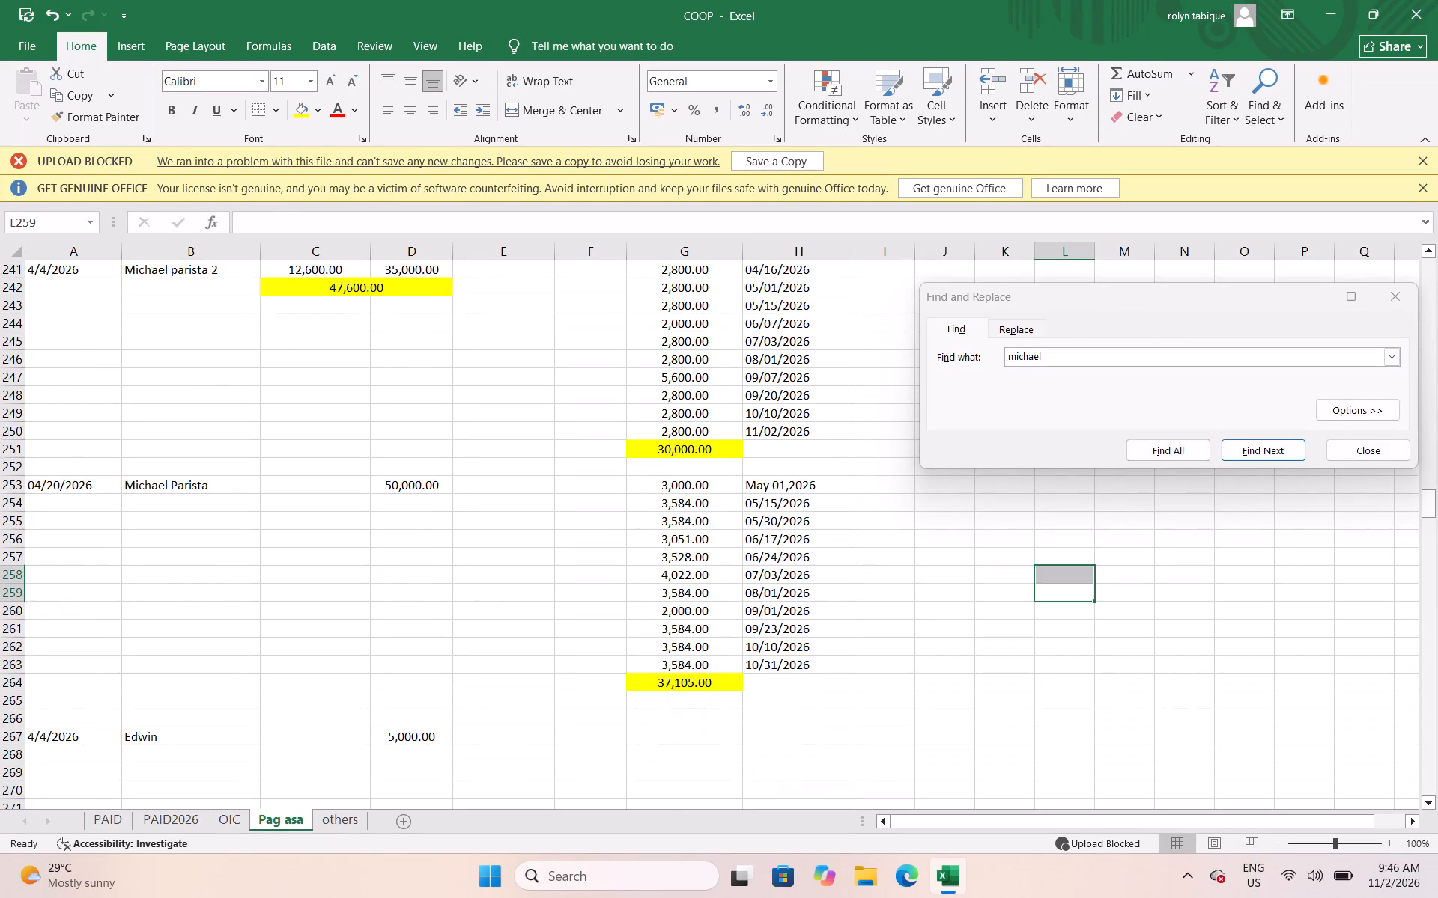
scroll(1084, 679, down, 5)
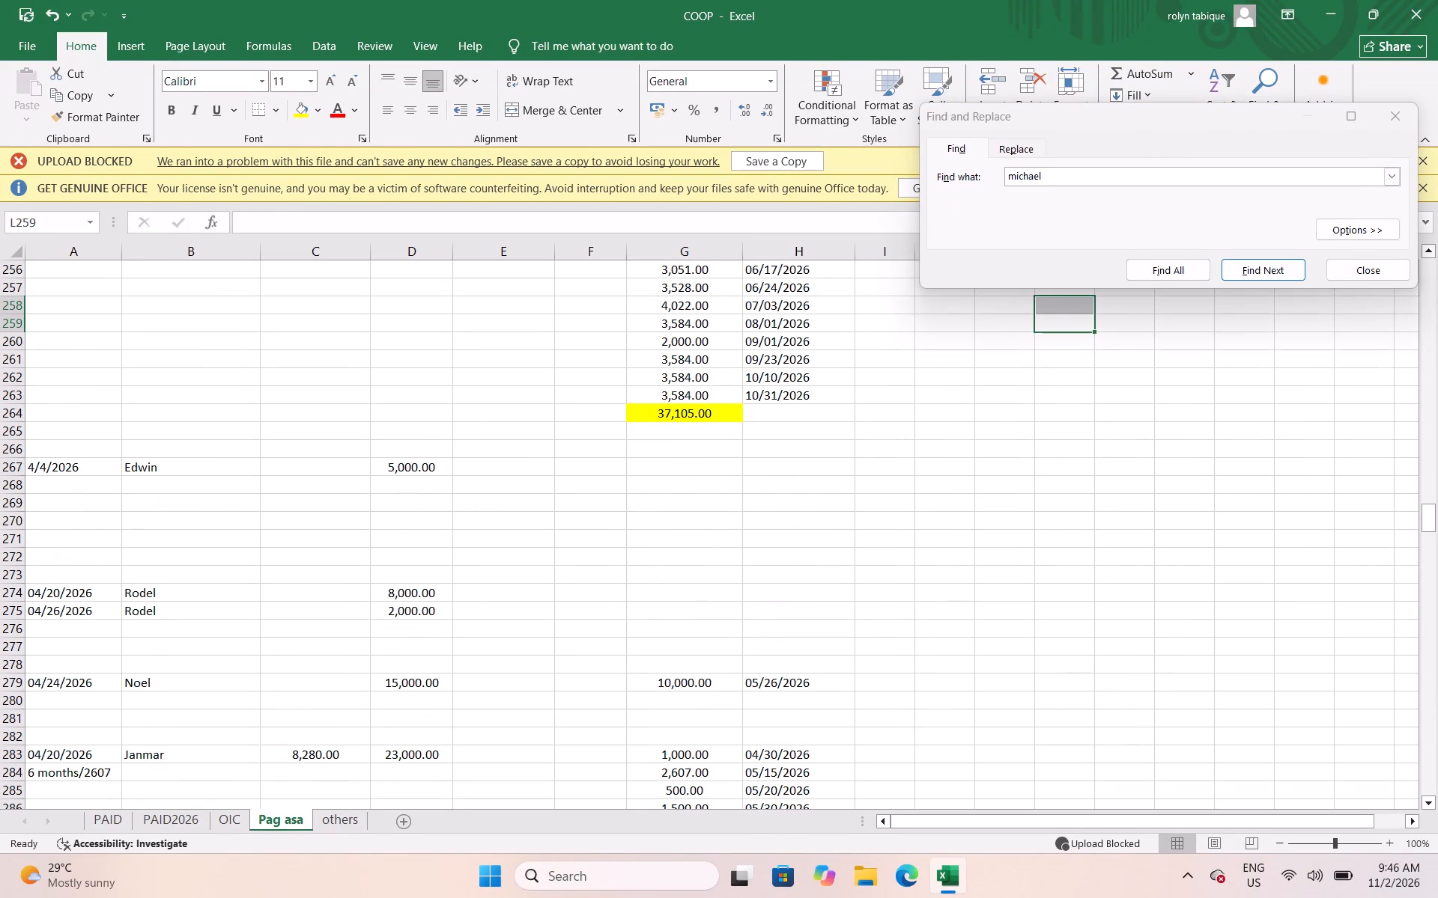
scroll(1084, 679, down, 1)
click(1023, 510)
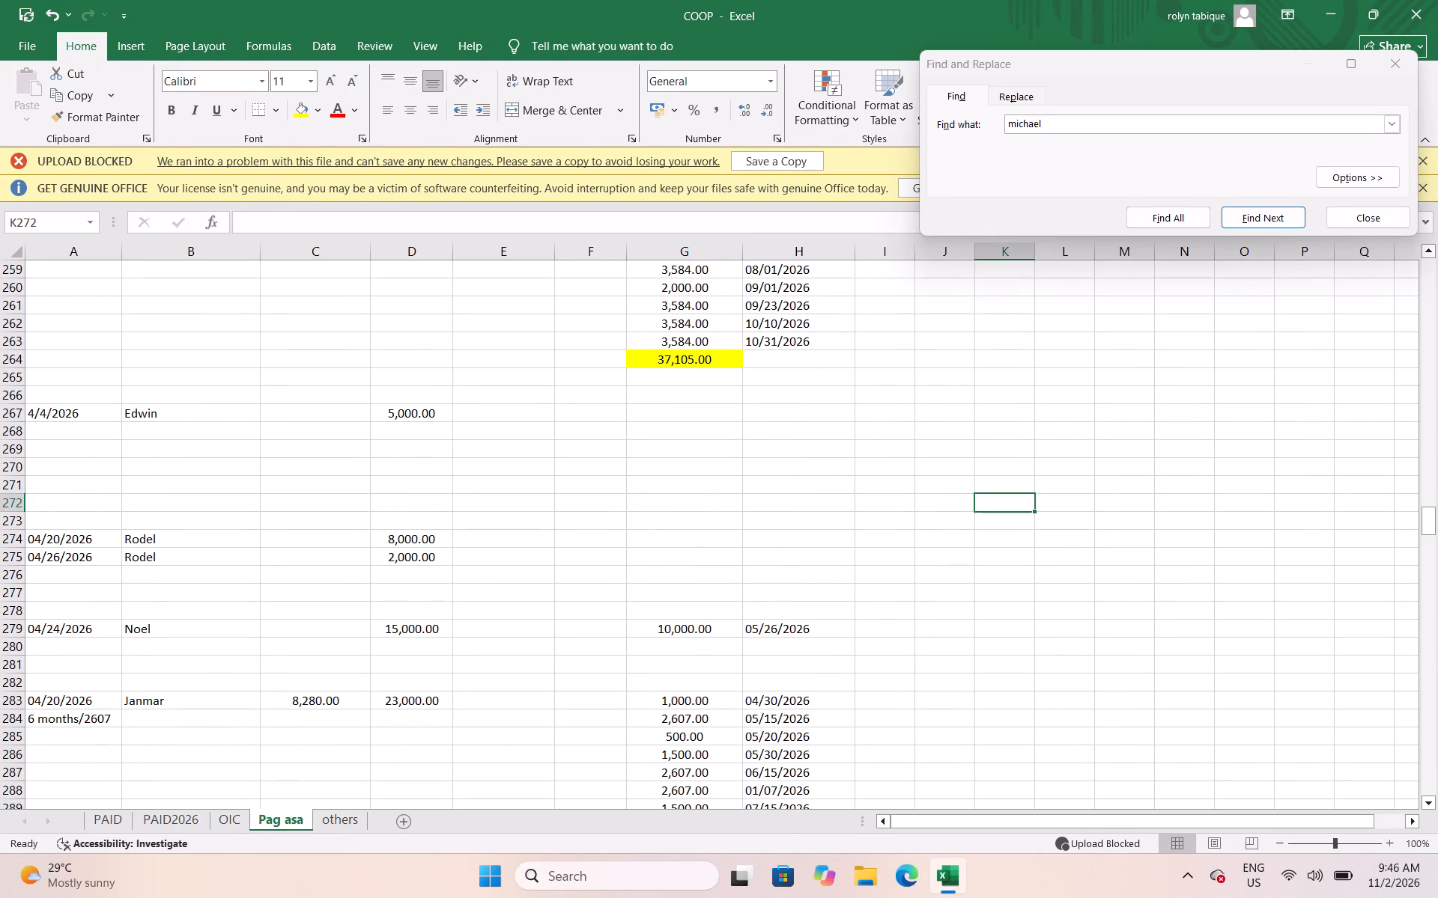
scroll(1002, 538, down, 5)
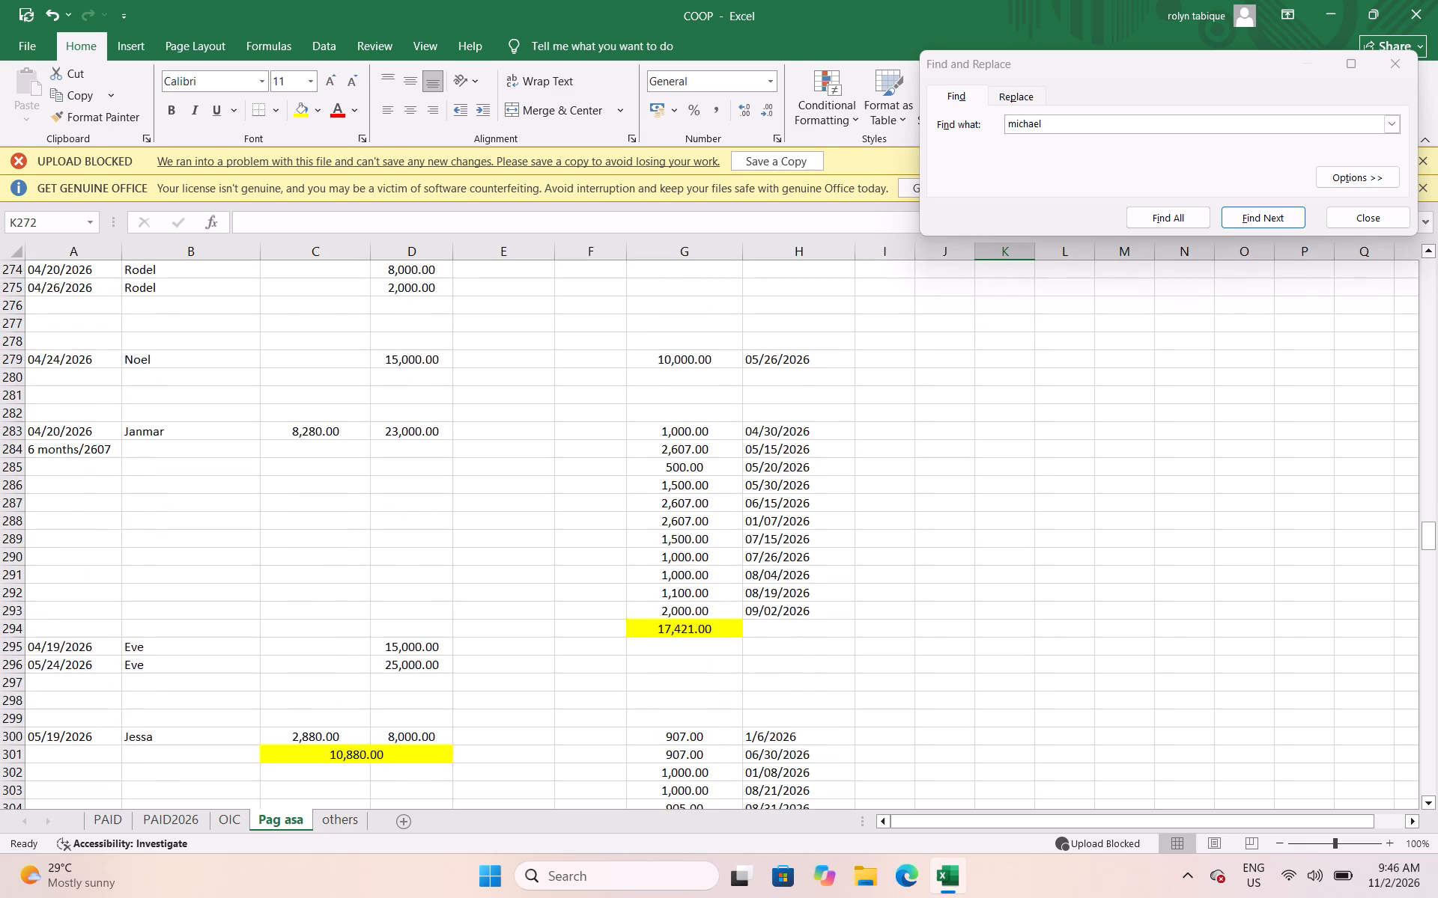
scroll(999, 547, down, 15)
scroll(996, 545, up, 1)
scroll(995, 547, down, 9)
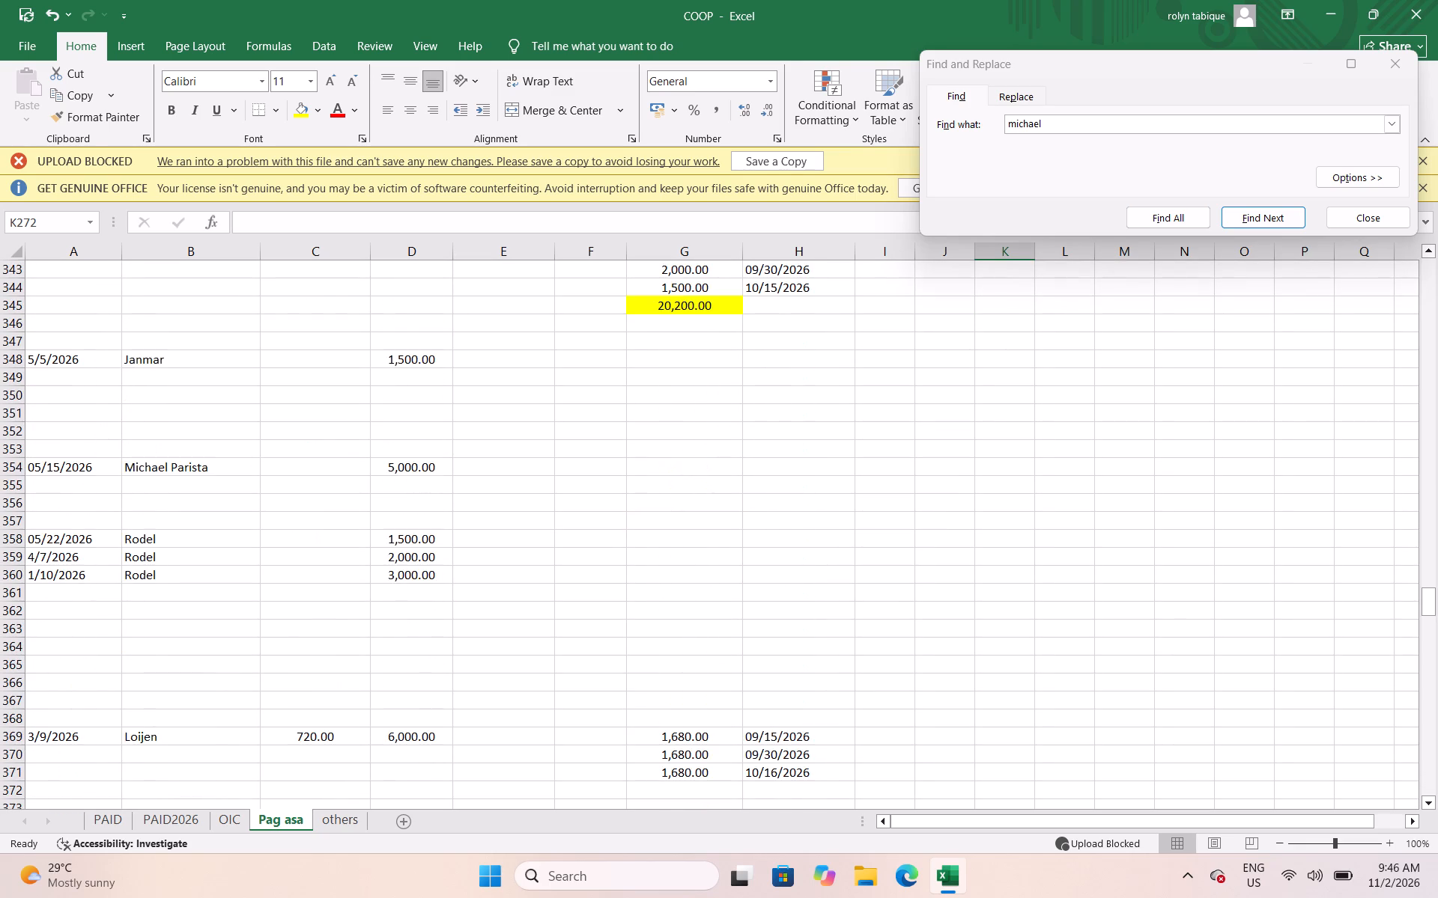
scroll(1362, 606, down, 3)
drag(1423, 623, 1432, 721)
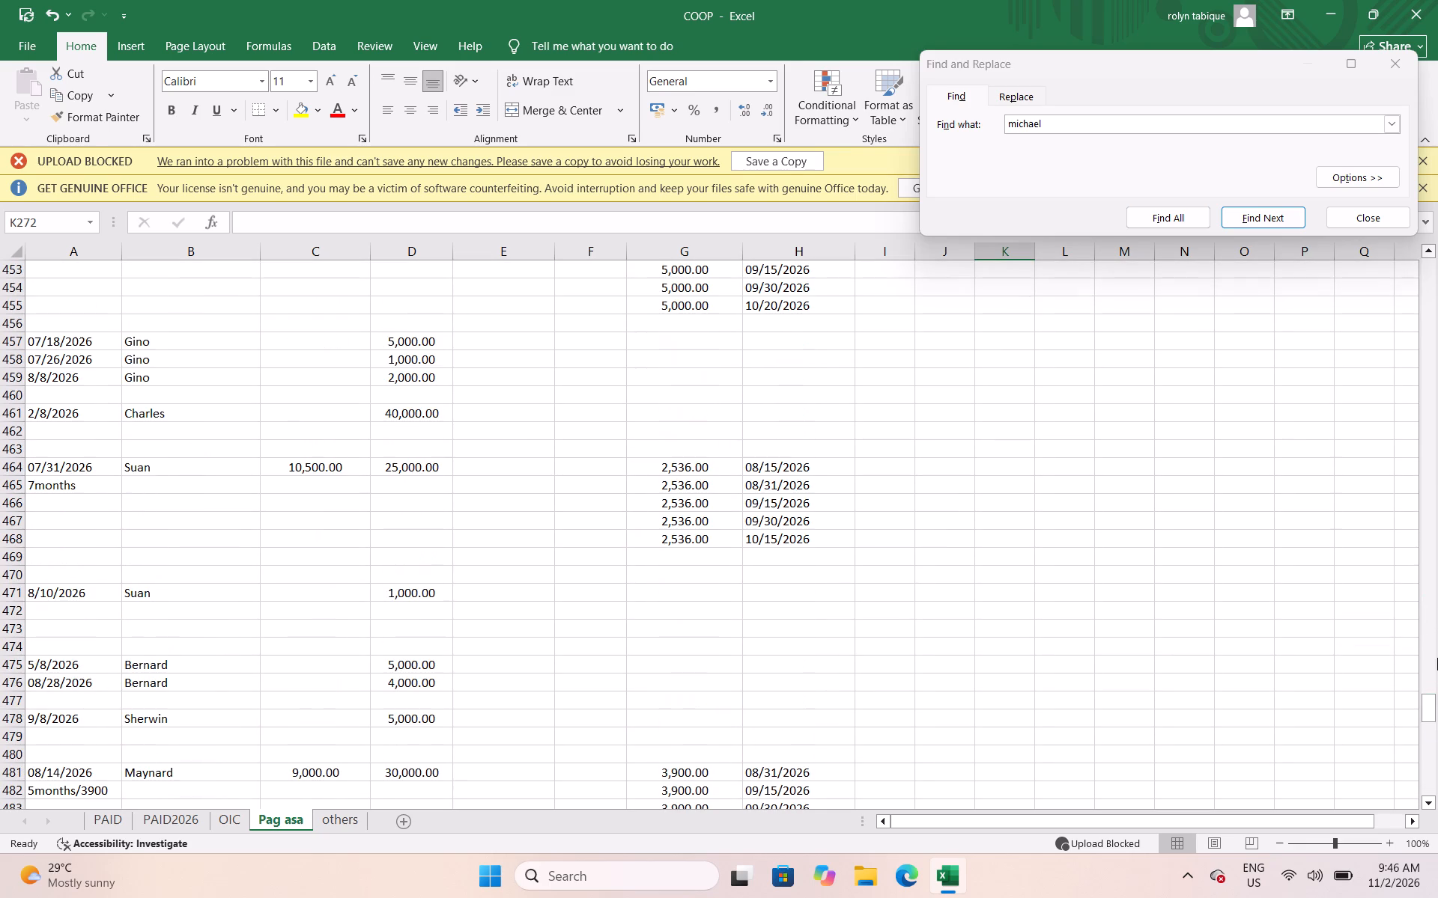
drag(1431, 704, 1429, 796)
scroll(712, 312, down, 4)
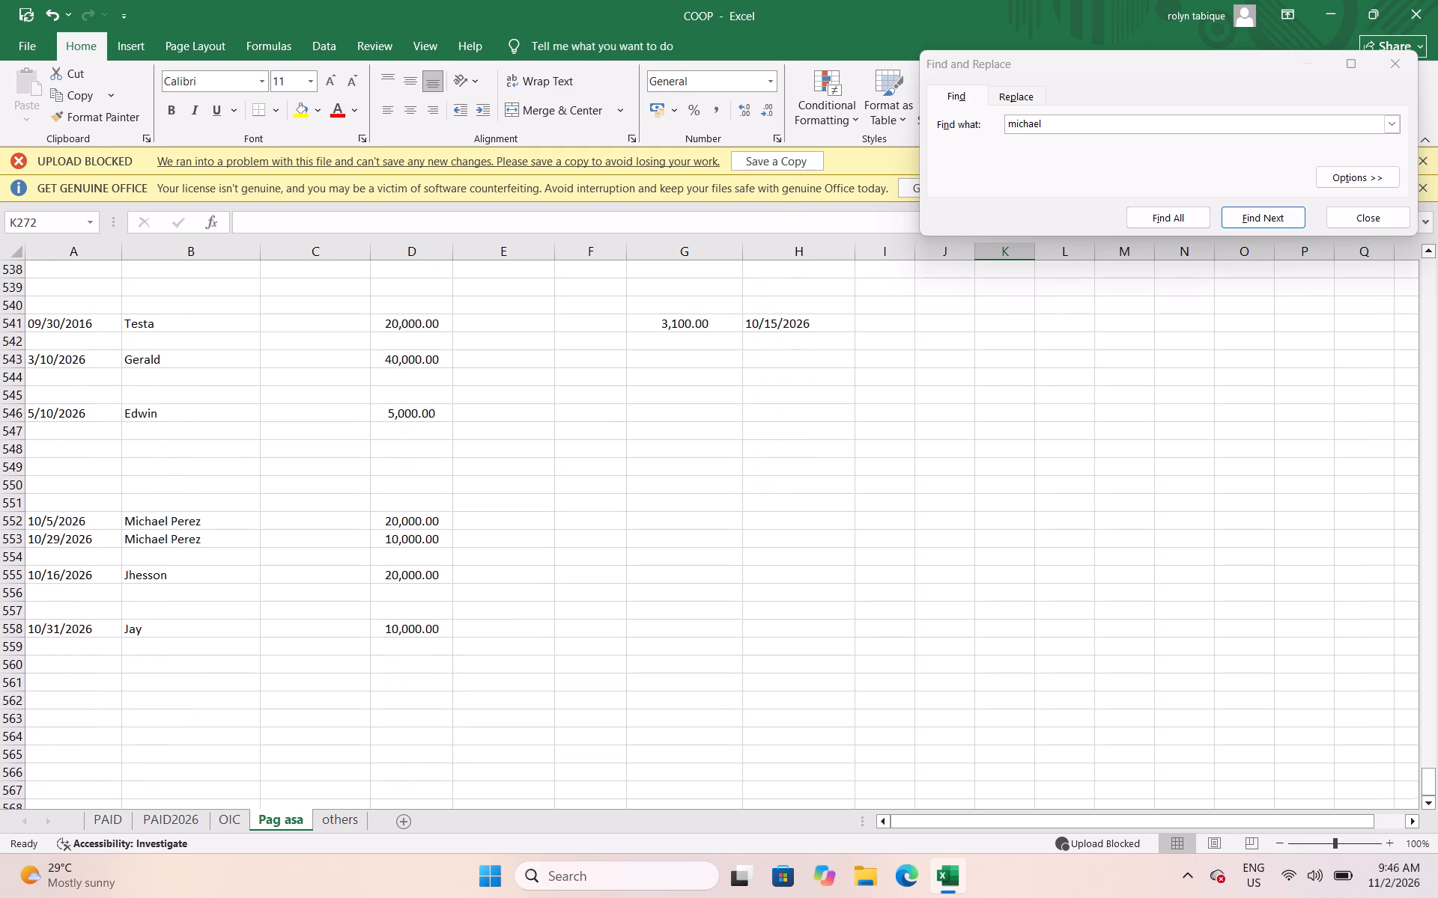
scroll(698, 361, up, 1)
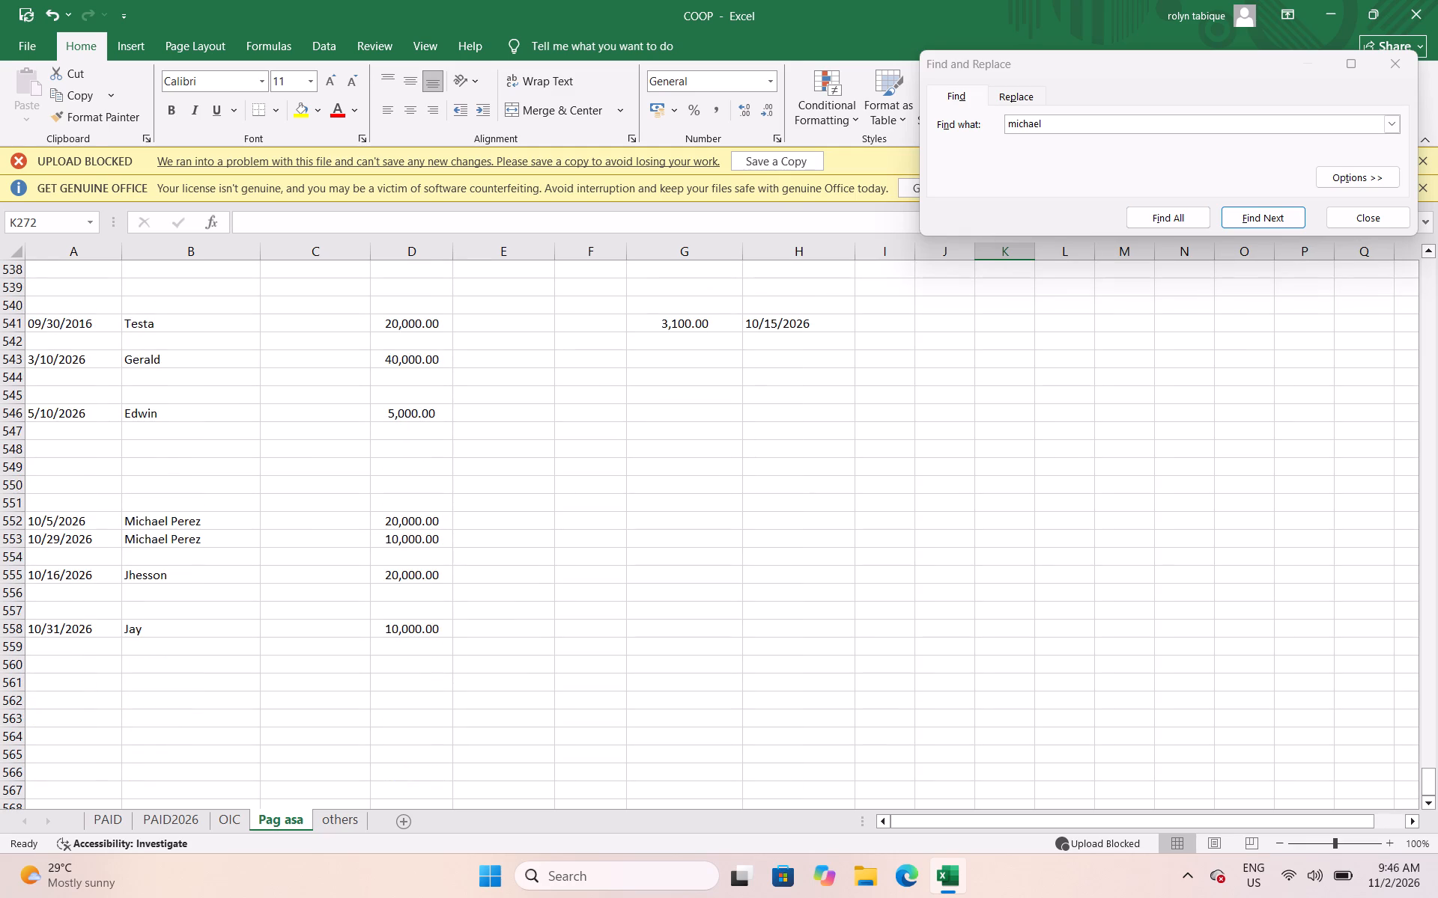
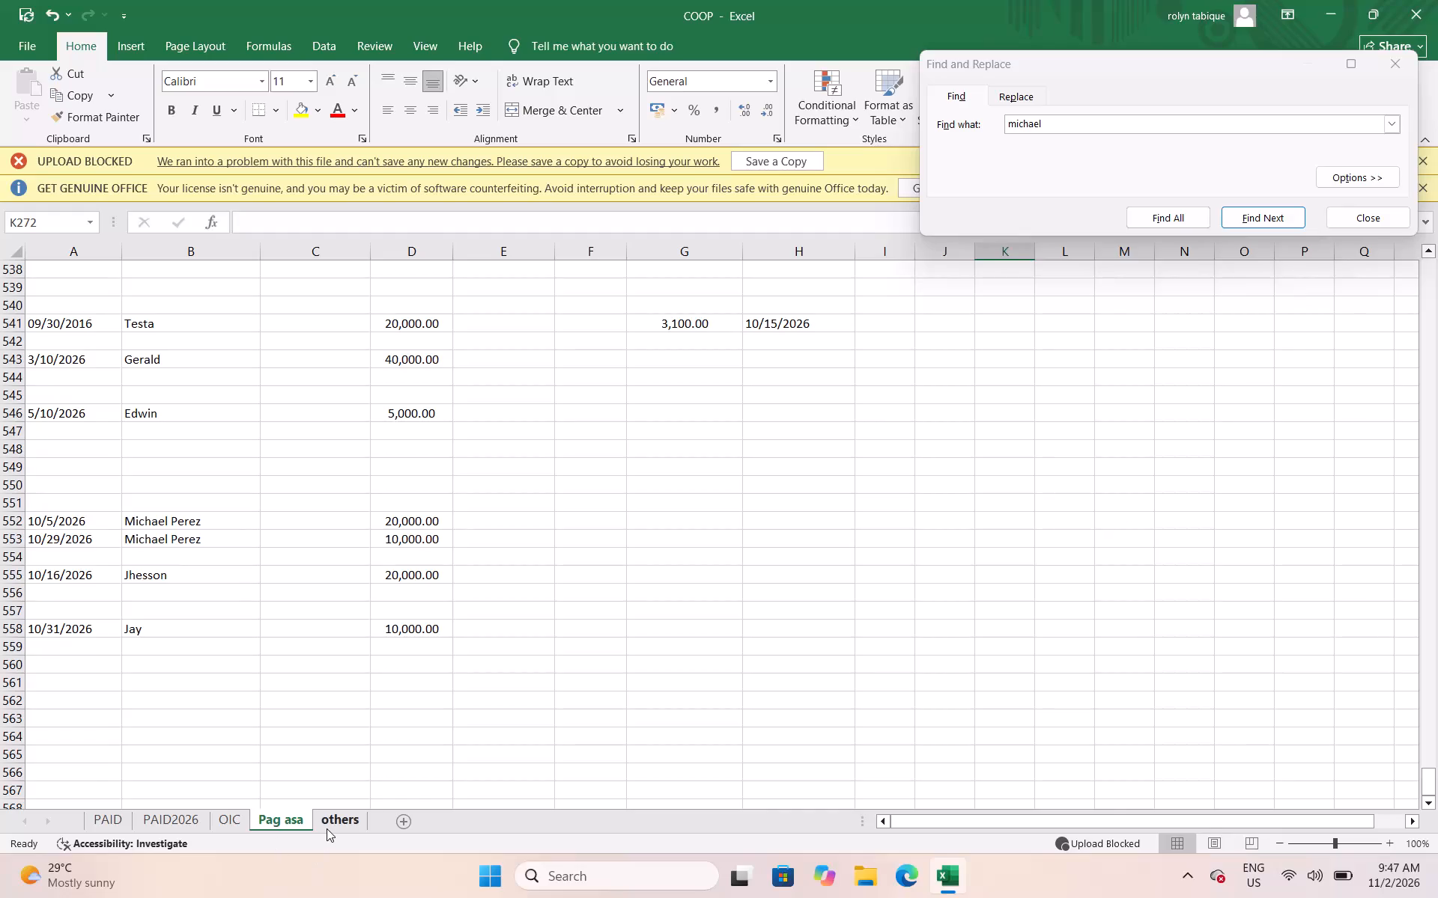
Search the others sheet for "ruth" and delete the empty rows 306 to 317 above Te Ruth's entry.
click(327, 828)
drag(1084, 120, 944, 117)
text(ruth)
key(Return)
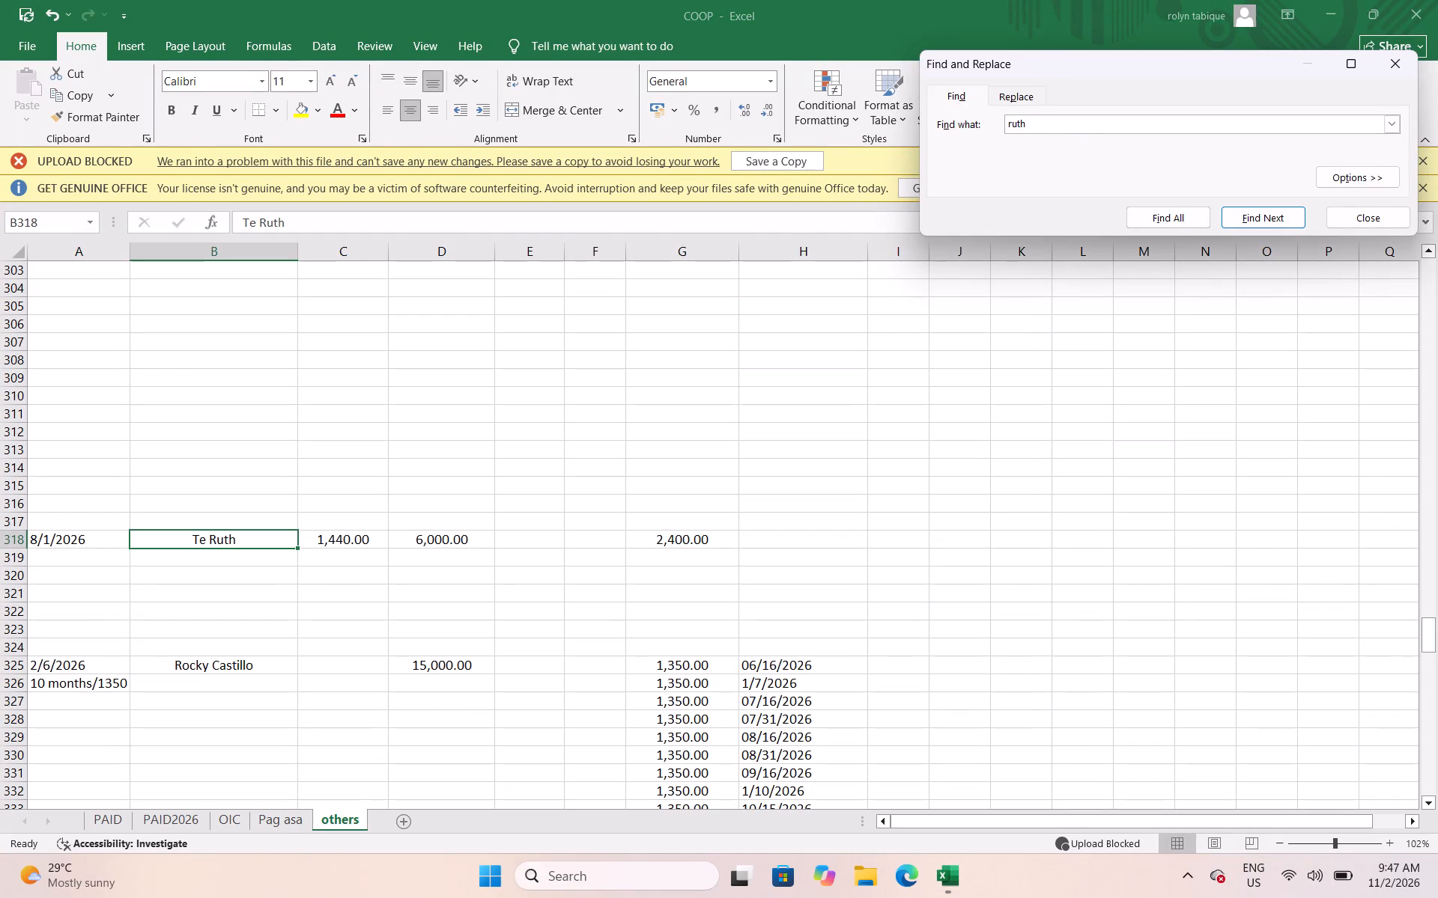
scroll(188, 419, up, 3)
scroll(196, 425, down, 3)
scroll(196, 427, up, 1)
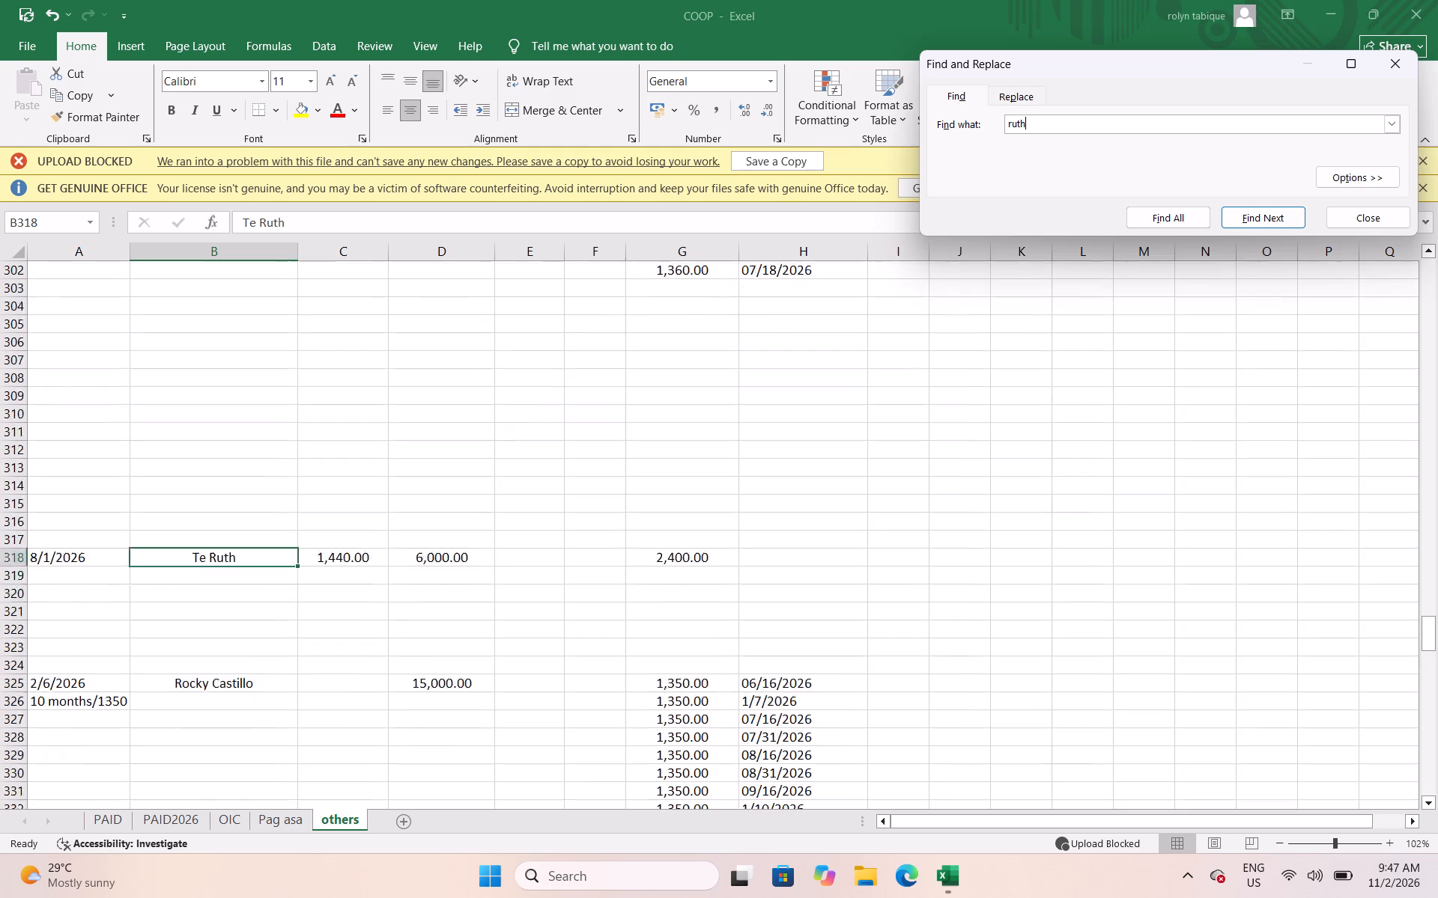
drag(15, 374, 20, 379)
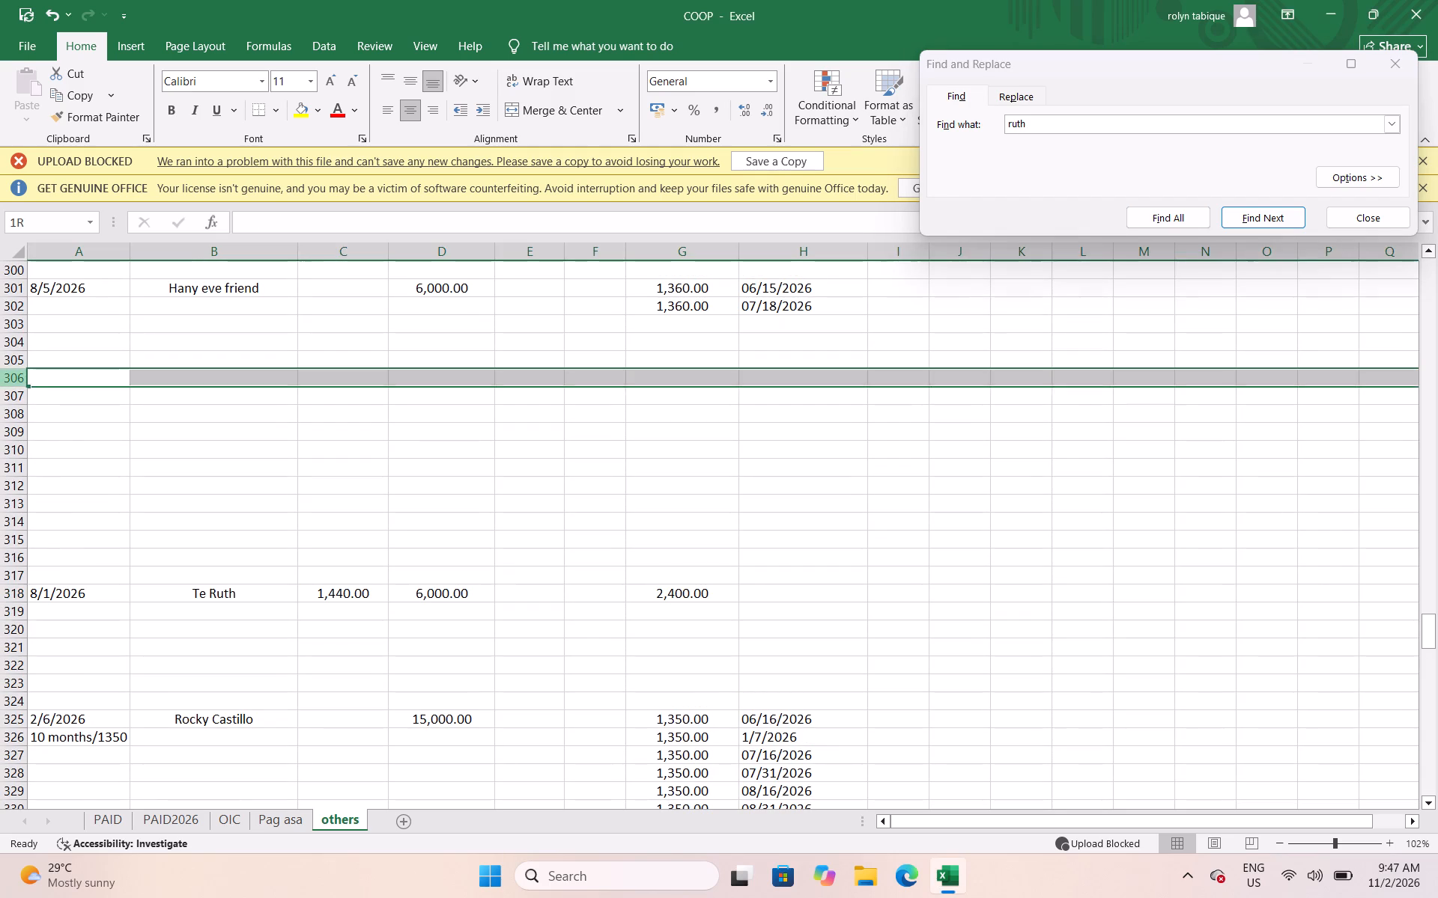
drag(20, 379, 55, 568)
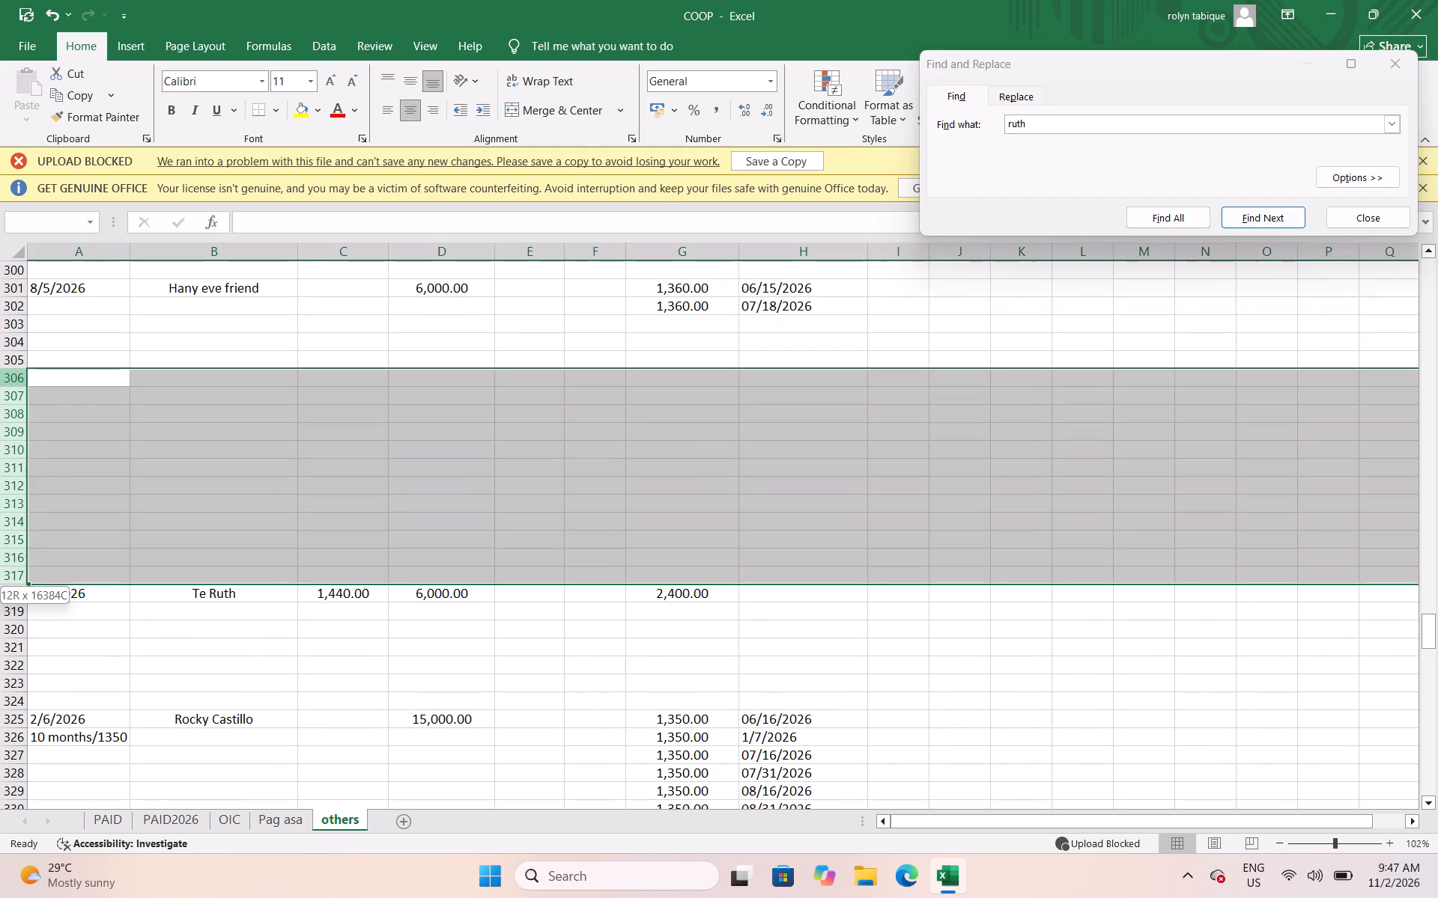
drag(55, 568, 56, 571)
right_click(107, 483)
click(172, 671)
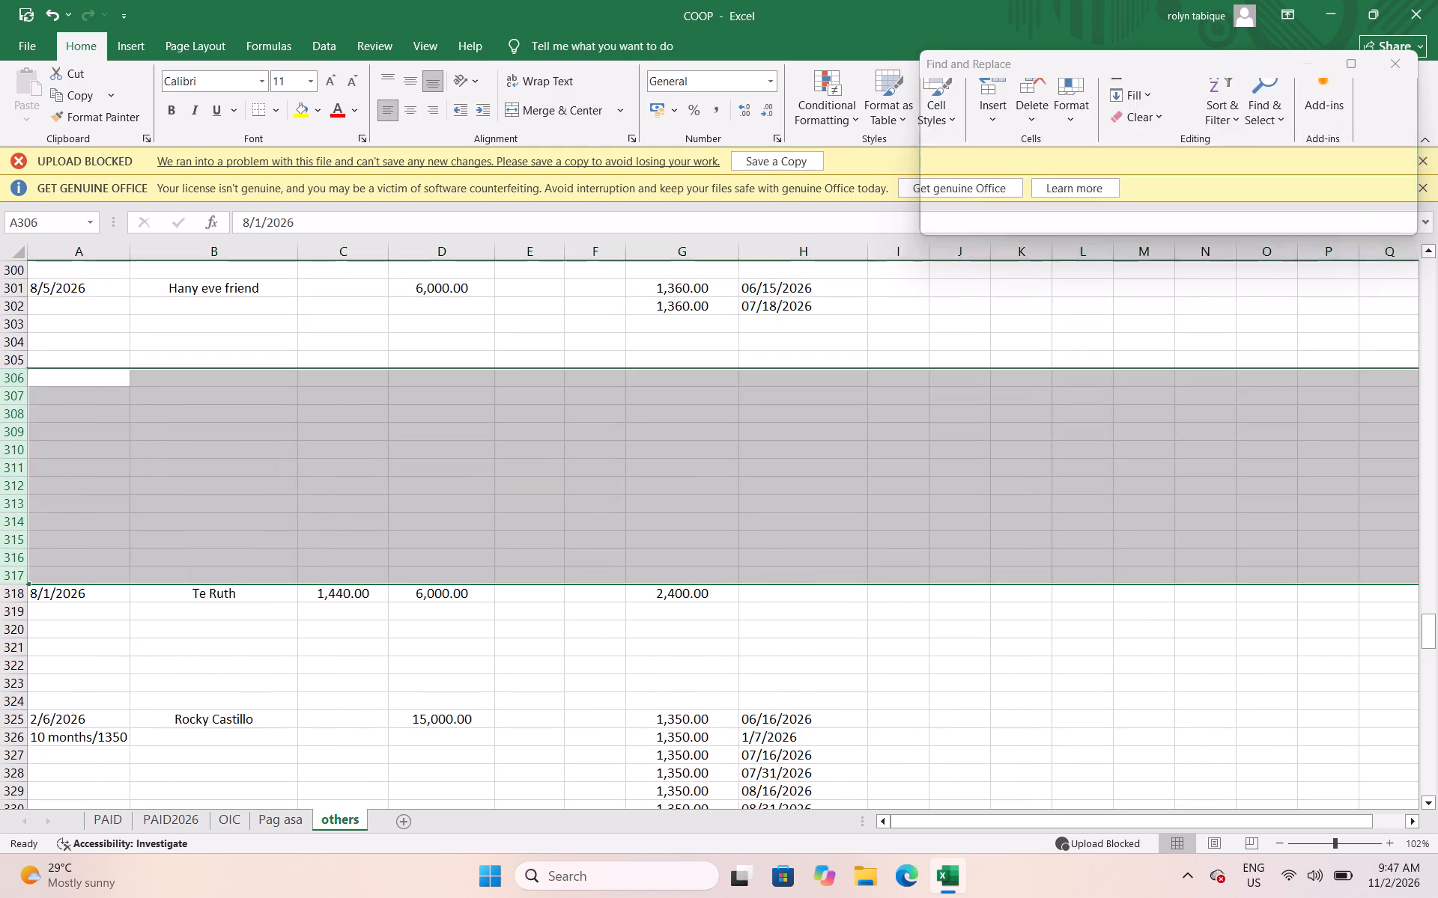
Move Te Ruth's 8/1/2026 loan row from the others sheet to row 1112 of the PAID2026 sheet and left-align the name.
click(7, 381)
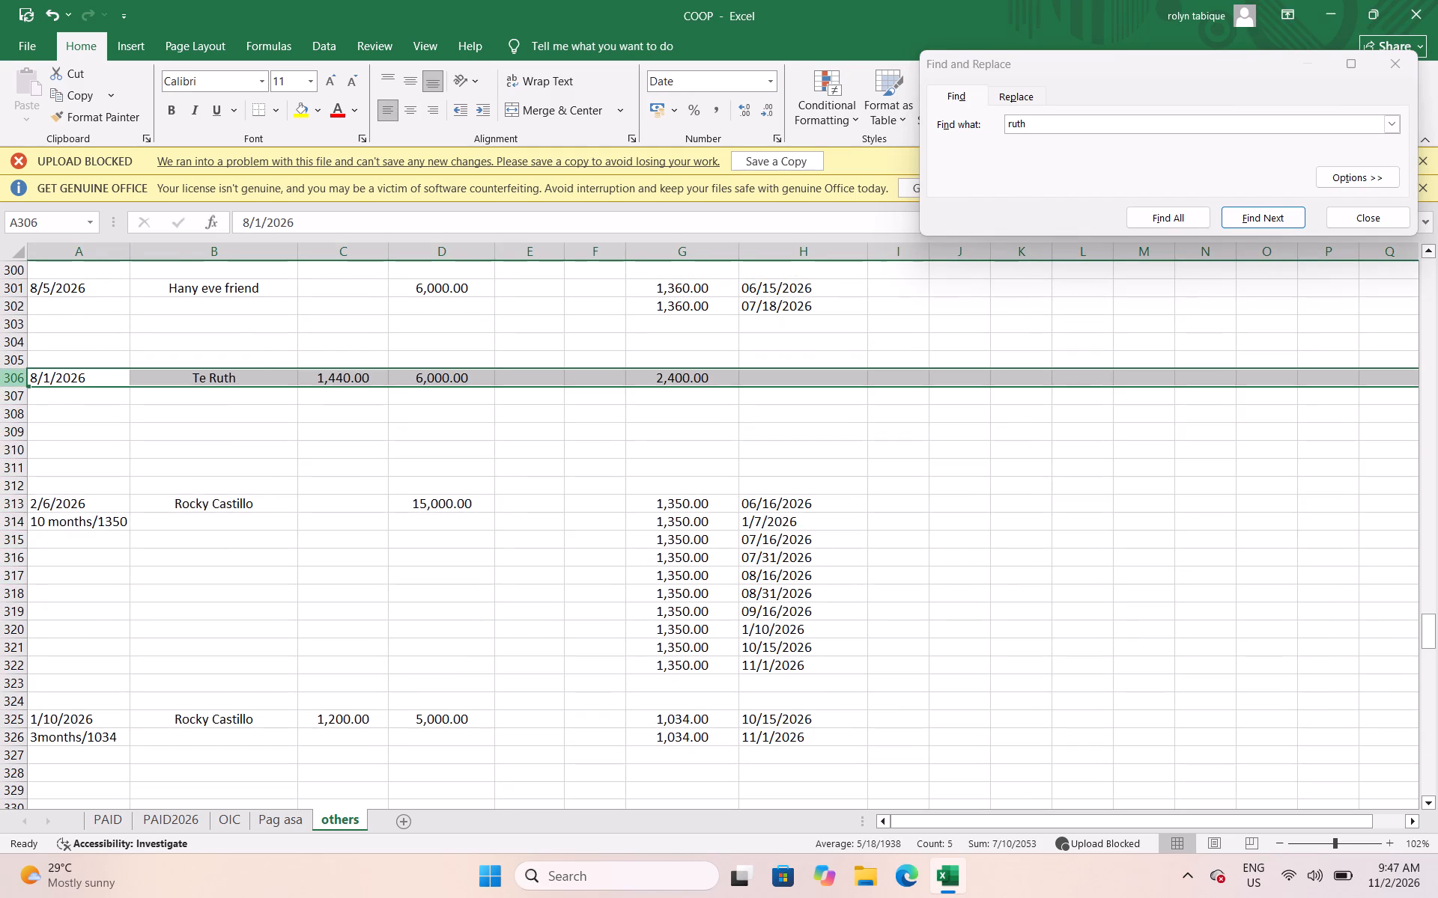
right_click(8, 381)
click(61, 428)
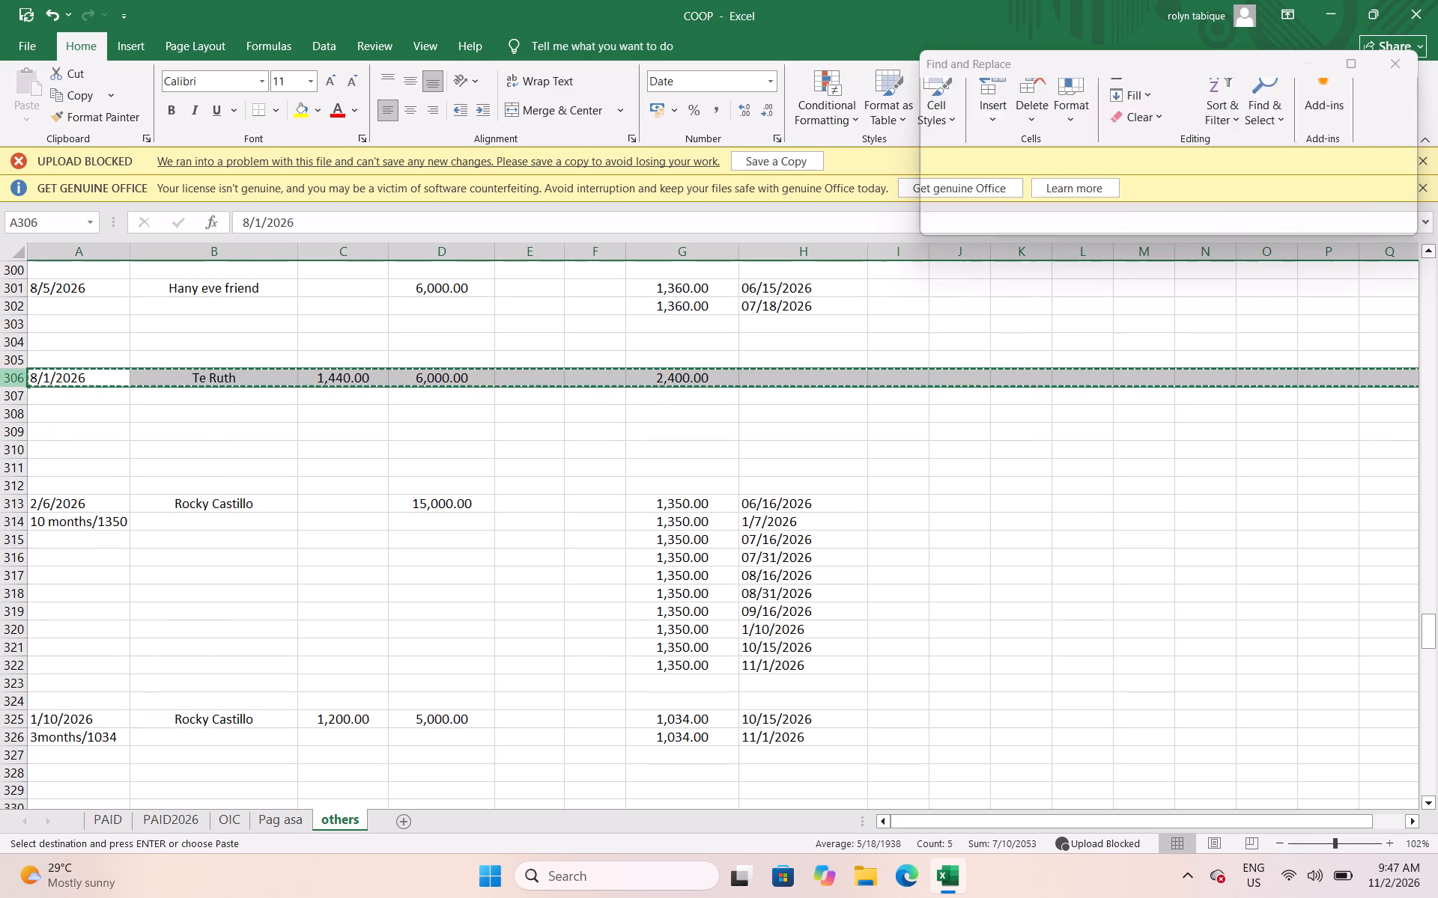
click(197, 825)
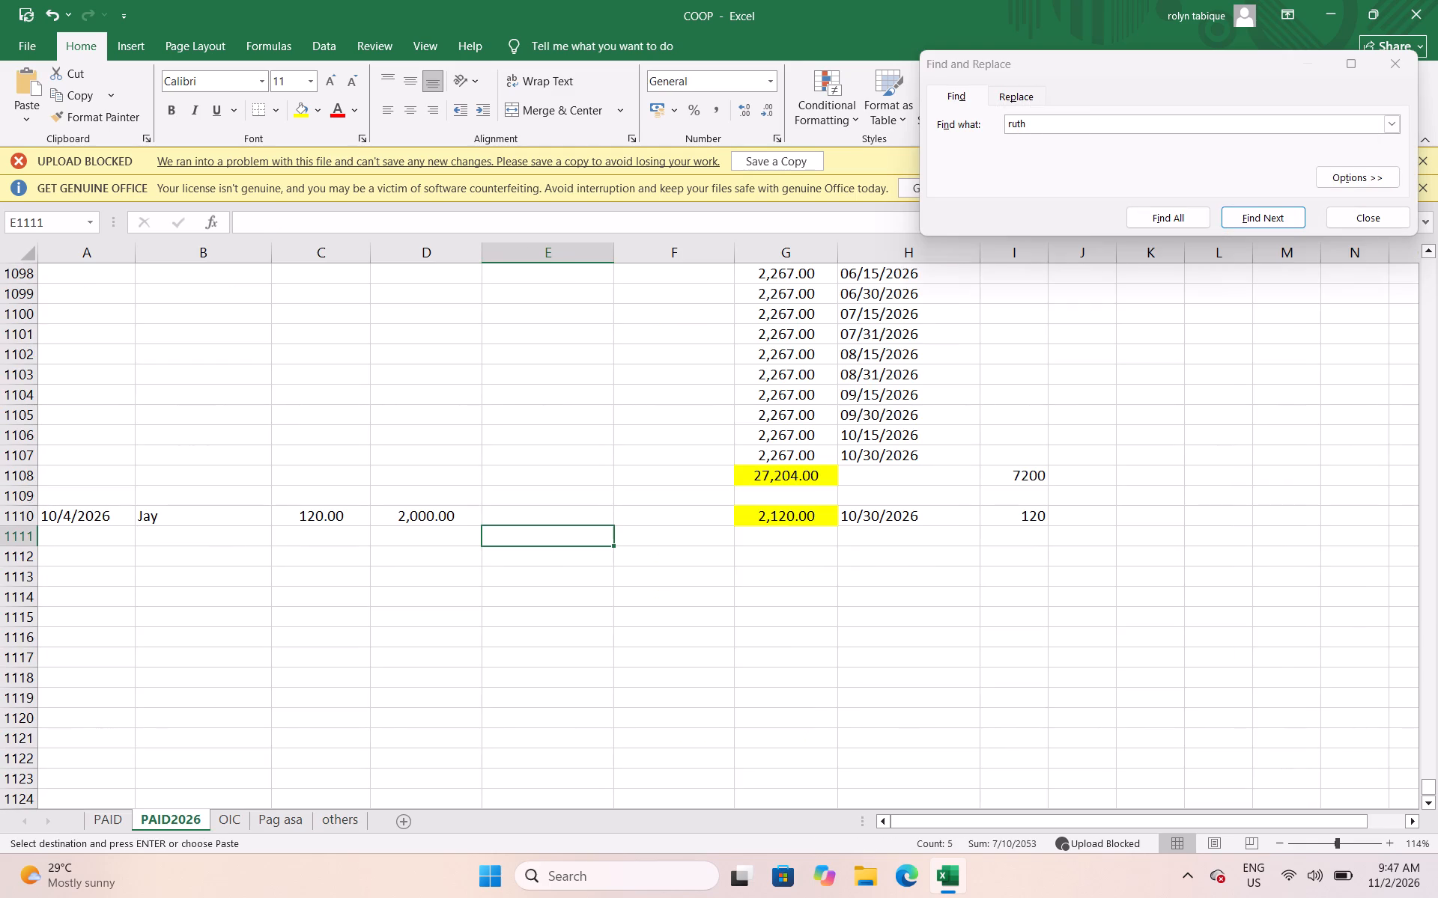
click(108, 563)
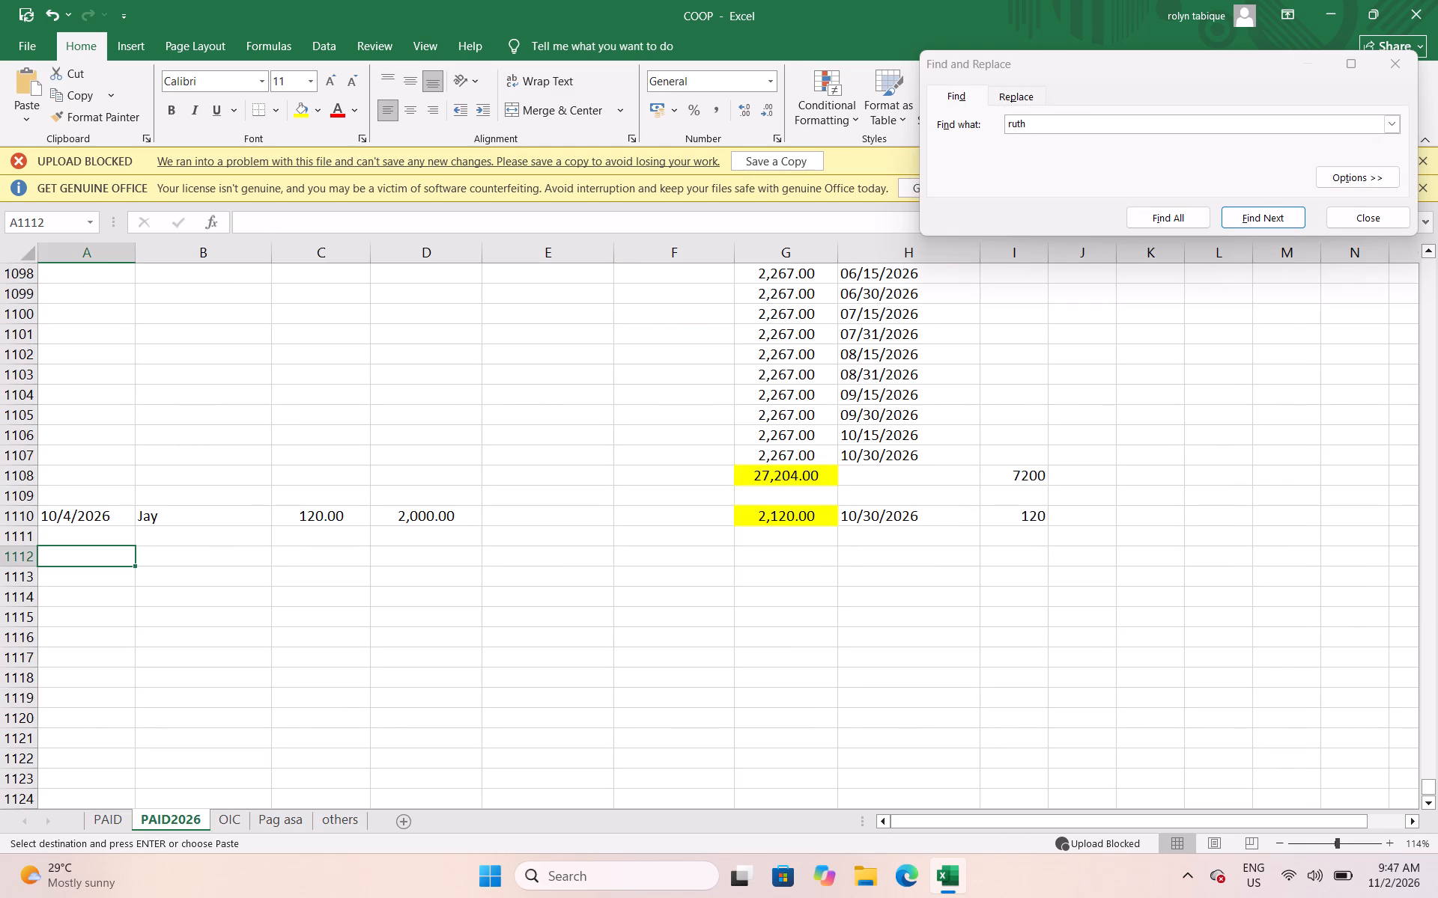
key(ctrl+v)
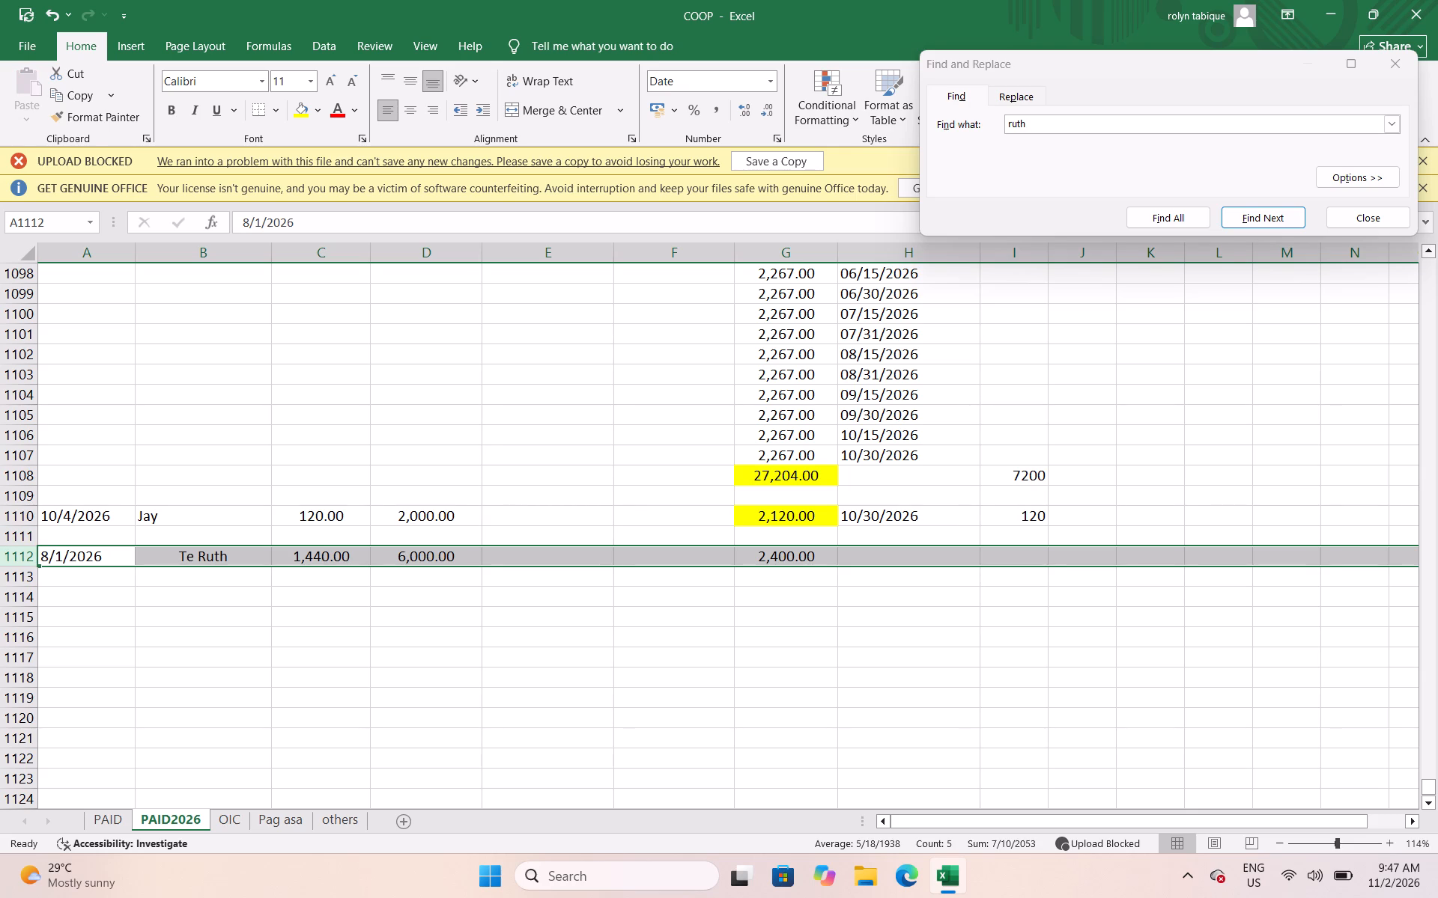
click(428, 636)
click(213, 553)
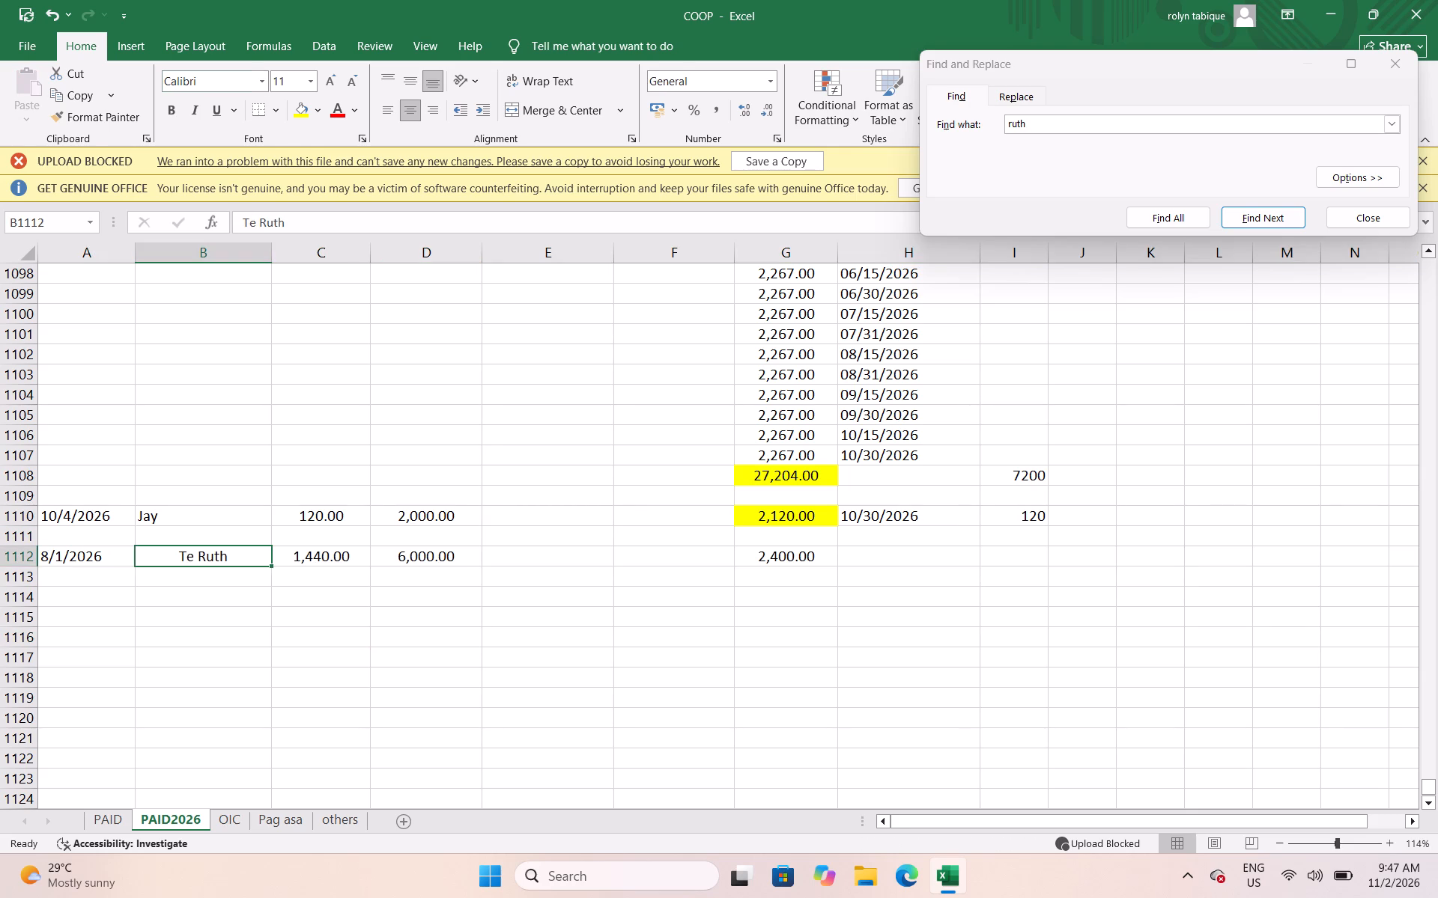
click(396, 112)
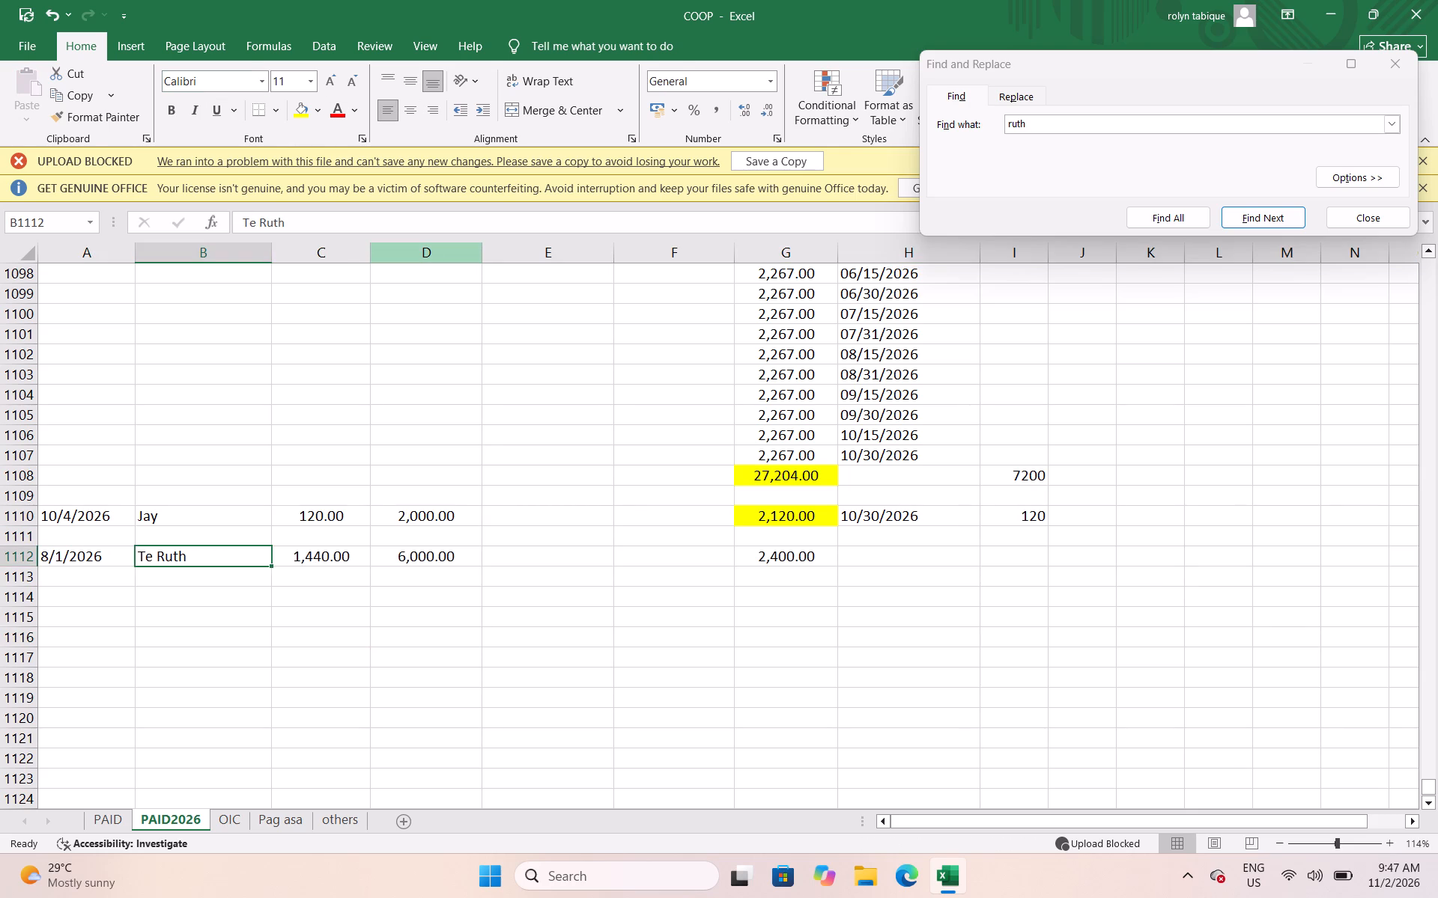
click(819, 559)
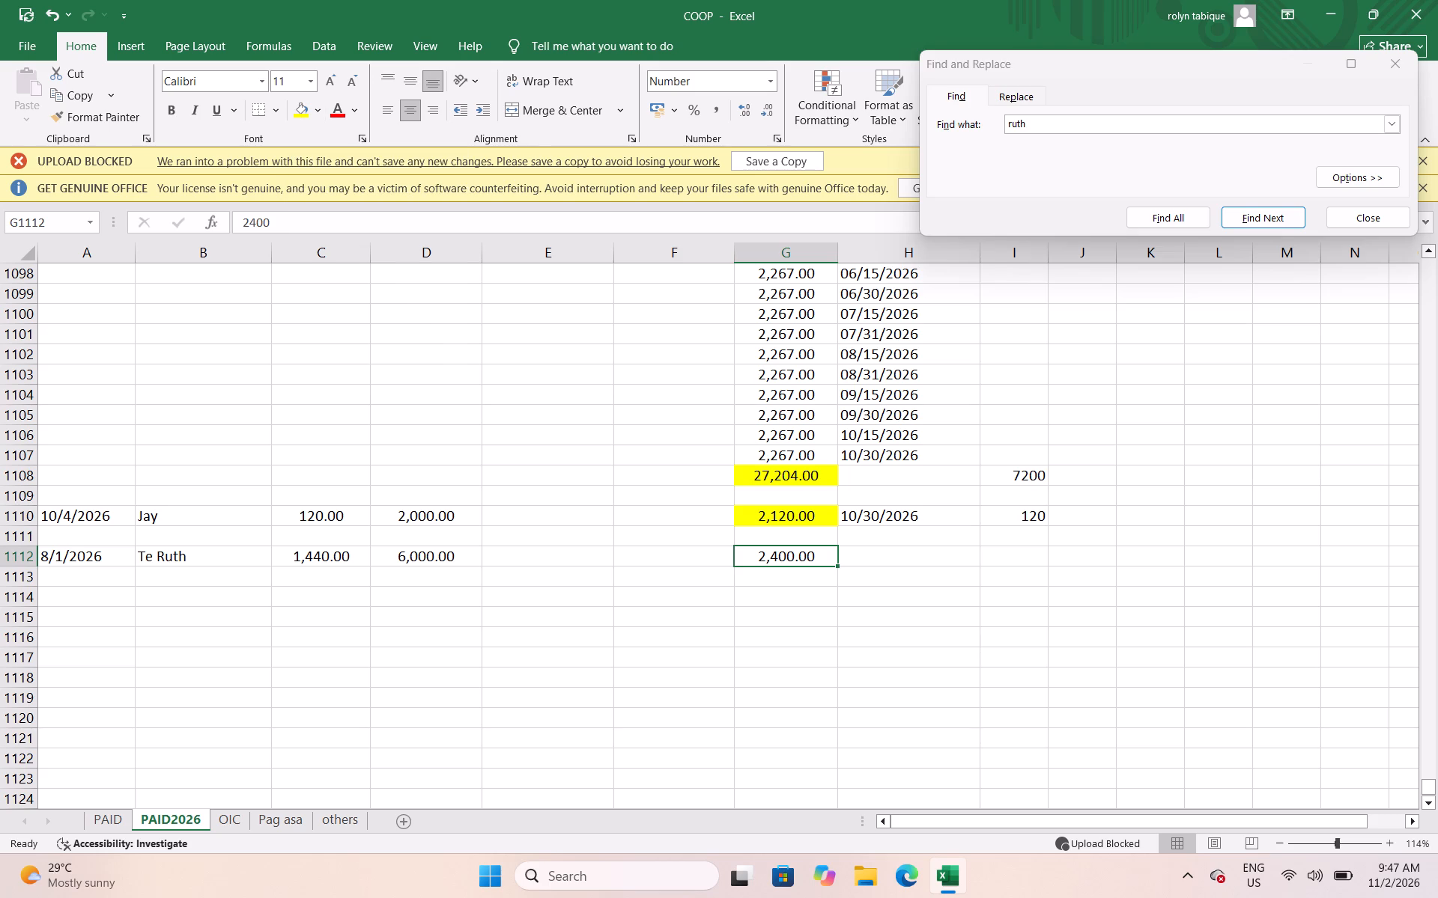
click(814, 581)
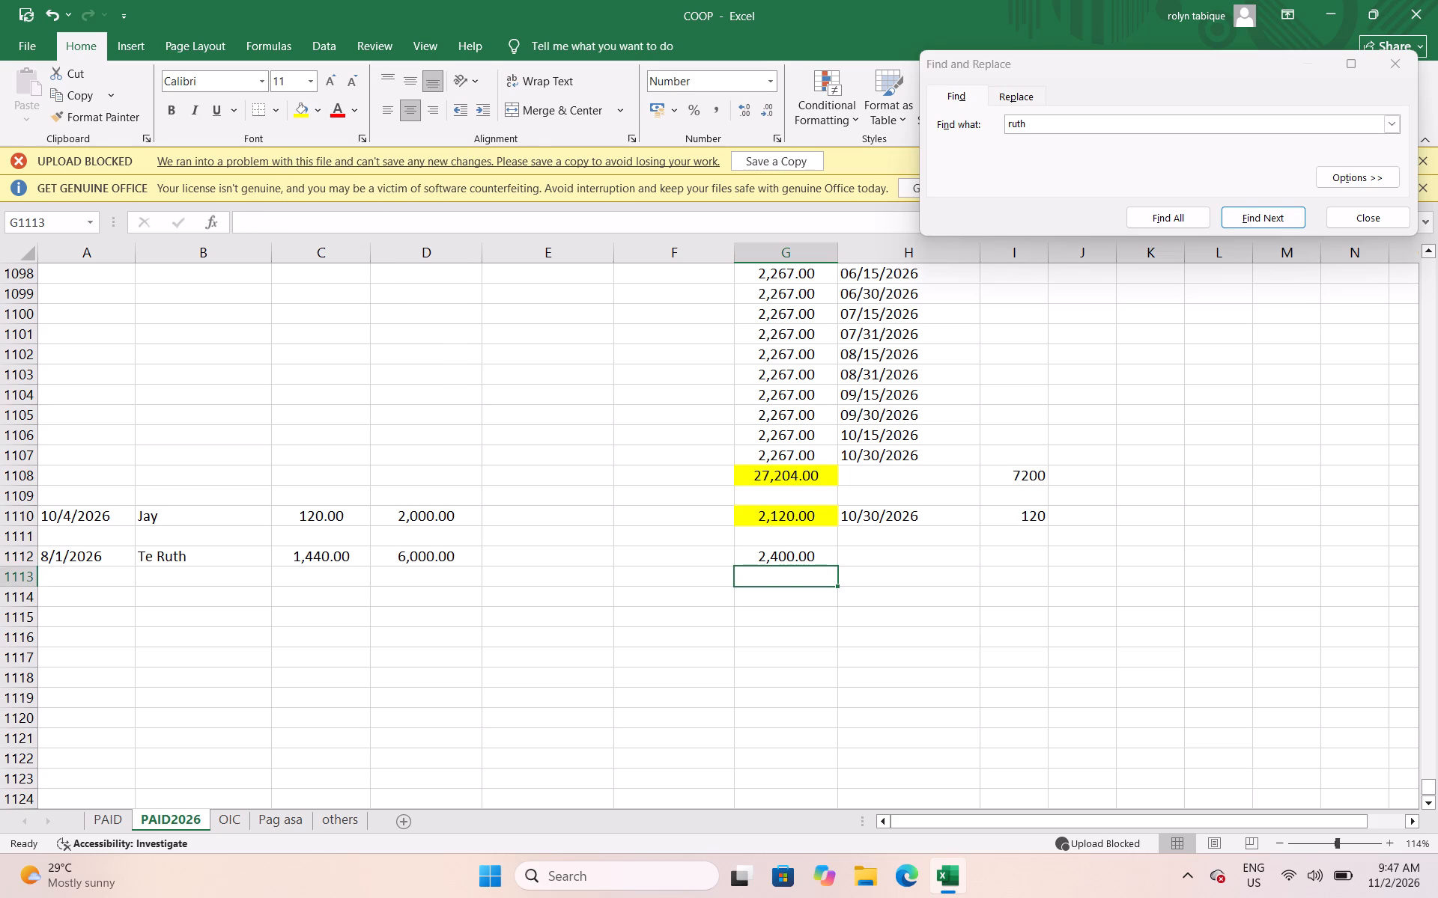
text(5040)
key(Down)
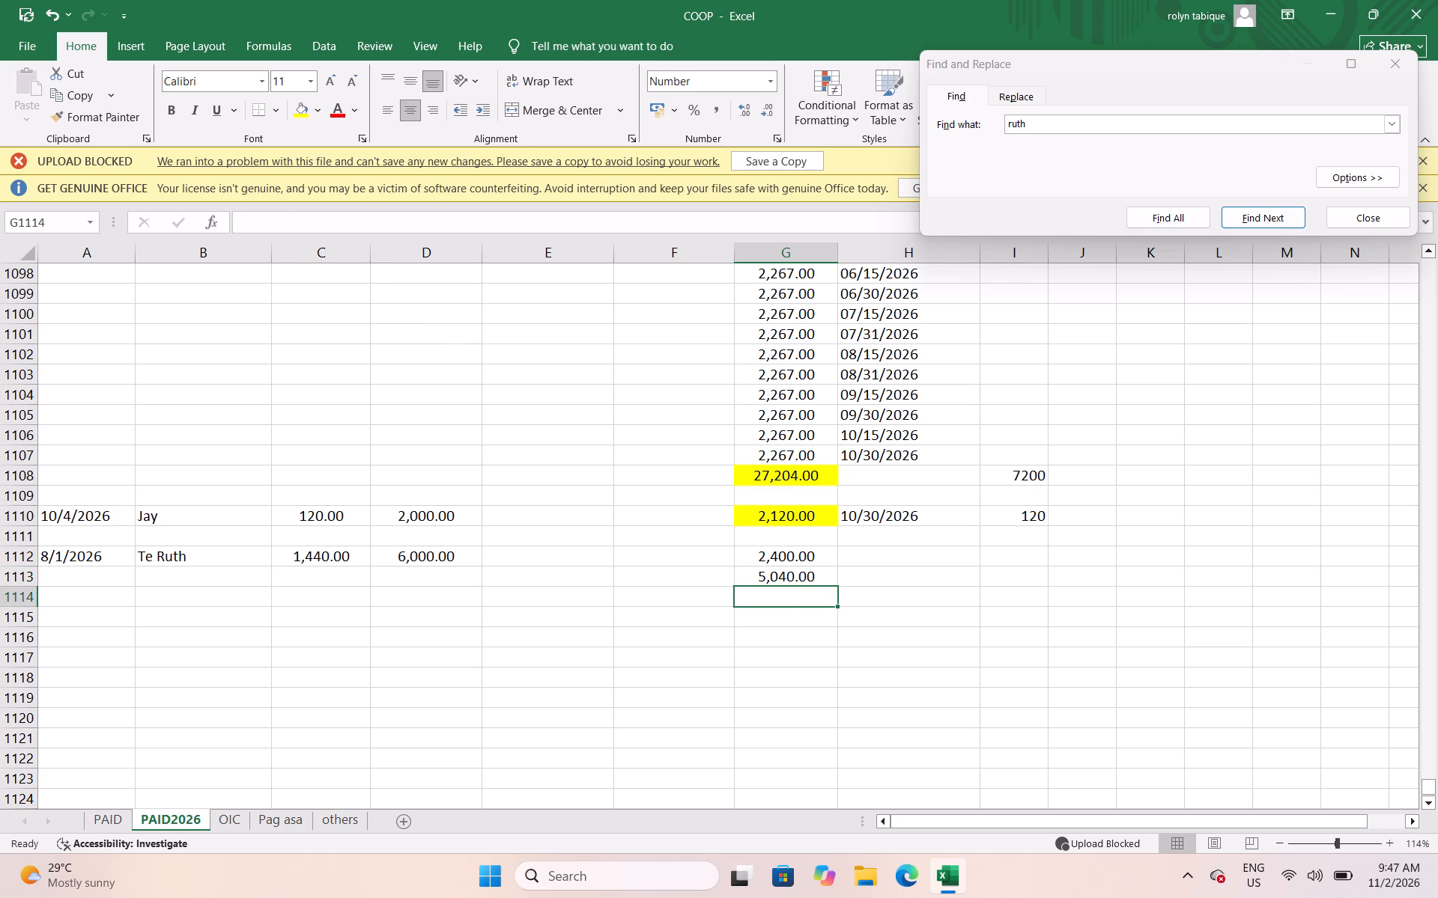
text(=sum()
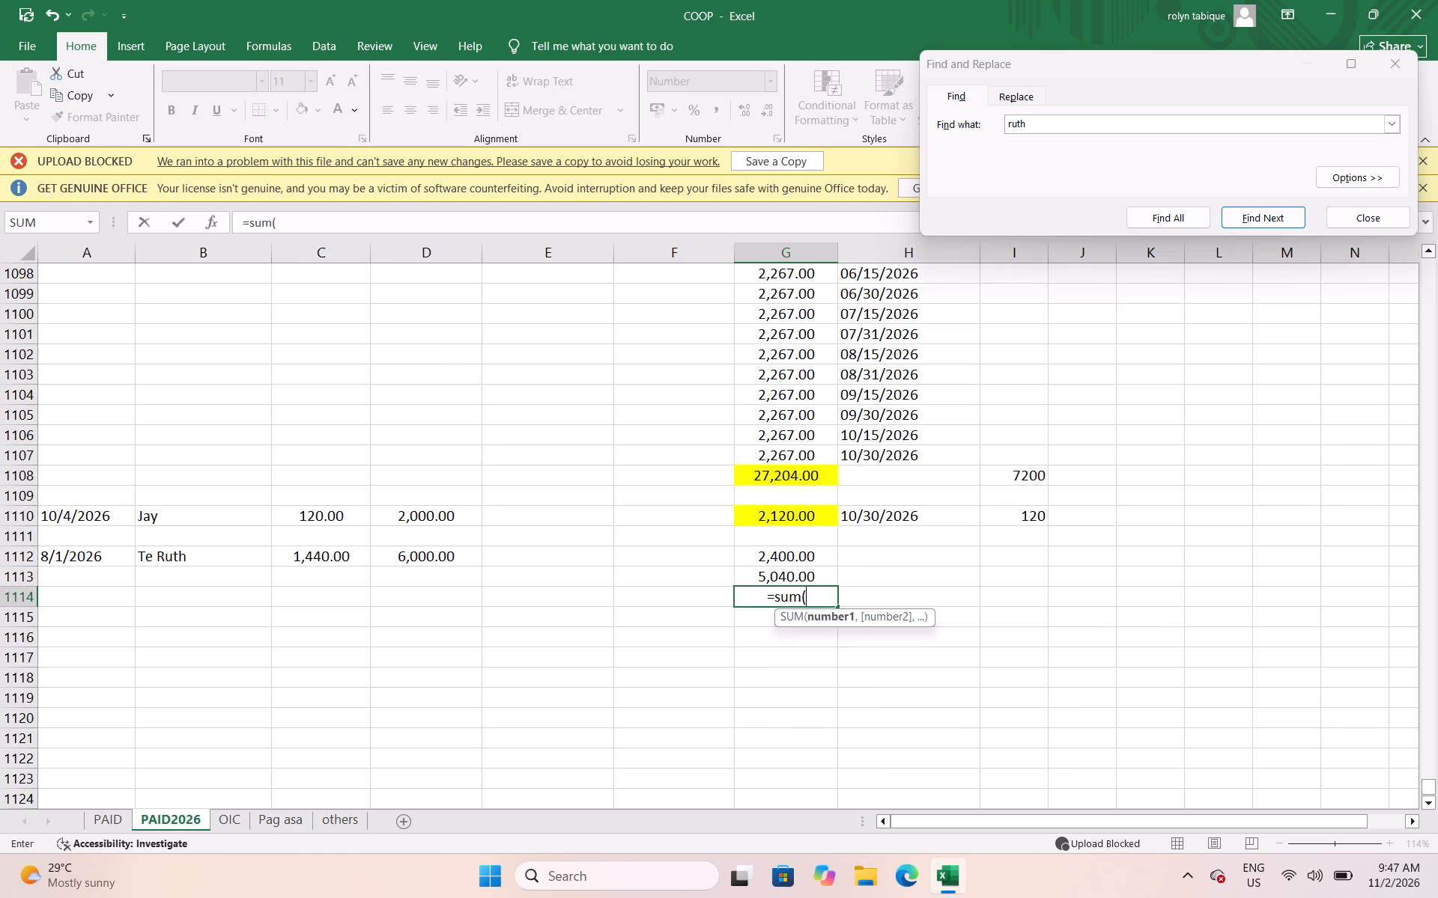
drag(829, 549, 833, 566)
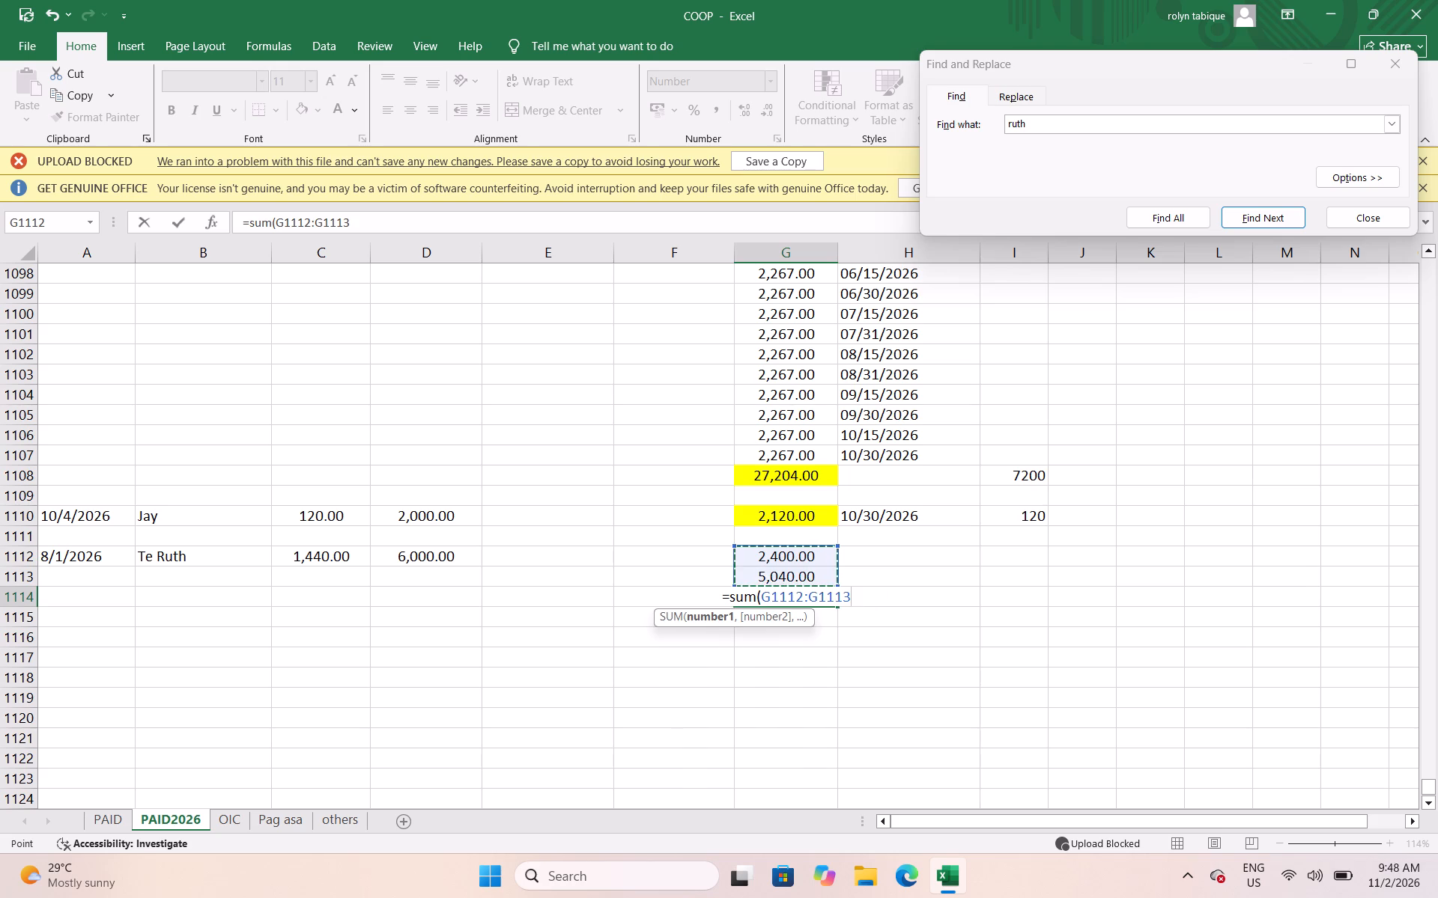
key(shift+parenright)
key(Return)
key(Up)
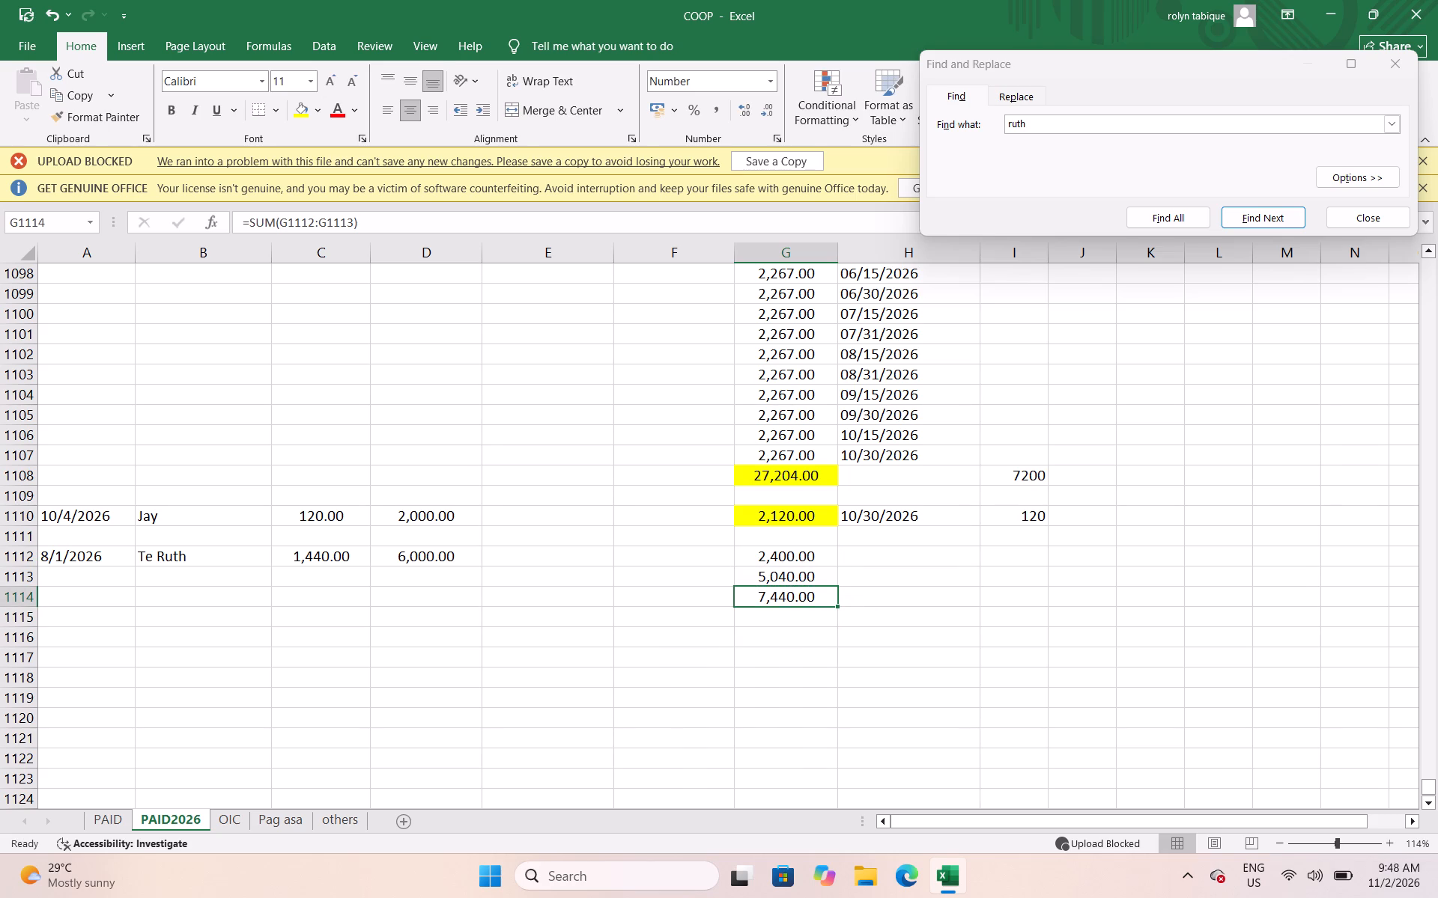
click(311, 114)
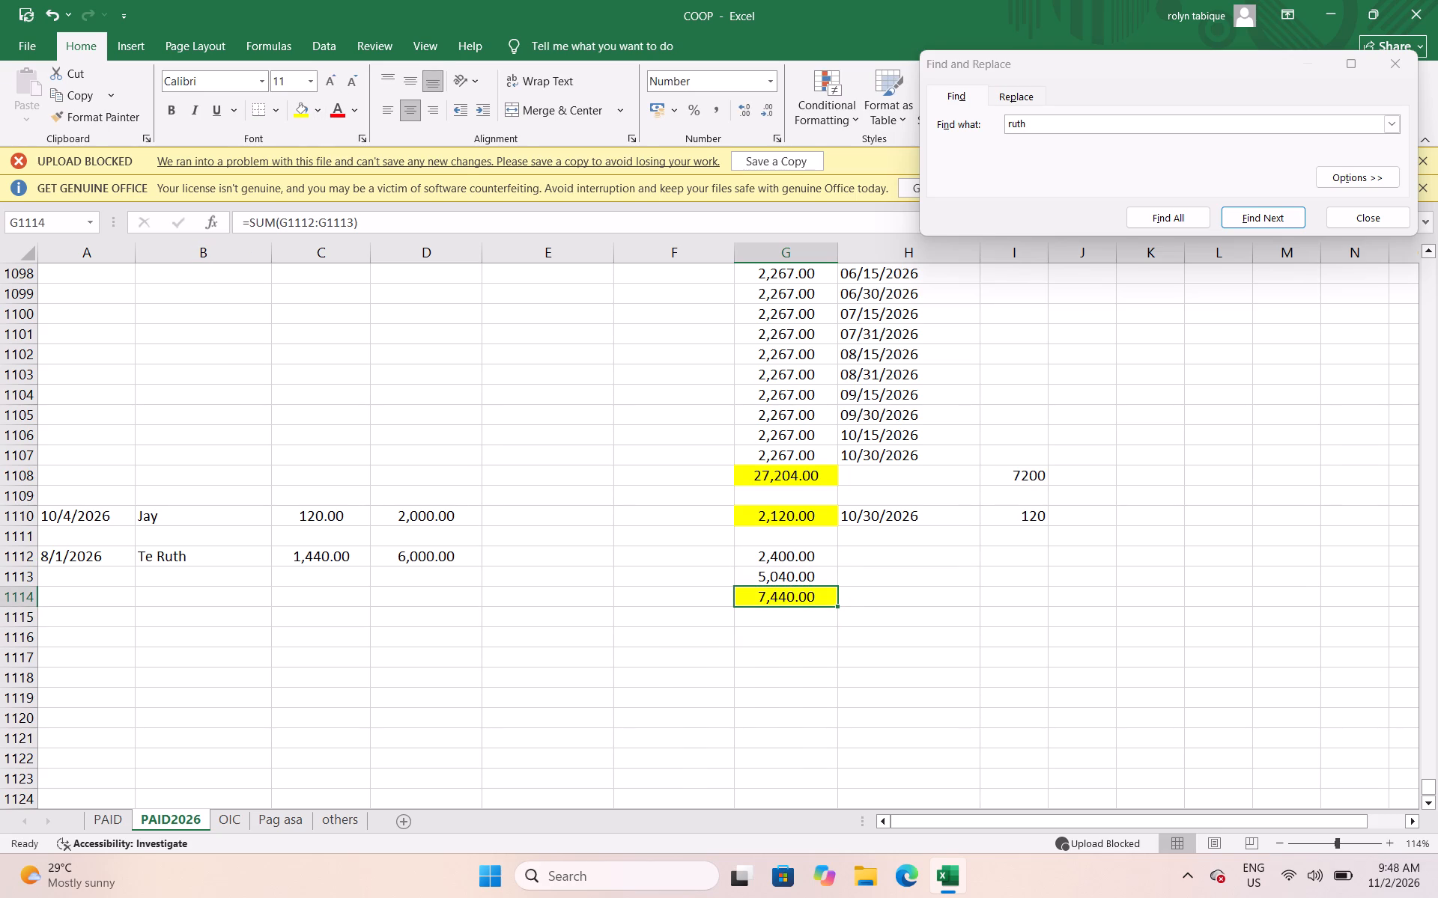
click(886, 583)
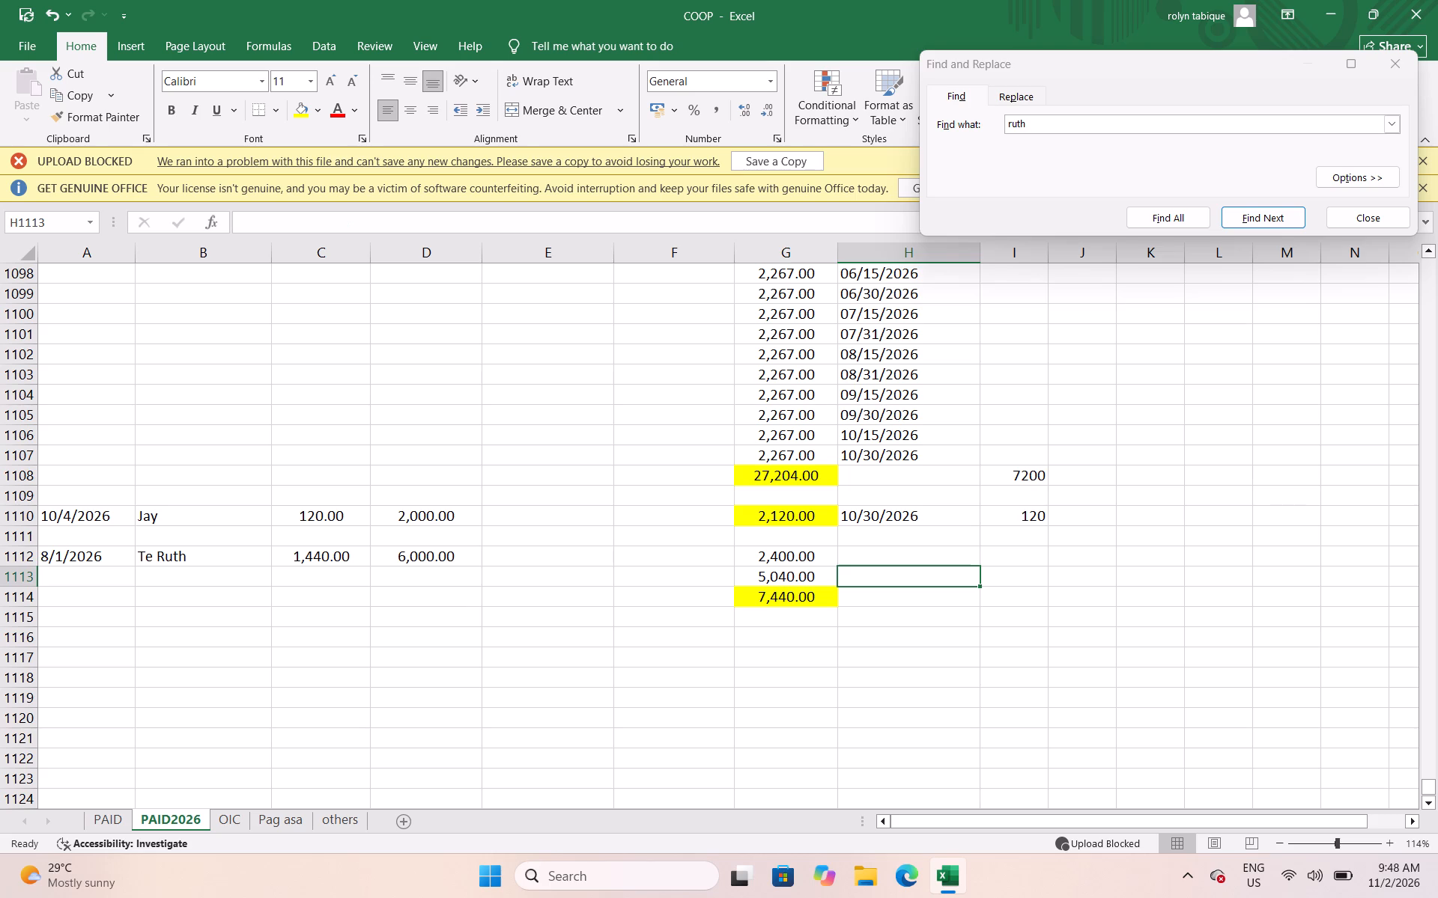
text(10)
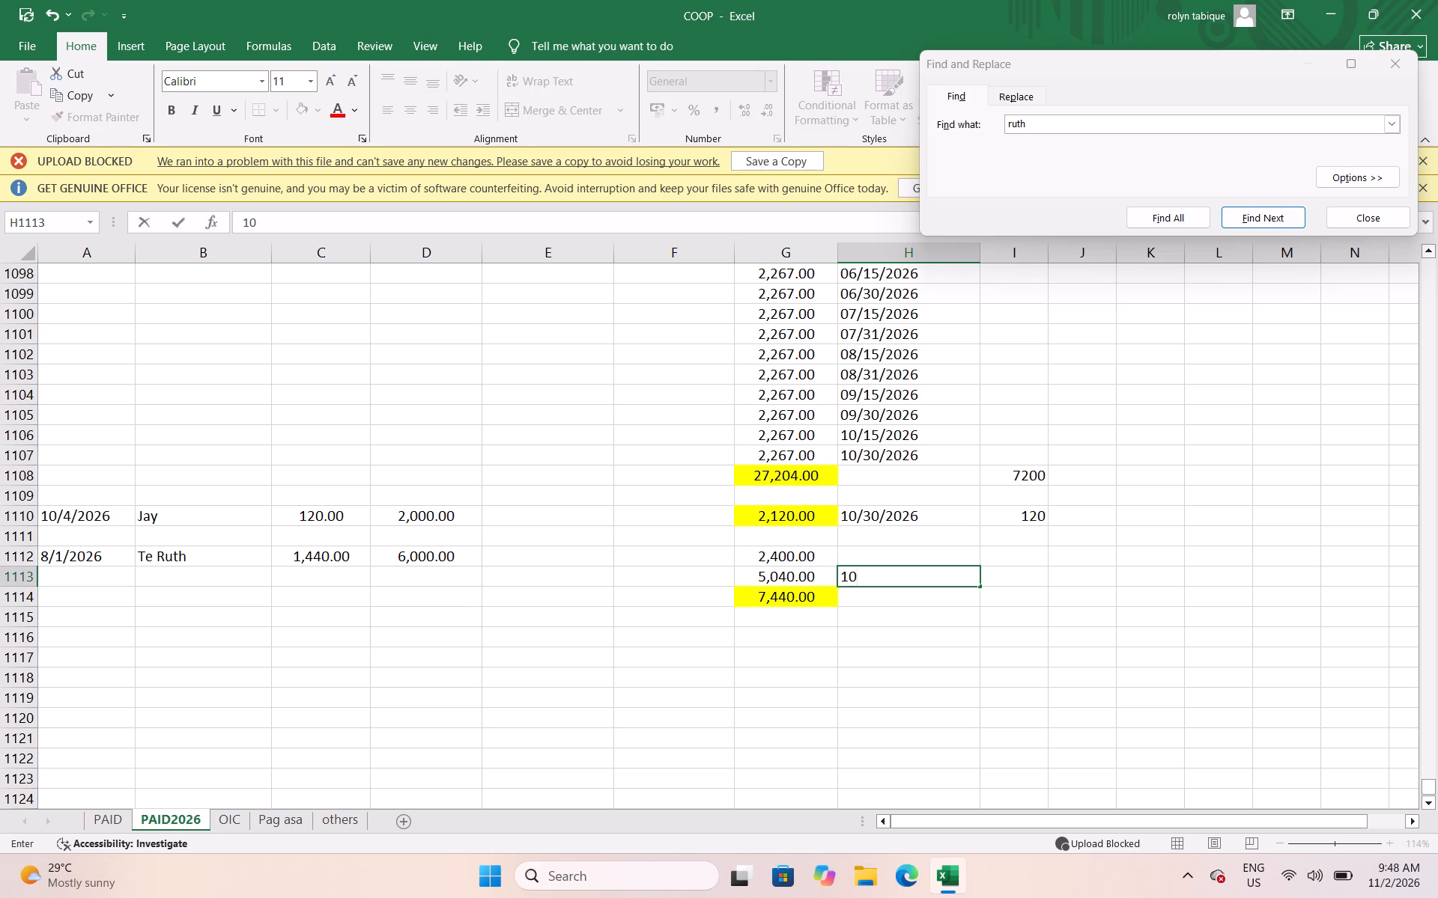
key(BackSpace)
text(1/)
text(01/2026)
key(Right)
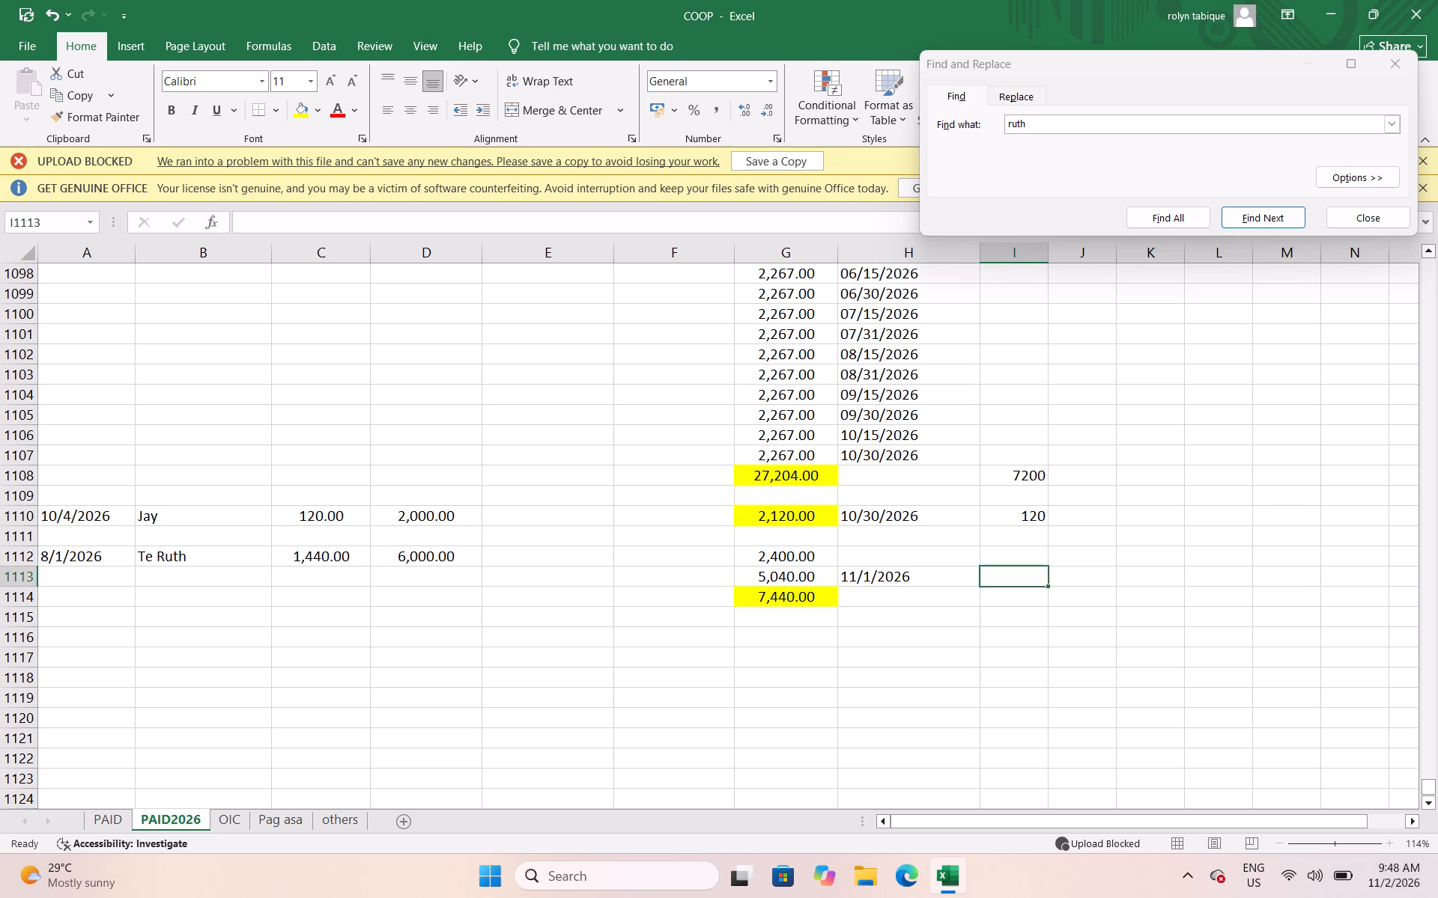
text(1440)
key(Down)
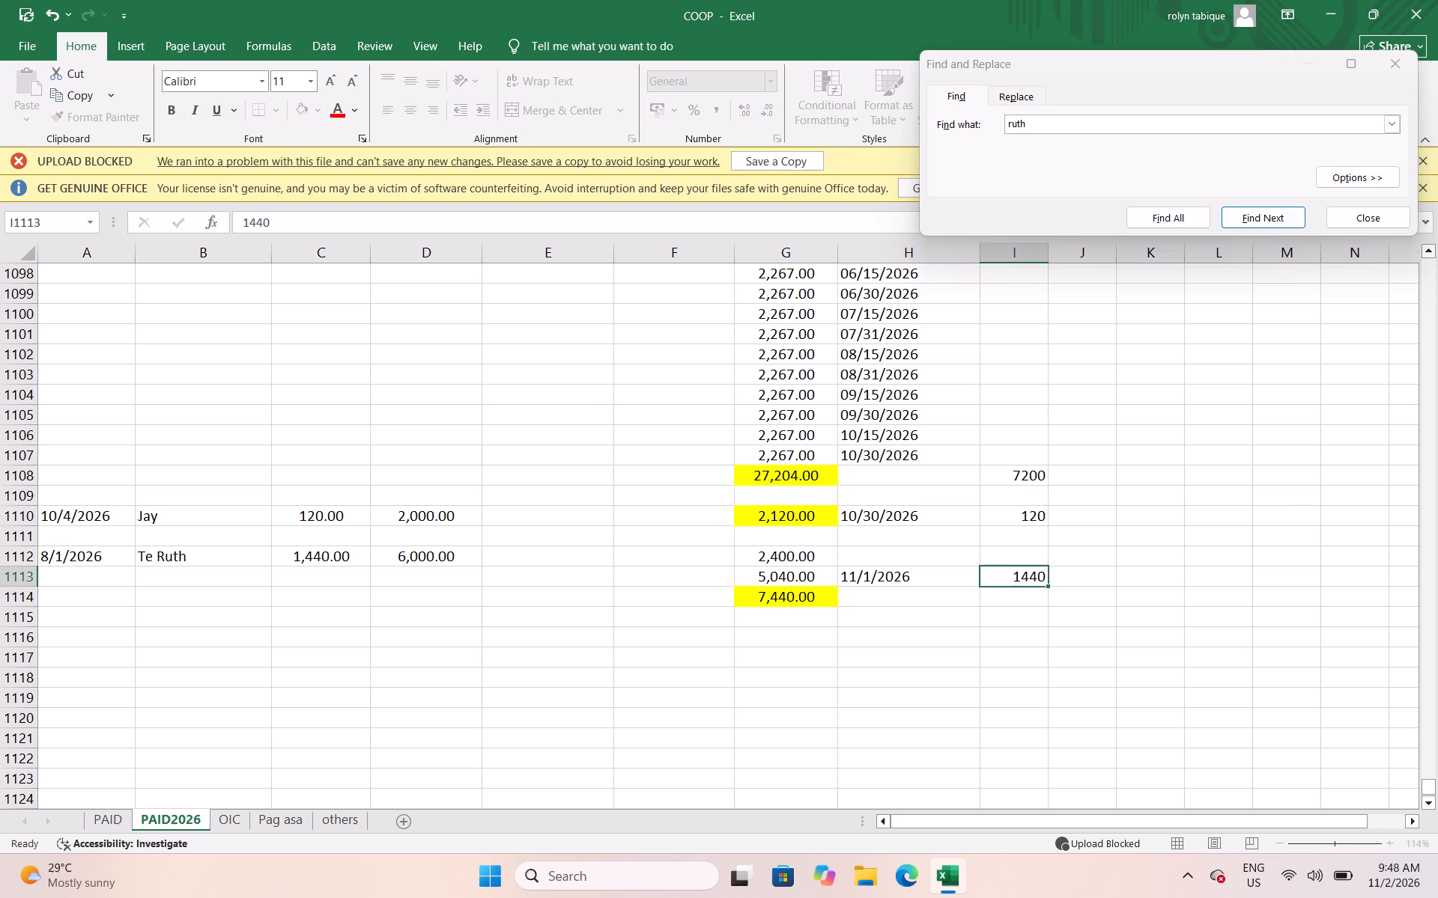
key(ctrl+s)
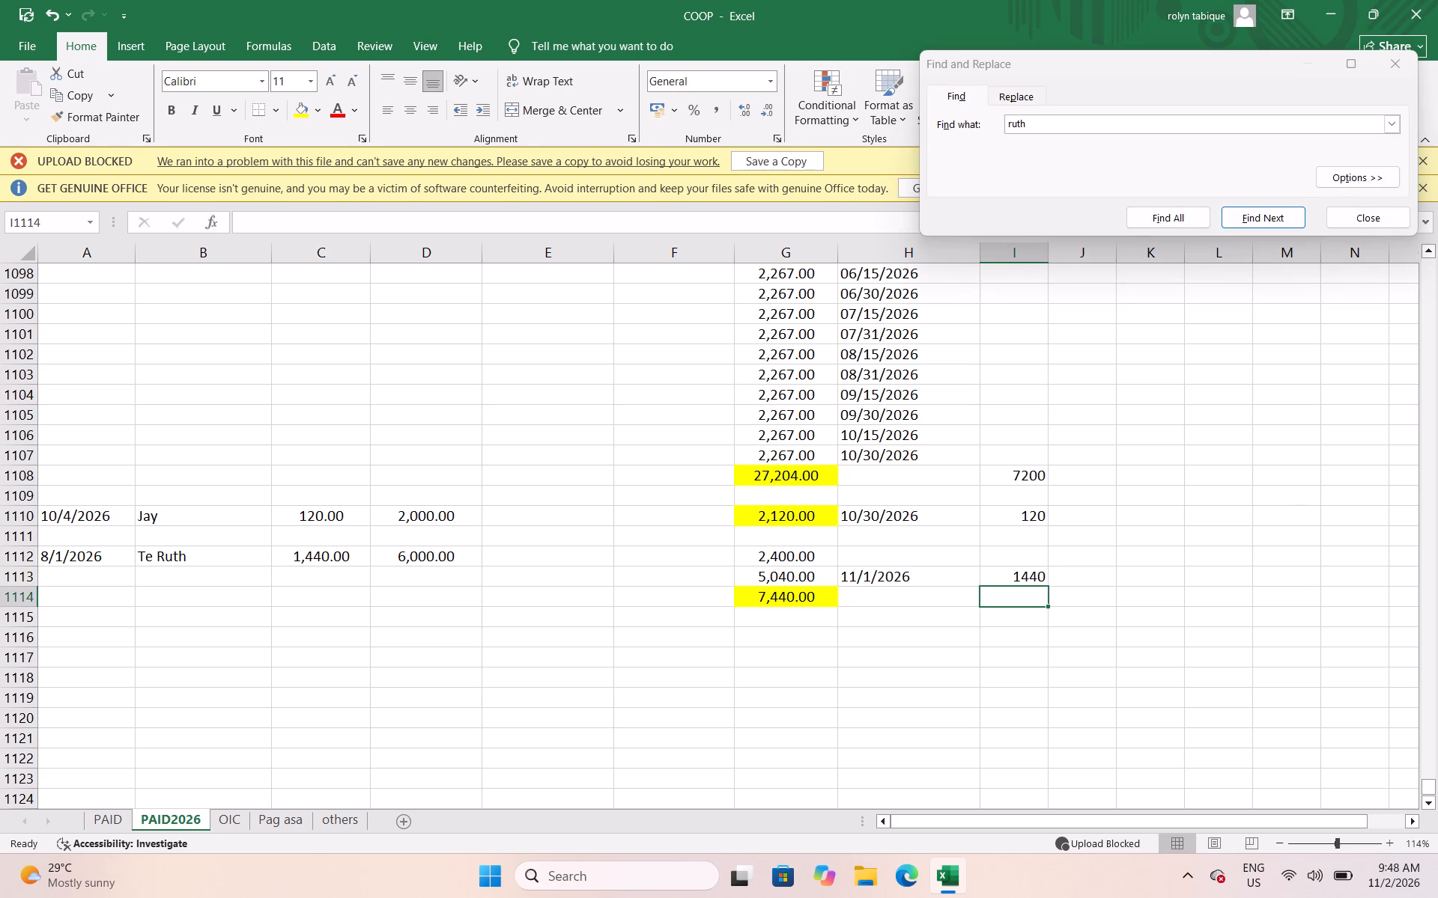
On the others sheet, record 1360 dated 10/19/2026 for Hany eve friend, leaving one blank row below the 07/18/2026 payment.
click(336, 828)
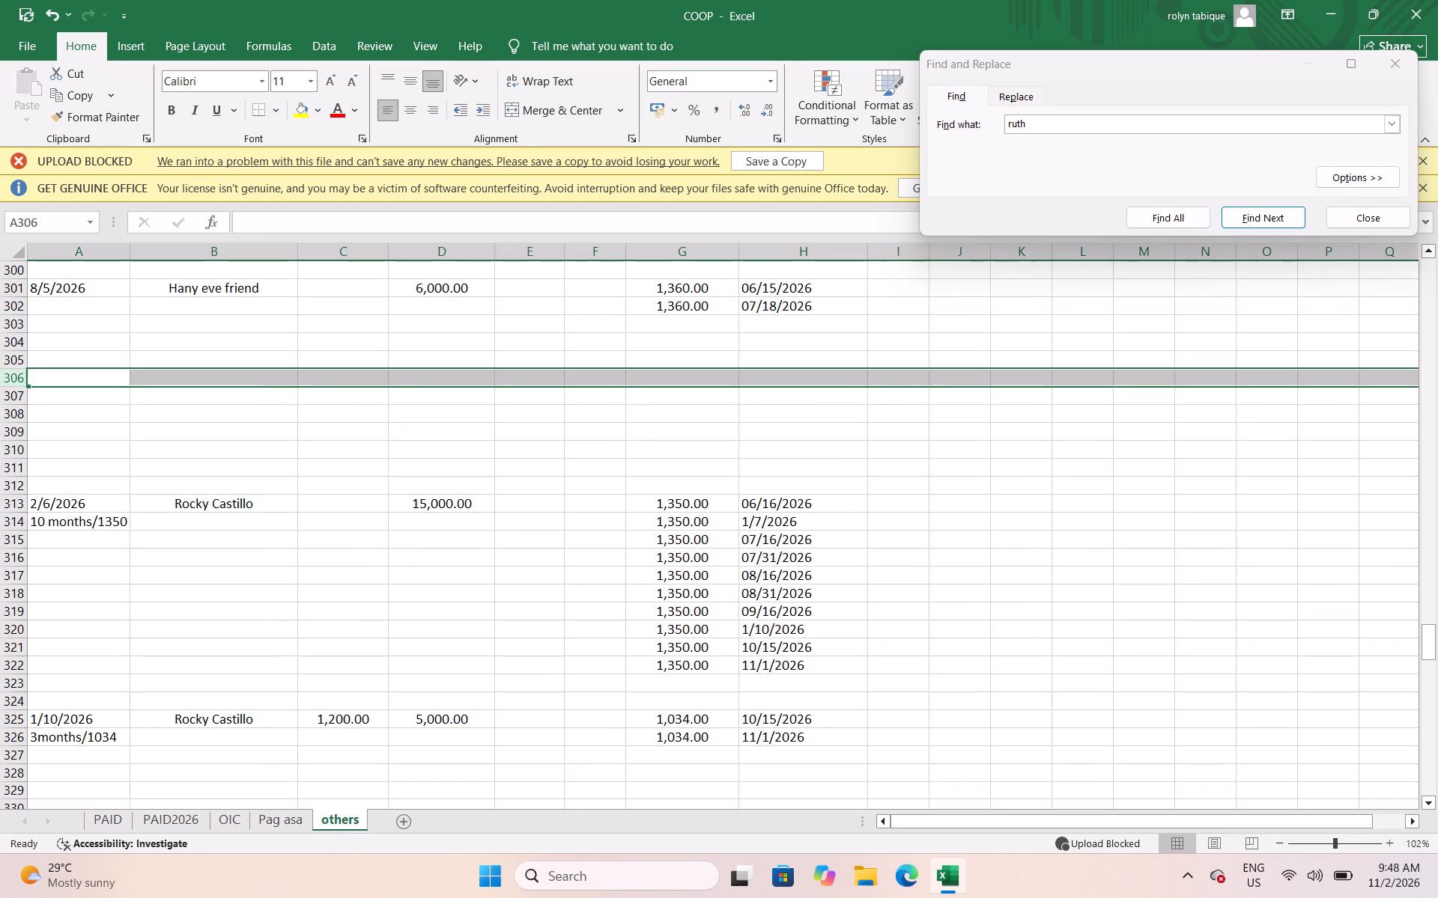
click(10, 361)
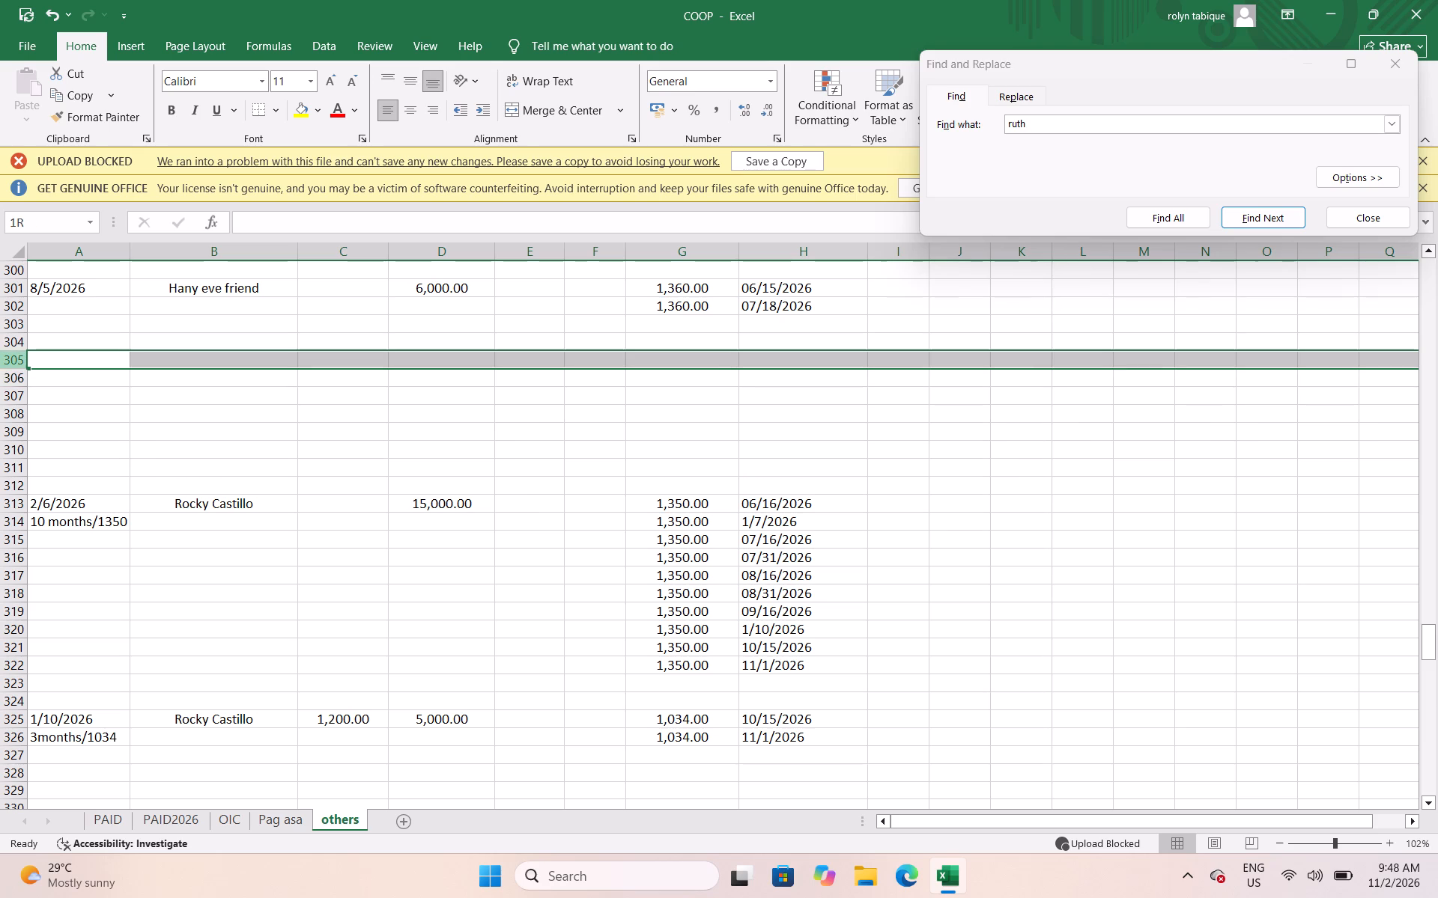
click(703, 329)
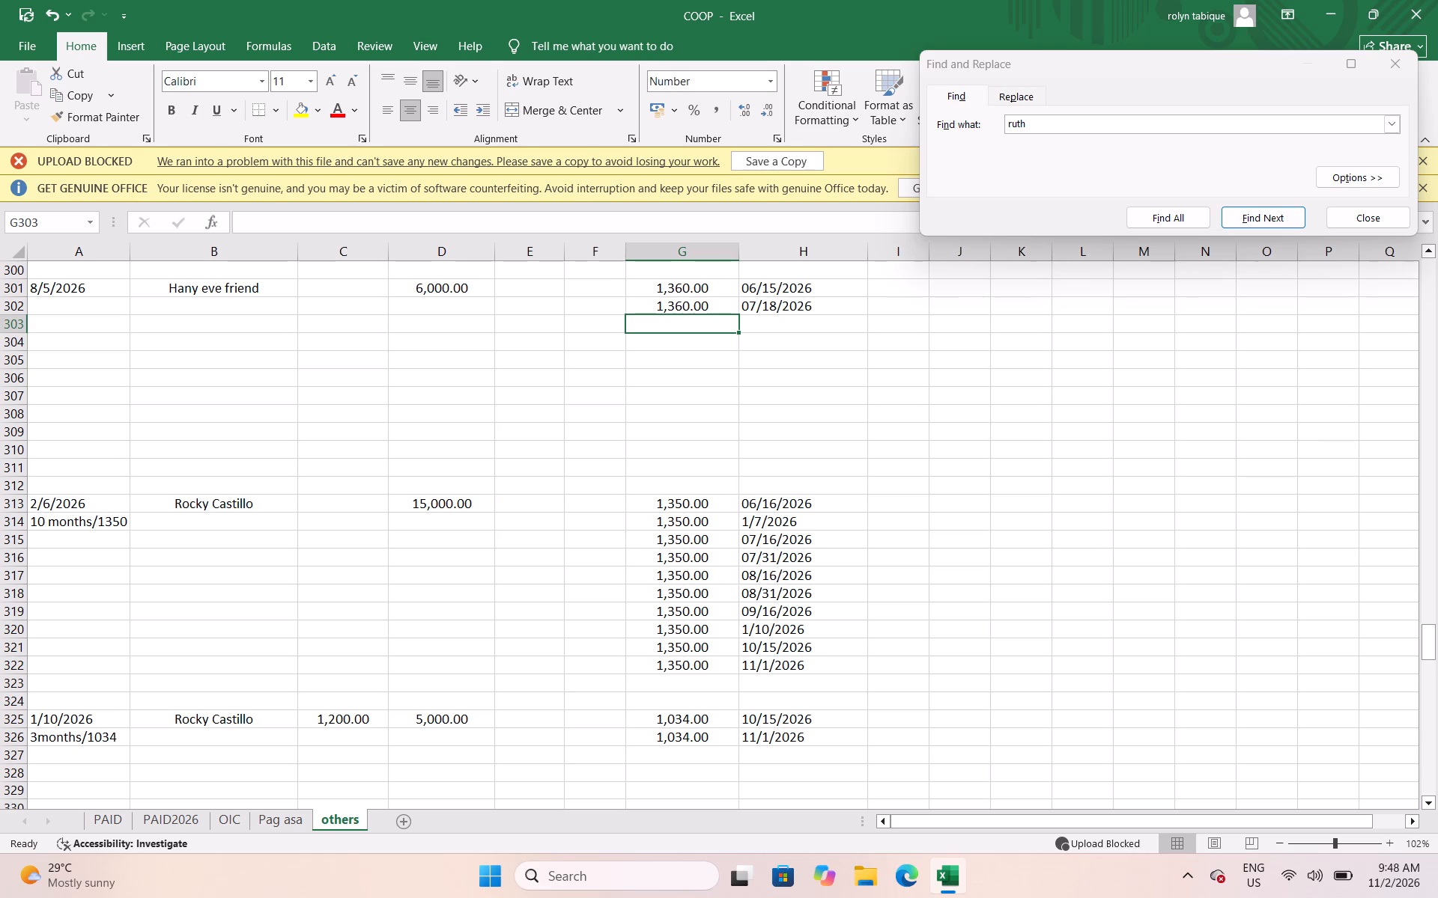
key(Down)
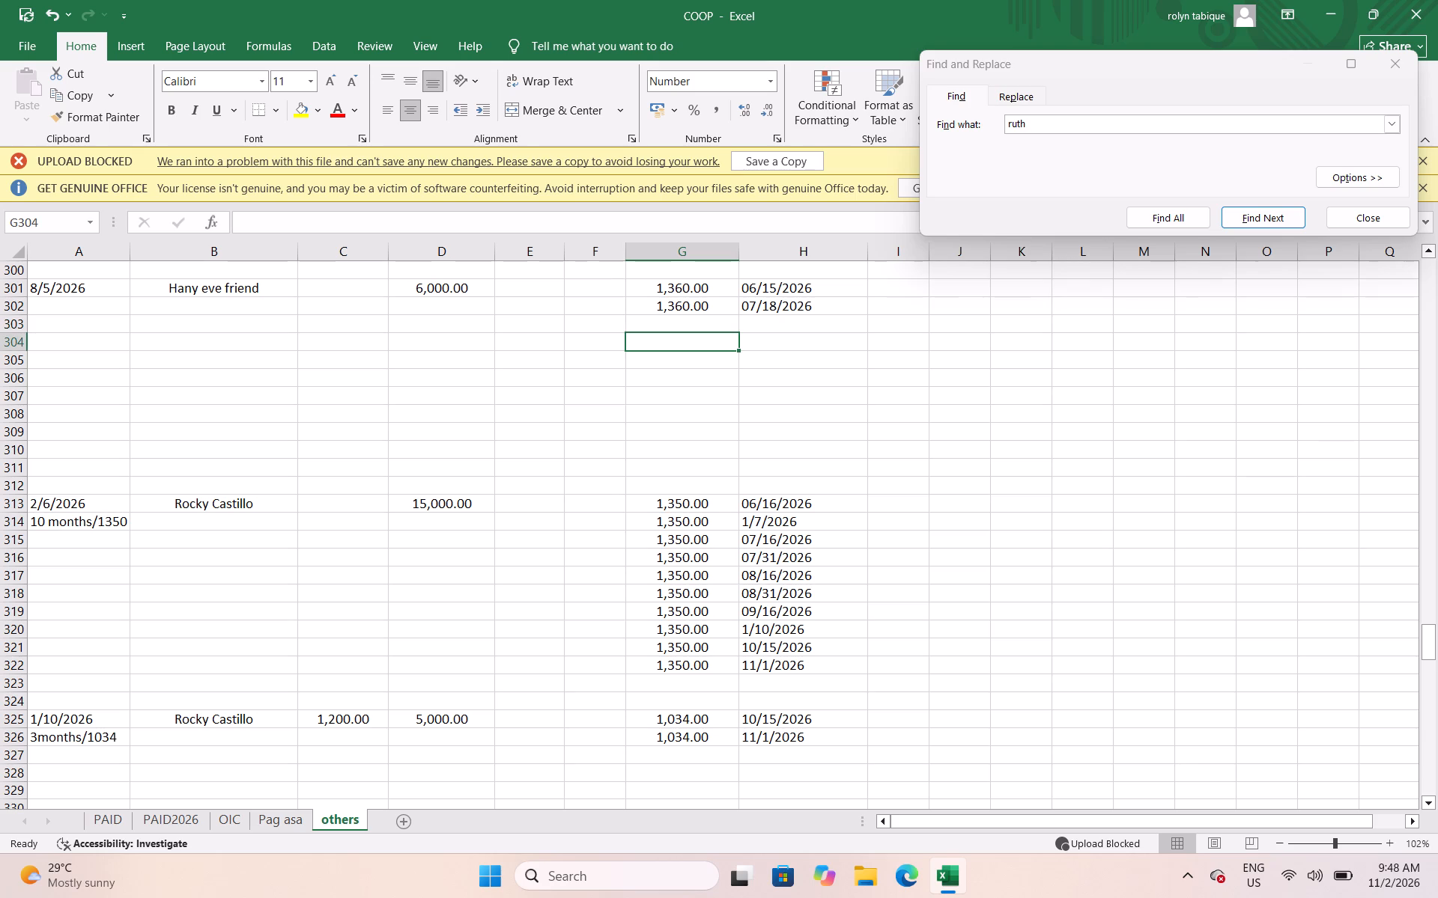
key(1)
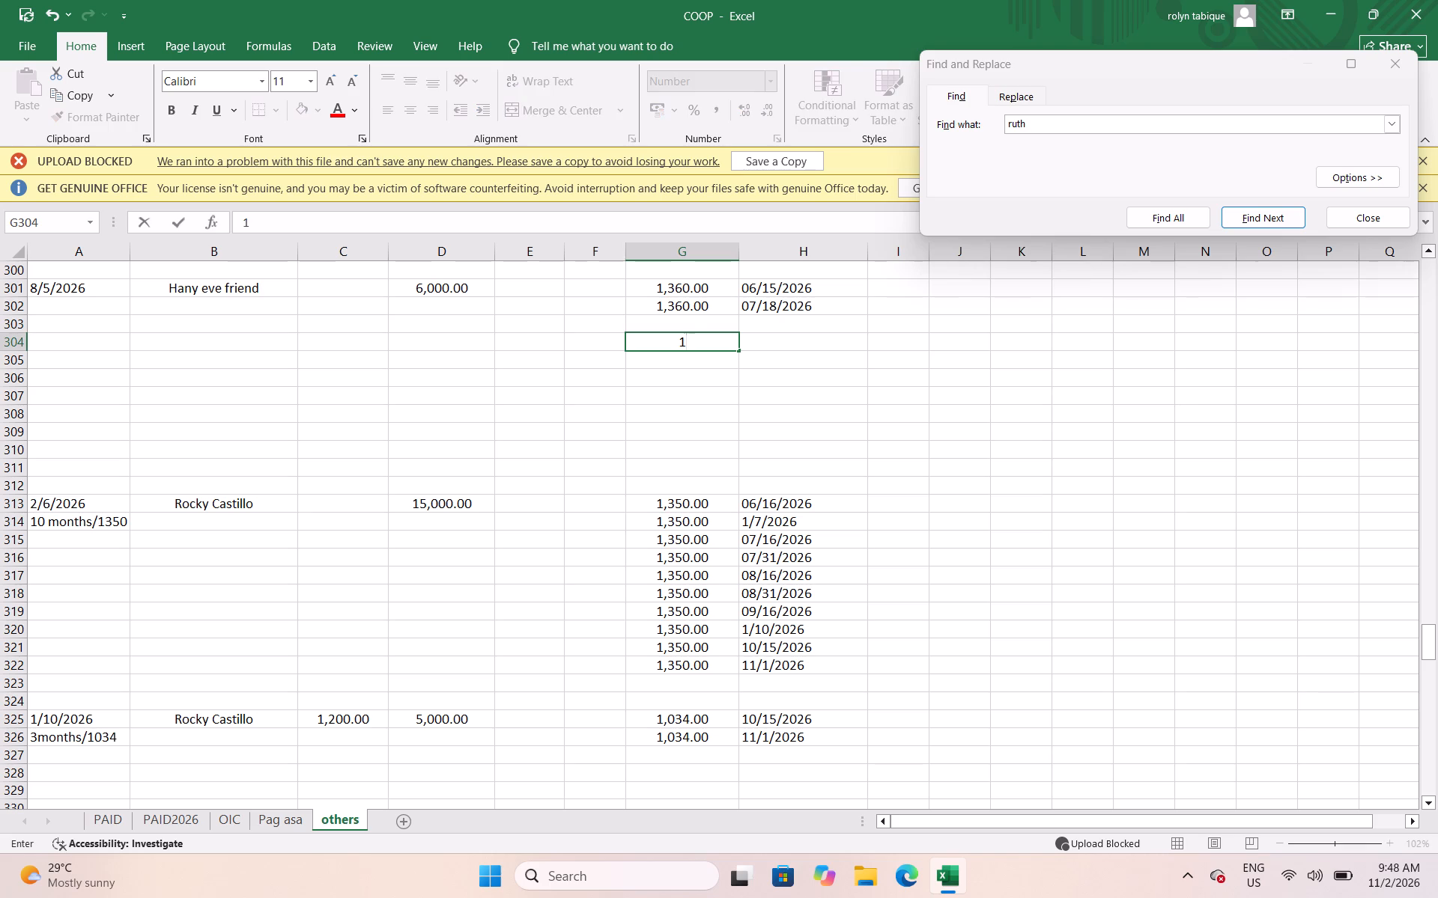
text(360)
key(Right)
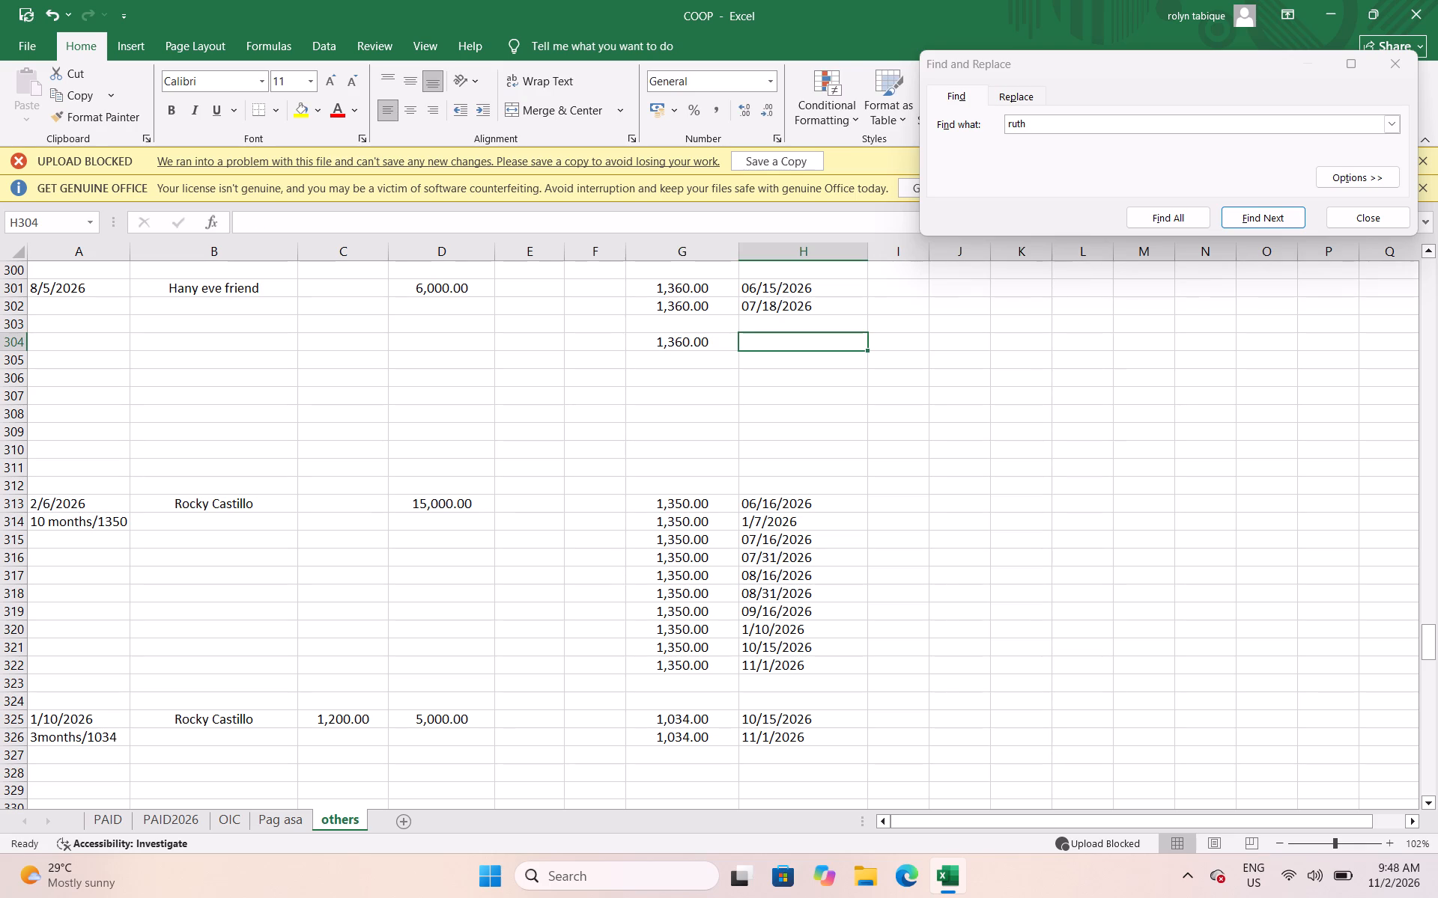
text(10)
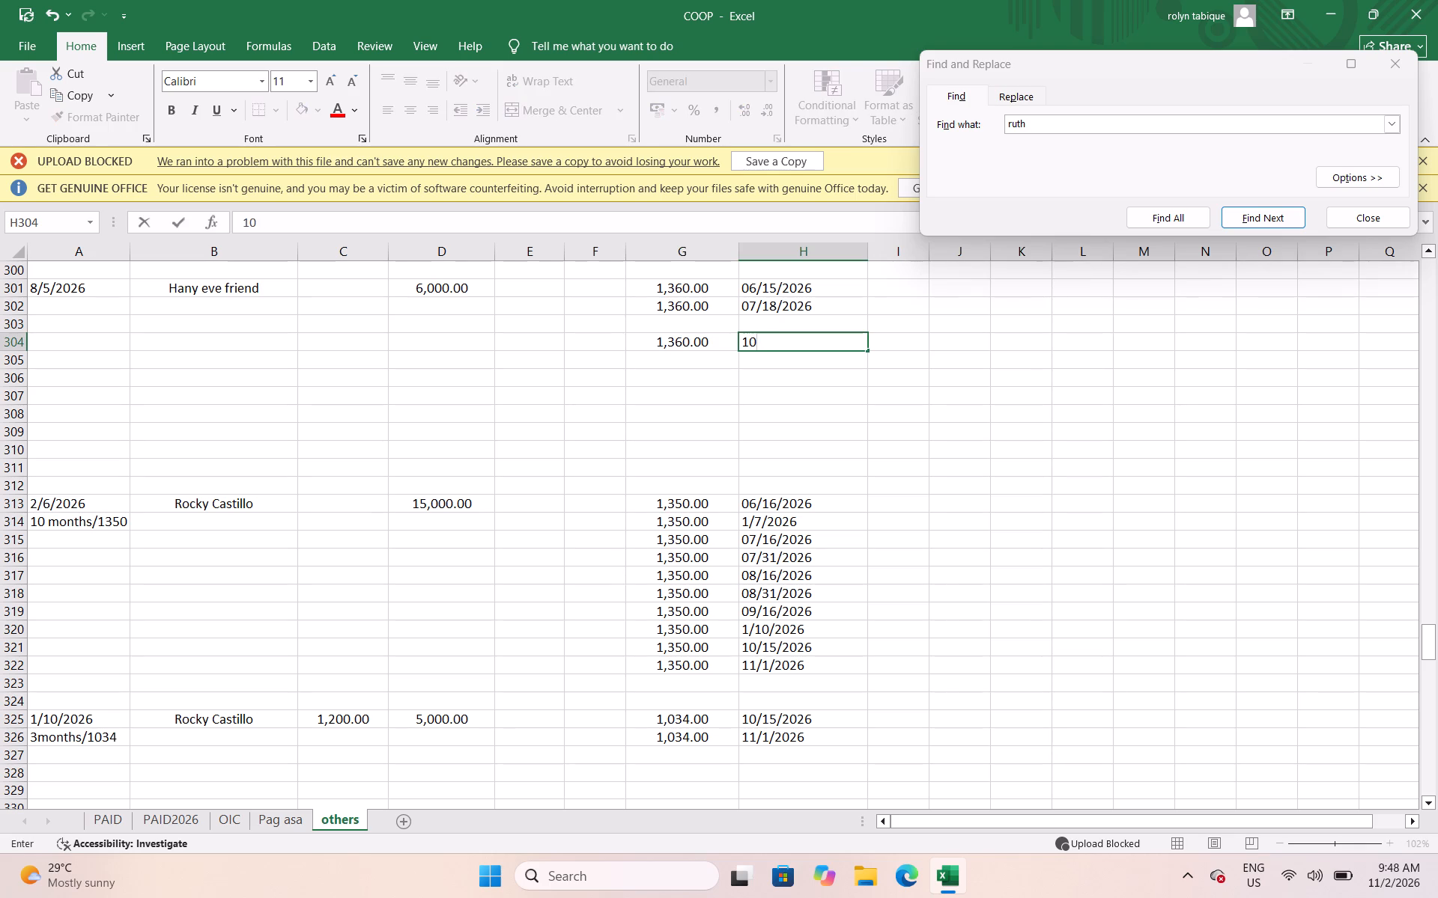
text(/19/2026)
key(Up)
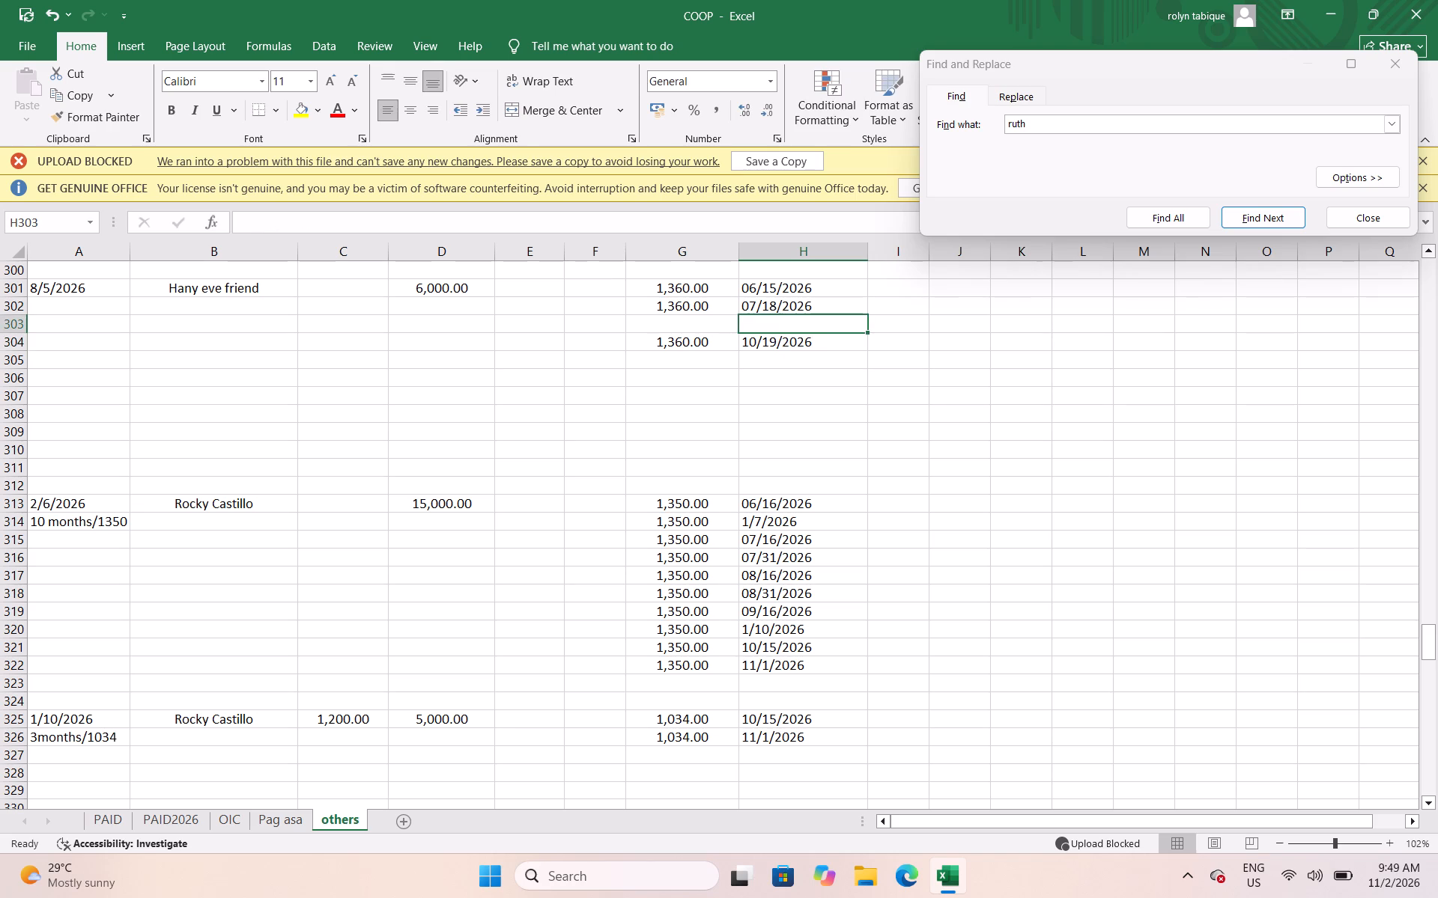
Fill Hany eve friend's blank payment row above 10/19/2026 with 1360 dated 09/30/2026.
key(Left)
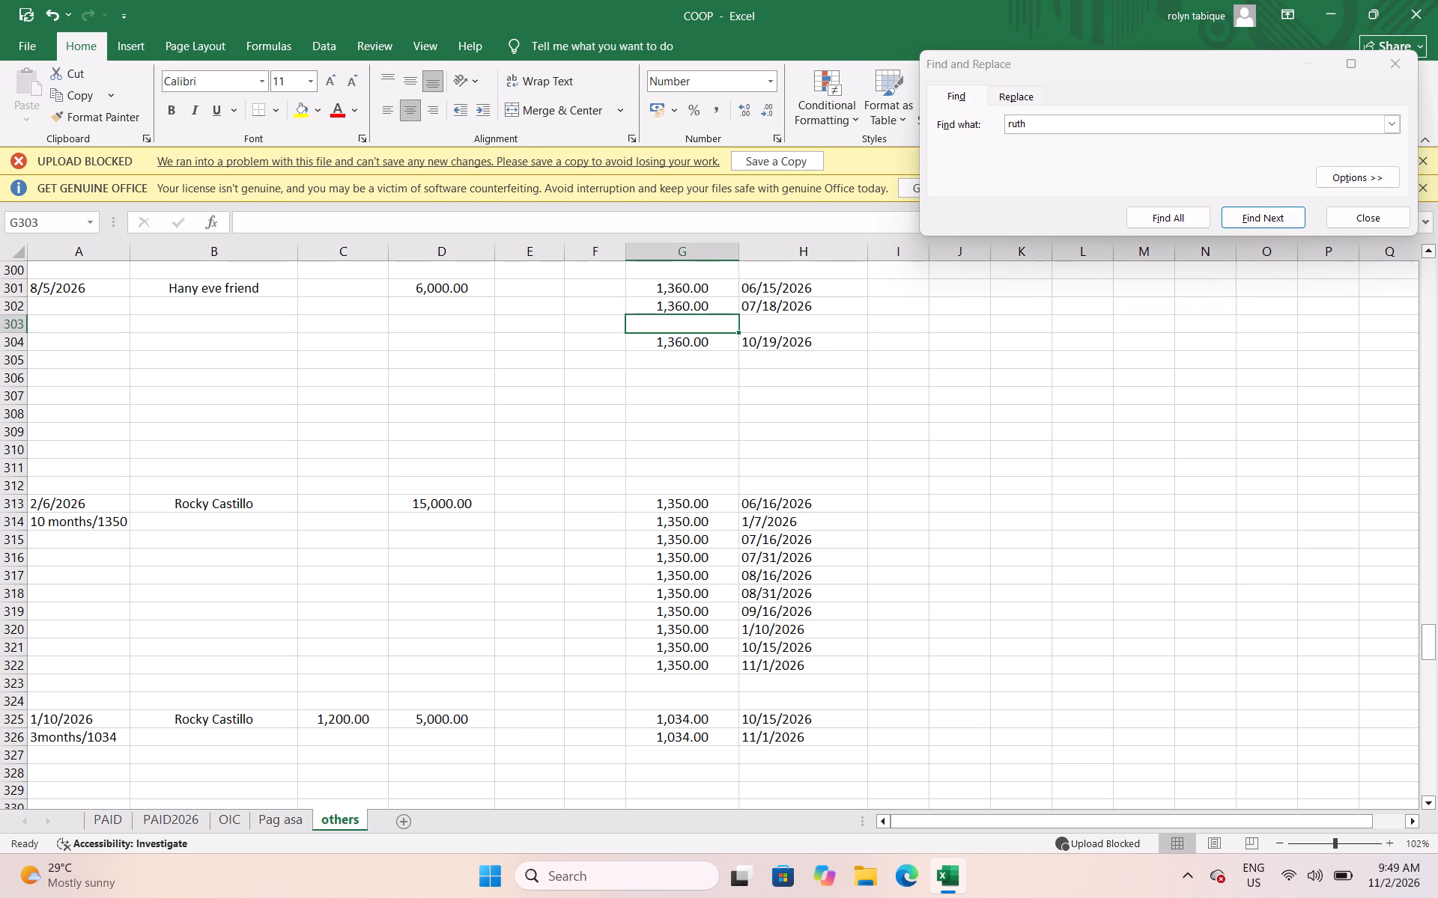
text(1360)
key(Right)
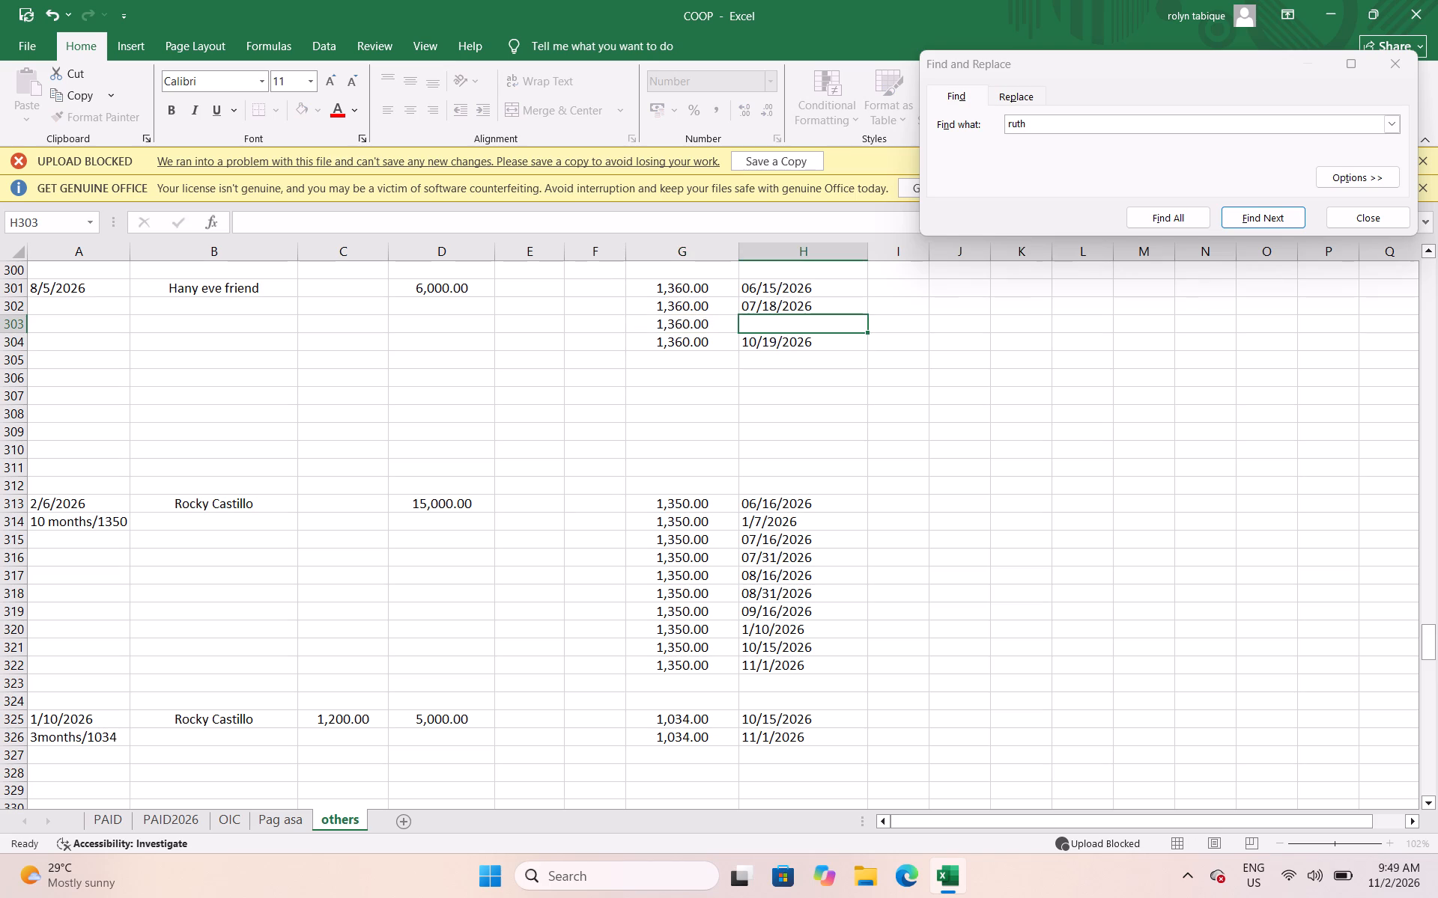
text(09*/)
key(BackSpace)
key(BackSpace)
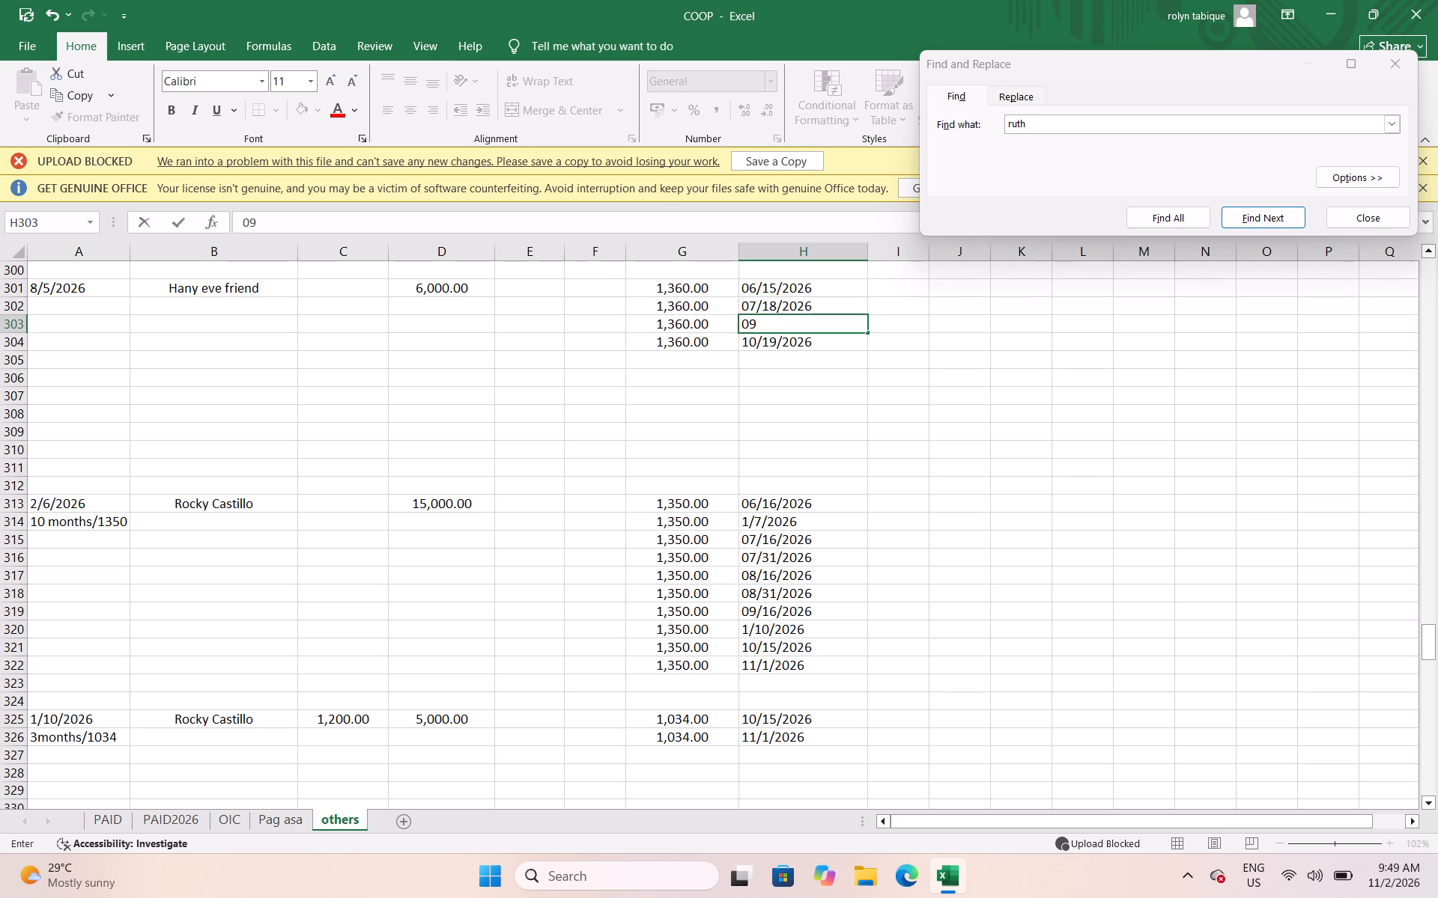
text(/30/2026)
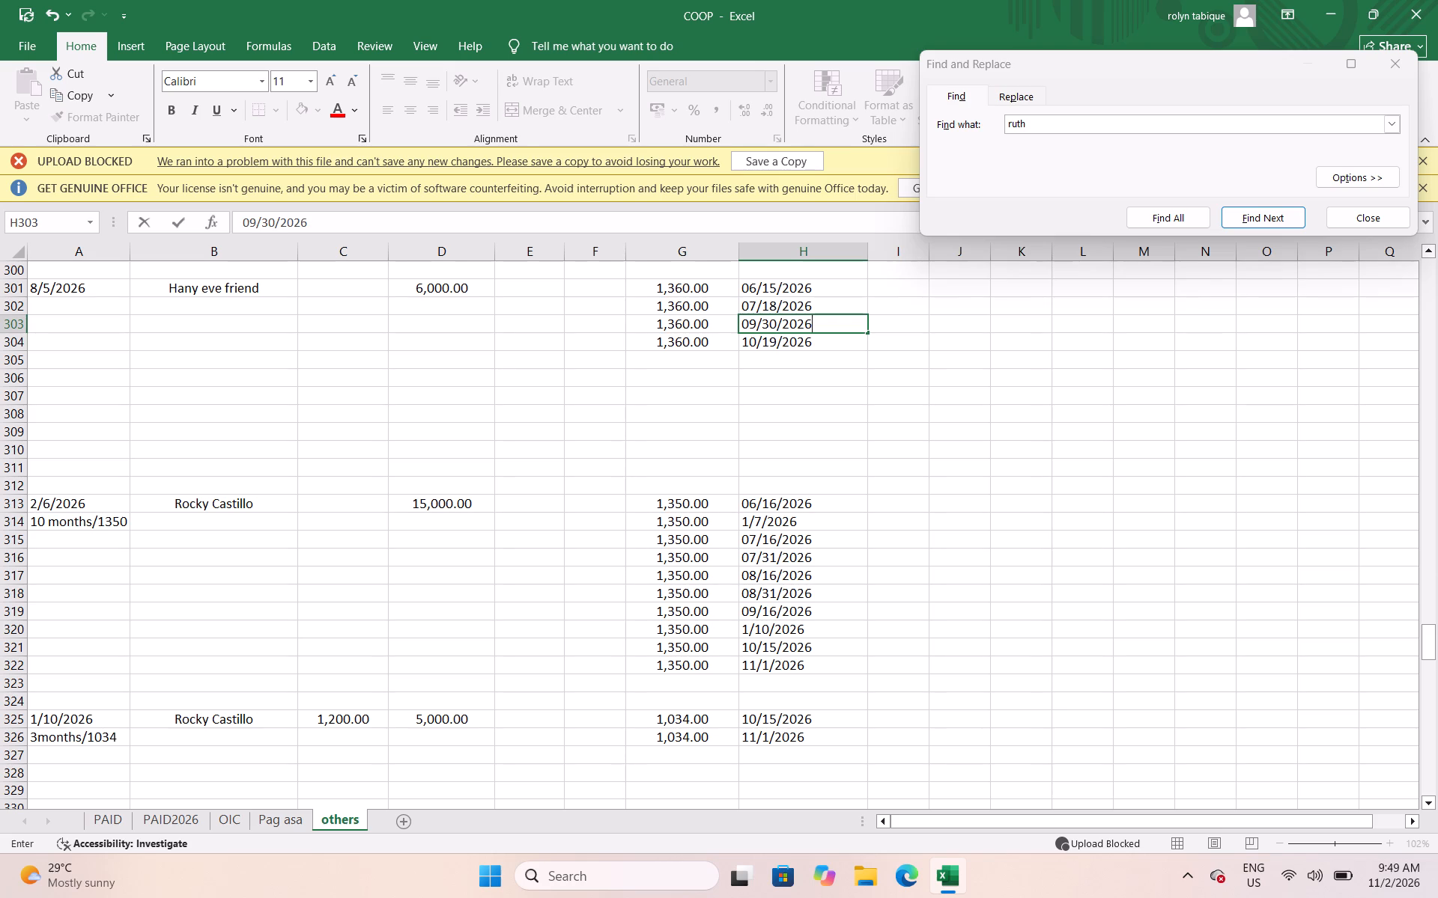
Insert a row above Hany eve friend's 9/30/2026 payment, record 1360 dated 08/17/2026 in it, and save the workbook.
click(10, 328)
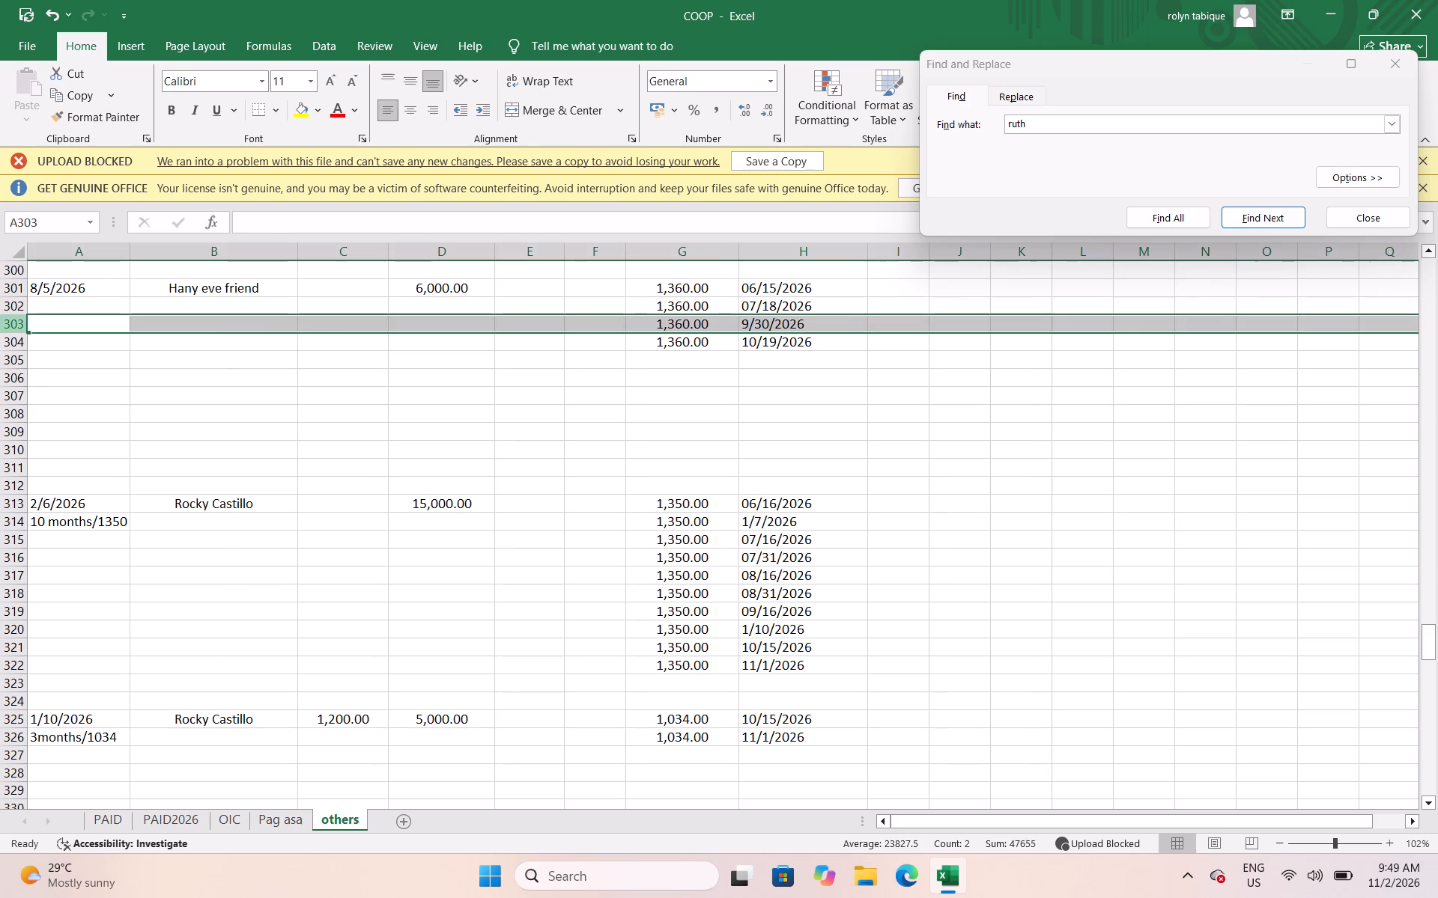
right_click(10, 328)
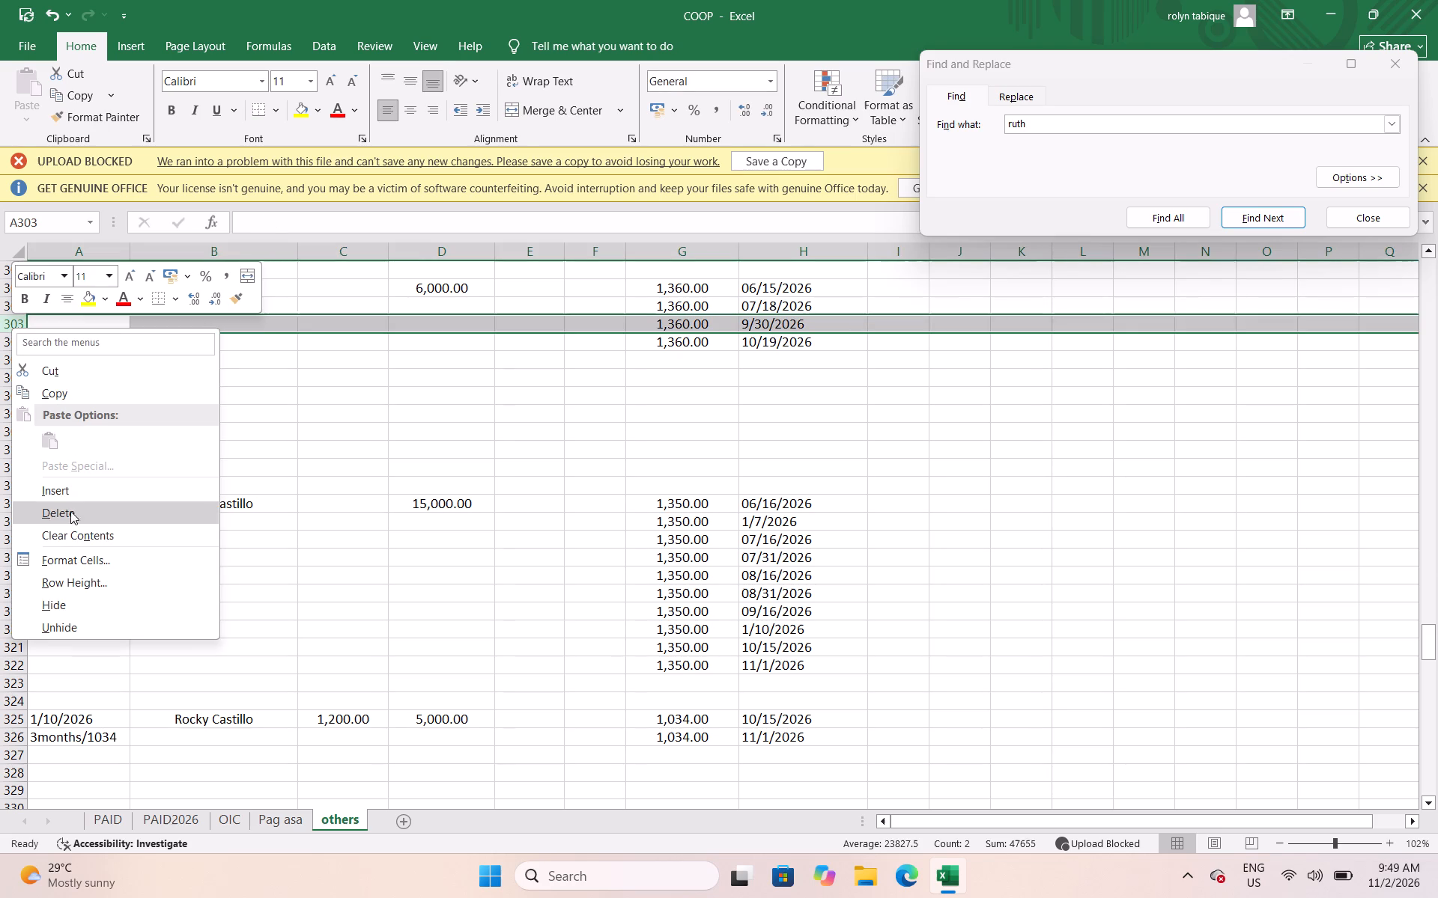
click(63, 484)
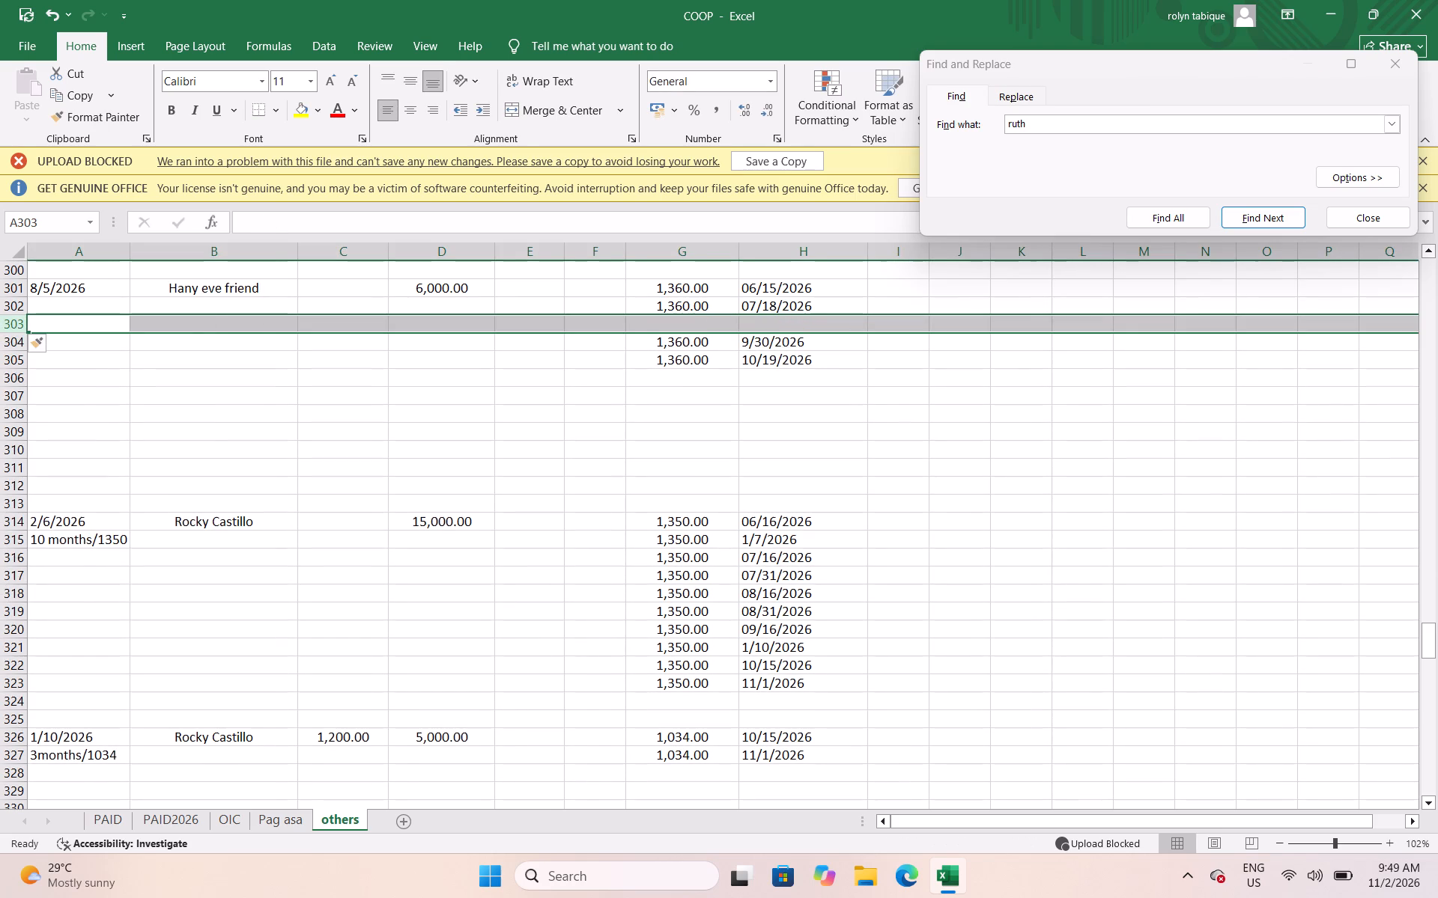
click(648, 326)
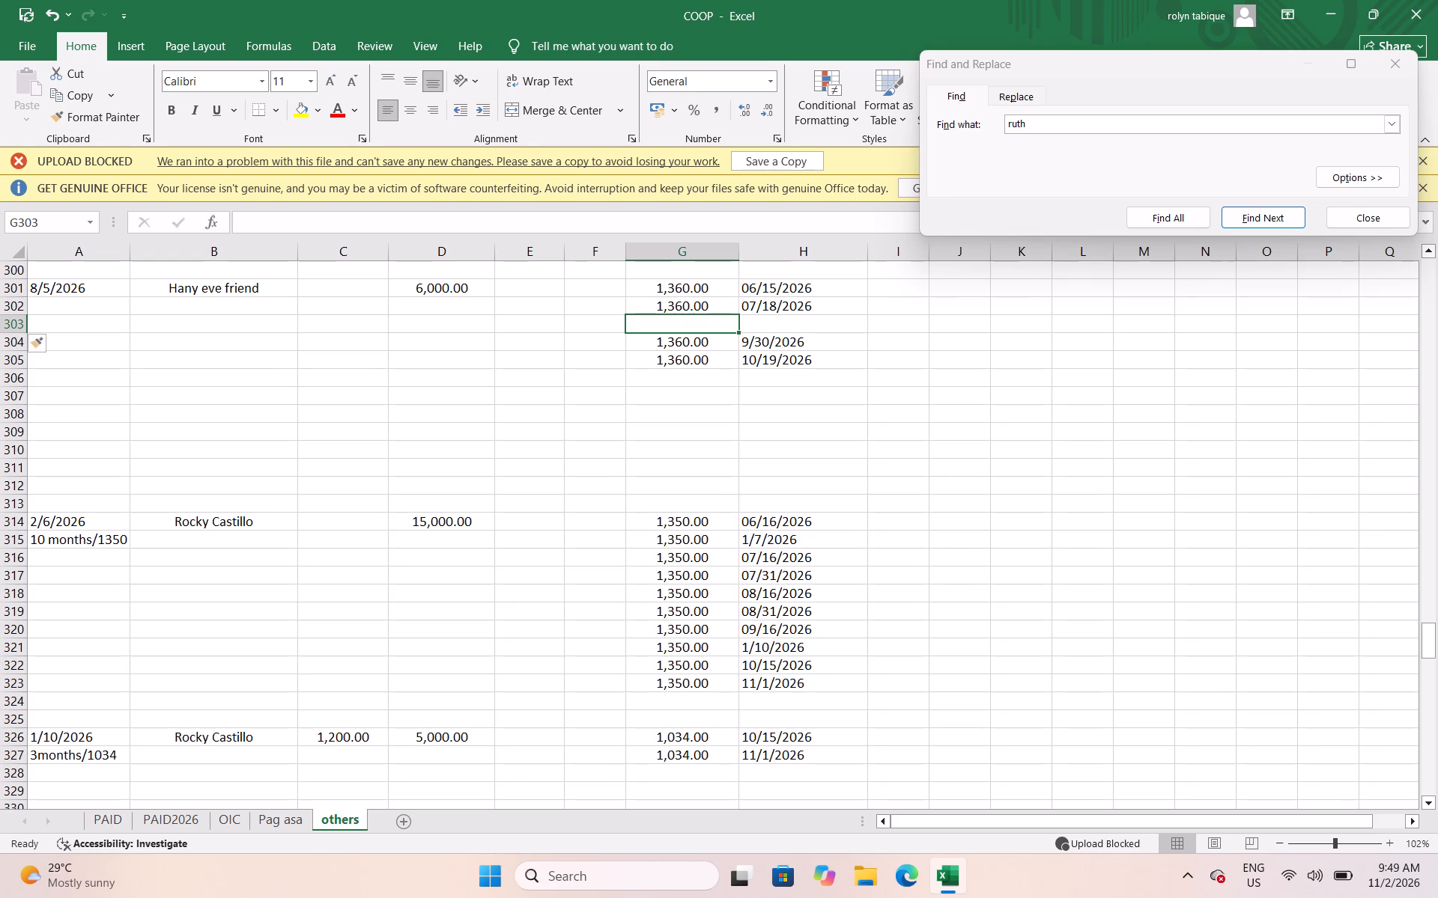
text(1360)
key(Right)
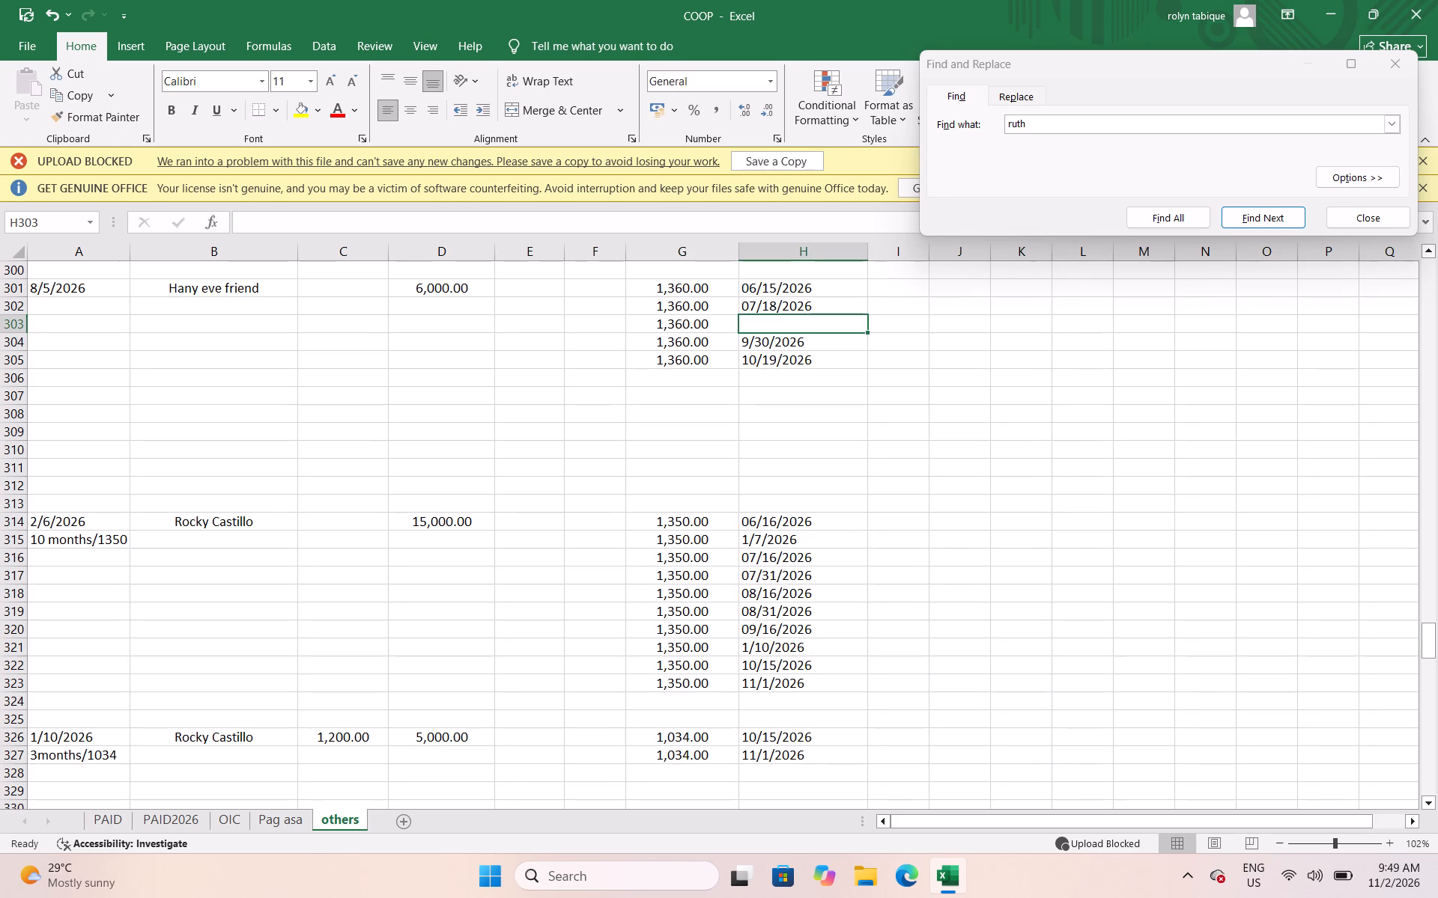
text(08/17/2026)
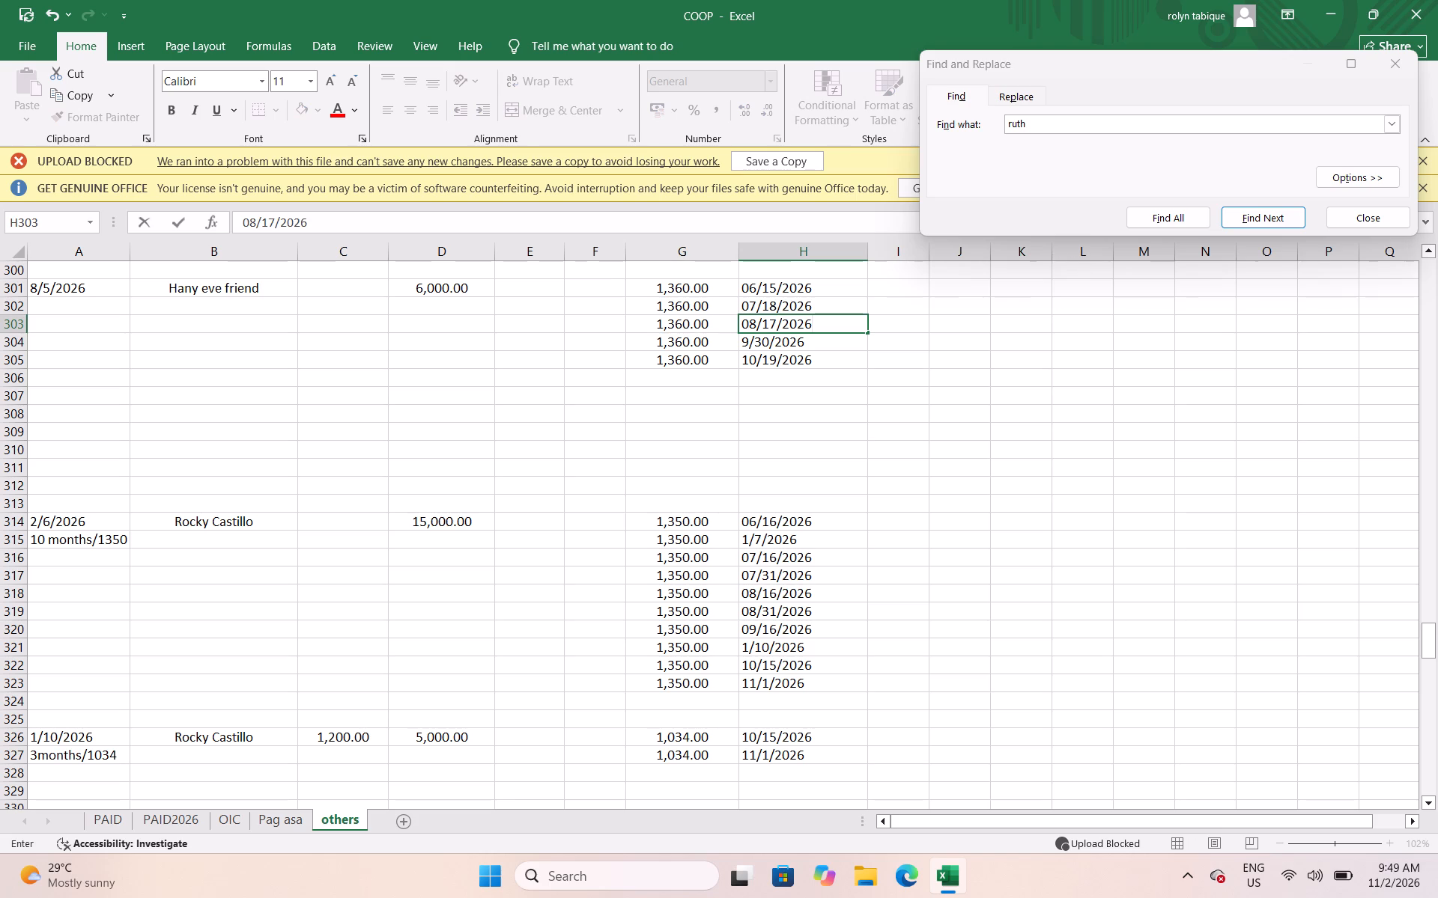
key(ctrl+s)
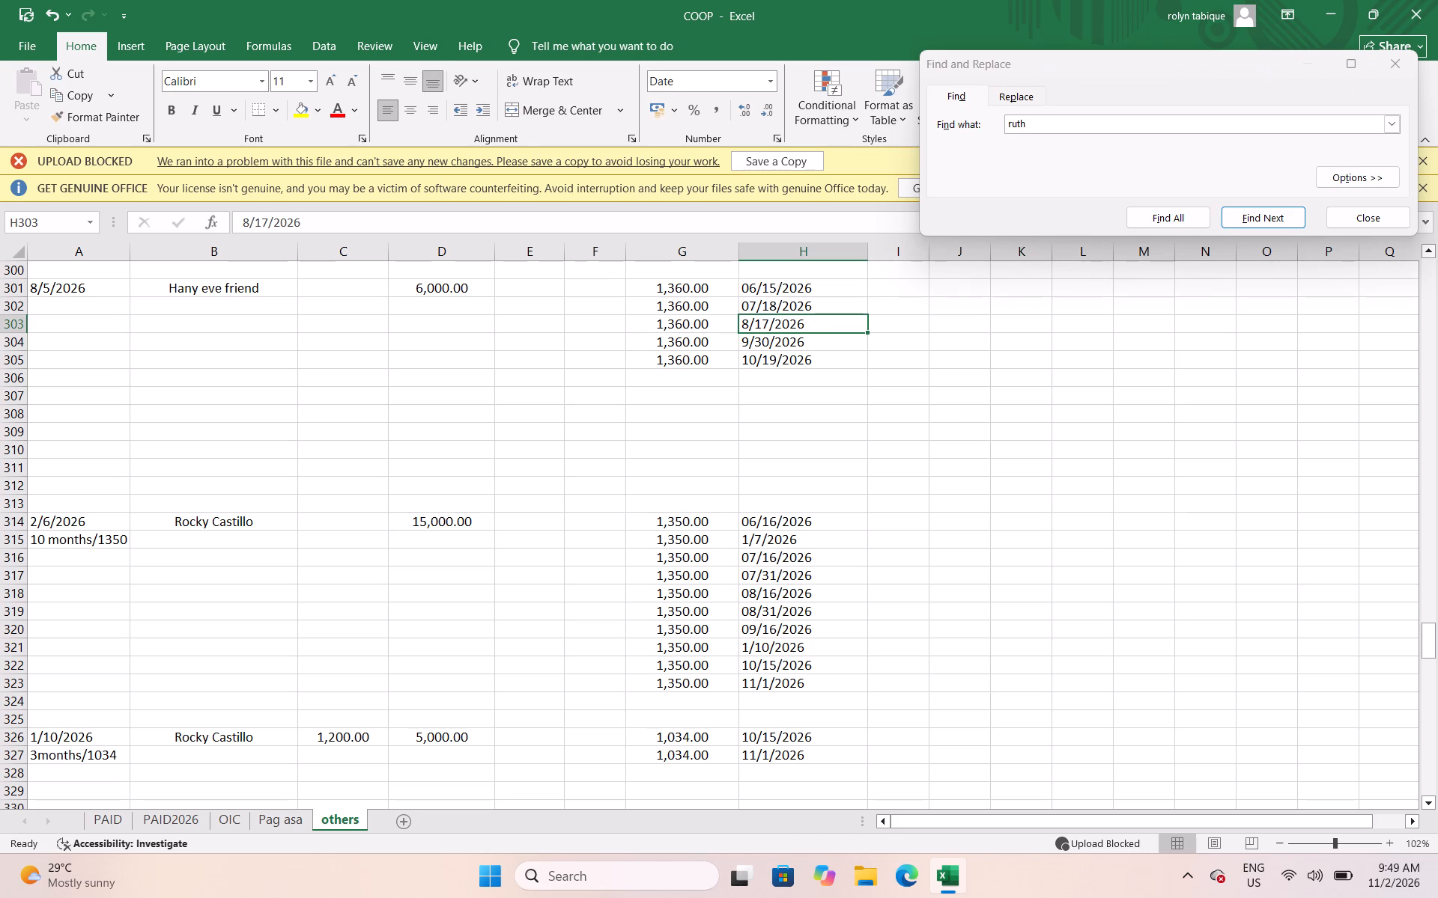
key(ctrl+s)
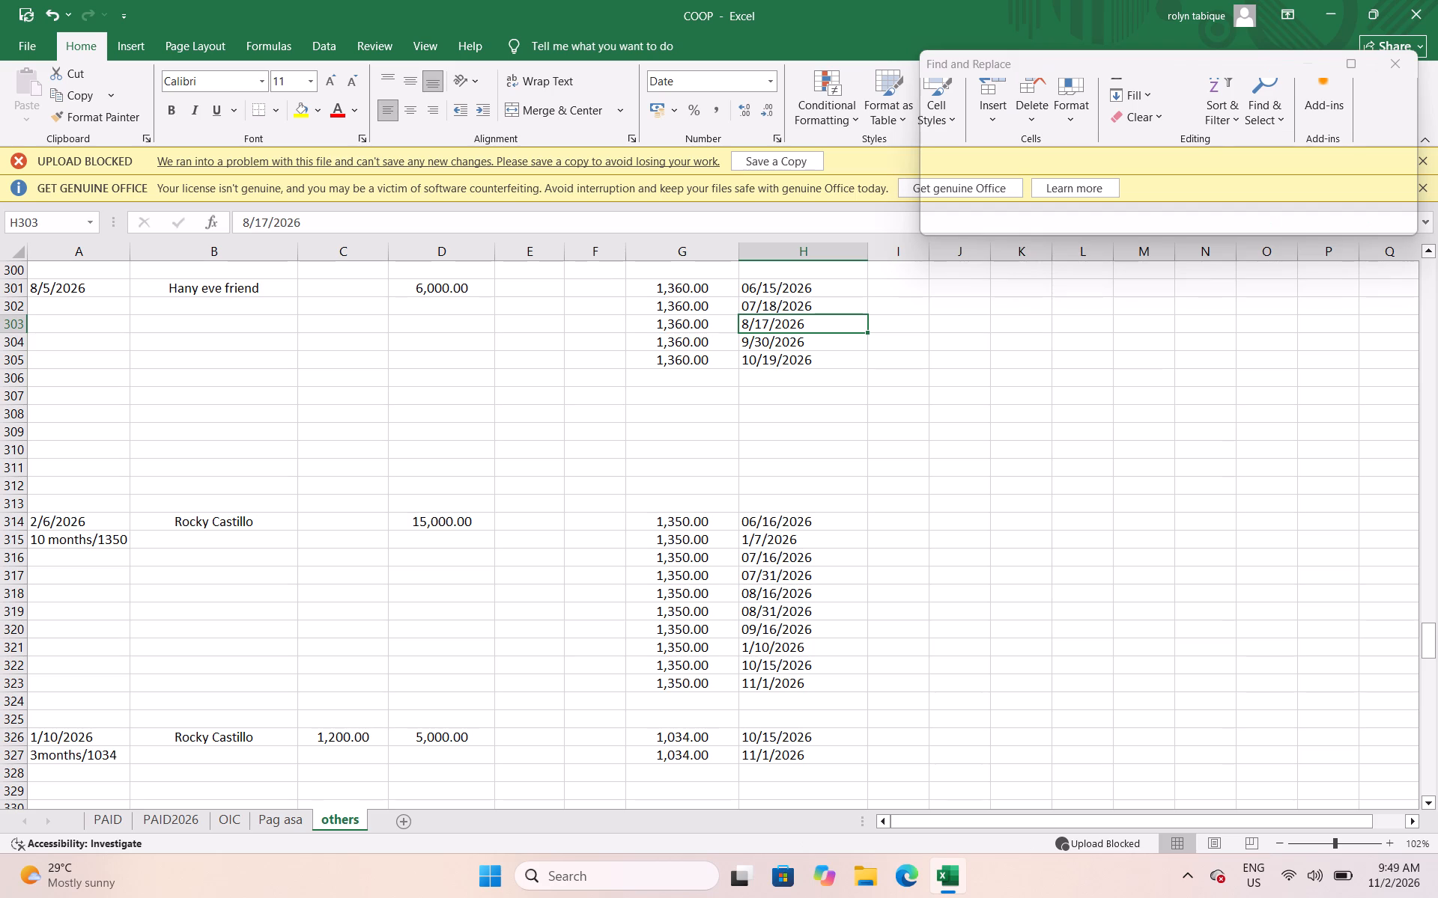
Sum Hany eve friend's five payments (G301:G305) in the cell directly beneath them and highlight the total yellow.
click(681, 387)
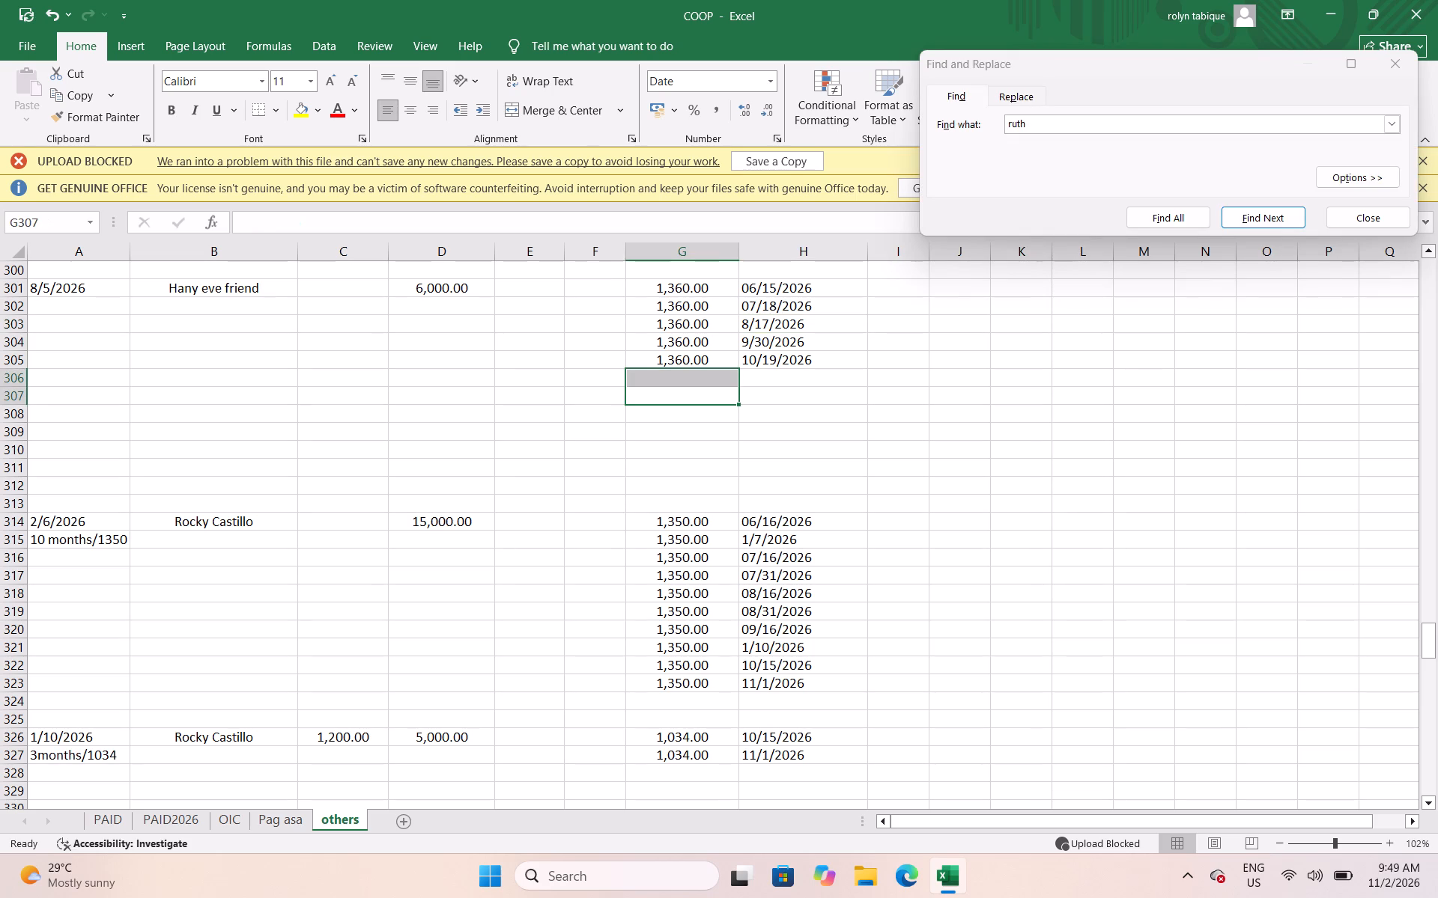
click(685, 382)
text(=sum()
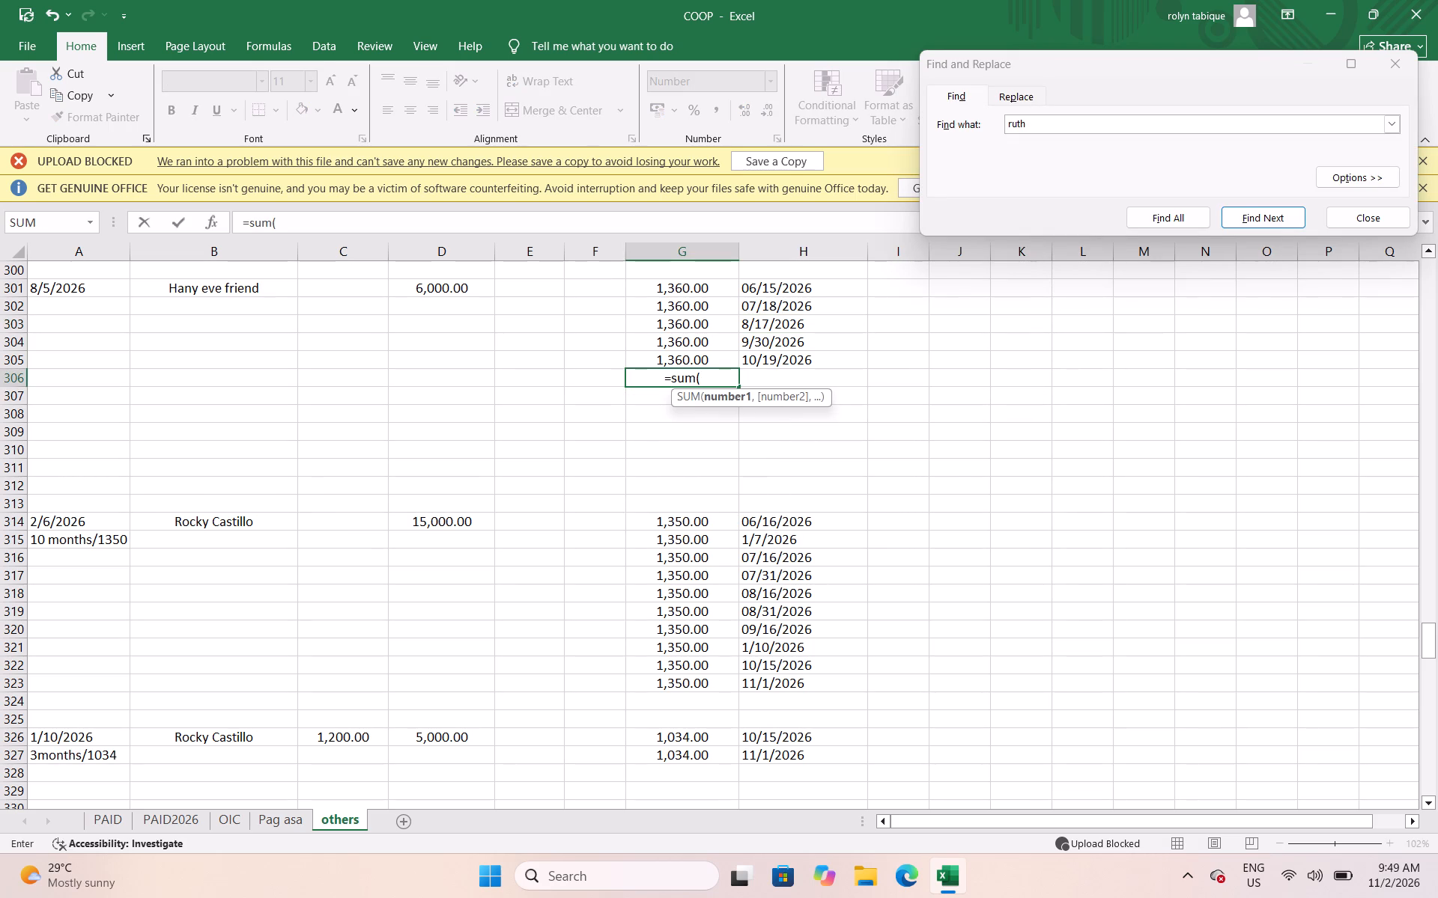
drag(720, 290, 715, 361)
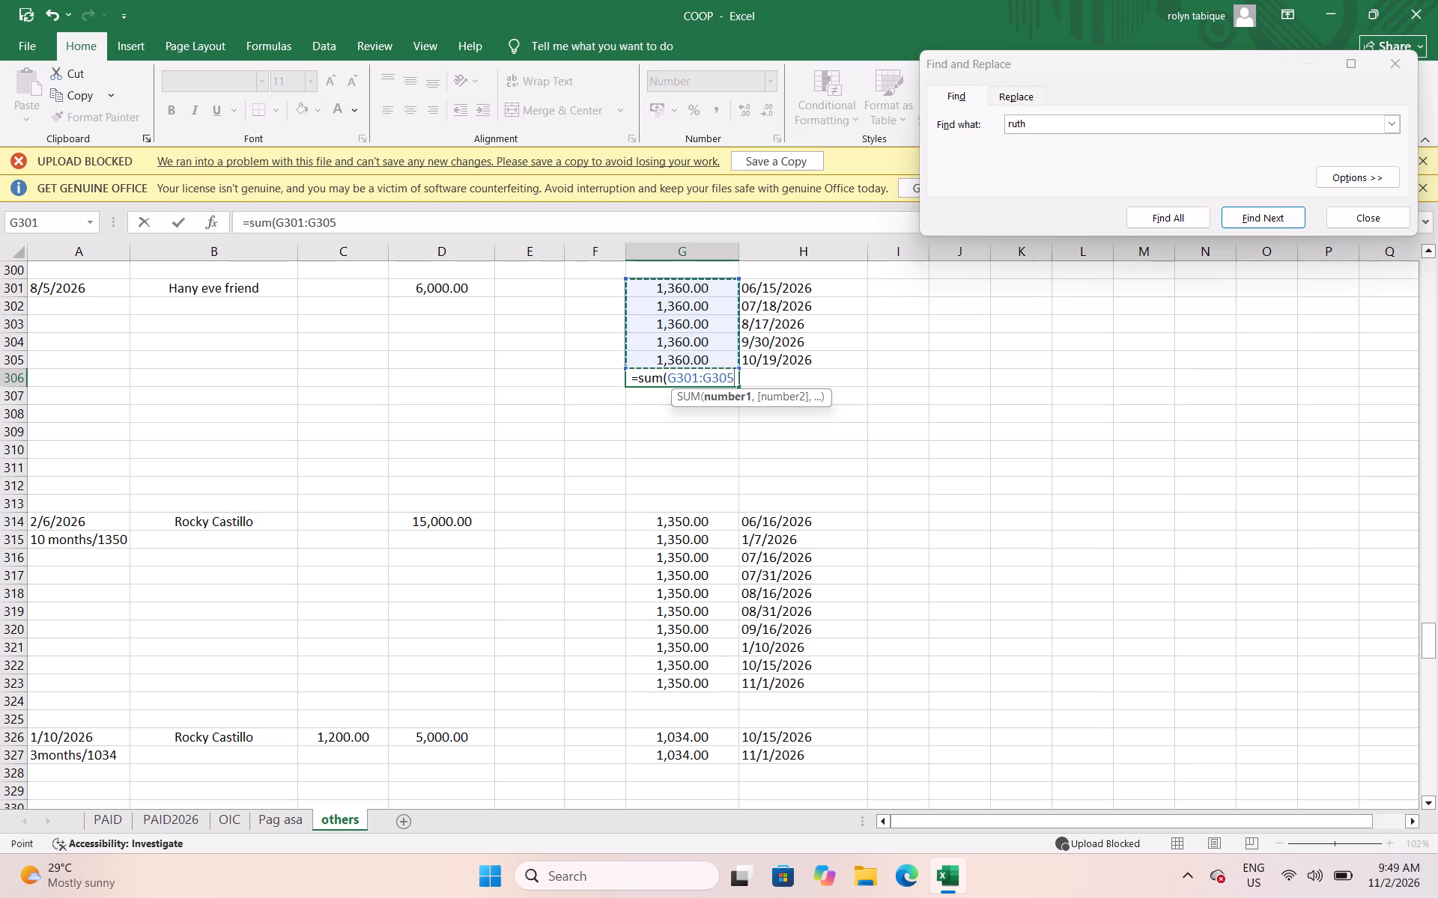
key(shift+parenright)
key(Return)
key(Up)
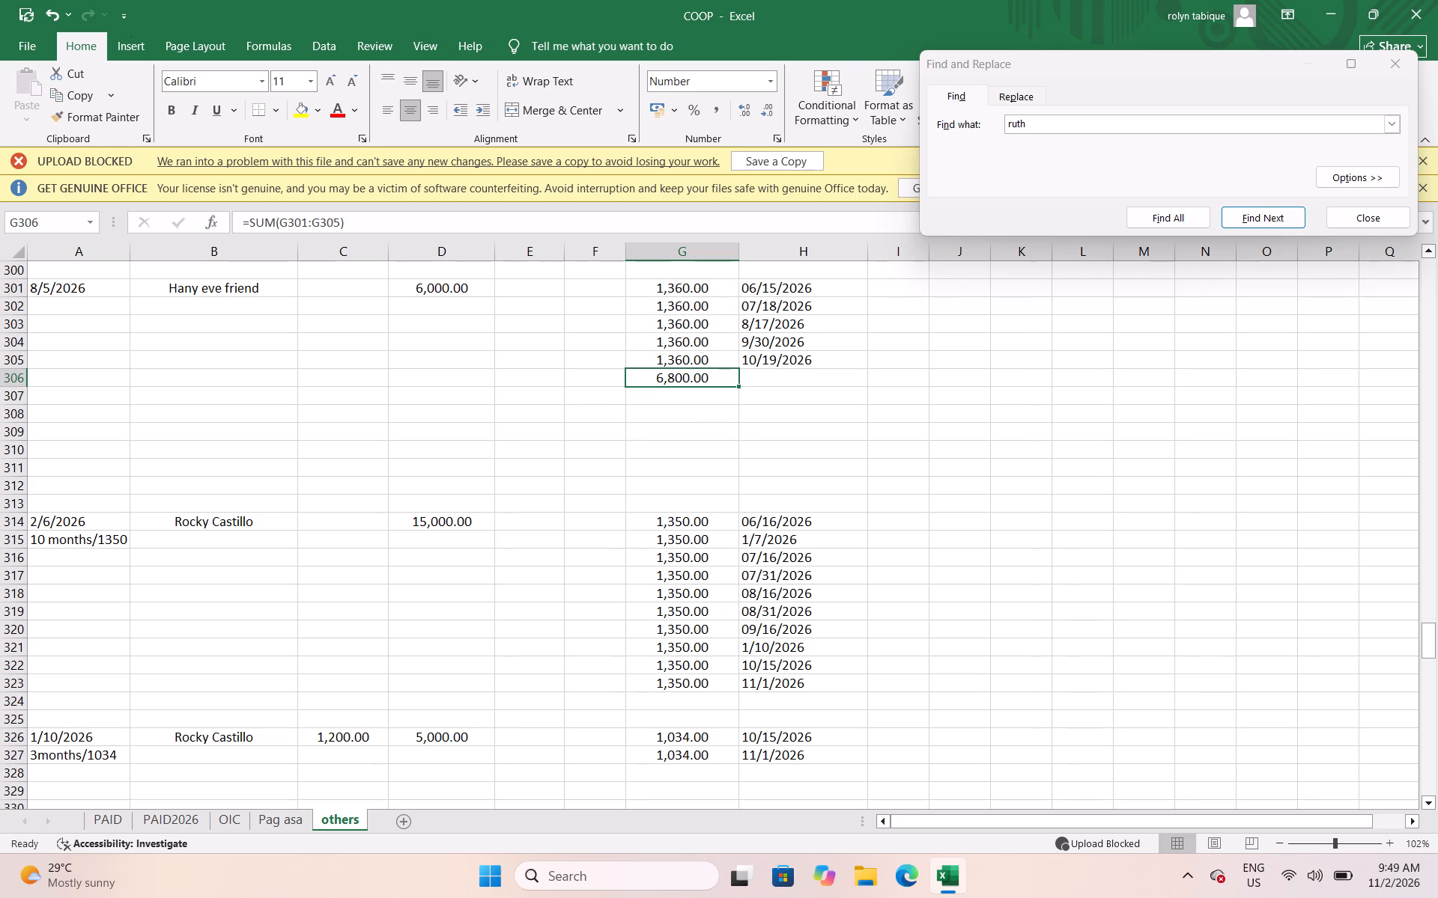
click(294, 118)
click(264, 452)
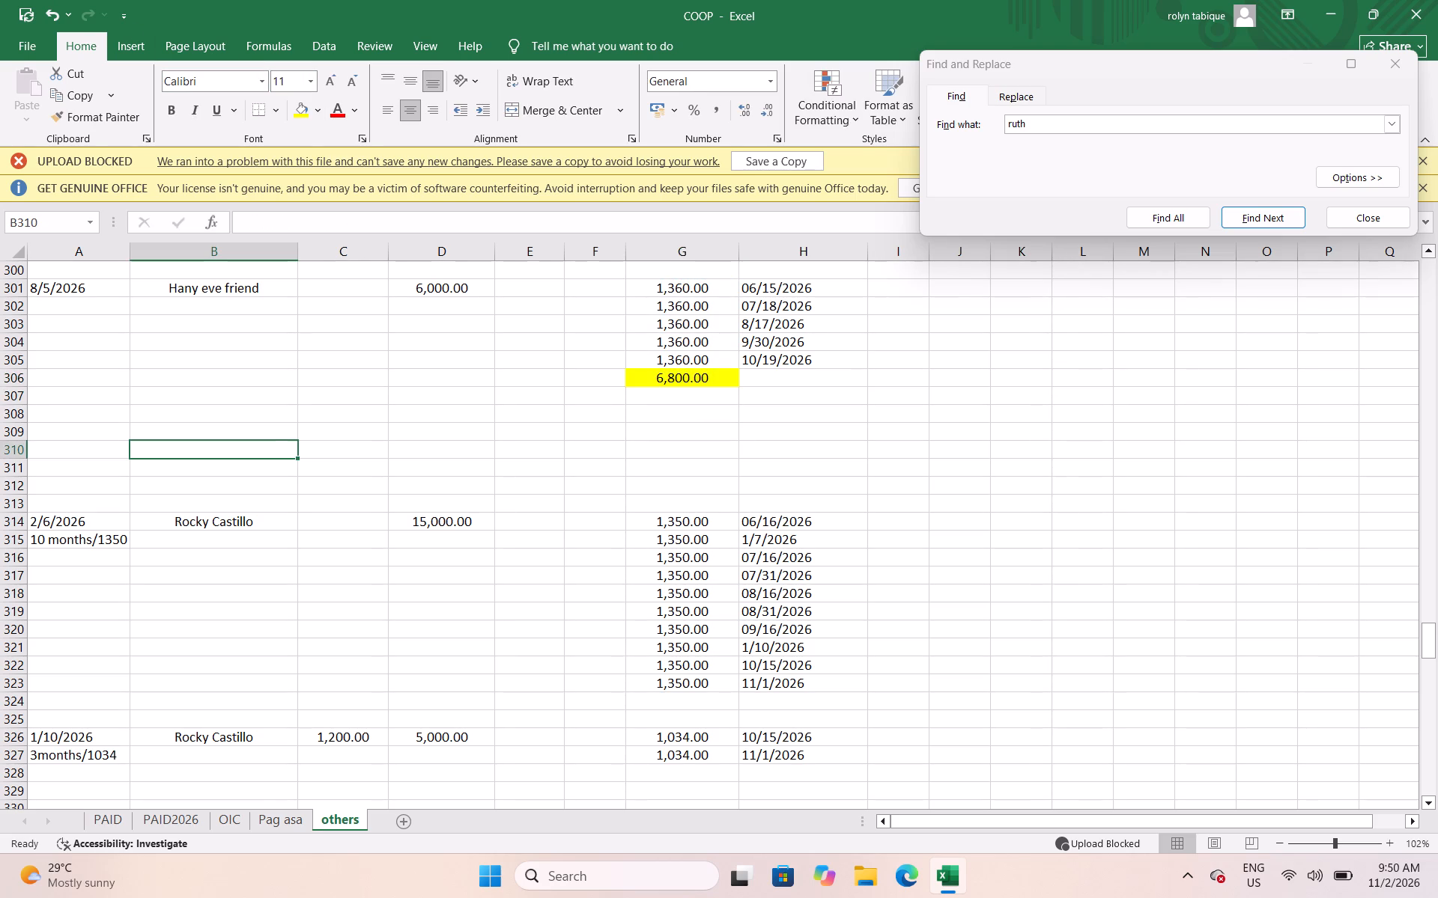
Delete blank rows 308 to 313 between Hany eve friend's total and the 2/6/2026 loan, keeping one blank row.
click(17, 400)
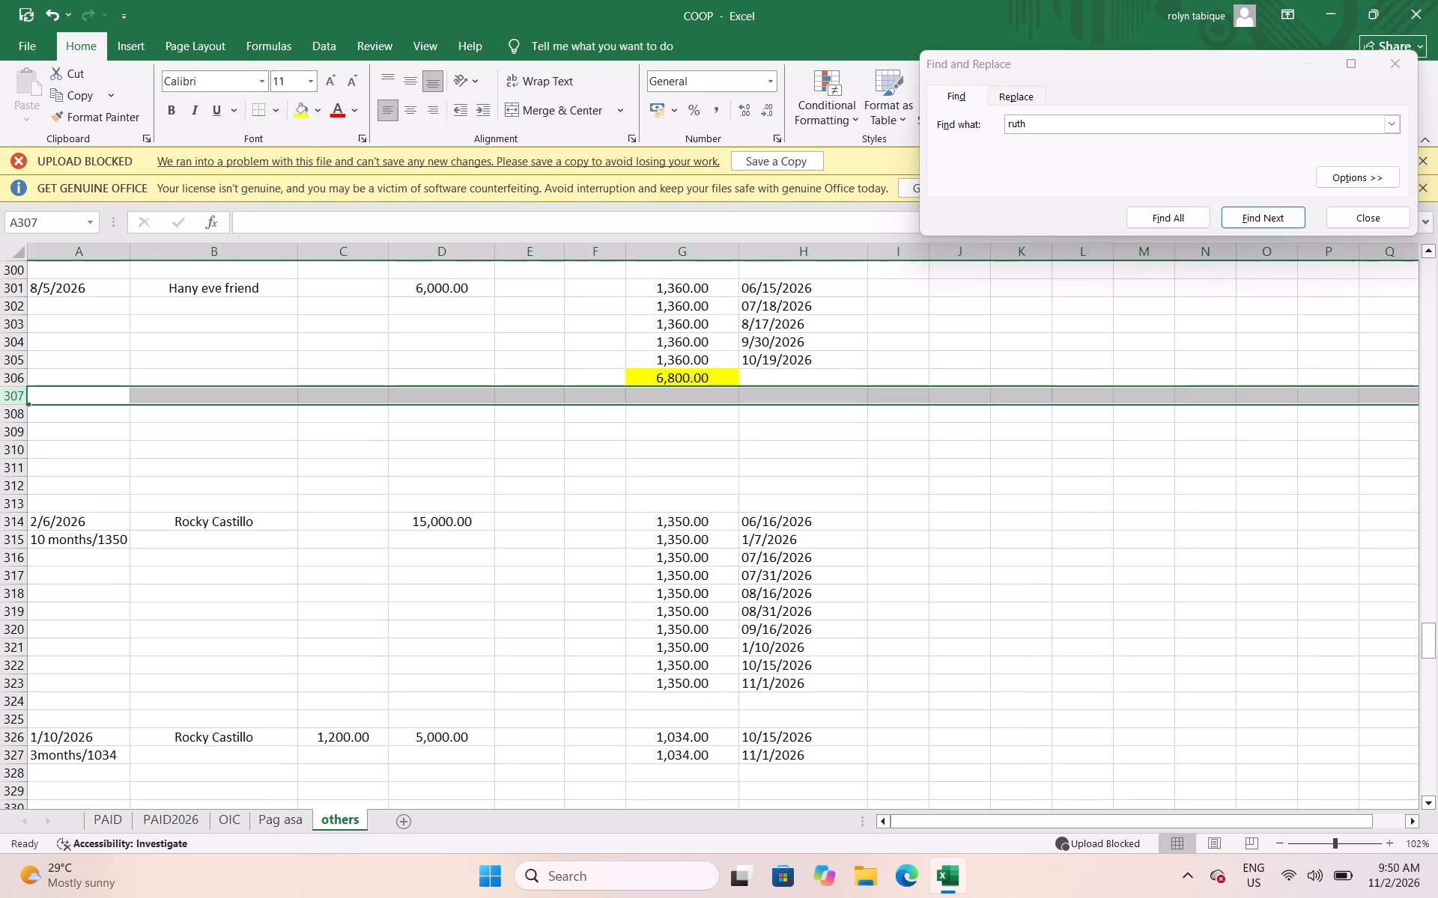
drag(9, 417, 18, 495)
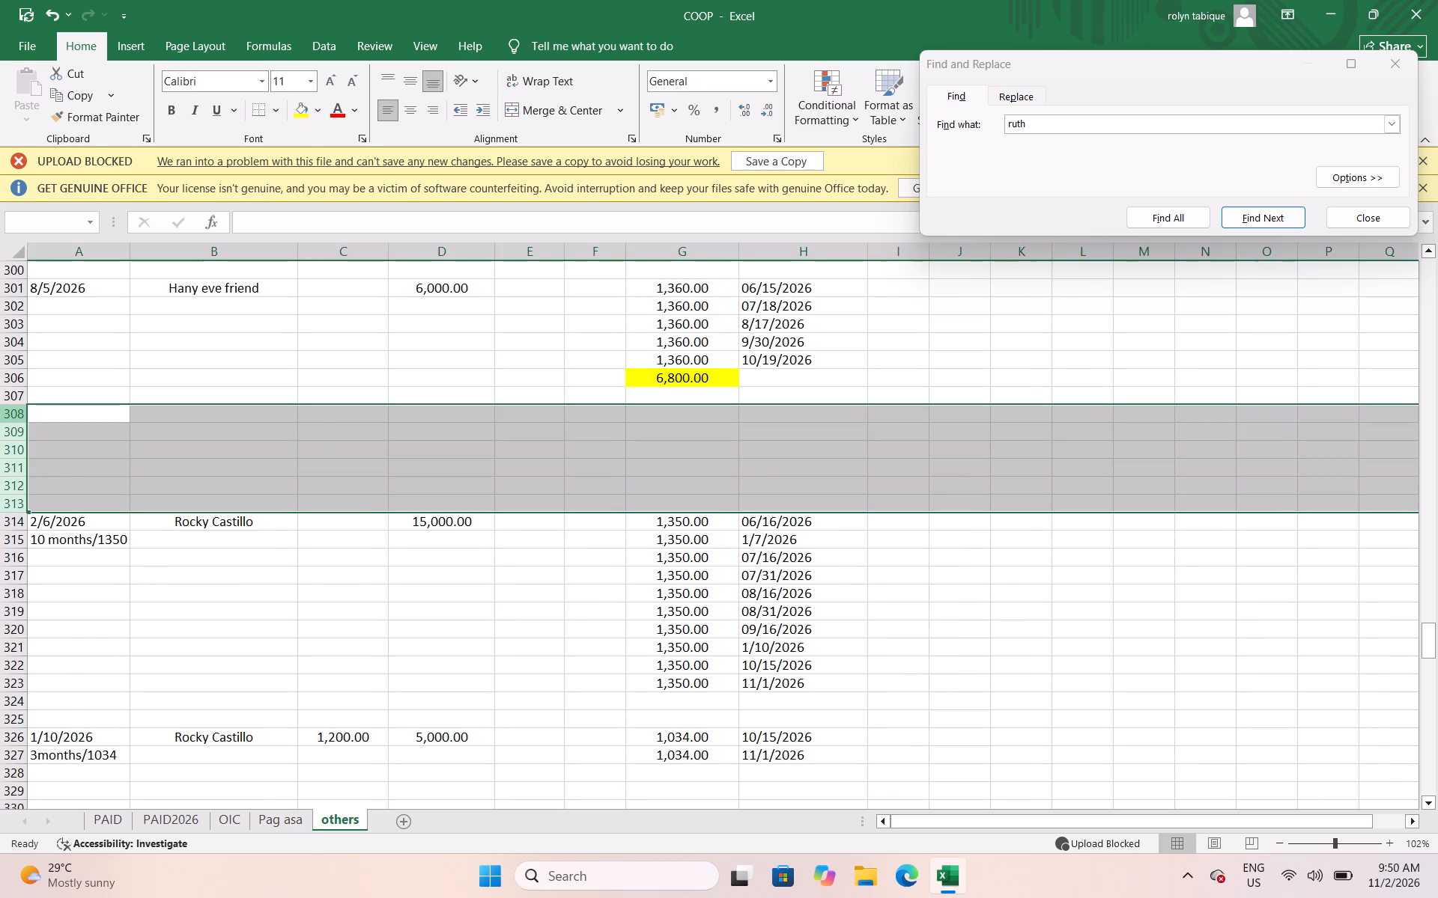
right_click(69, 465)
click(138, 653)
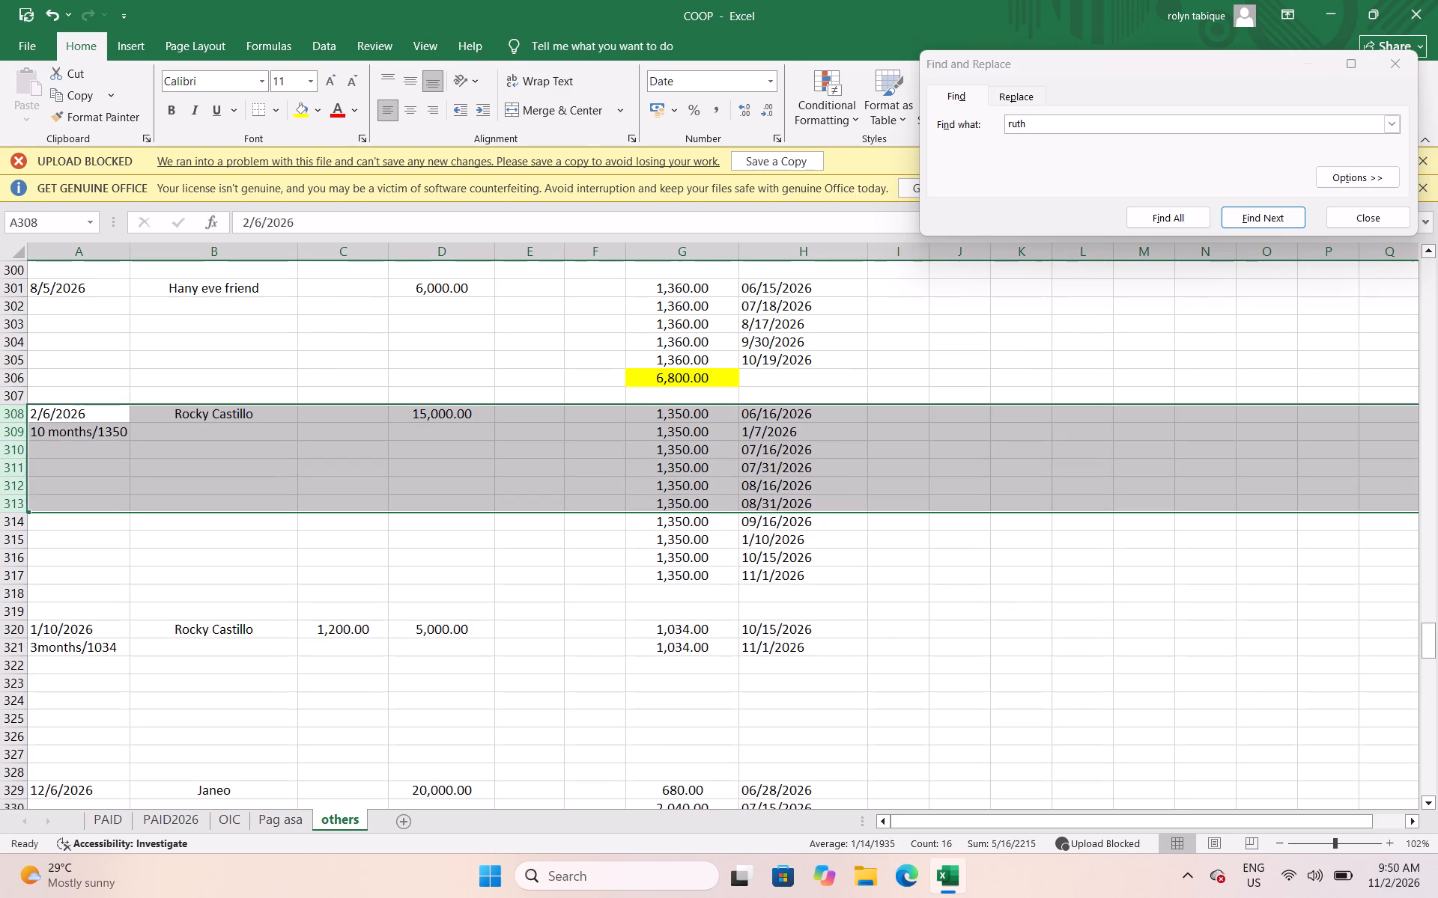
click(986, 498)
Sum Janeo's payments (G329:G335) in cell G336, directly beneath the 8/10/2026 payment.
scroll(750, 670, down, 1)
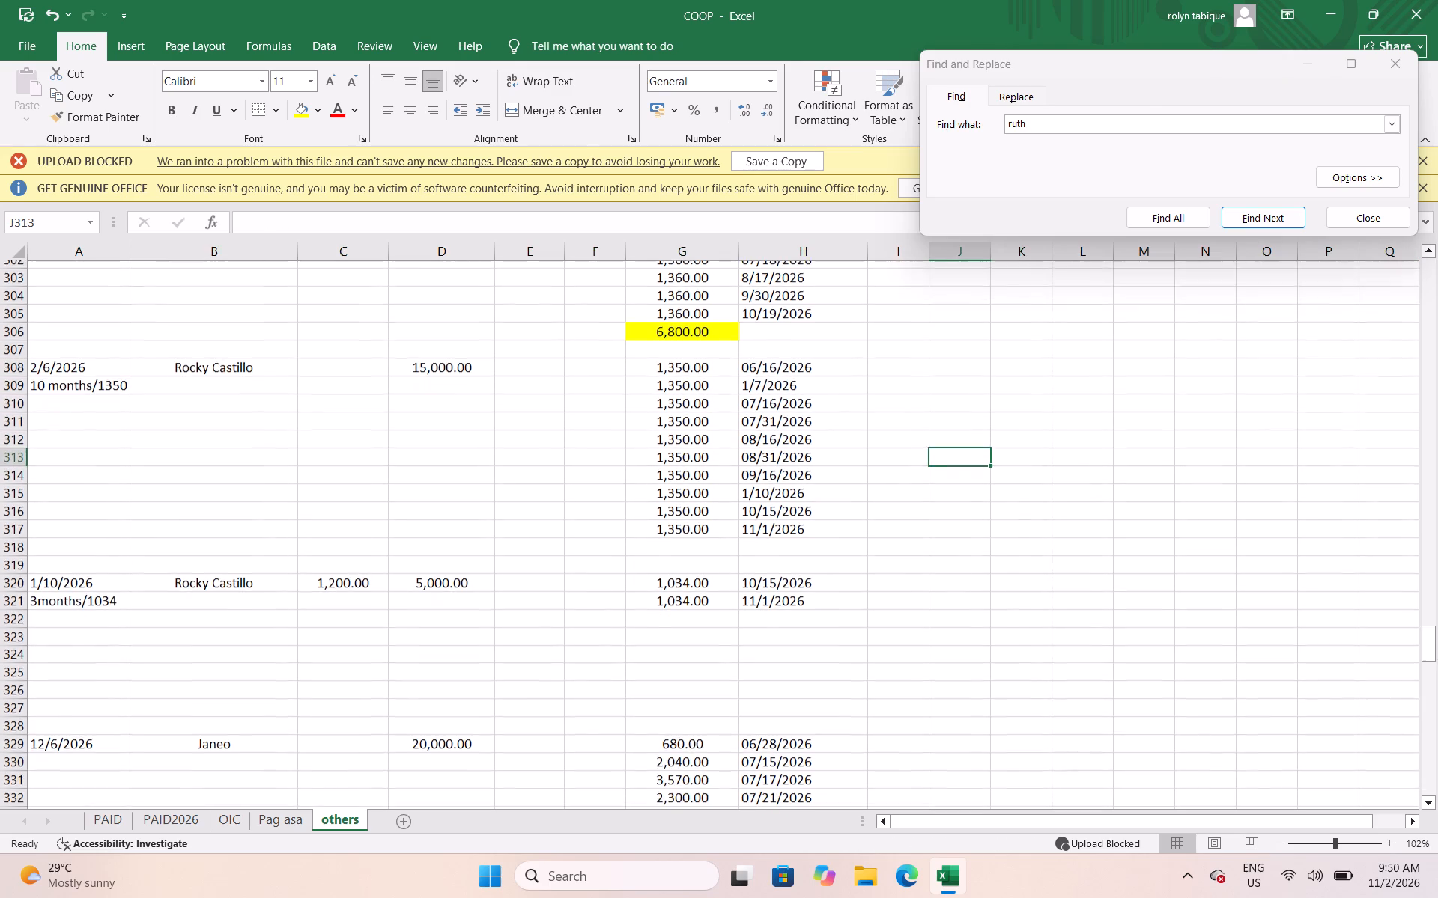
scroll(746, 676, down, 1)
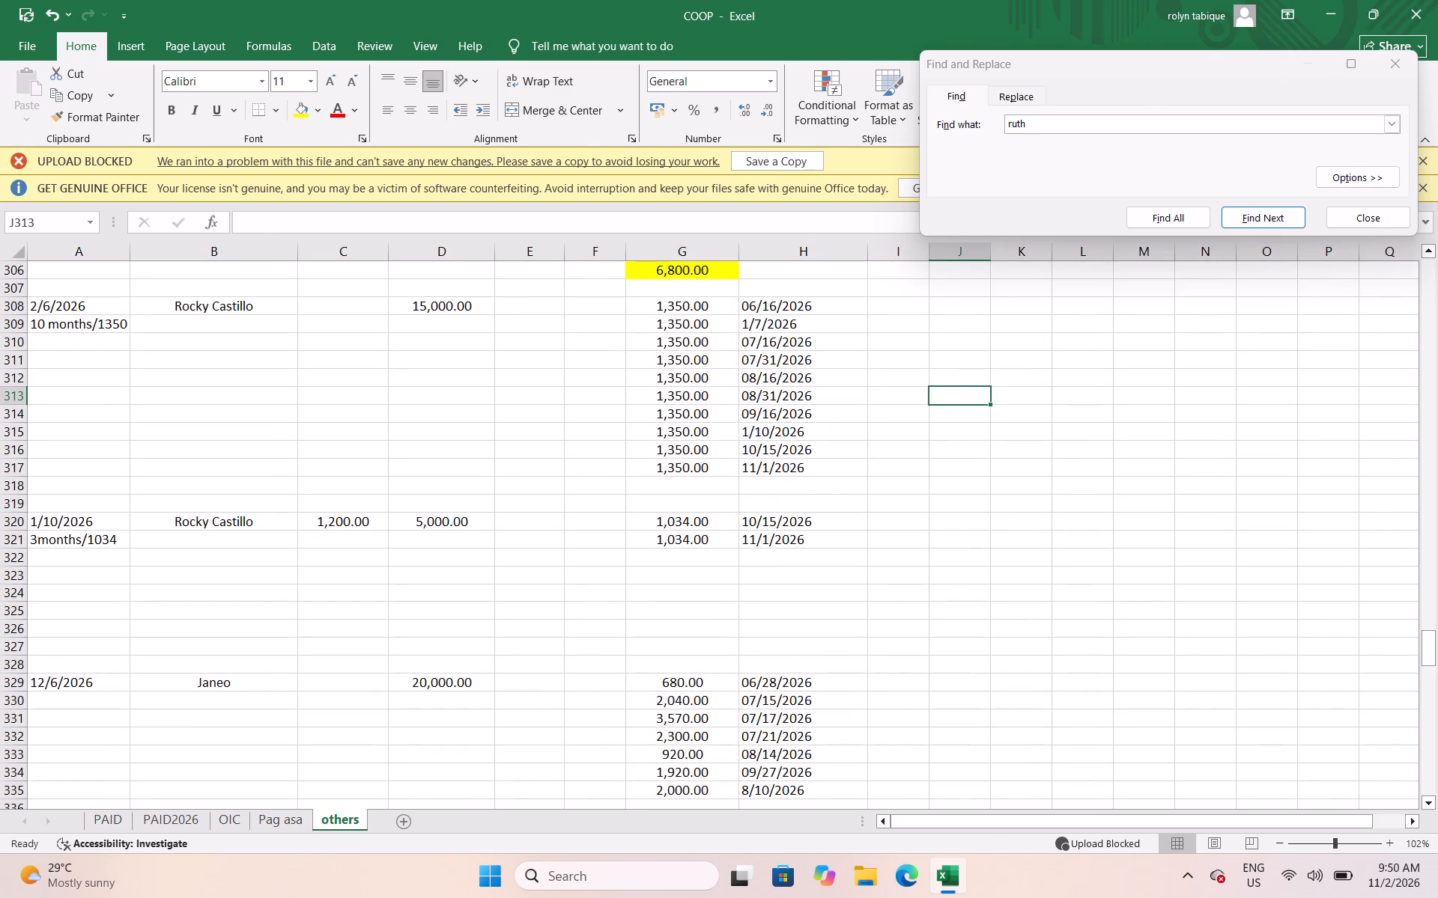
scroll(741, 677, down, 2)
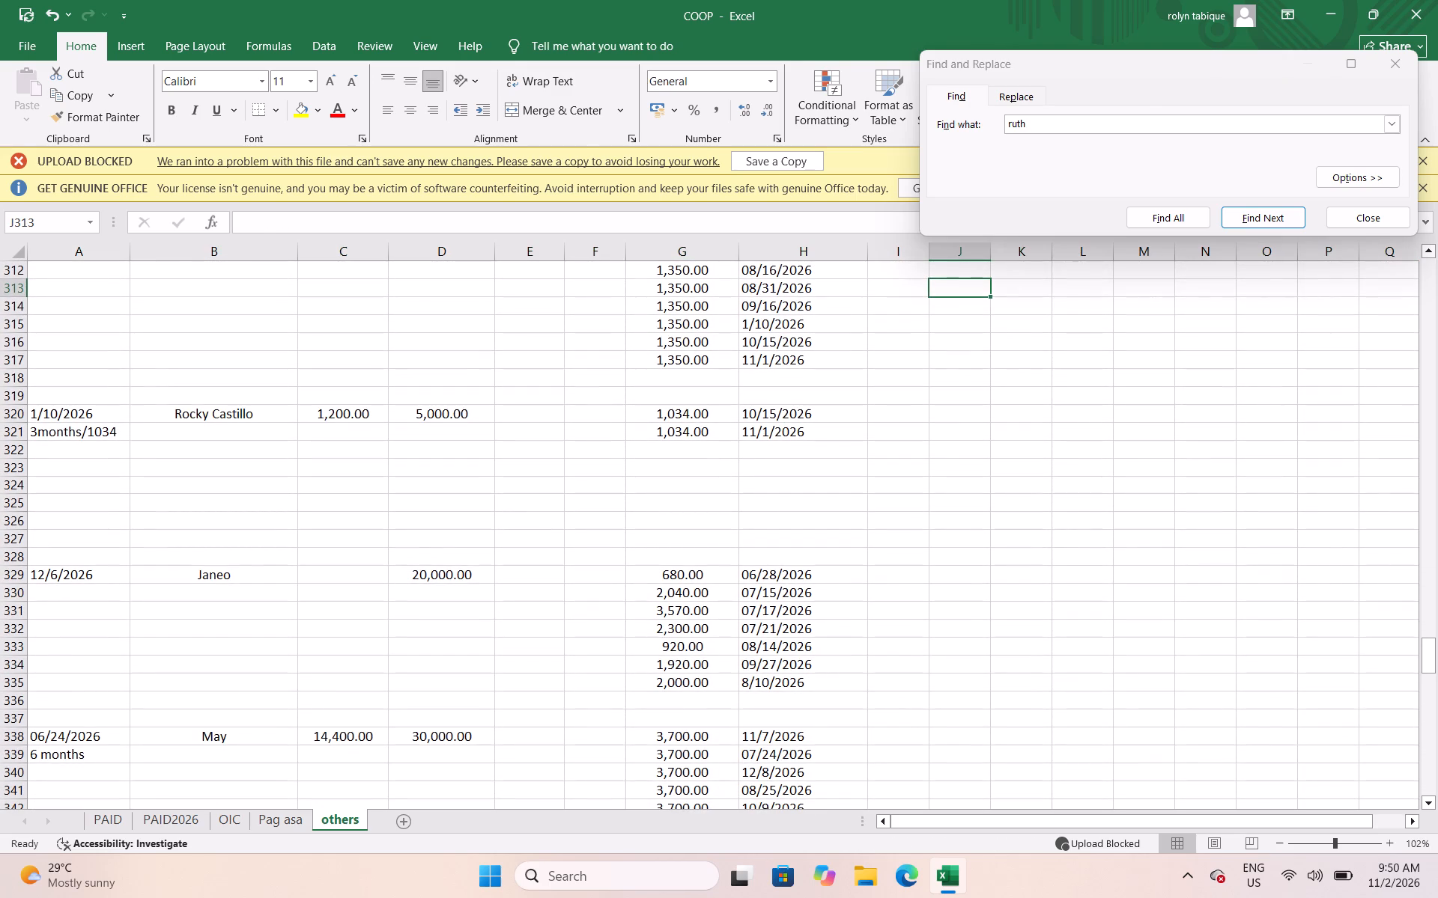
scroll(735, 682, down, 1)
click(700, 652)
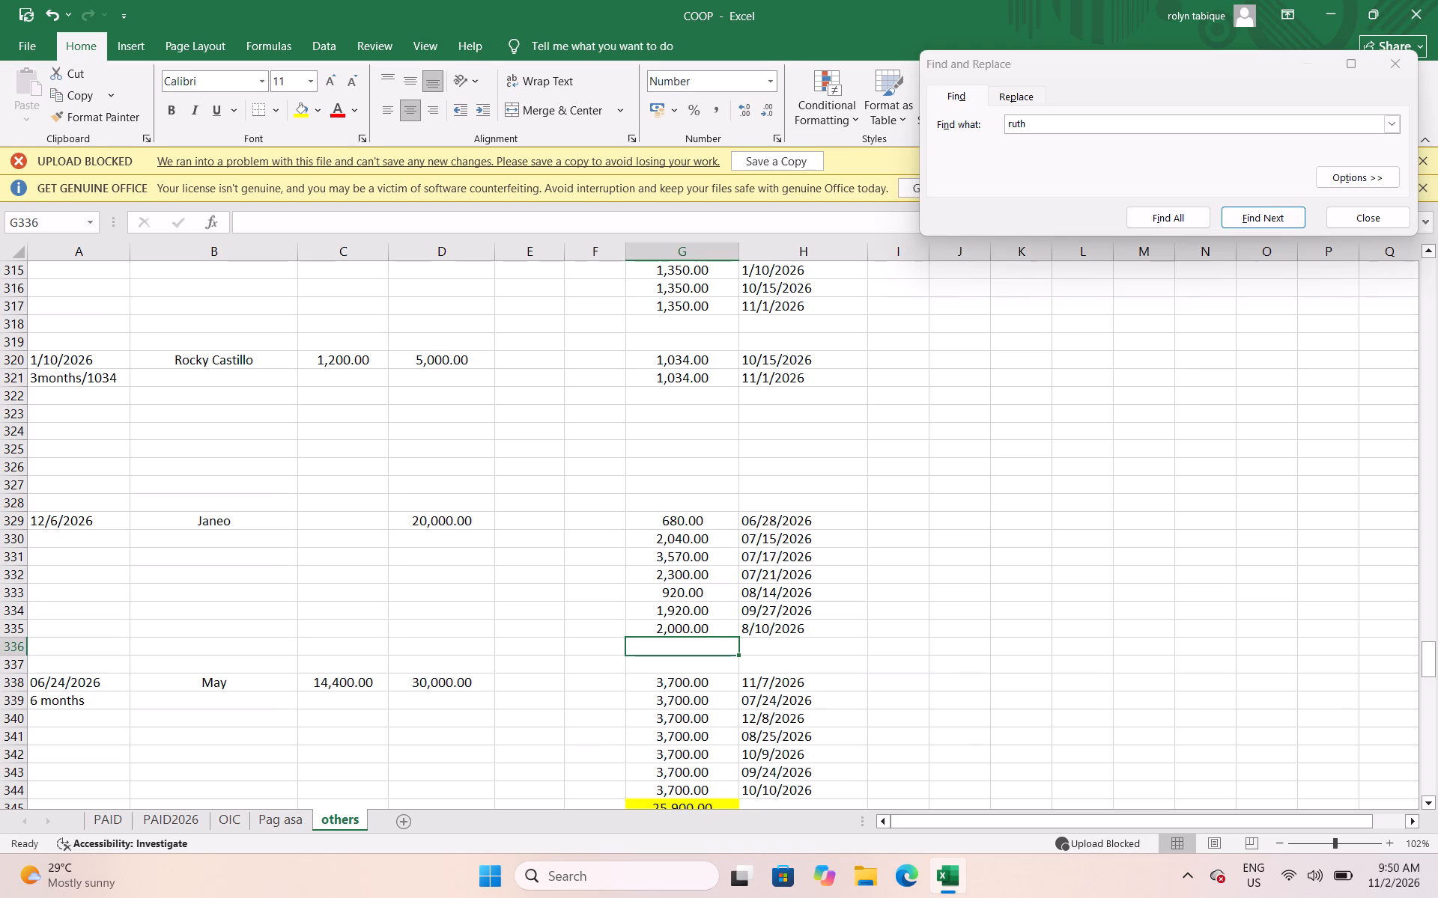
scroll(657, 618, down, 1)
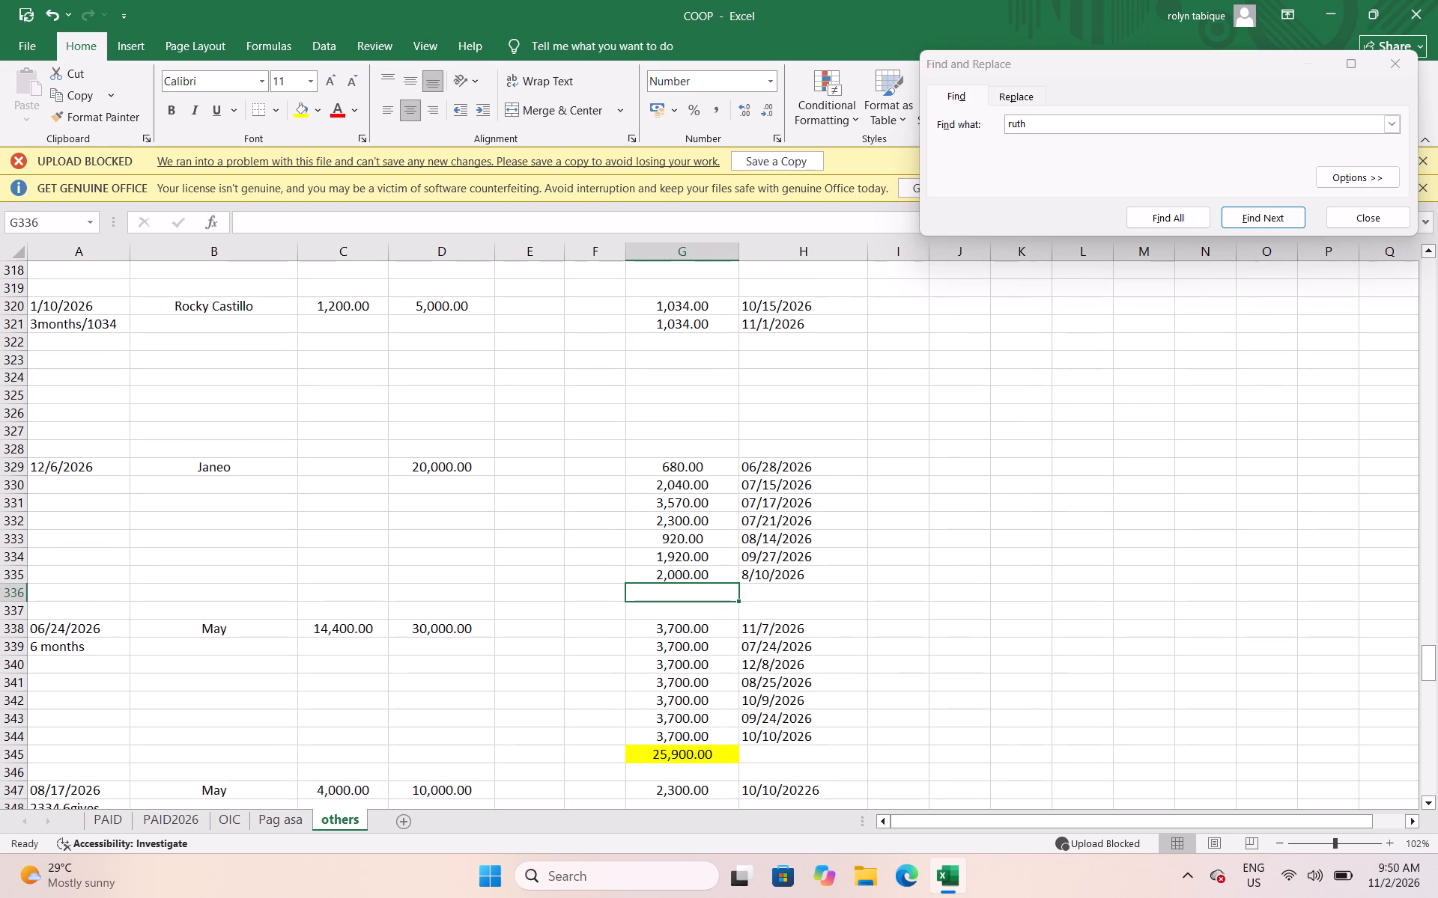
scroll(651, 623, down, 1)
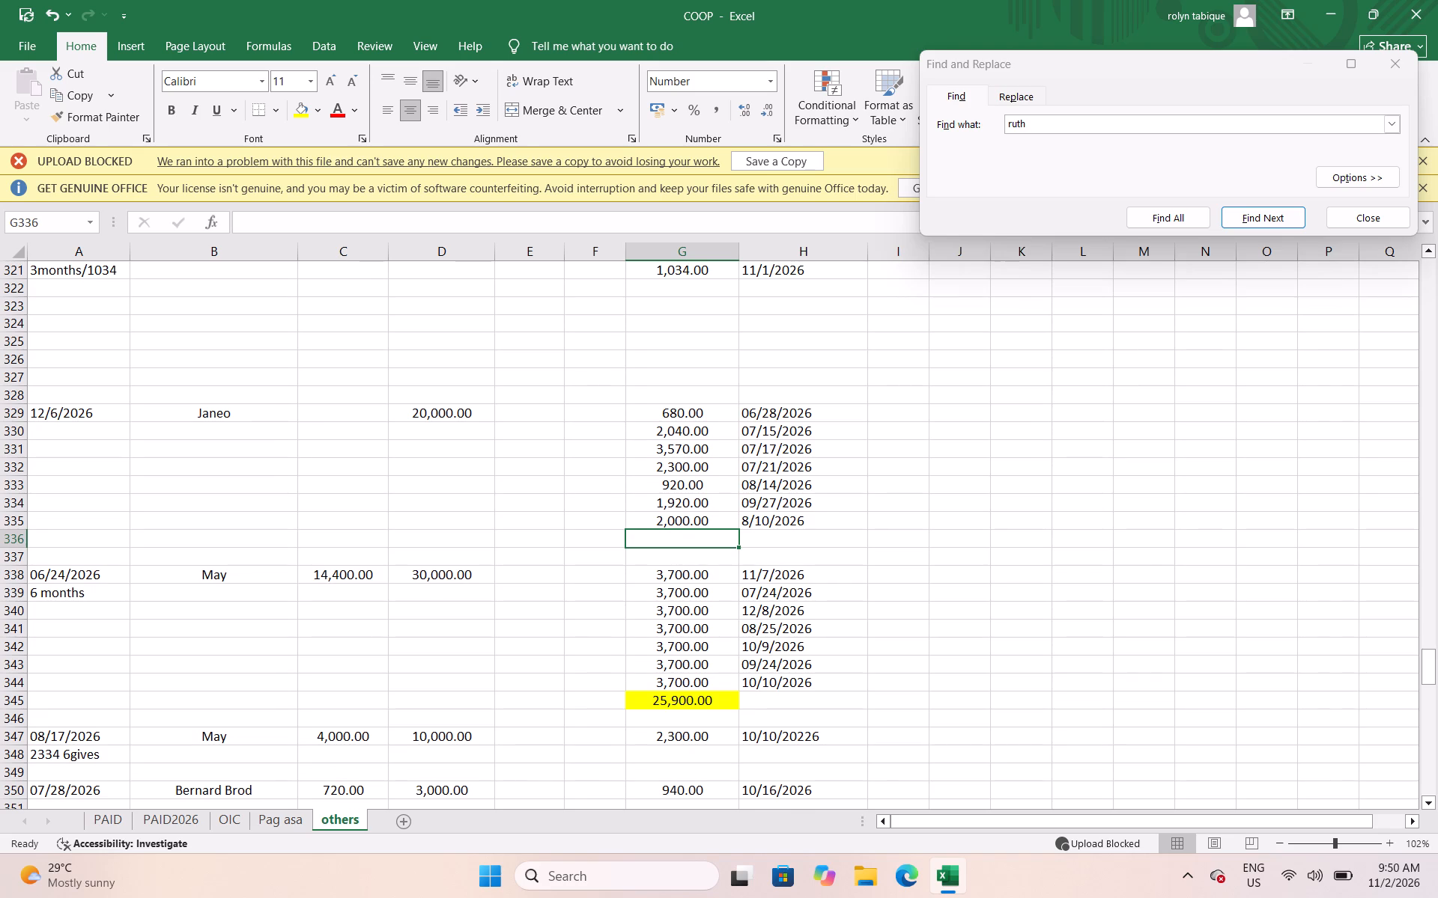
scroll(648, 624, up, 1)
scroll(648, 624, down, 1)
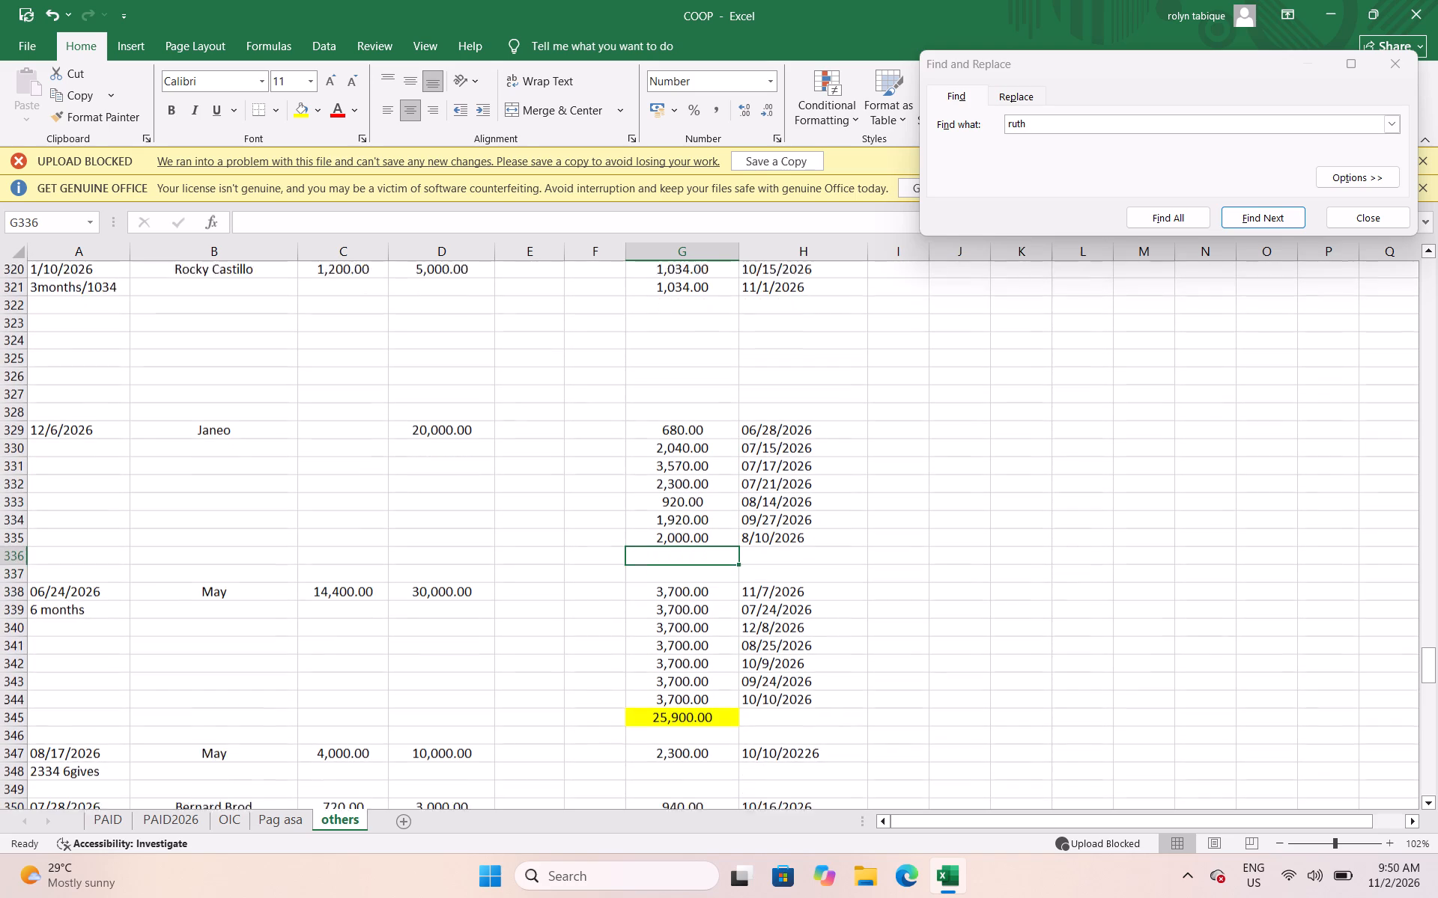
scroll(648, 624, up, 1)
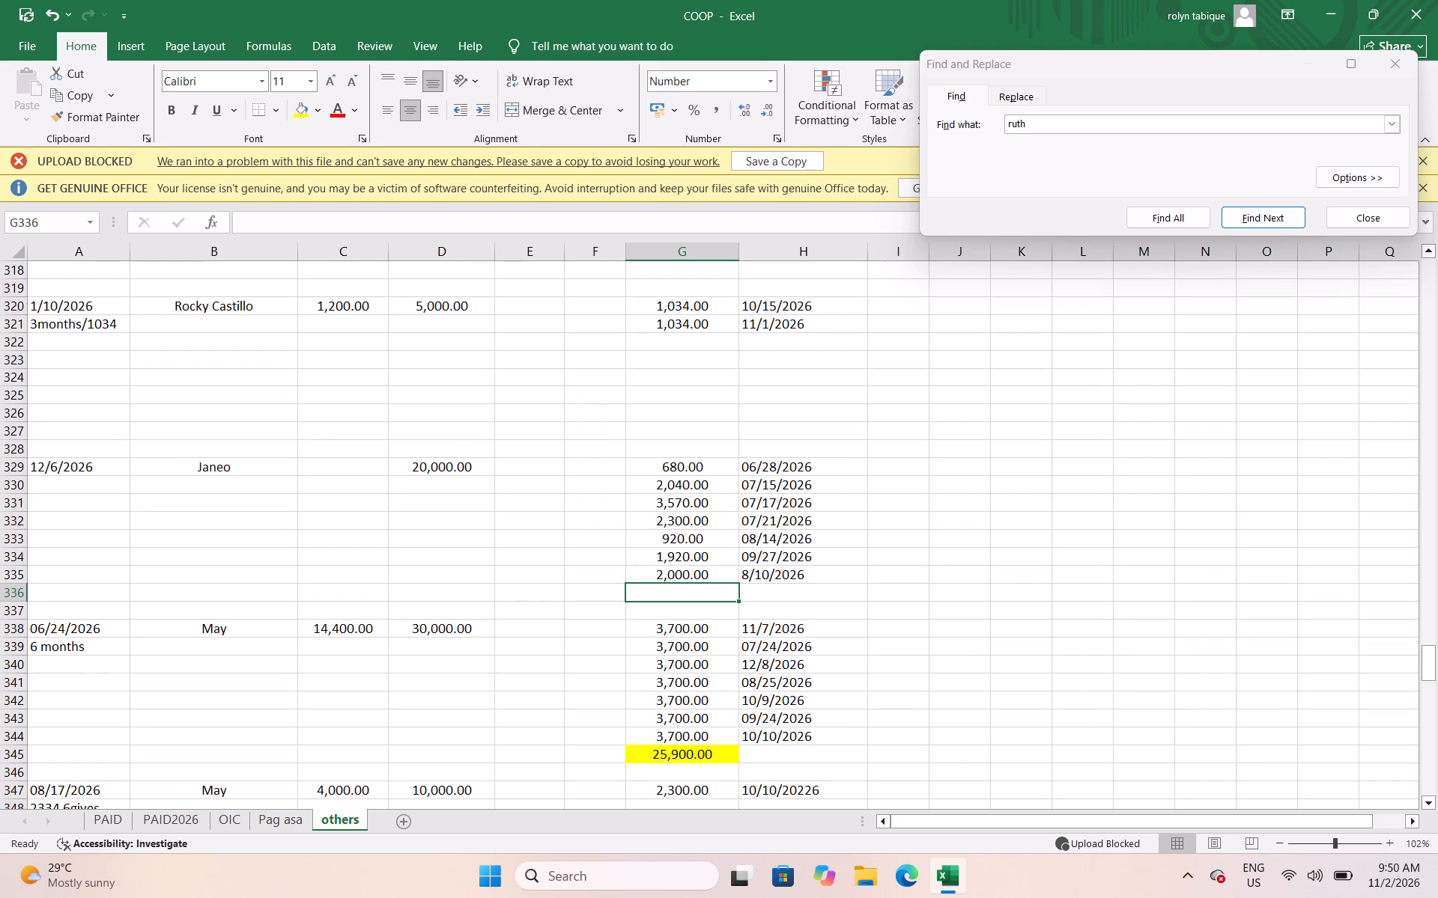
scroll(647, 626, down, 2)
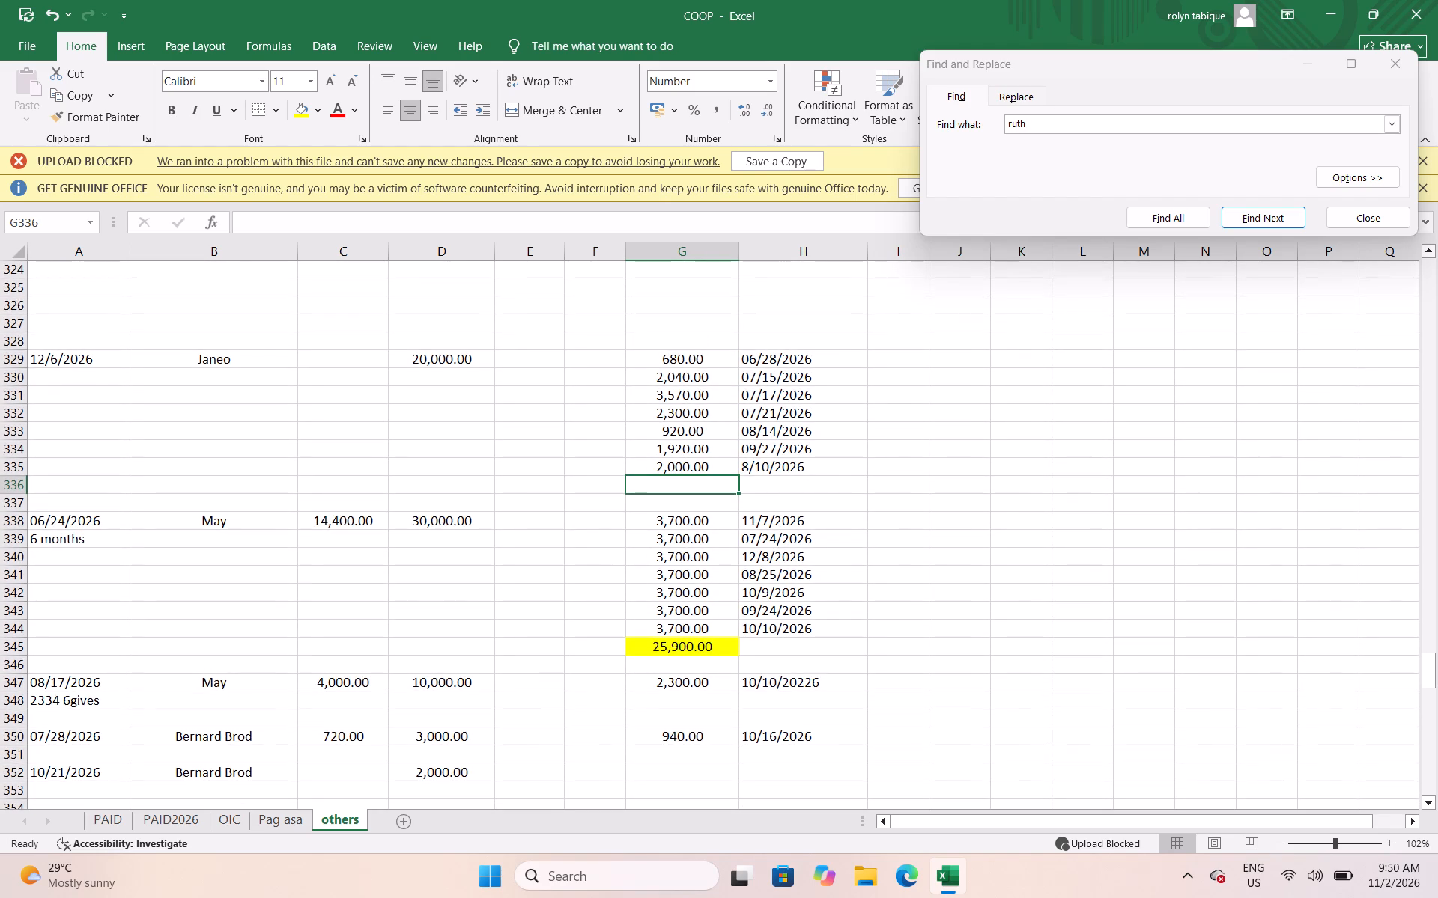
key(equal)
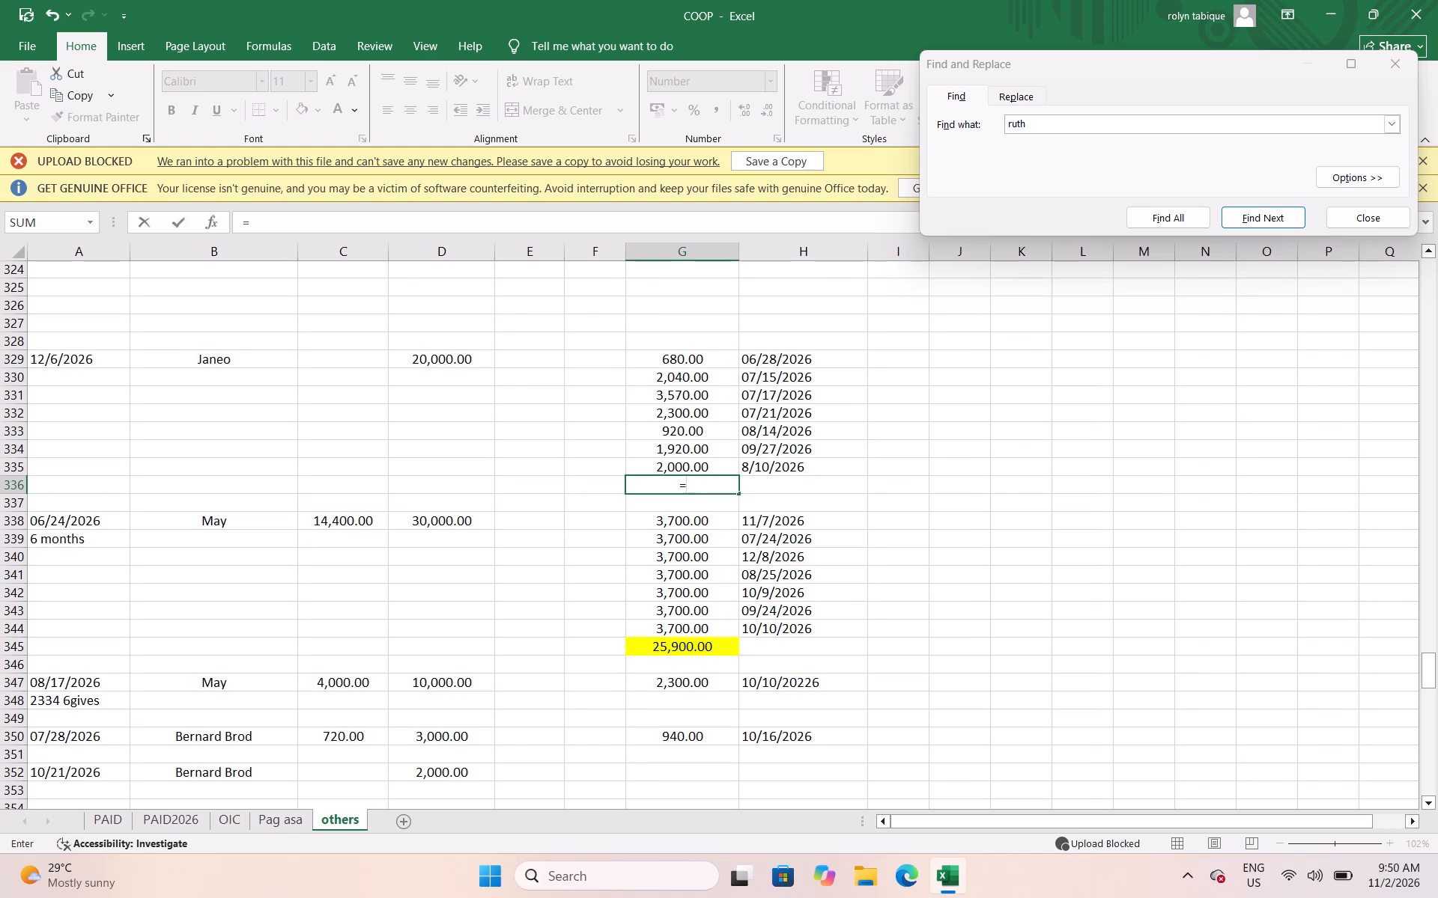
text(sum)
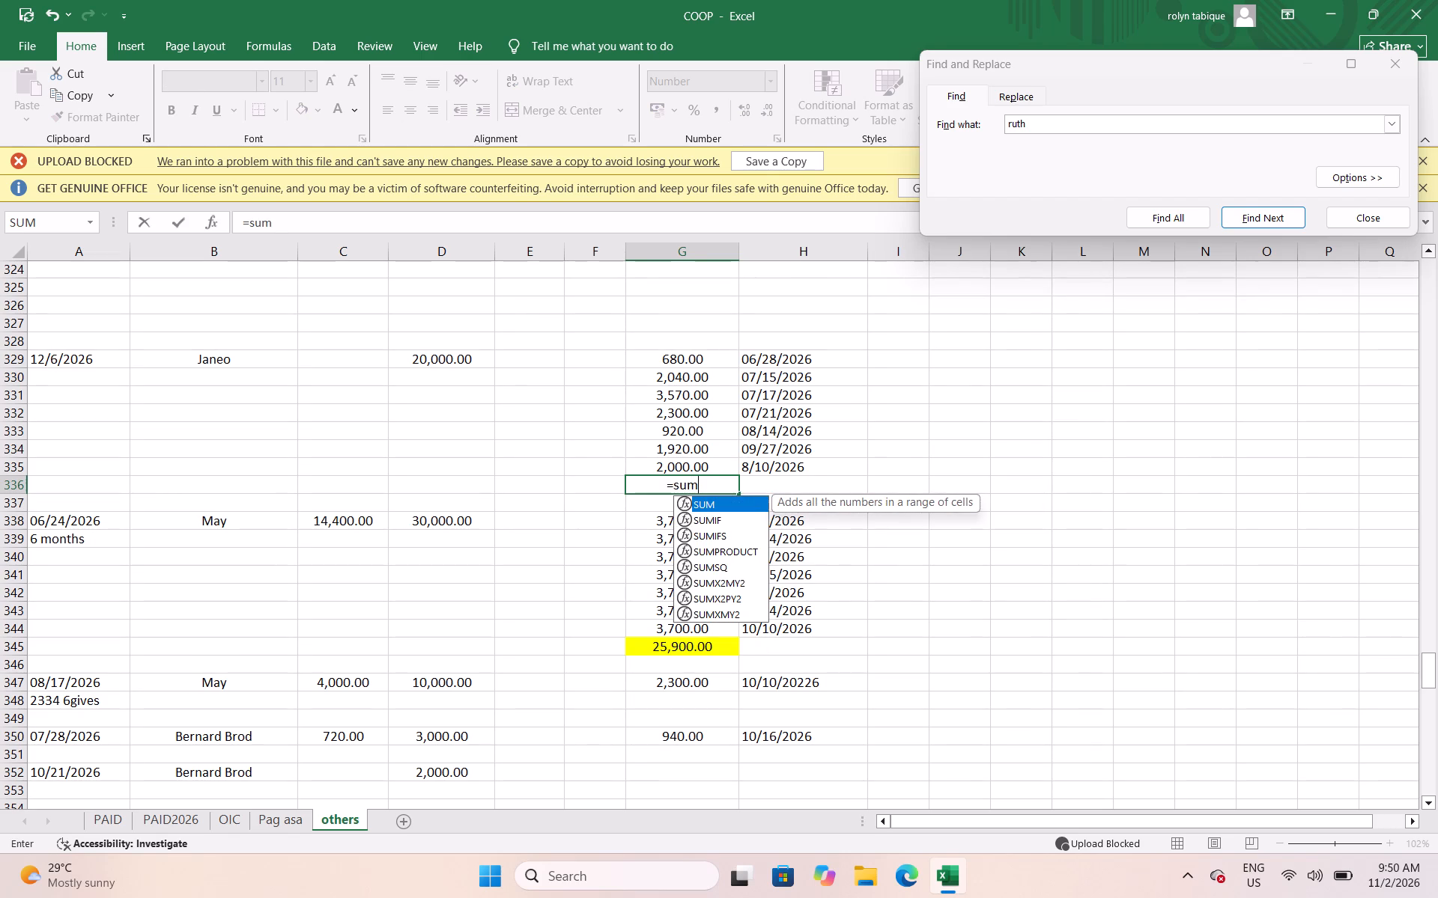
key(shift+parenleft)
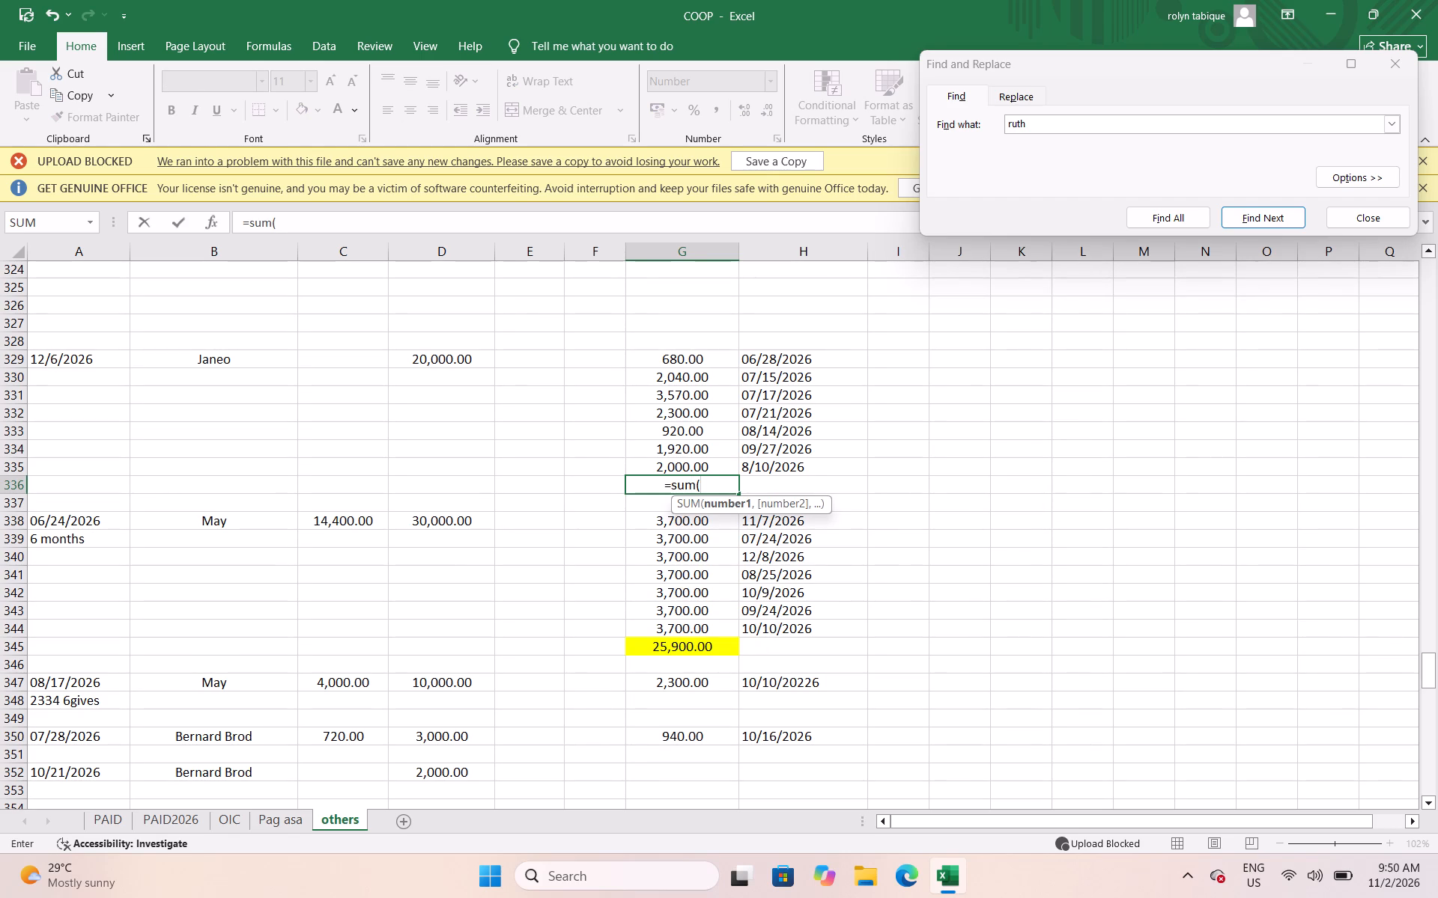
drag(688, 367, 691, 467)
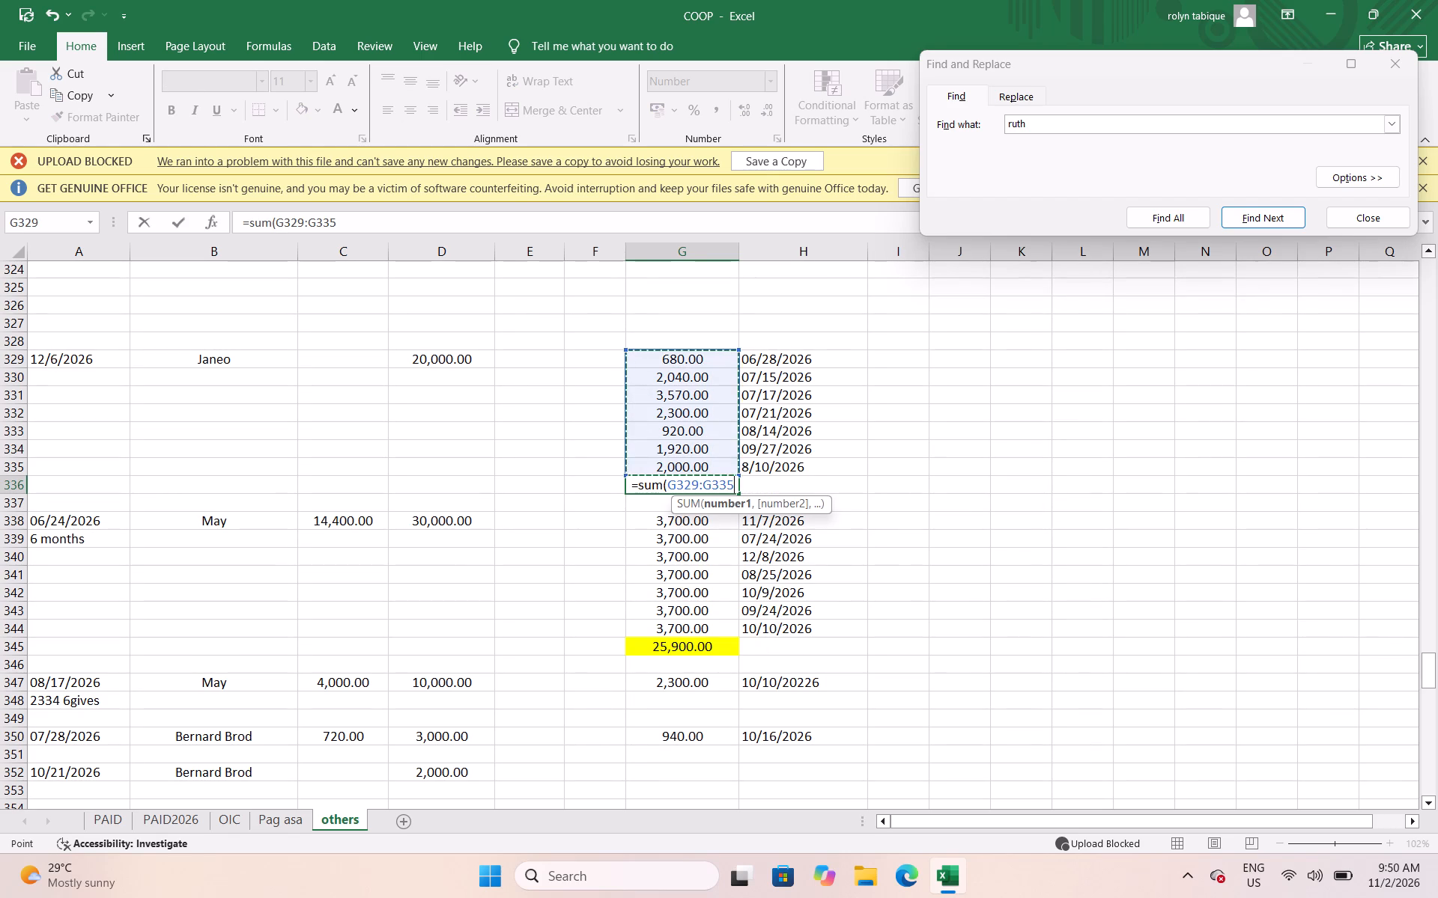
key(shift+parenright)
key(Return)
key(Up)
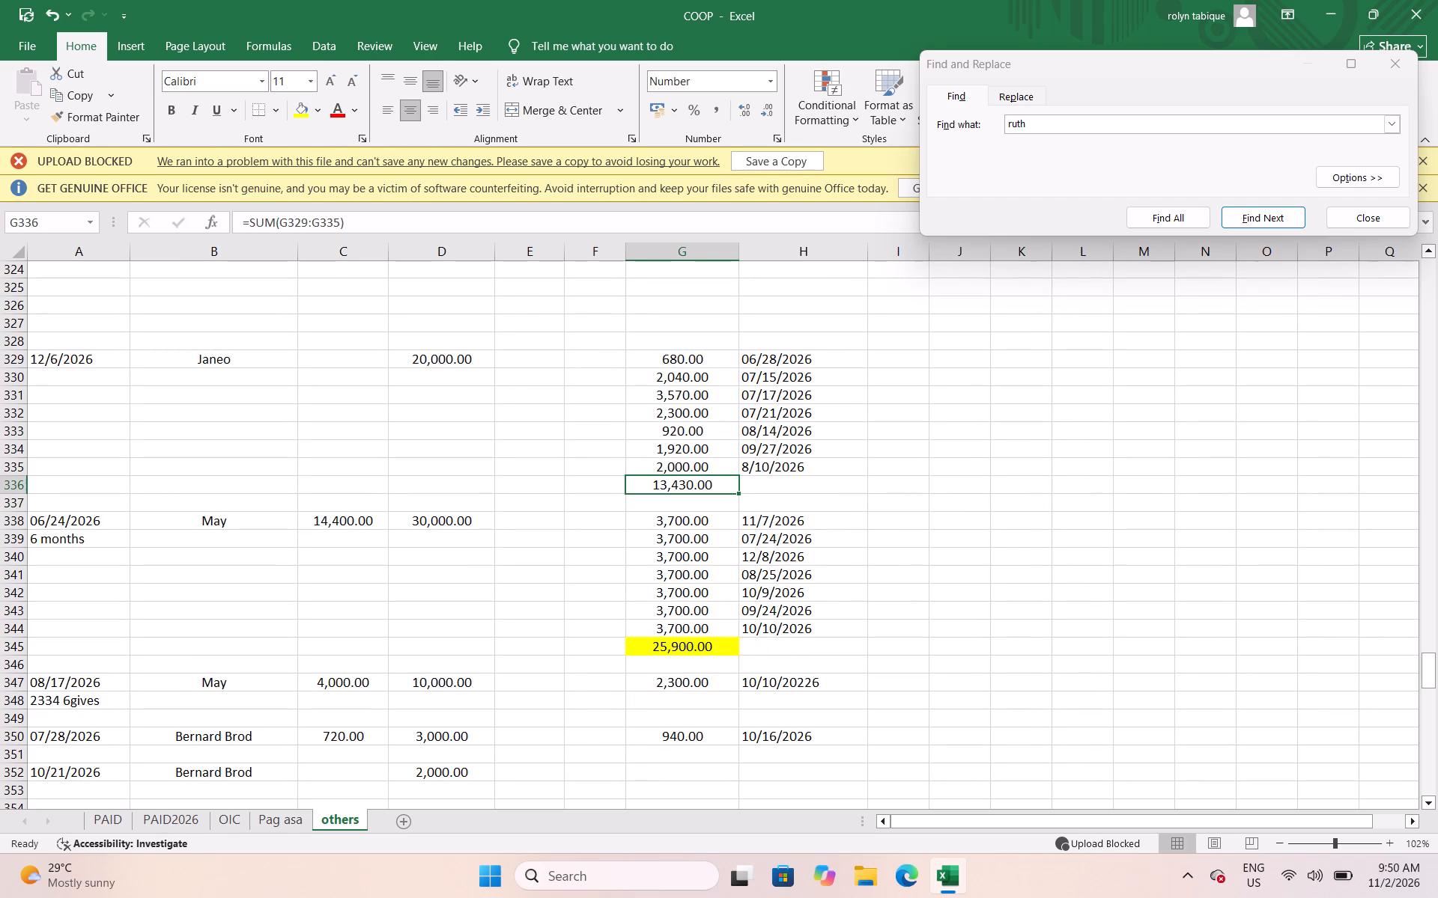
Highlight Janeo's payment total in cell G336 yellow.
click(299, 112)
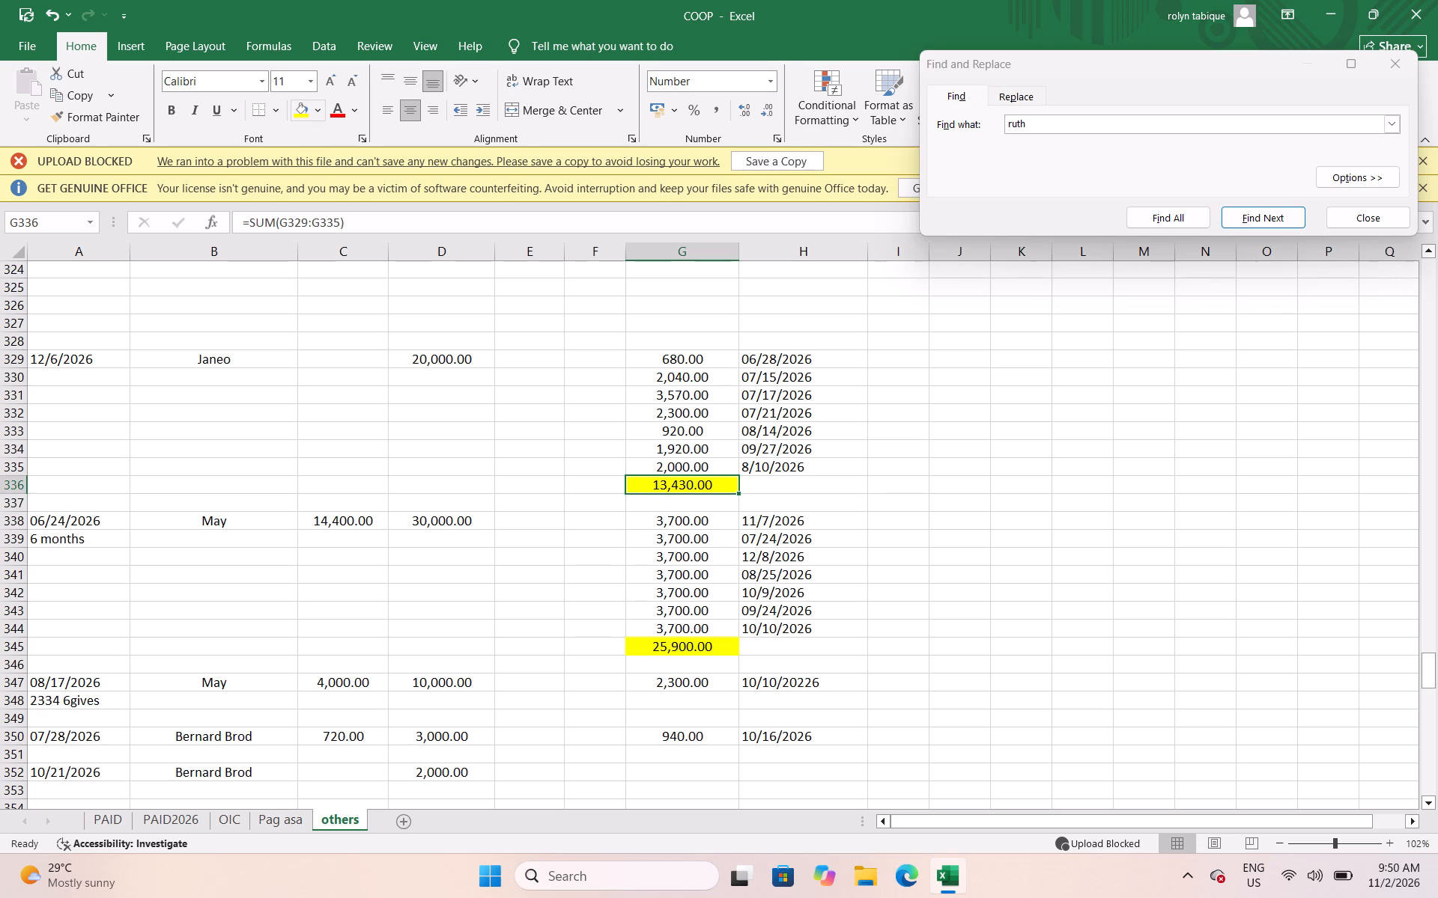
click(405, 474)
Search the others sheet for every entry matching "janeo", and select the date of Janeo's 20,000 loan.
click(266, 366)
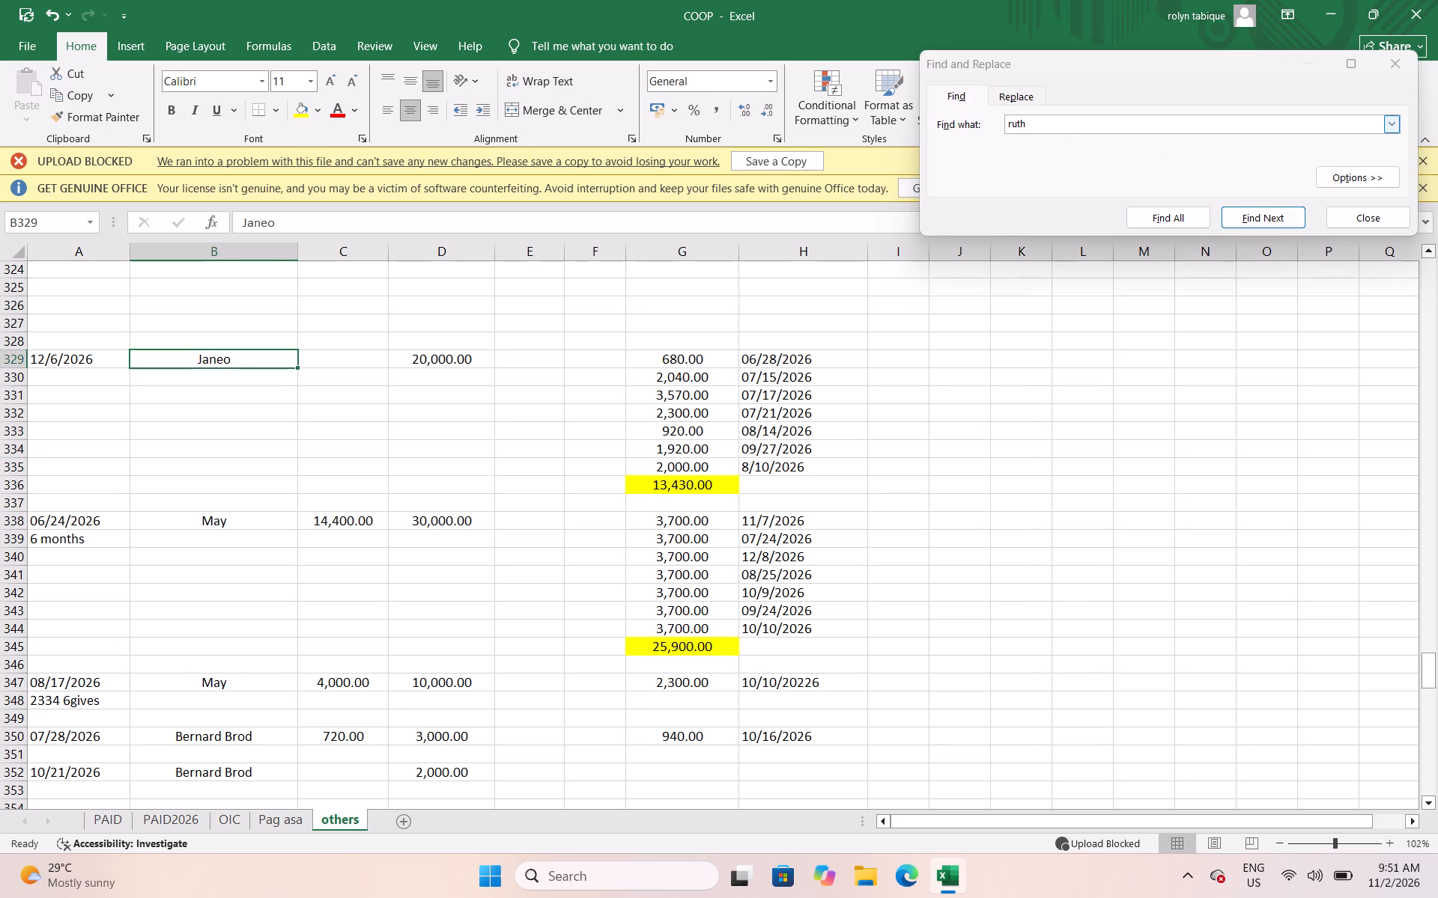
drag(1056, 120, 974, 132)
click(1025, 123)
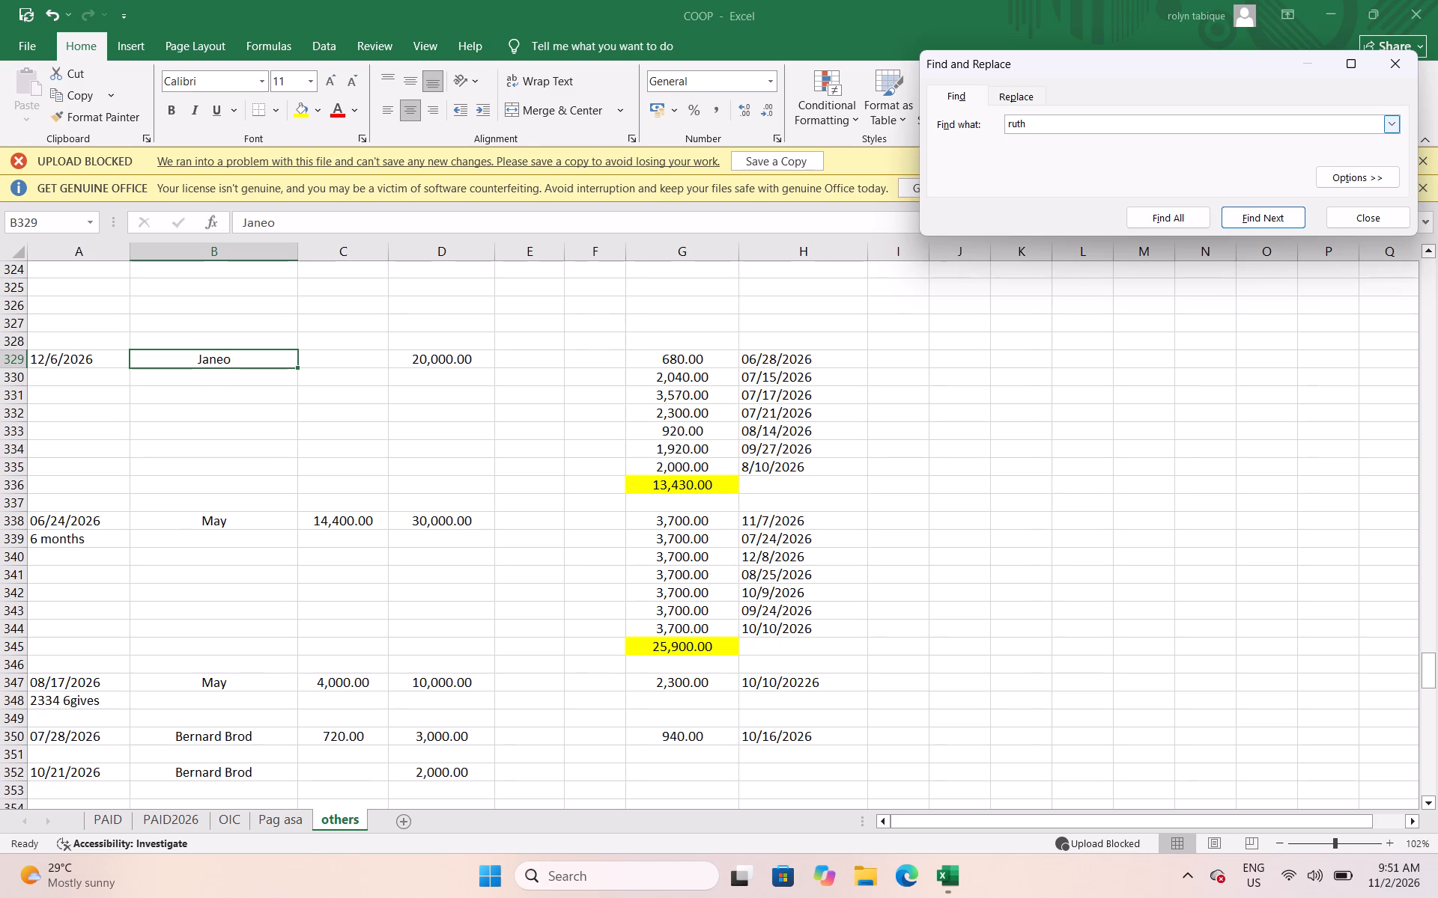
key(BackSpace)
key(BackSpace)
key(BackSpace)
key(BackSpace)
text(janeo)
key(Return)
key(Return)
key(Return)
key(Return)
key(Return)
click(41, 368)
click(87, 363)
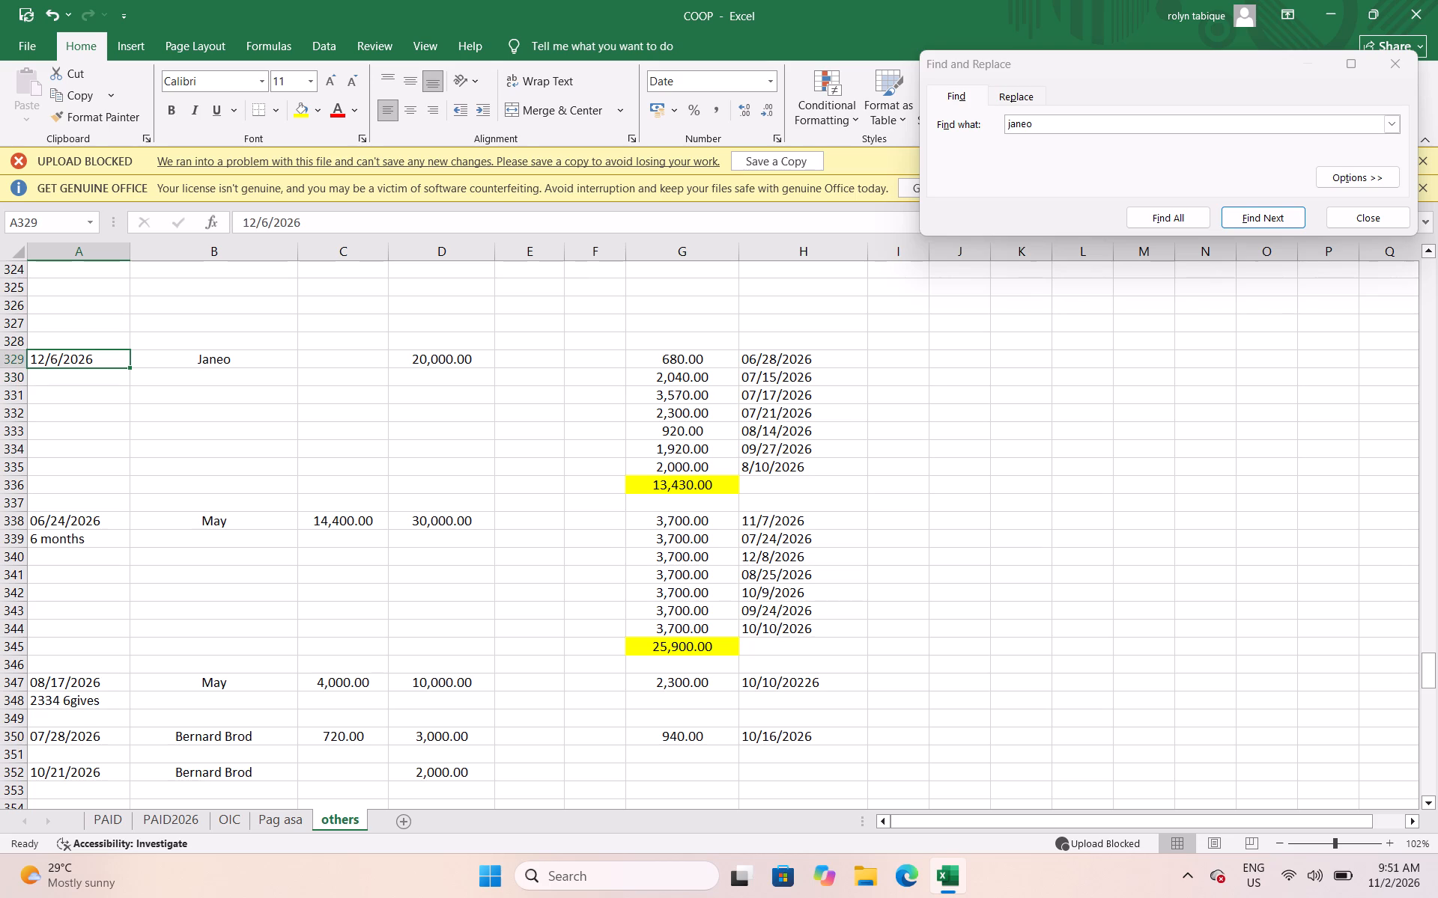
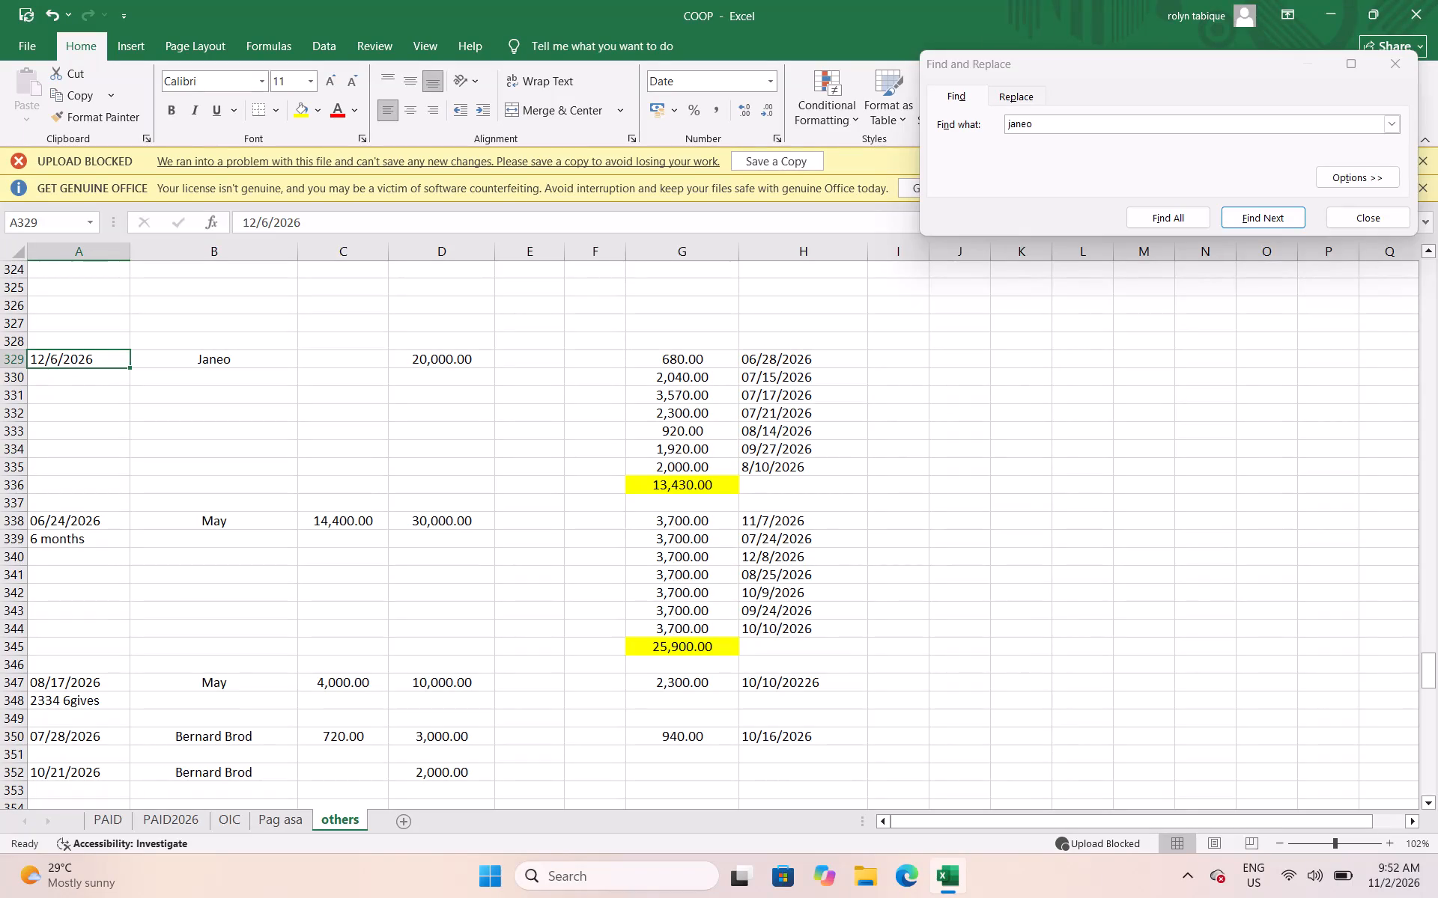
Search the PAID2026 sheet for "janeo" and review each Sir Janeo loan and its payments down to row 600.
click(187, 822)
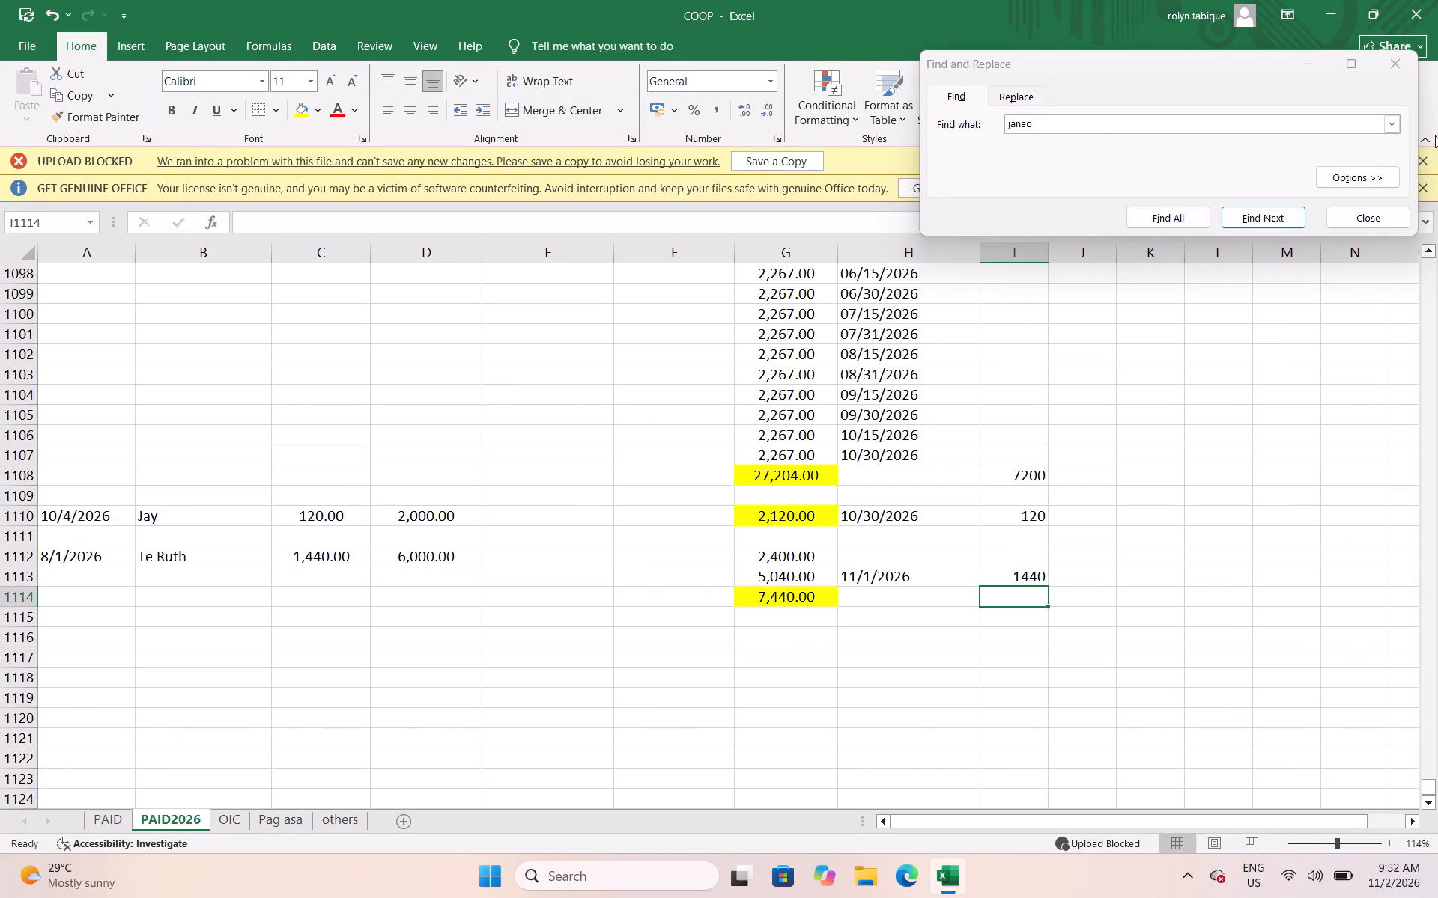
click(1092, 134)
key(Return)
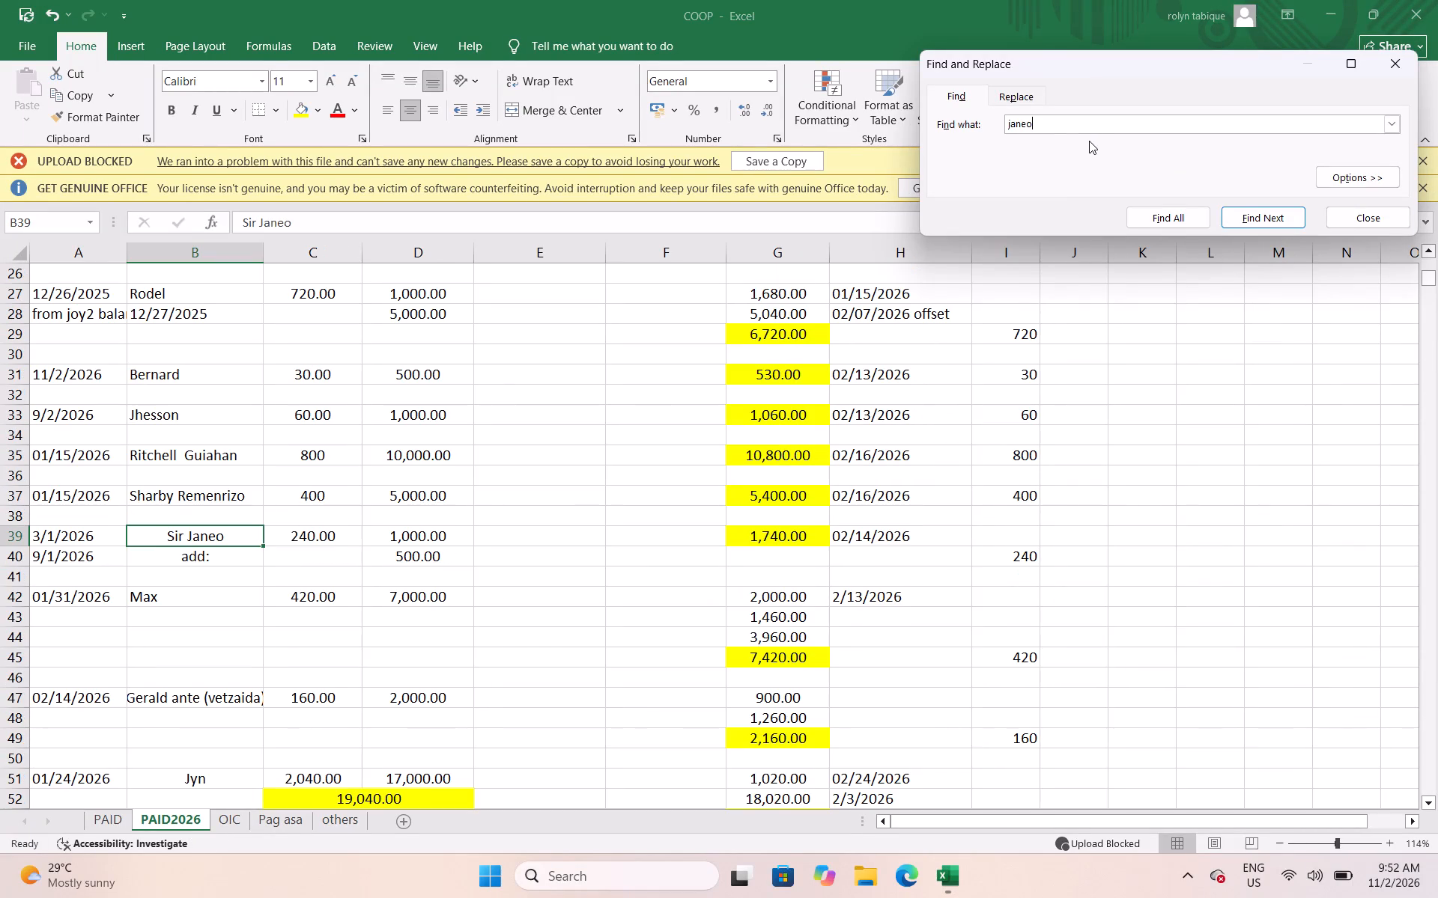
key(Return)
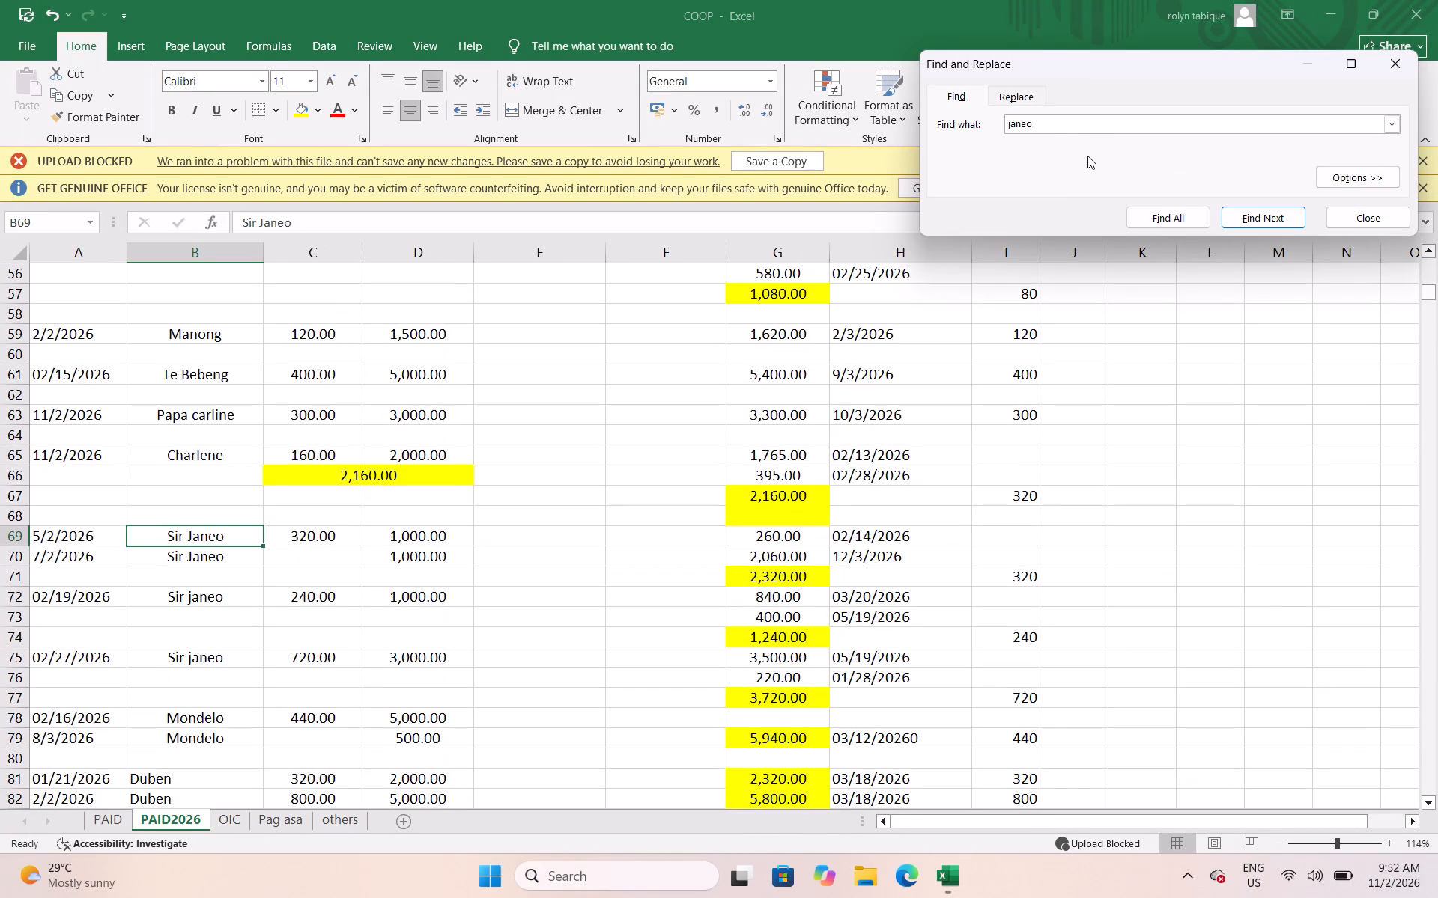
key(Return)
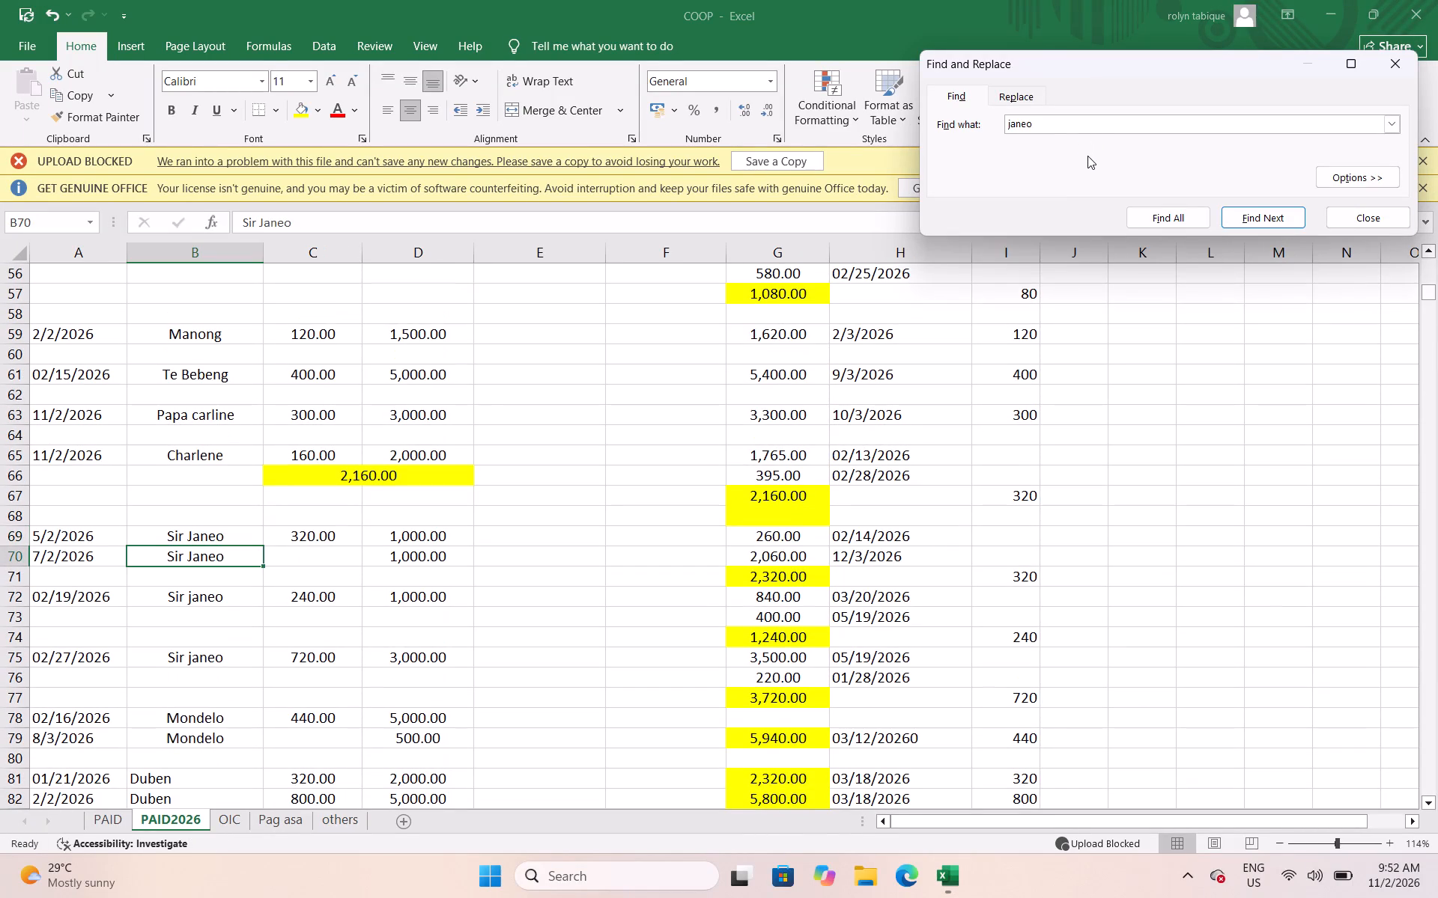
key(Return)
key(Return)
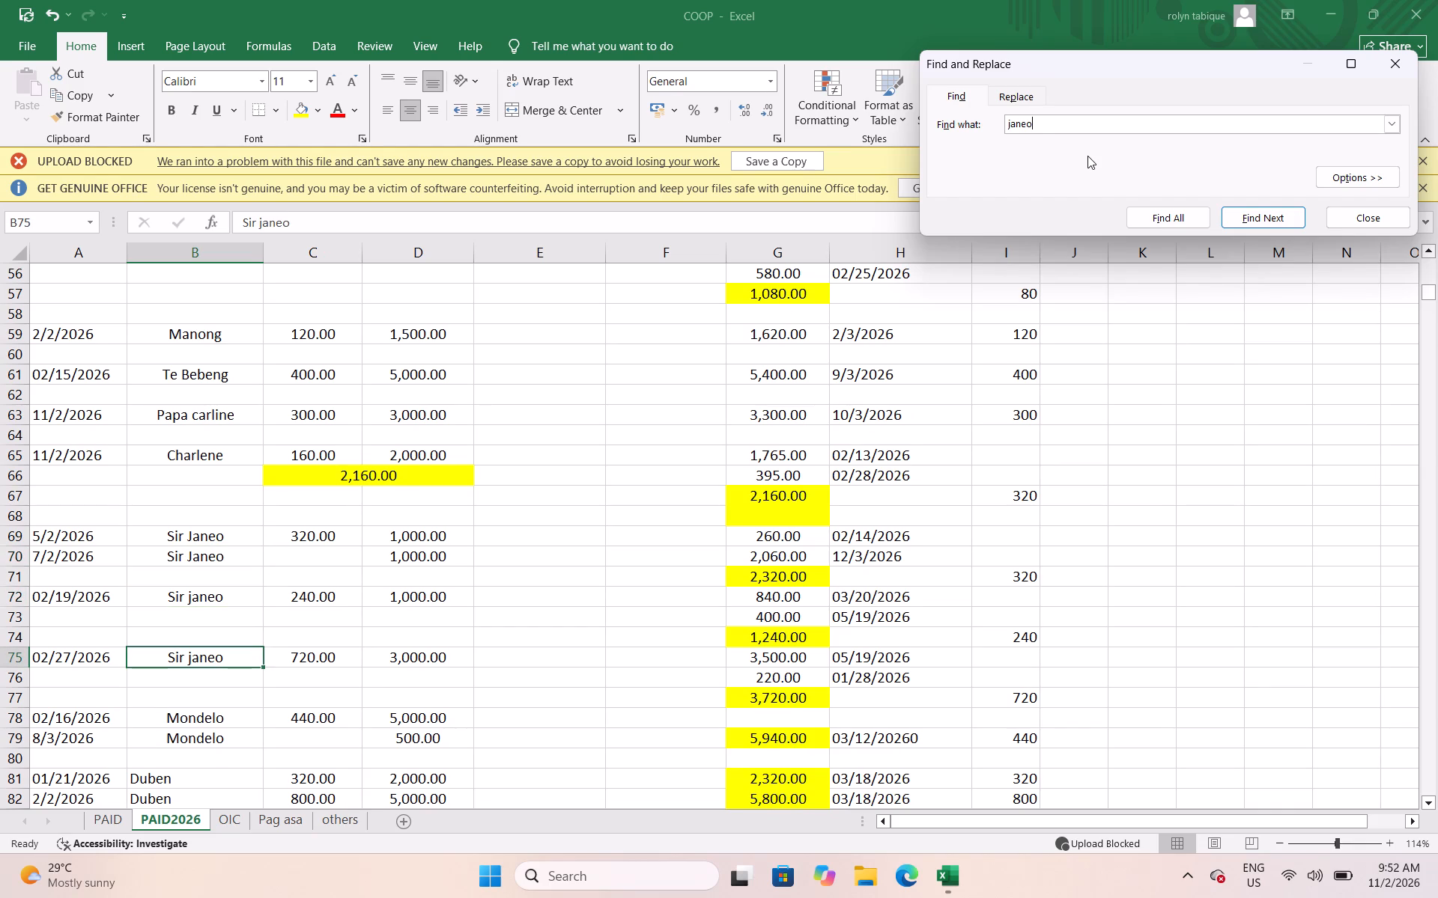
key(Return)
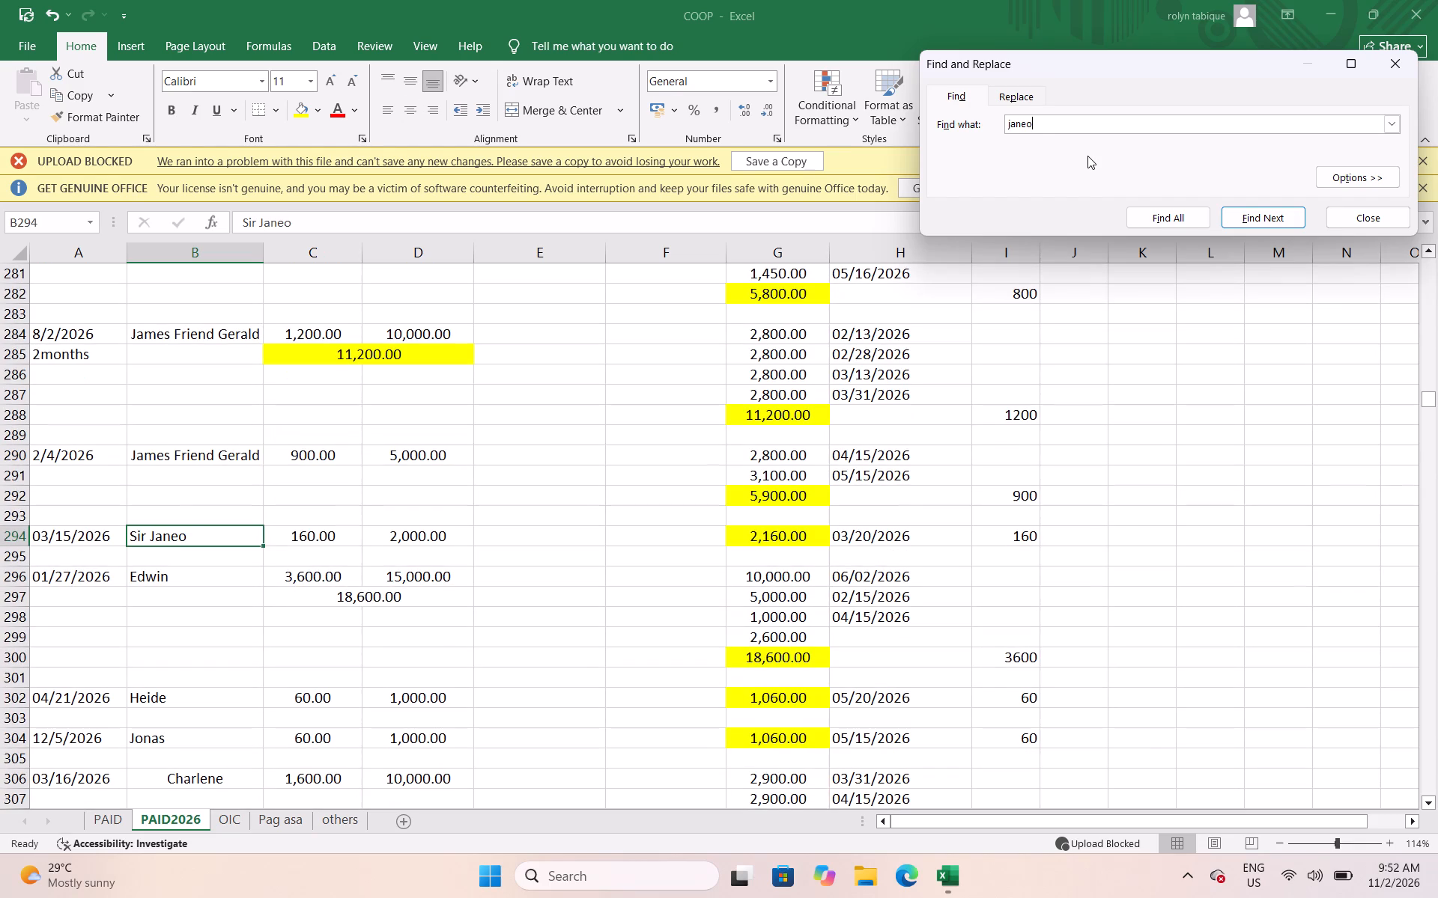
key(Return)
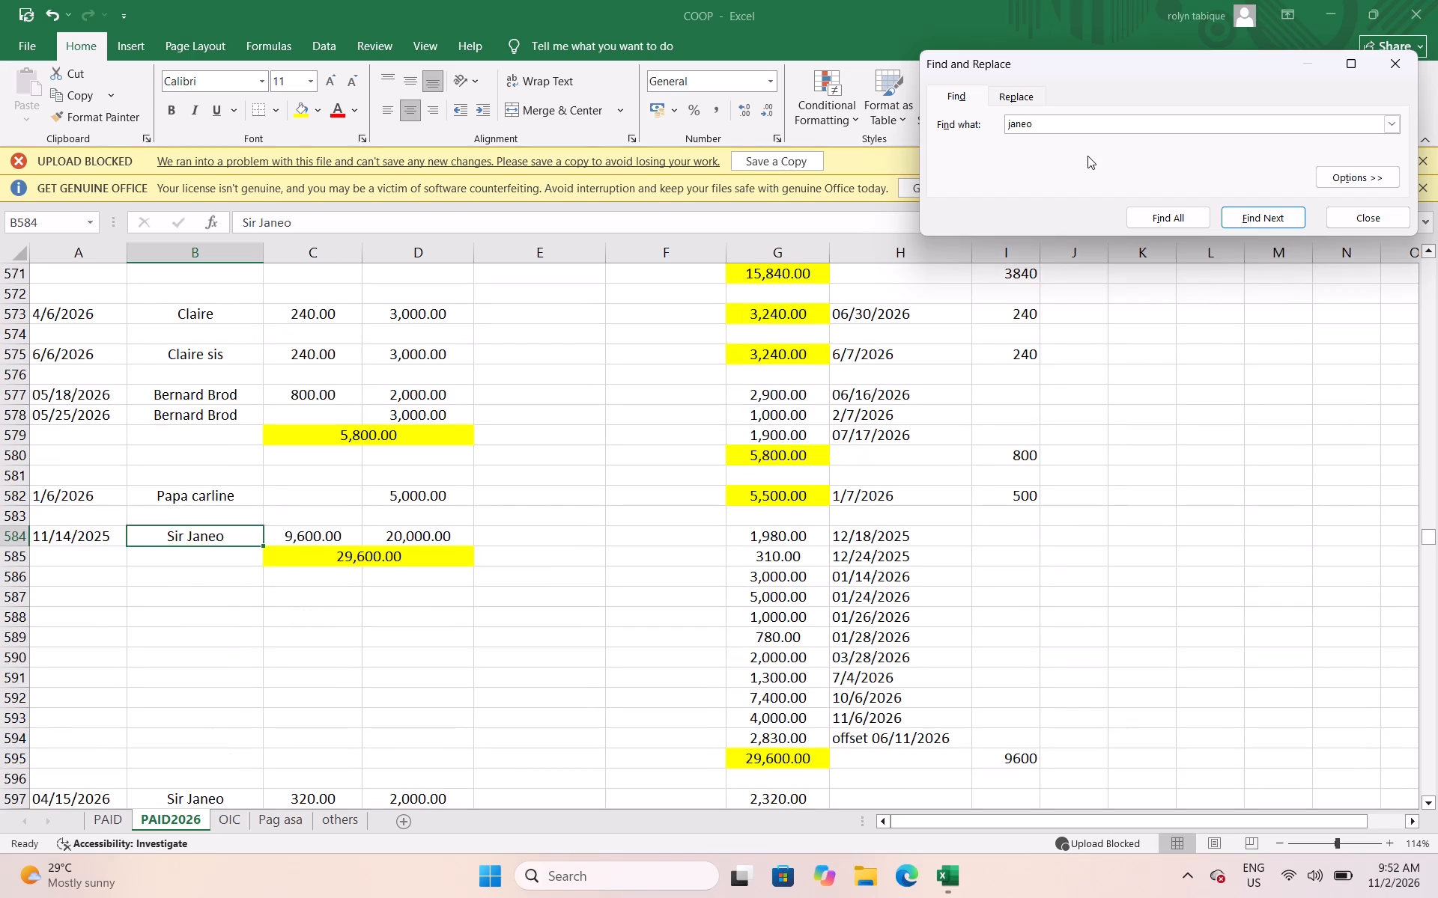
key(Return)
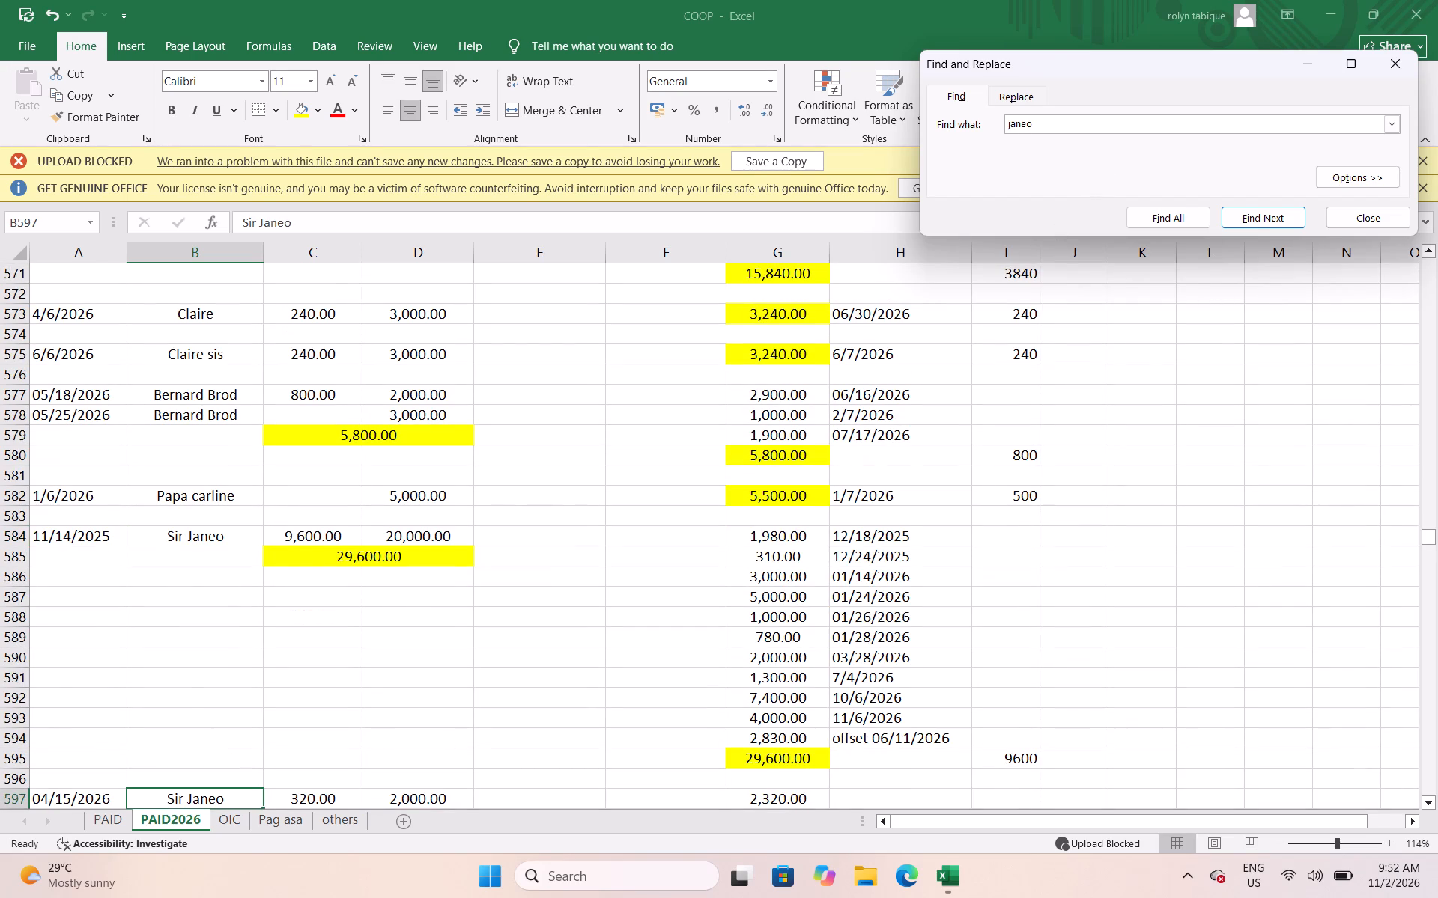
scroll(1017, 545, down, 2)
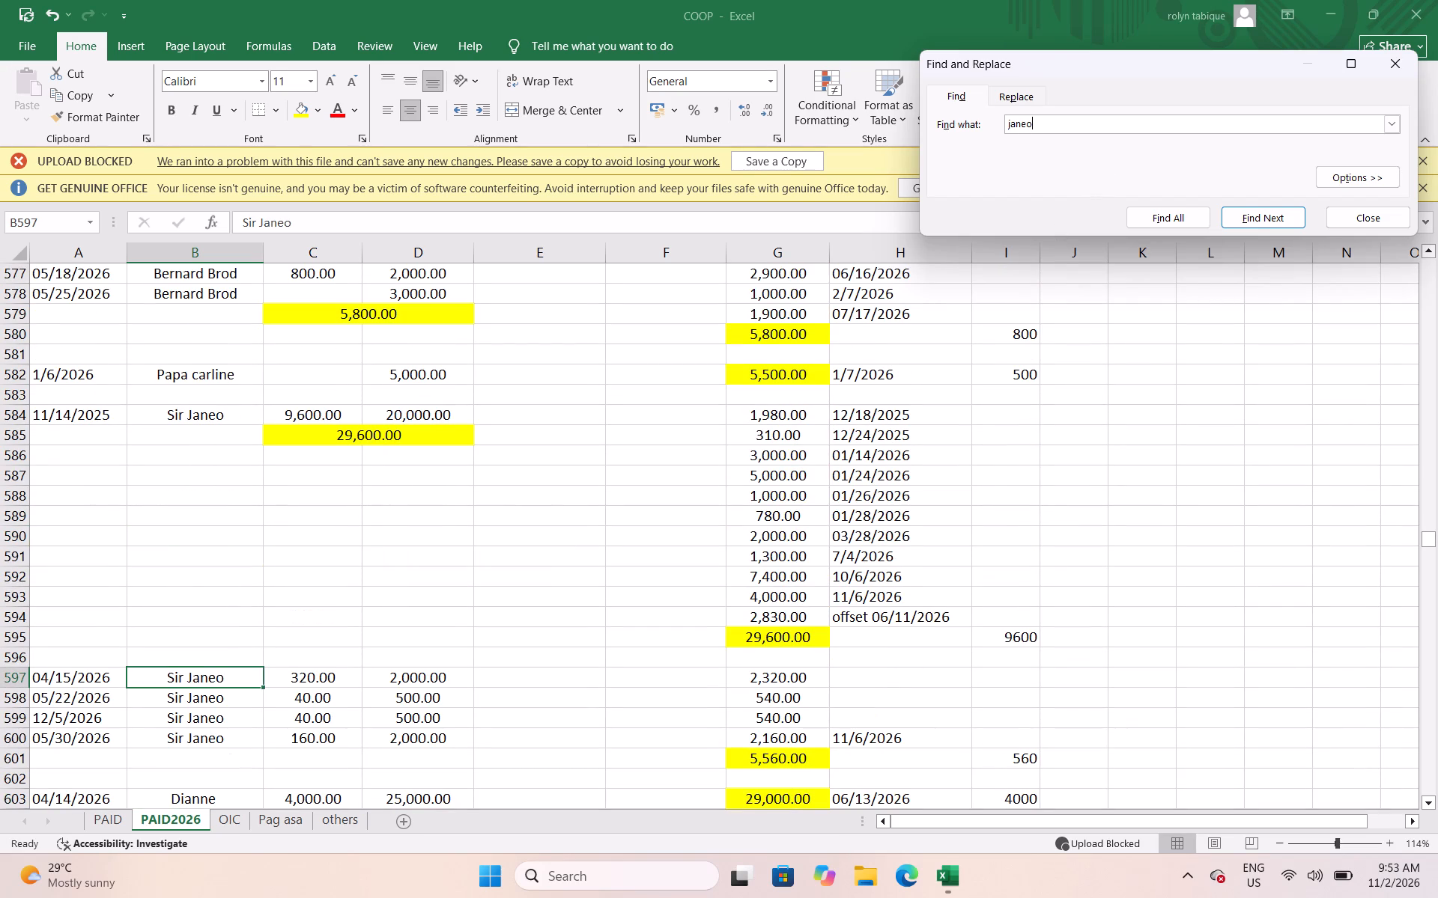
scroll(1019, 546, down, 2)
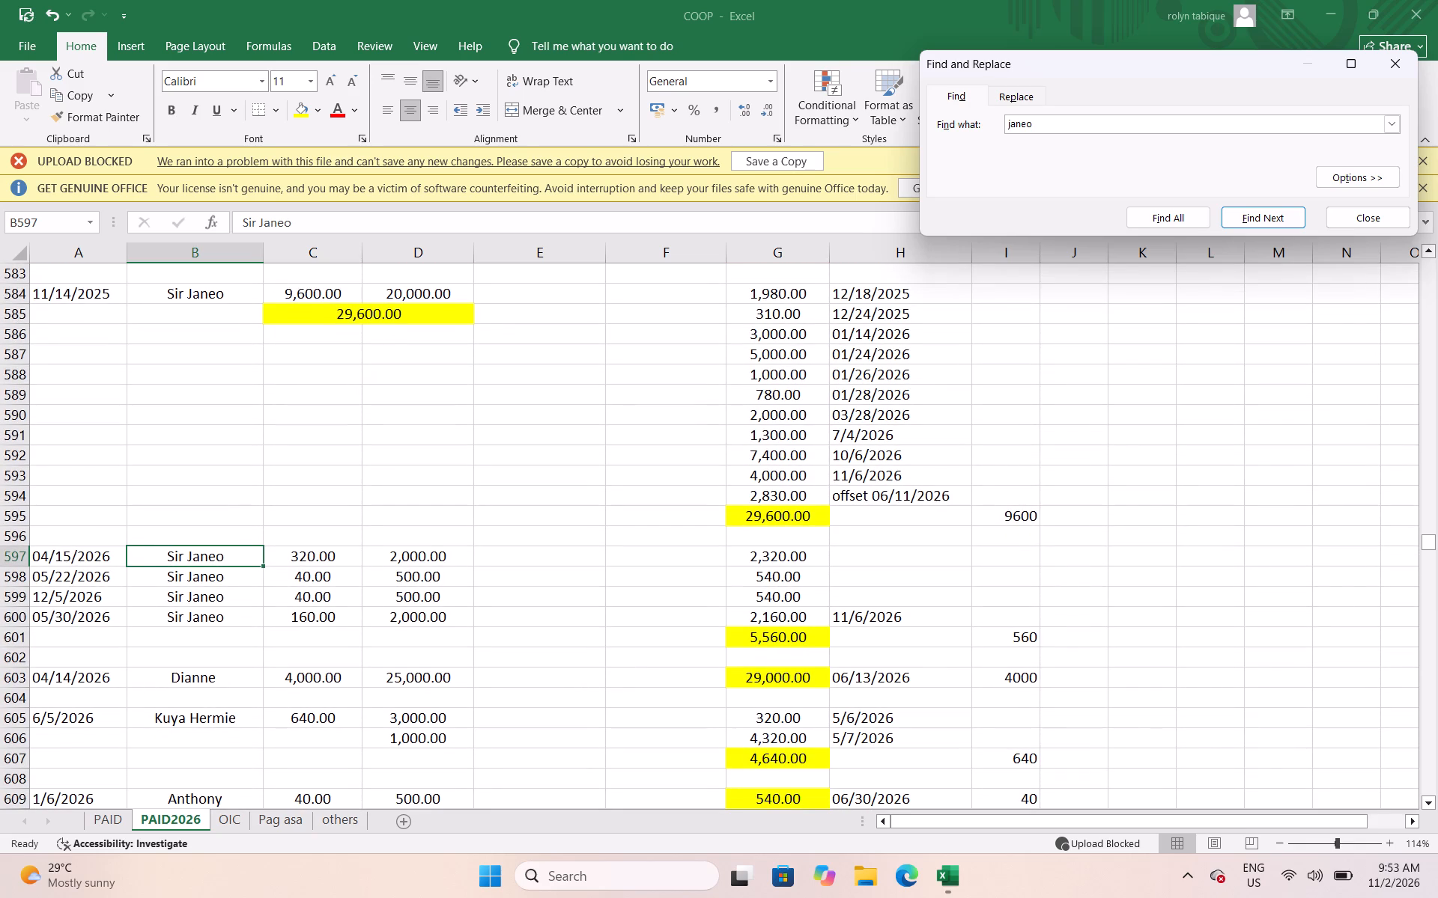
key(Return)
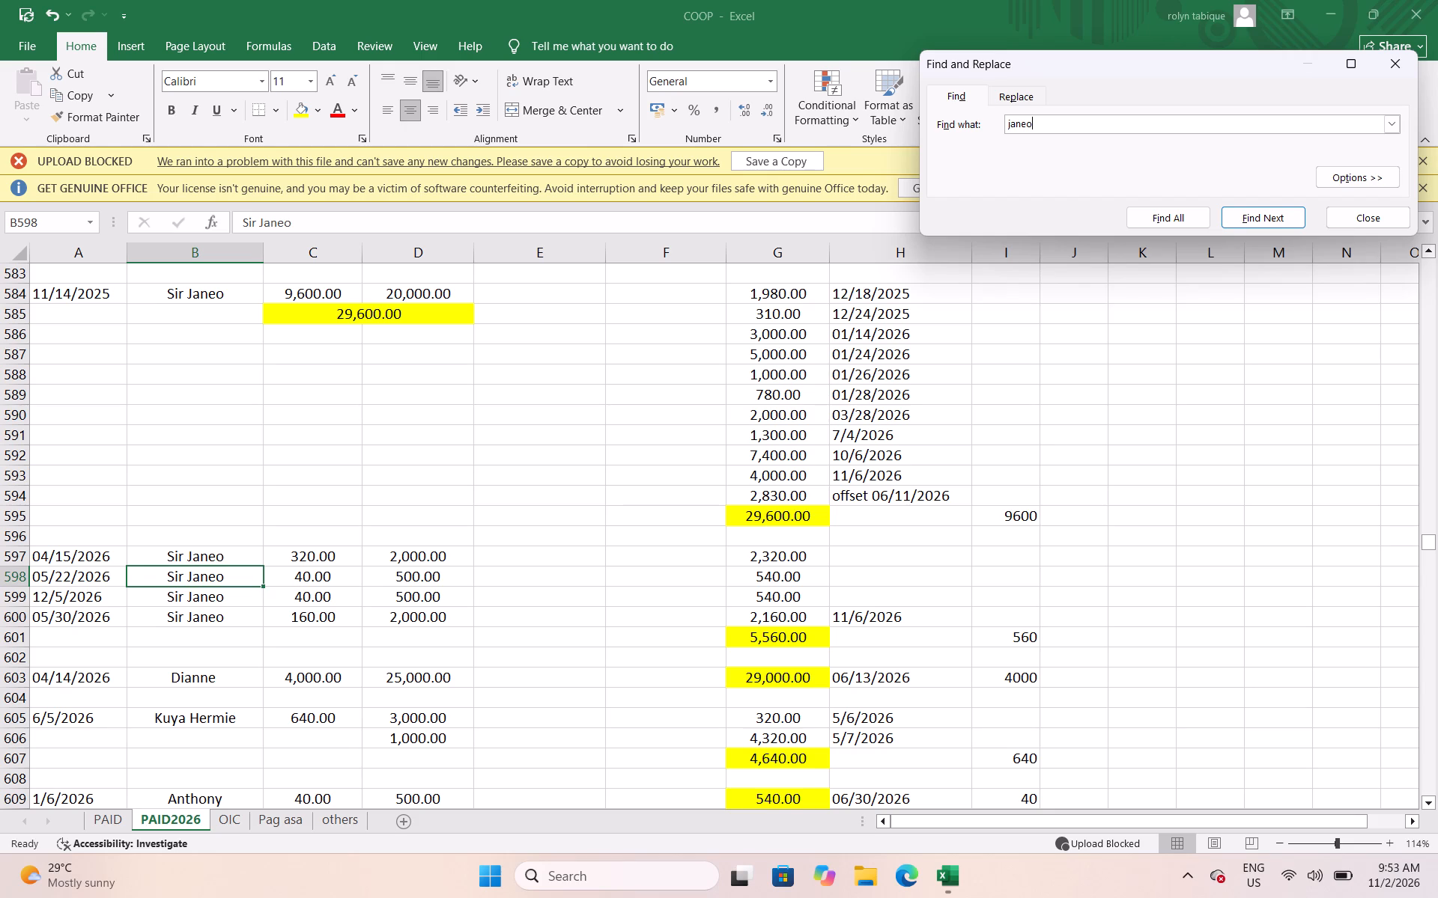
key(Return)
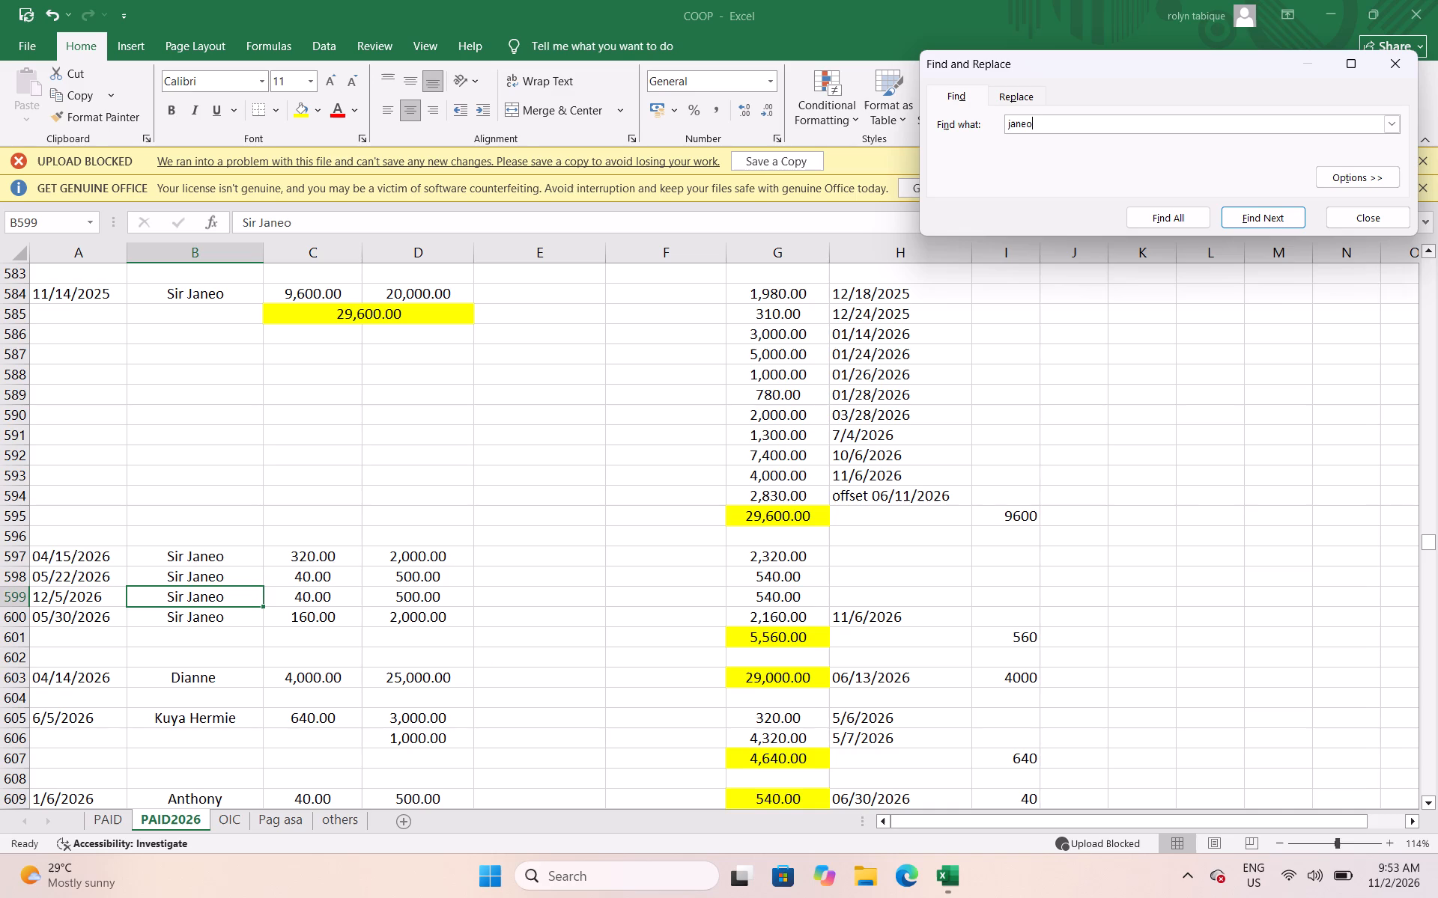
key(Return)
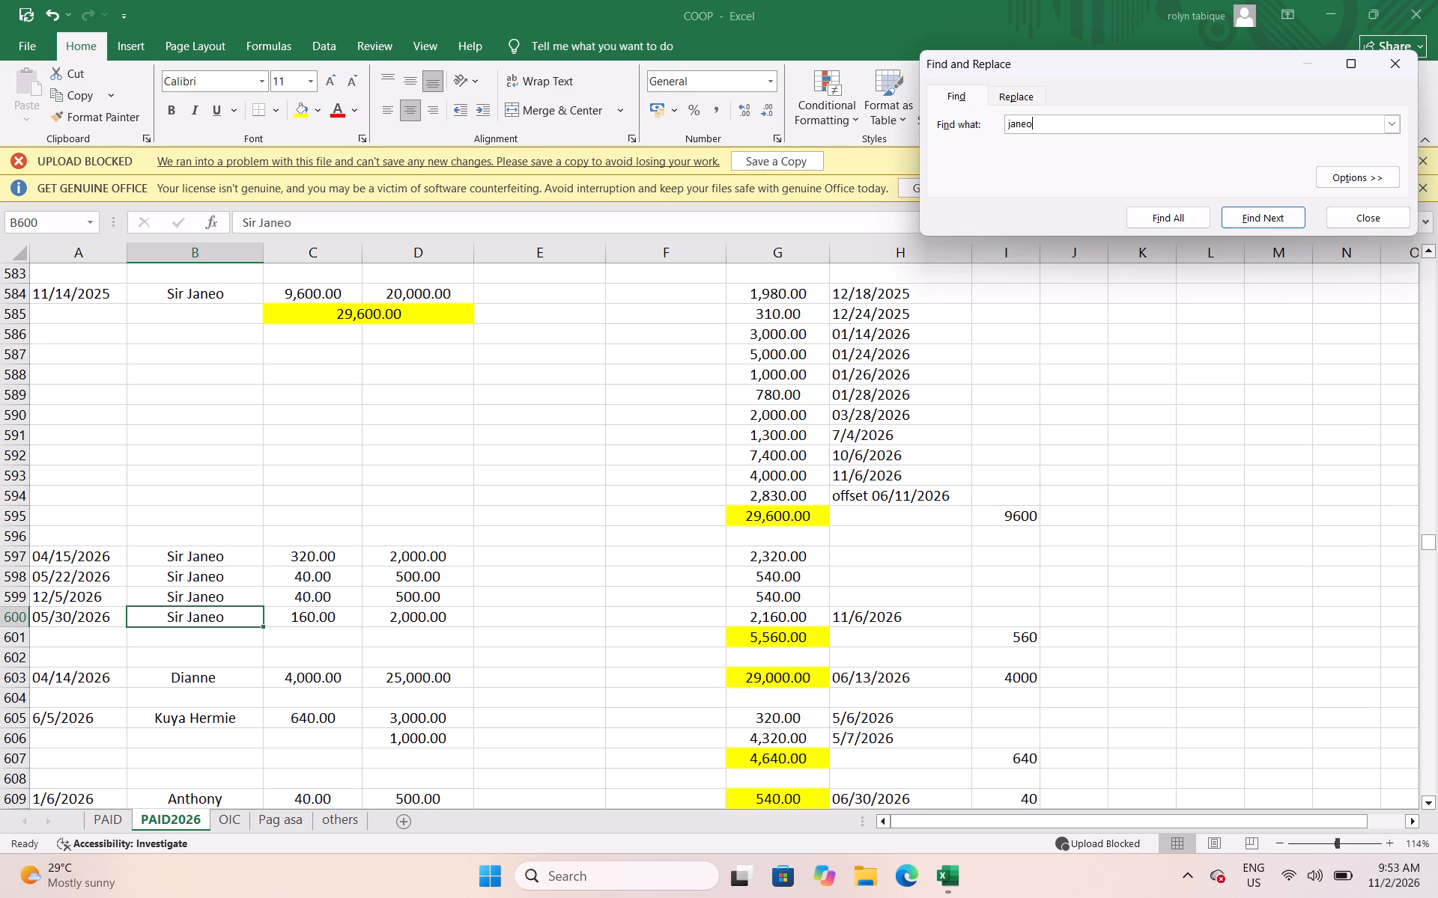
Go through the remaining "janeo" matches in PAID2026, checking the loan and payment dates of the 2,000 loan in row 626.
key(Return)
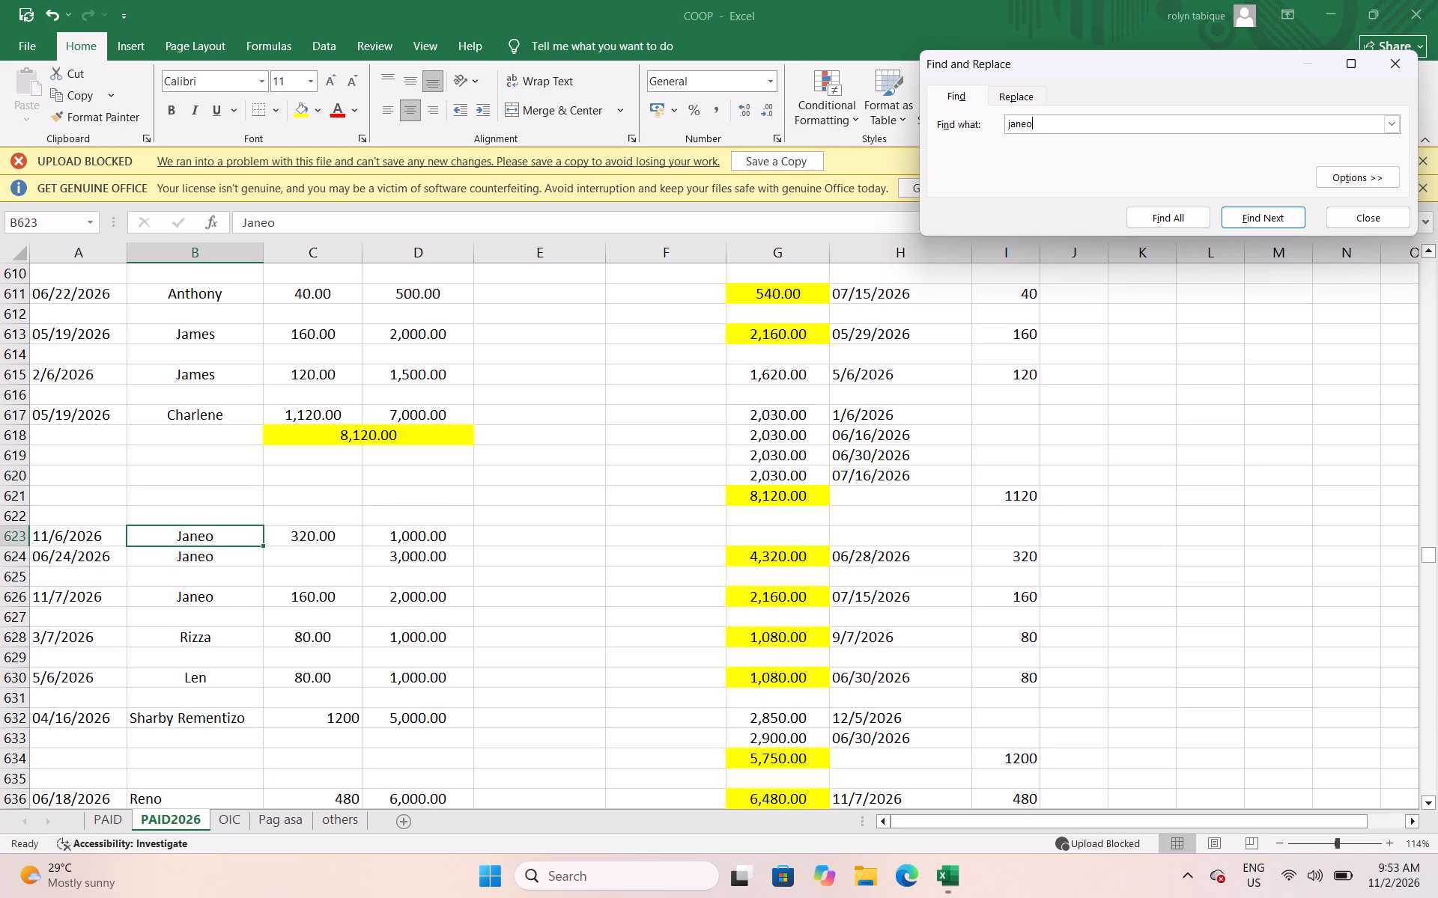
scroll(53, 535, down, 2)
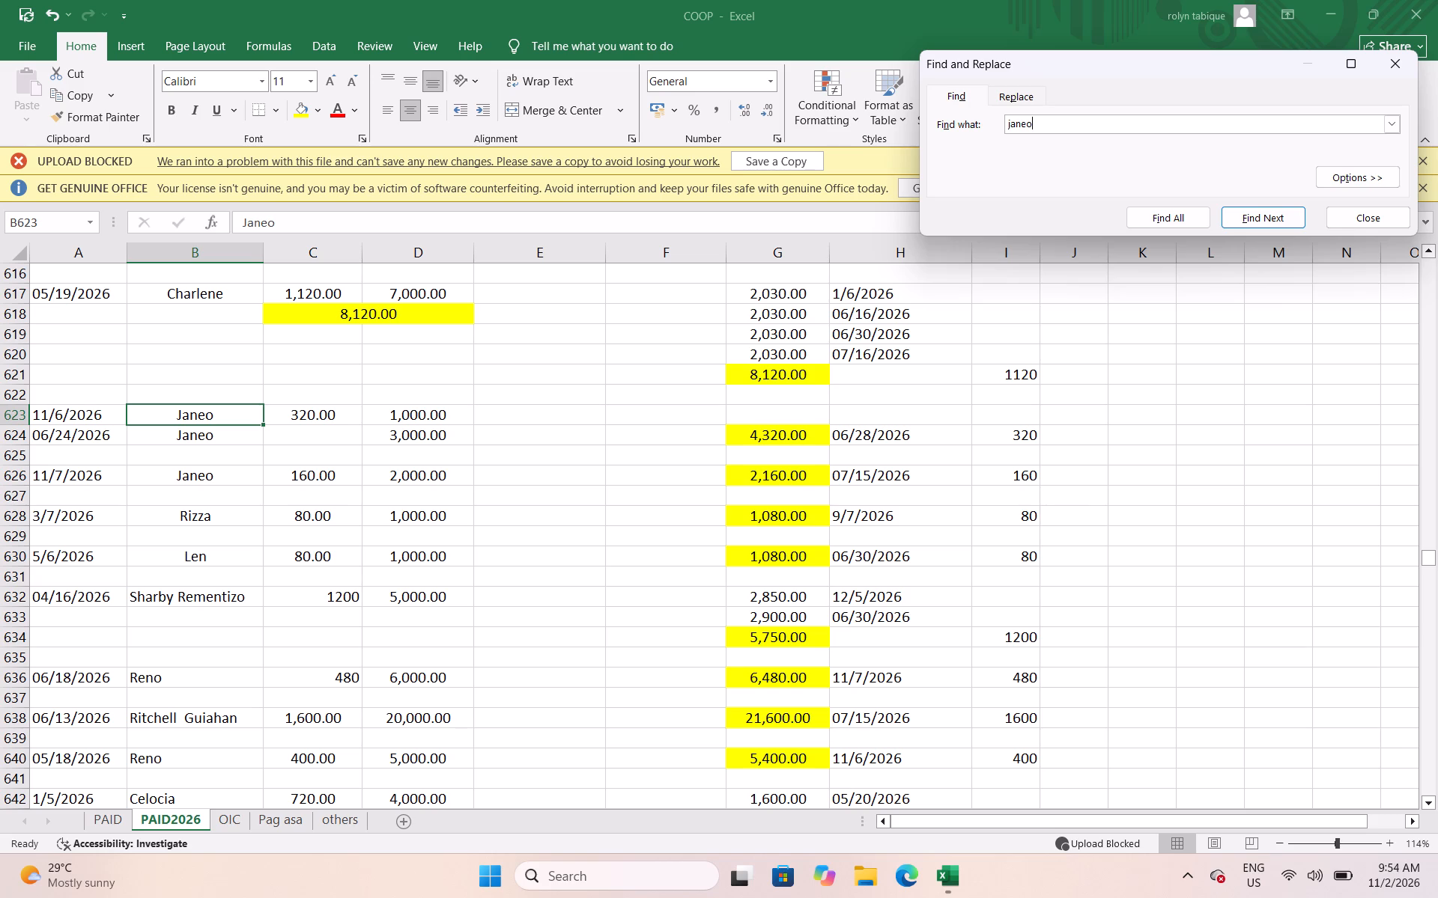
click(94, 482)
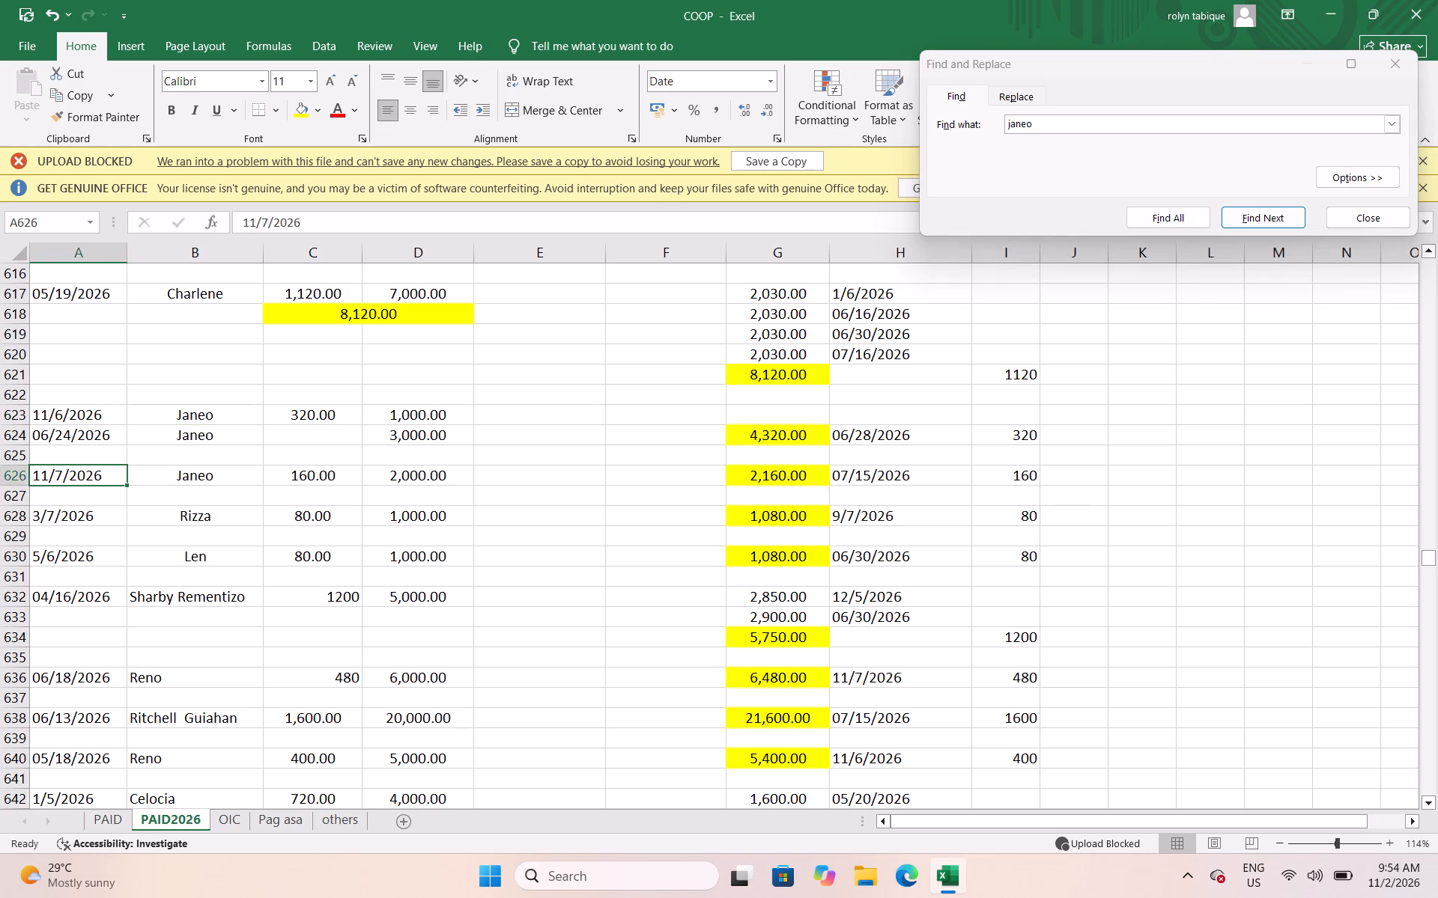
click(837, 481)
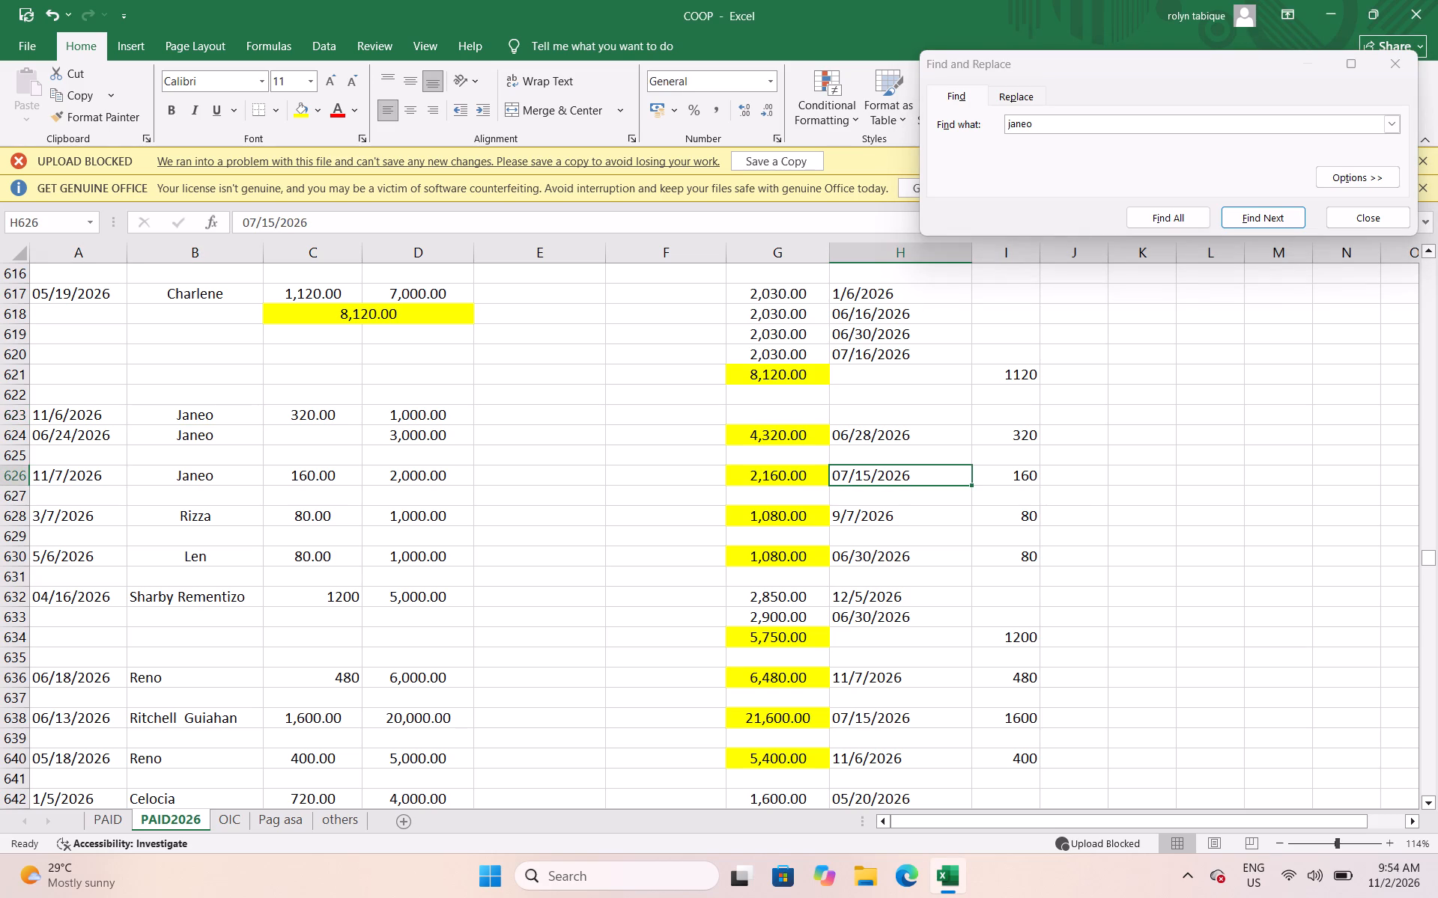
scroll(628, 534, down, 1)
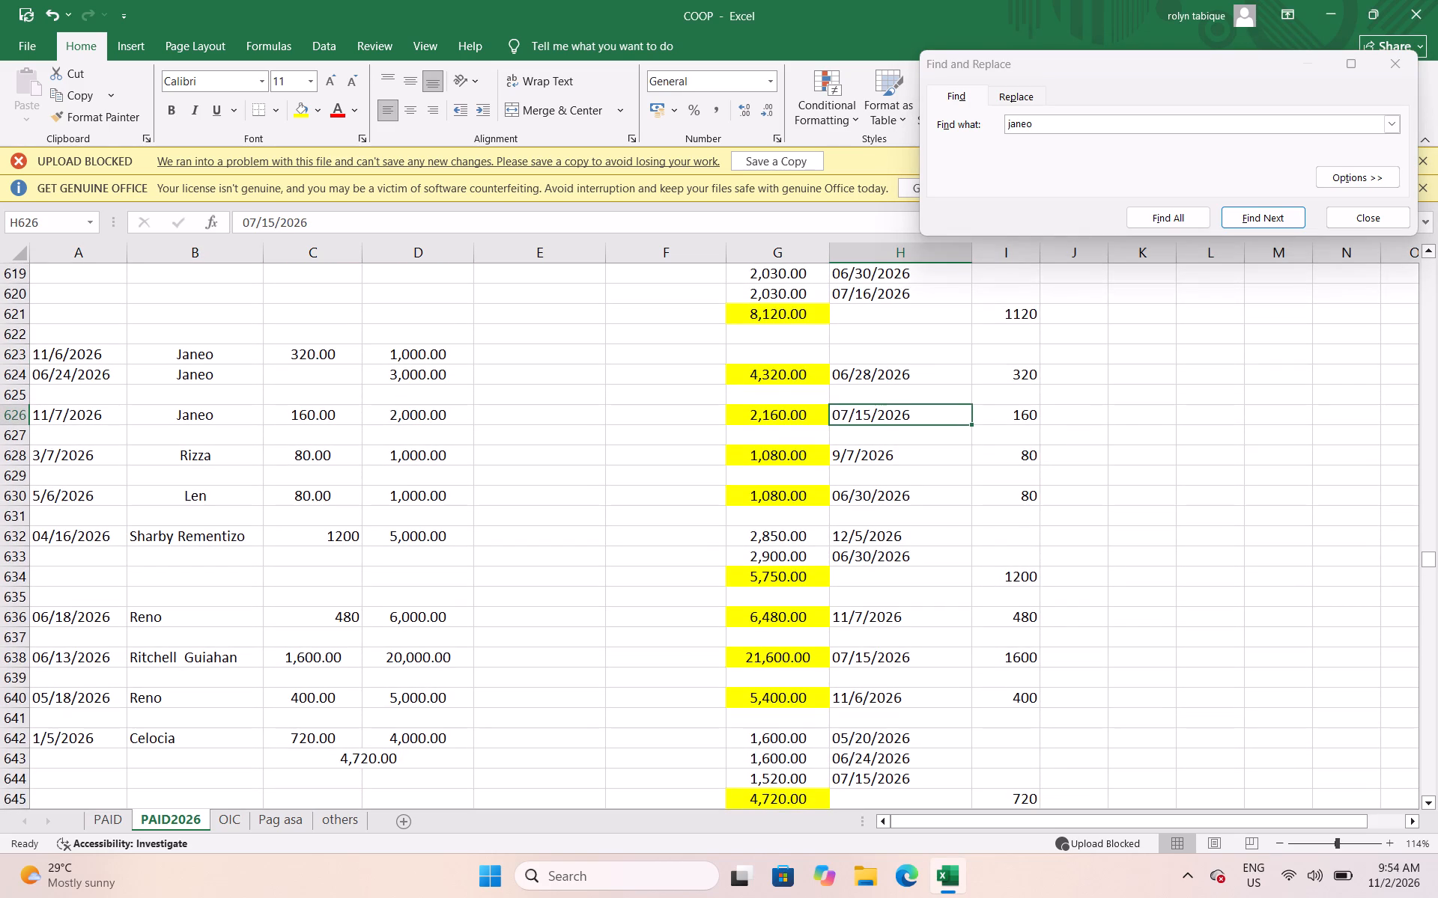
click(1107, 123)
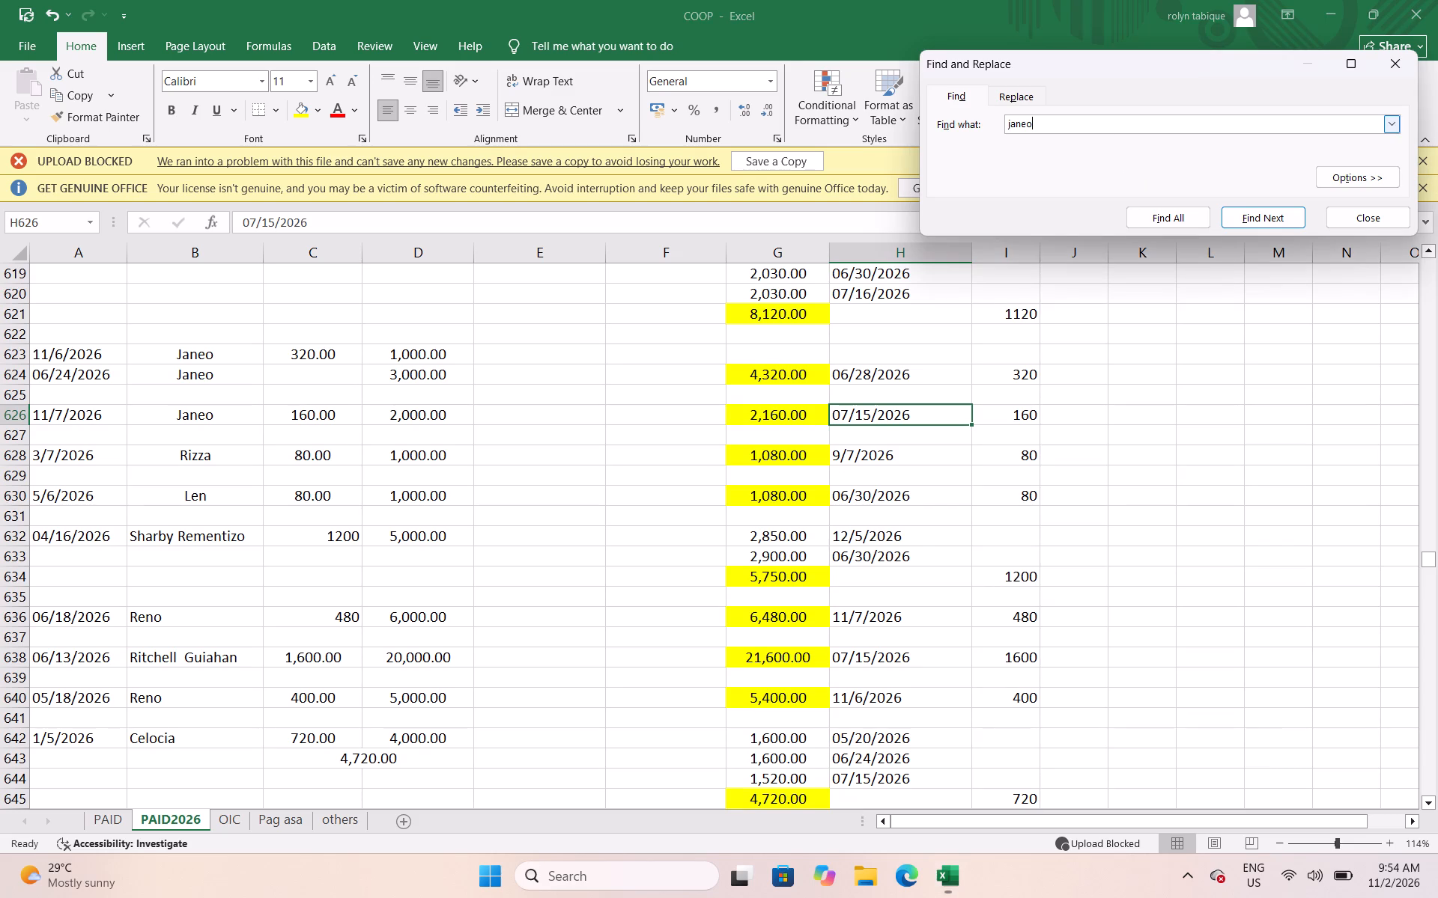
key(Return)
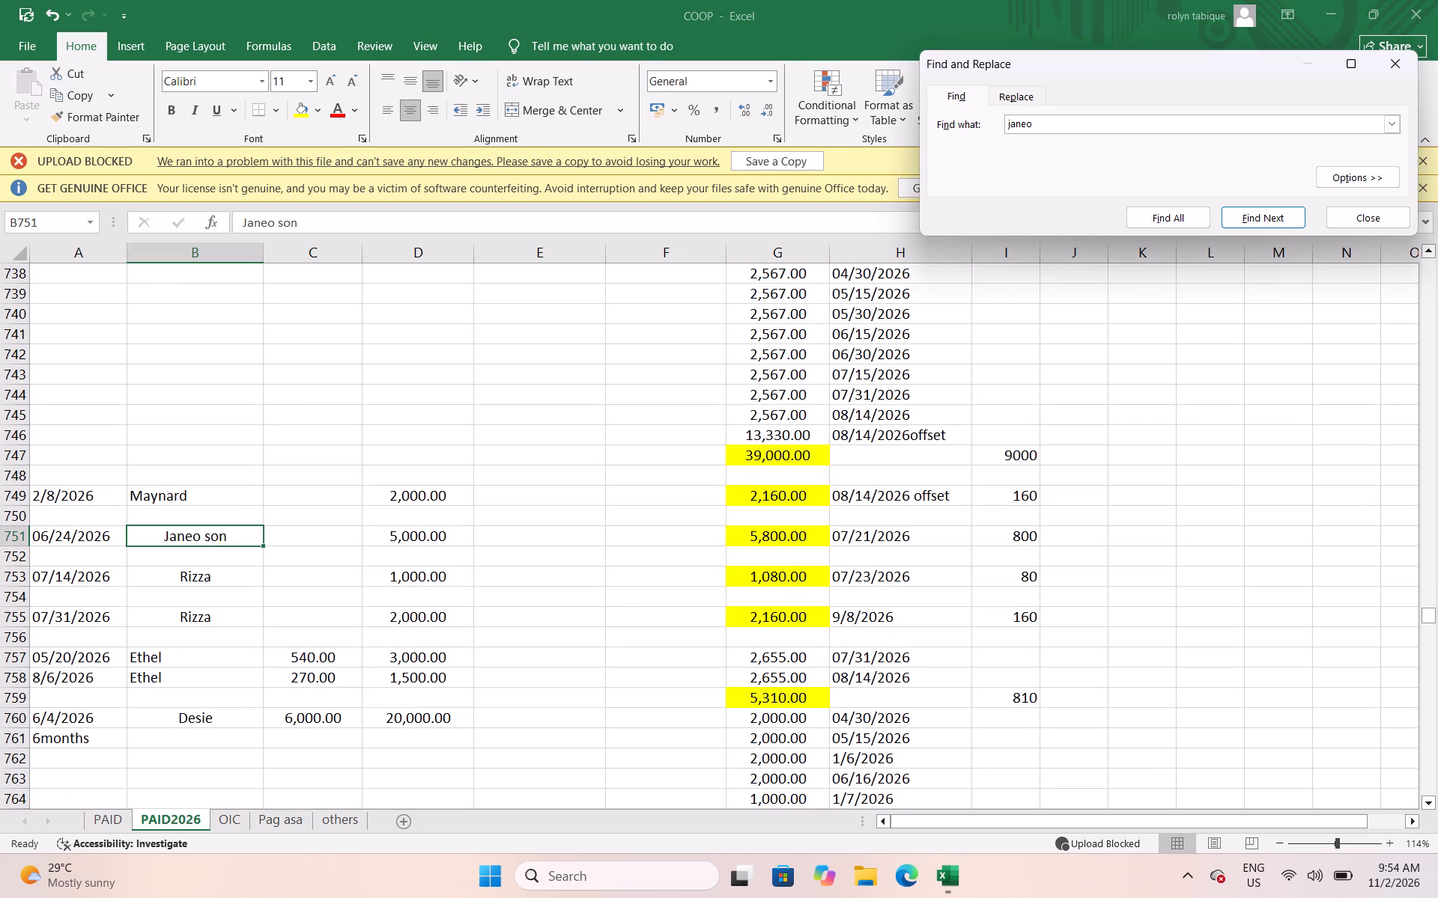
key(Return)
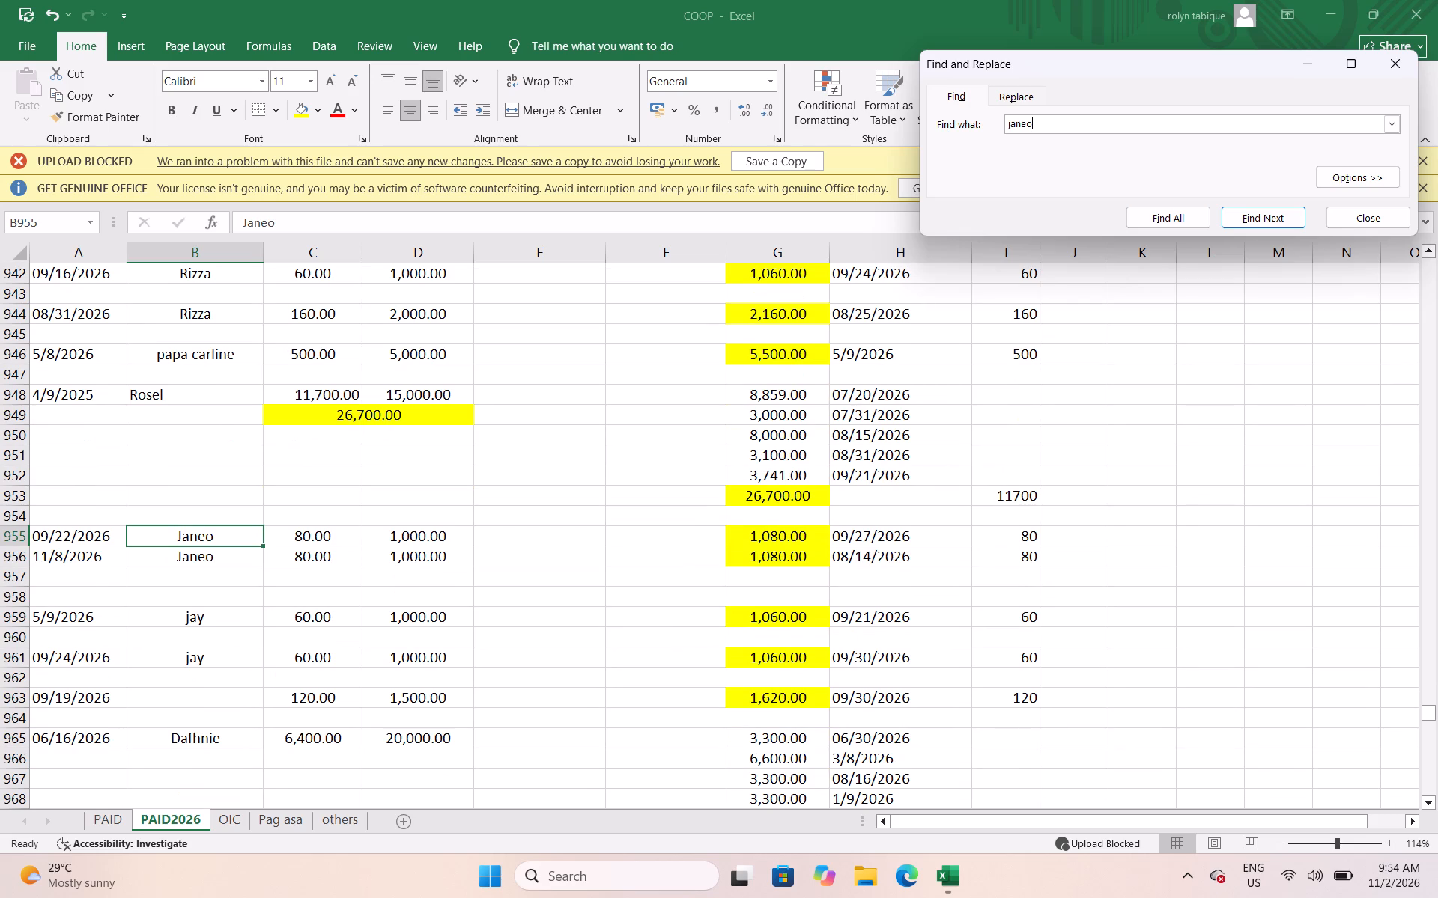
key(Return)
key(Return)
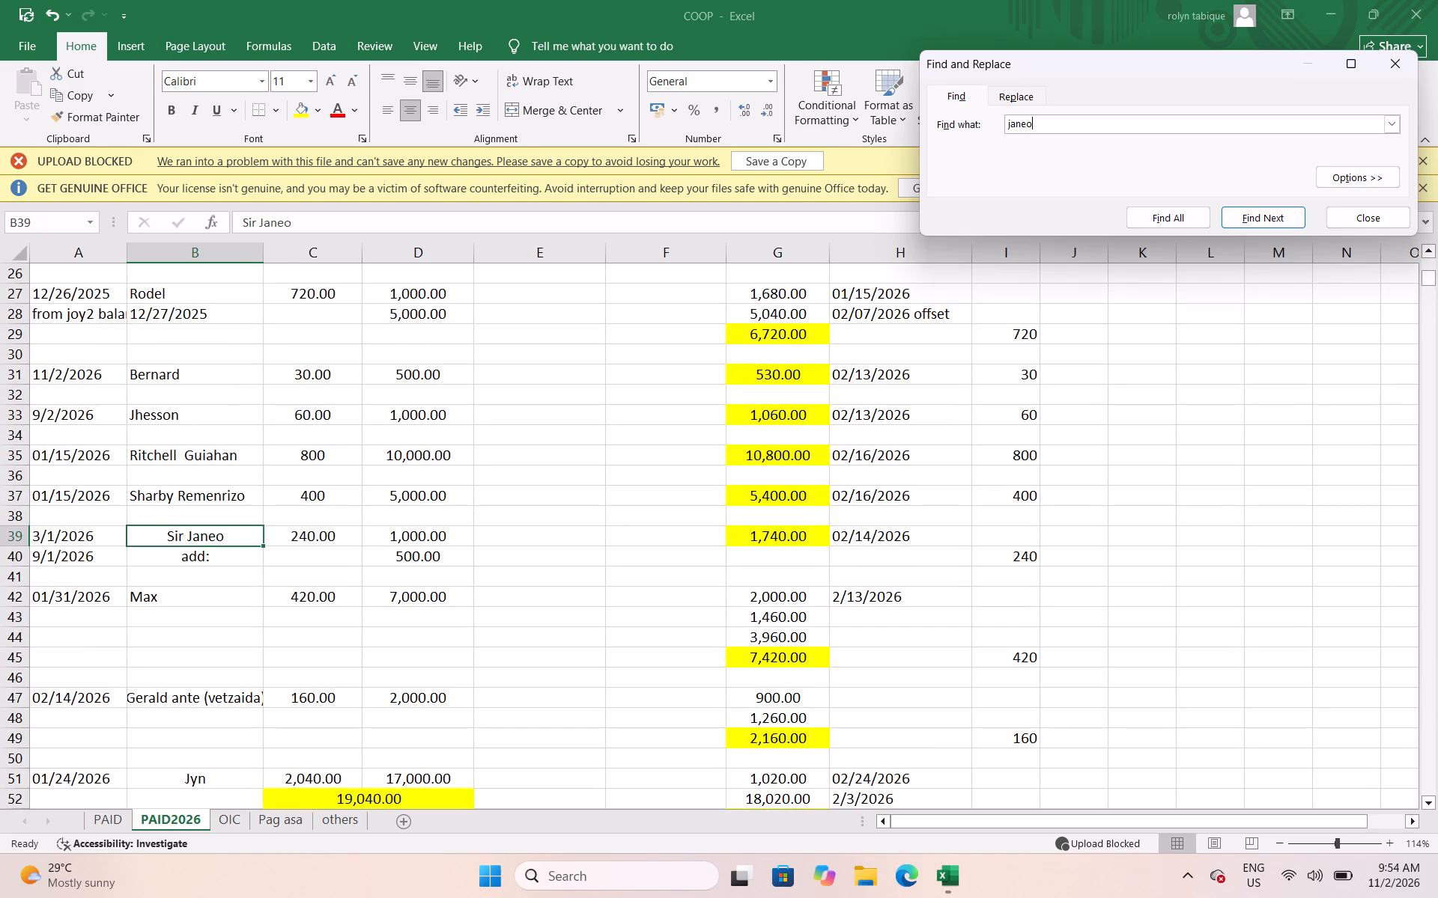
On the others sheet, set the date of Janeo's 2,000 payment in cell H335 to 10/08/2026.
click(342, 825)
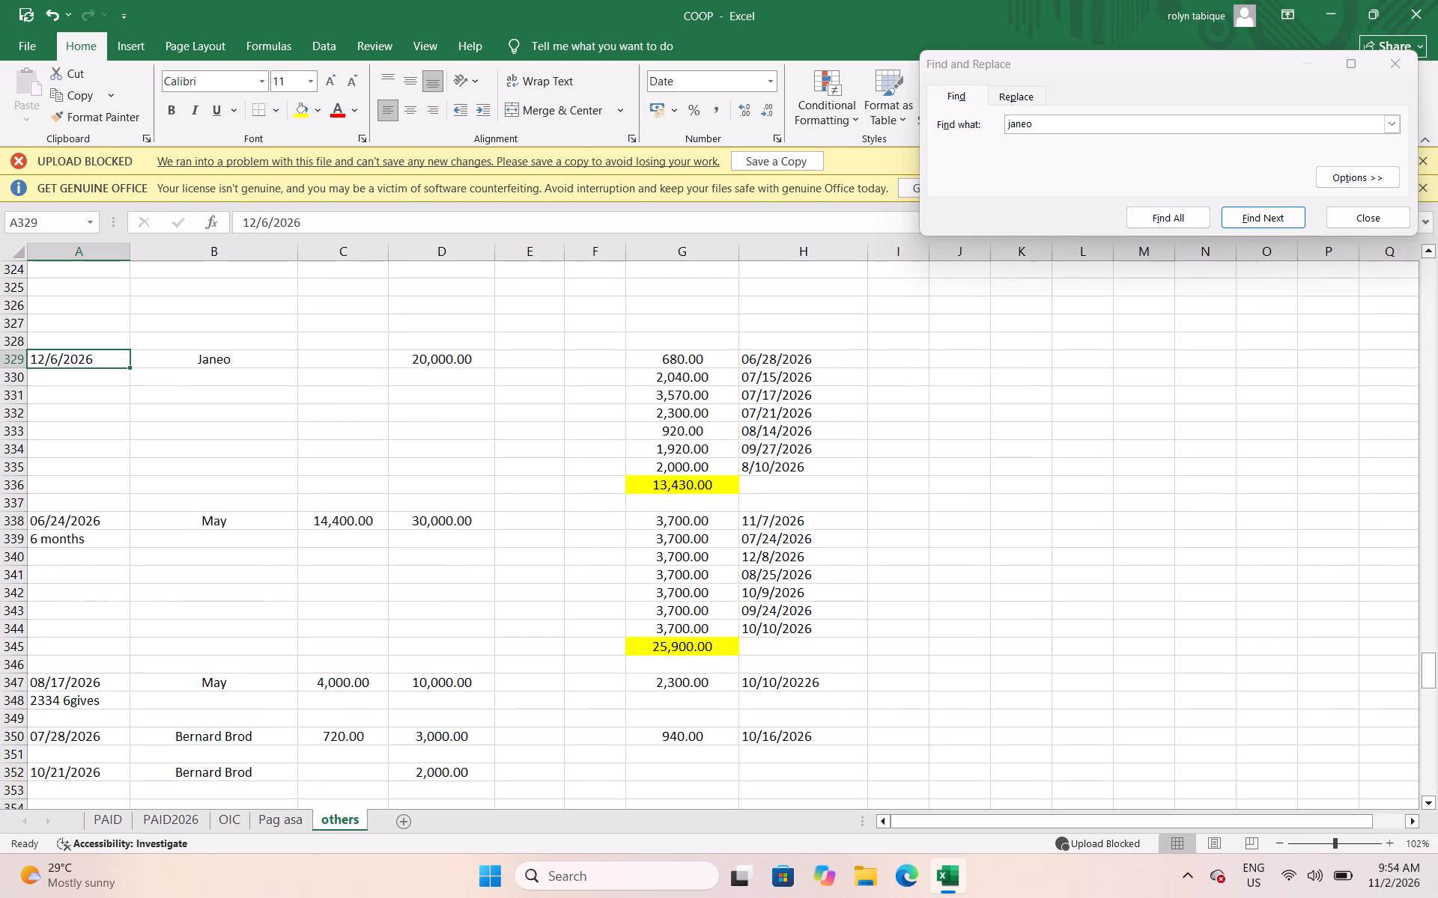
click(777, 482)
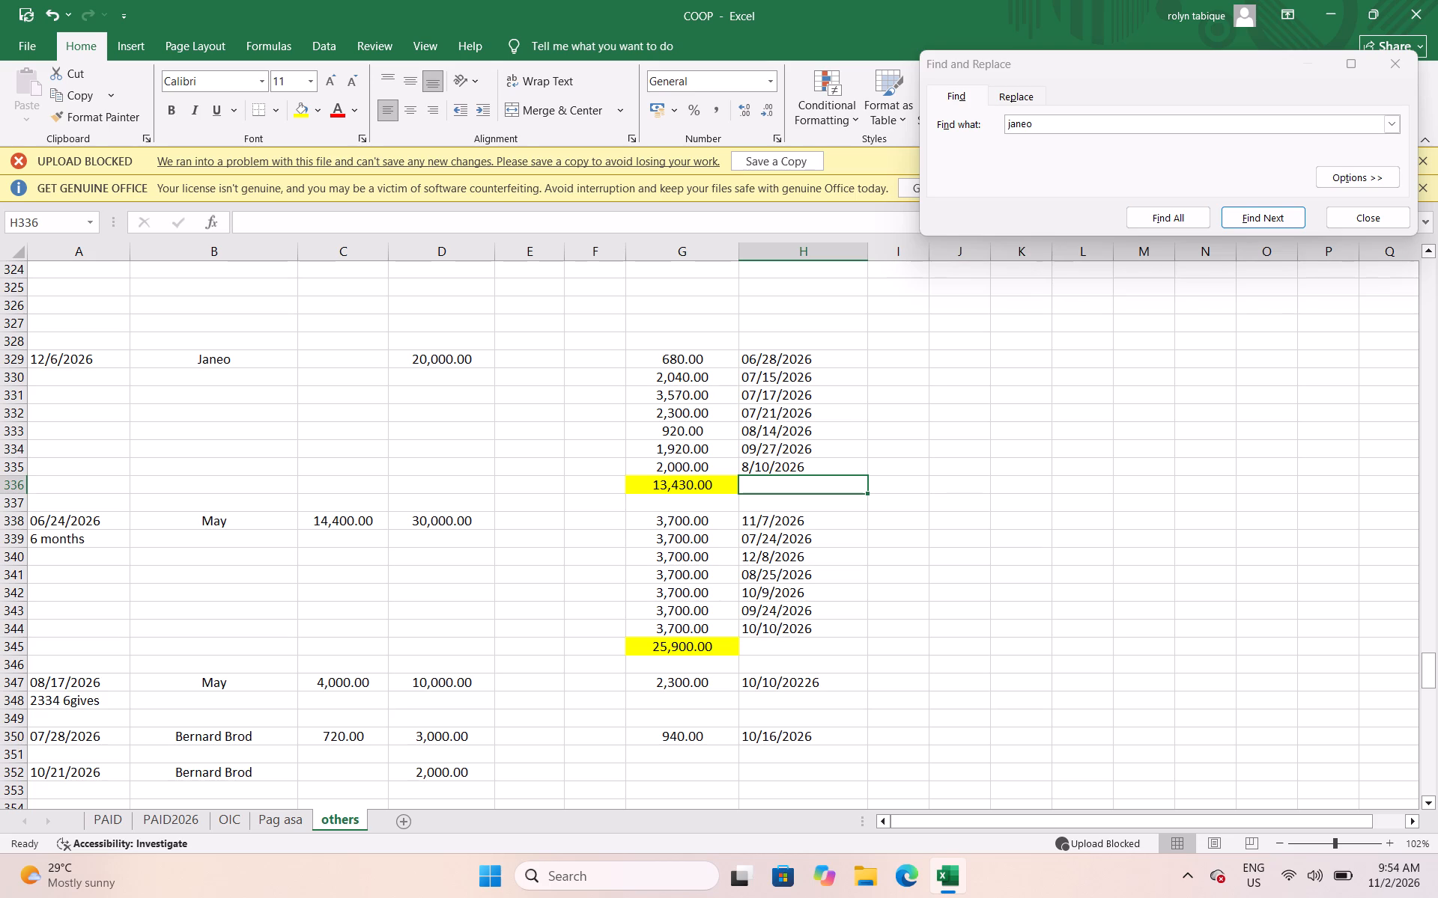
click(779, 470)
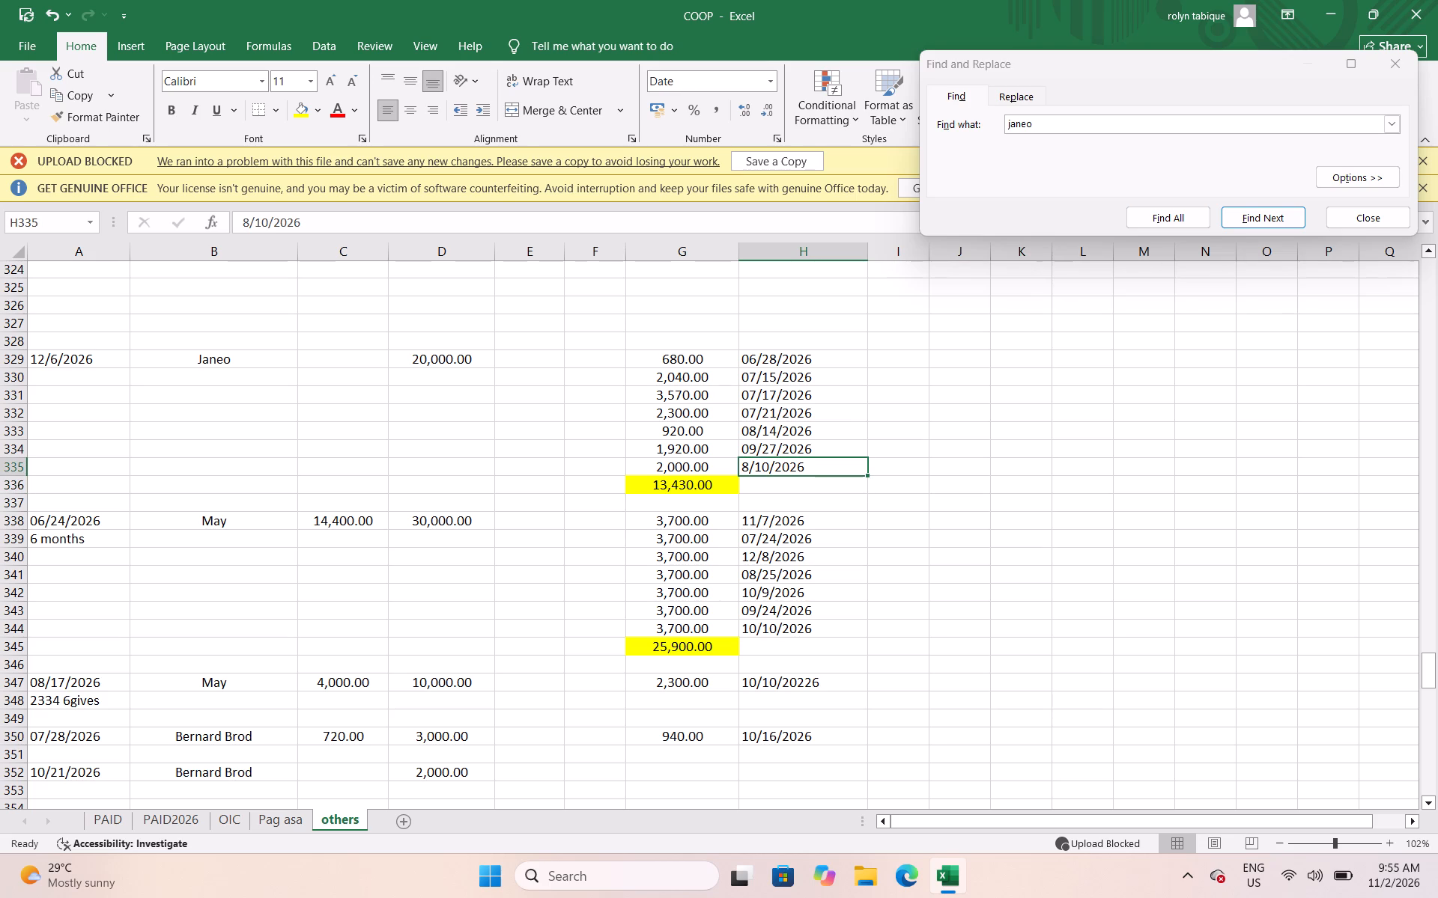
text(10)
text(/08/2026)
key(Right)
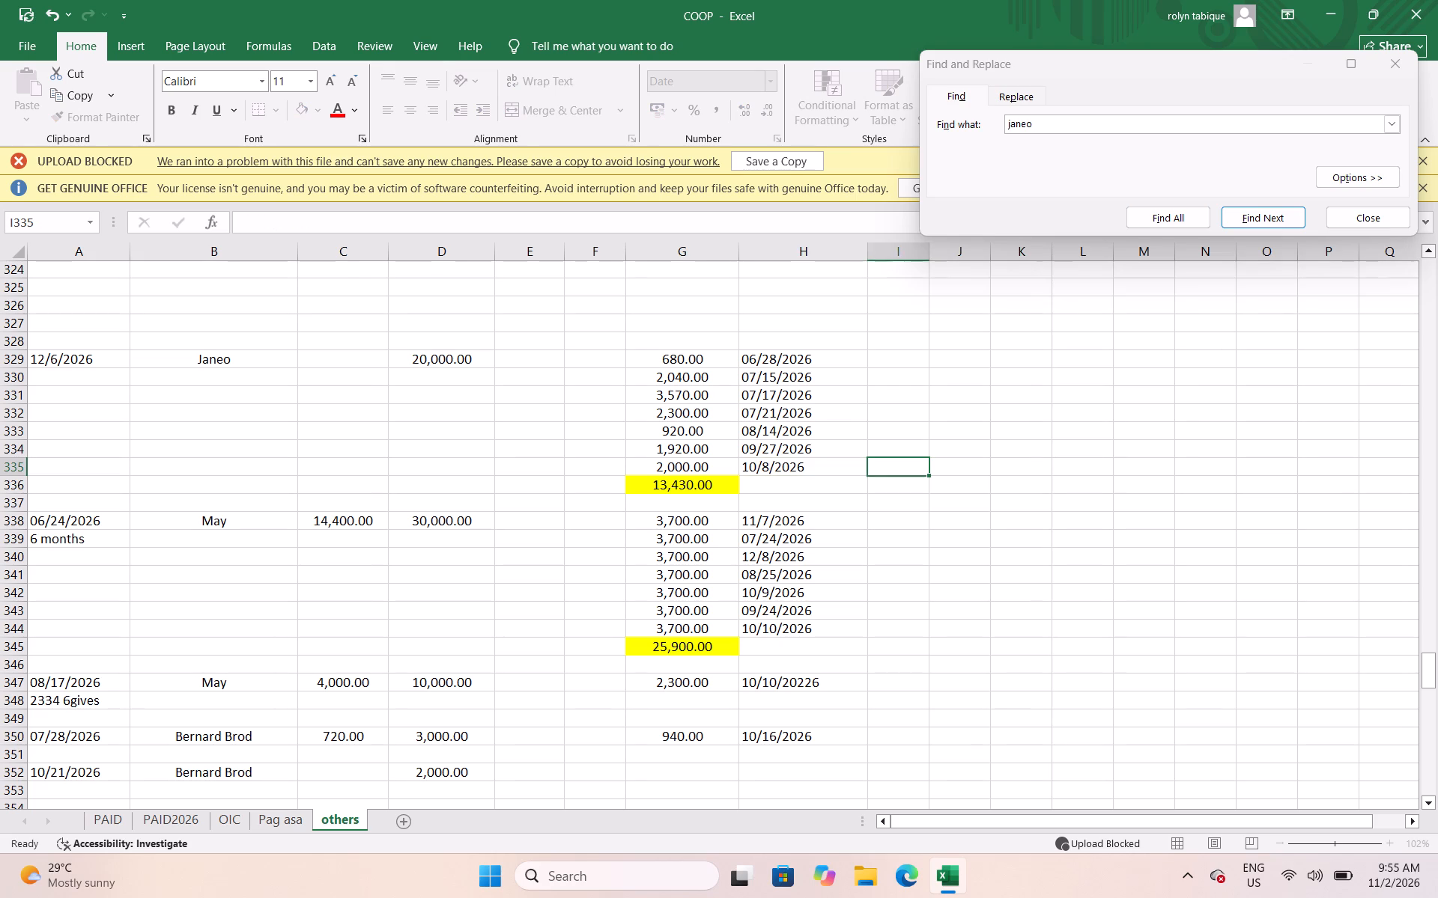
Save the COOP workbook.
key(ctrl+s)
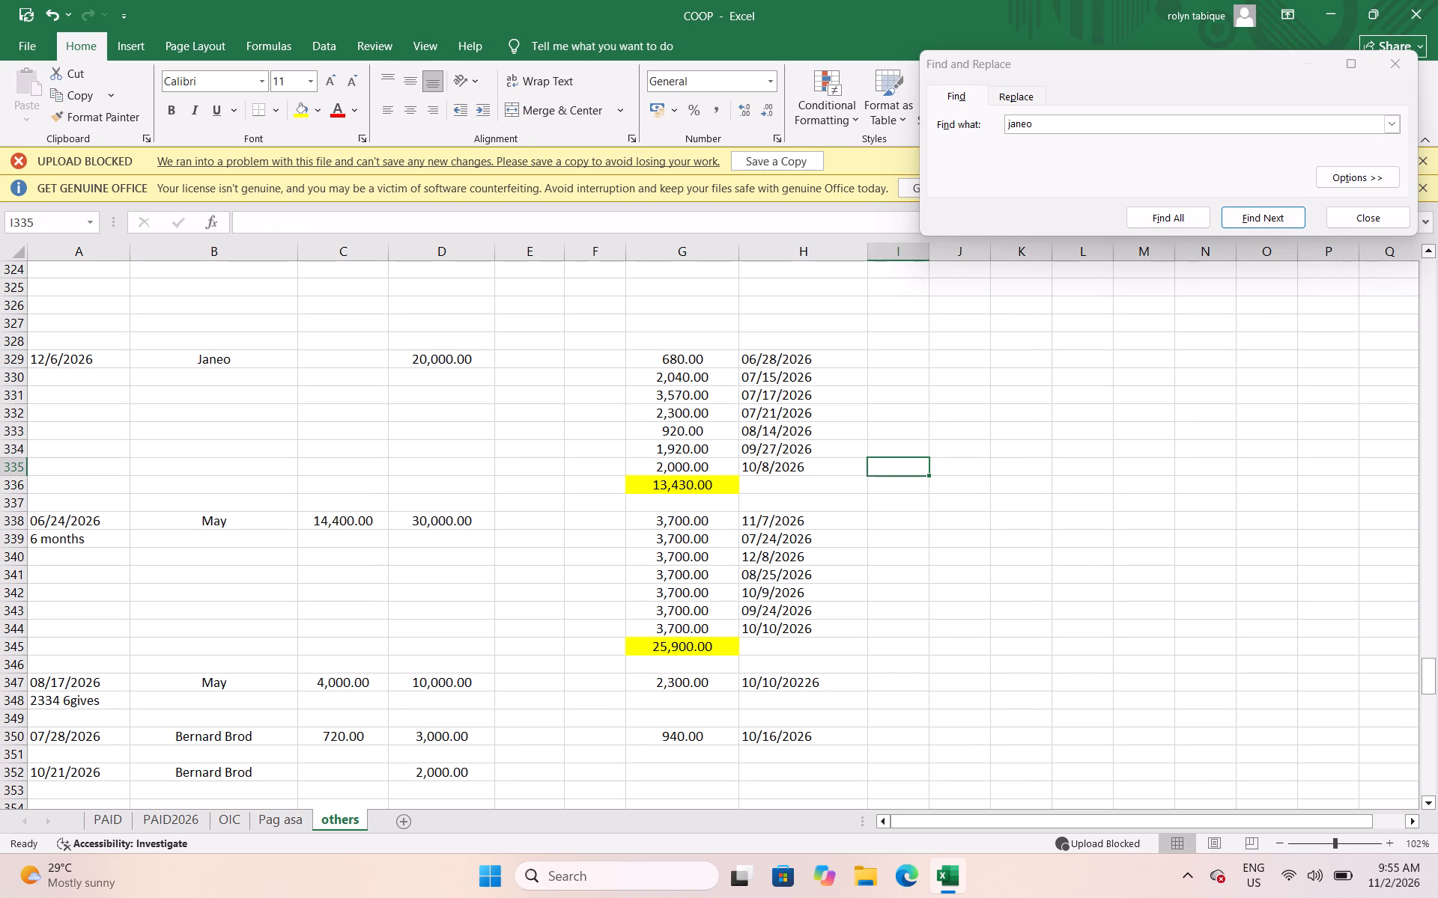
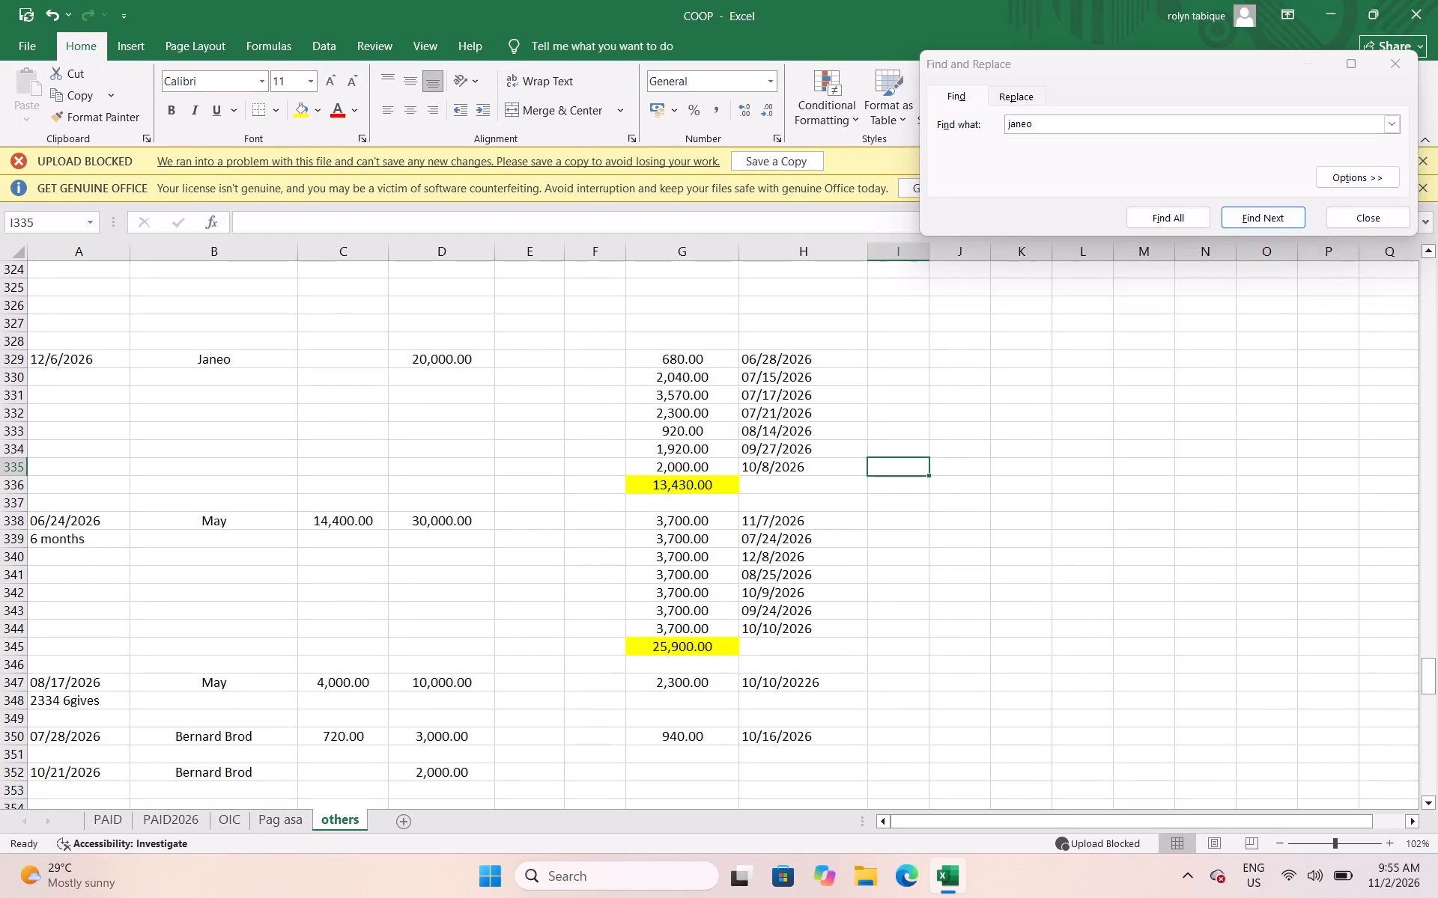
Save the COOP workbook.
click(816, 452)
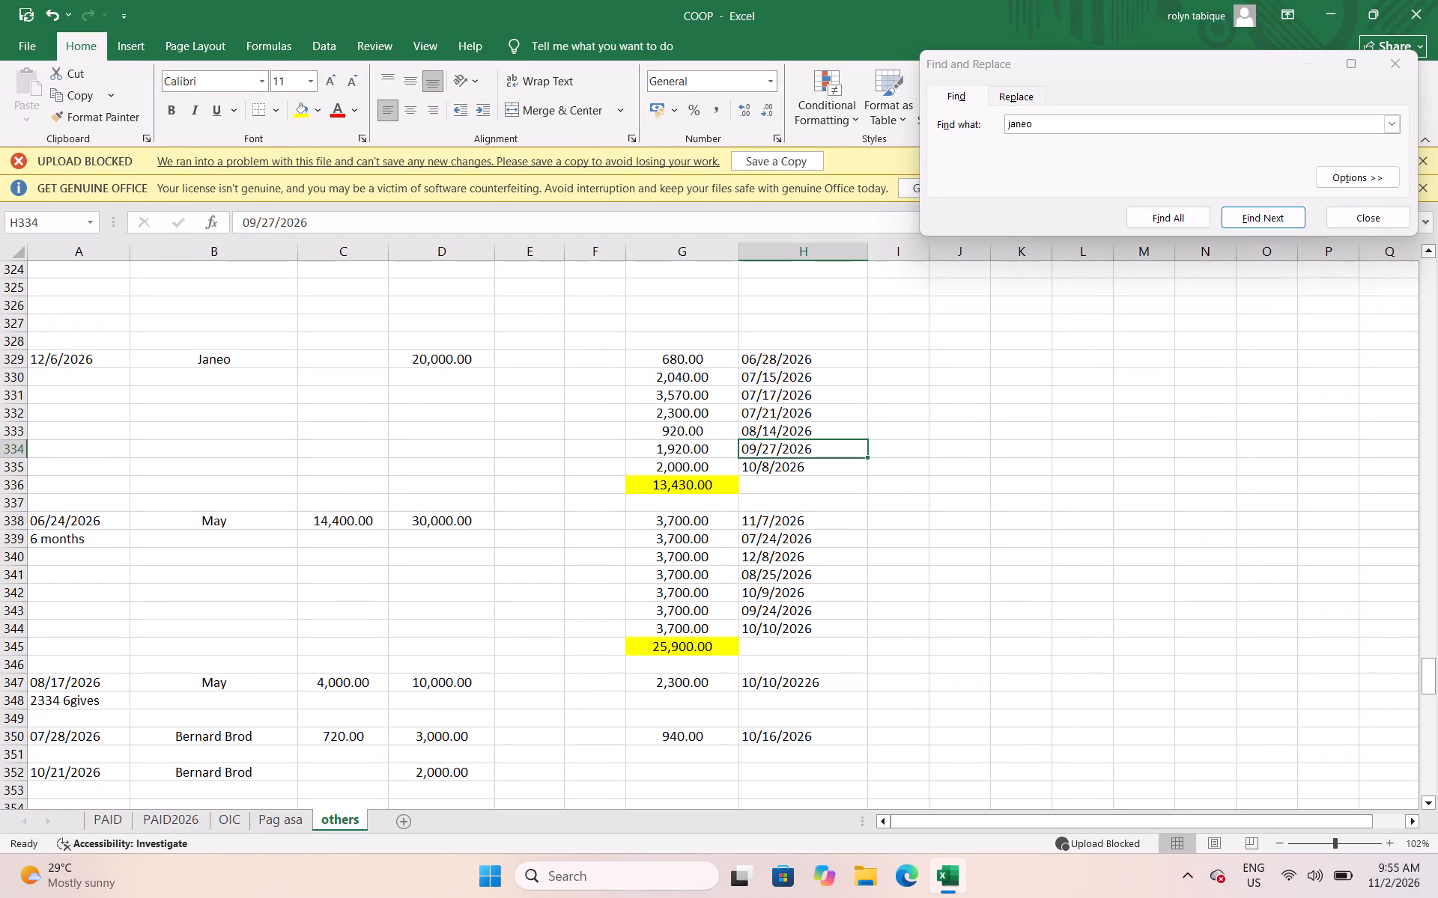
click(970, 502)
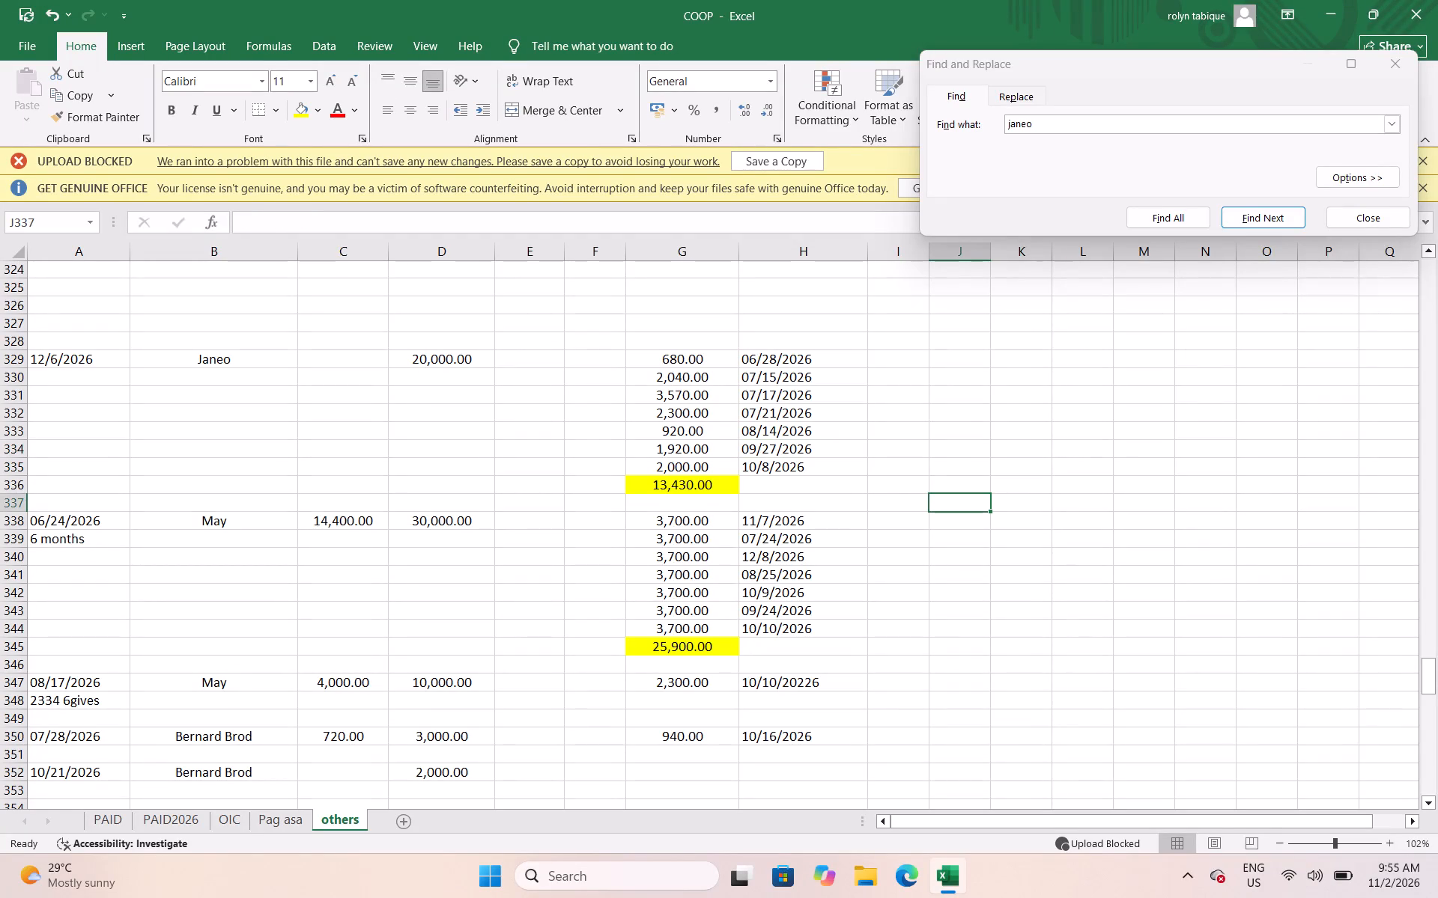
key(ctrl+s)
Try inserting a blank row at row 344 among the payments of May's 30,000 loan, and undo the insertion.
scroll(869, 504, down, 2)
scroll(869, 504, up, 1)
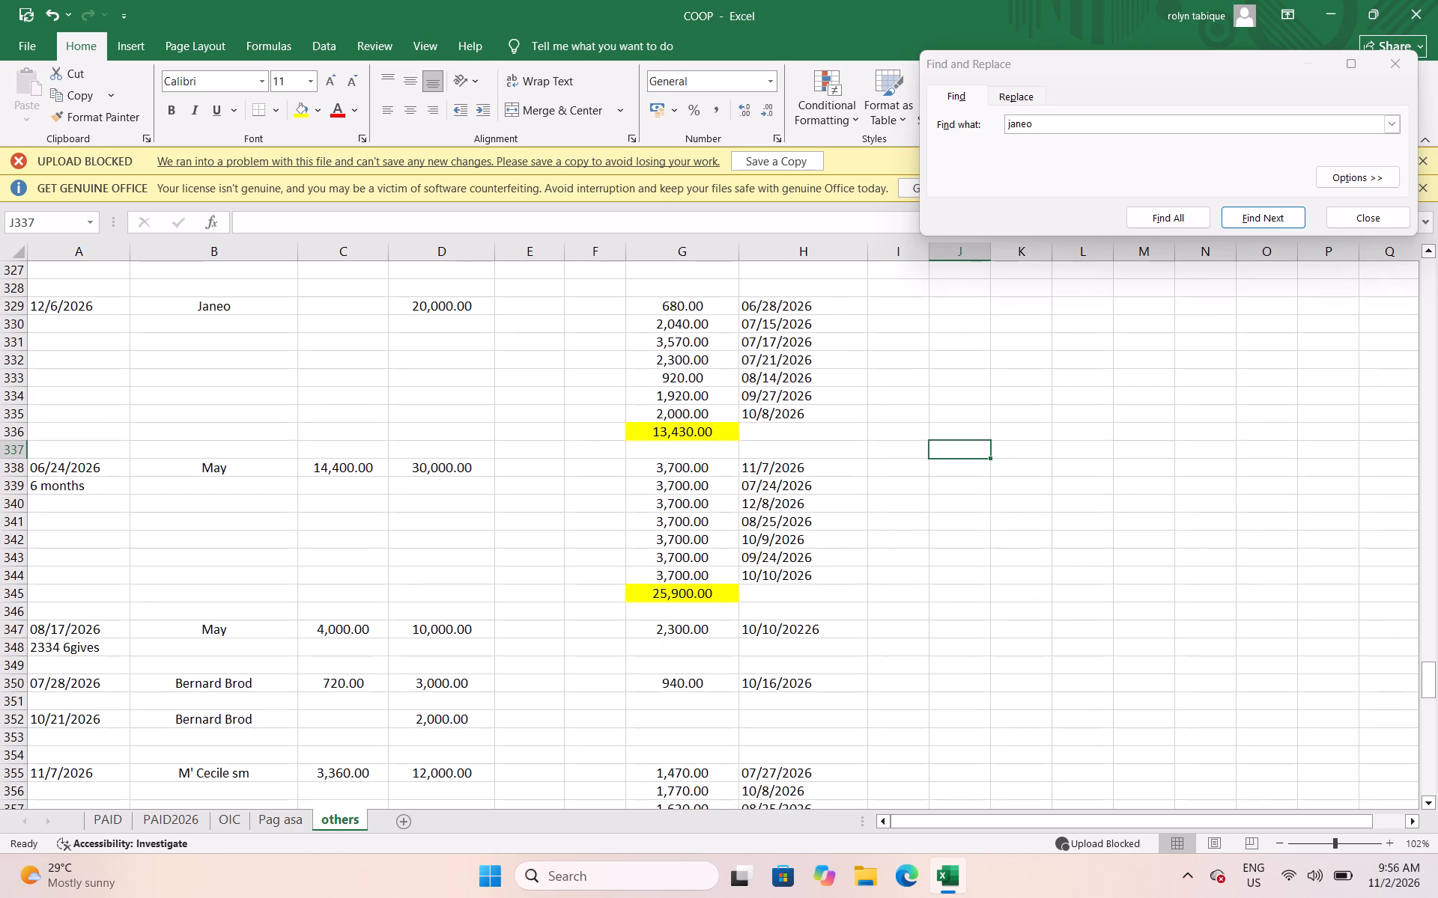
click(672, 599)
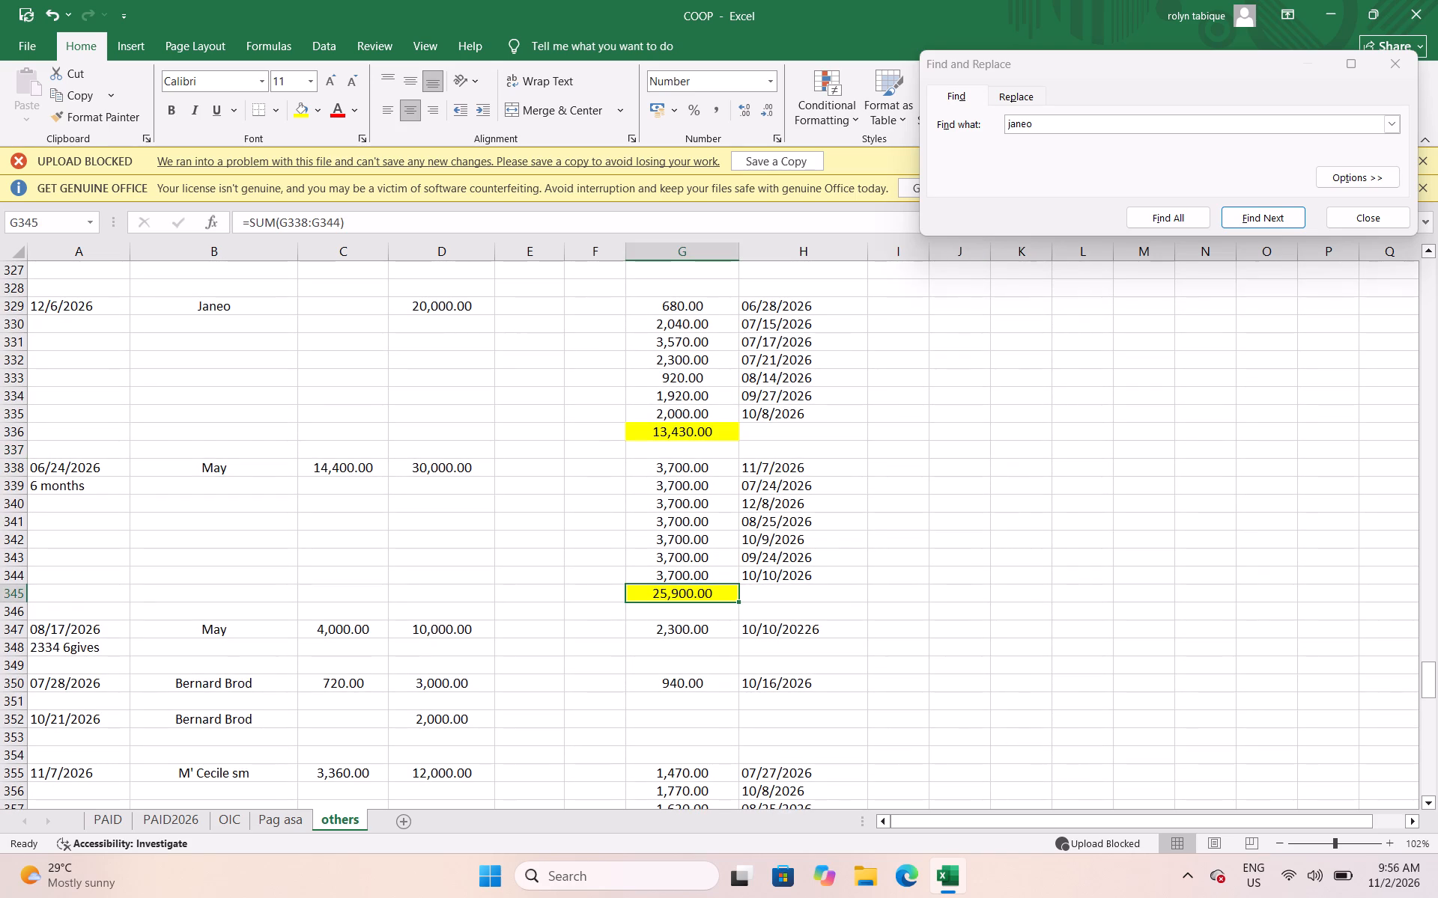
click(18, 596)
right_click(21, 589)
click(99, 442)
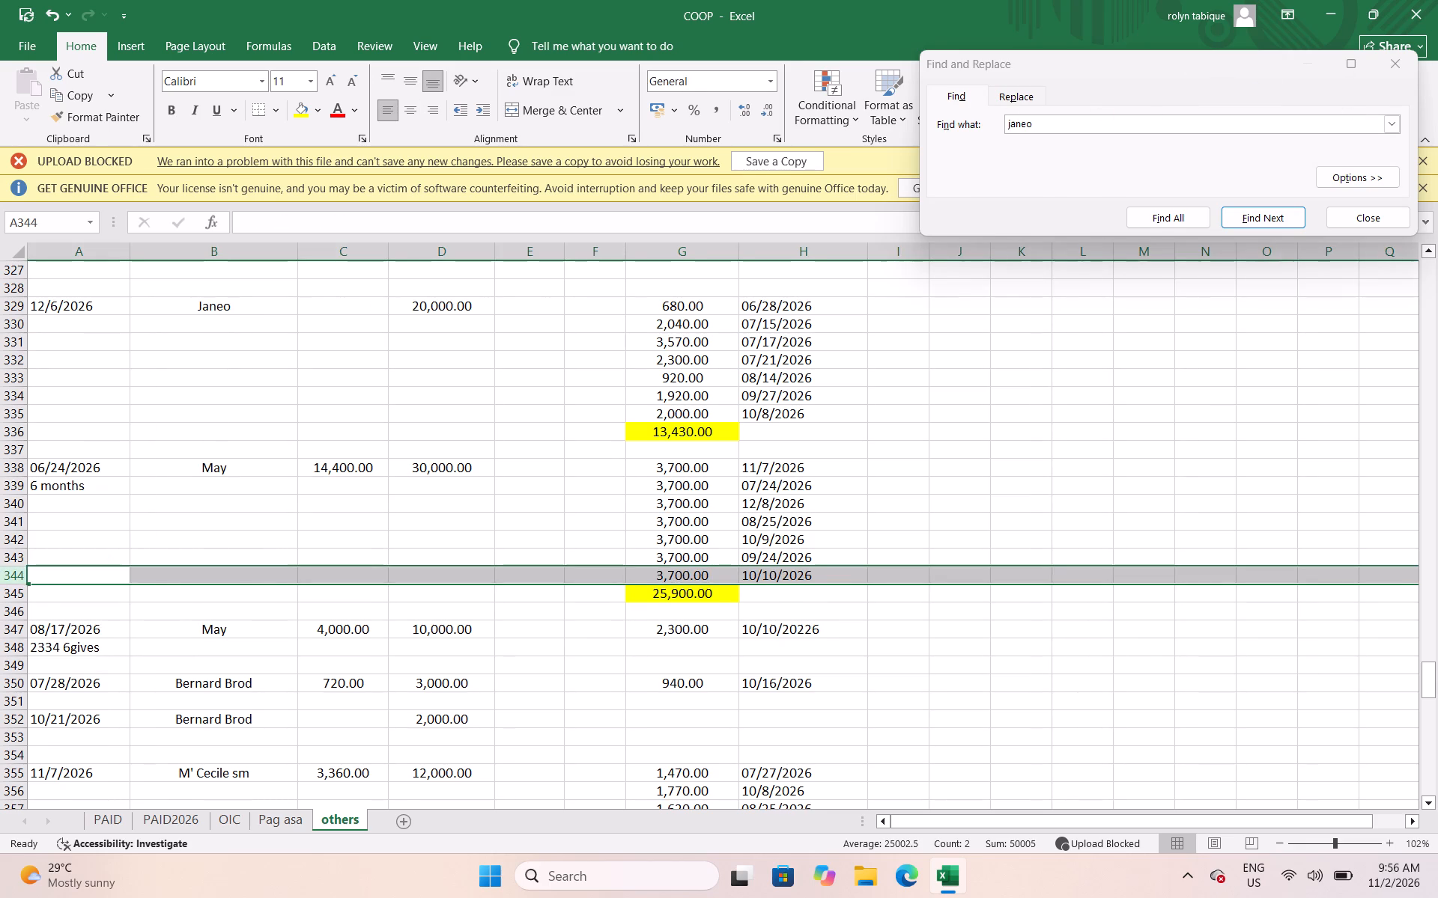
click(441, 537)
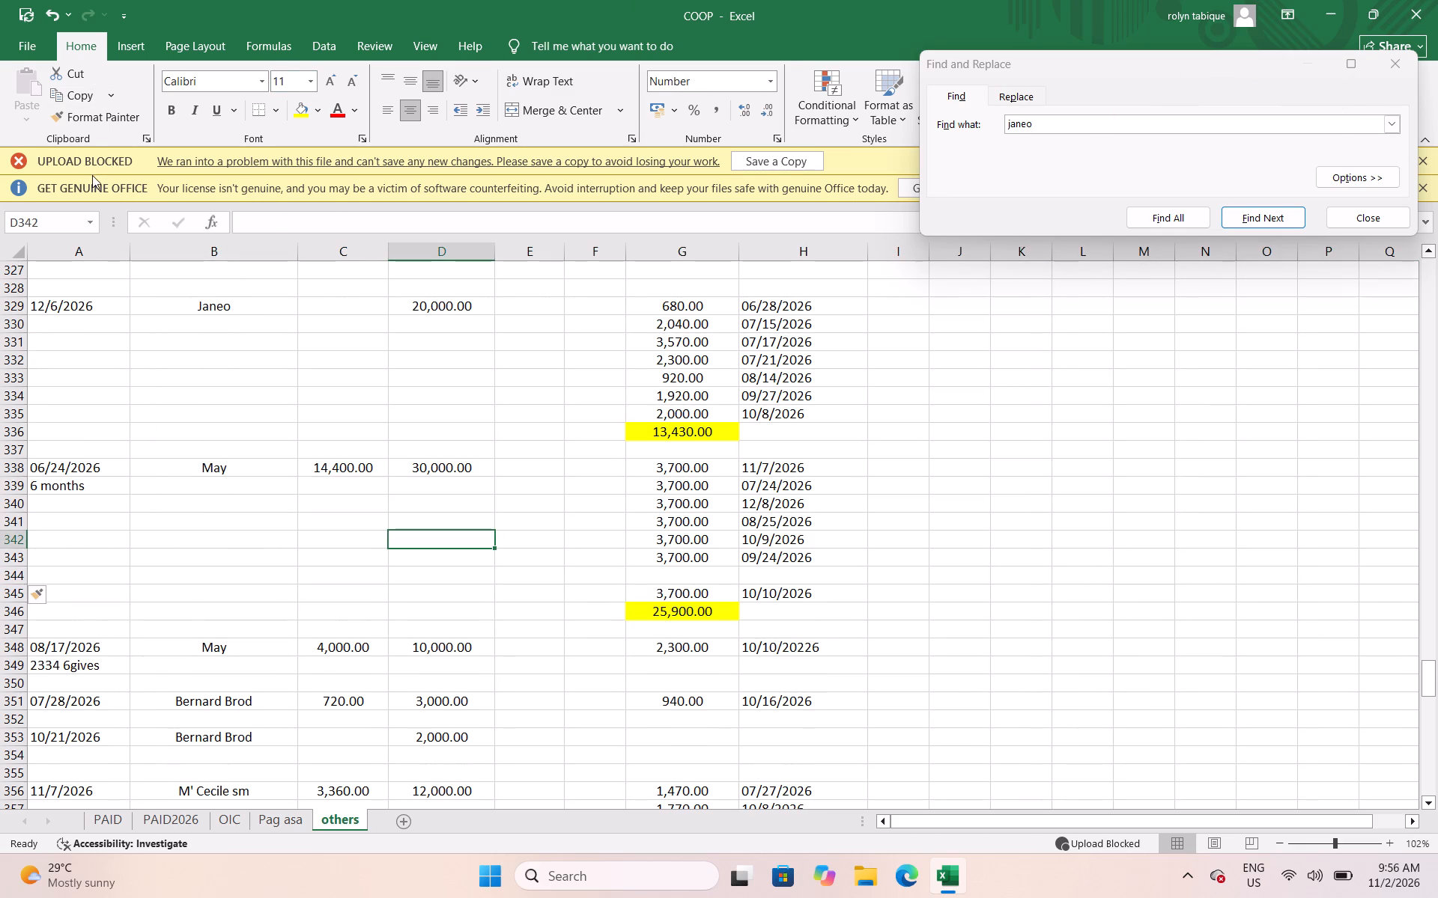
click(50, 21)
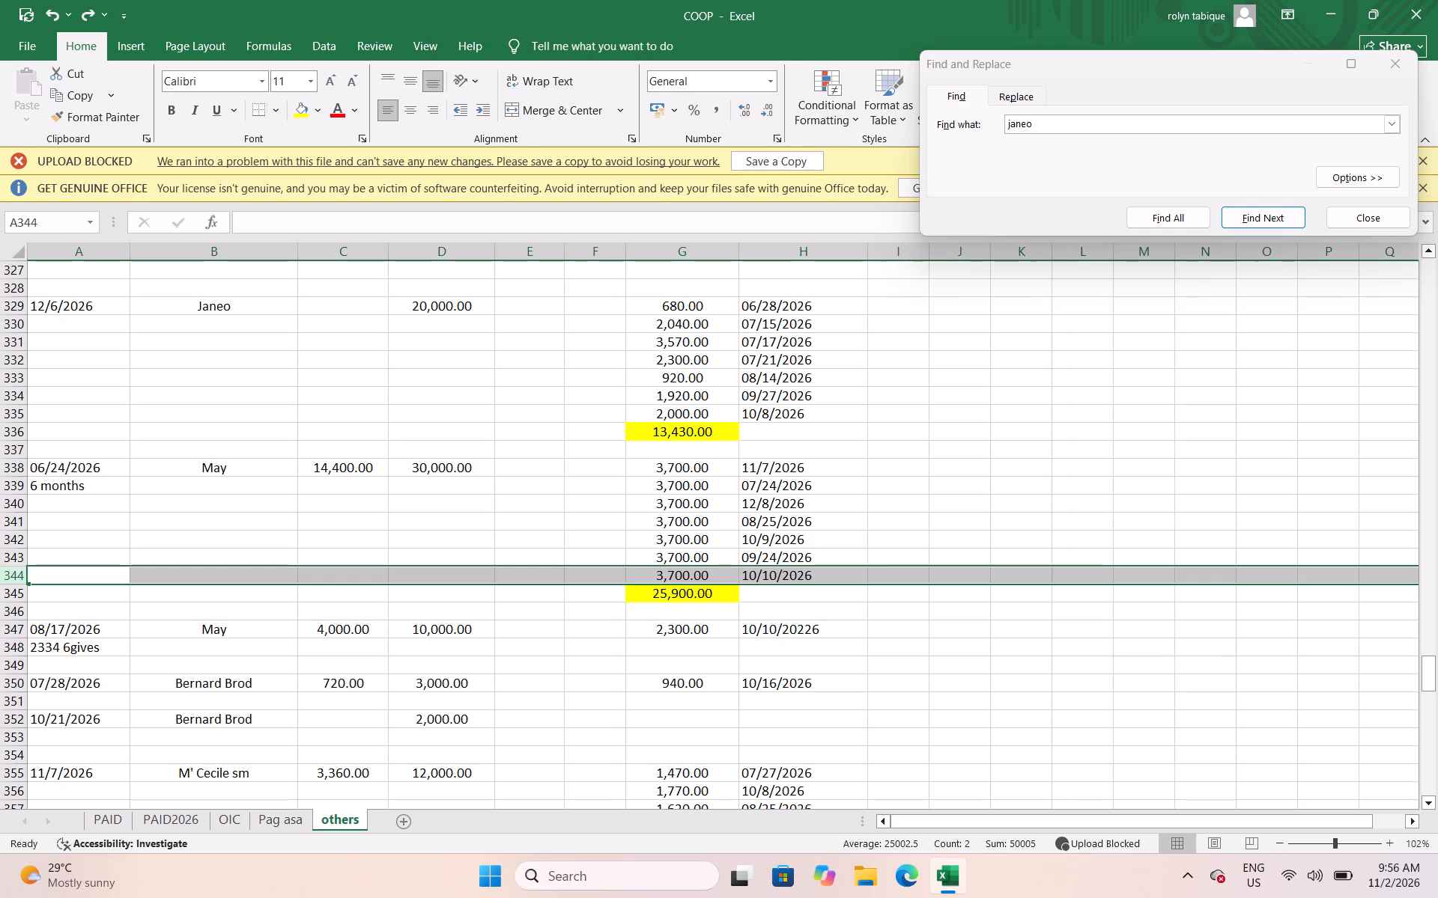
Move the M' Cecile sm loan, rows 355 to 361 of the others sheet, to row 1116 of the PAID2026 sheet.
click(202, 626)
scroll(428, 623, down, 1)
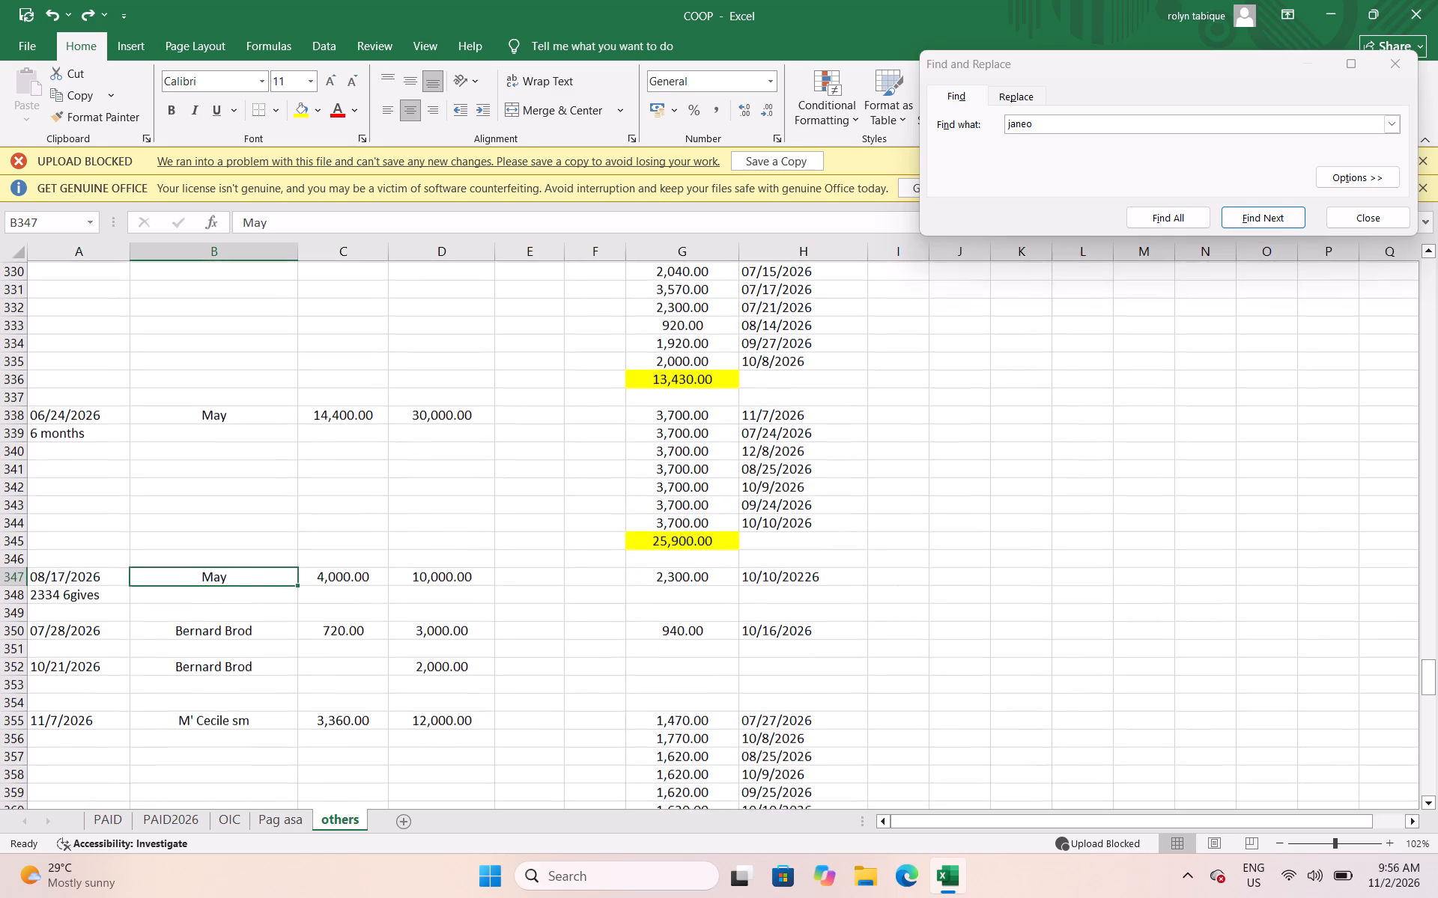
scroll(428, 623, down, 2)
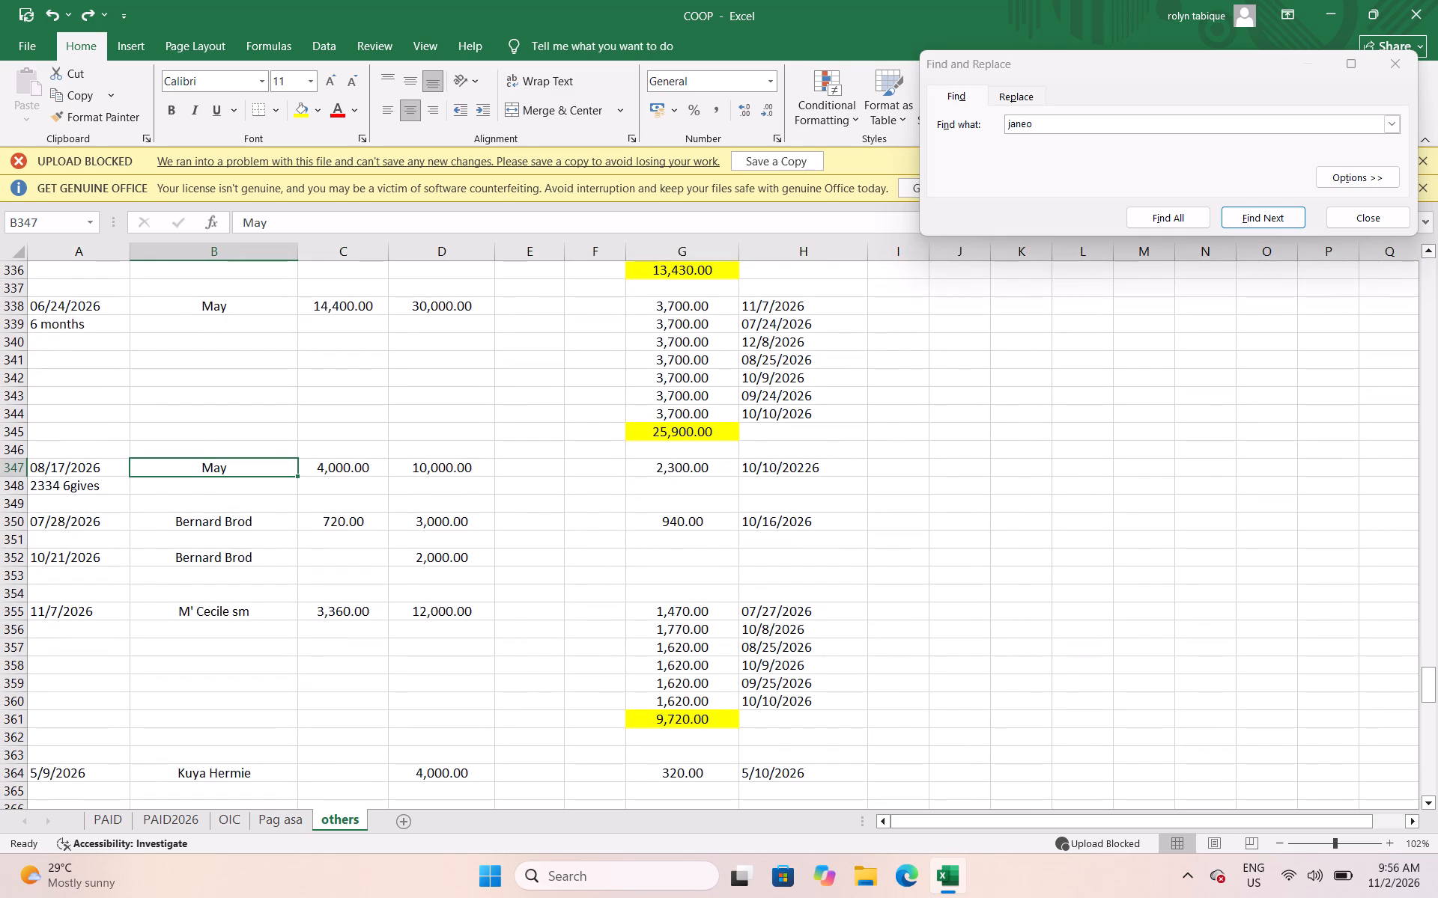
scroll(428, 623, down, 2)
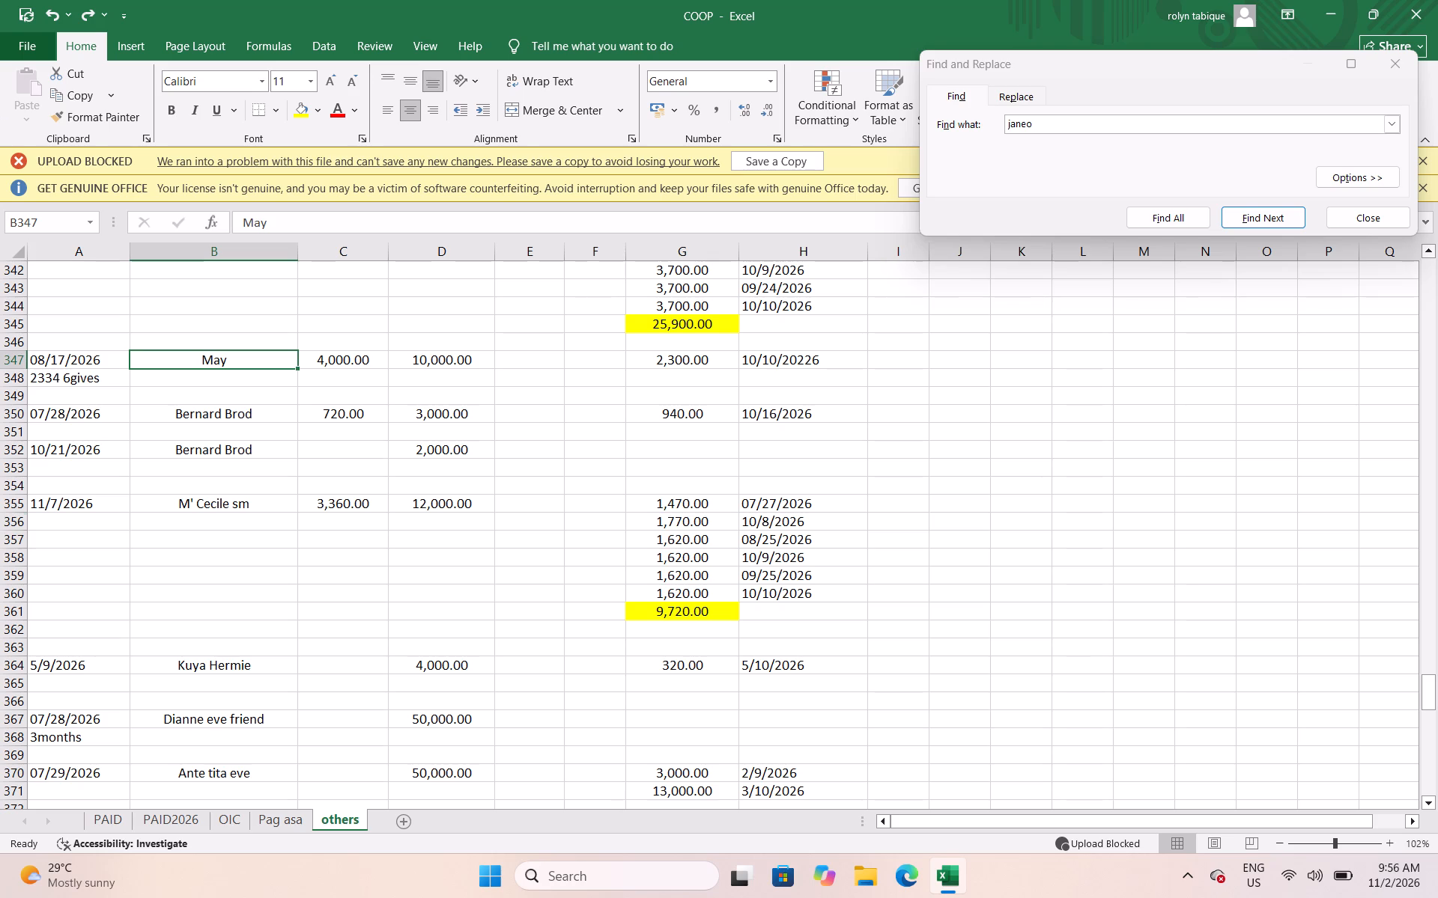
drag(6, 500, 10, 573)
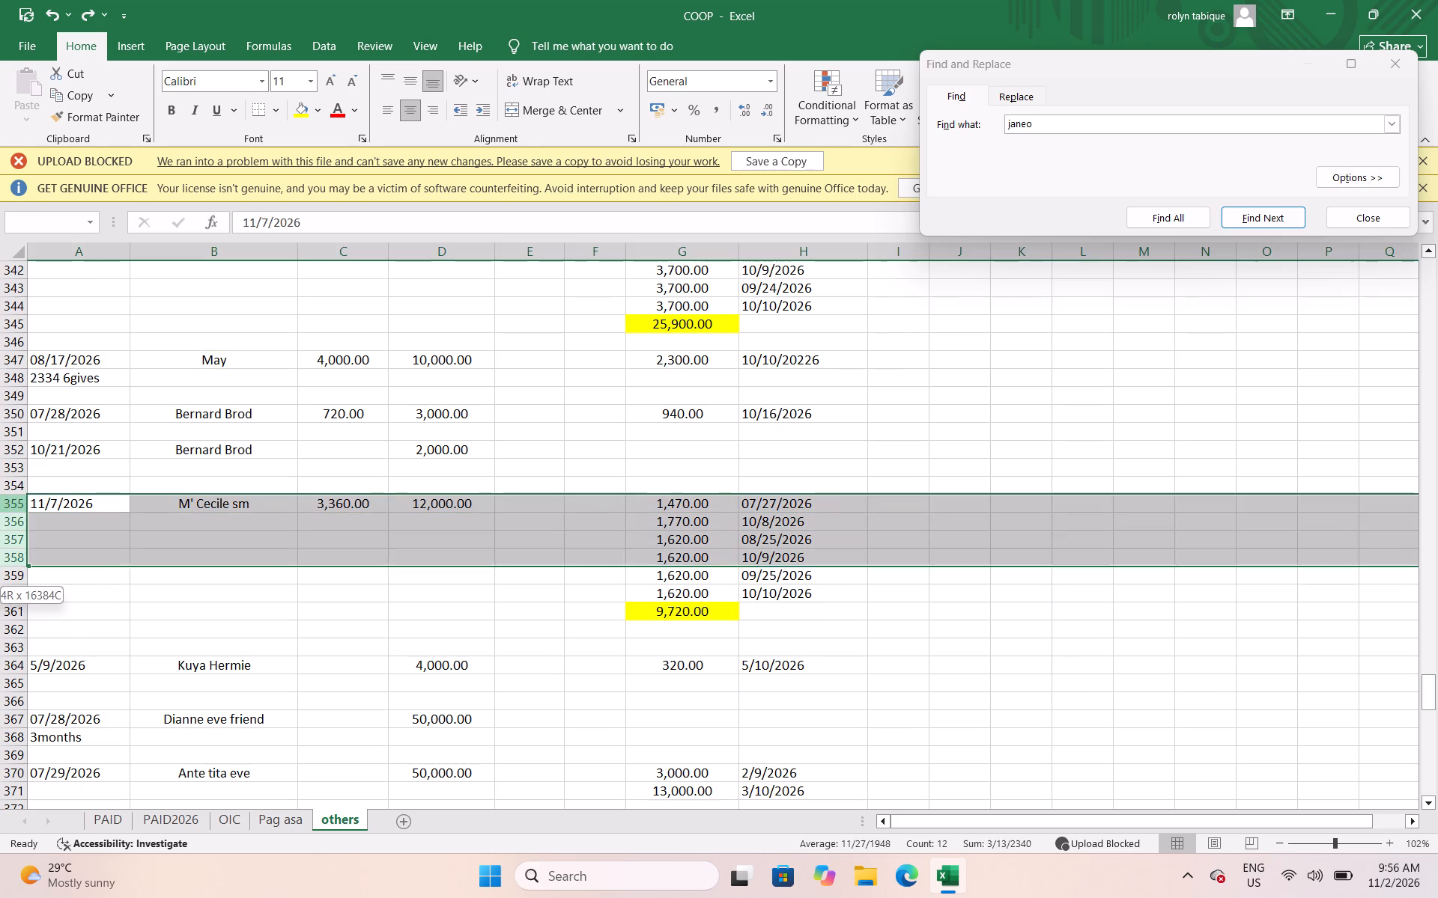
drag(10, 573, 20, 611)
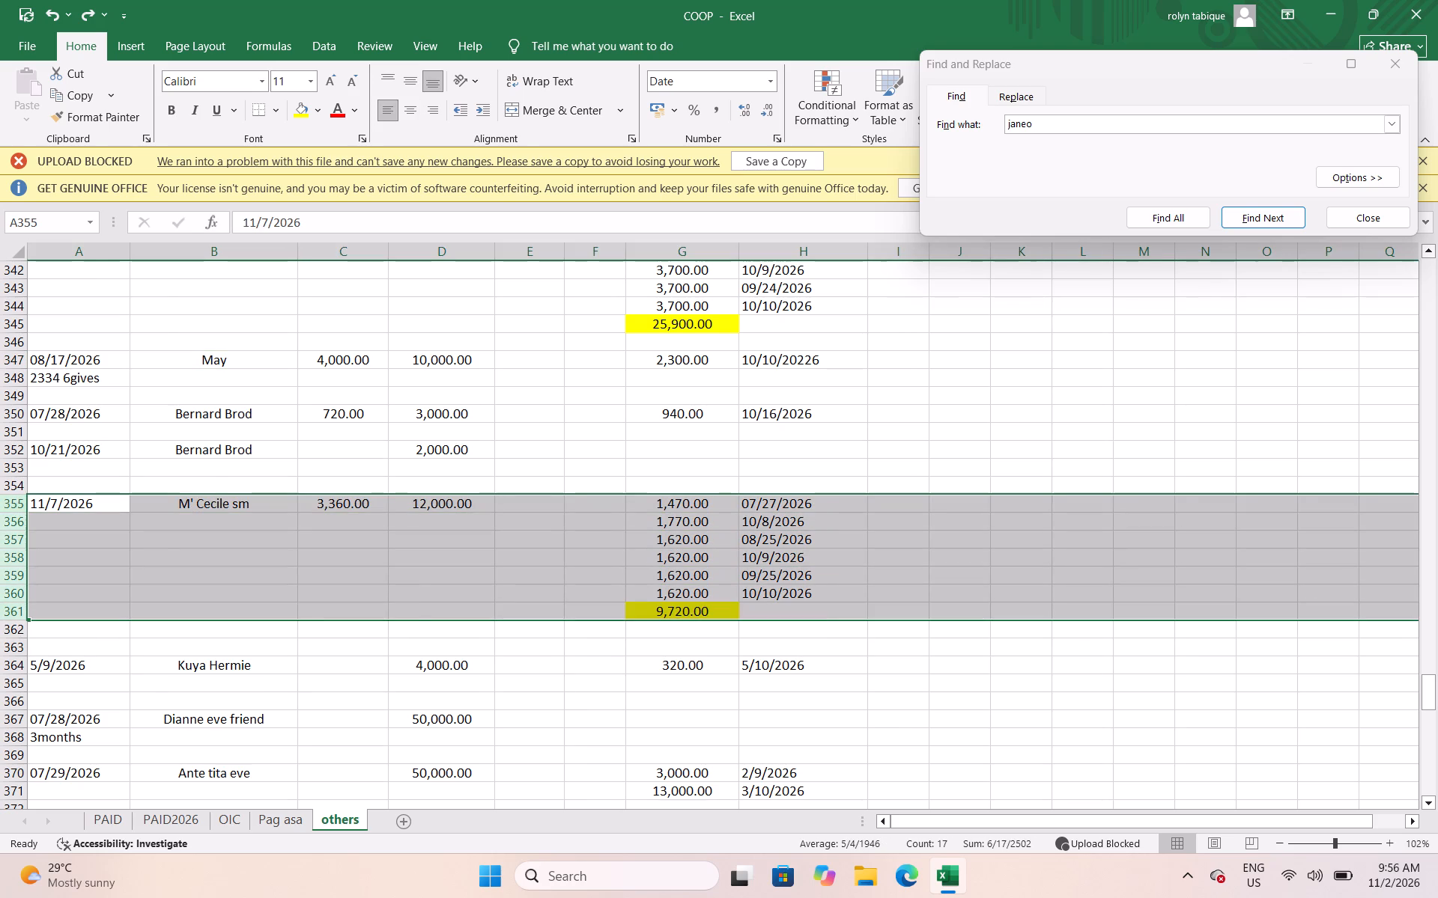
right_click(165, 542)
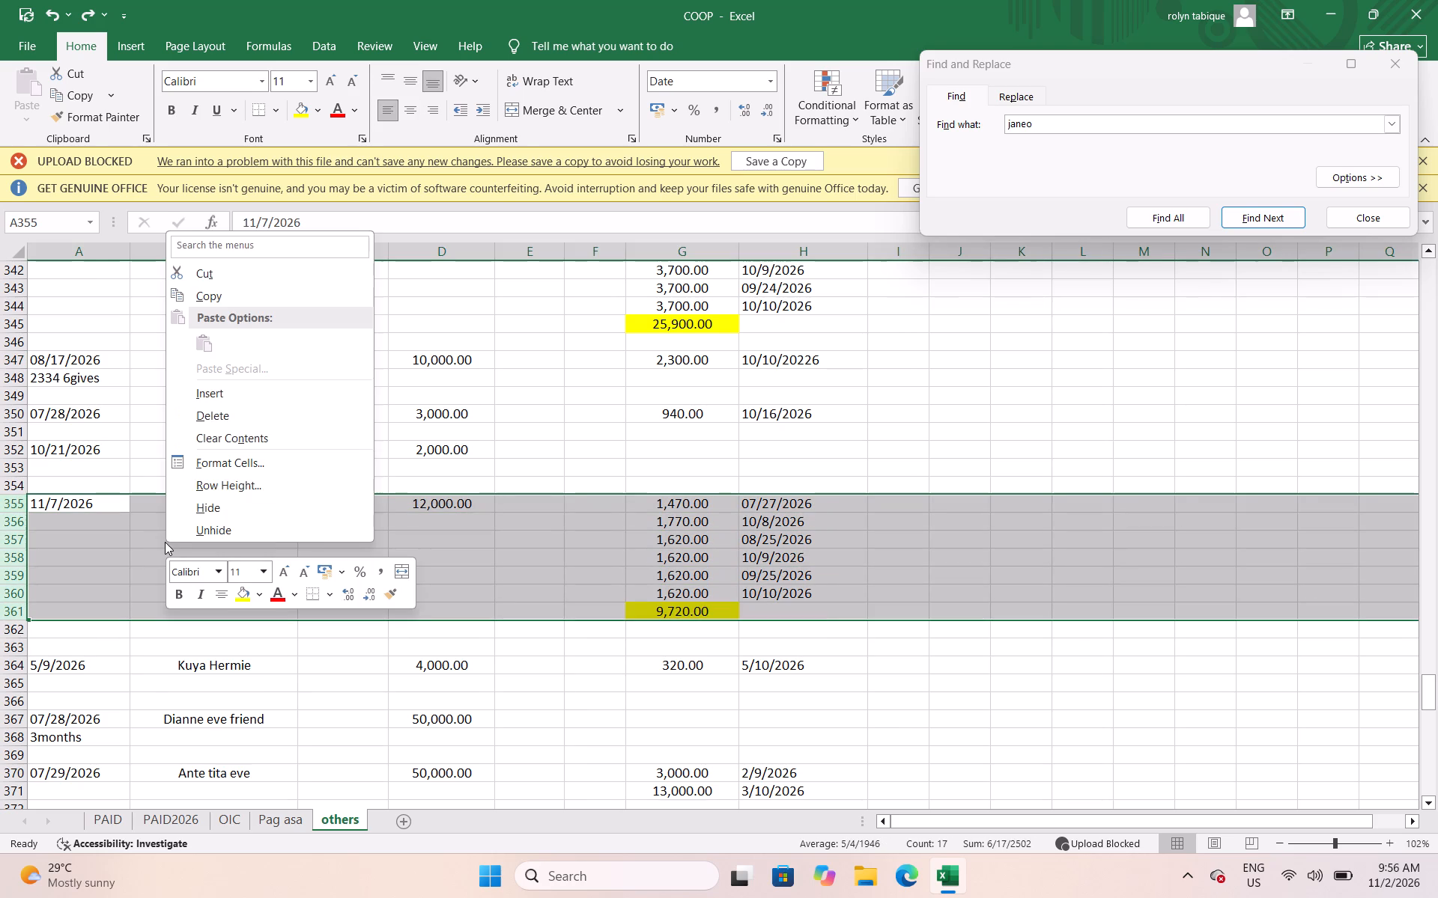
click(176, 276)
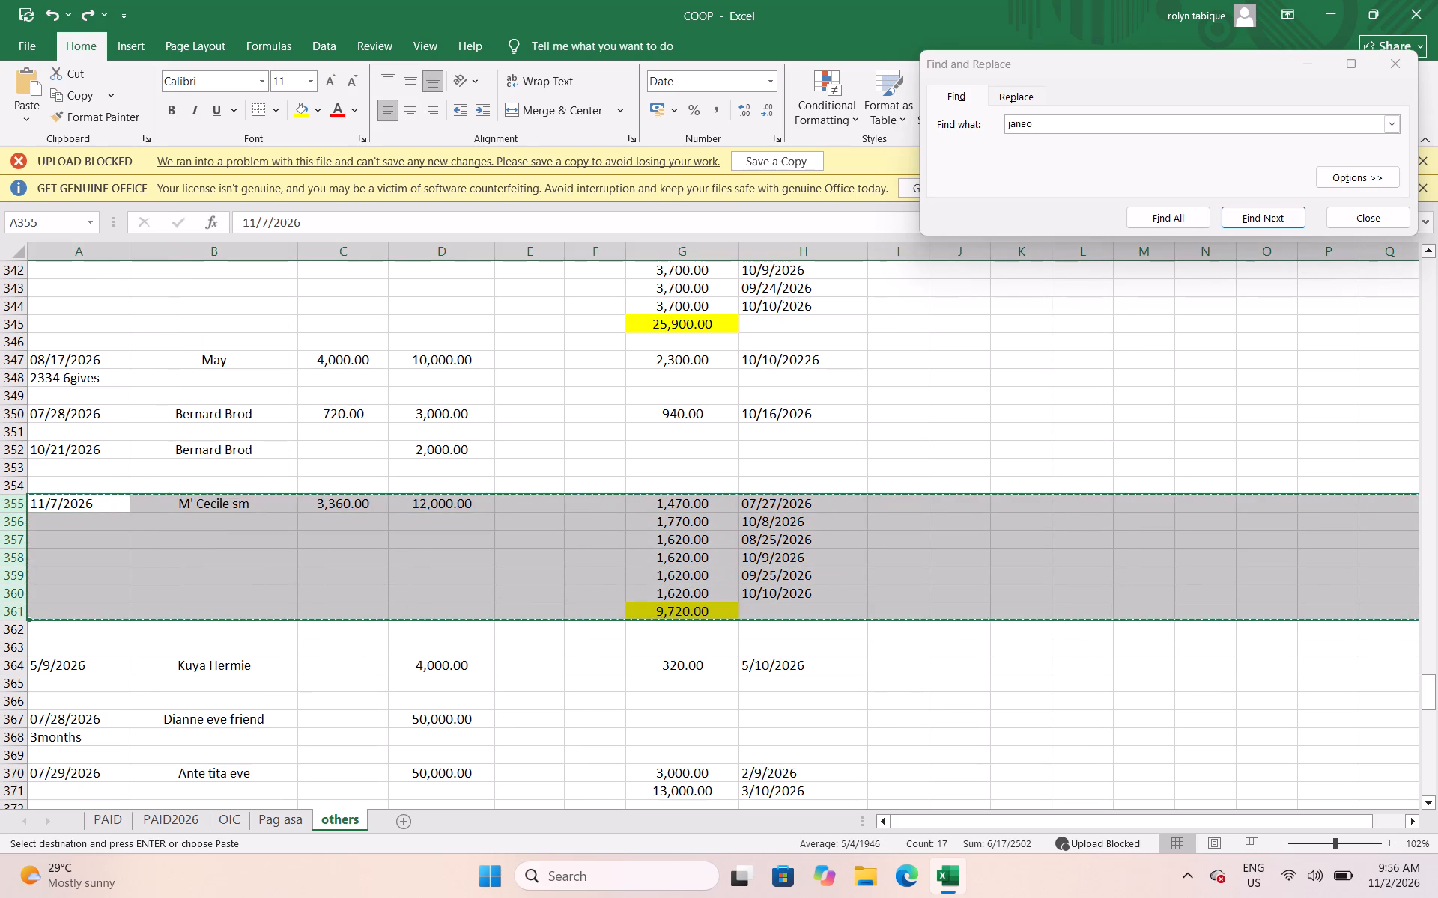
click(176, 820)
scroll(366, 619, down, 4)
scroll(690, 659, down, 4)
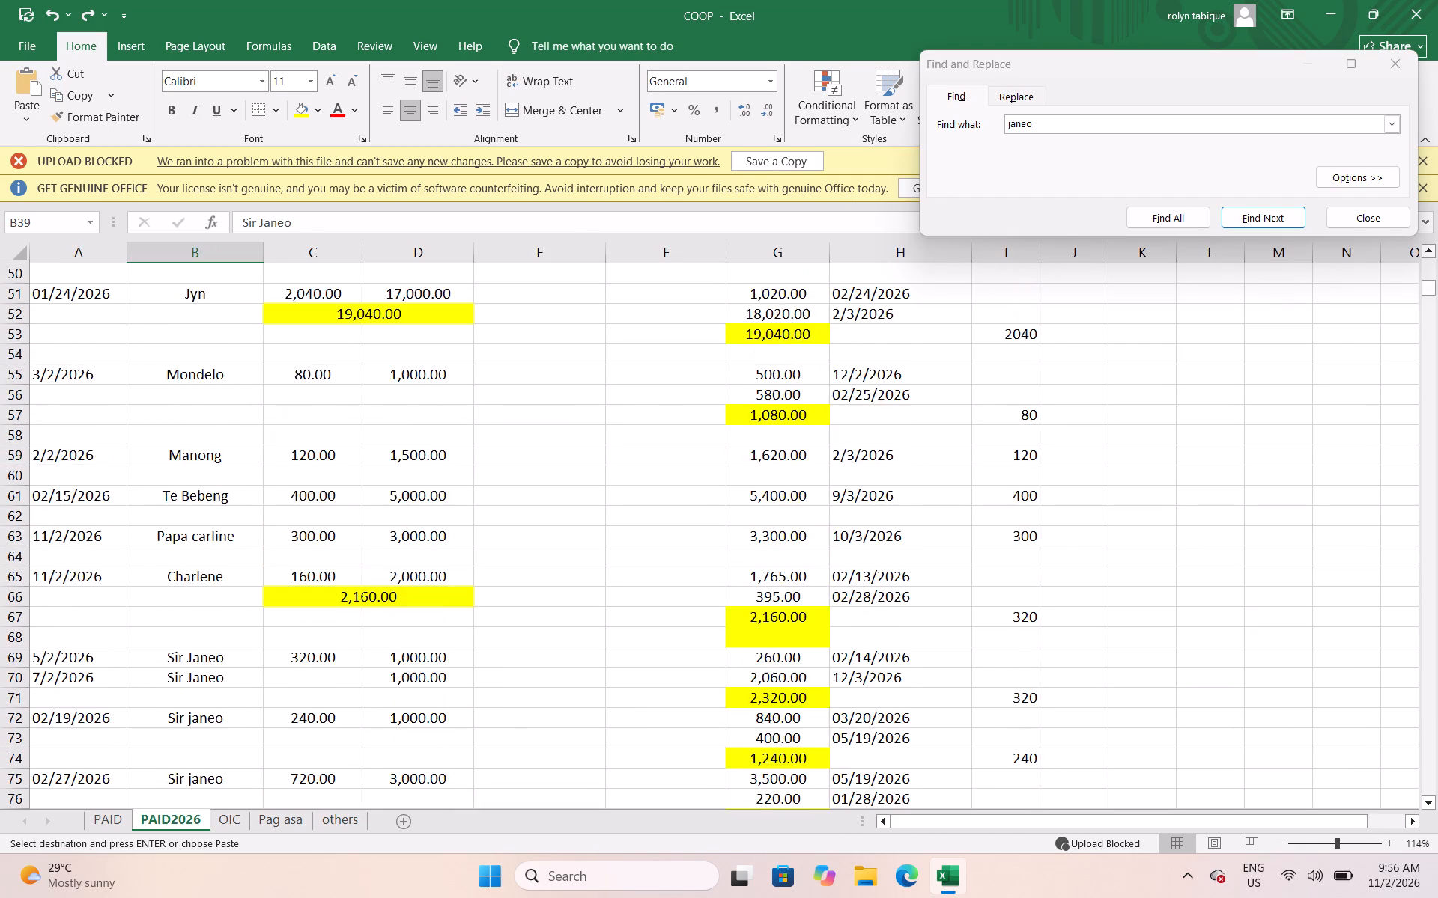
scroll(882, 661, down, 4)
scroll(1416, 266, down, 3)
drag(1431, 296, 1437, 408)
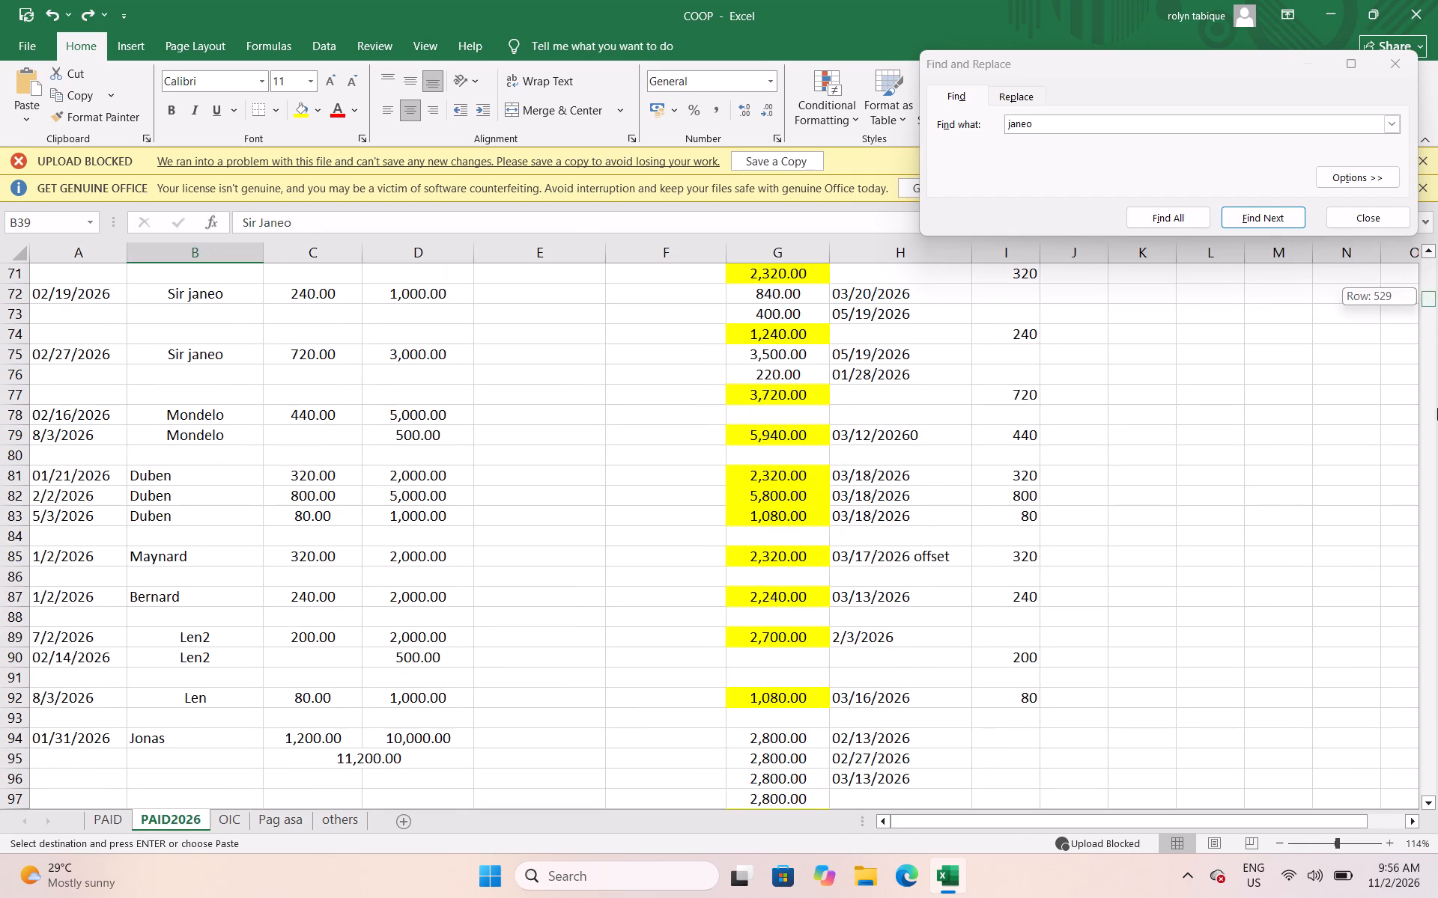
drag(1437, 408, 1425, 883)
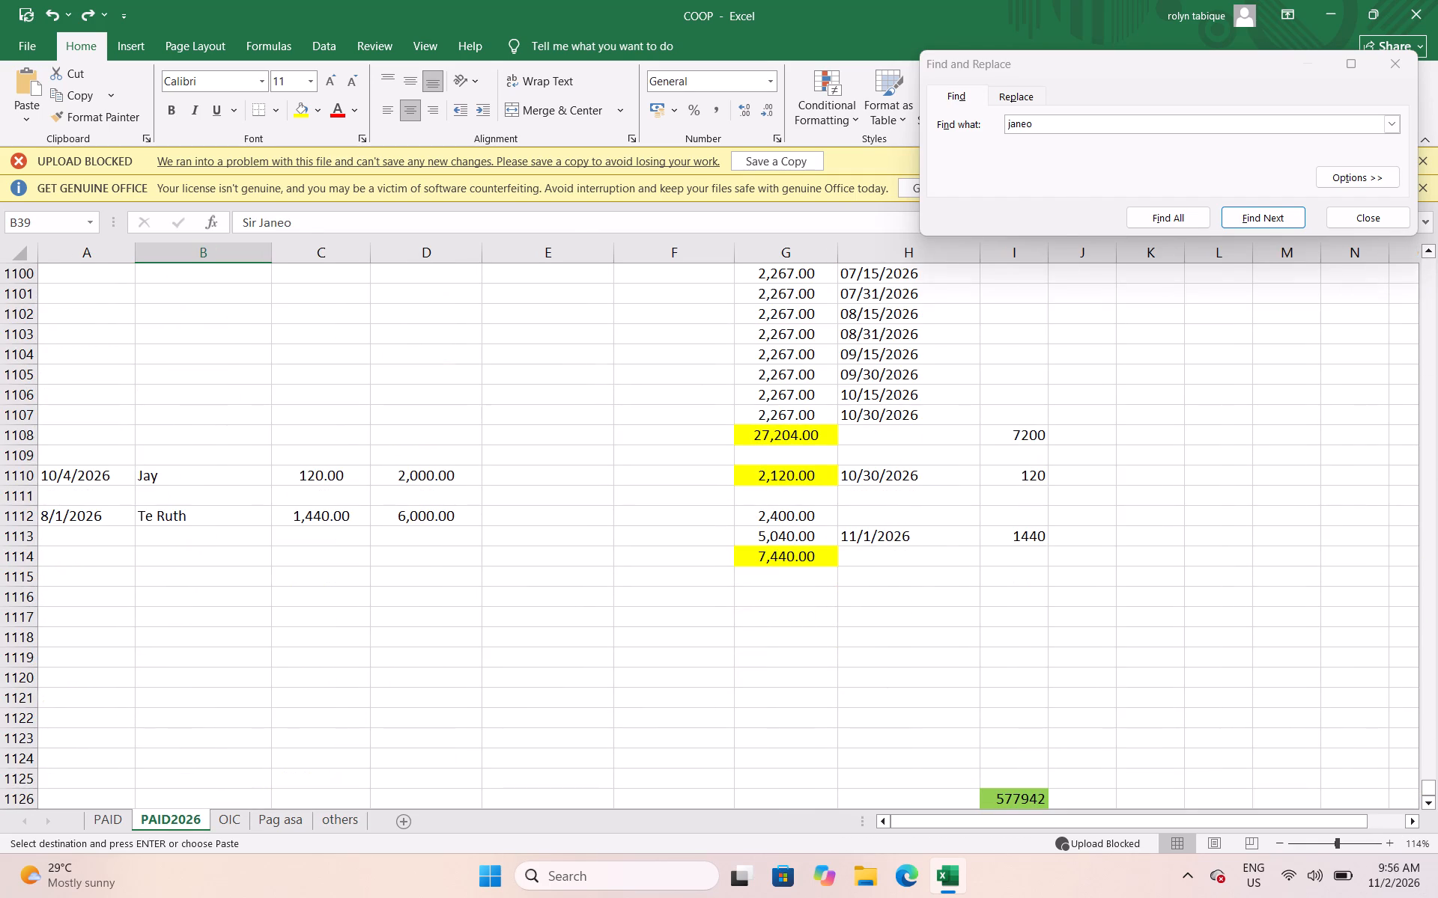
click(73, 600)
key(ctrl+v)
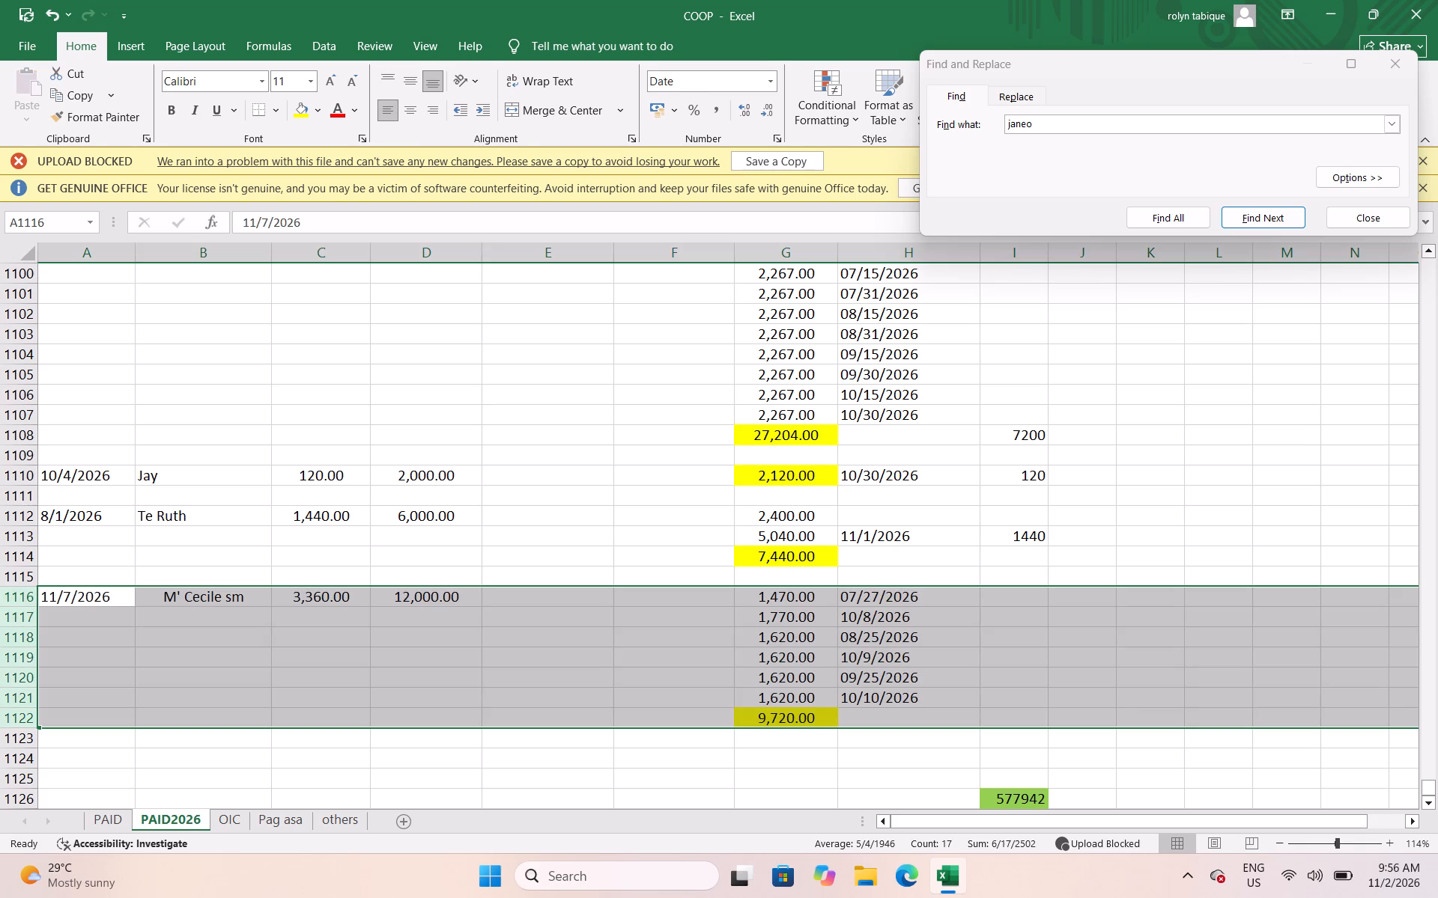
Enter 3360 in column I on the total row of the M' Cecile sm loan, cell I1122.
click(1015, 715)
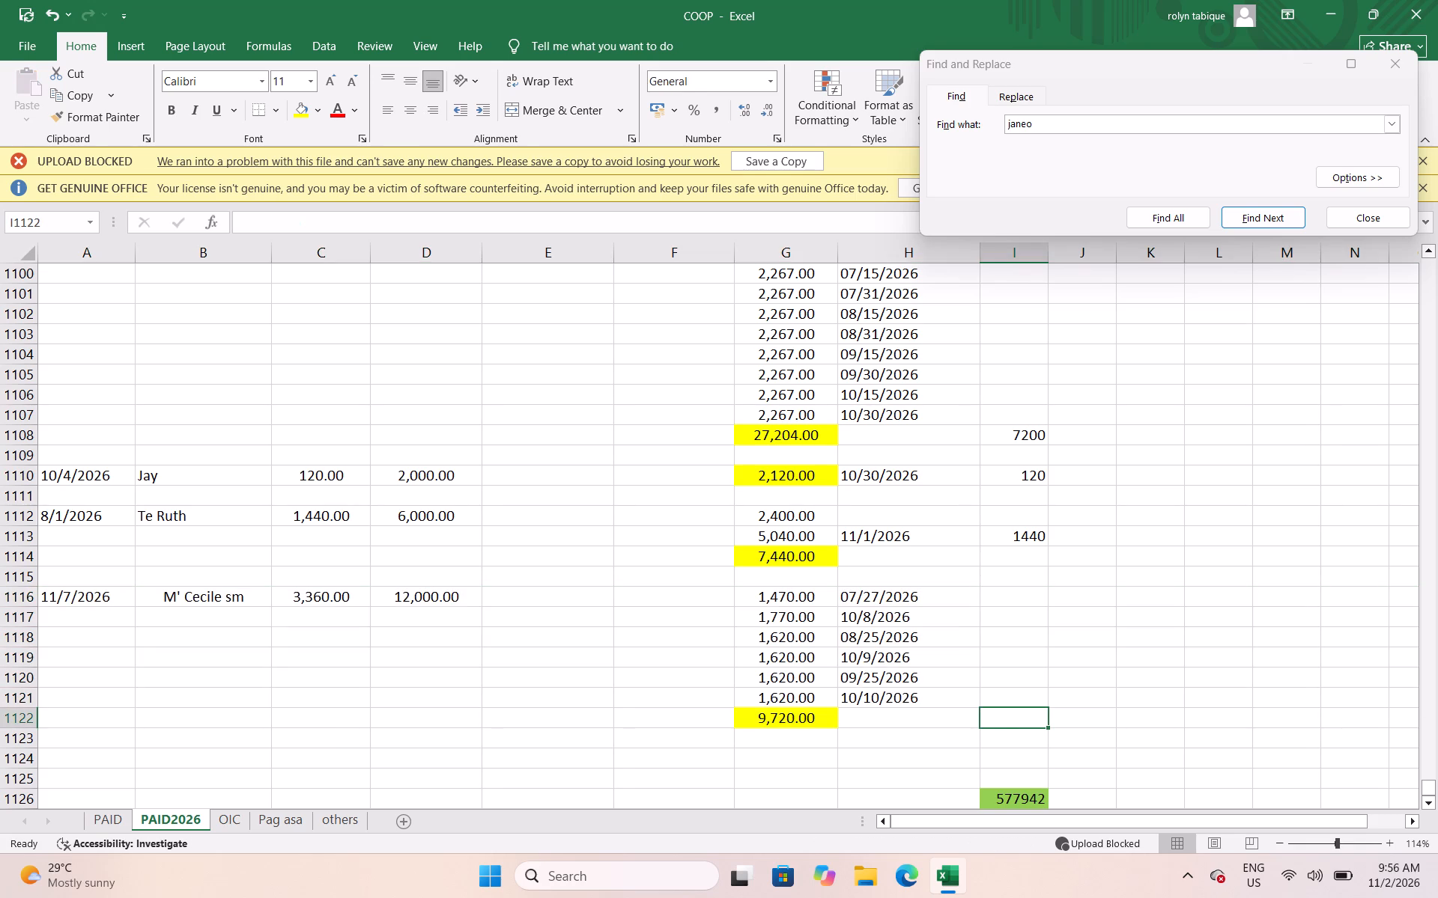
text(3360)
key(Right)
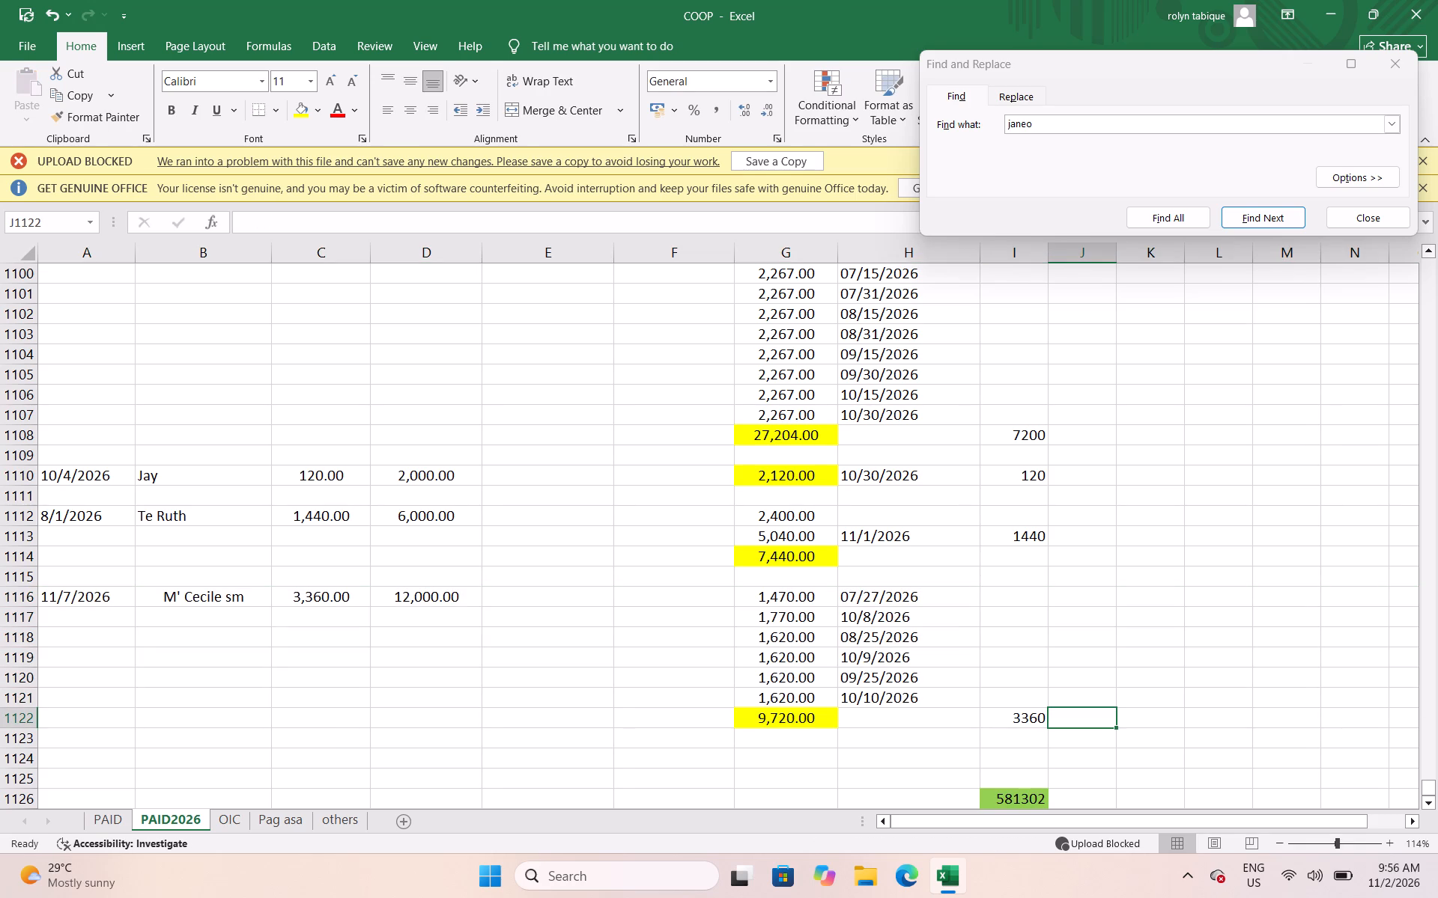
scroll(629, 667, down, 4)
scroll(625, 554, up, 1)
click(19, 538)
right_click(19, 538)
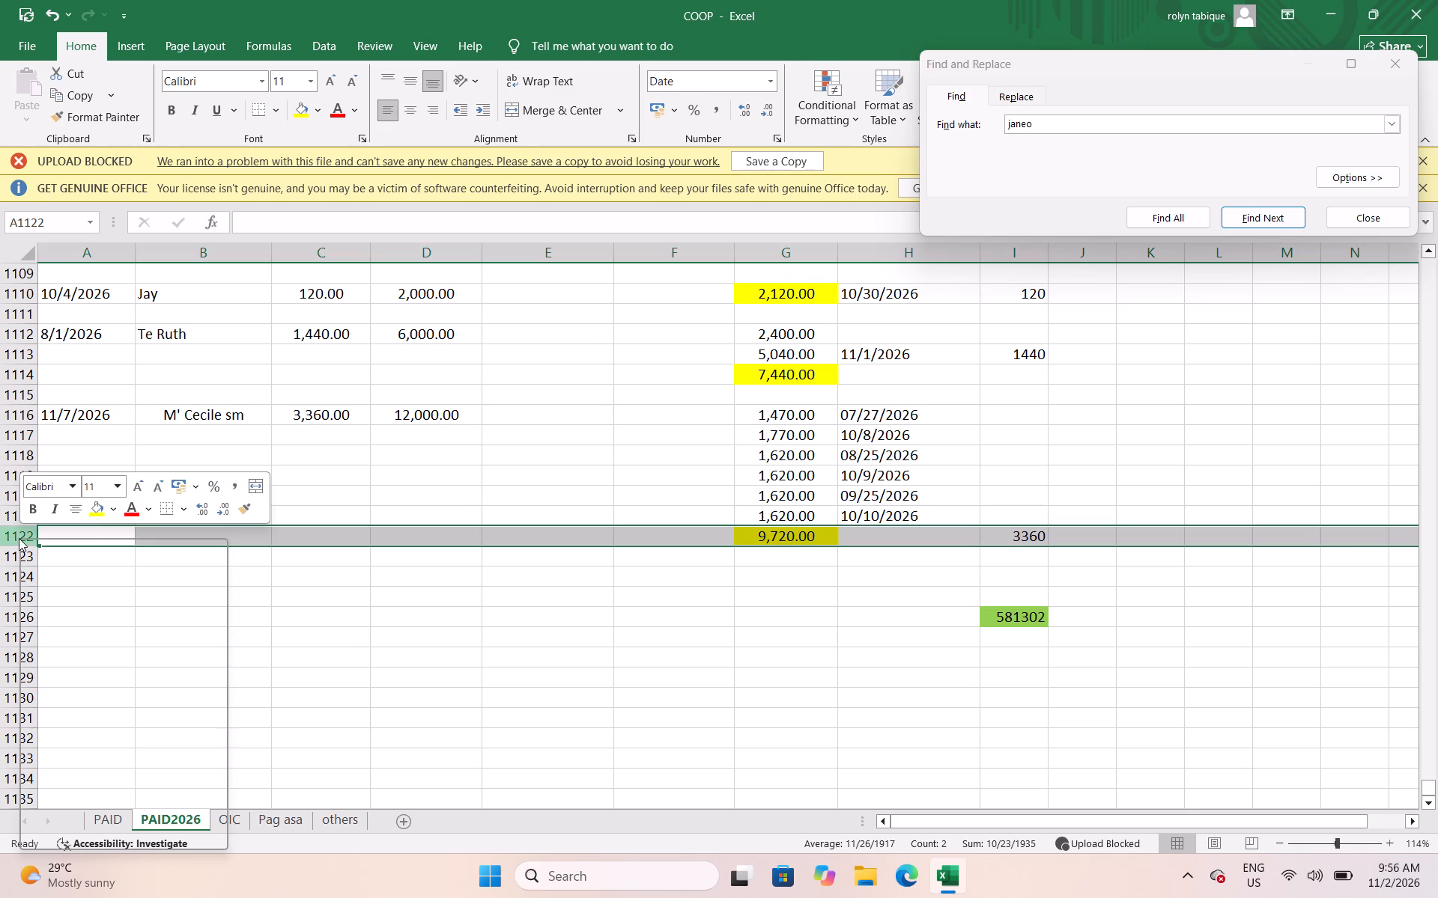
click(67, 706)
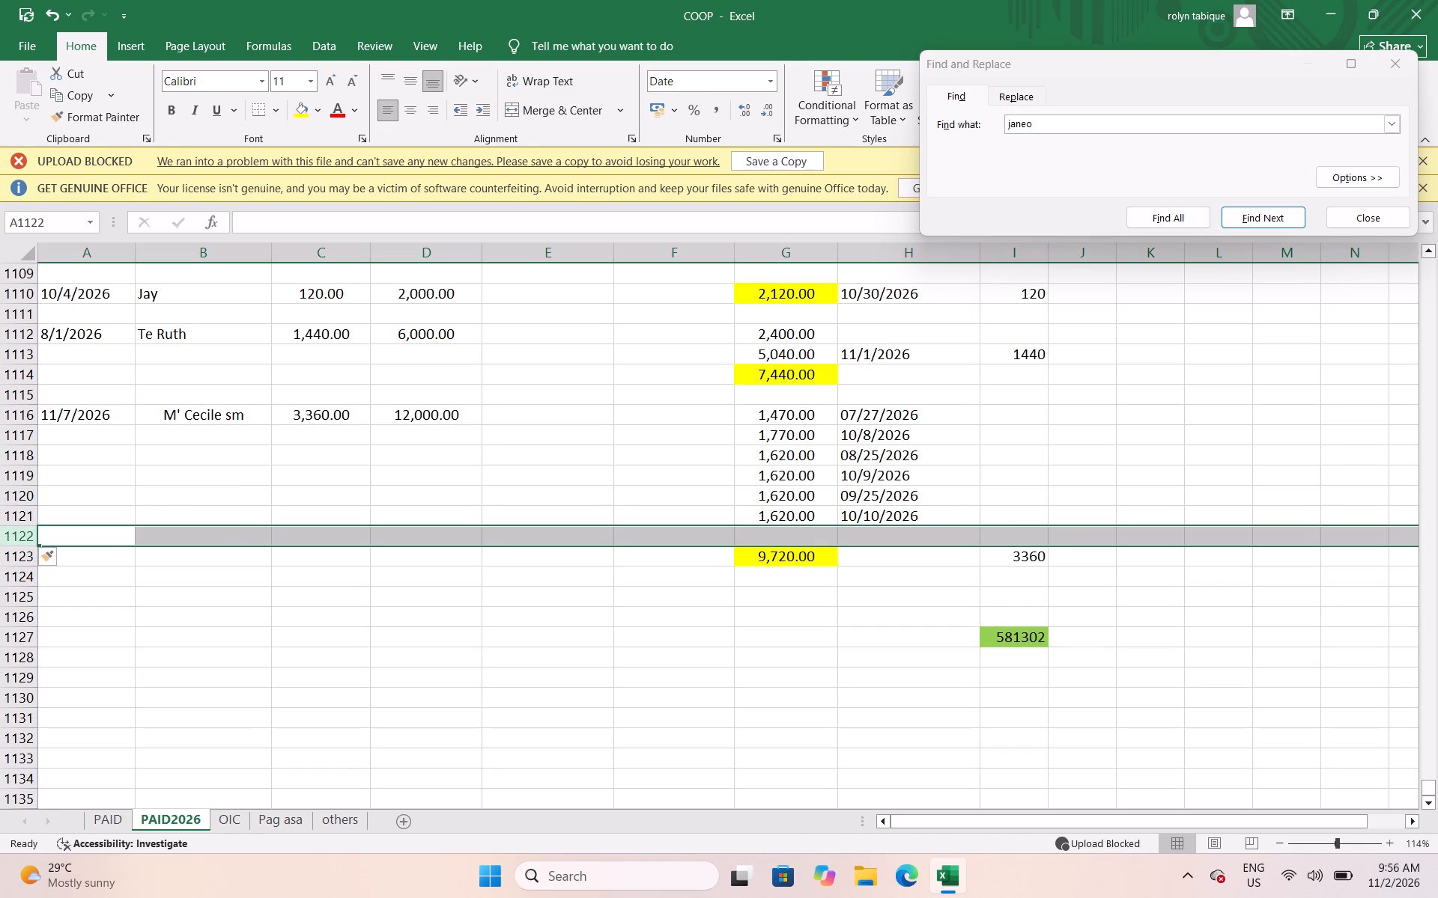
click(799, 535)
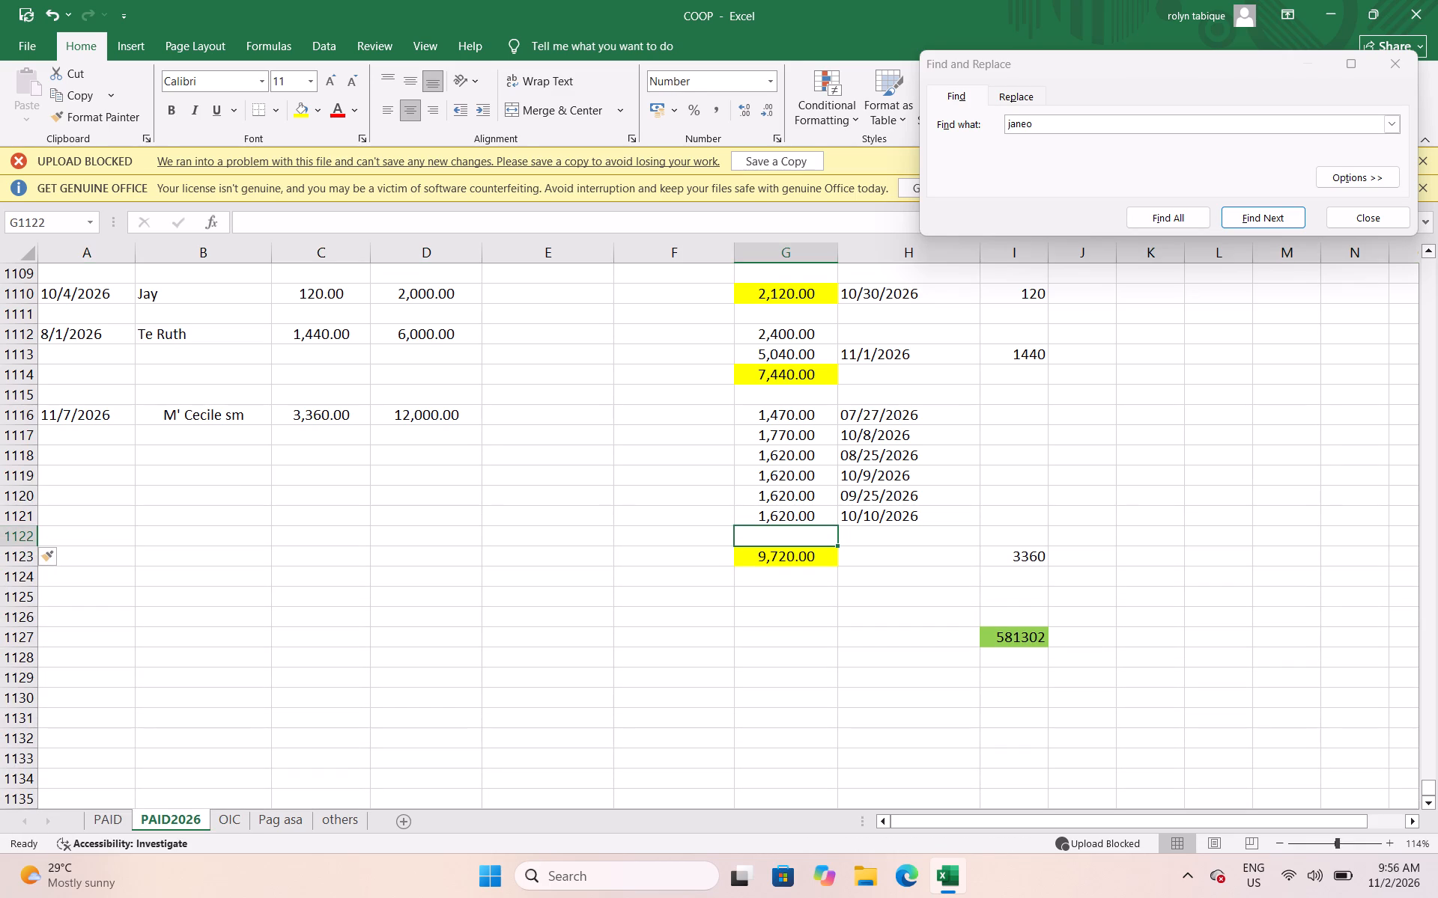
drag(346, 433, 371, 436)
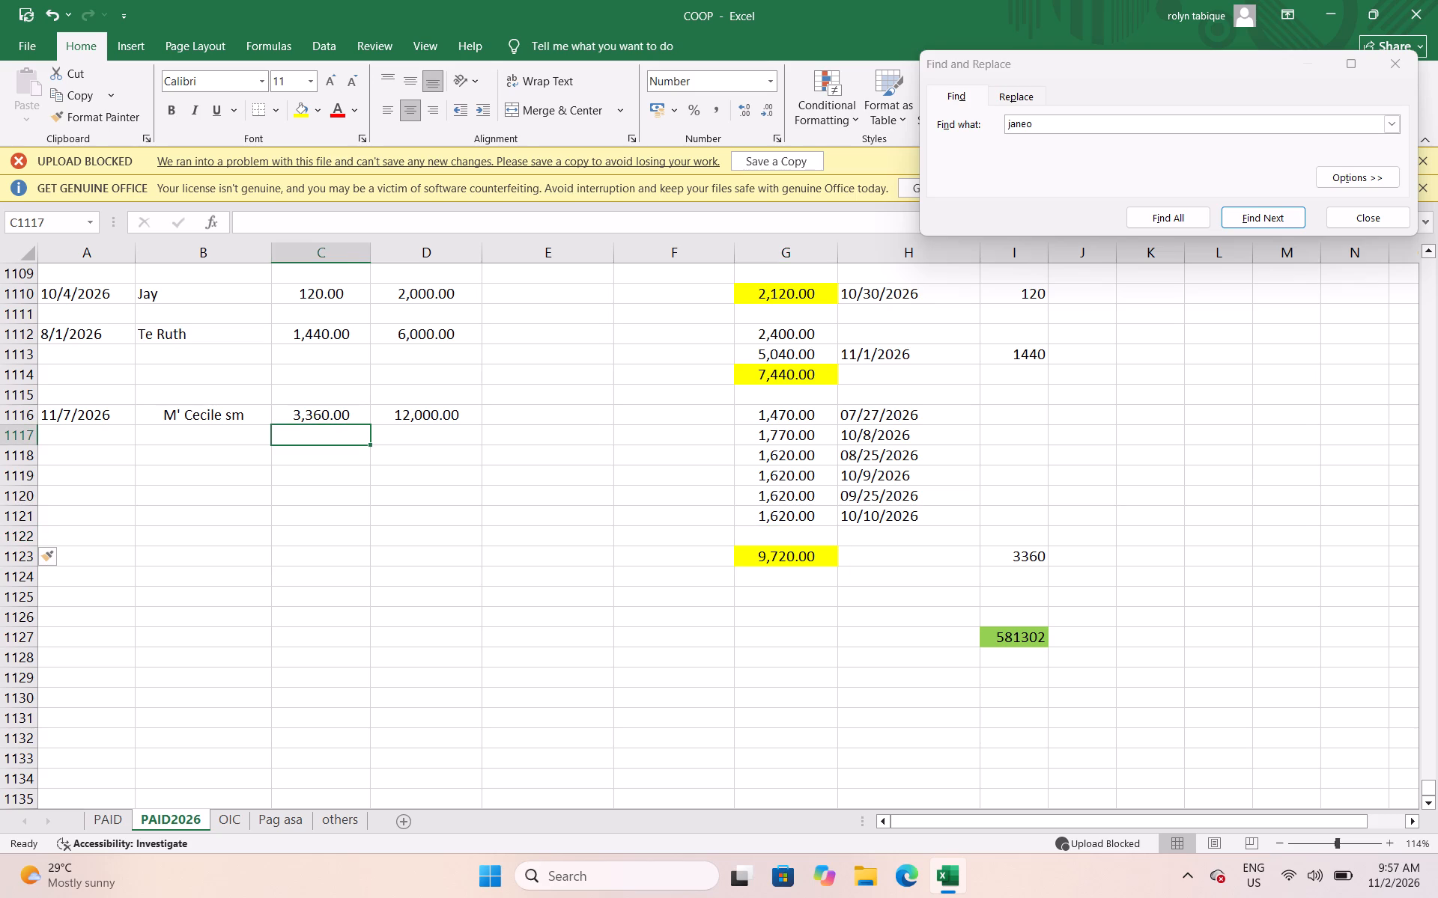
drag(371, 436, 377, 439)
click(517, 106)
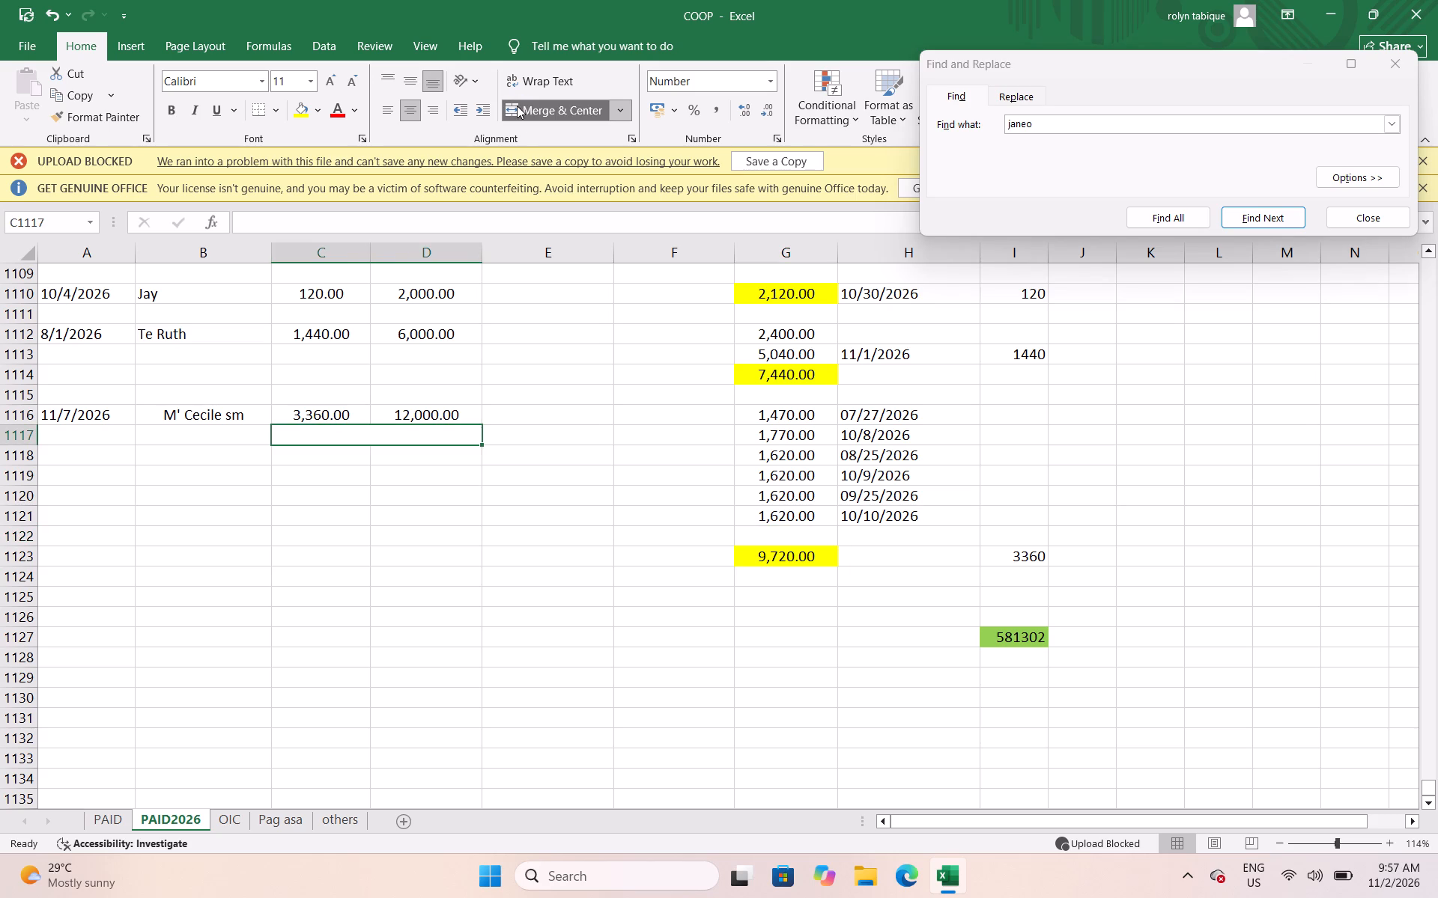
text(=sum()
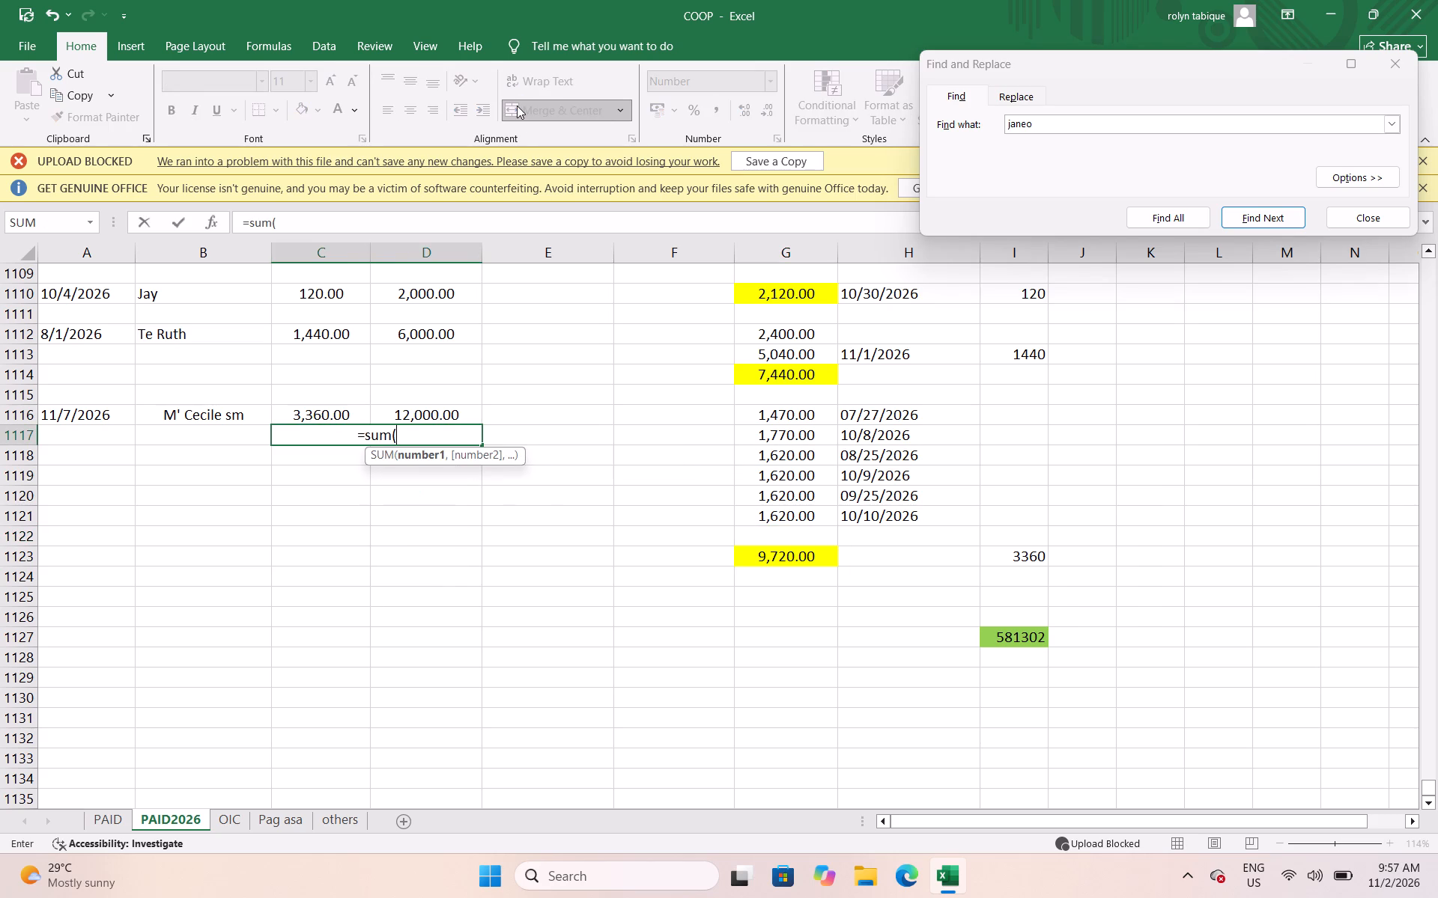
drag(318, 416, 361, 405)
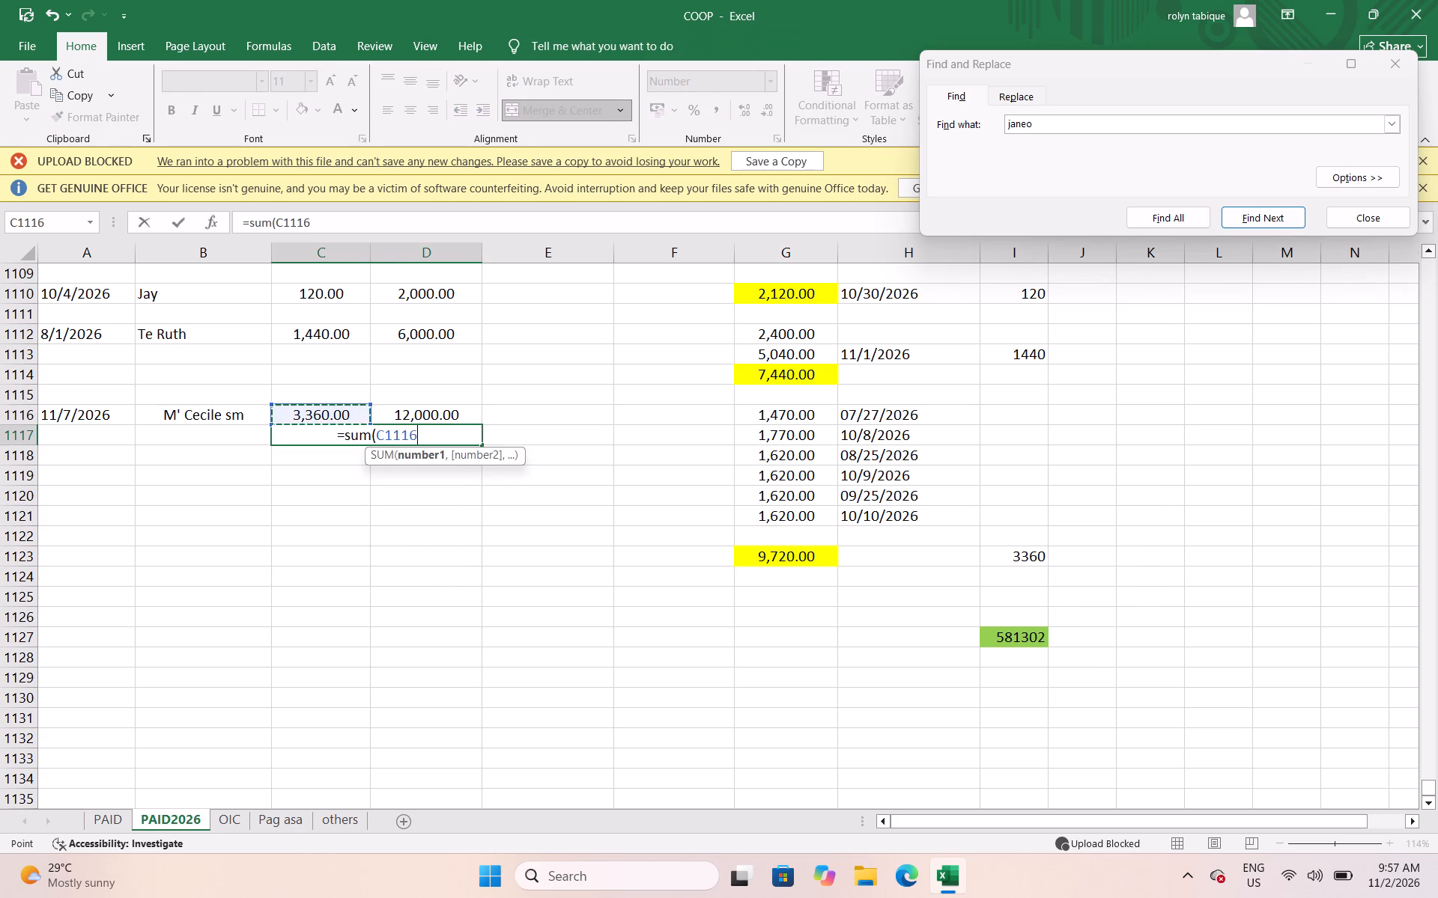
drag(361, 405, 383, 409)
key(shift+parenright)
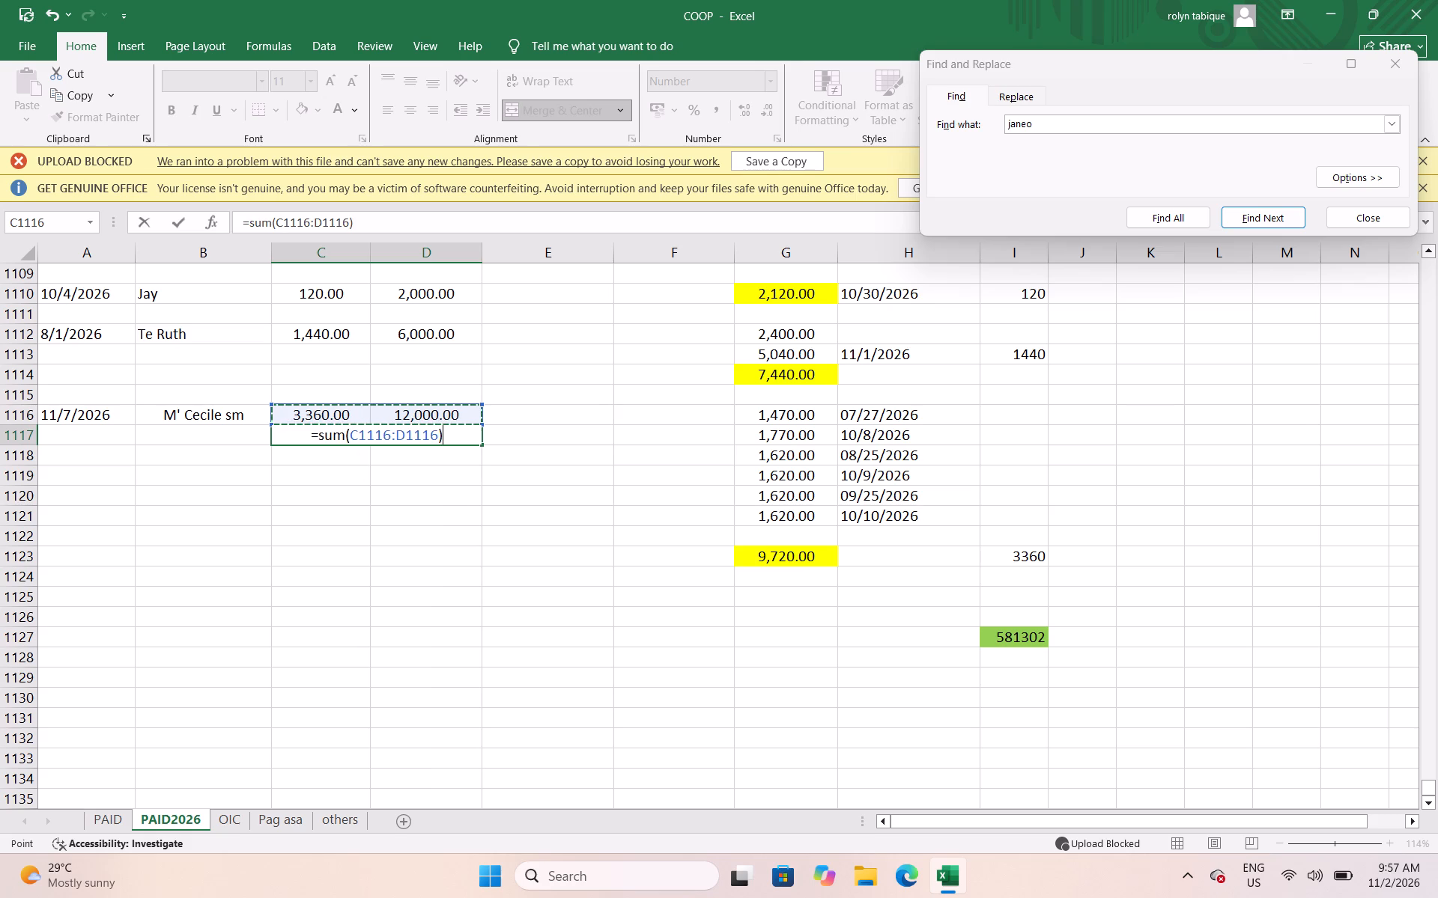
key(Return)
key(Up)
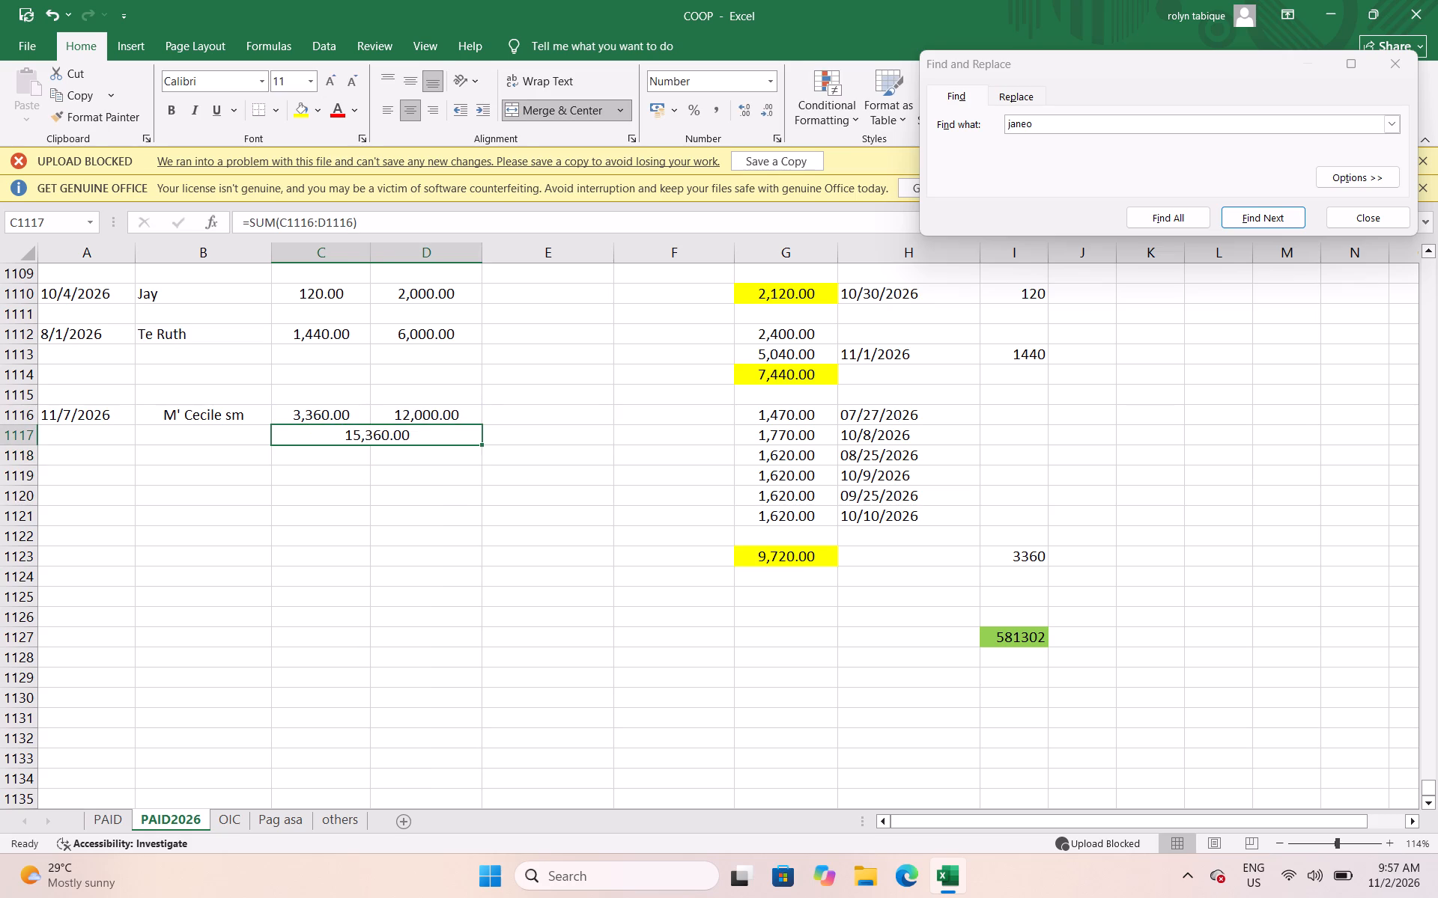
click(304, 112)
click(580, 600)
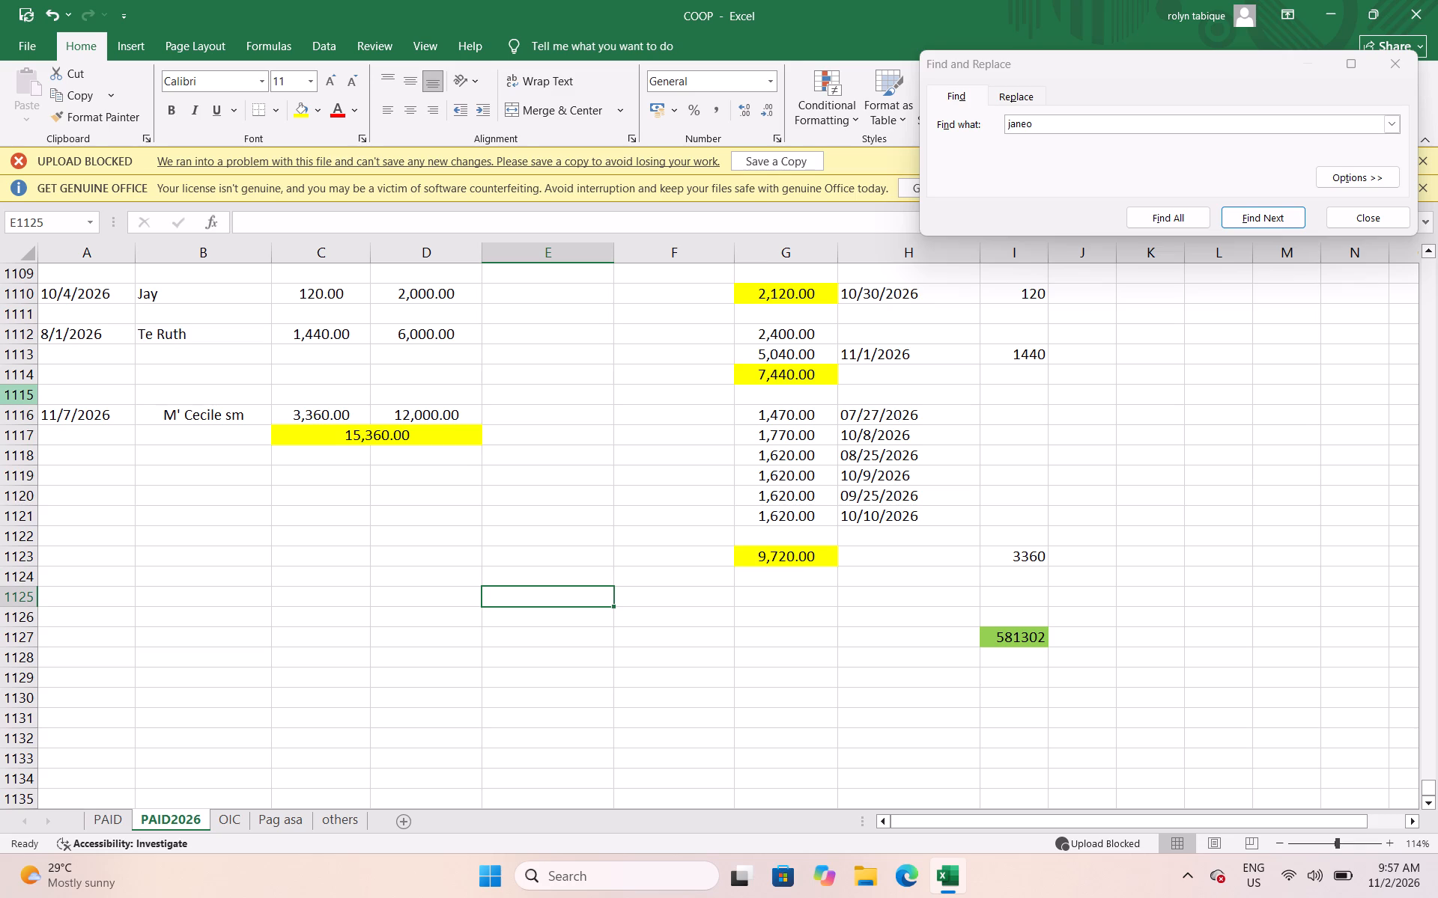
key(Right)
key(Up)
key(Up)
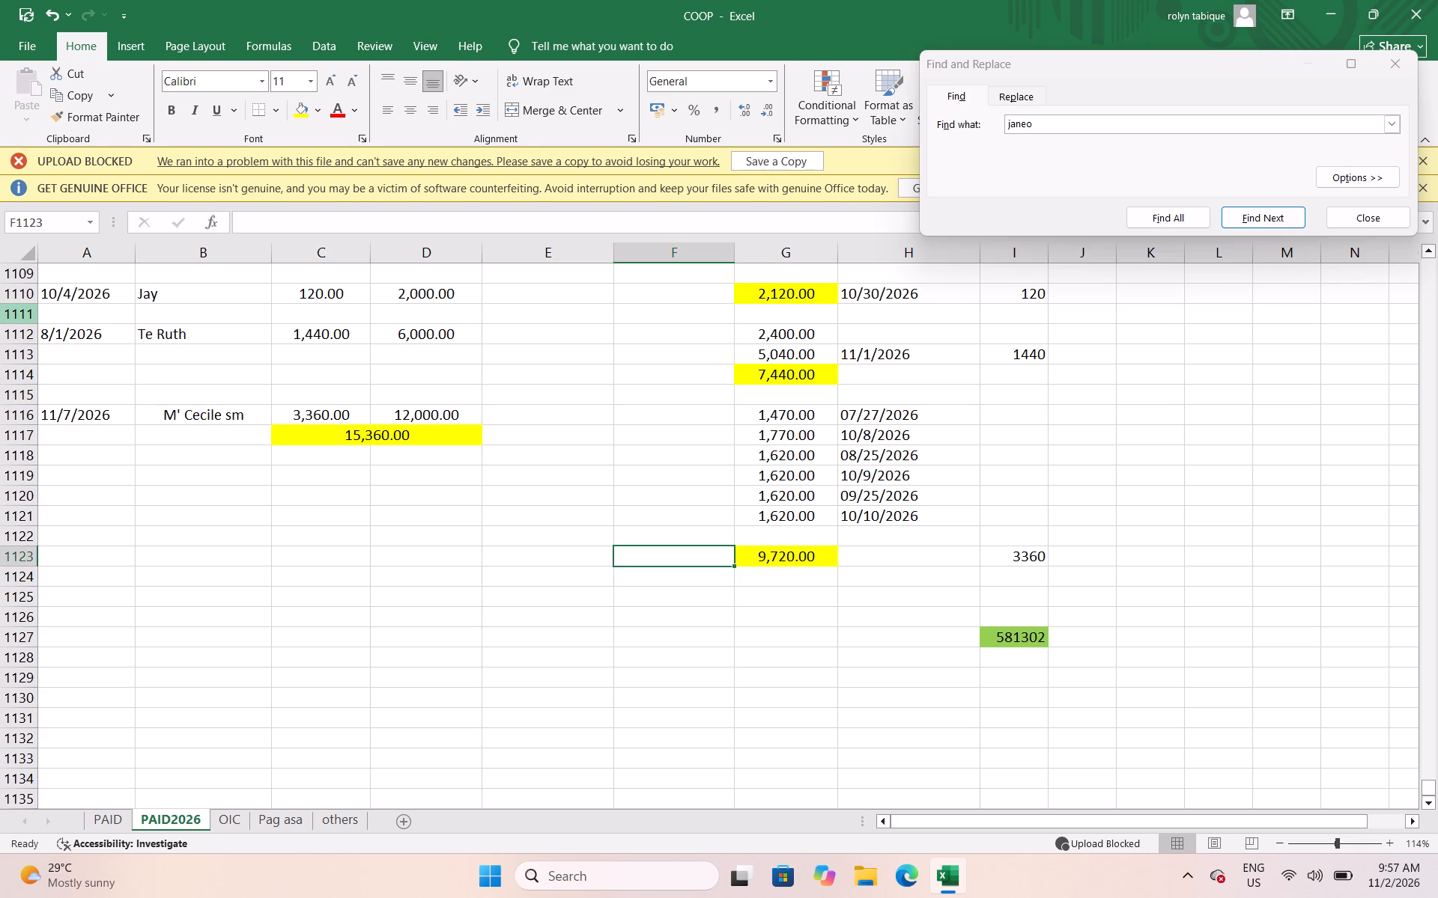
key(Up)
key(Right)
text(5640)
key(Right)
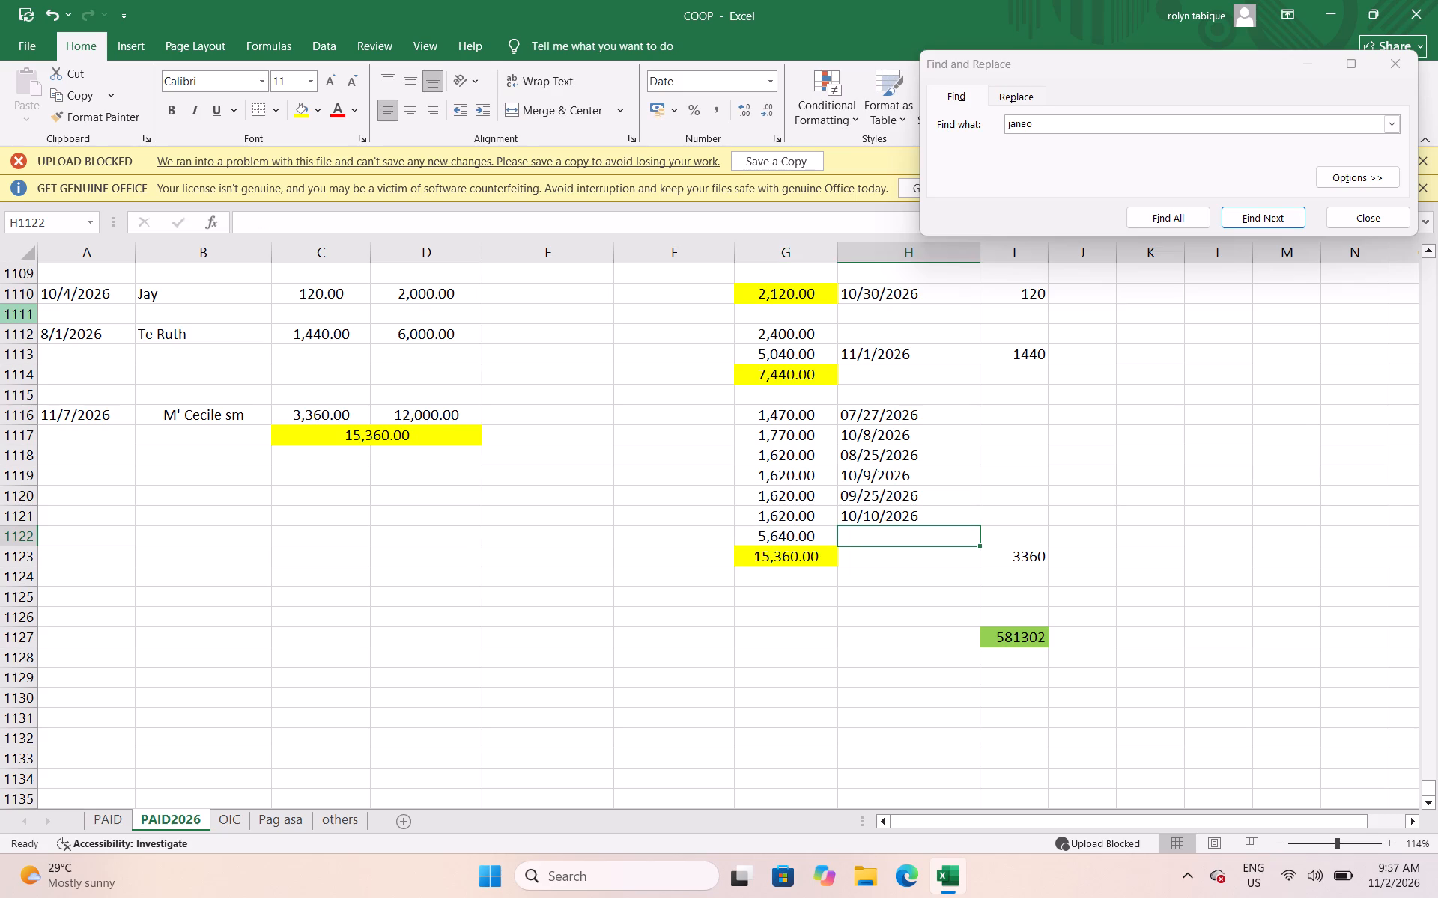
text(10)
text(/25/2026)
text(offset)
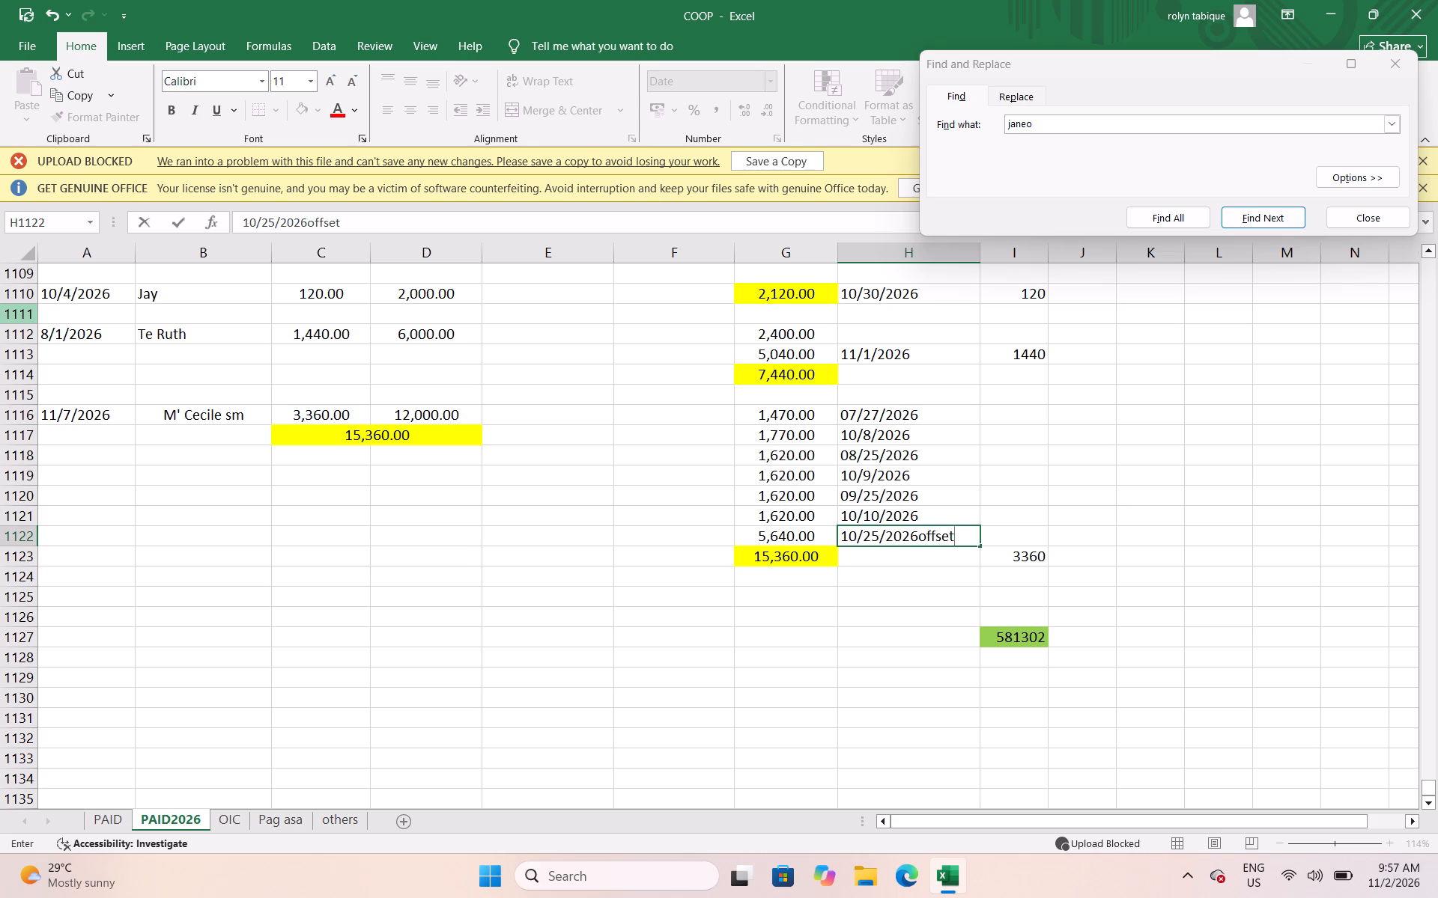
key(Right)
scroll(0, 351, down, 2)
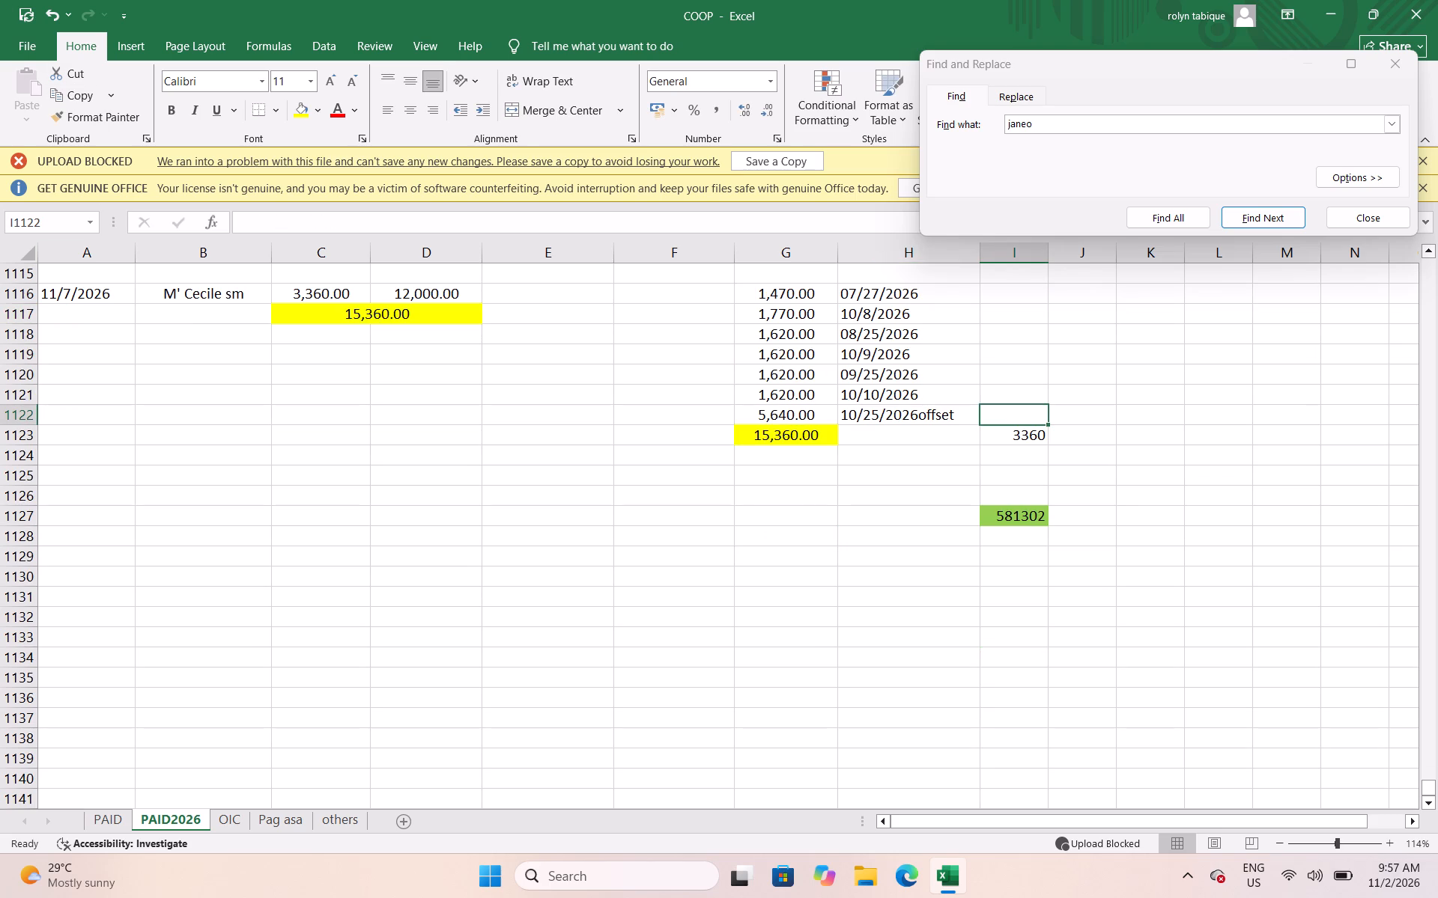
Insert two blank rows at rows 1125:1126 on PAID2026, above the green-filled total.
drag(28, 474, 27, 492)
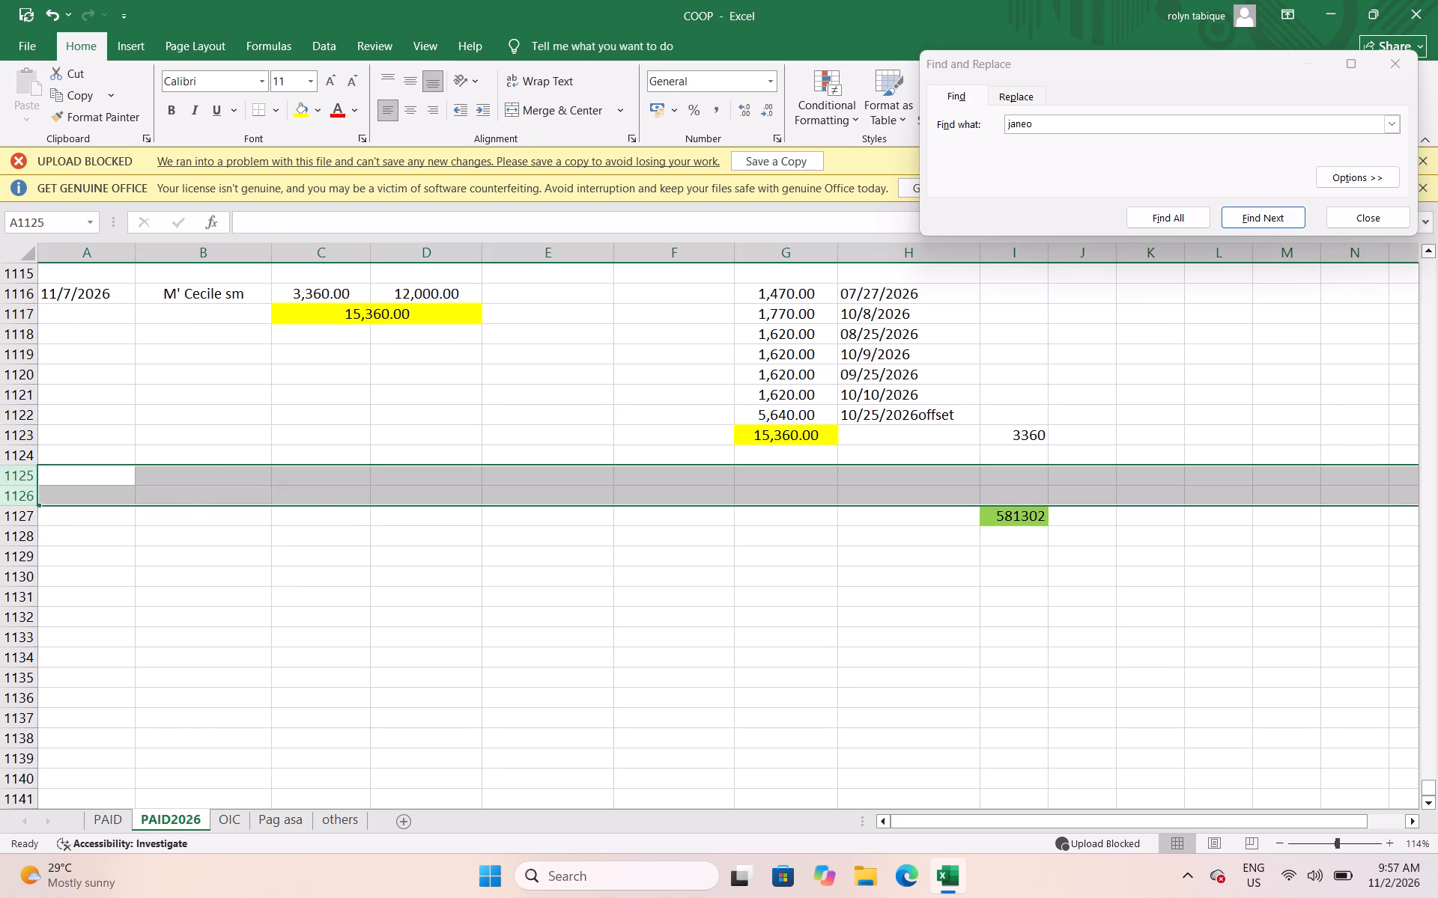
right_click(115, 491)
click(165, 656)
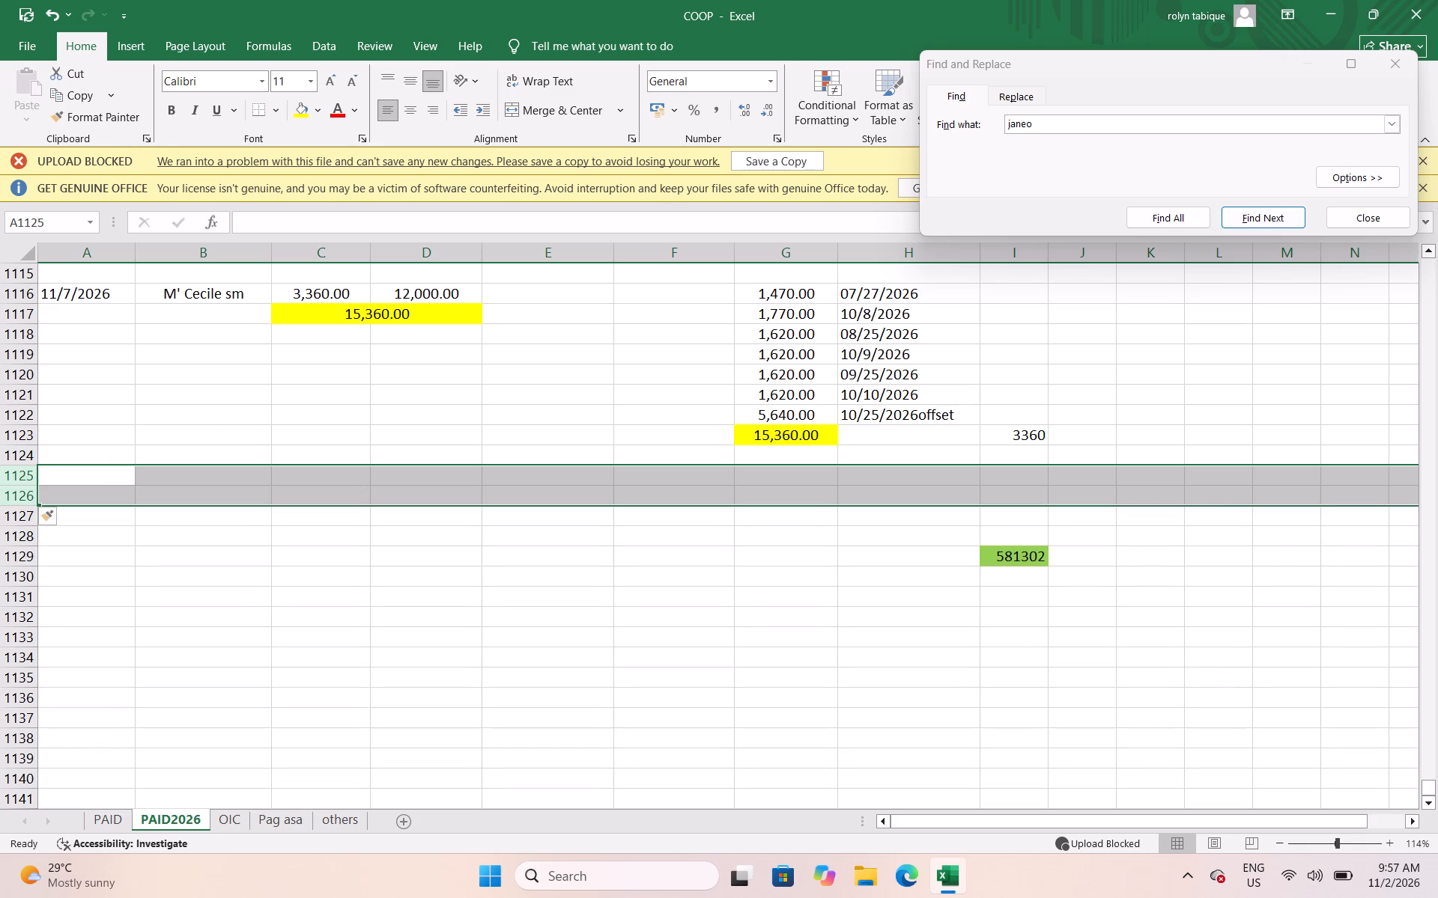
Insert eight more blocks of four blank rows at rows 1125:1128, above the green-filled total.
click(31, 476)
drag(31, 475, 40, 534)
right_click(172, 498)
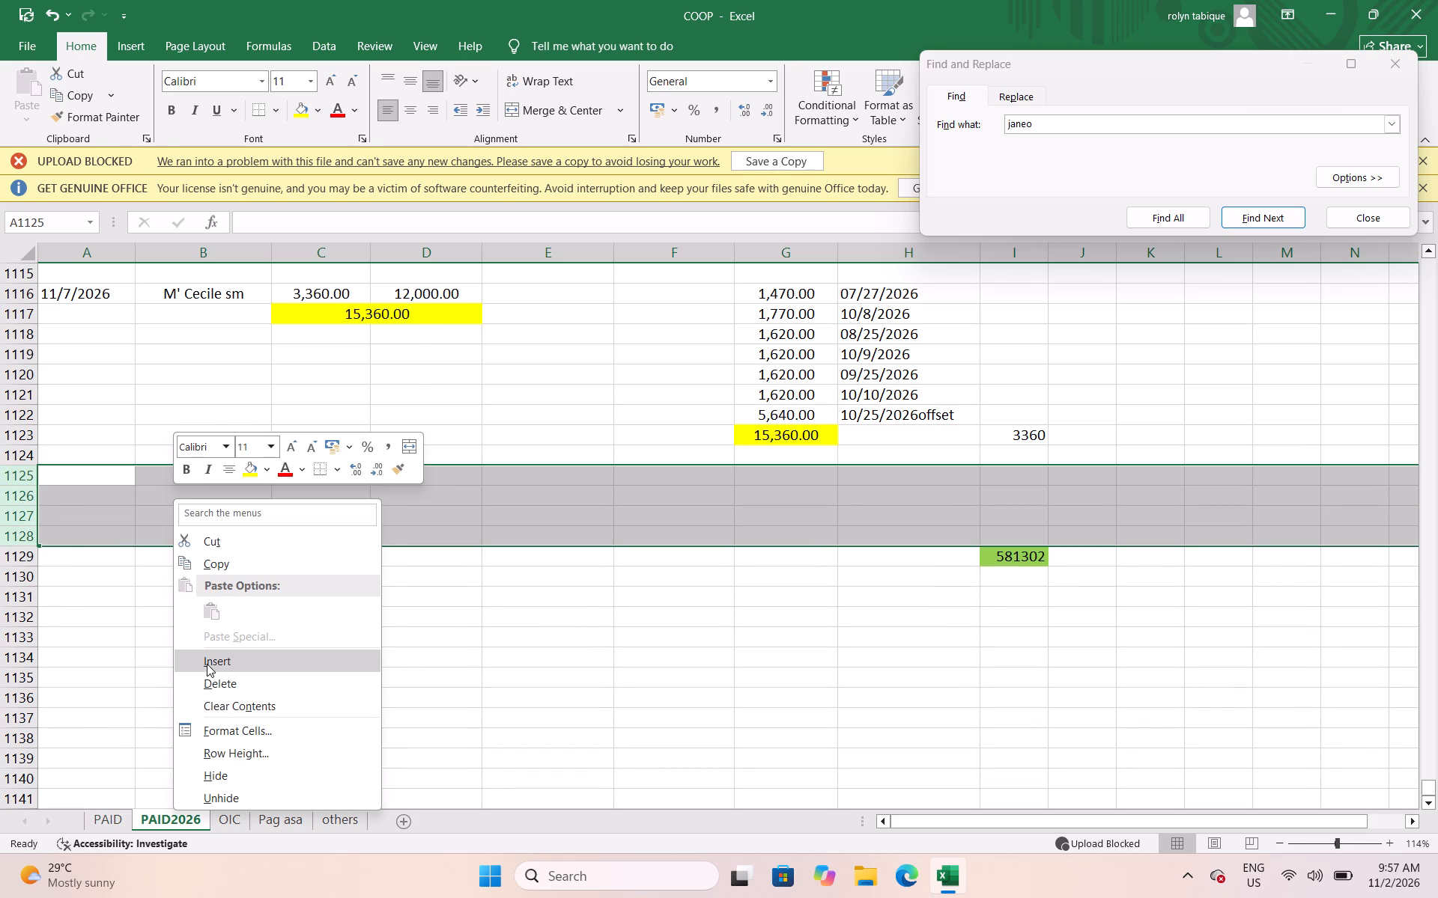
click(208, 664)
right_click(160, 500)
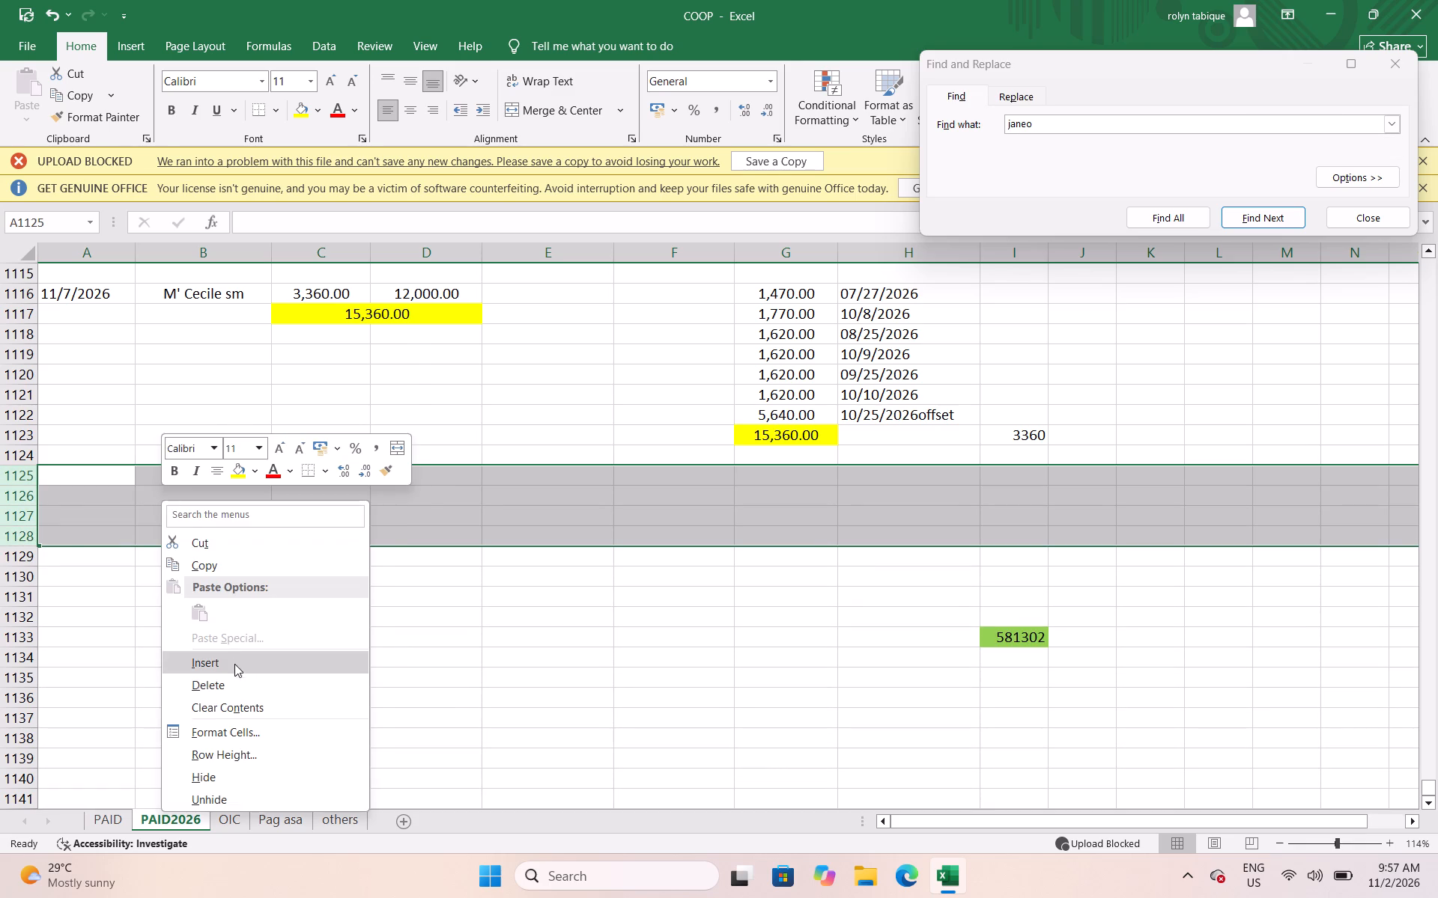
click(234, 659)
right_click(213, 519)
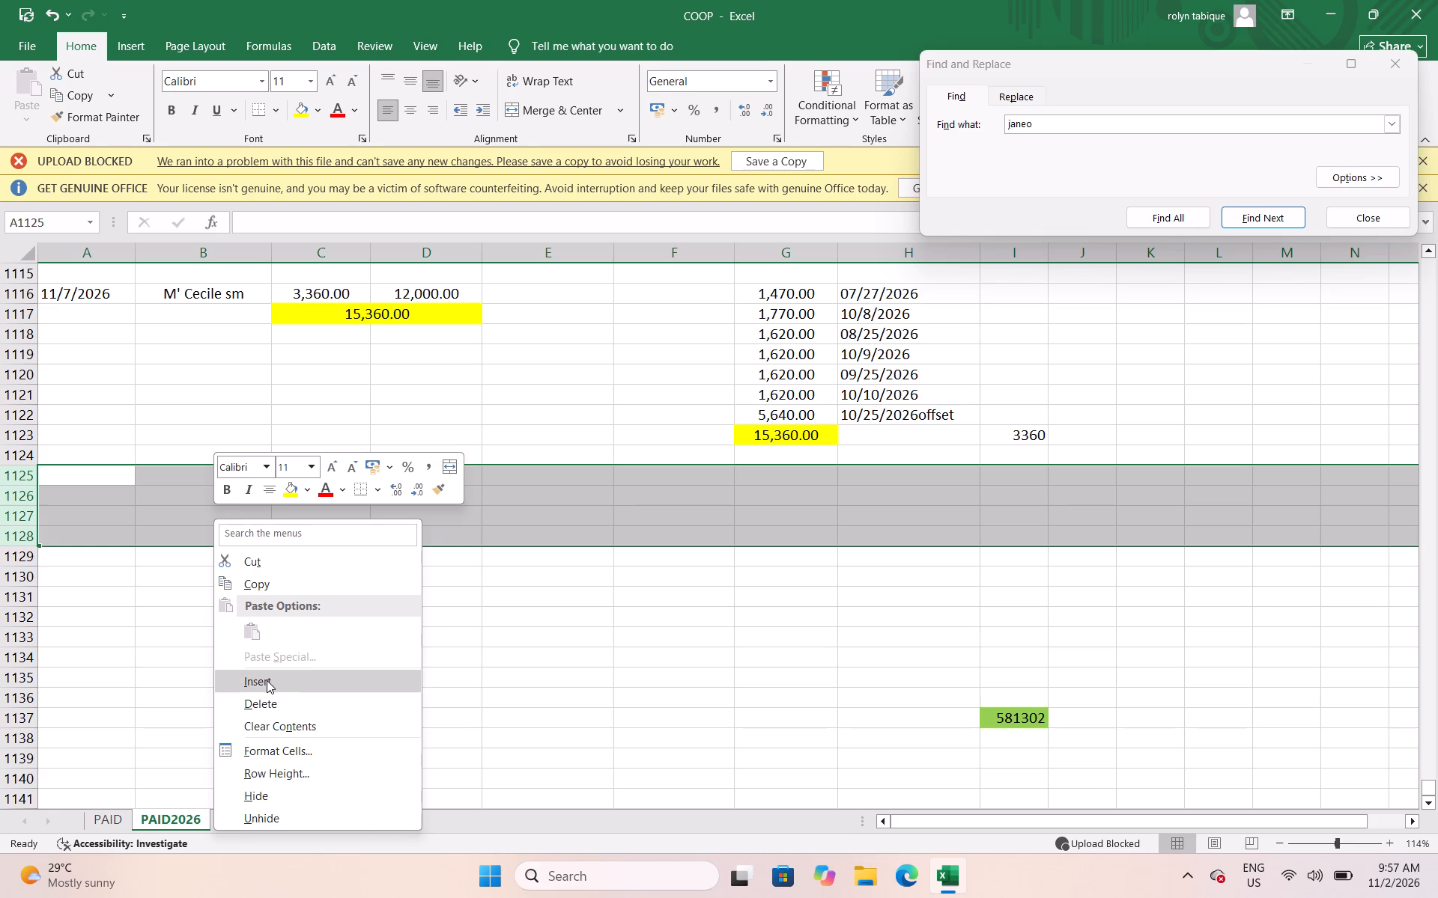
click(267, 680)
scroll(286, 604, down, 2)
right_click(248, 403)
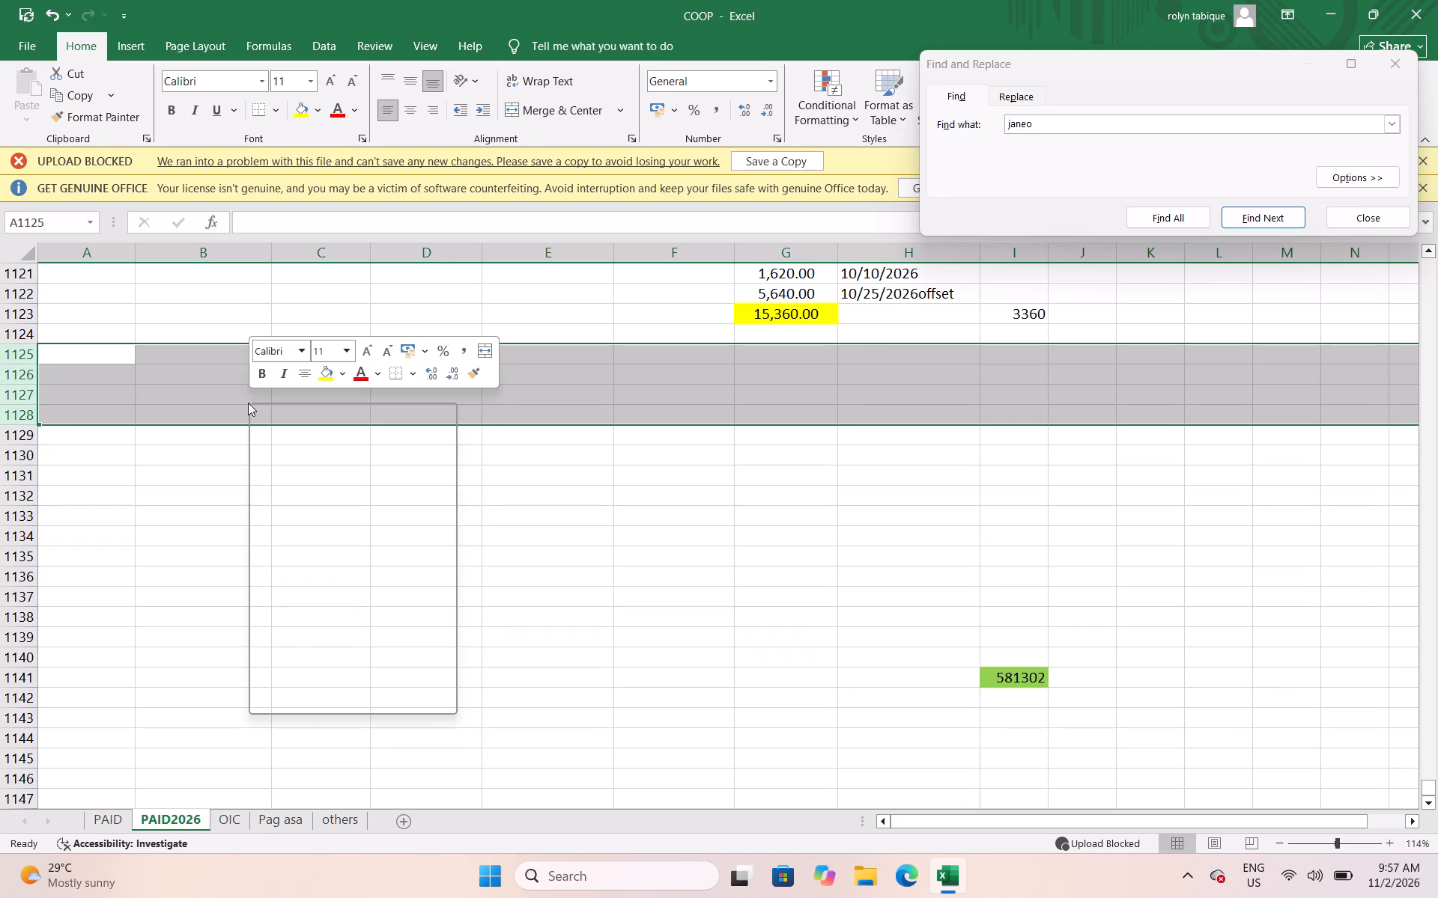
click(305, 558)
right_click(306, 368)
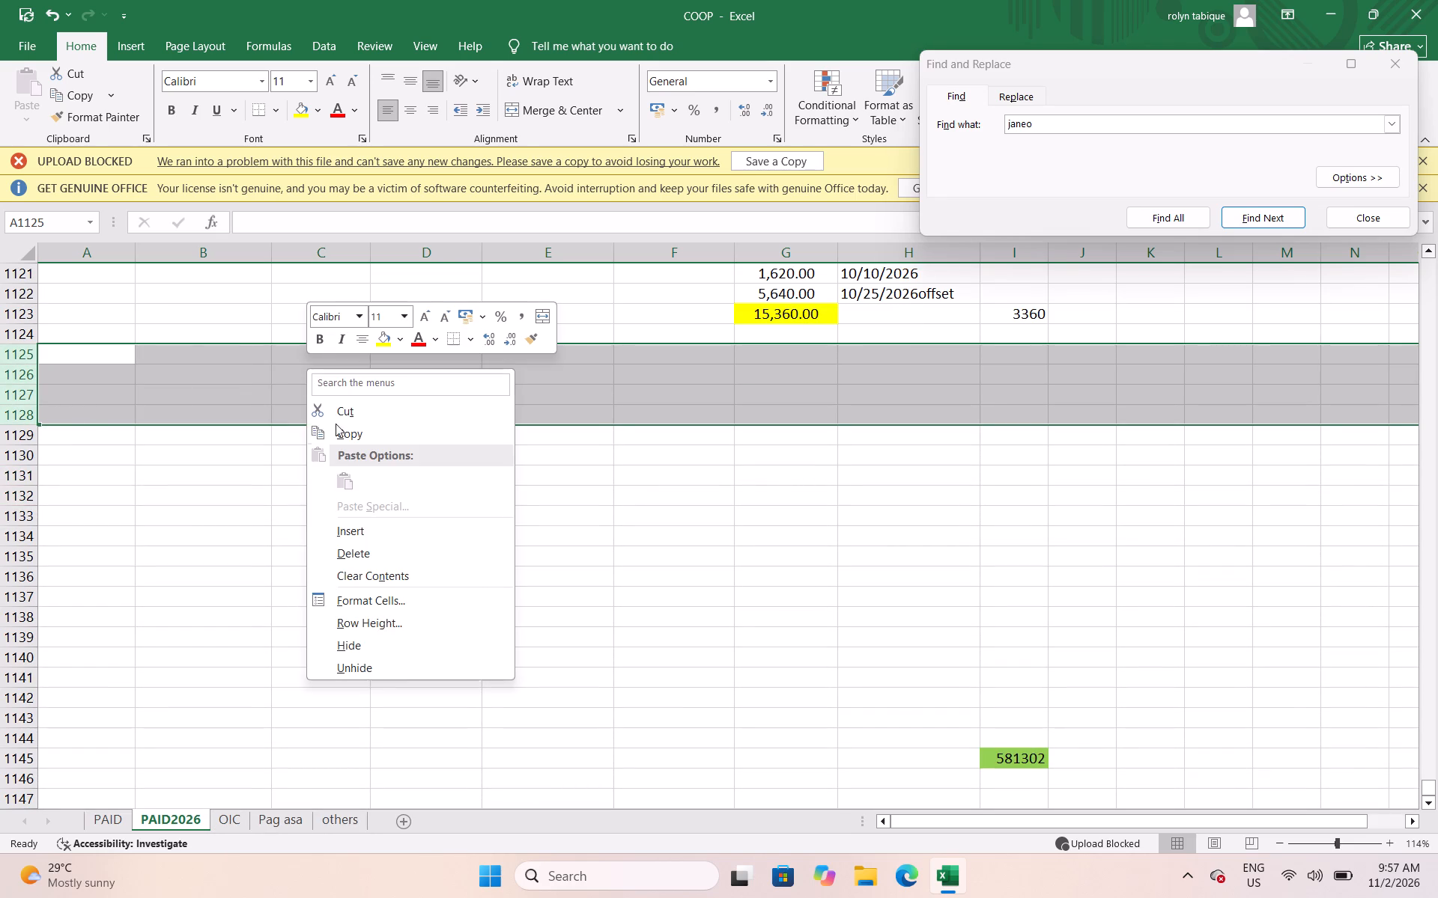
click(357, 526)
right_click(340, 410)
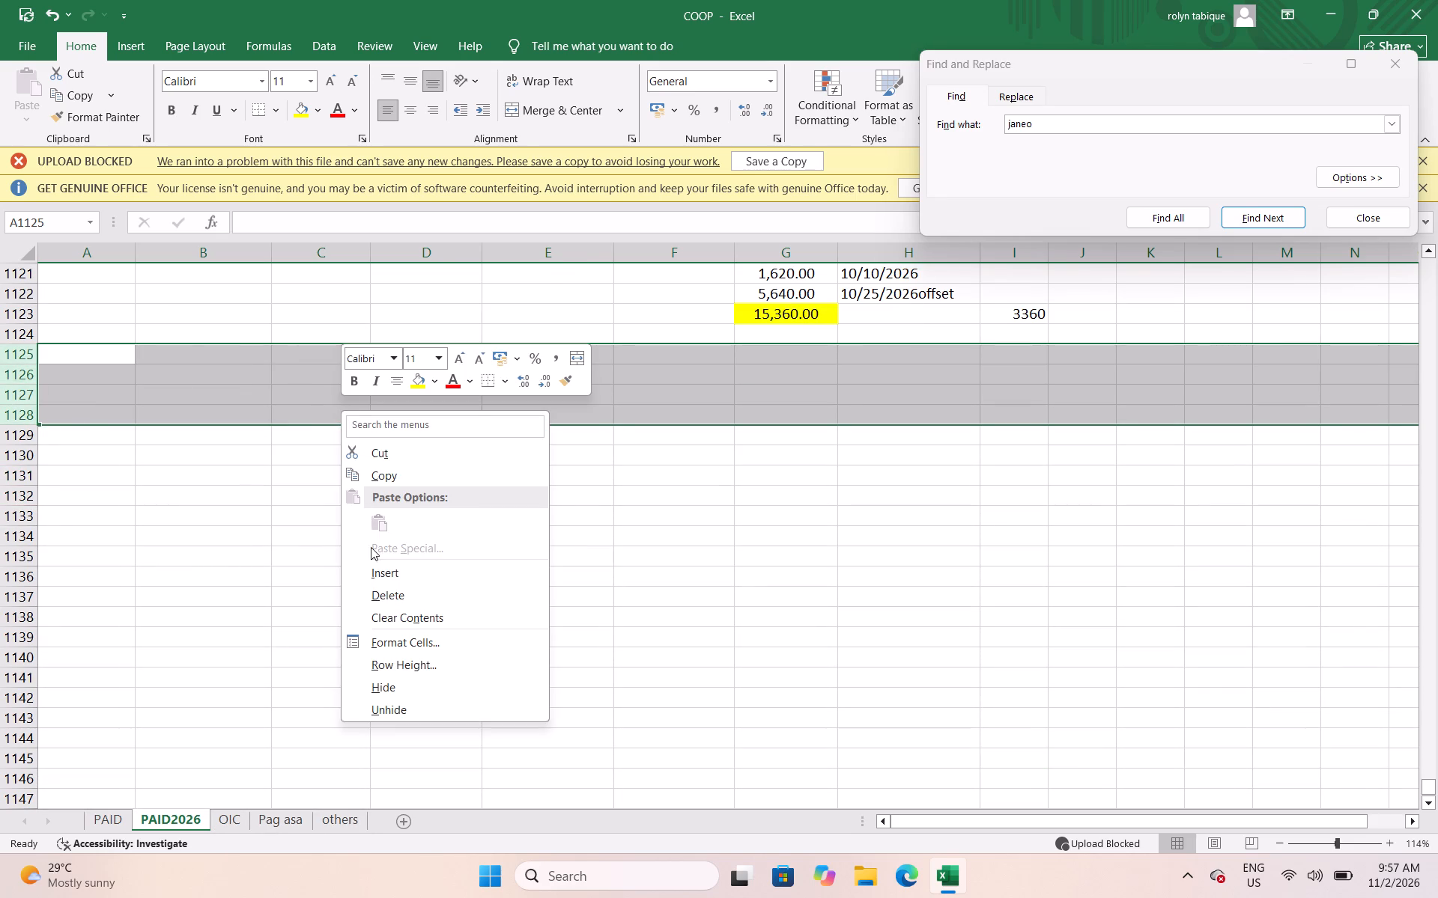
click(373, 571)
right_click(333, 391)
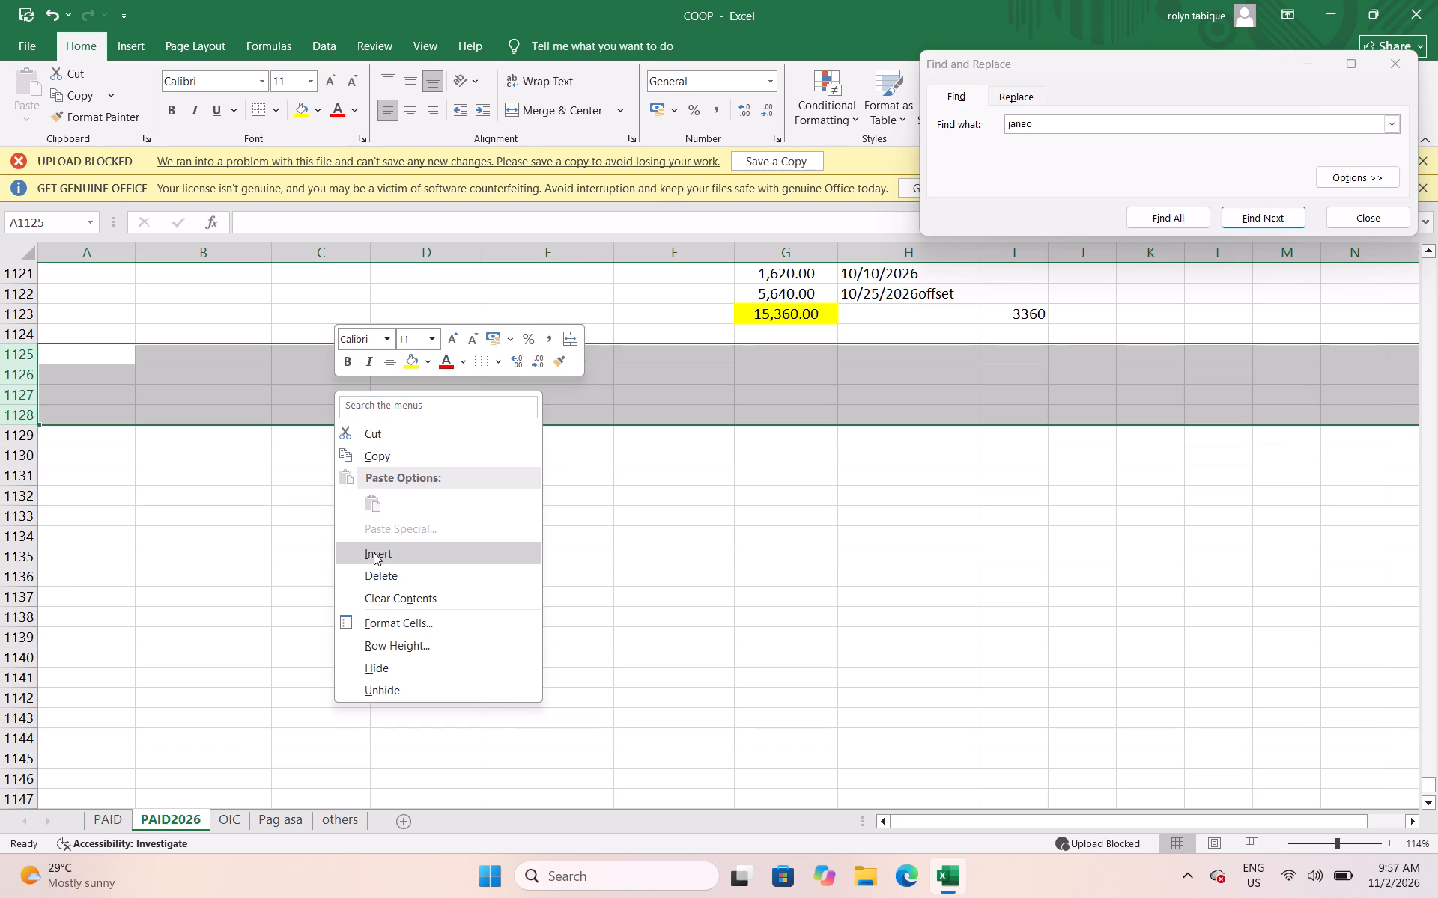
click(374, 552)
right_click(351, 392)
click(386, 547)
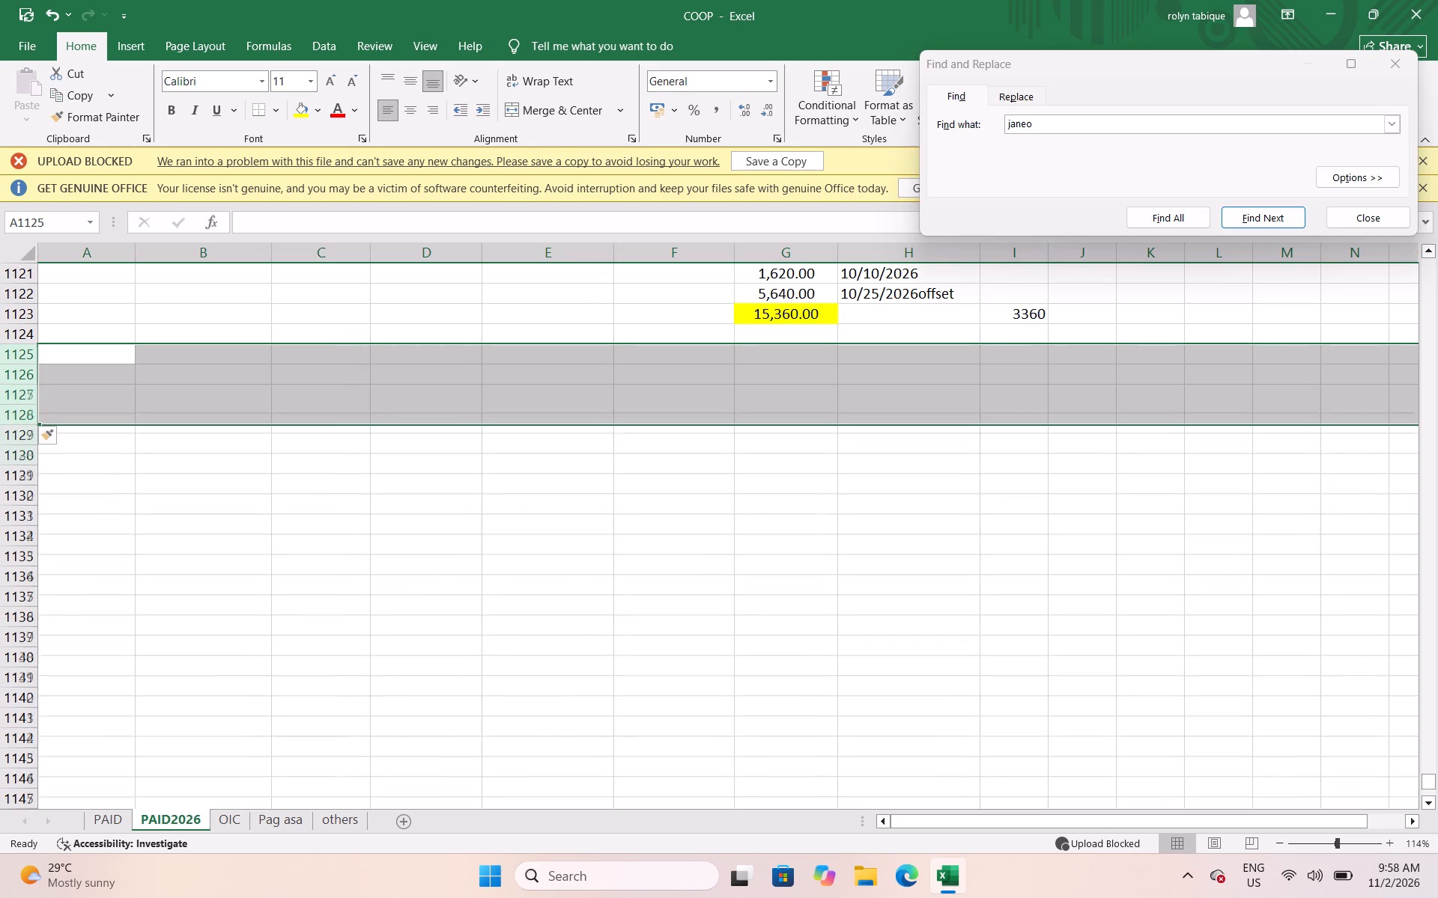
Review the space above the green-filled total and insert four more blank rows at rows 1125:1128.
scroll(444, 464, down, 3)
scroll(440, 472, up, 1)
scroll(439, 475, down, 6)
scroll(437, 477, up, 2)
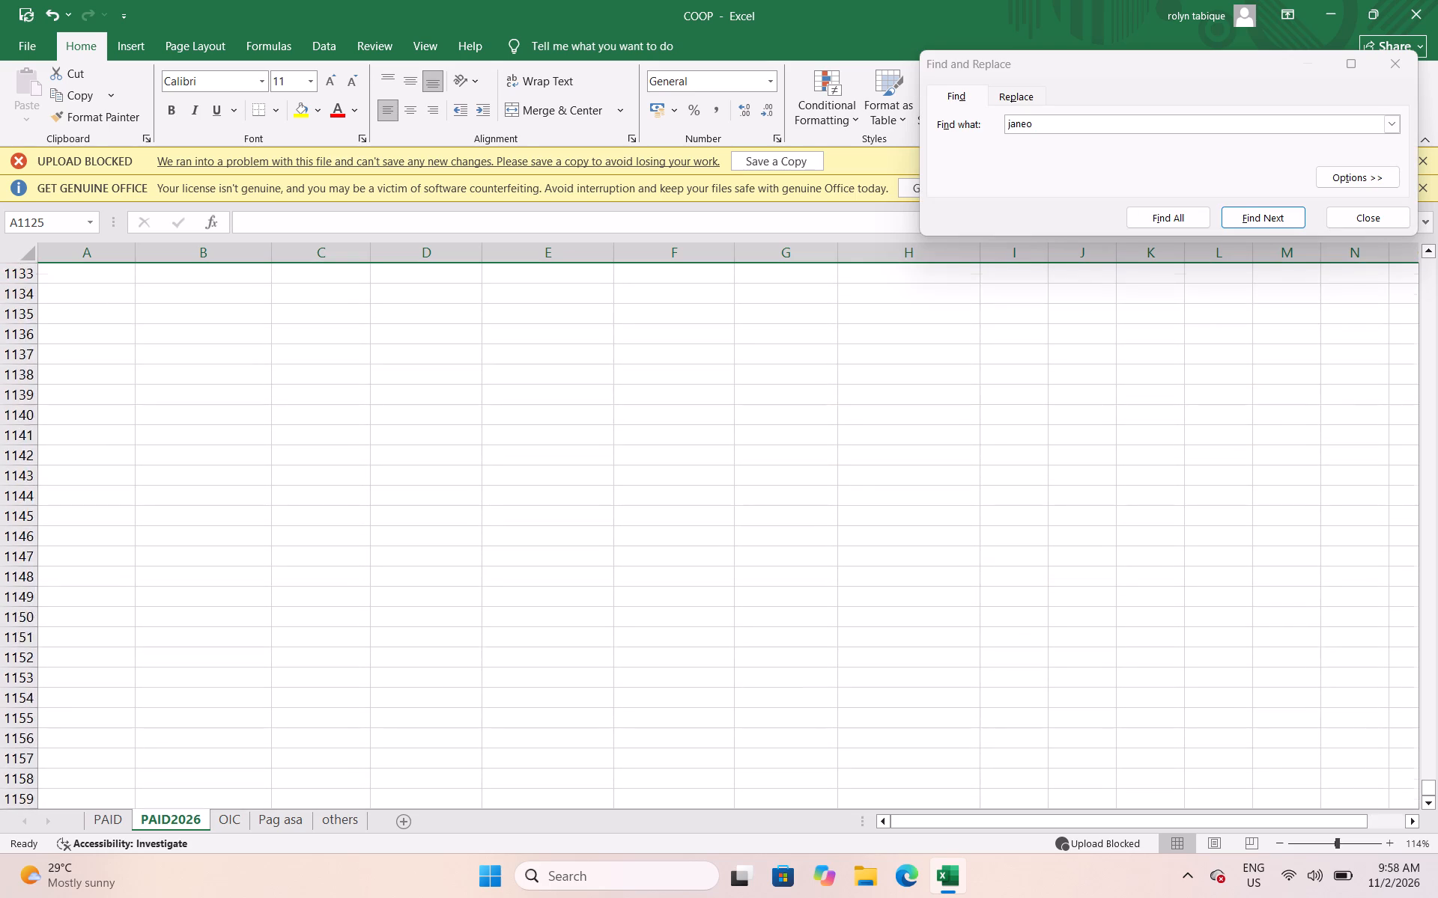
scroll(437, 477, up, 10)
right_click(276, 629)
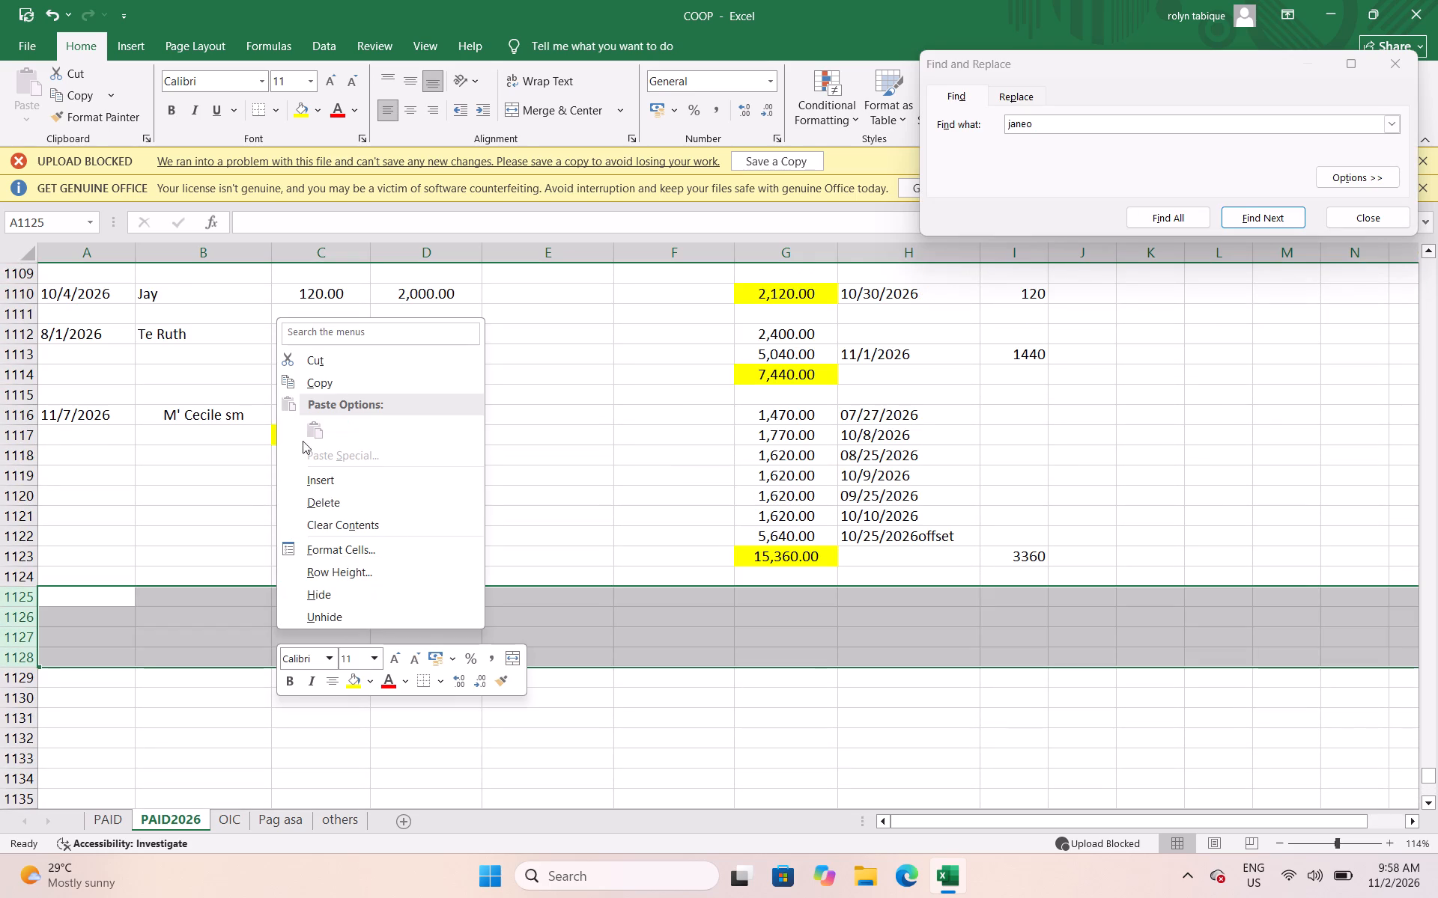
click(315, 486)
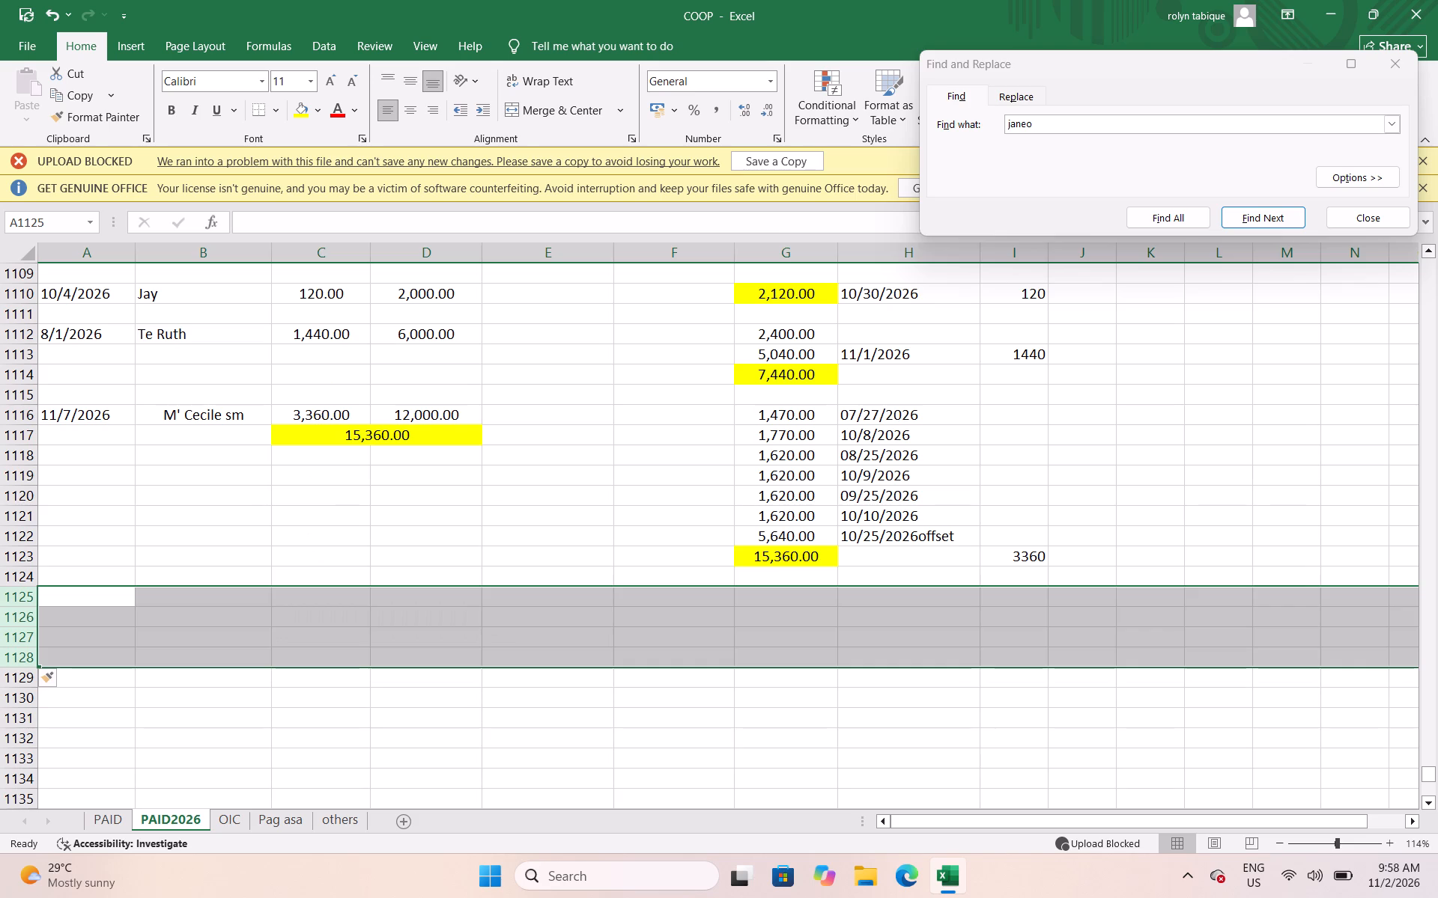
click(119, 593)
On the others sheet, delete the selected blank rows 355:361 above Kuya Hermie's loan.
click(333, 824)
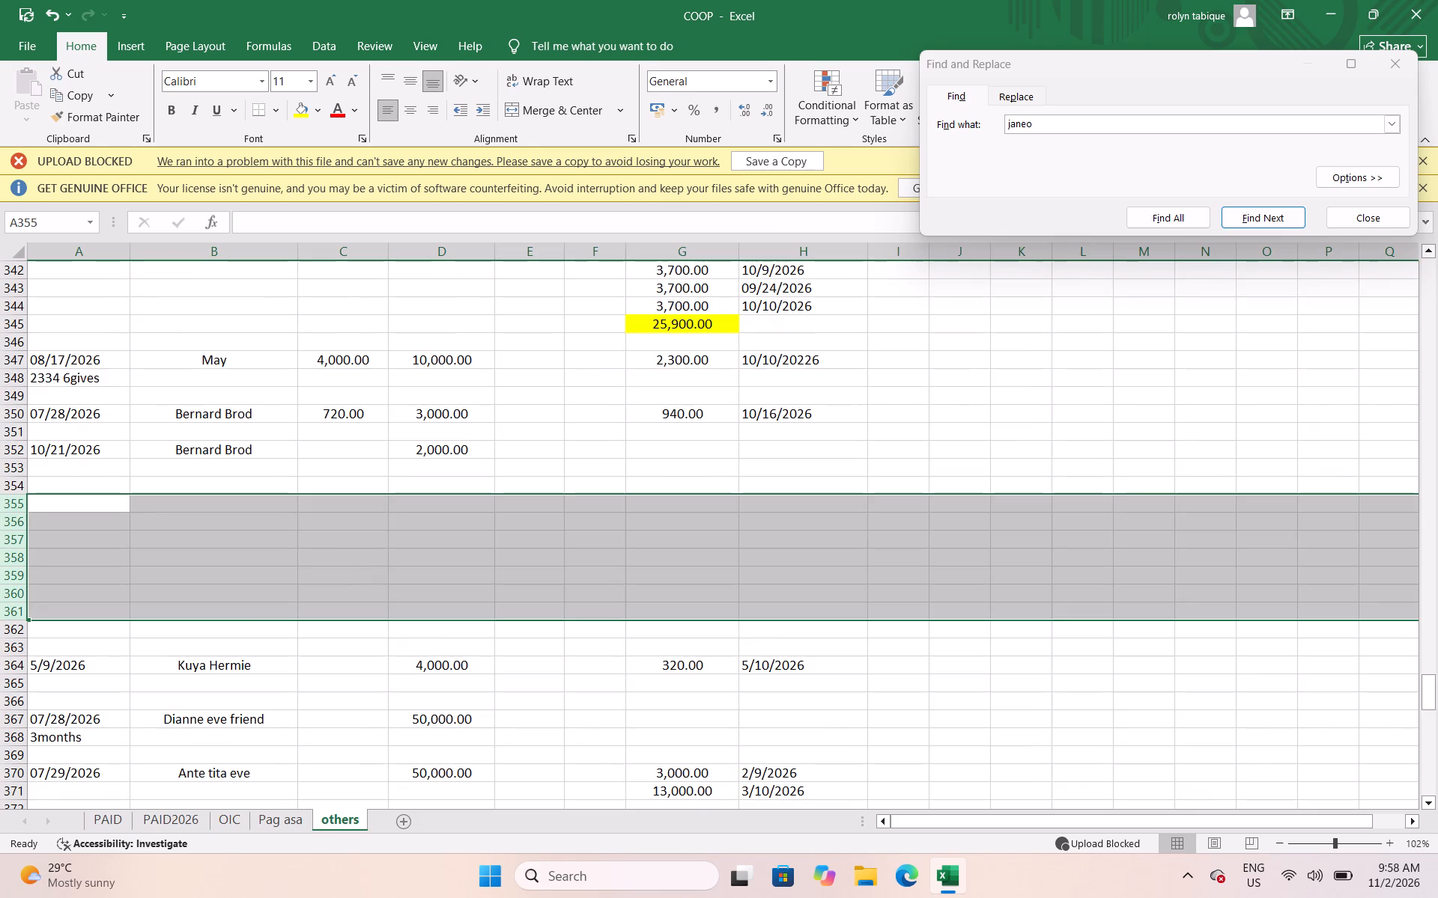
right_click(166, 564)
click(198, 439)
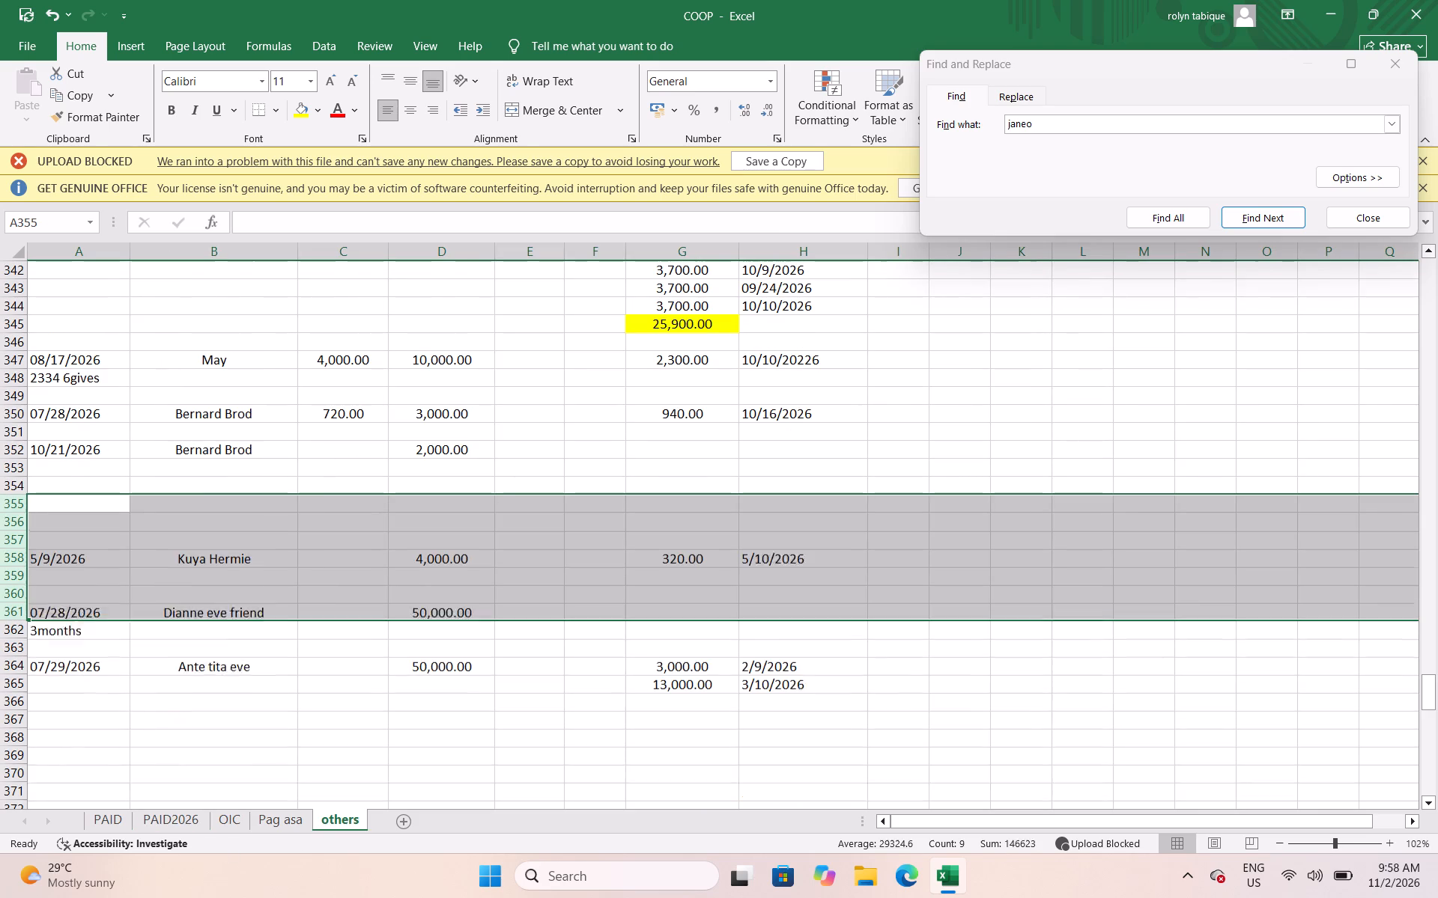
Insert three blank rows at rows 425:427, between the Papa carline and Robert loans.
scroll(272, 679, down, 8)
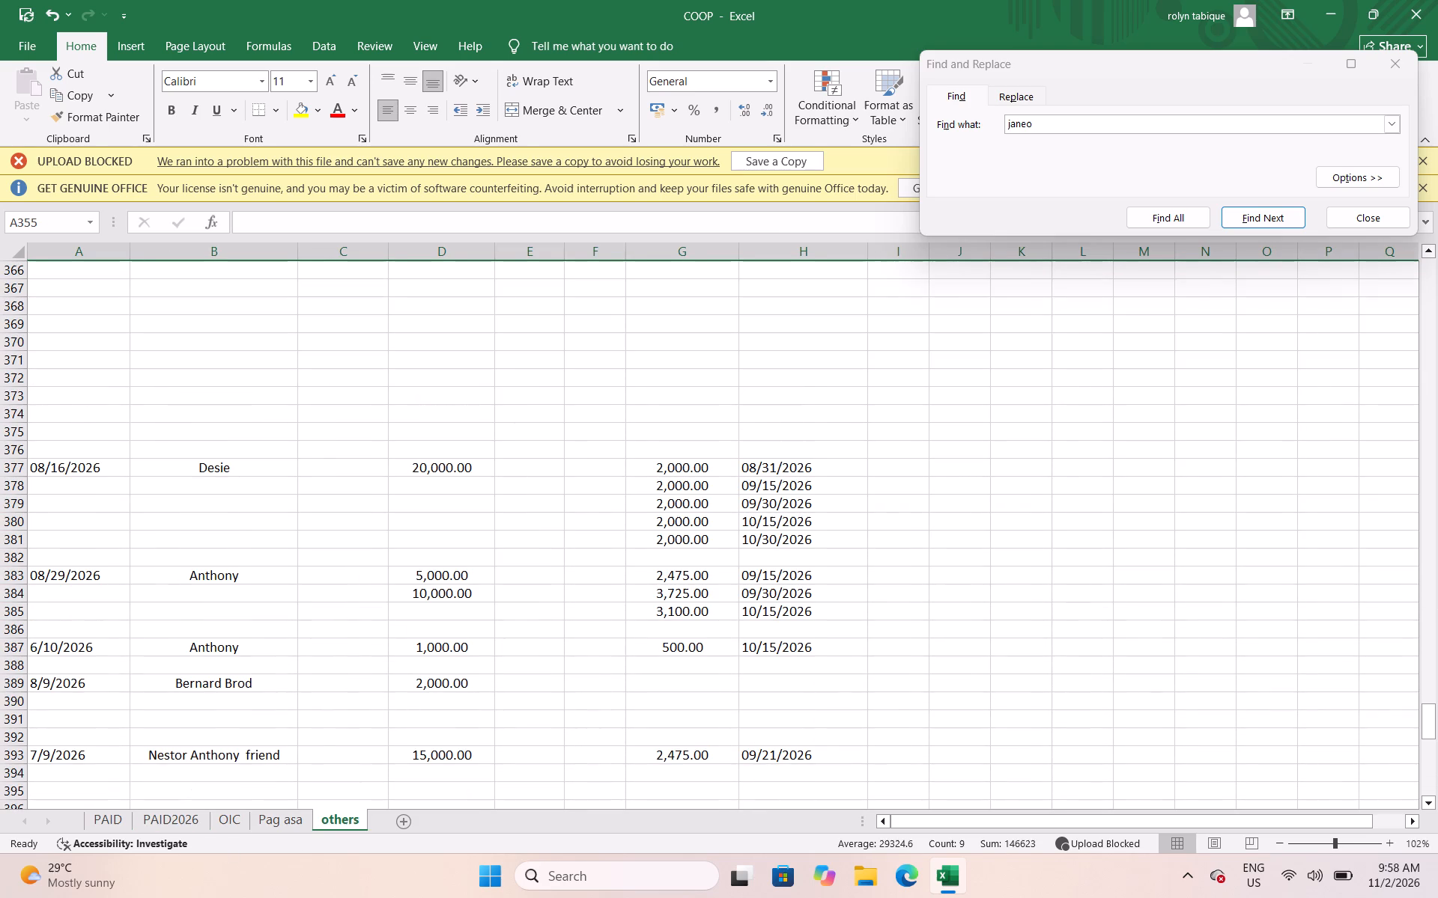
scroll(272, 669, down, 17)
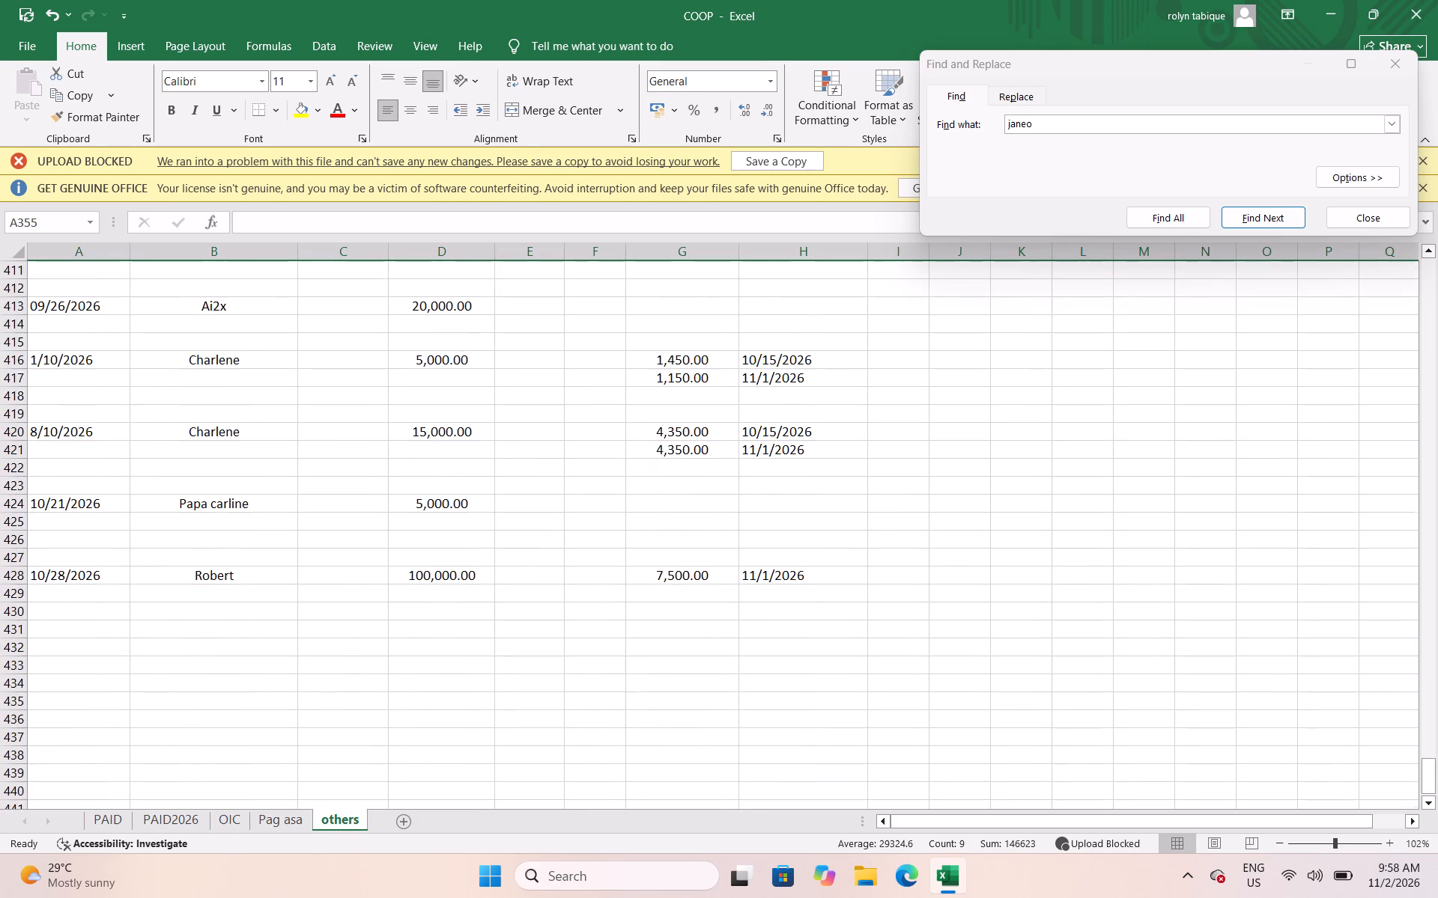
scroll(272, 668, down, 1)
scroll(272, 668, up, 5)
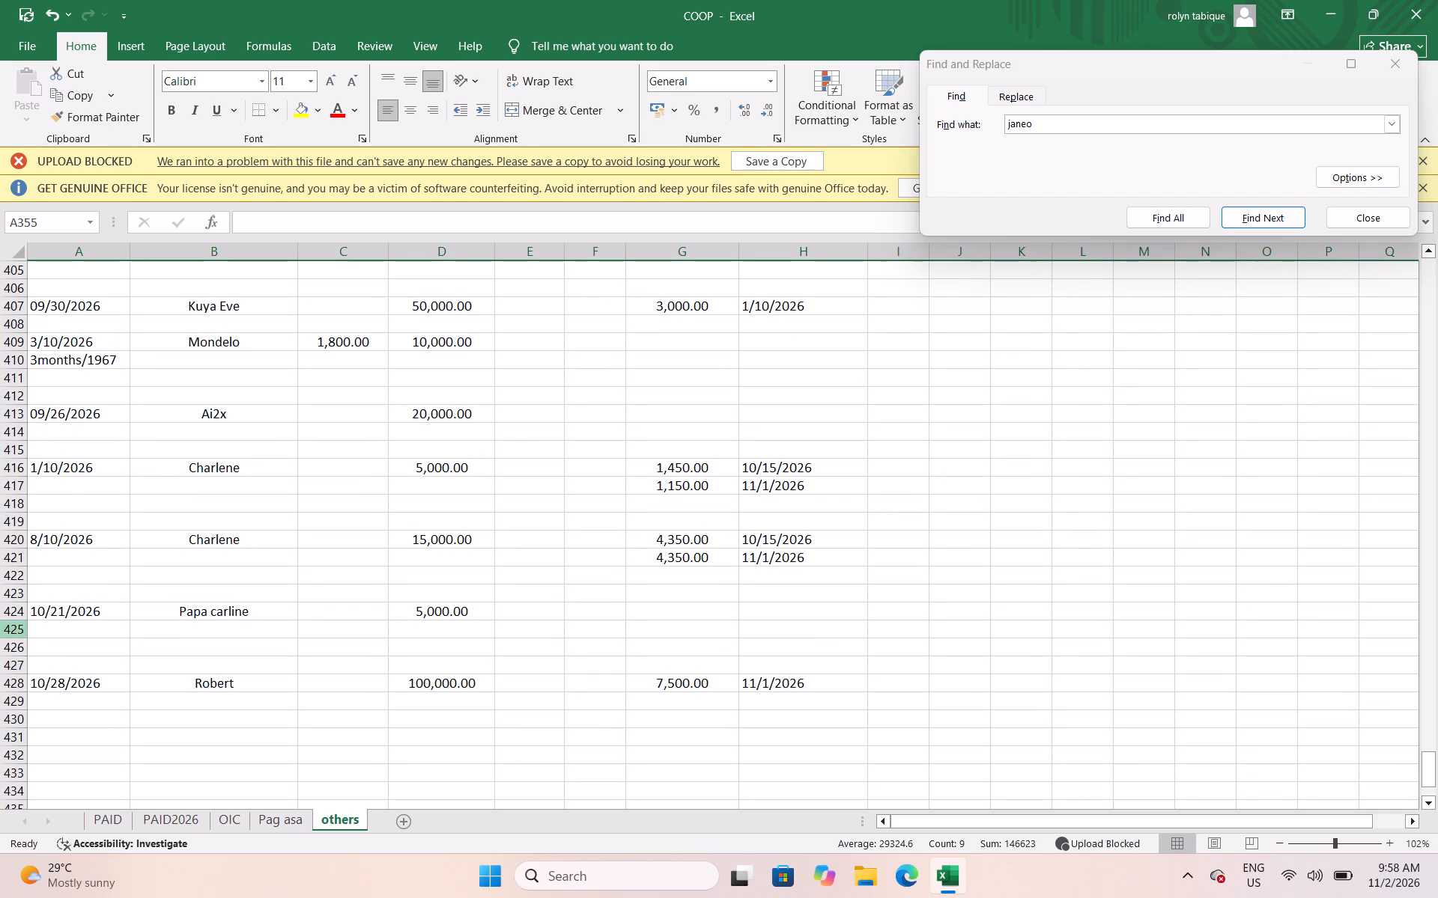
drag(10, 632, 18, 667)
right_click(127, 657)
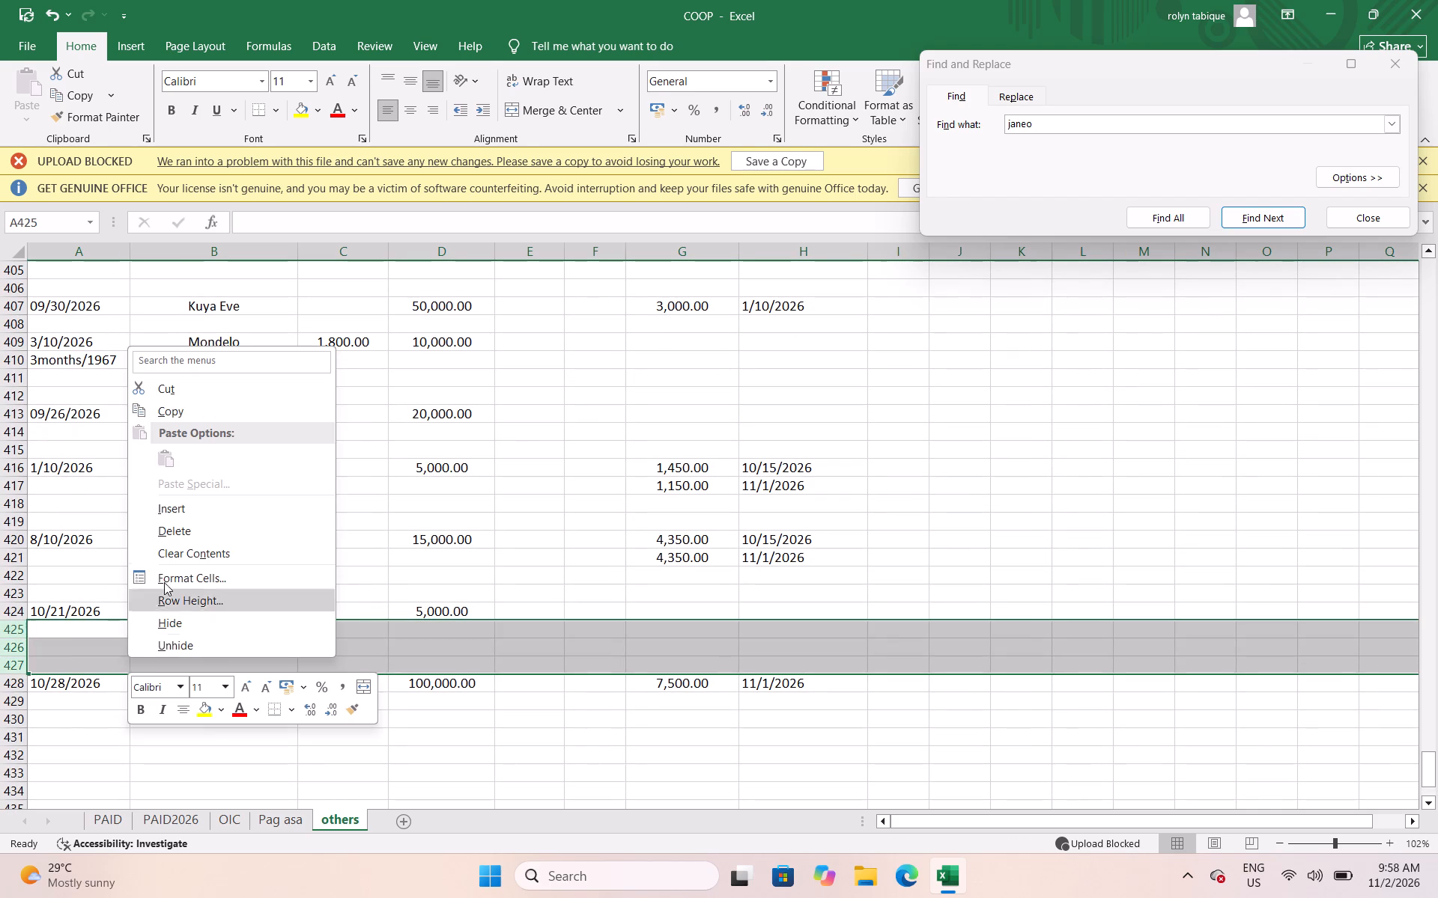
click(172, 513)
click(74, 684)
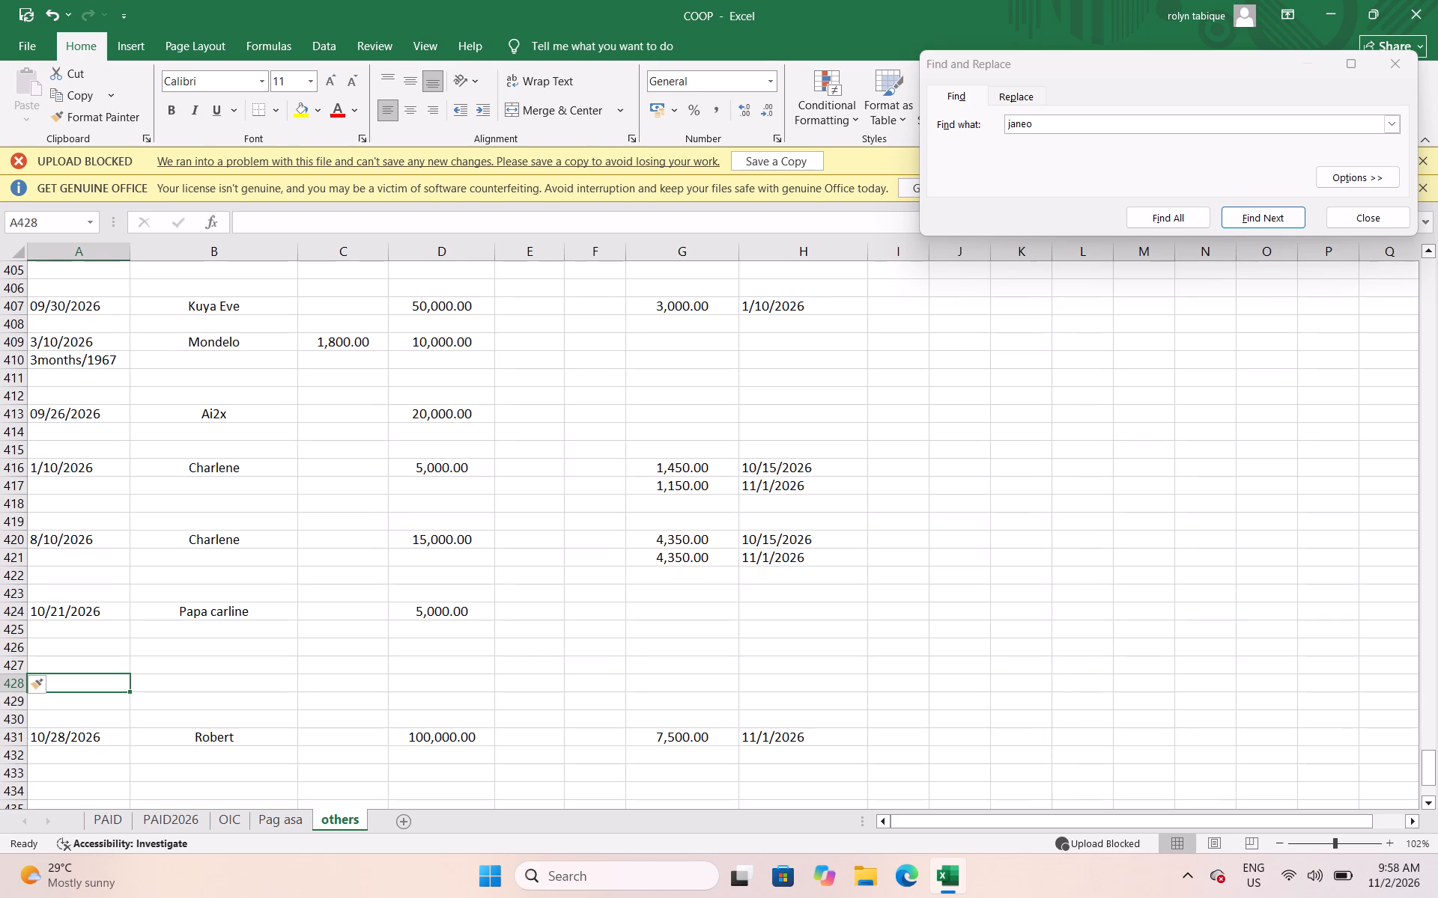
text(10/24/2026)
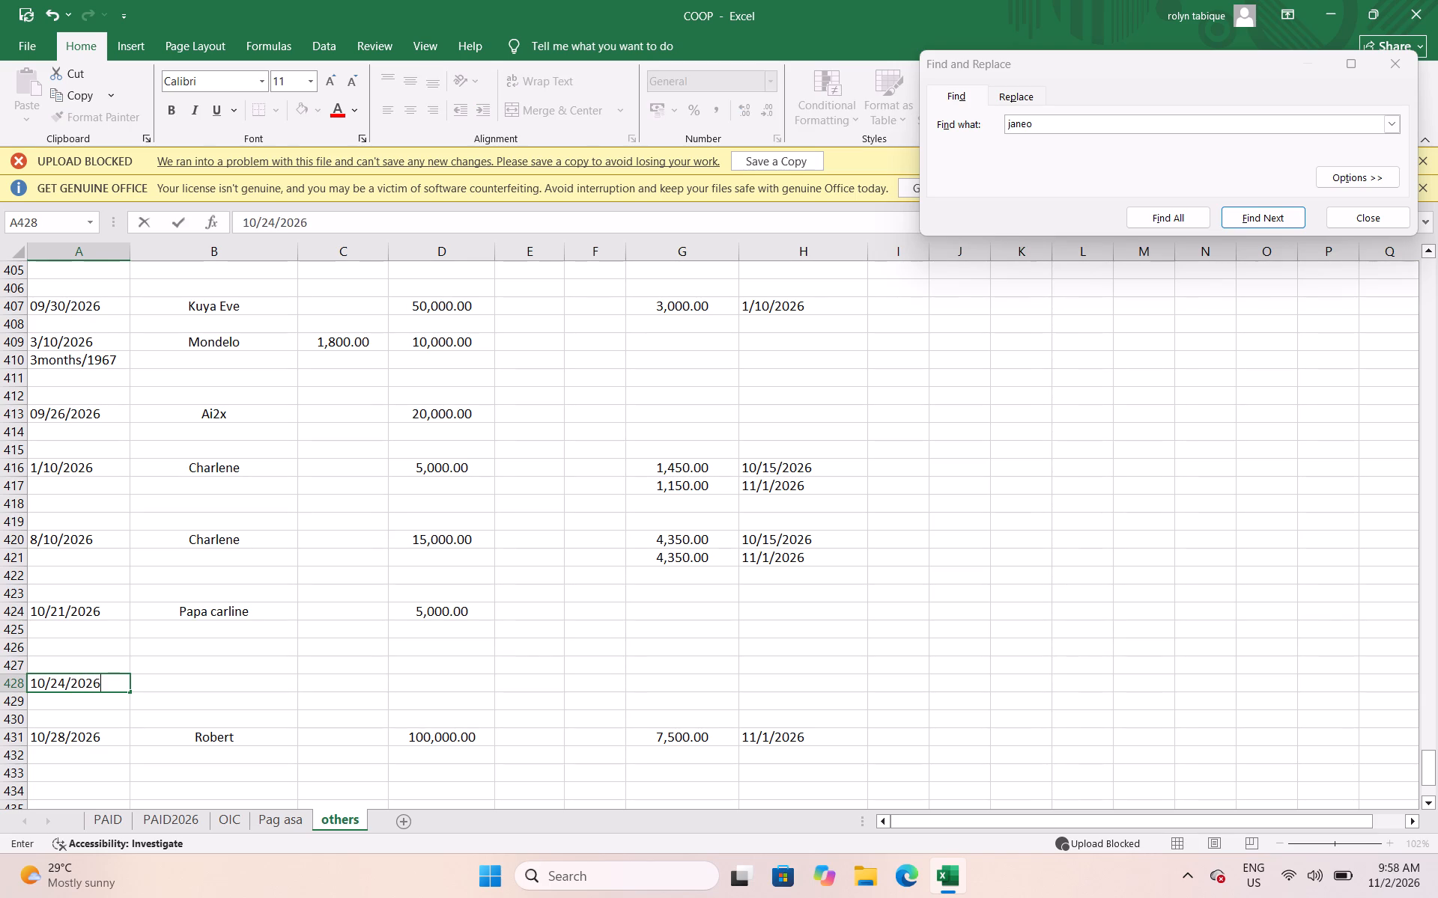
key(Right)
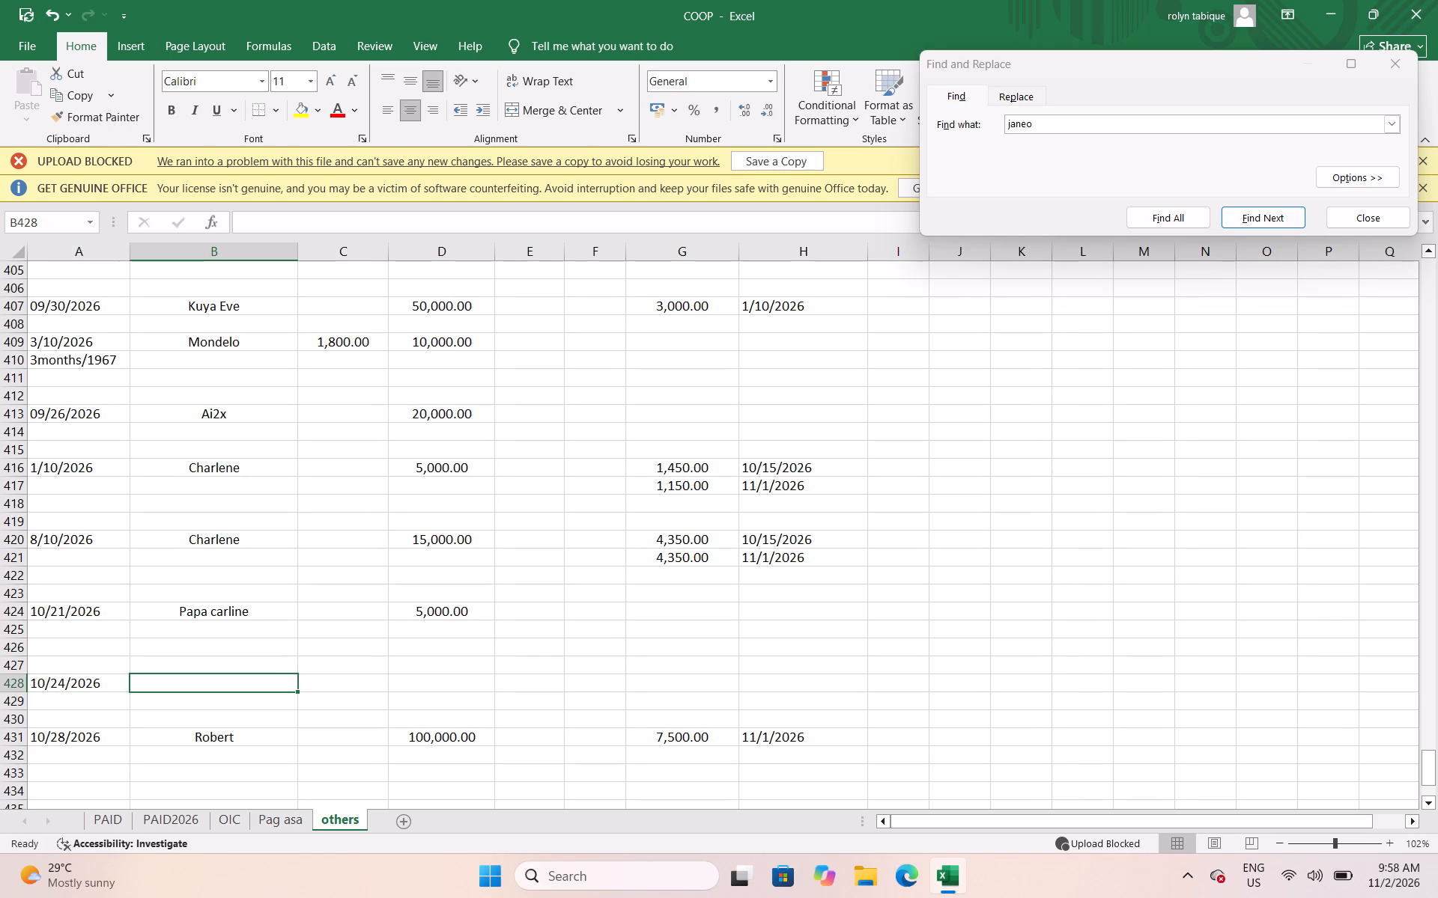
click(159, 817)
click(220, 411)
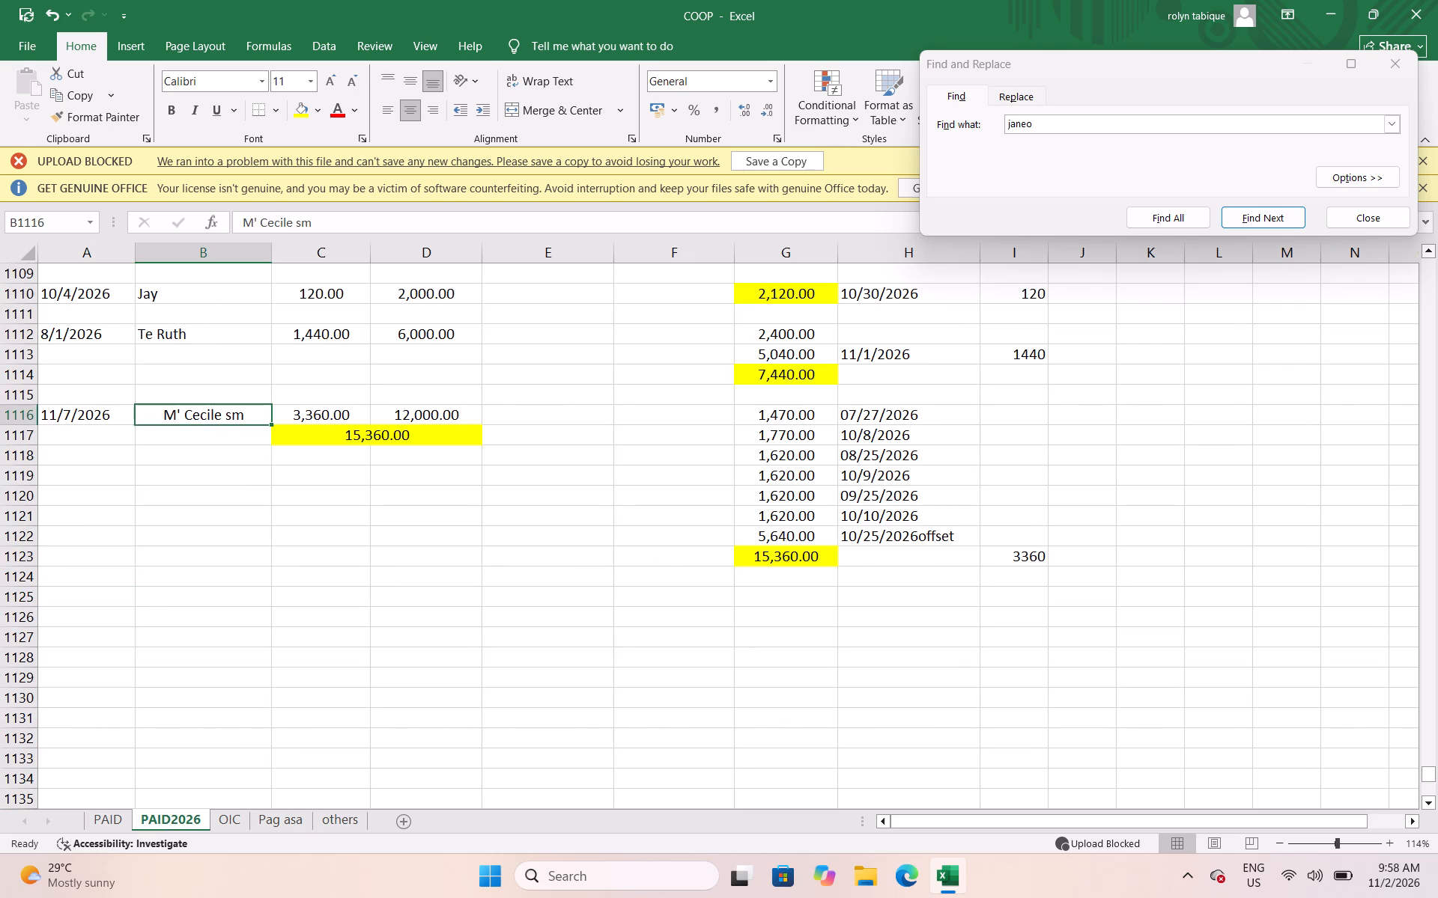
key(ctrl+c)
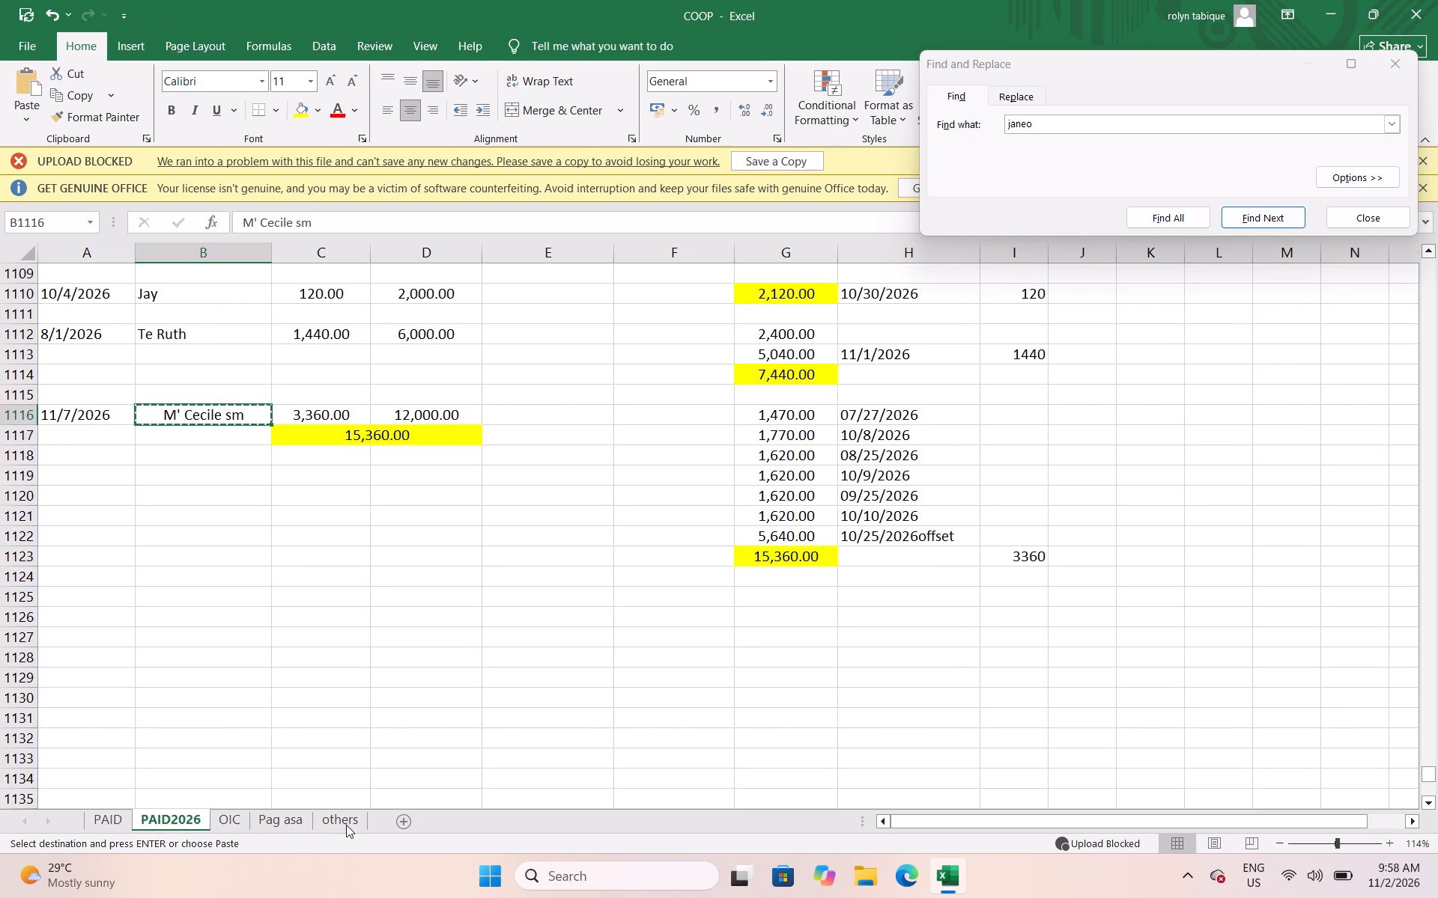
click(346, 825)
click(235, 679)
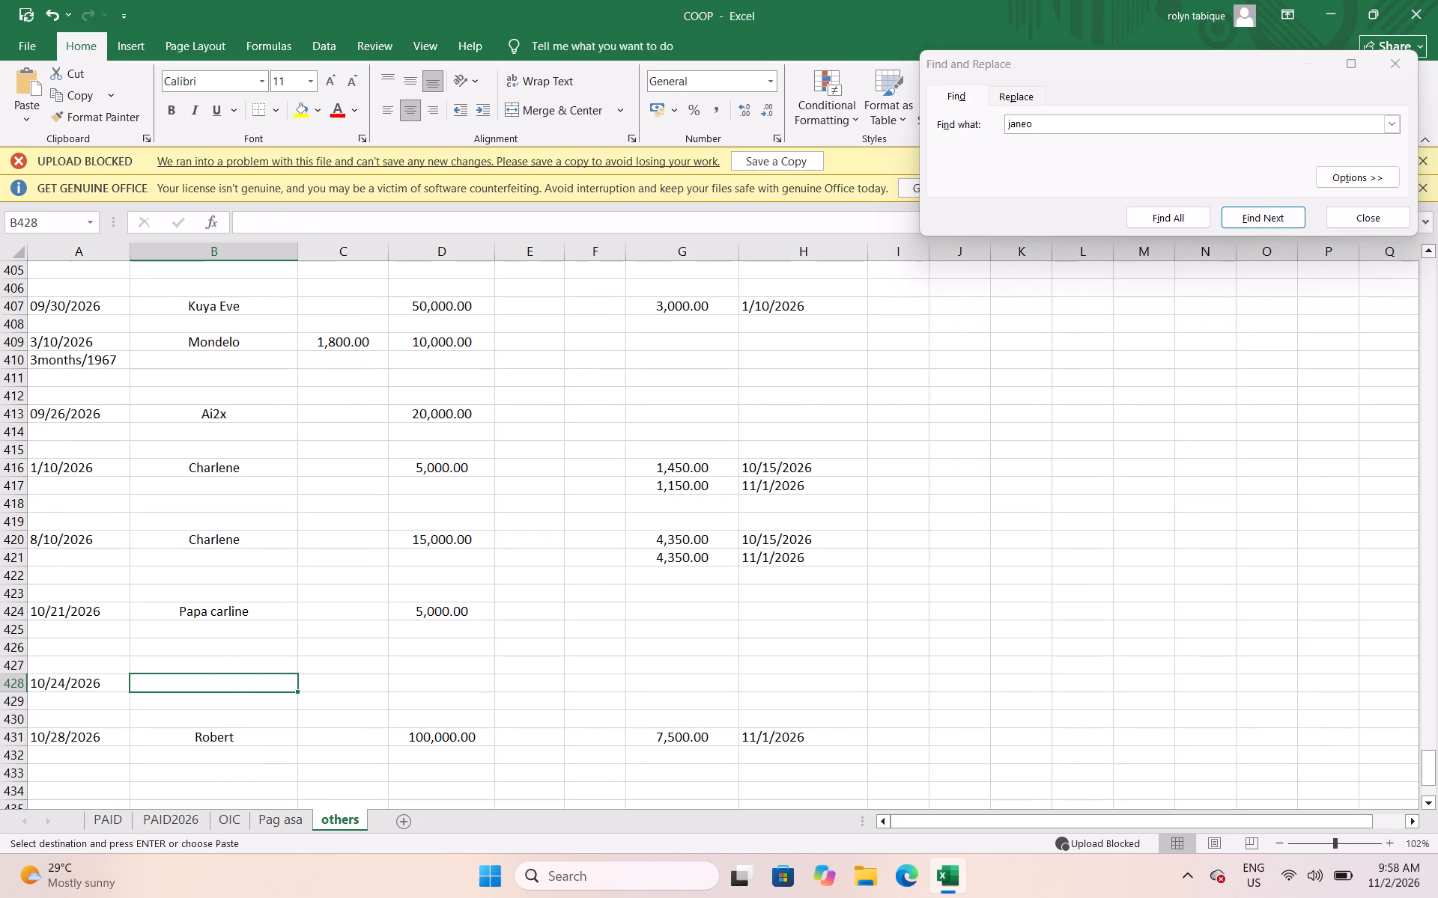
key(ctrl+v)
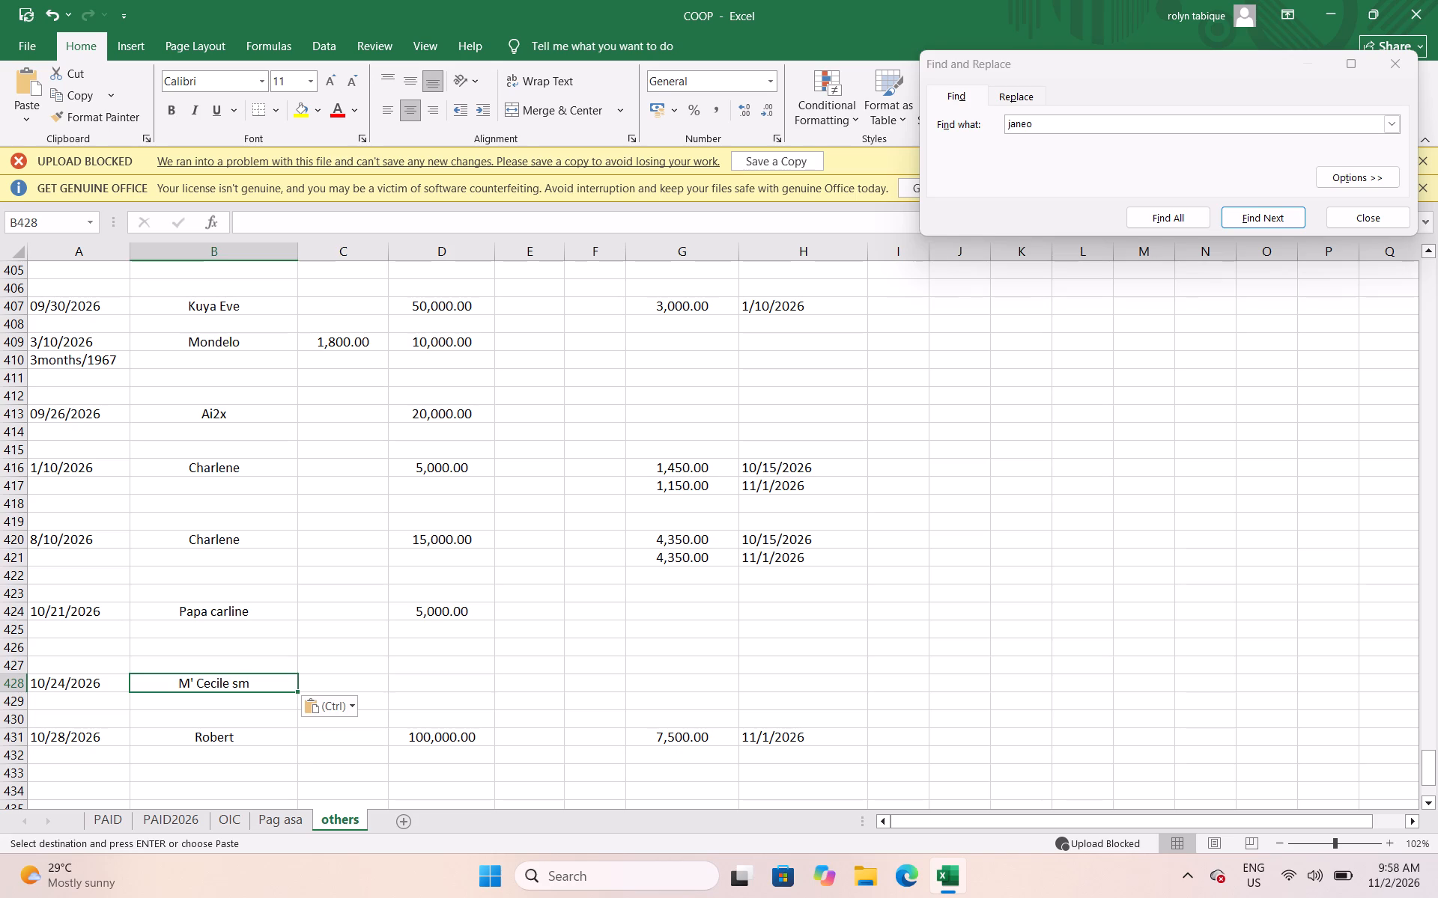
click(434, 686)
click(178, 822)
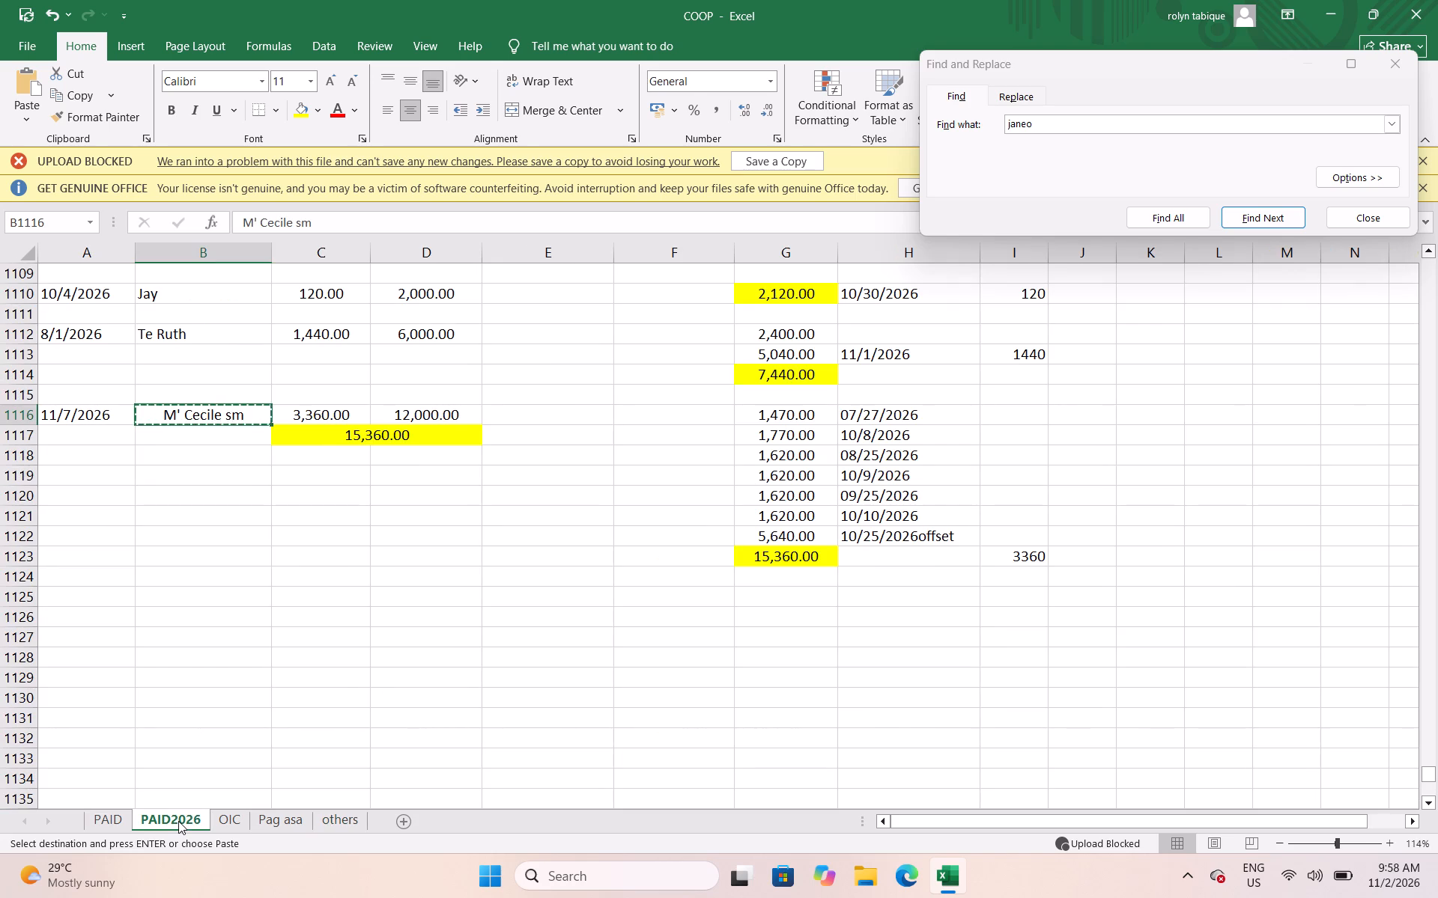
click(349, 821)
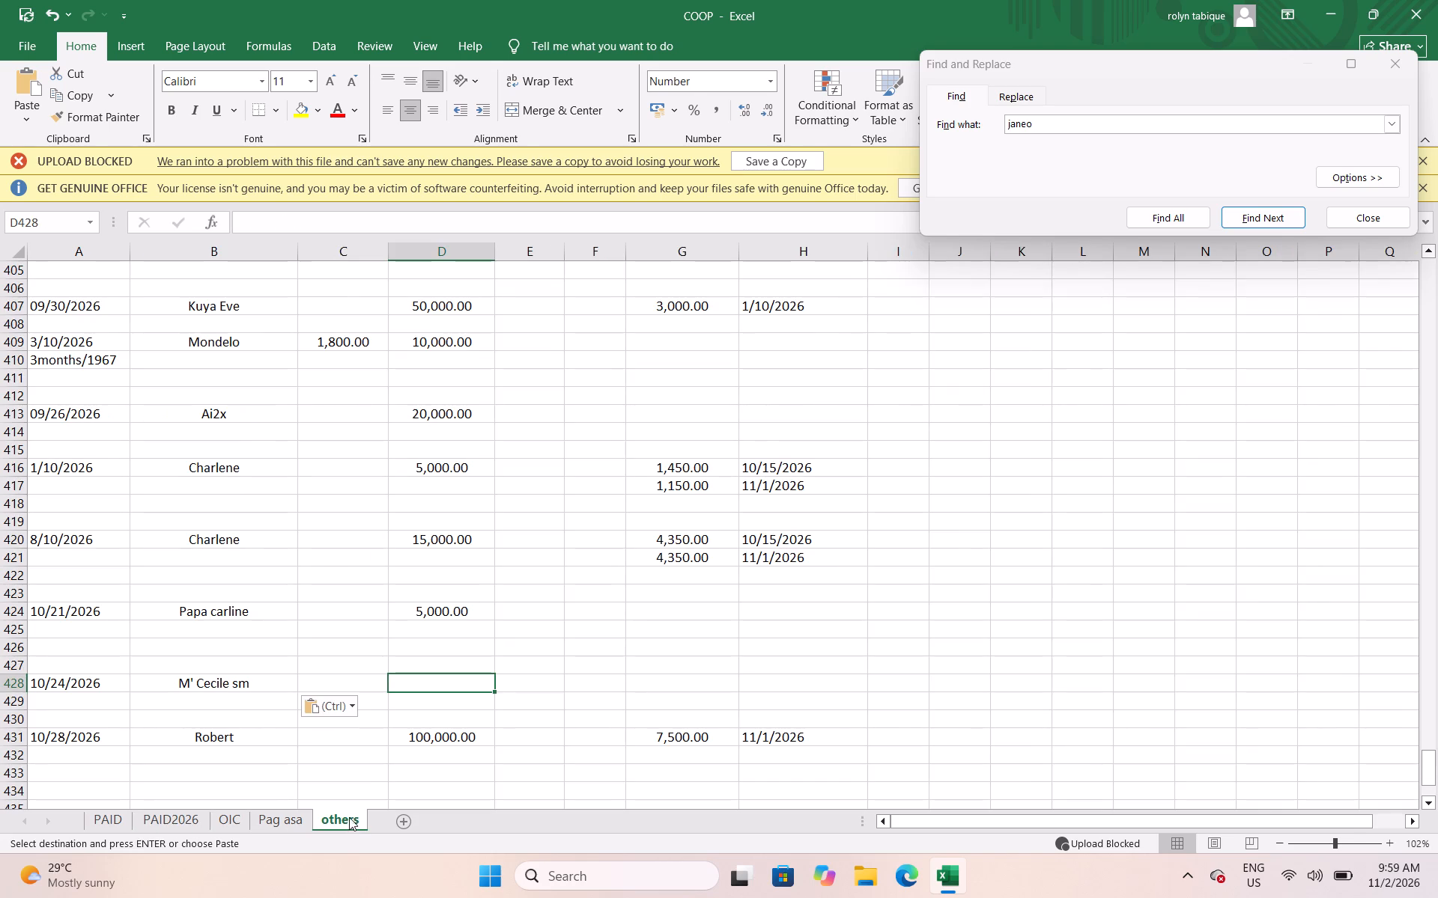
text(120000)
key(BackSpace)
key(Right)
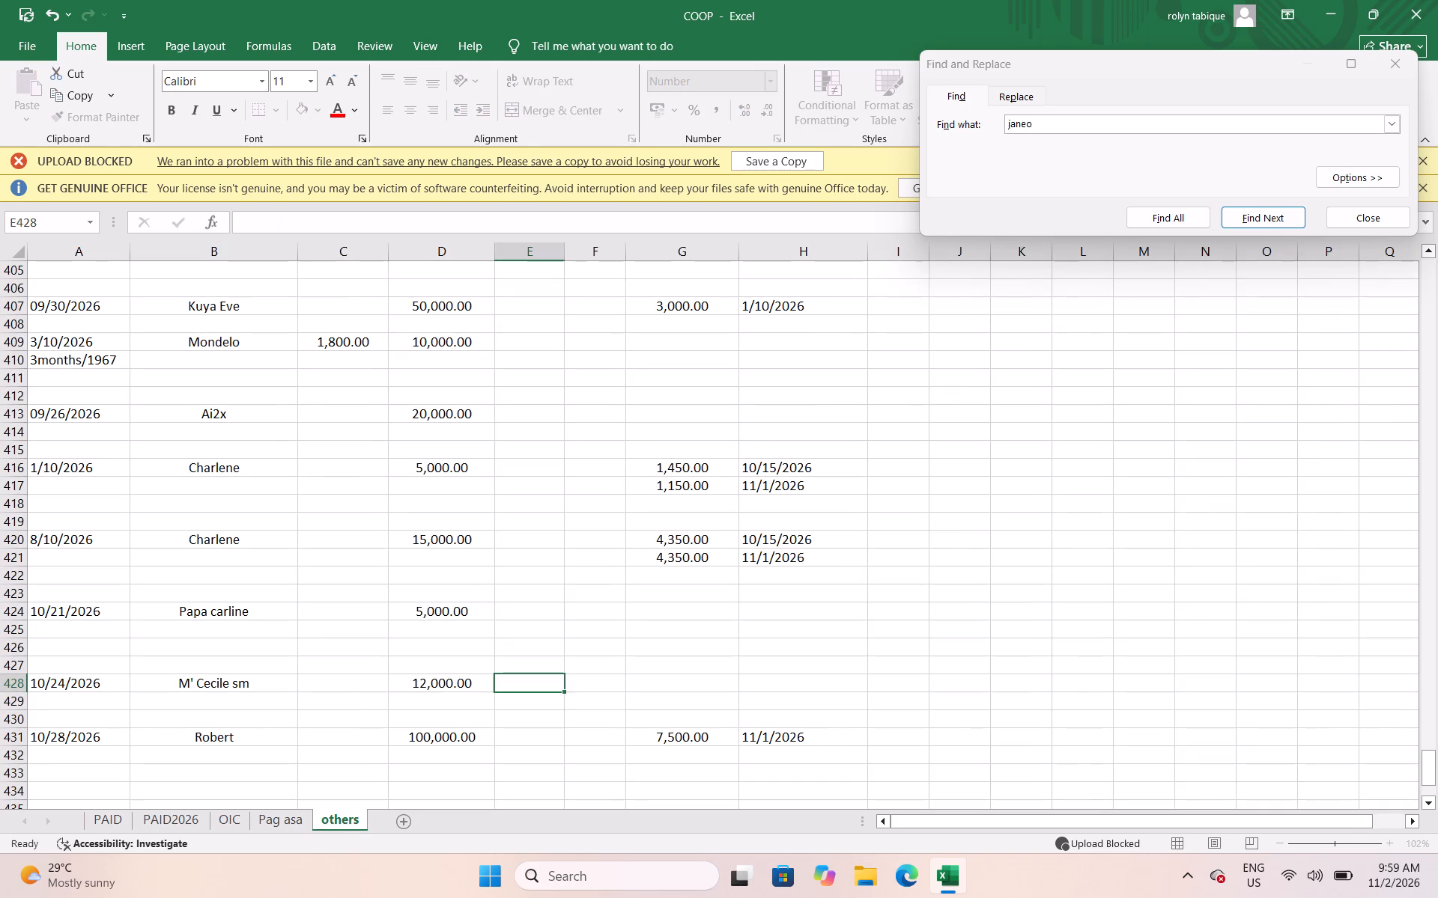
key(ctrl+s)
Search the others sheet for "yayang" and select the empty cell G81 below Yayang sis eve's last payment.
scroll(467, 702, down, 2)
drag(1087, 128, 891, 117)
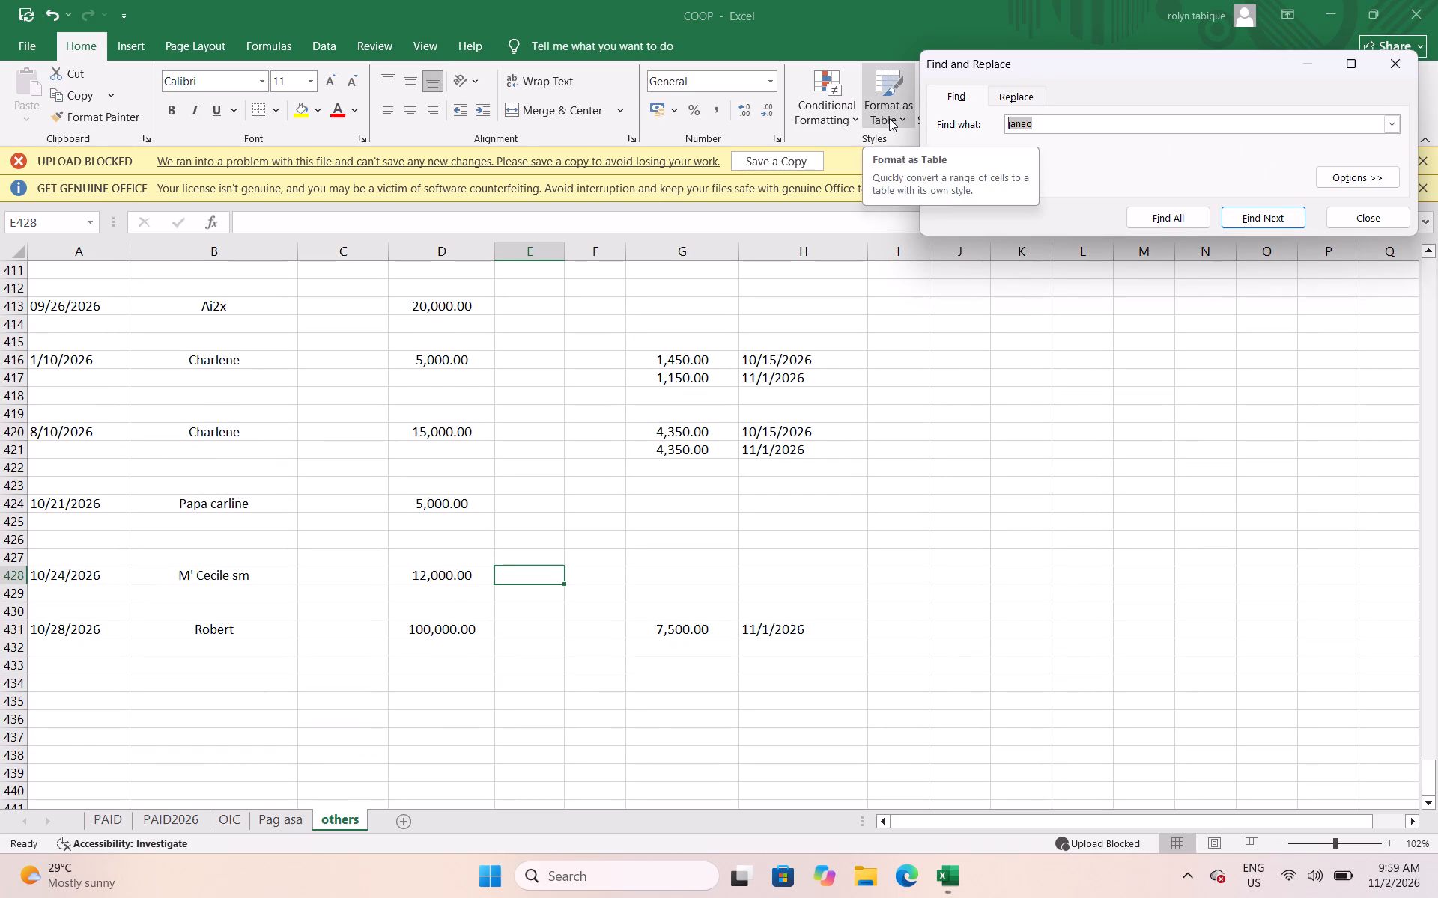
text(yayang)
key(Return)
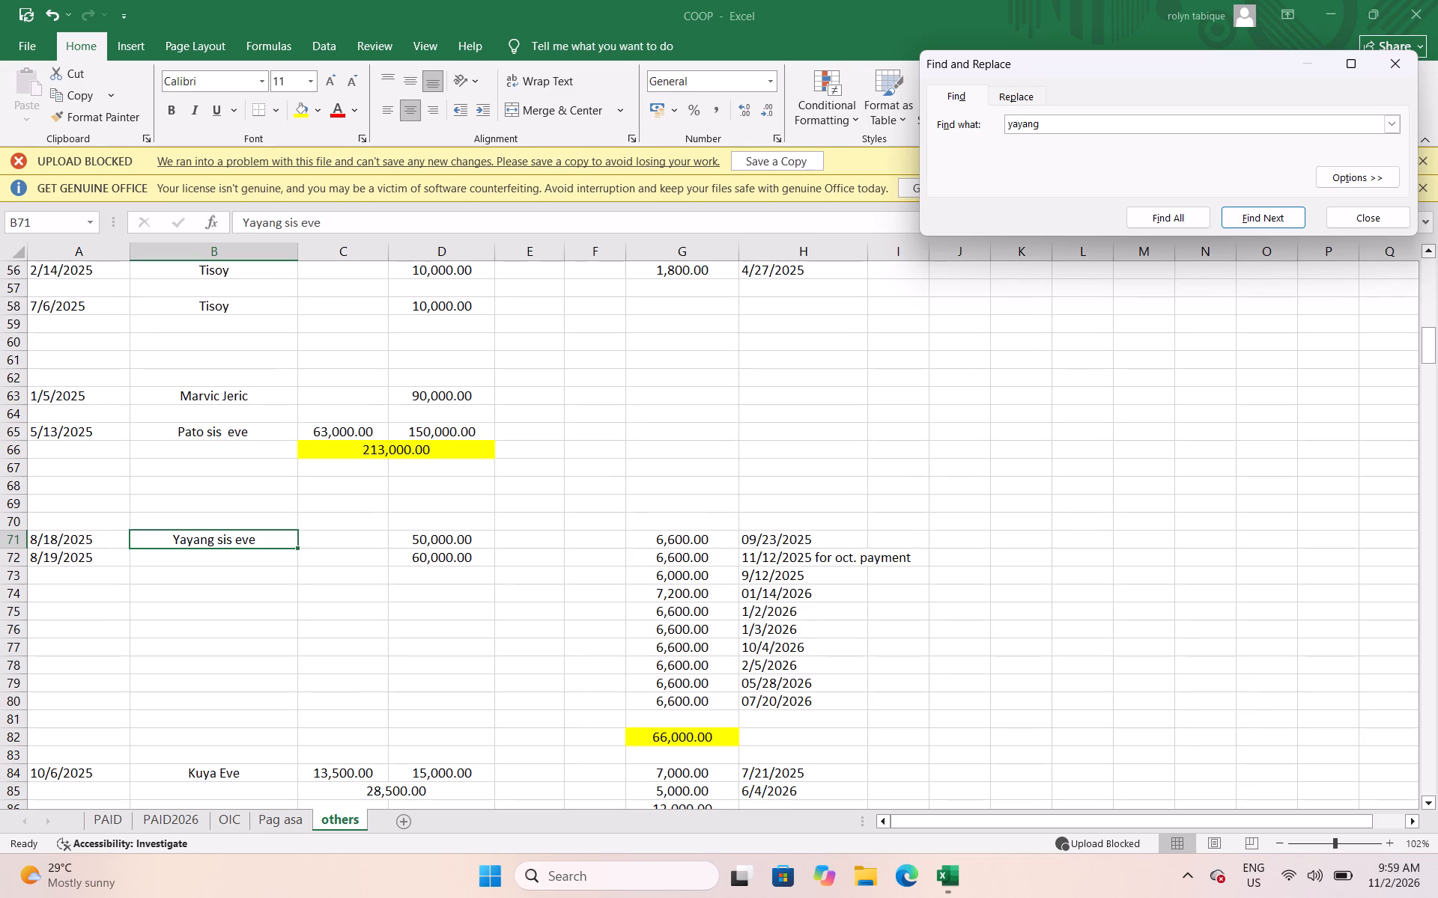
scroll(568, 614, down, 1)
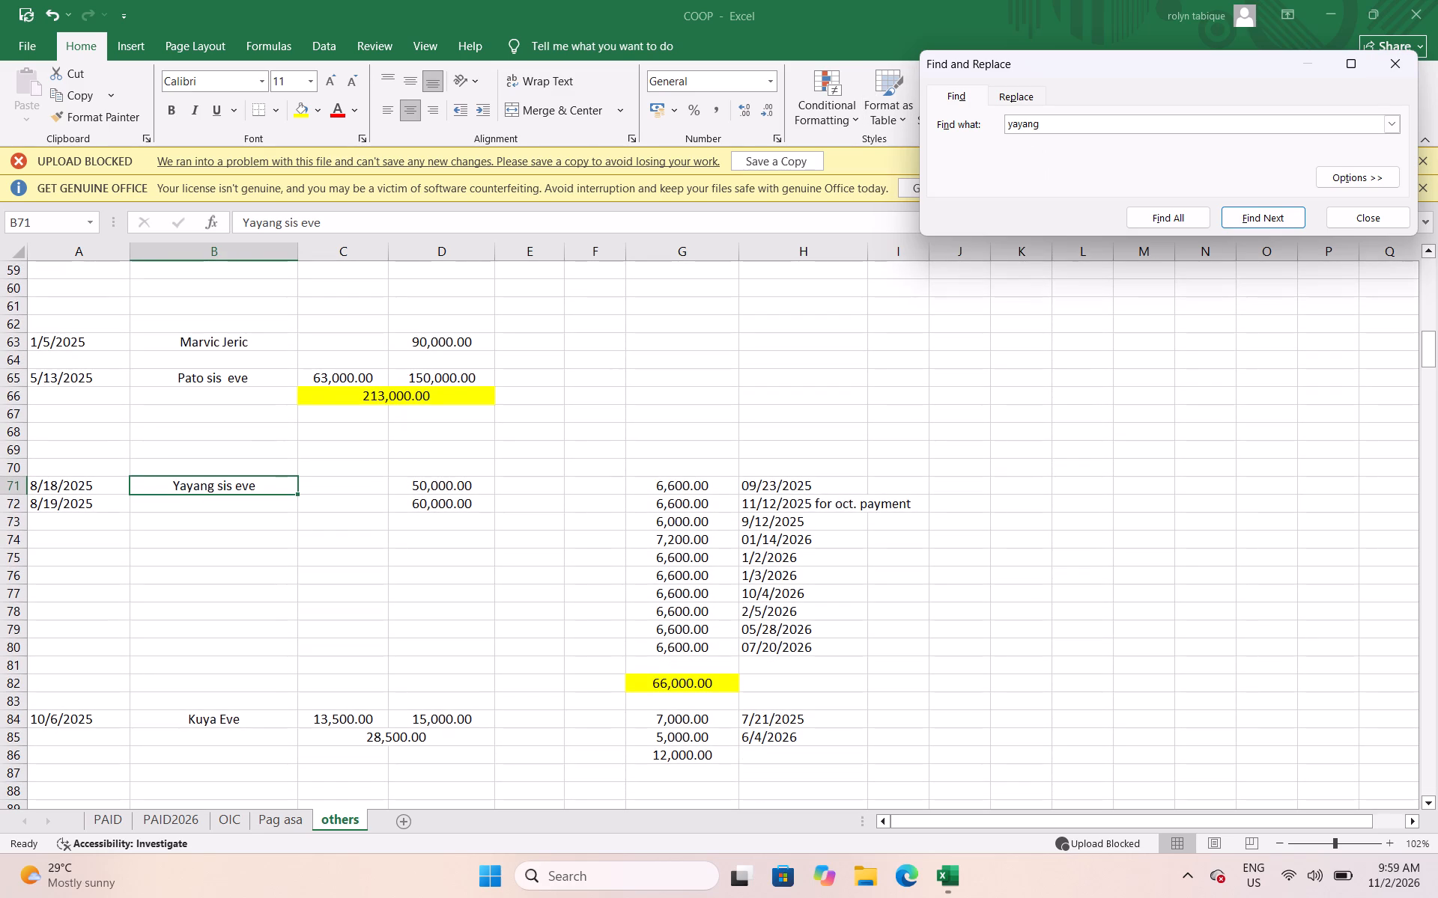
scroll(568, 618, down, 1)
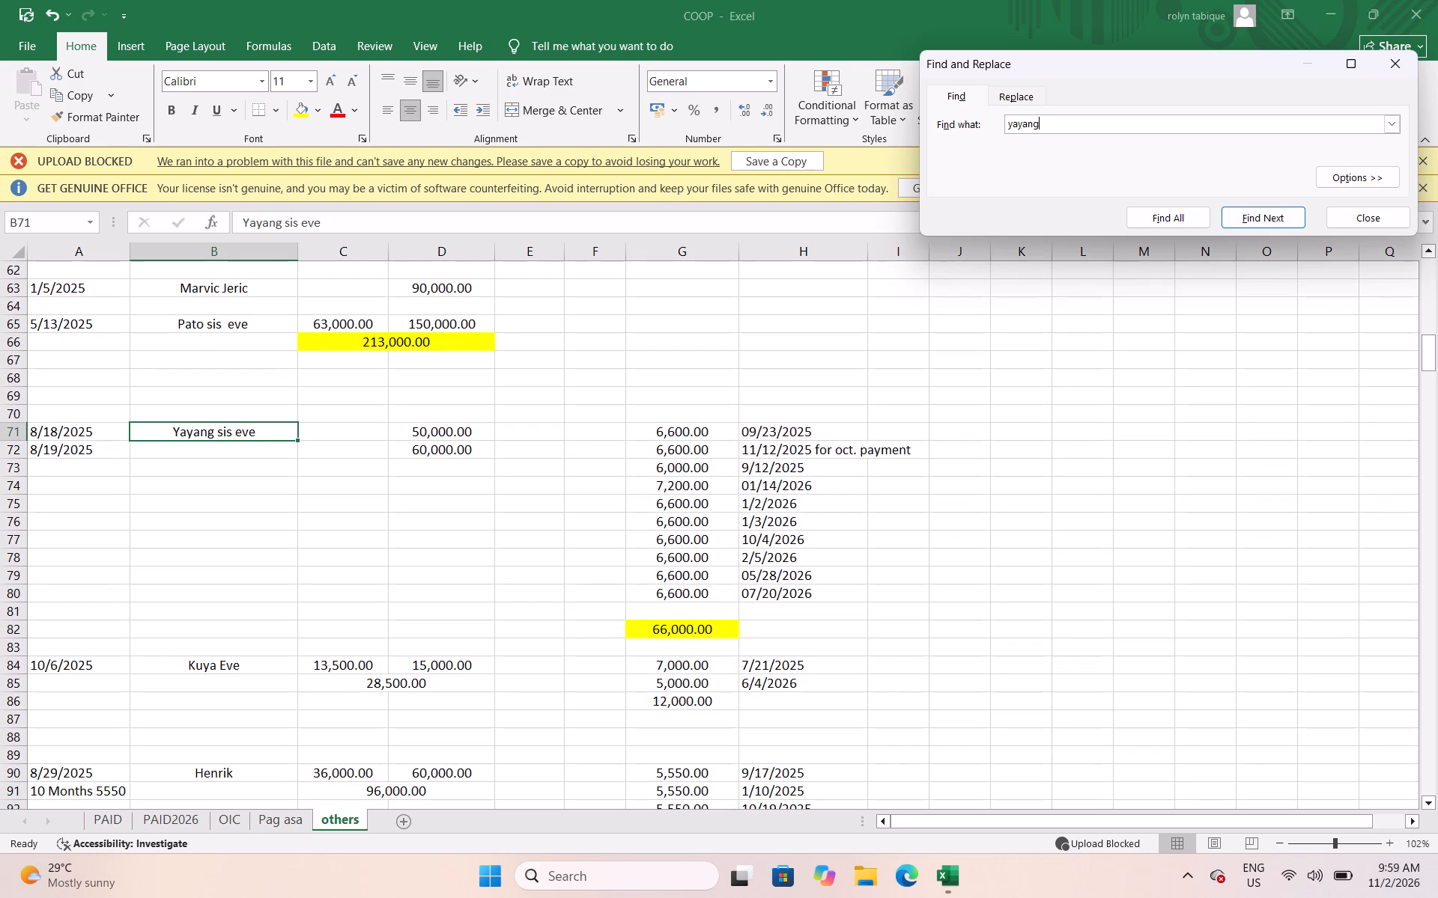
click(666, 612)
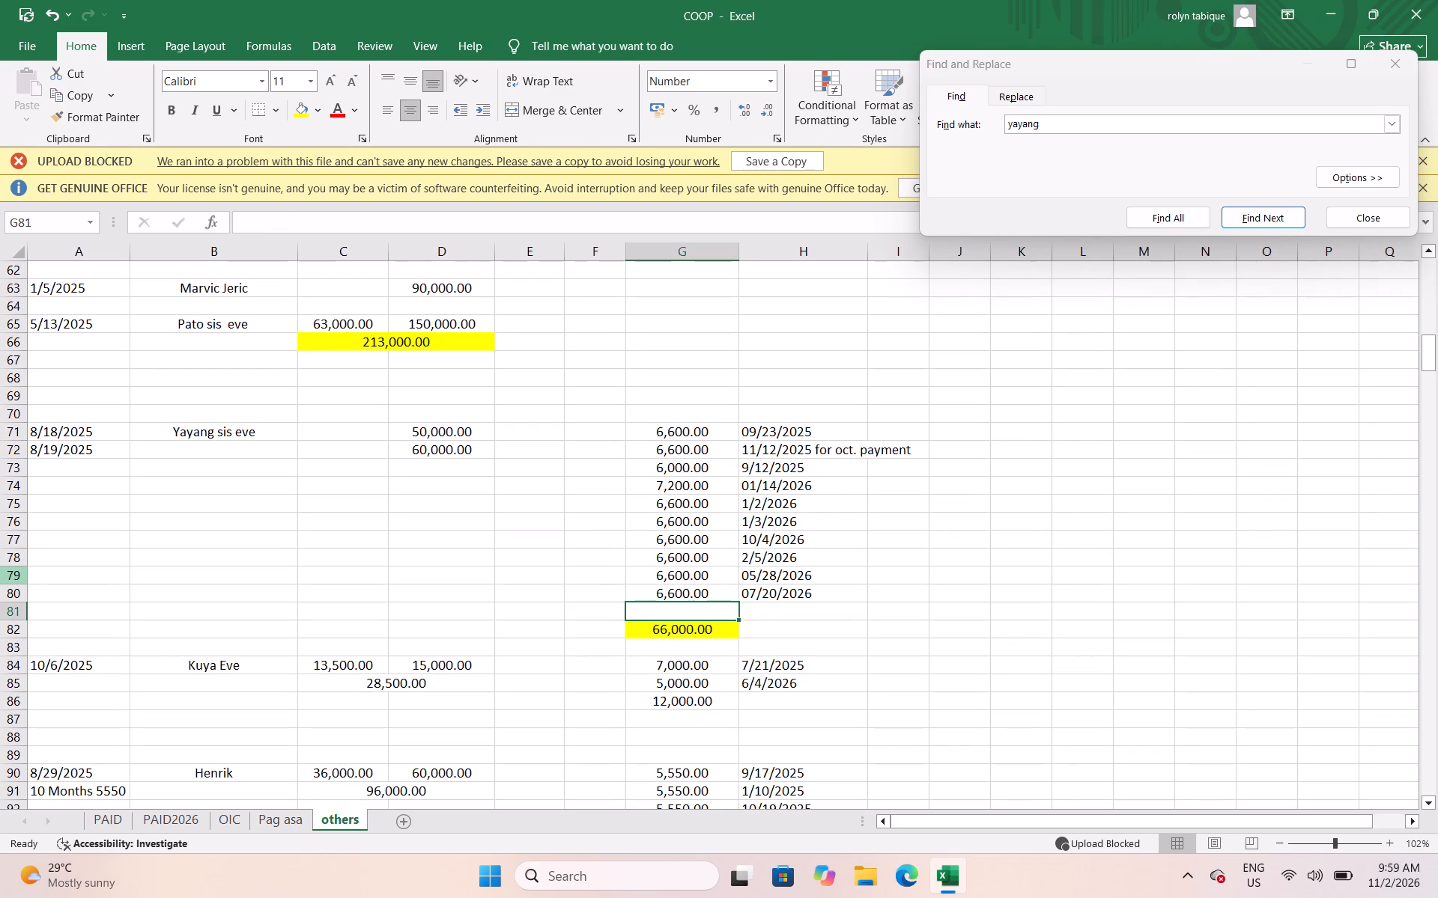
scroll(363, 629, down, 1)
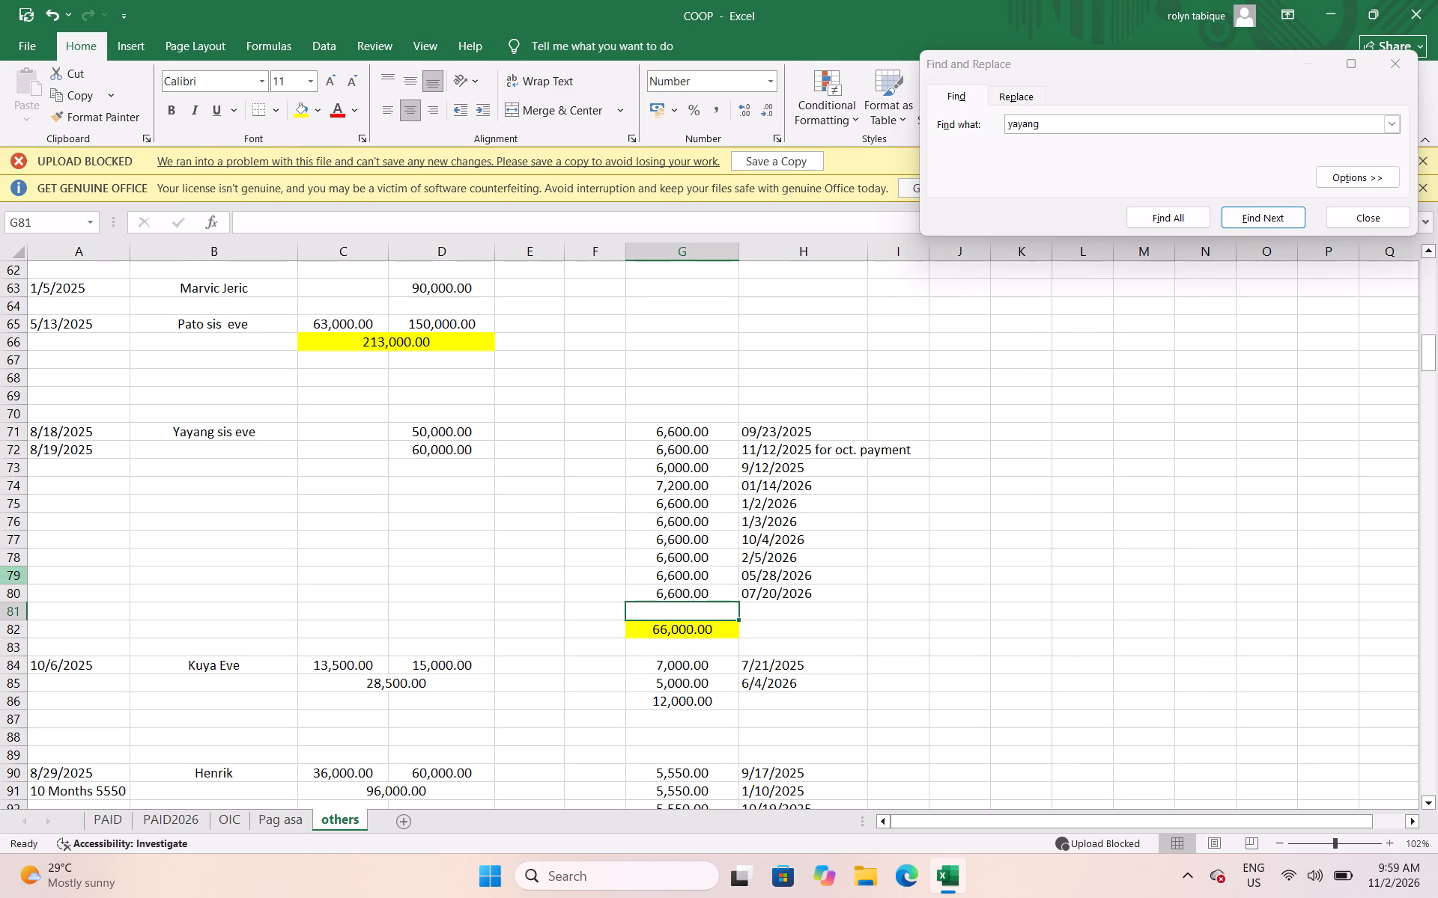
scroll(363, 629, up, 1)
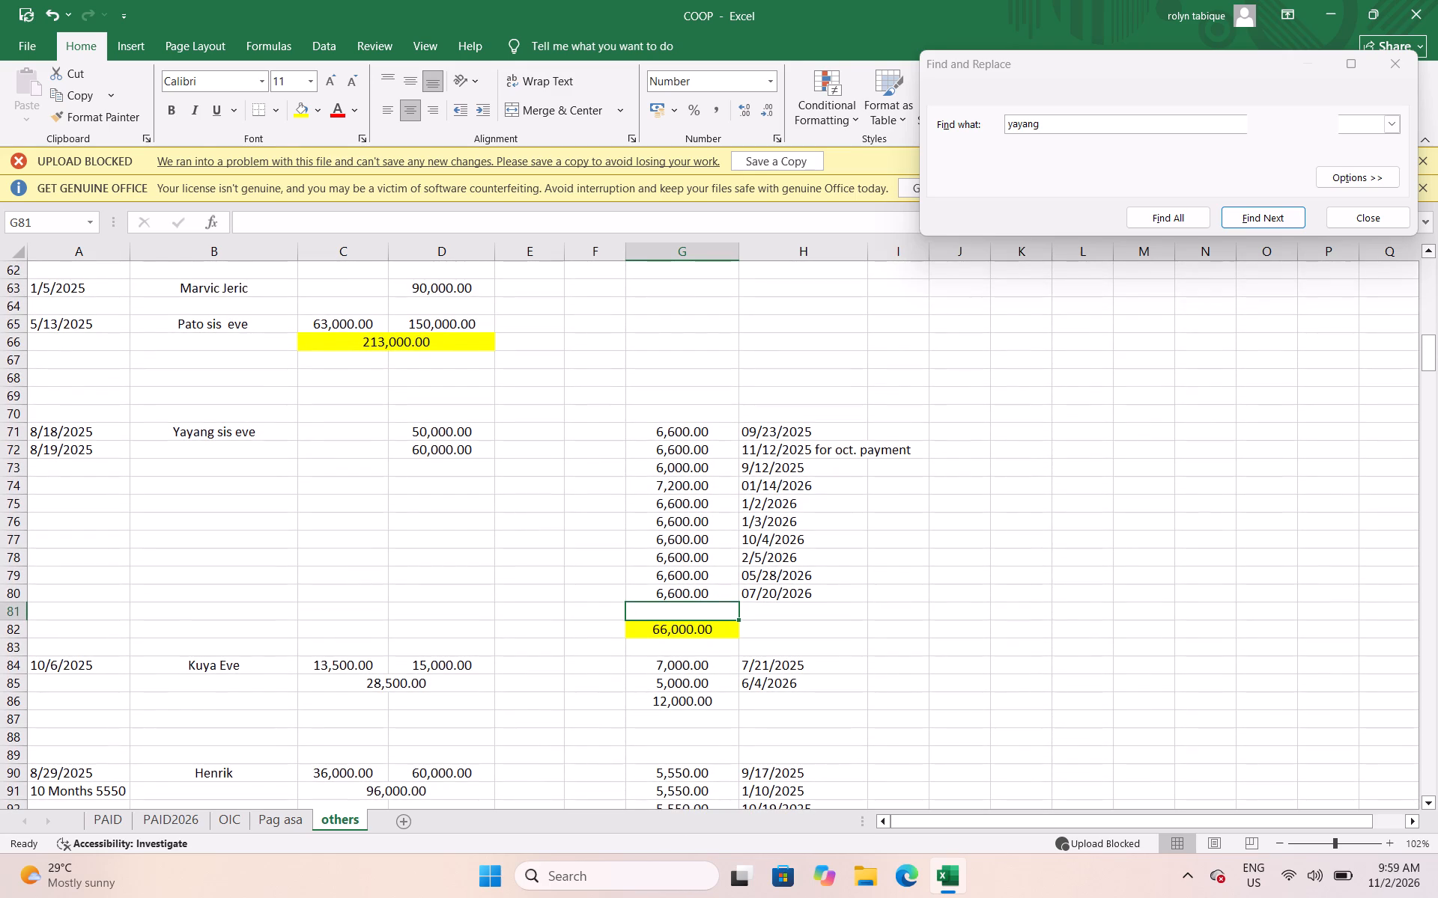
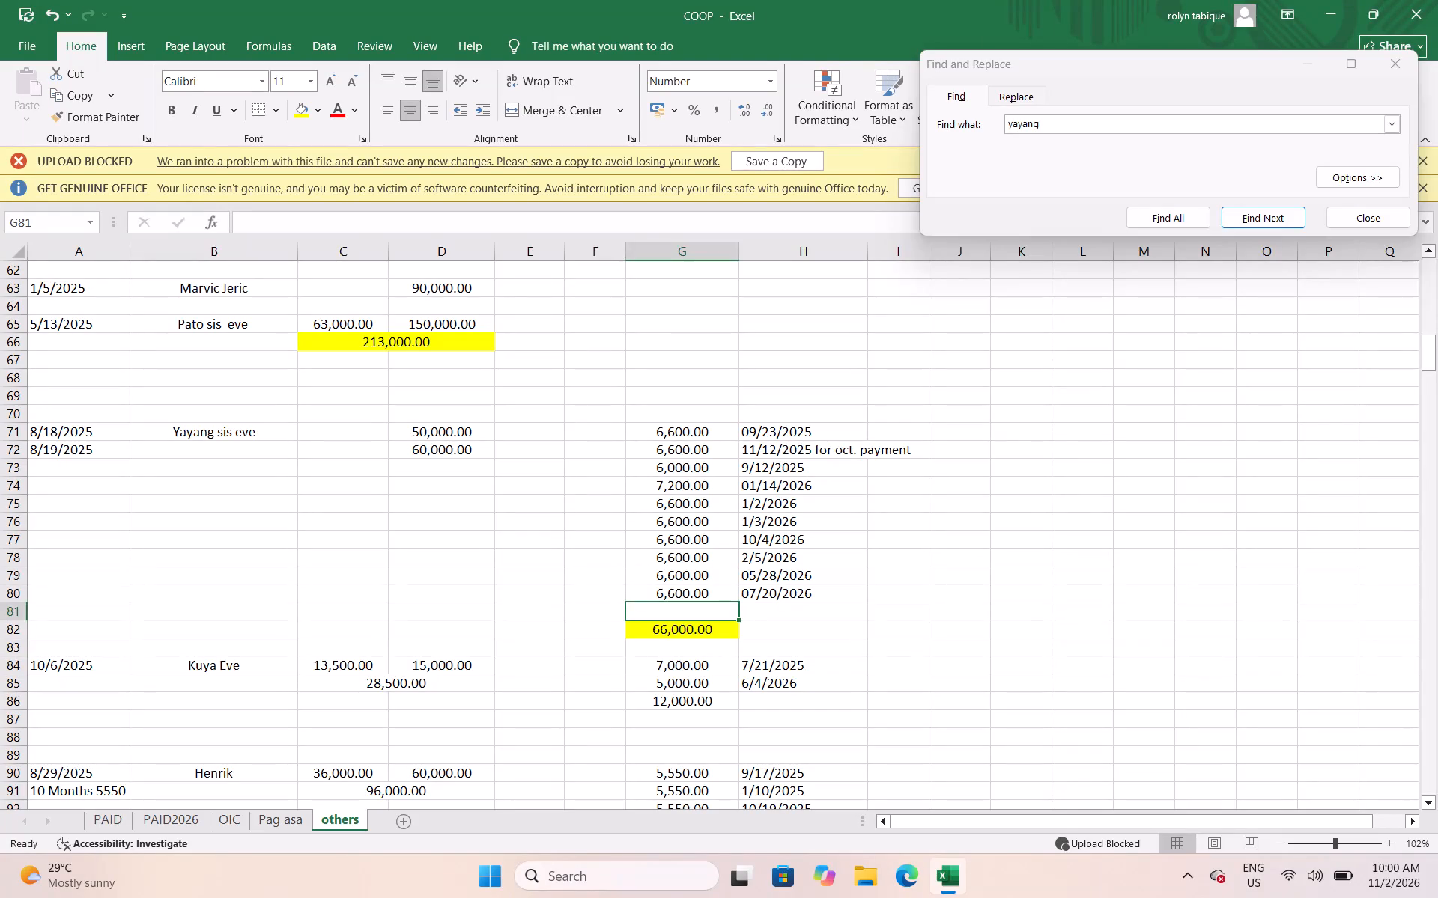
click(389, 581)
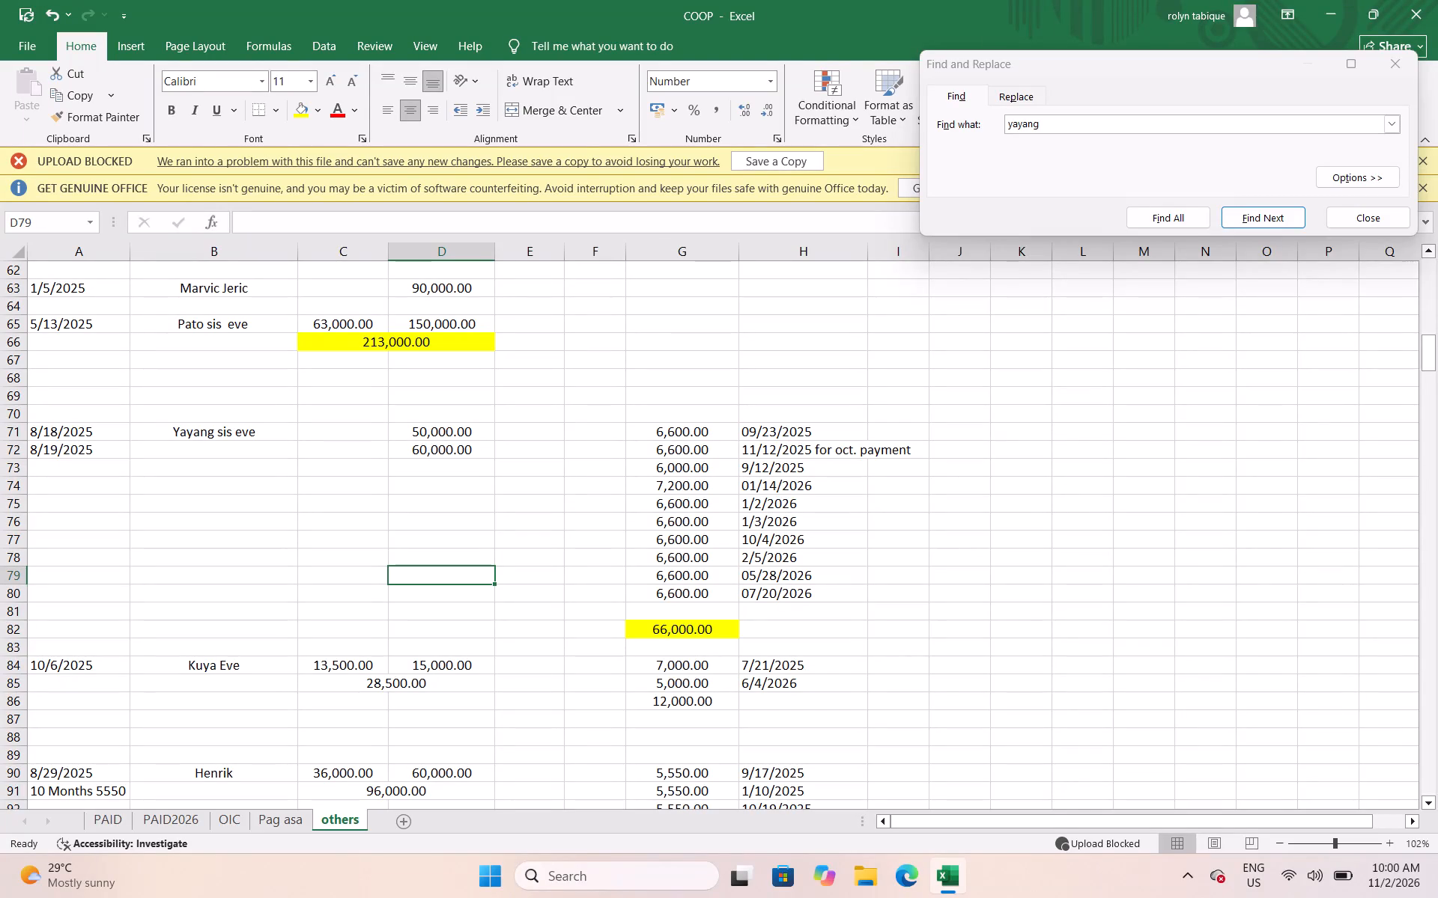
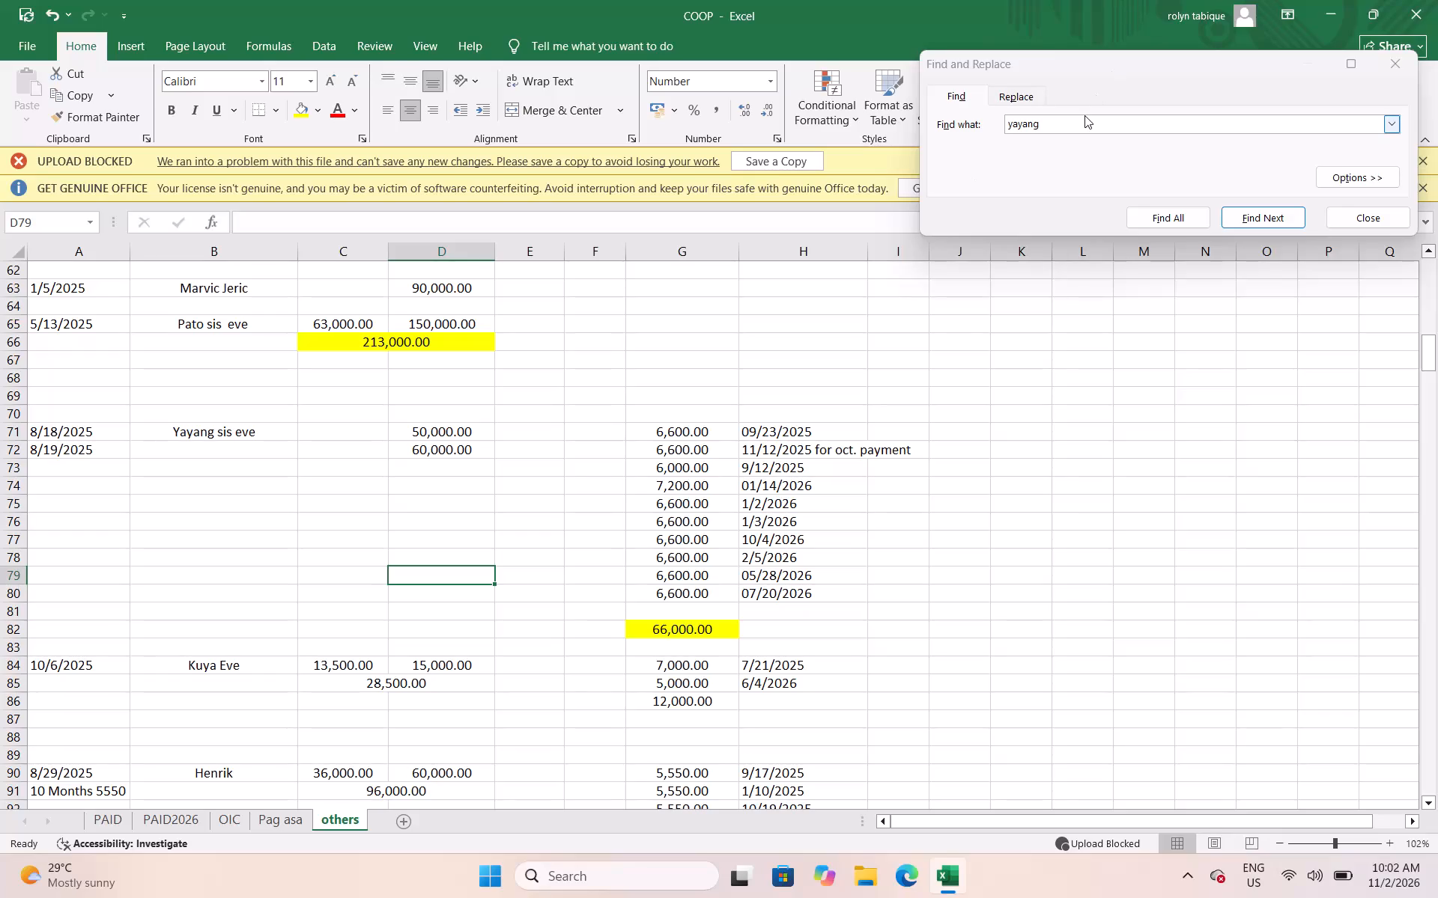
Search the others sheet for "tita" in place of the previous search term.
drag(1084, 115, 966, 103)
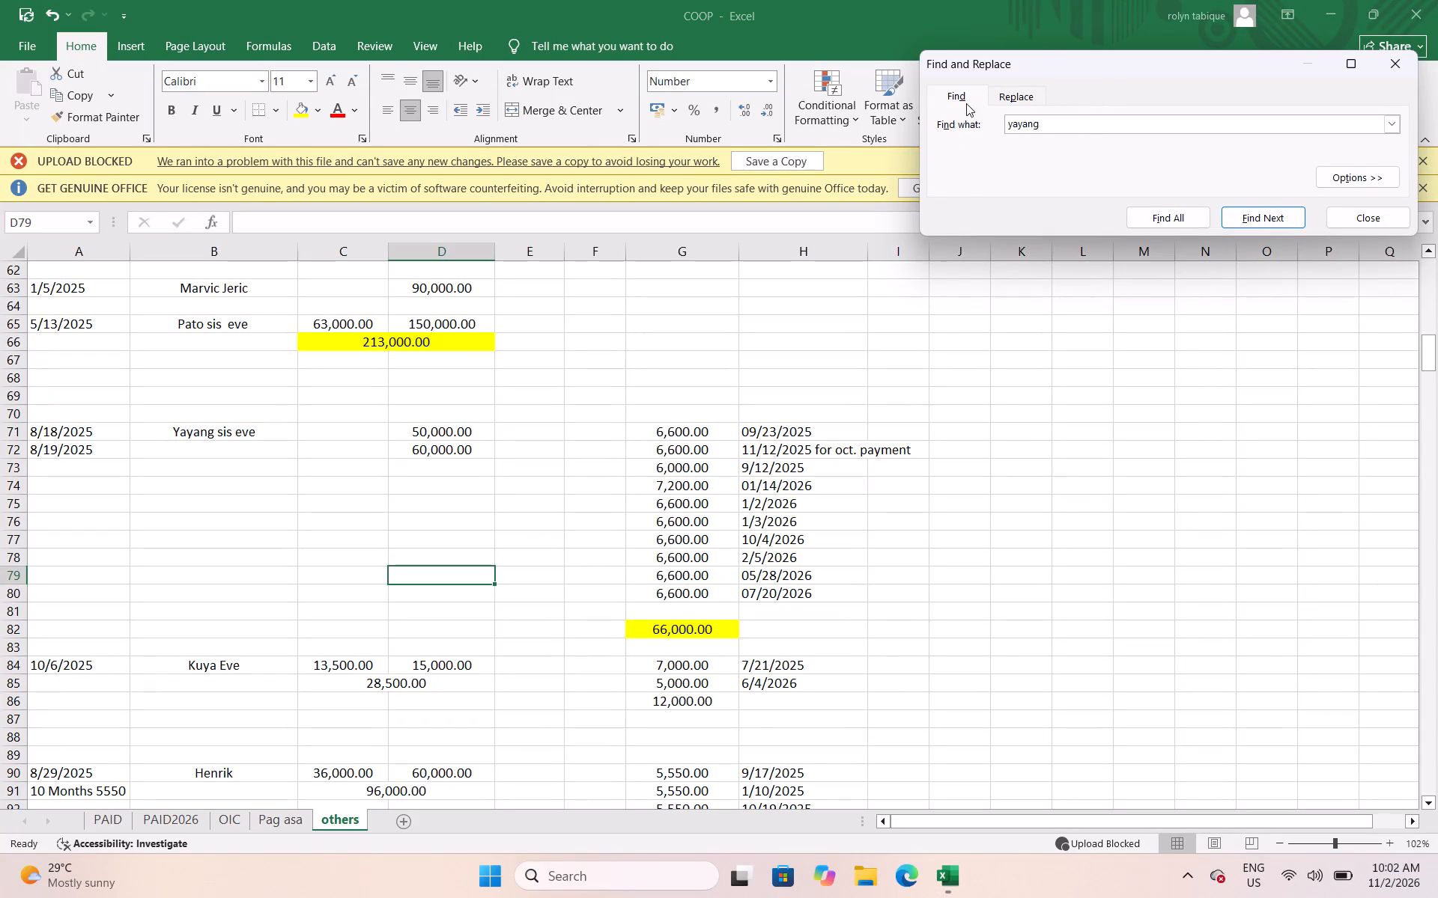
drag(966, 103, 1020, 120)
drag(1052, 126, 979, 132)
drag(979, 132, 981, 119)
key(BackSpace)
key(BackSpace)
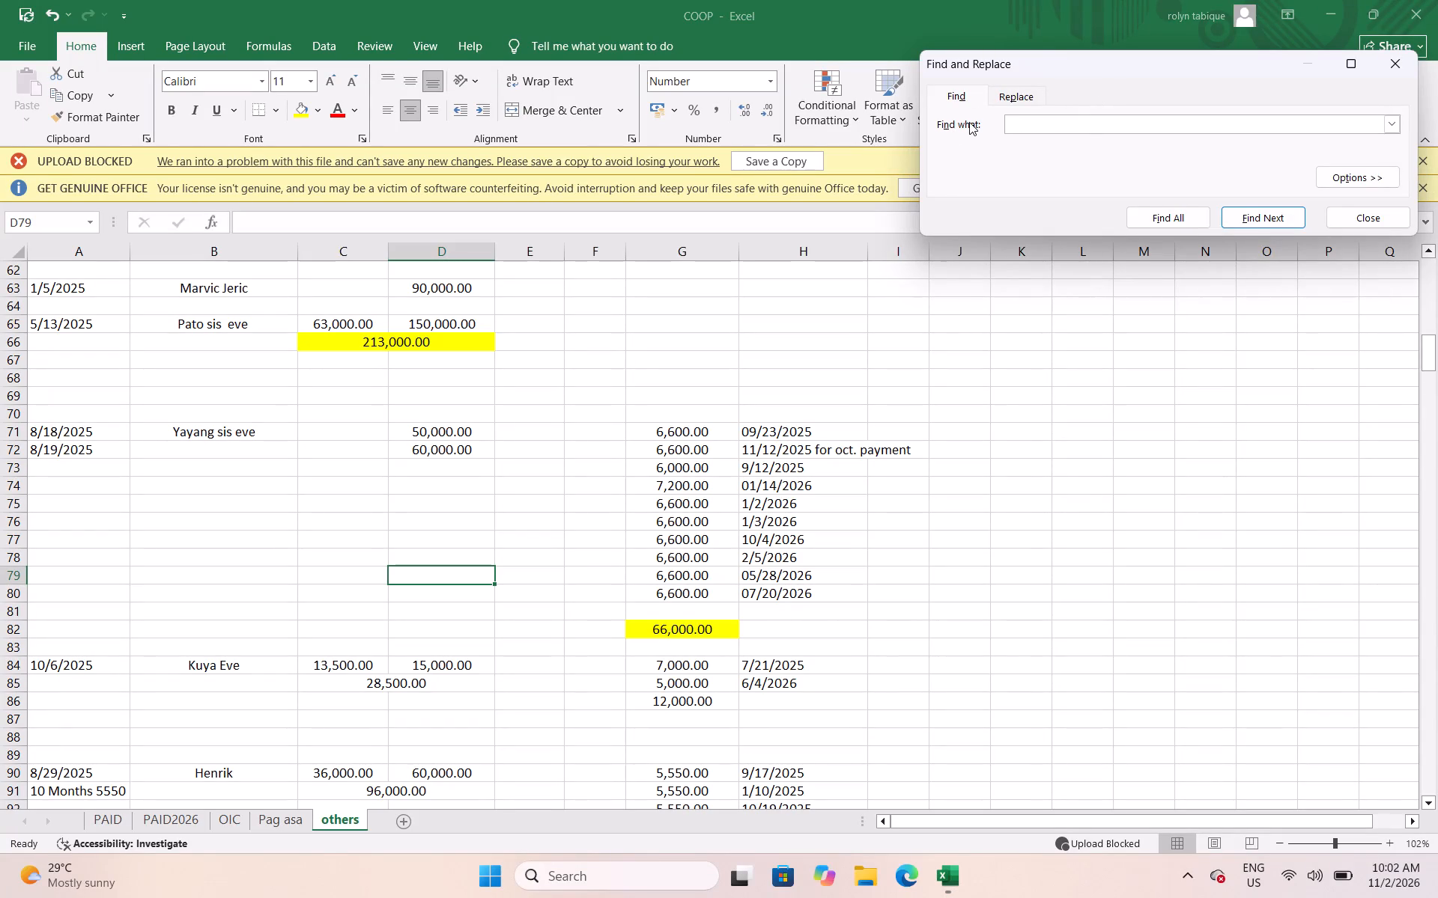
text(tita)
key(Return)
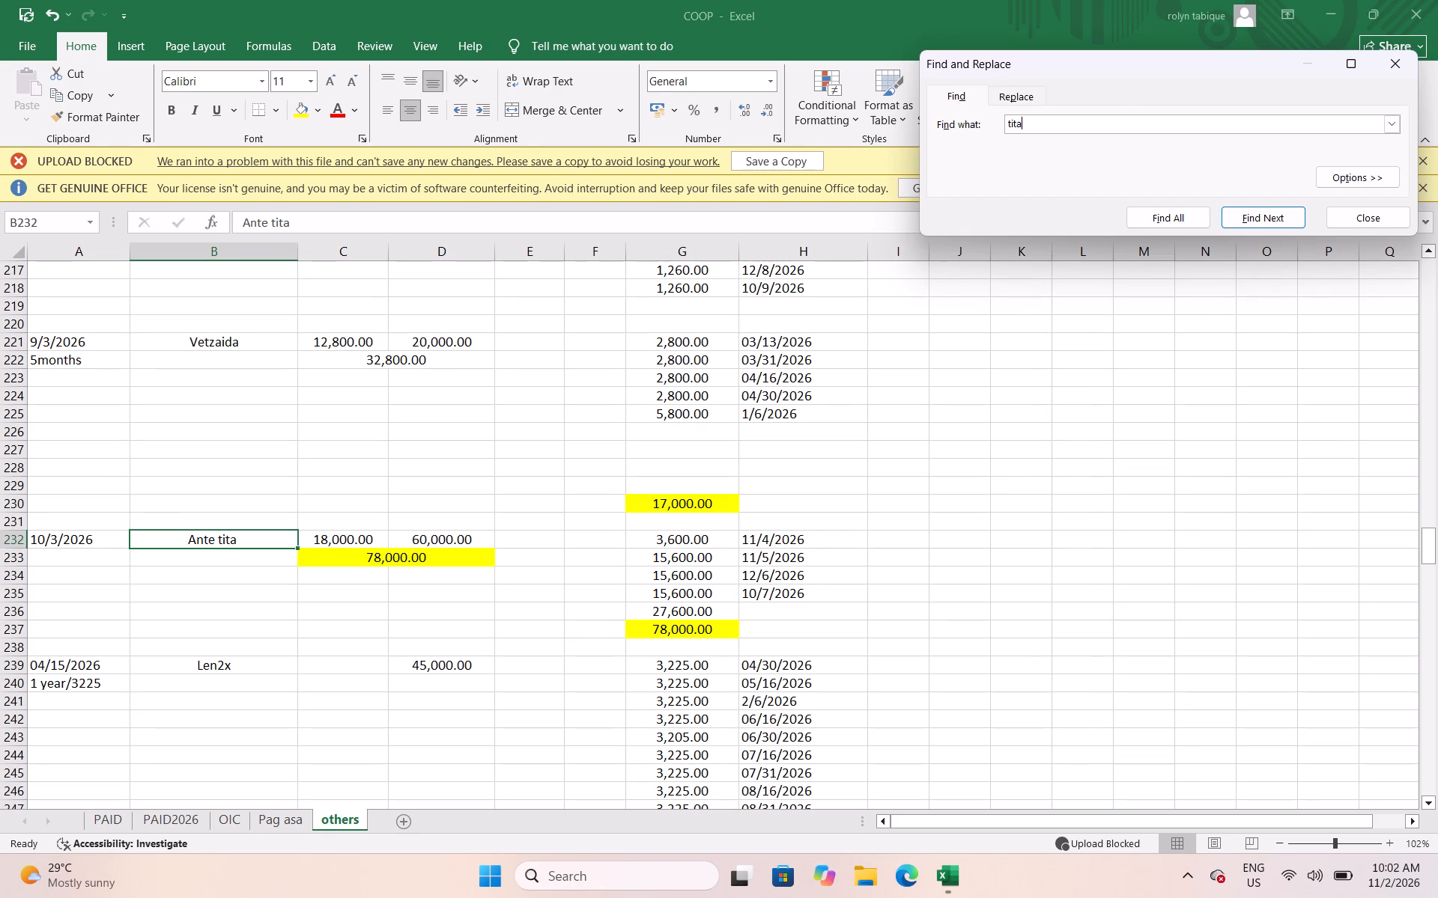
Cut Ante tita's loan record in rows 232 to 237 and paste it into the PAID2026 sheet starting at A1125.
drag(10, 538, 13, 608)
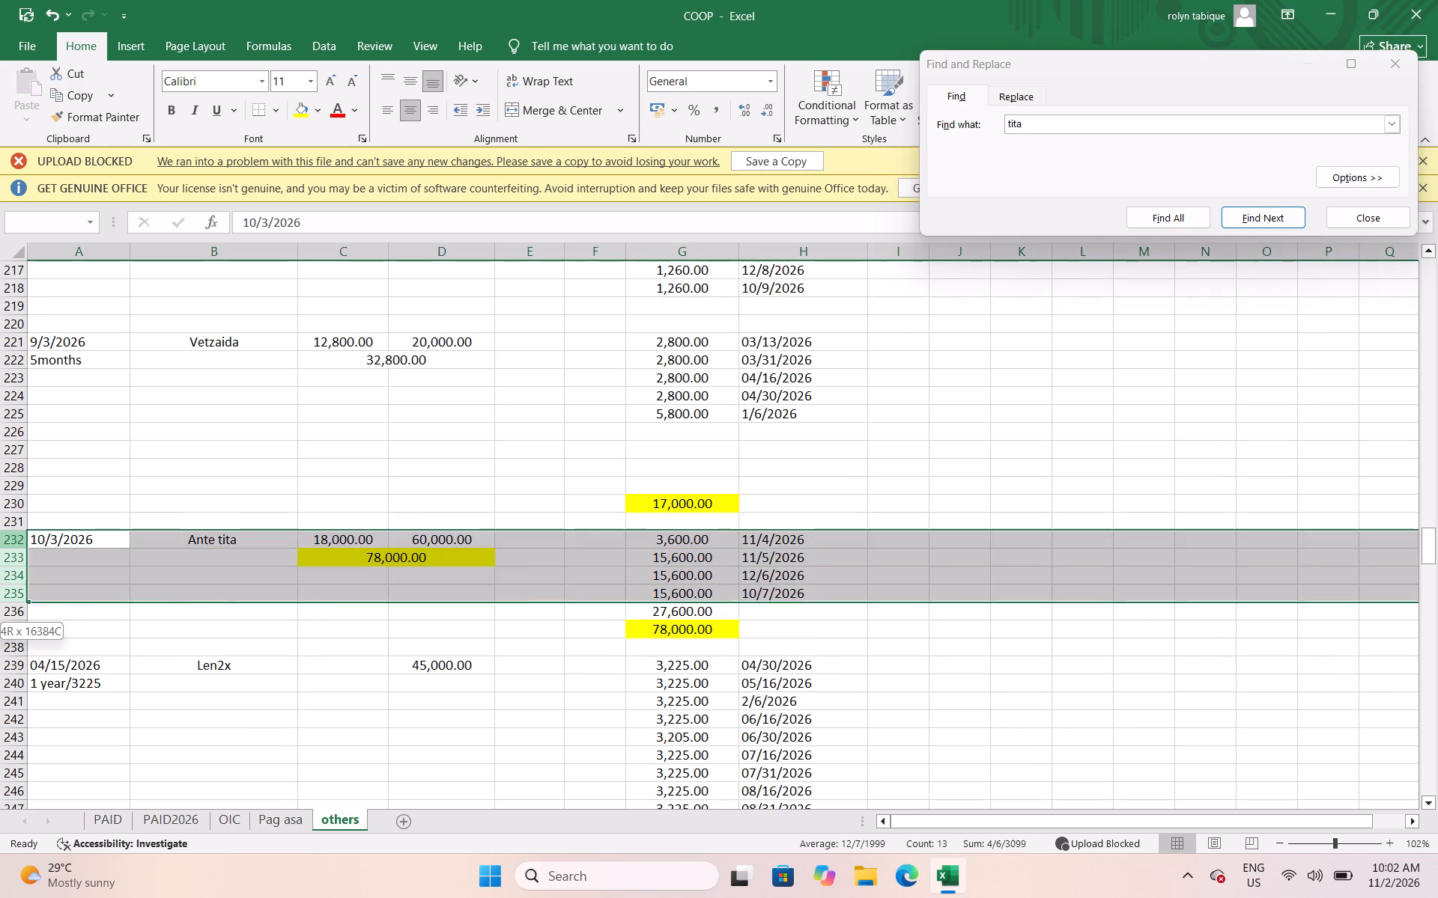
drag(13, 608, 19, 630)
right_click(206, 589)
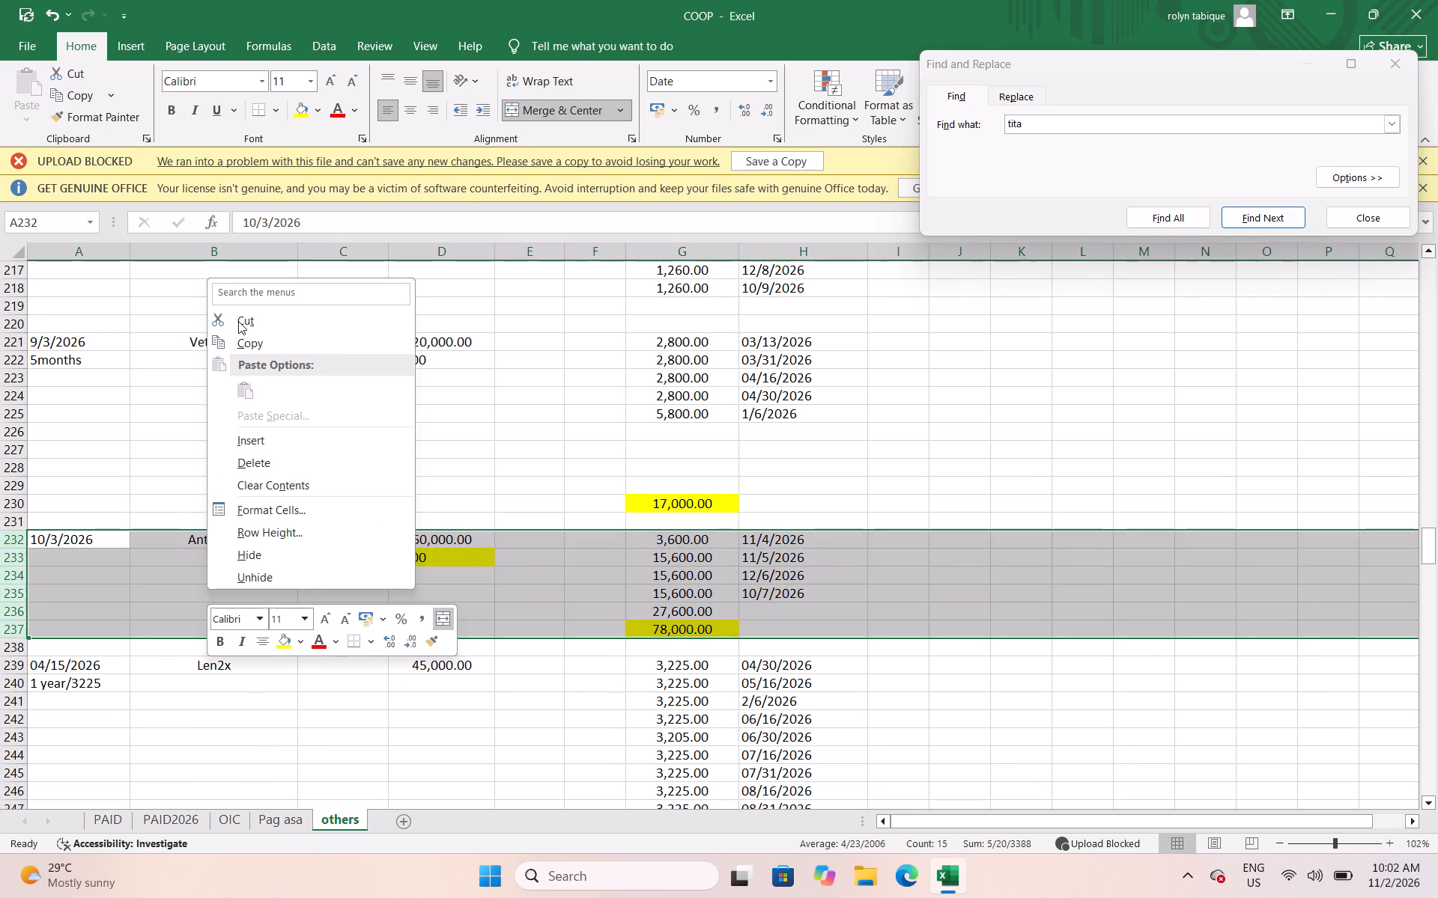
click(239, 323)
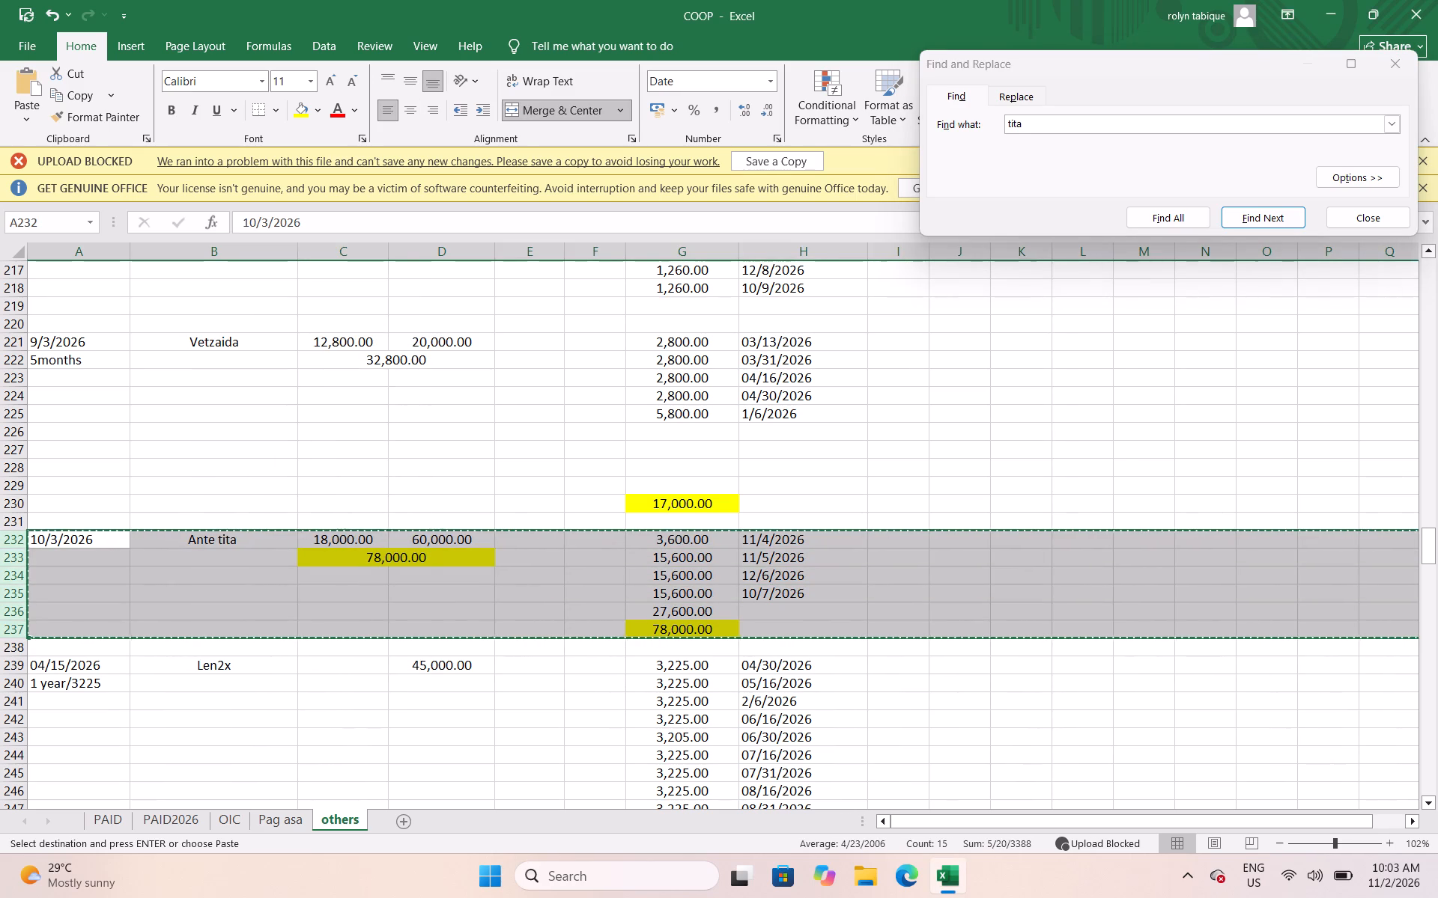
click(193, 824)
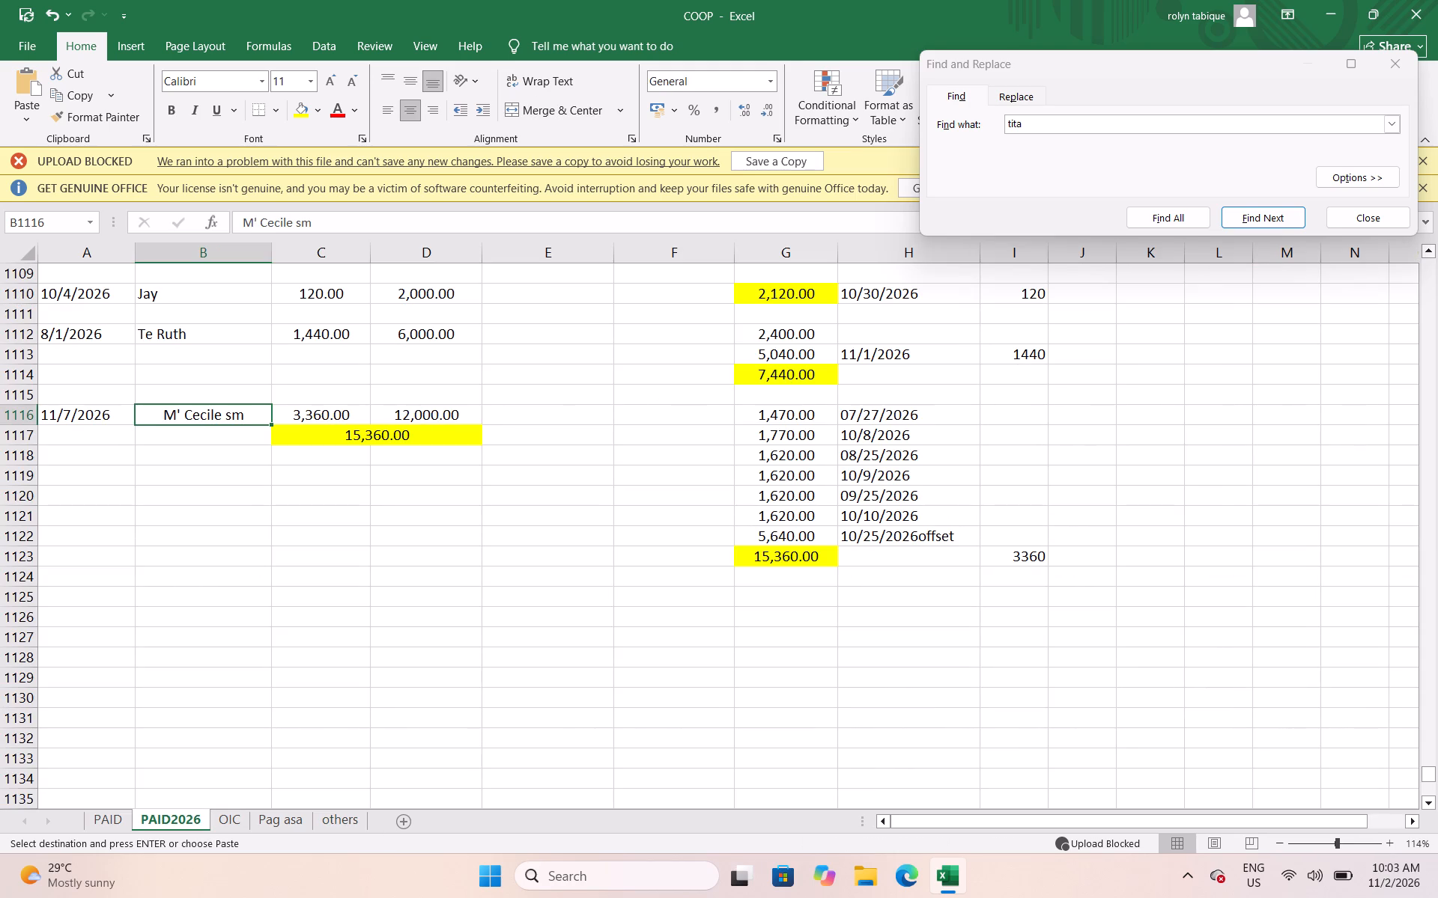
click(109, 593)
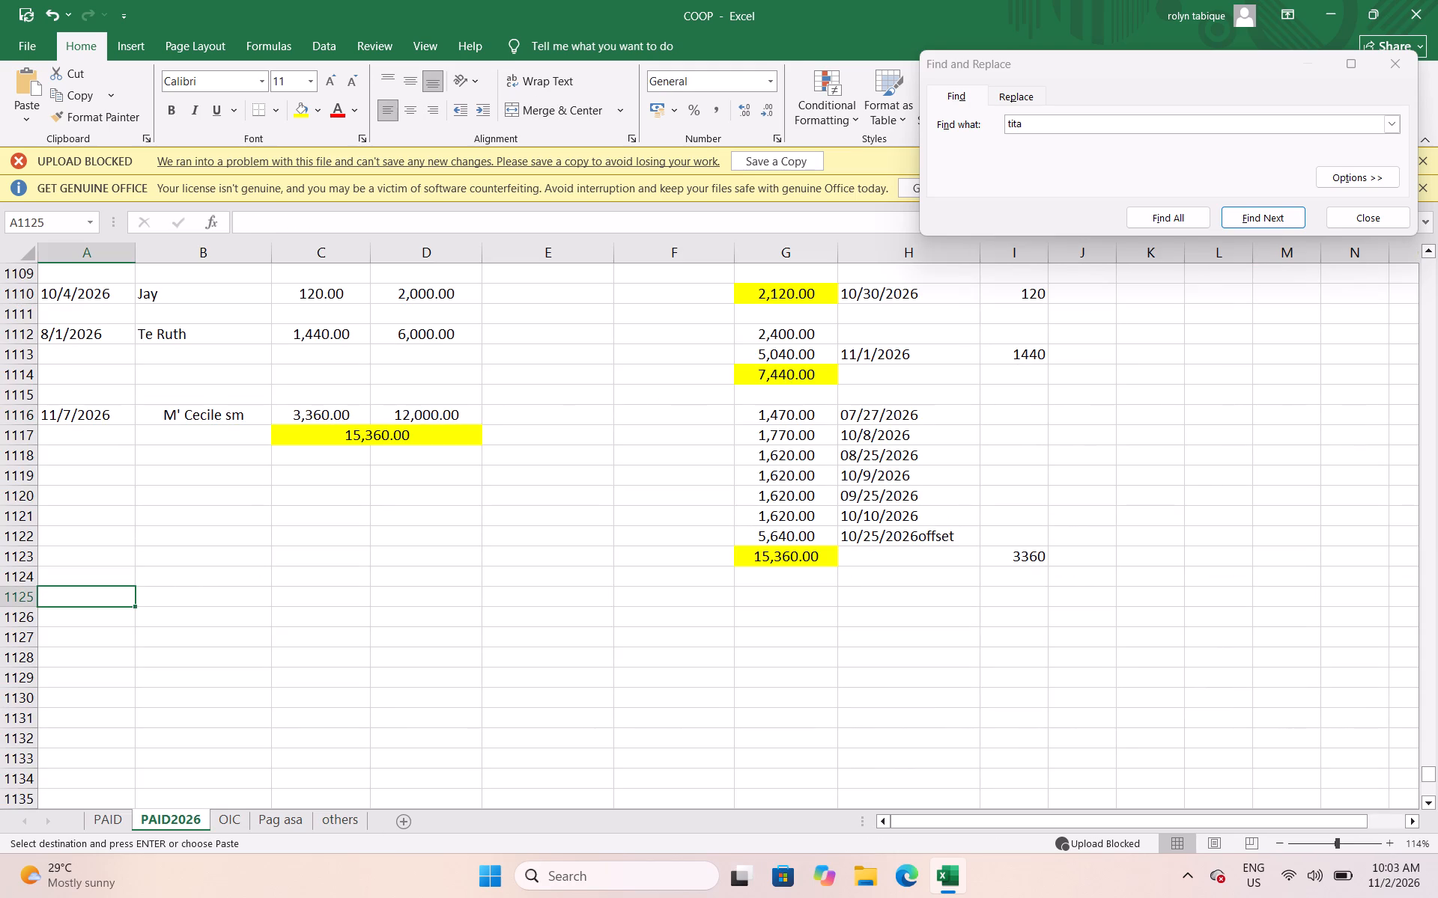
key(ctrl+v)
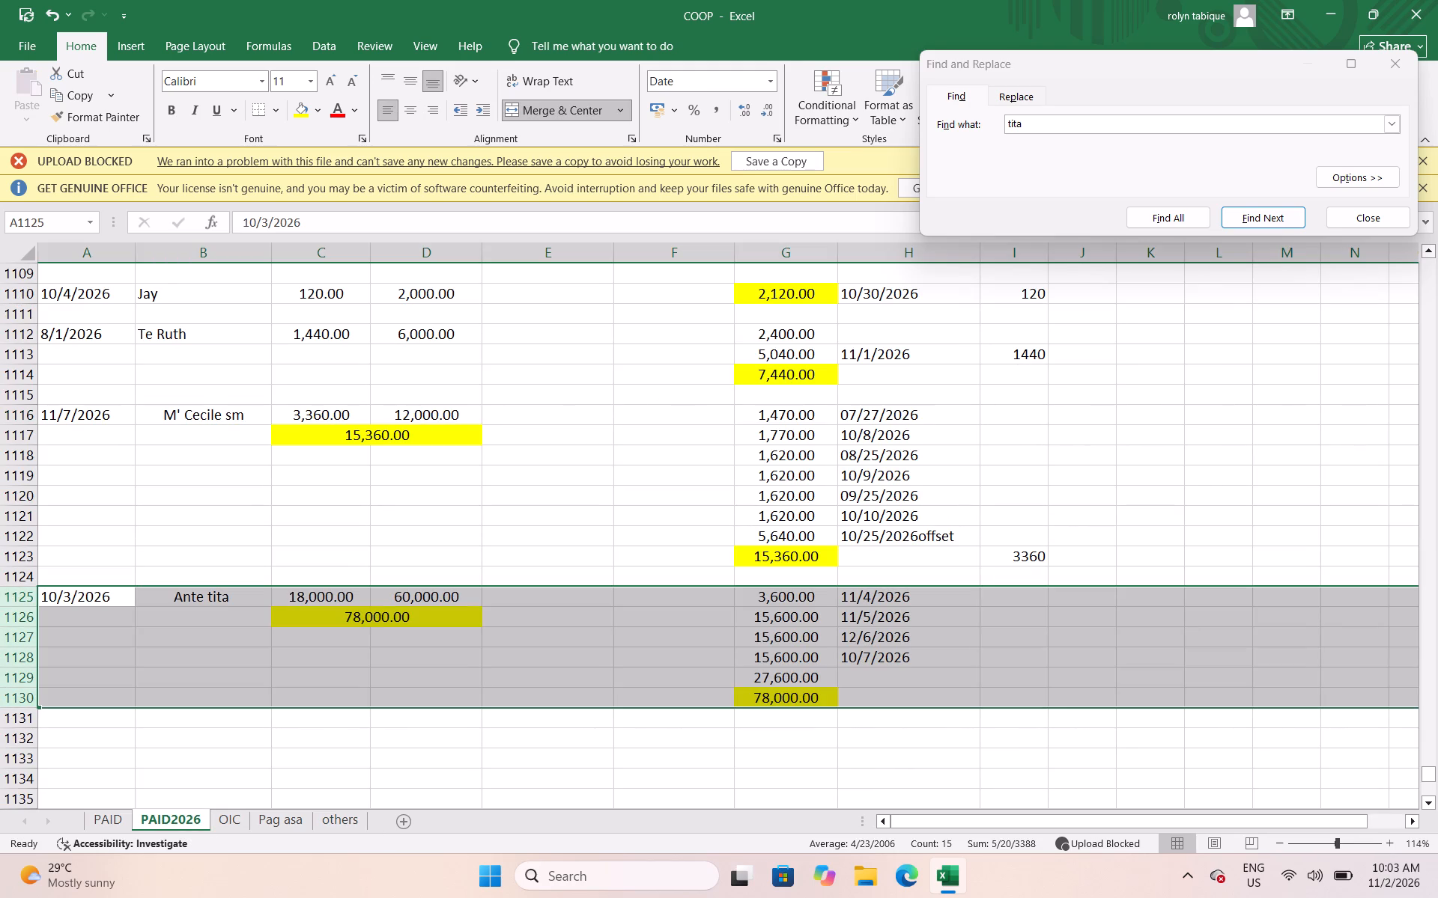
Delete the emptied rows 232 to 237 from the others sheet.
click(334, 819)
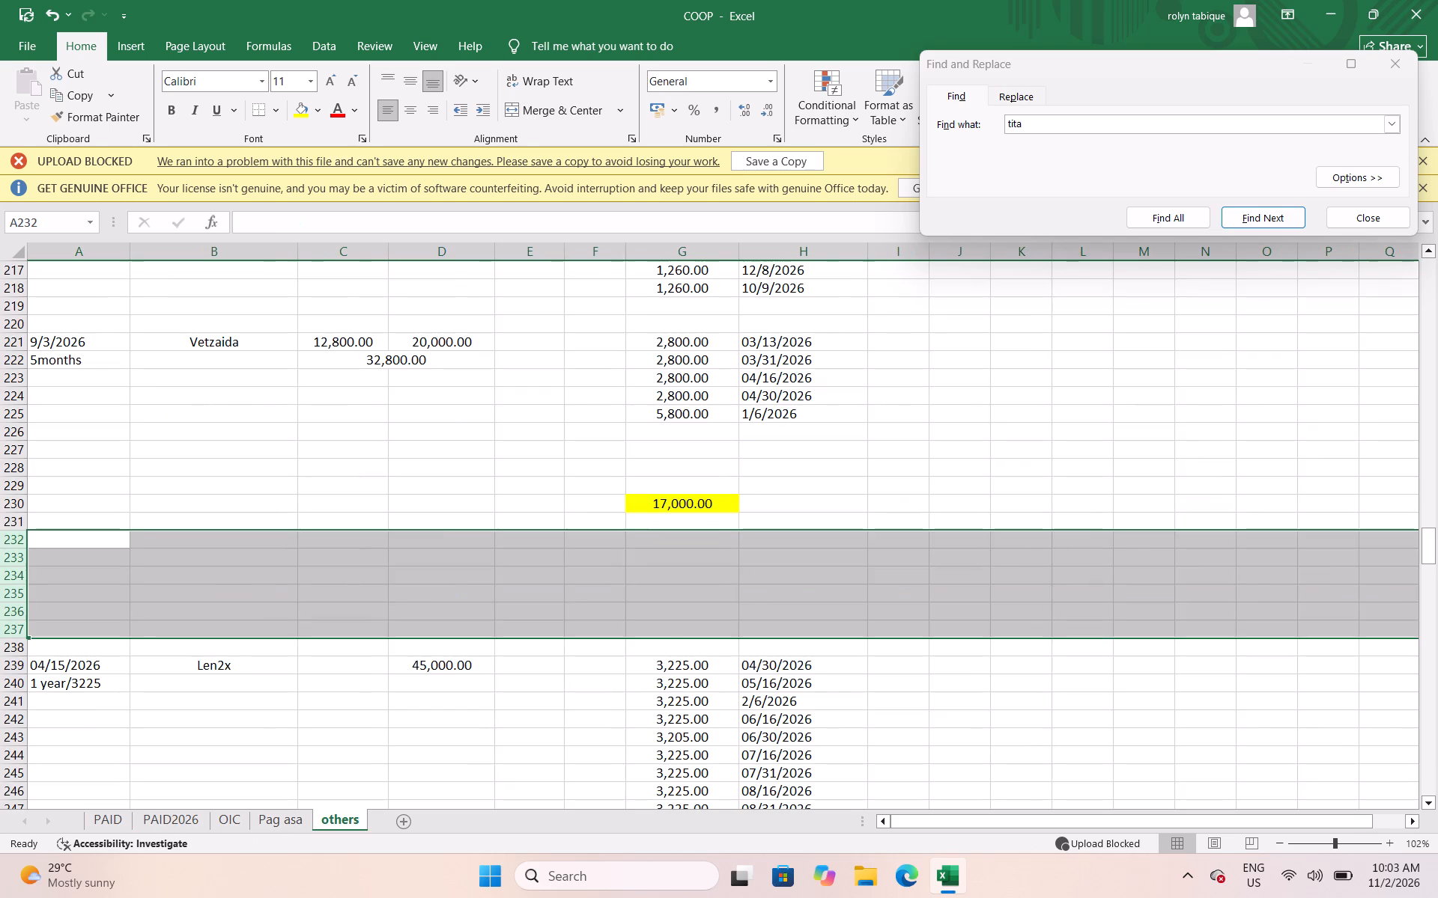
right_click(504, 582)
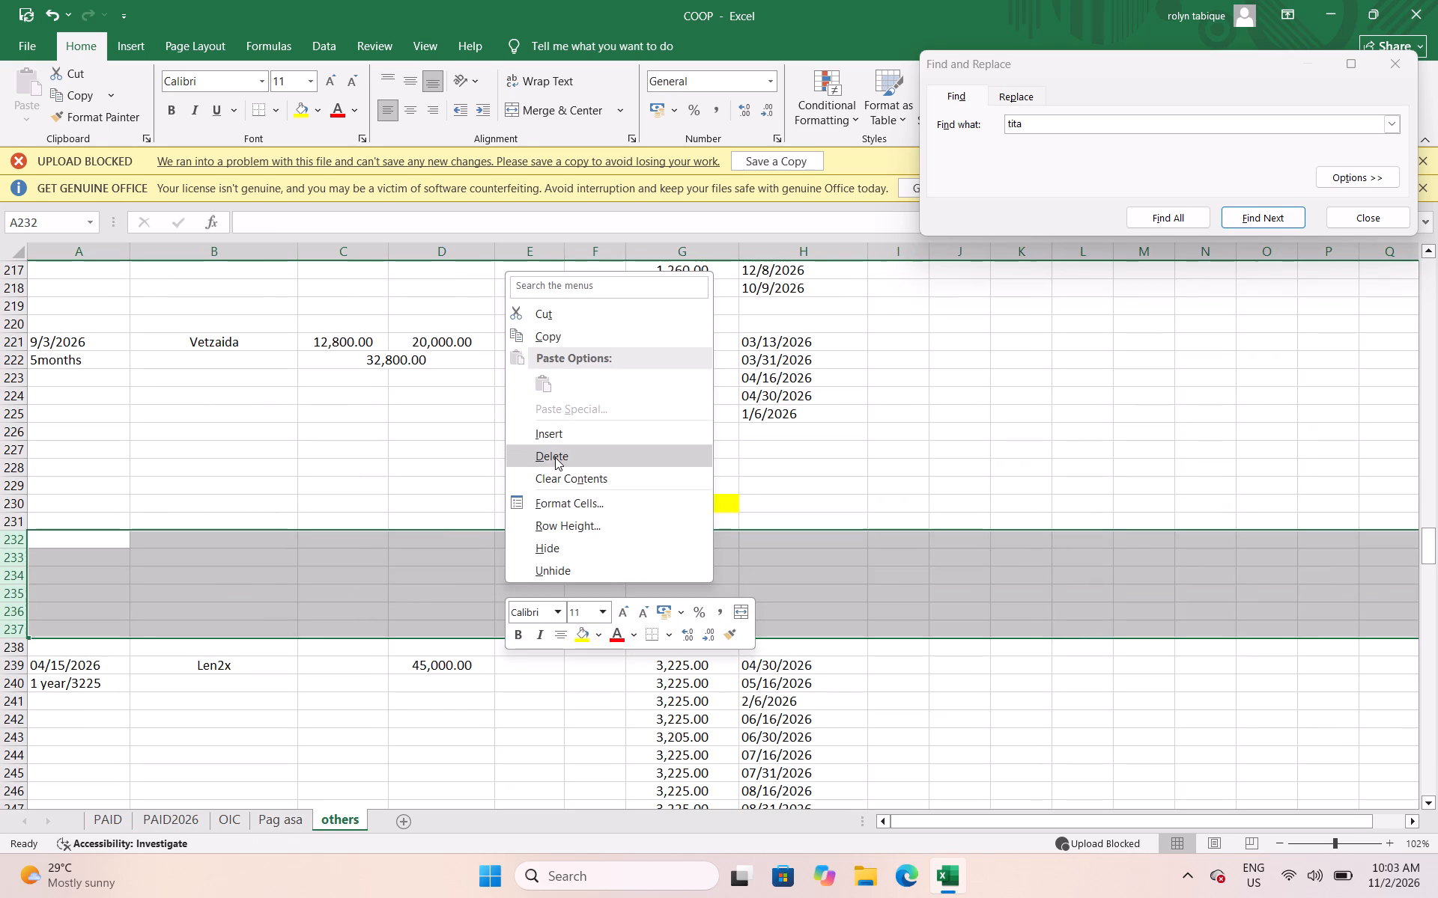
click(555, 457)
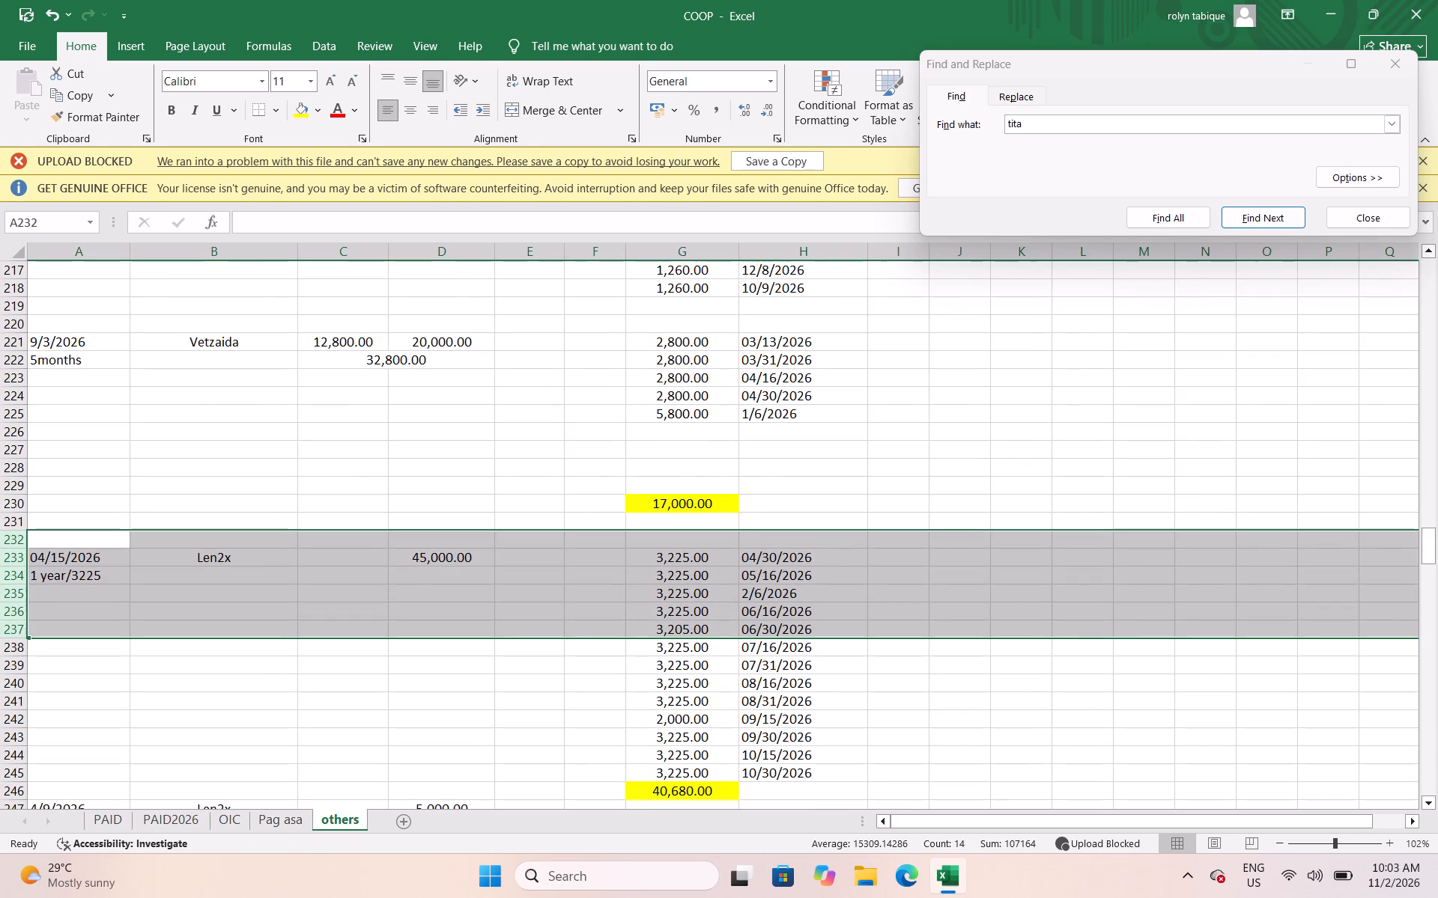
click(950, 480)
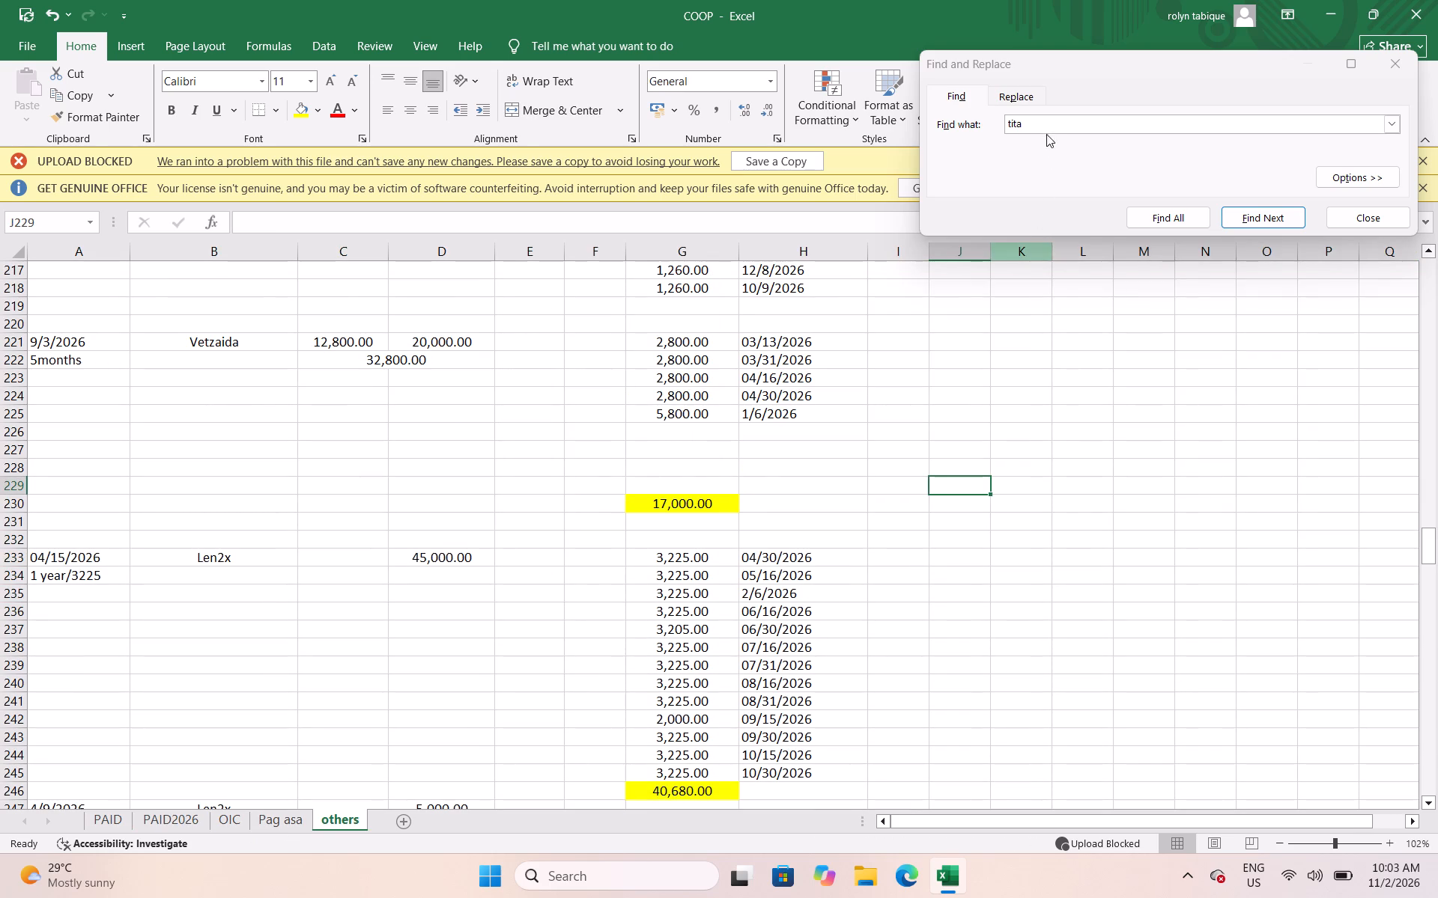
Find the next "tita" entry, set the date of Ante tita eve's 13,000 payment to 10/03/2026, and save the workbook.
click(1048, 126)
key(Return)
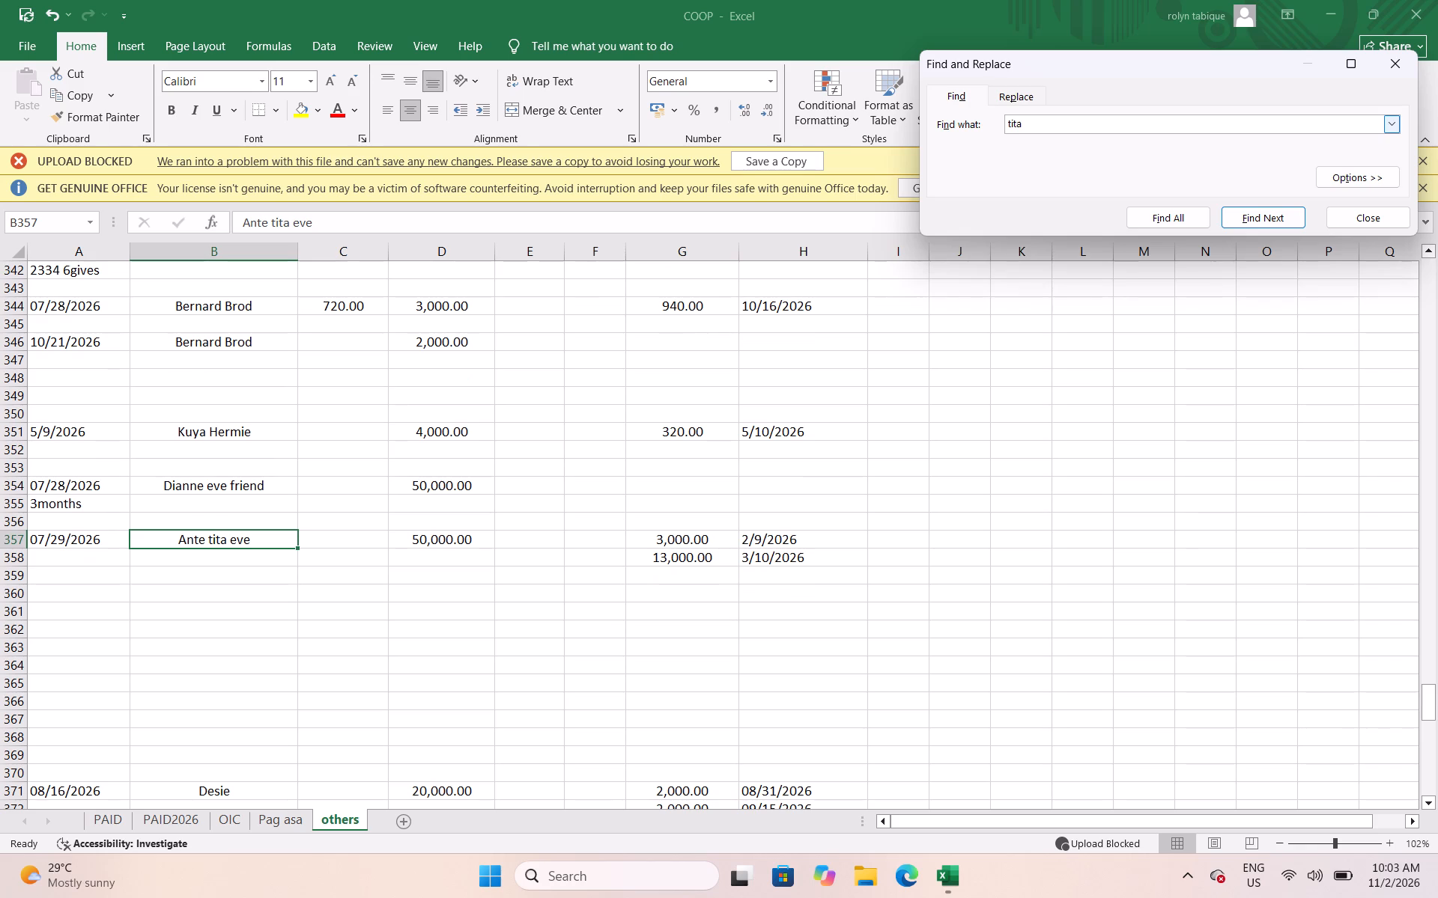
click(699, 583)
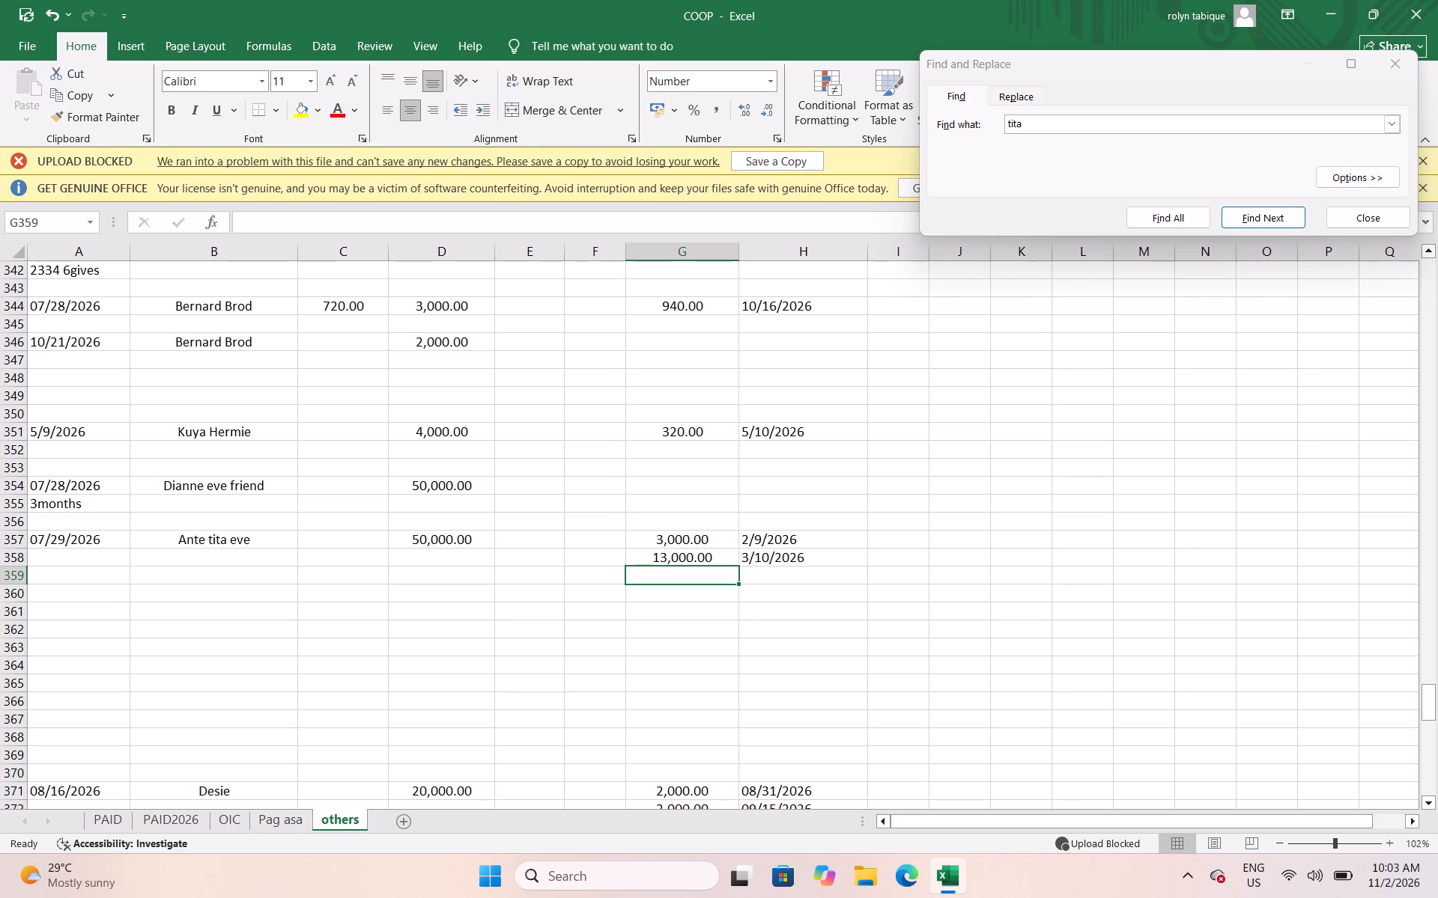
click(791, 555)
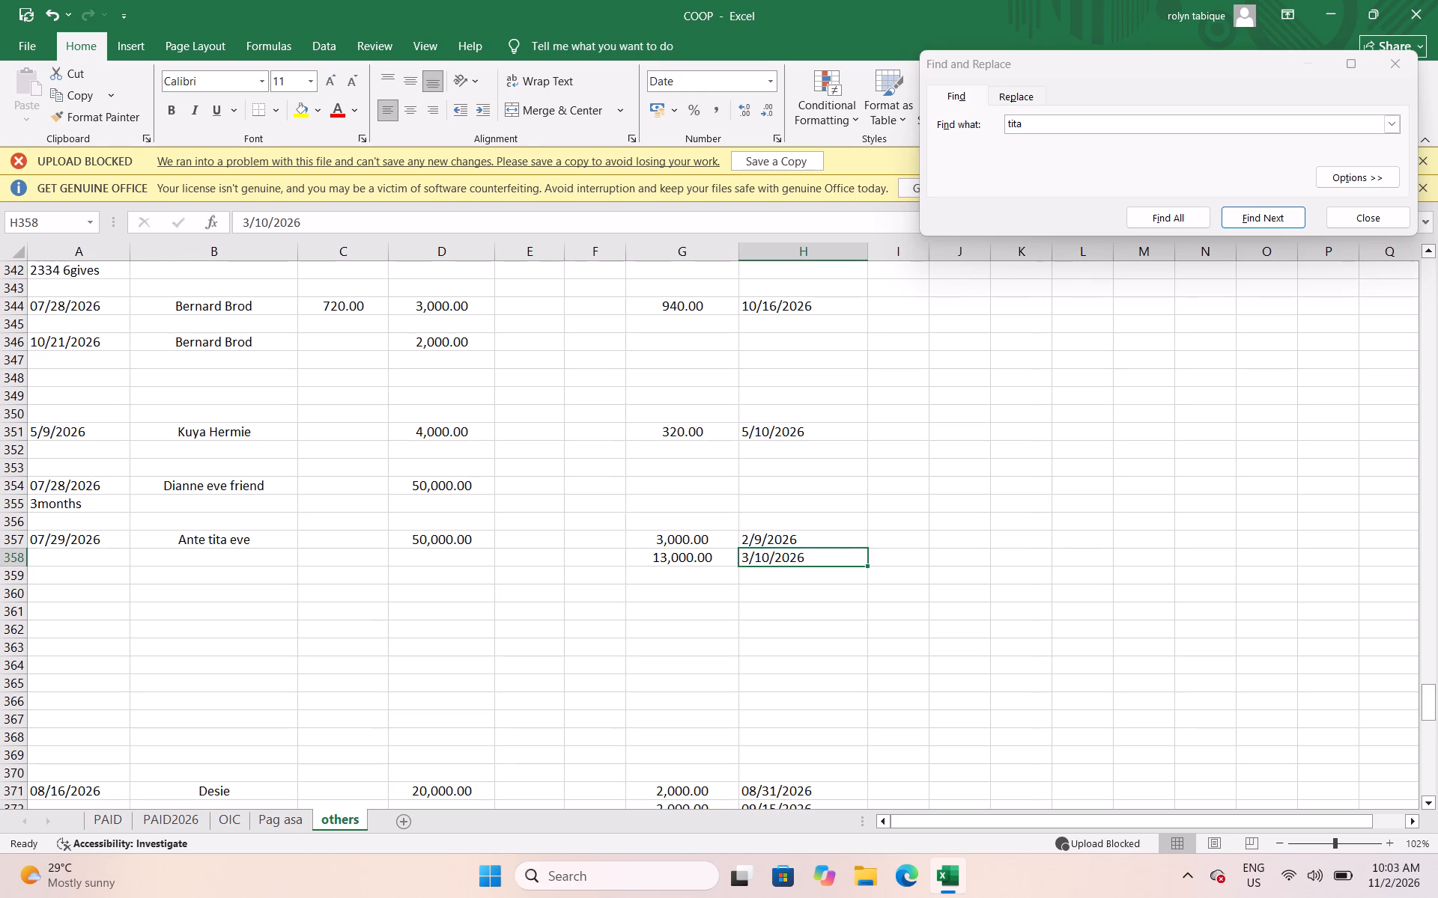
click(786, 534)
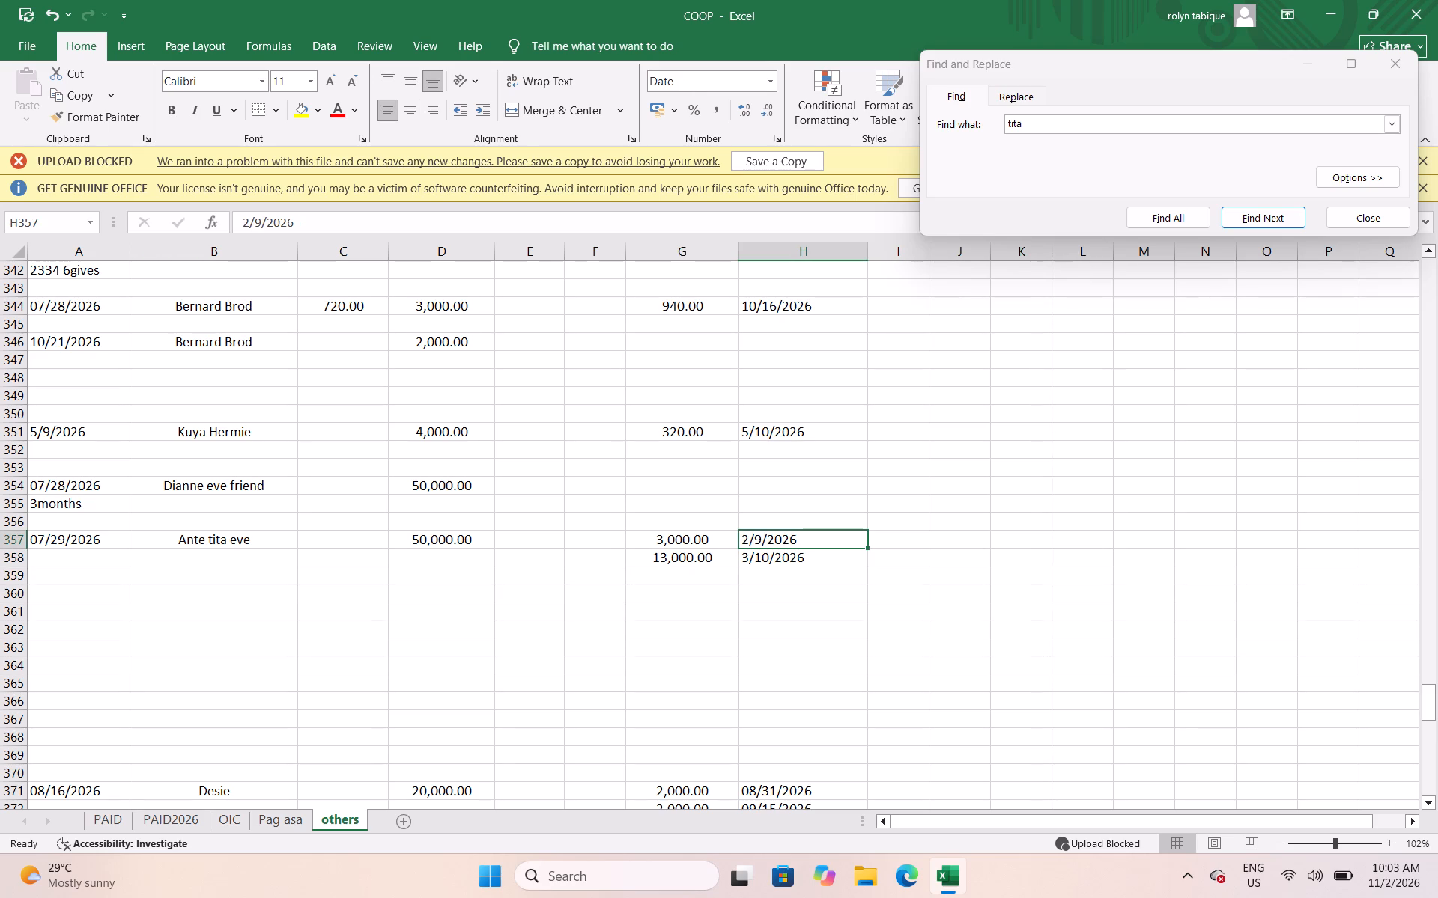
click(779, 560)
text(10/03/2026)
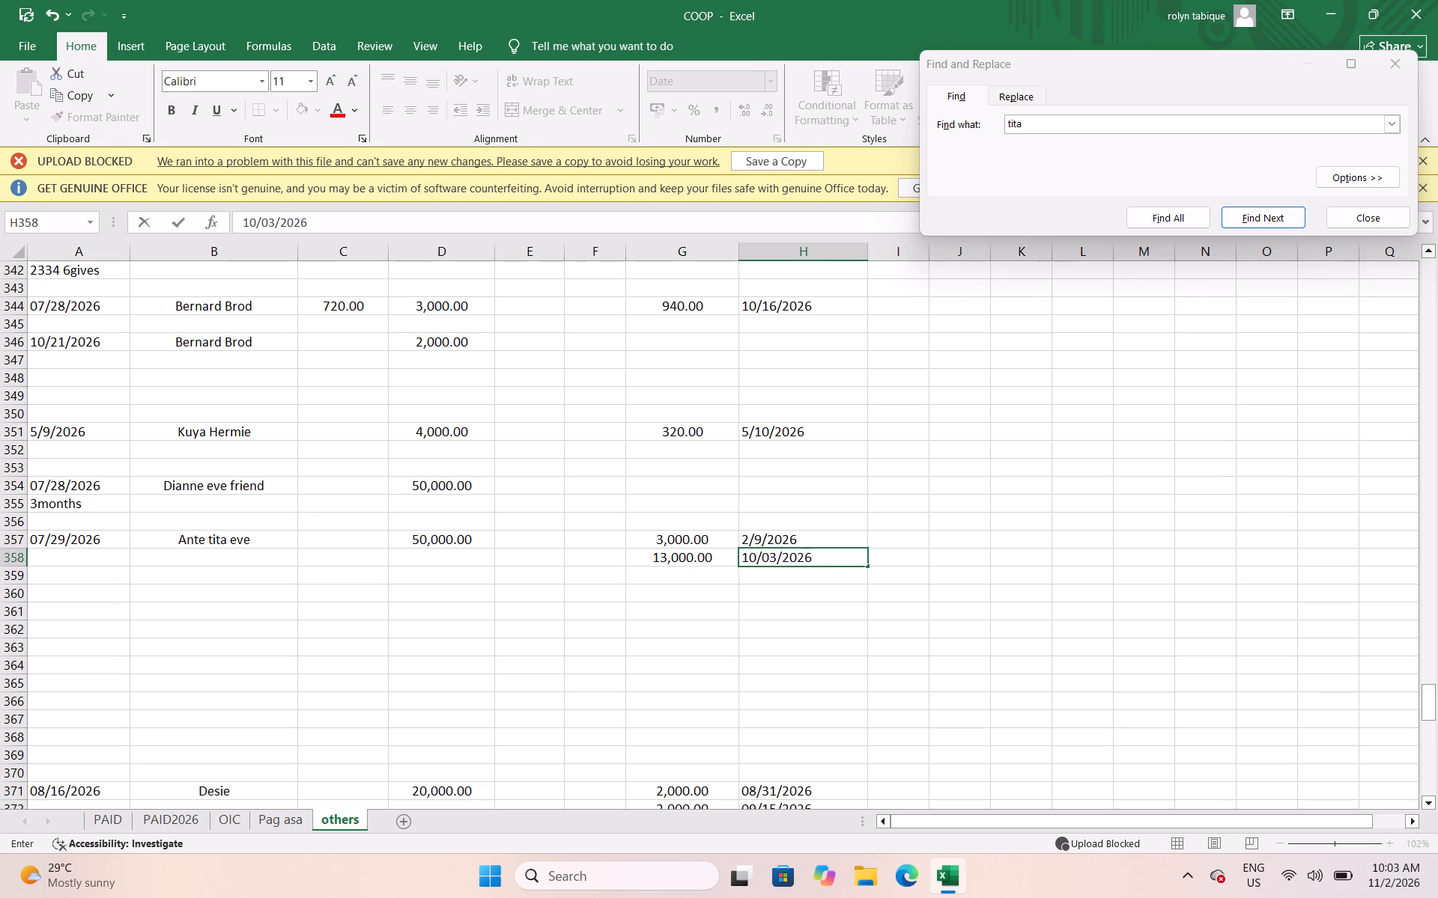
key(Down)
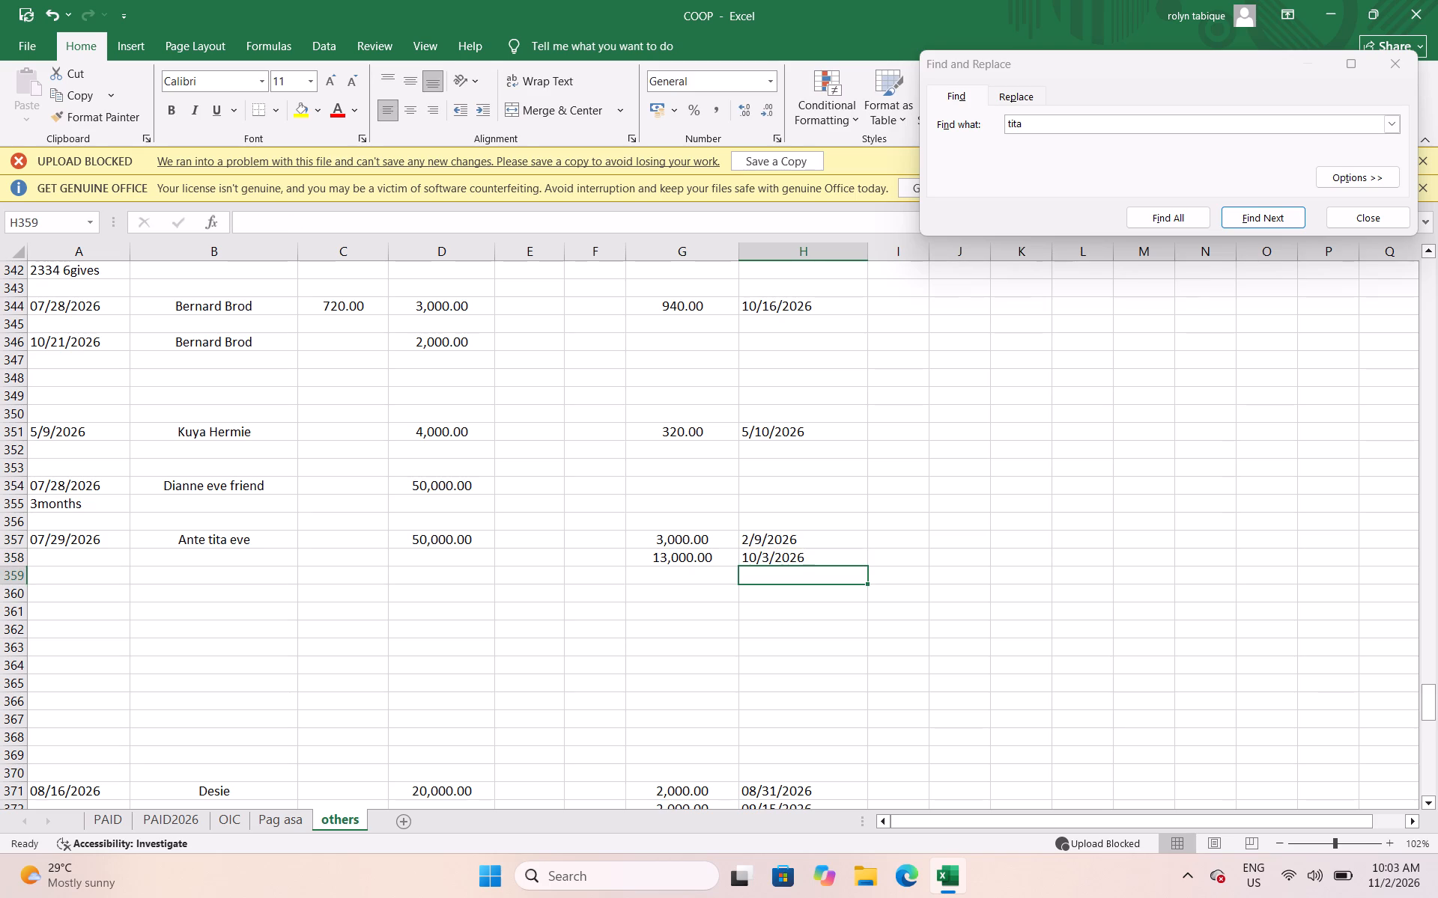
key(ctrl+s)
Total Ante tita eve's payments in G359 with a SUM of G357:G358 and highlight the total yellow.
key(Left)
text(=sum()
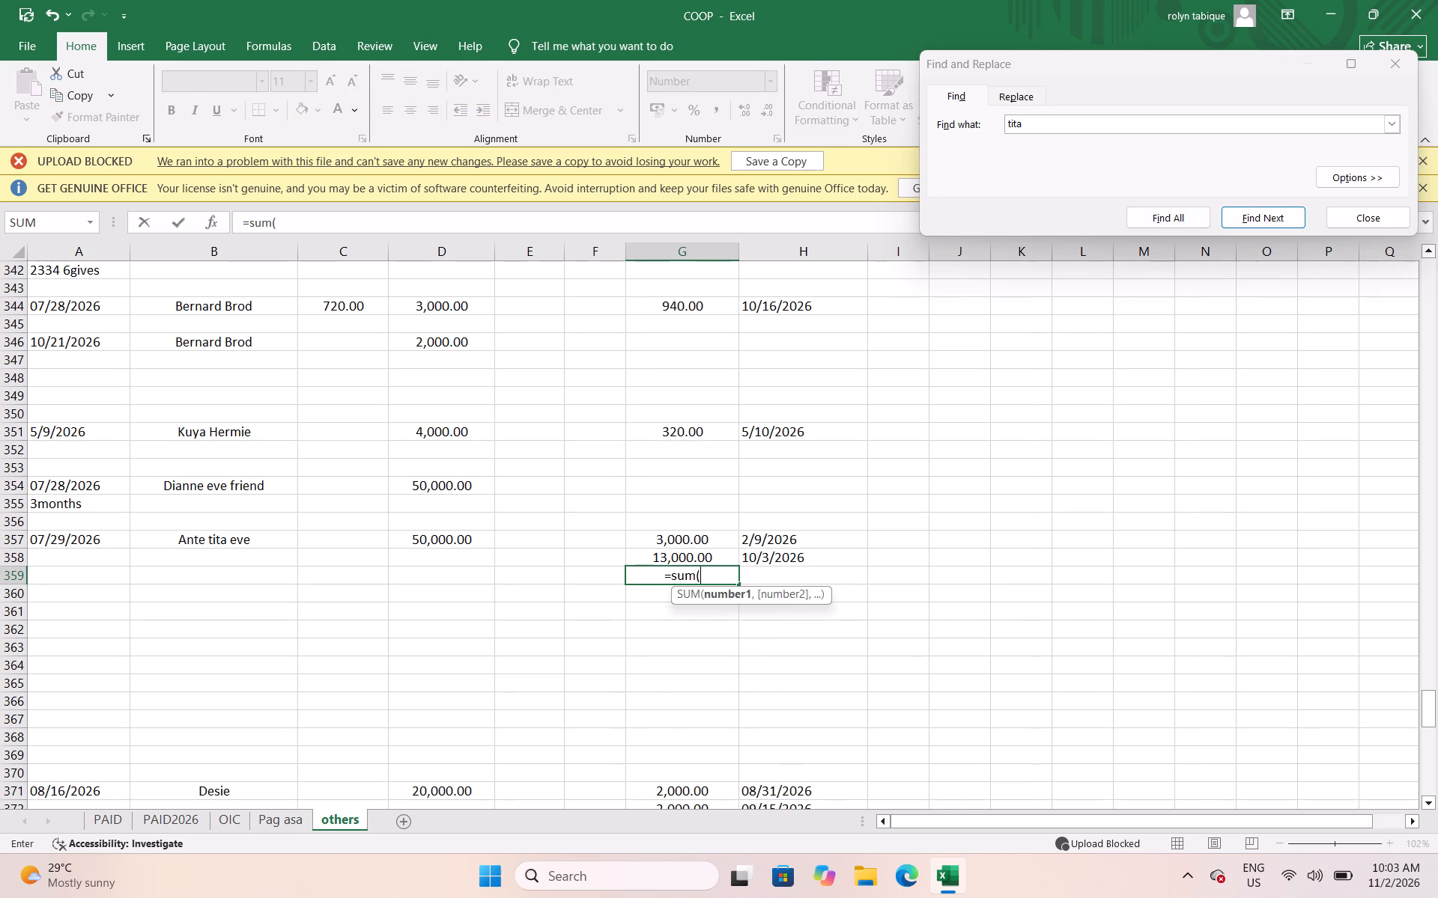
drag(701, 532, 700, 553)
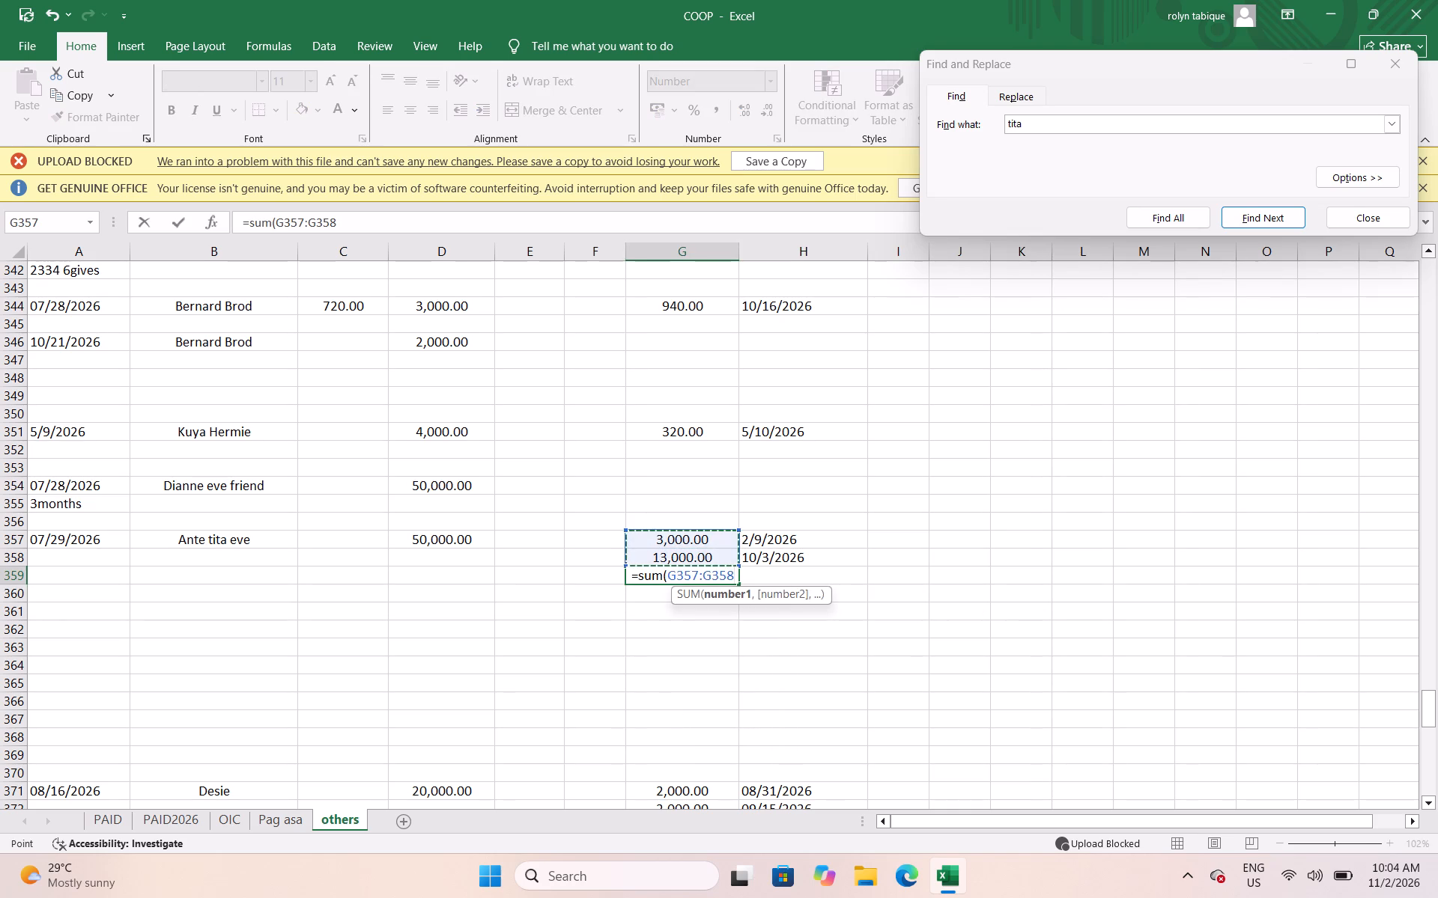
key(shift+parenright)
key(Return)
key(Up)
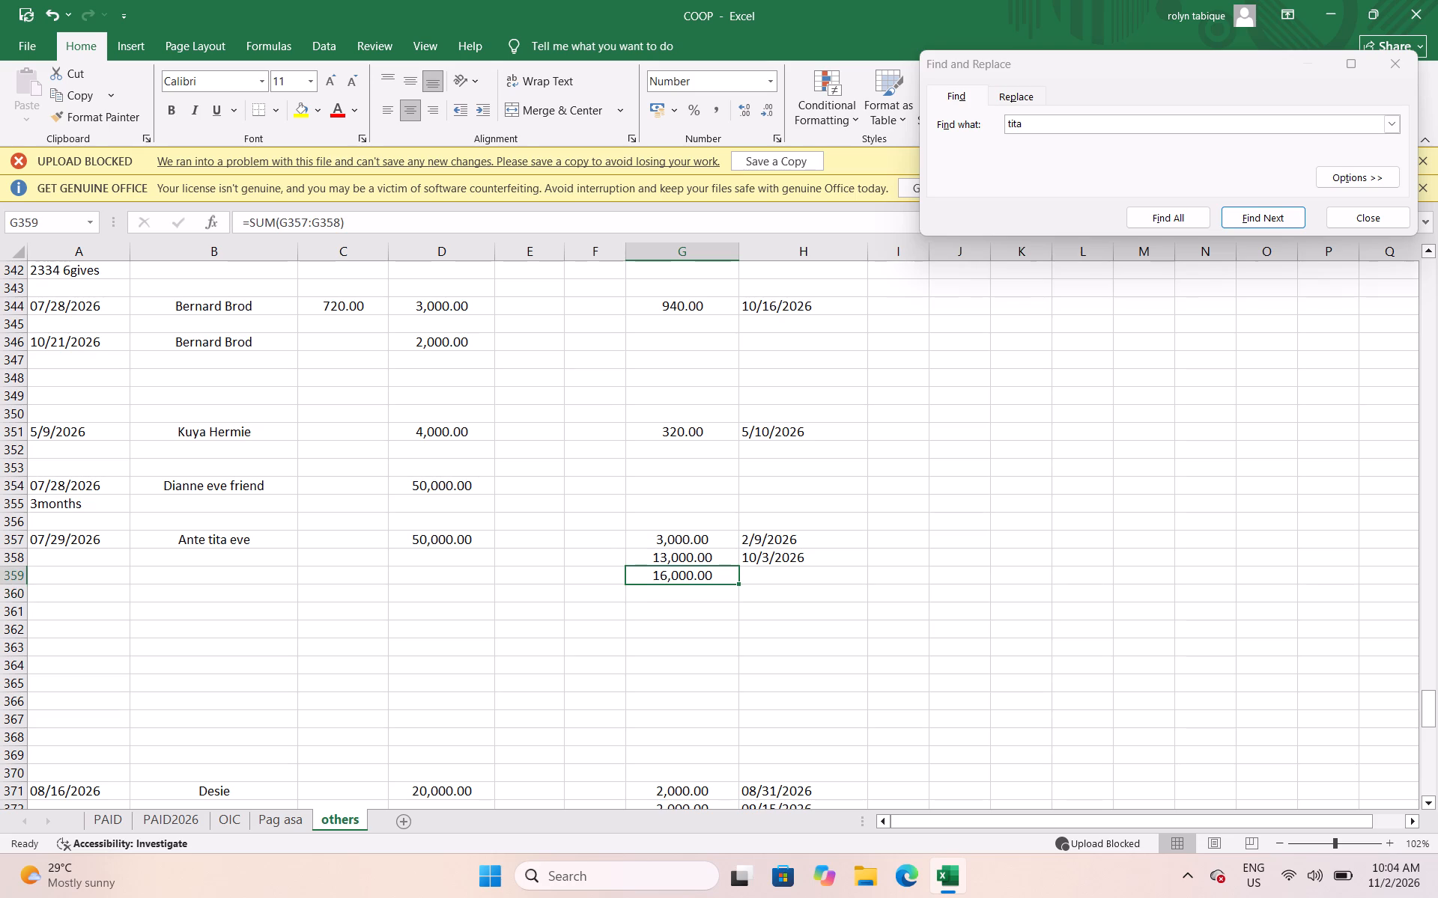
click(296, 106)
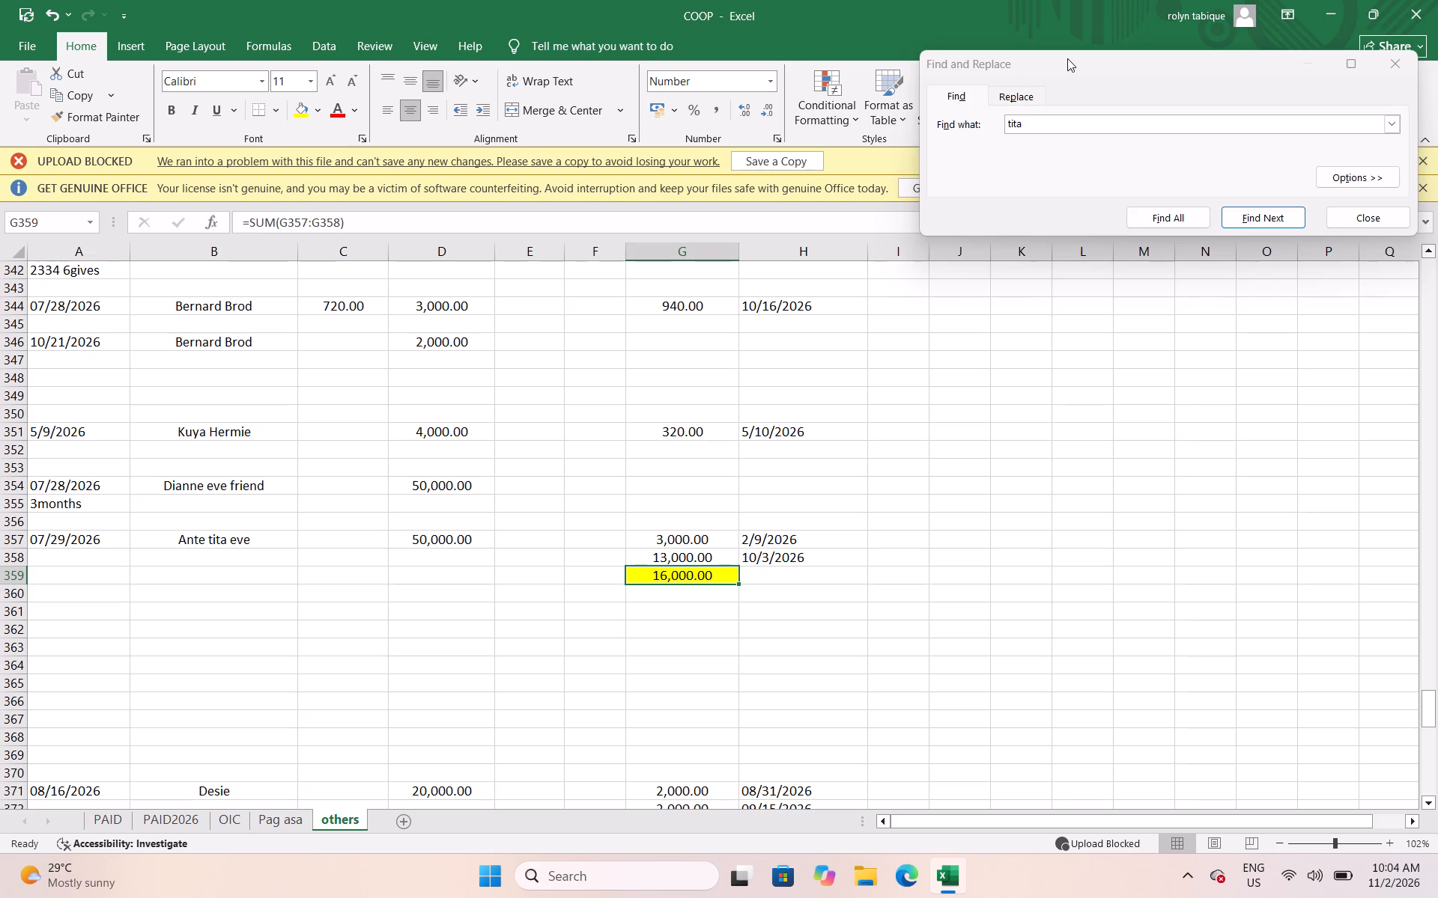
Move the Find and Replace dialog aside and save the workbook.
drag(1067, 58, 1074, 186)
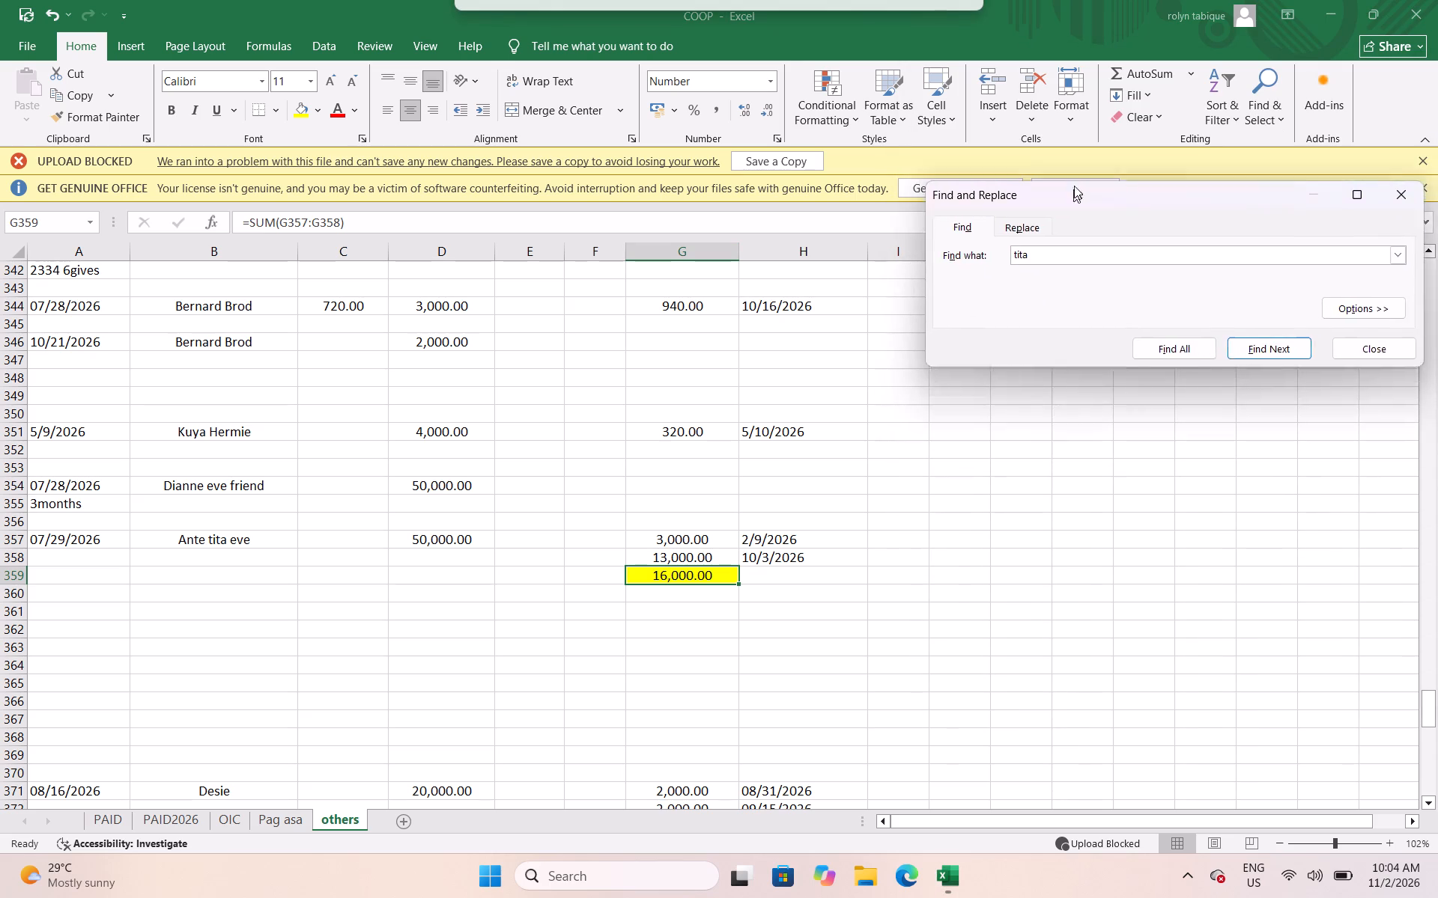
drag(1074, 186, 1033, 49)
click(841, 673)
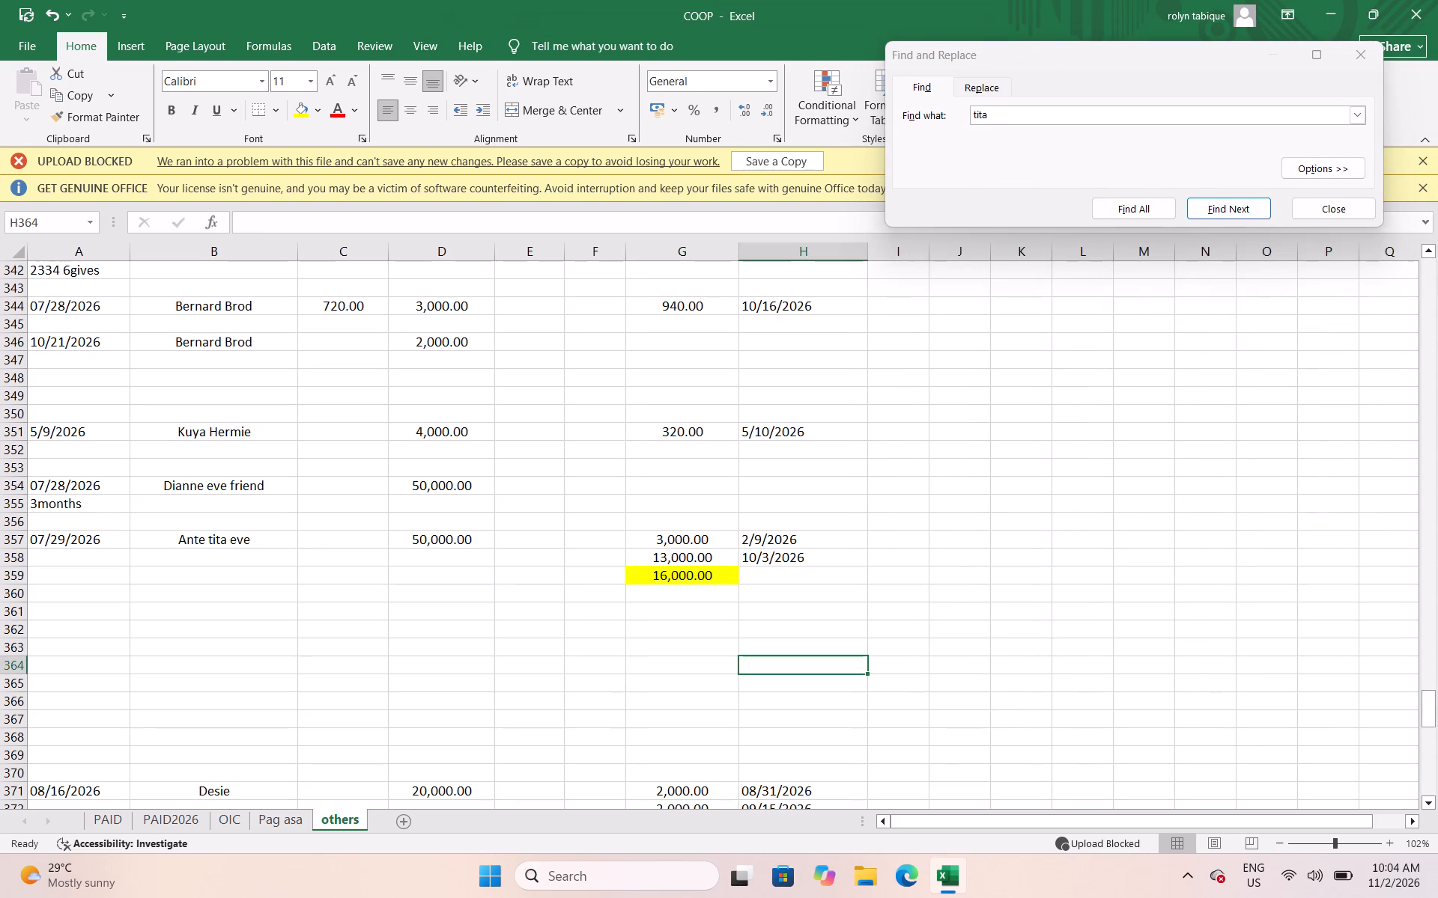
key(ctrl+s)
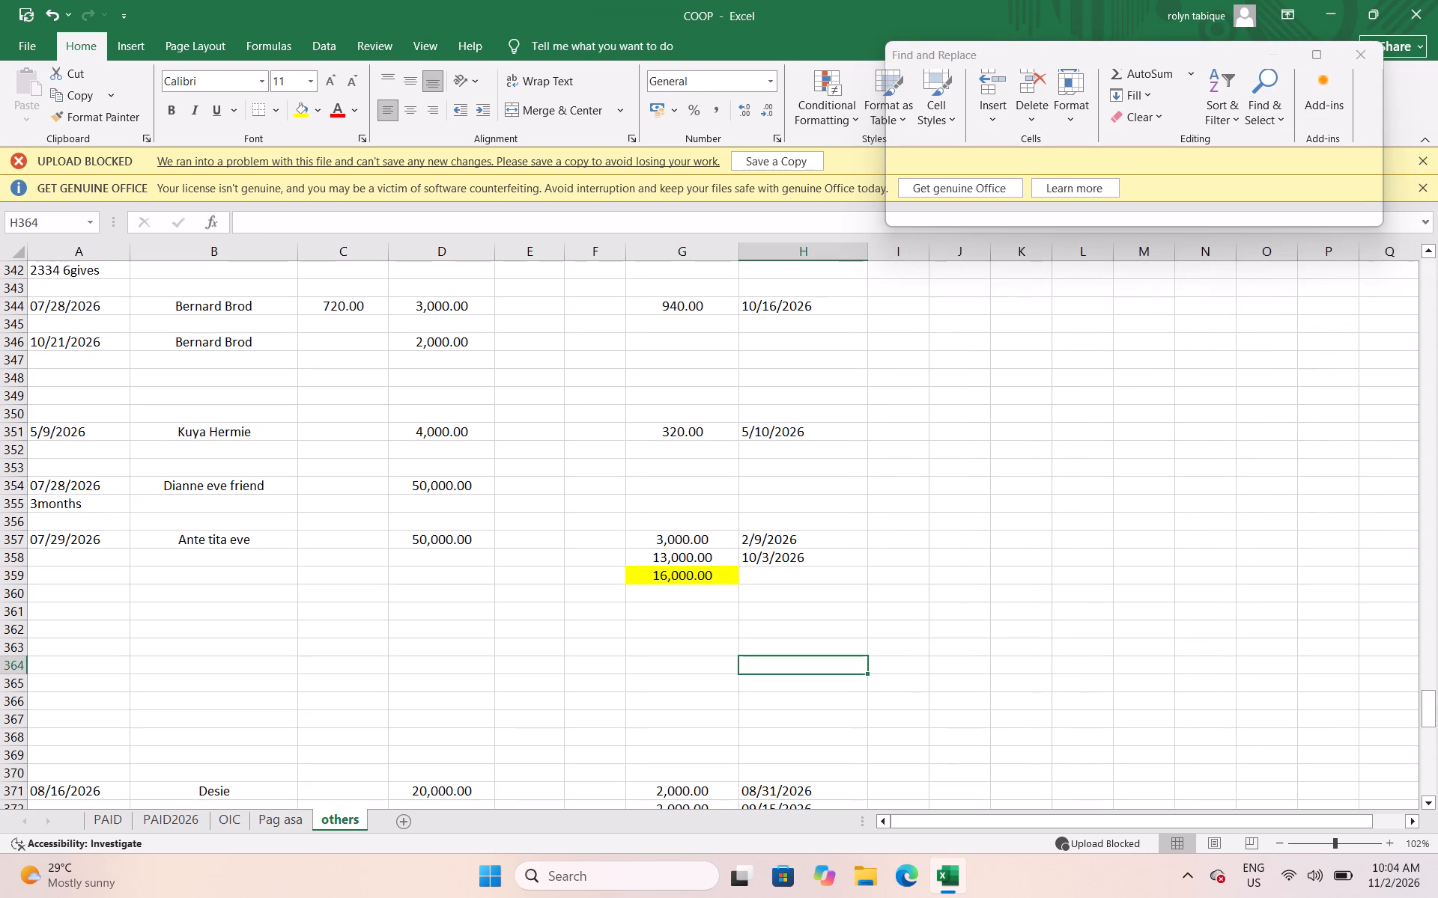
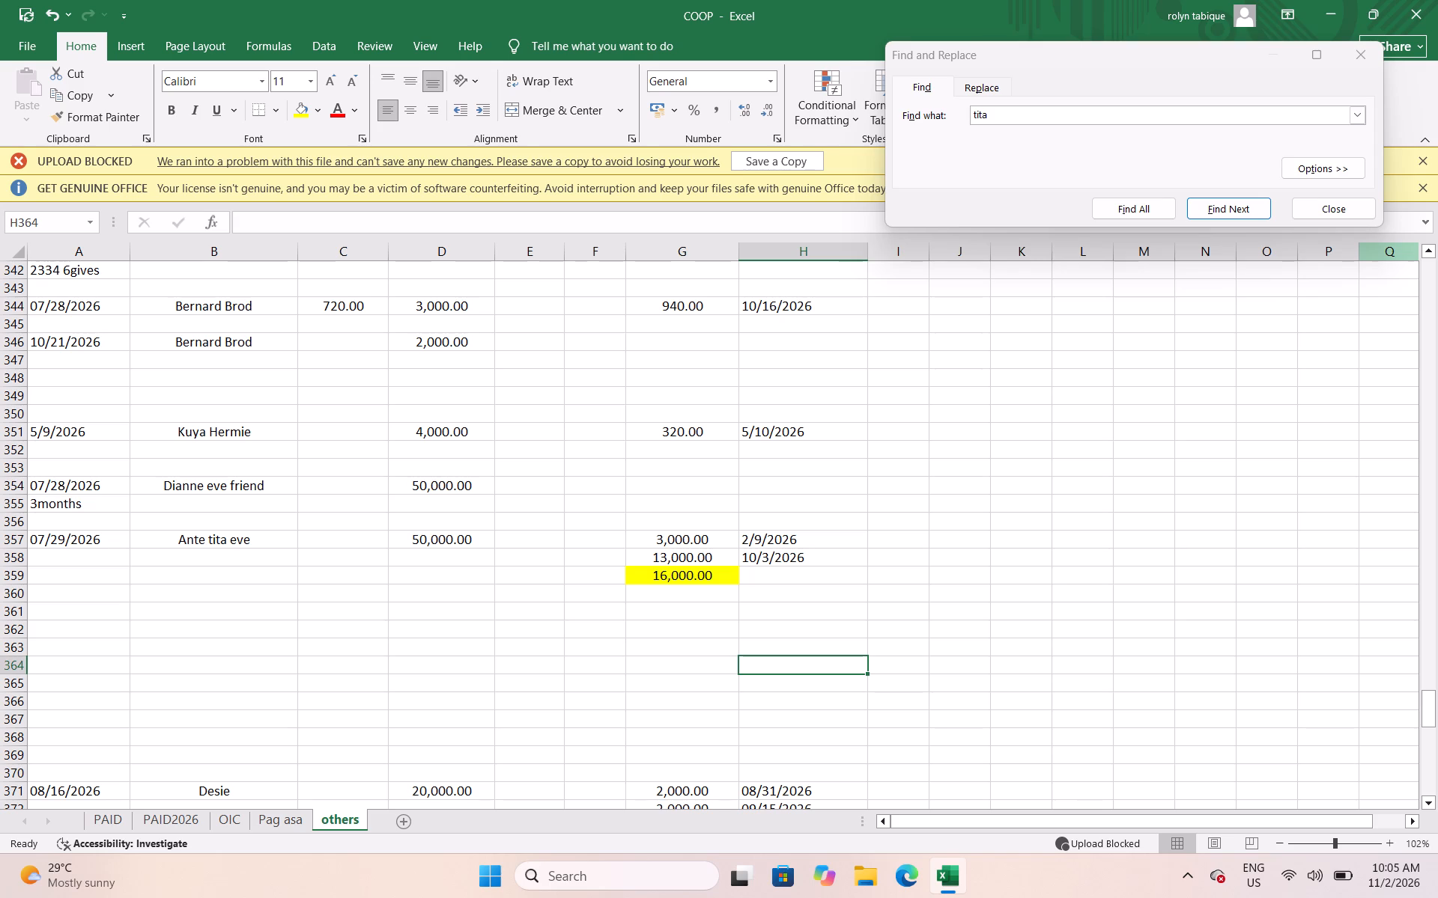
Set the date of Ante tita eve's 3,000 payment in H357 to 09/02/2026 and save the workbook.
key(Up)
key(Up)
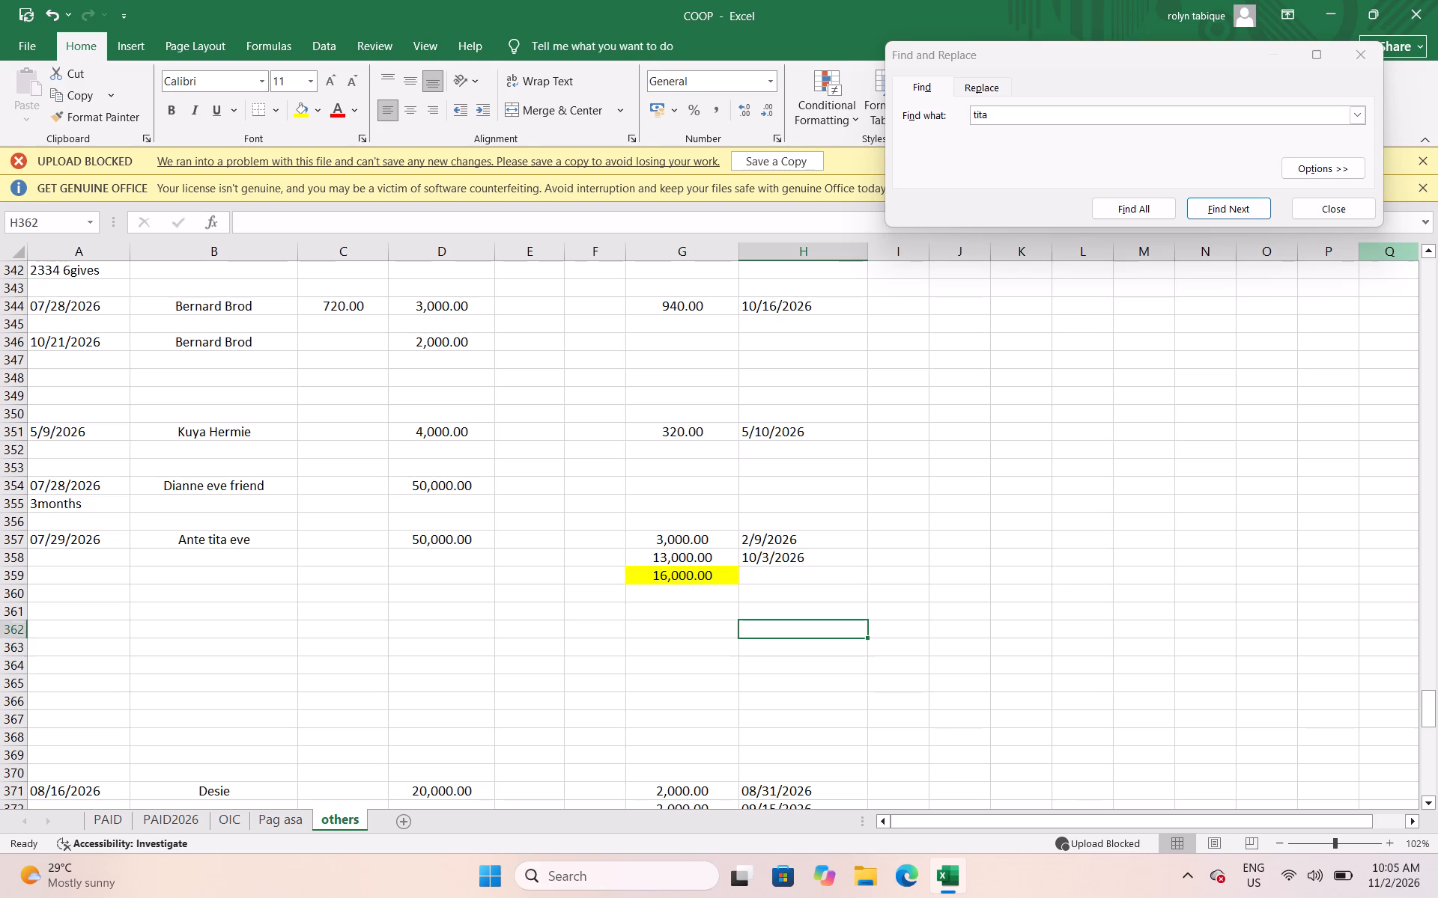
key(Up)
key(Up)
key(Up)
key(Up)
key(Up)
text(09)
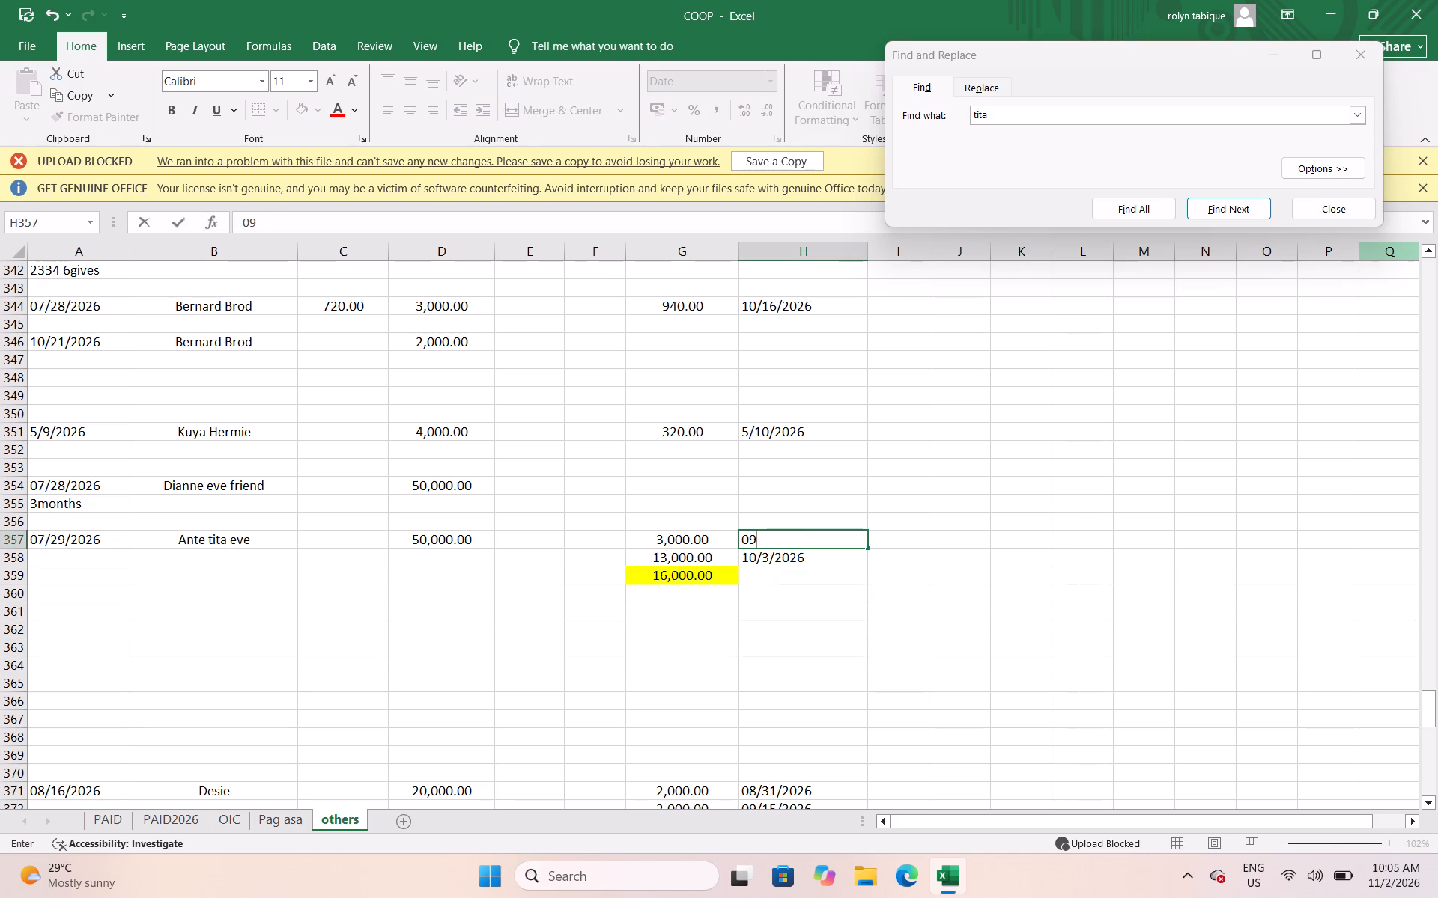
text(/02/2026)
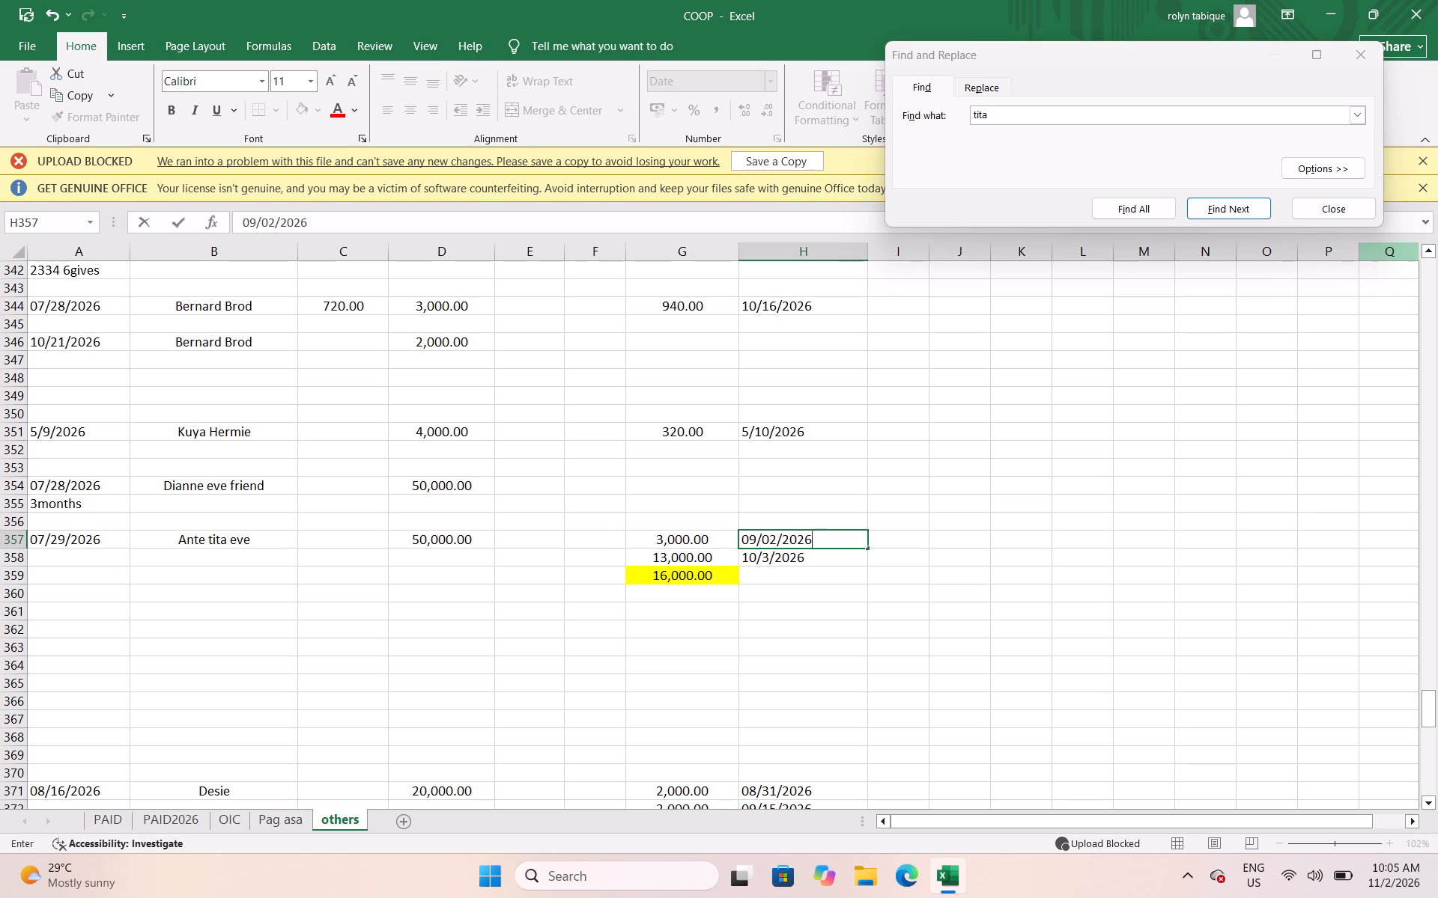
key(ctrl+s)
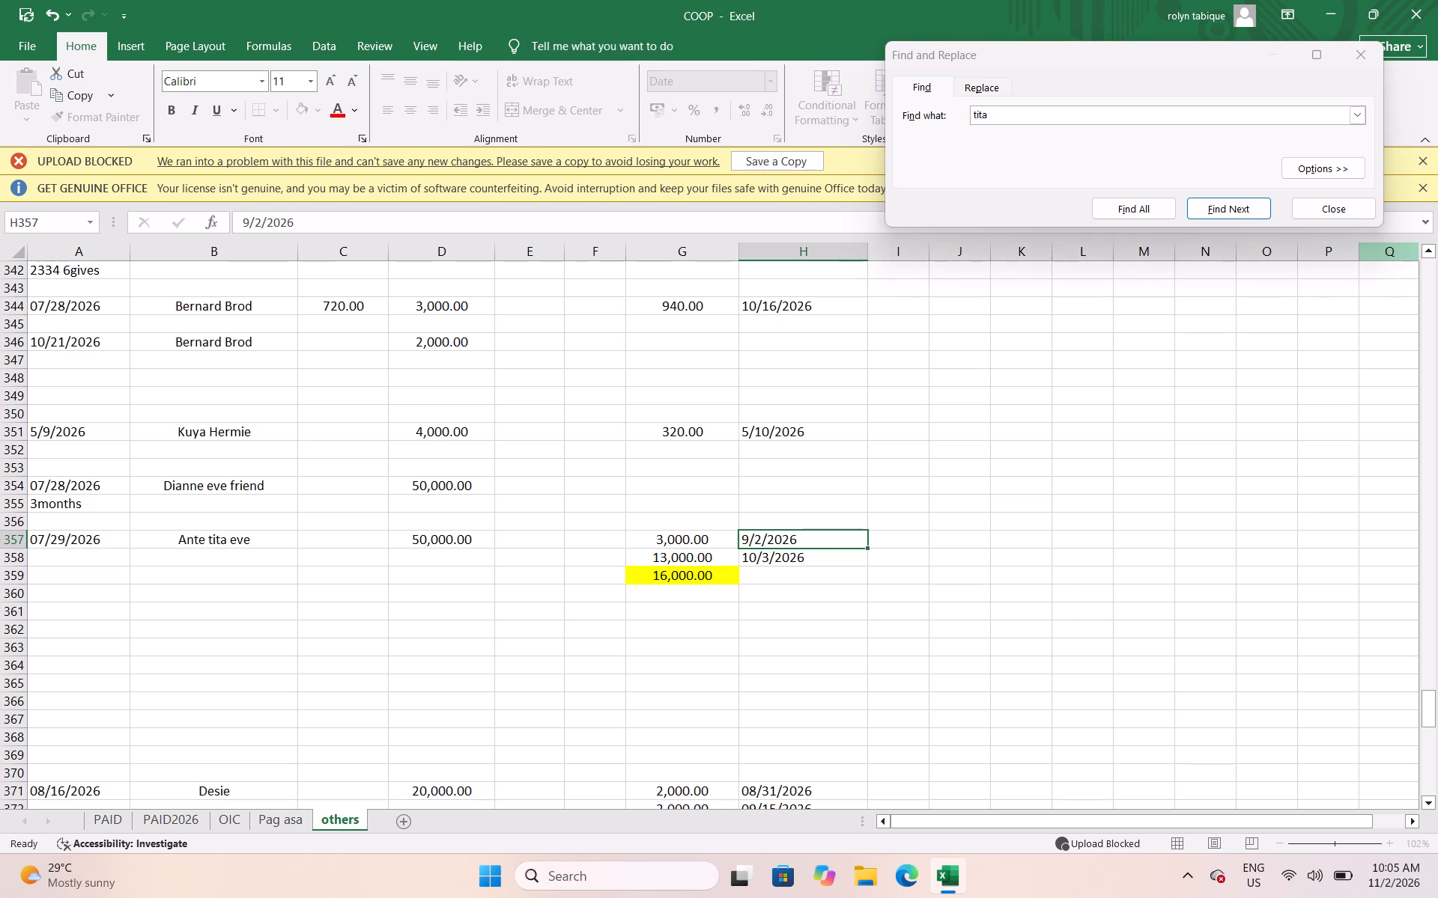
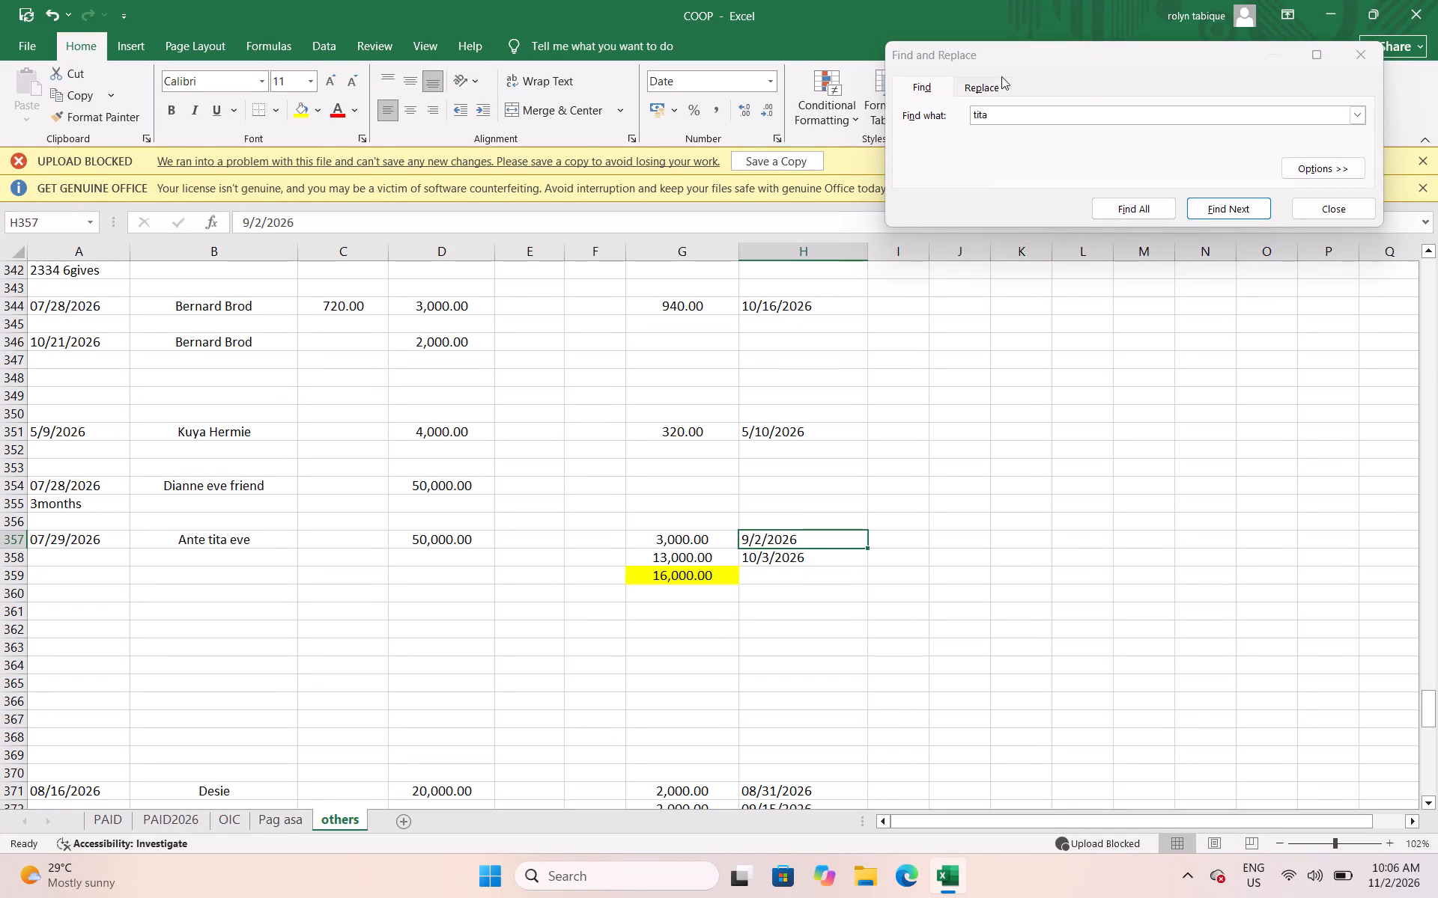
Search for yayang, record a 6,600 payment dated 08/30/2026 in row 81 of Yayang sis eve's loan, and save the workbook.
drag(995, 122, 956, 109)
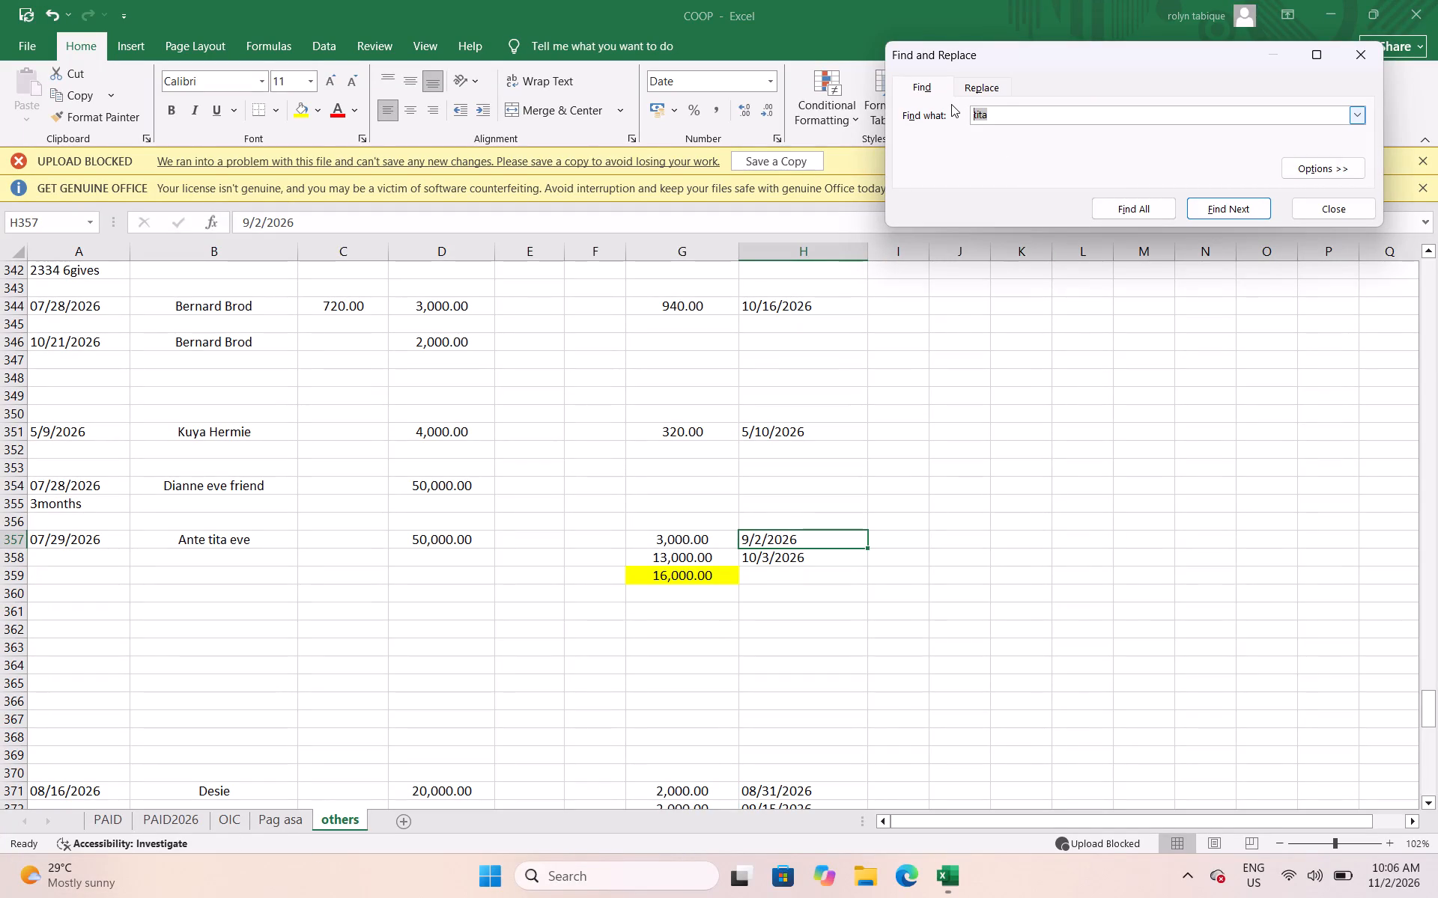
text(yayan)
key(g)
key(Return)
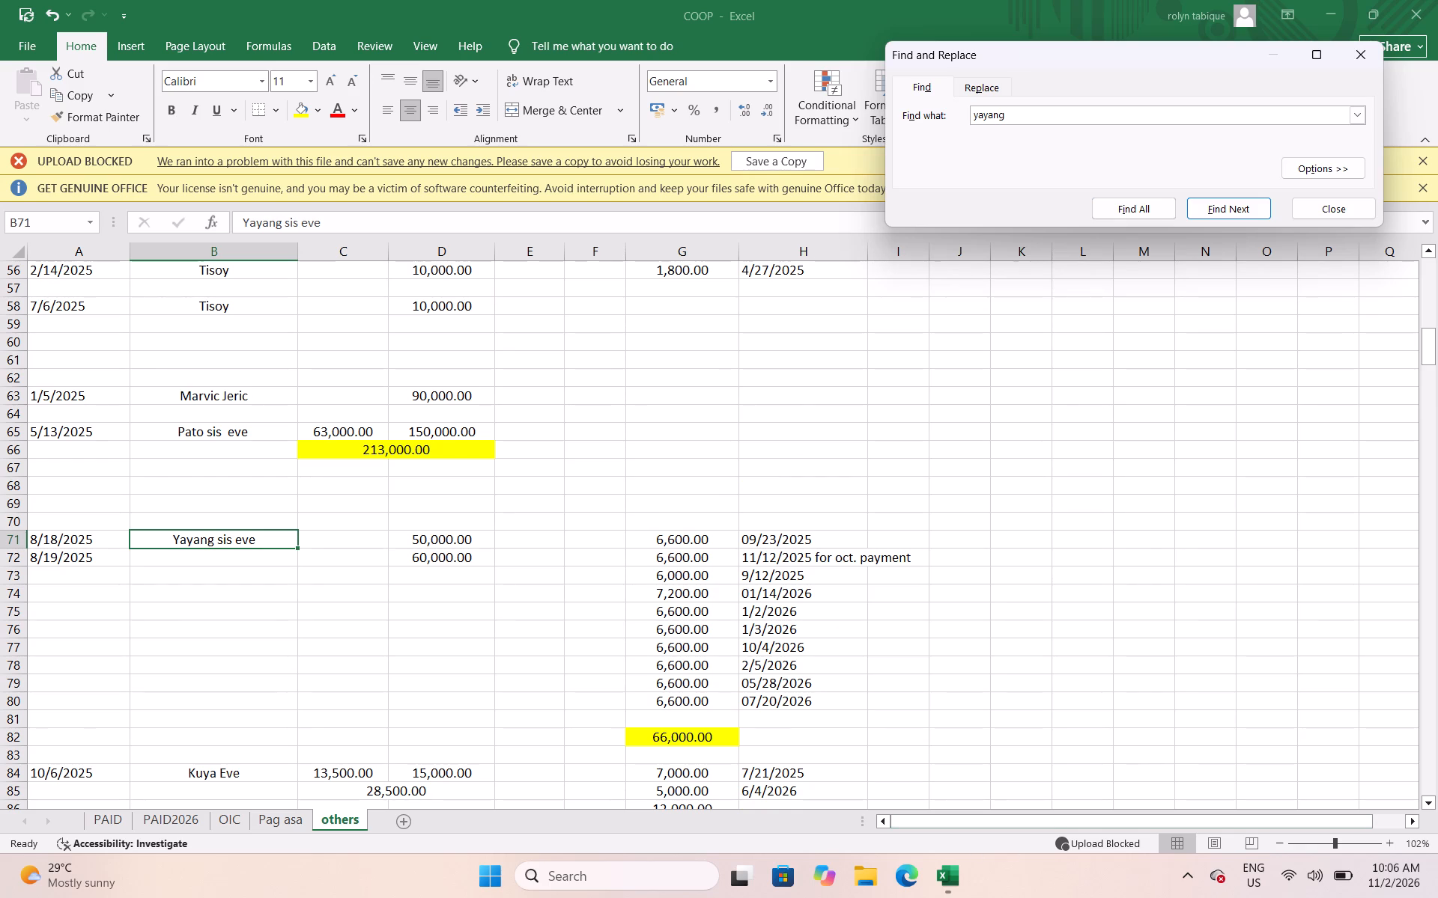
click(718, 724)
text(6600)
key(Right)
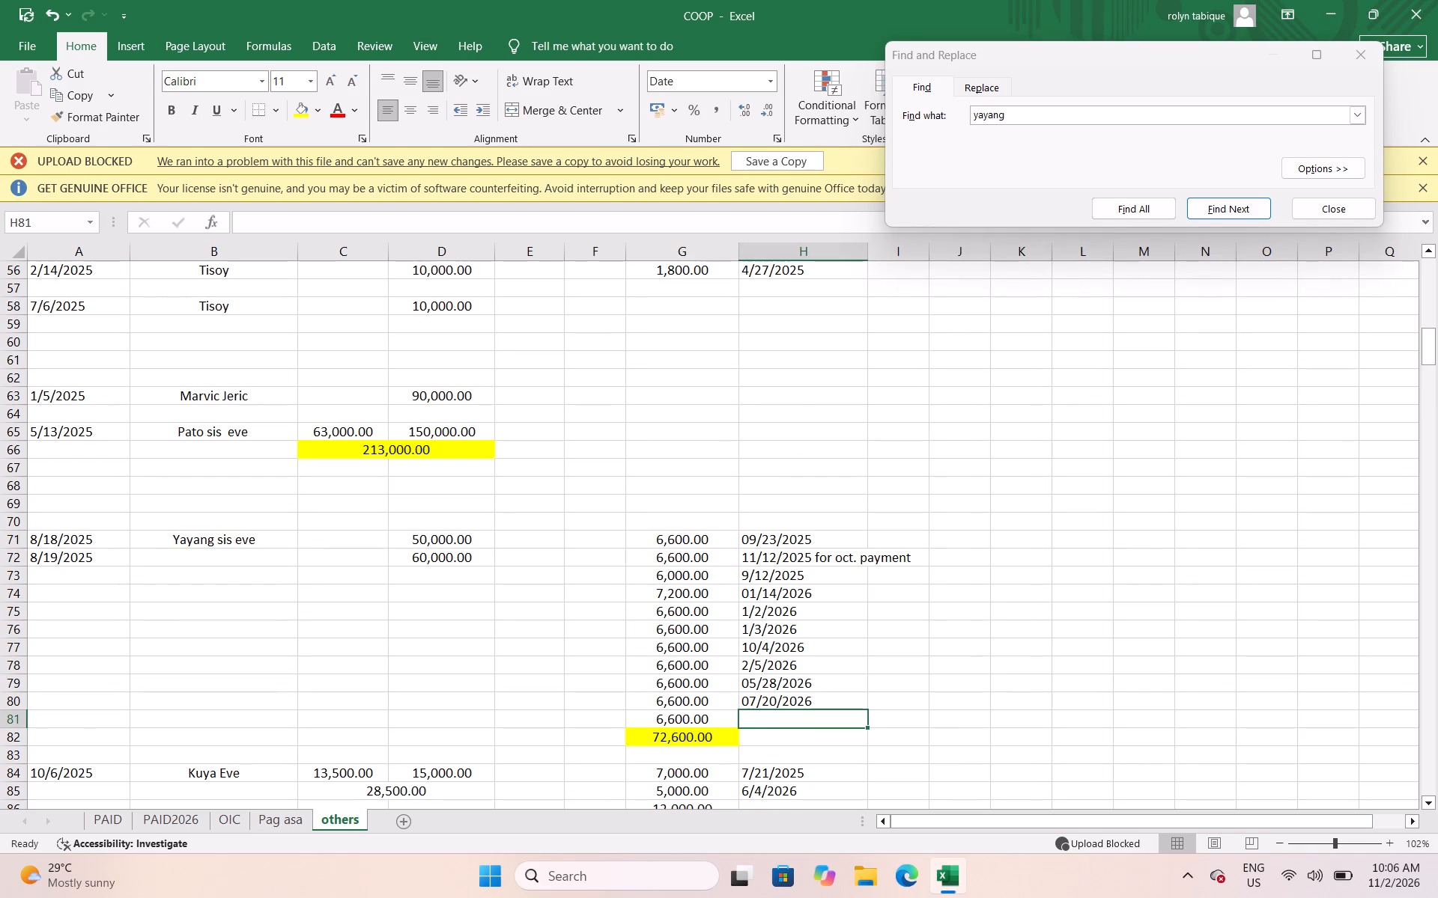
text(08/30/206)
key(BackSpace)
text(26)
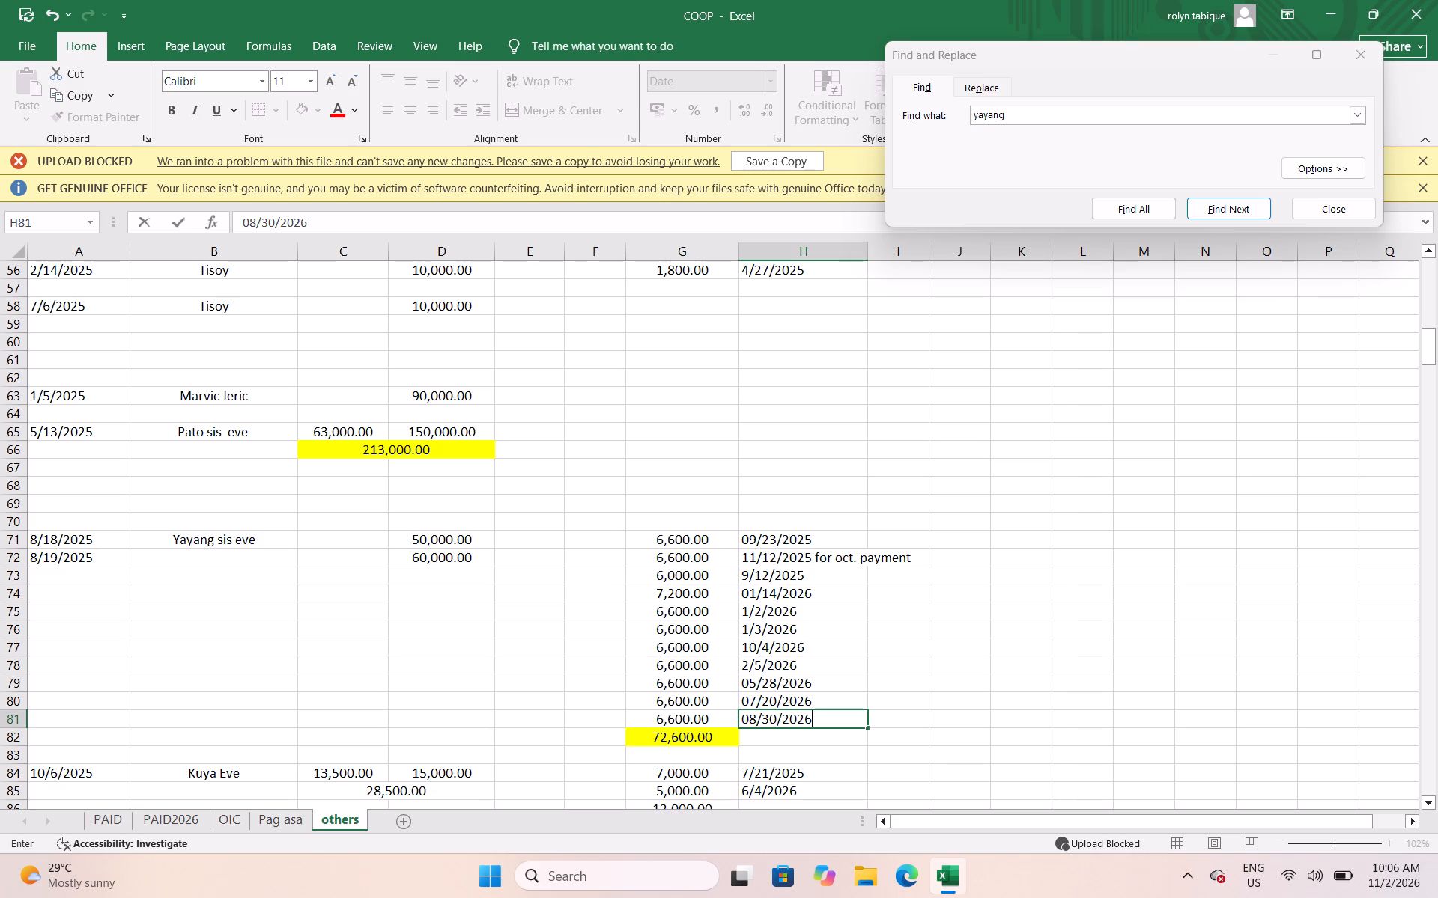
key(ctrl+s)
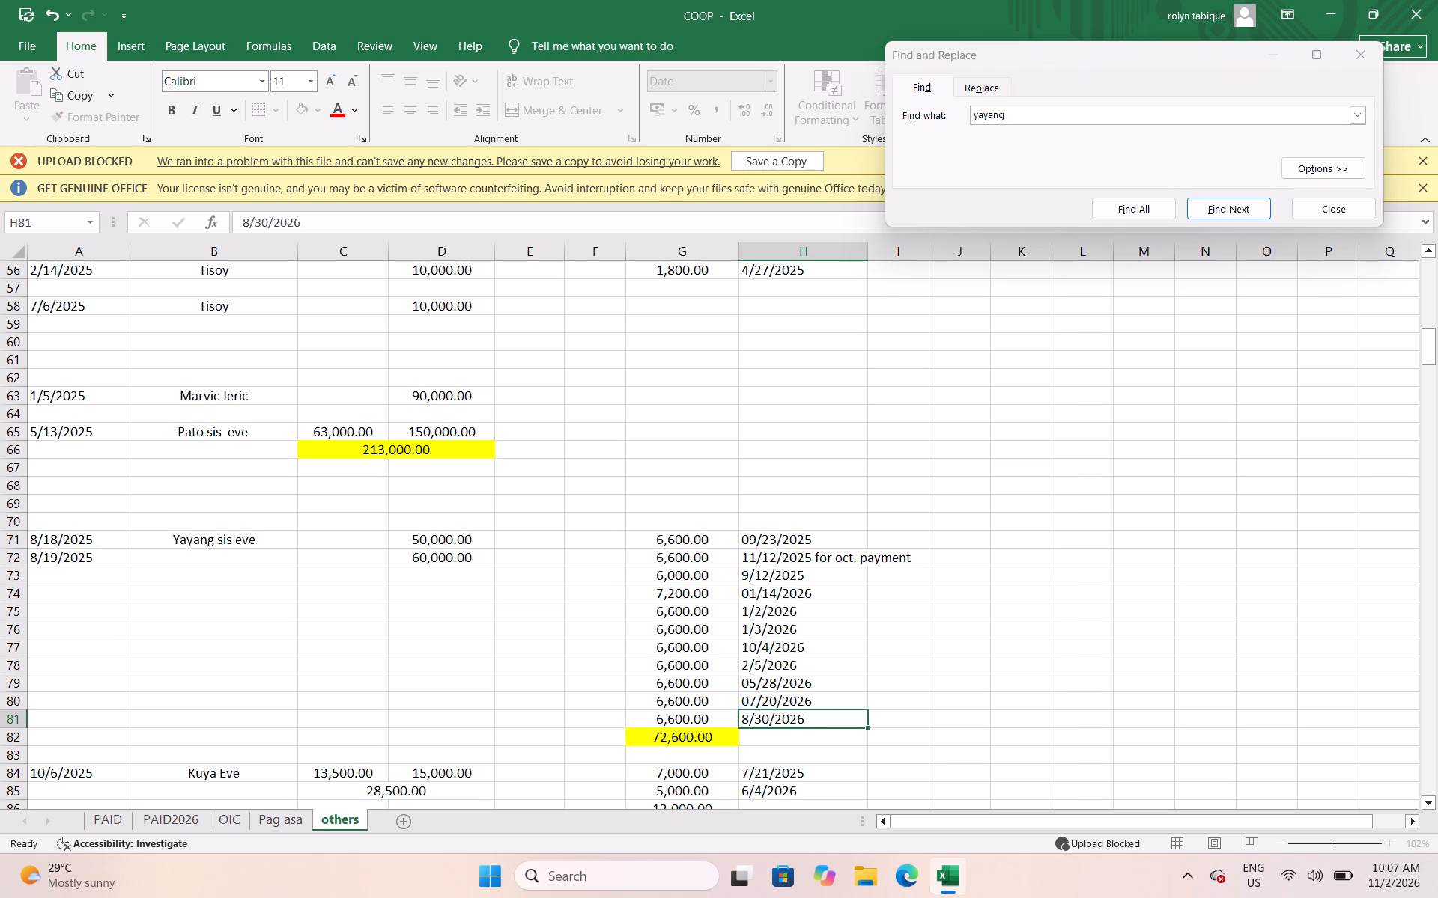
Review the payment dates in H71:H81 of Yayang sis eve's loan for entries with day and month swapped.
click(913, 650)
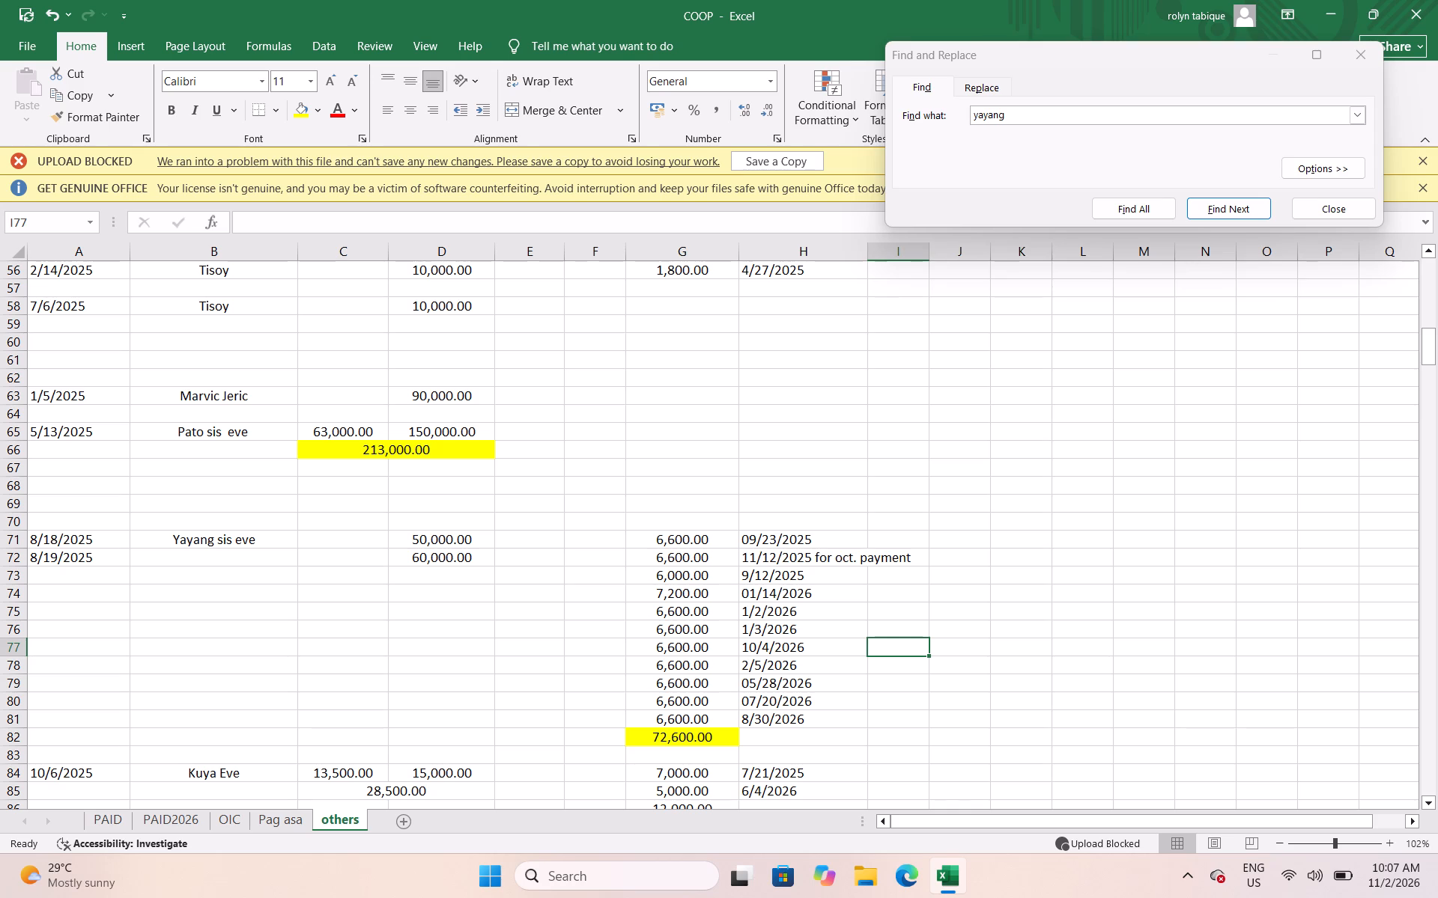
scroll(781, 629, down, 1)
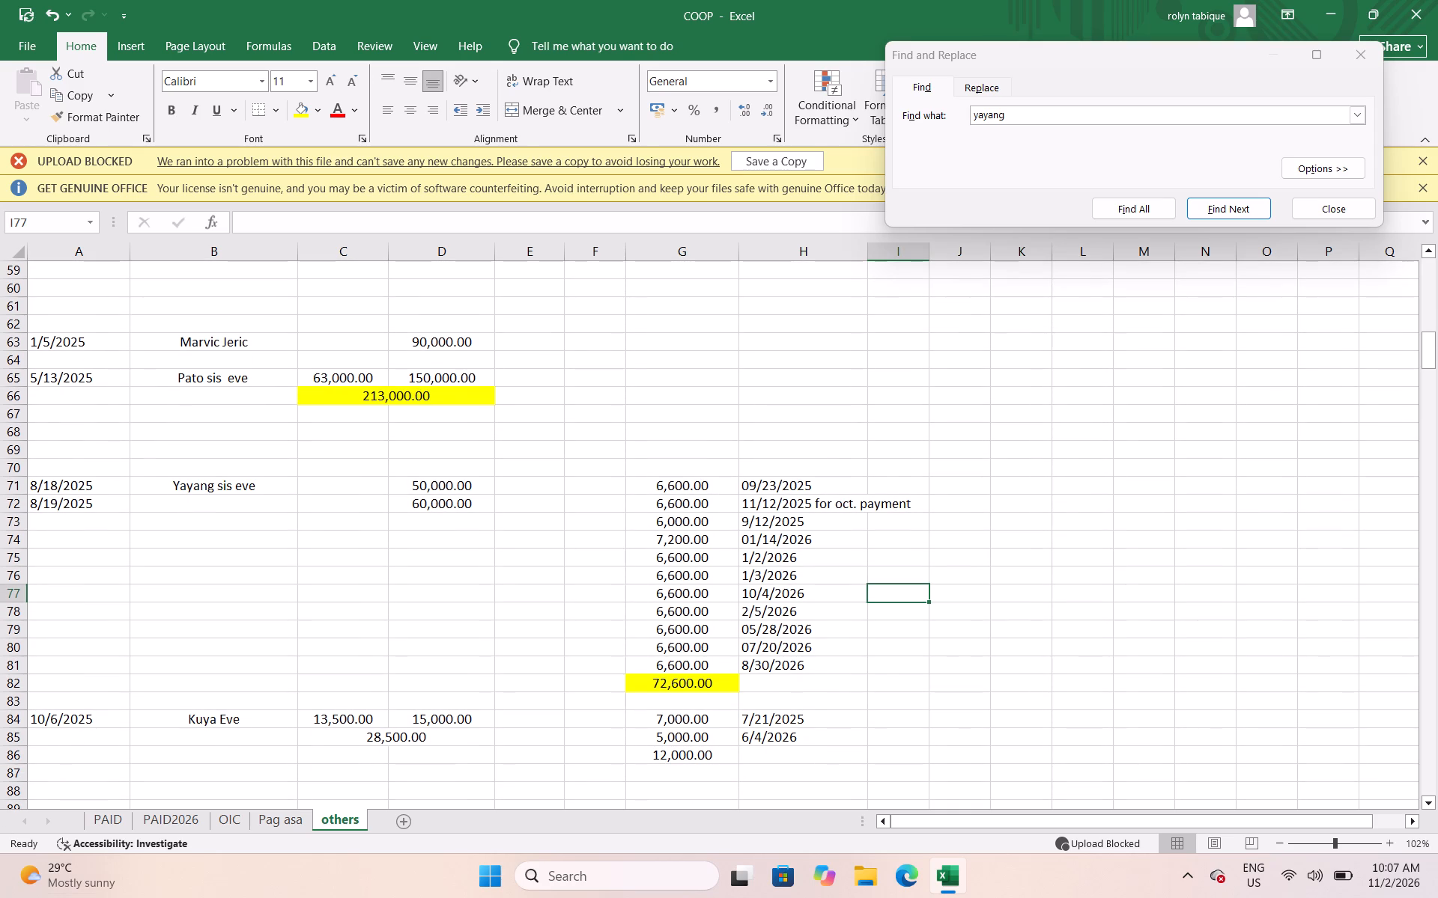
click(759, 670)
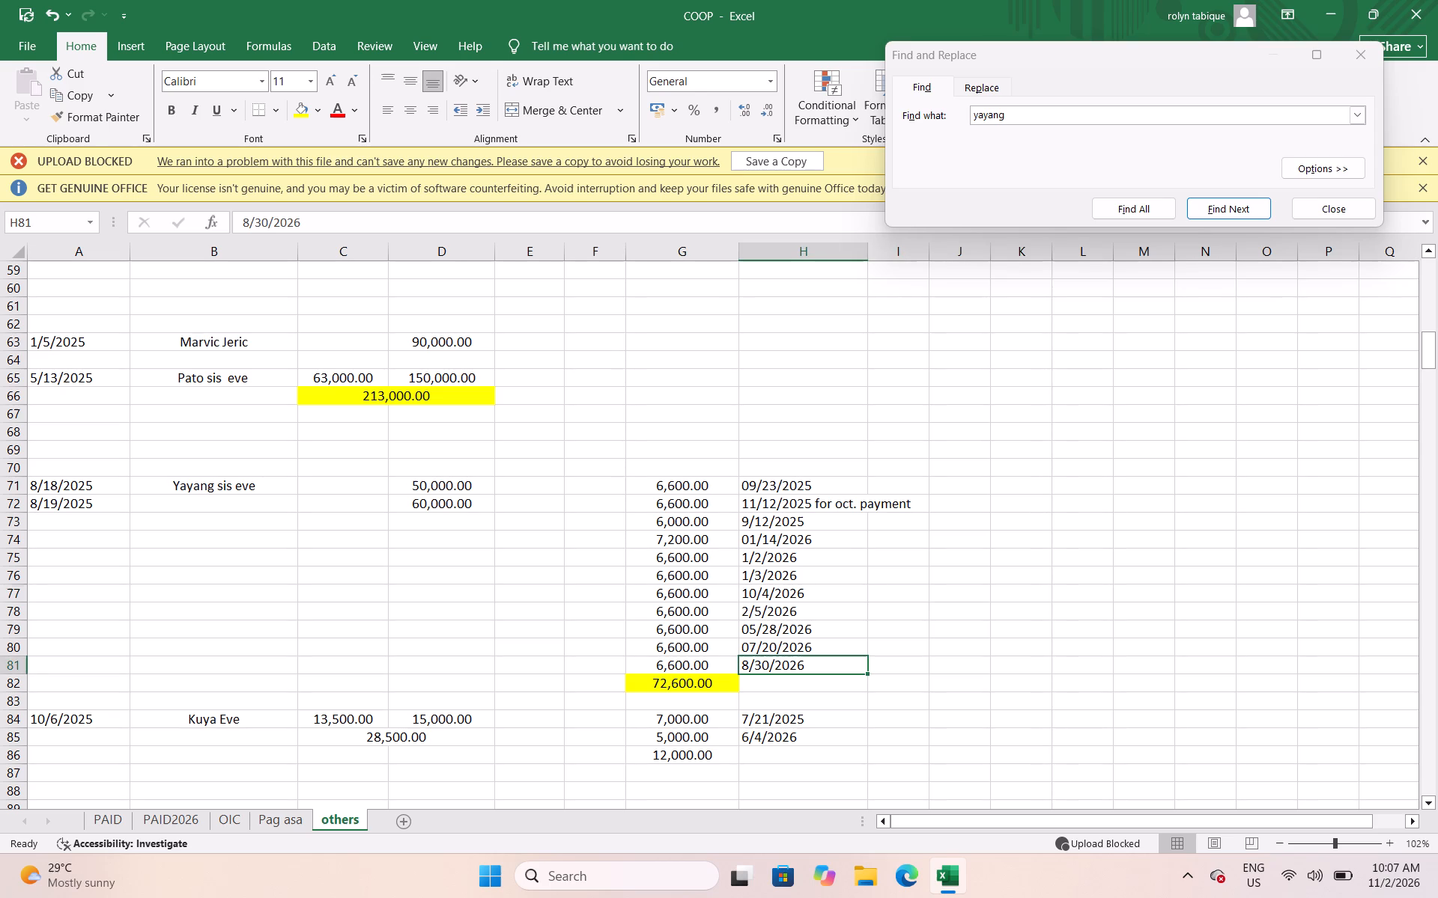
click(759, 593)
click(770, 647)
click(776, 670)
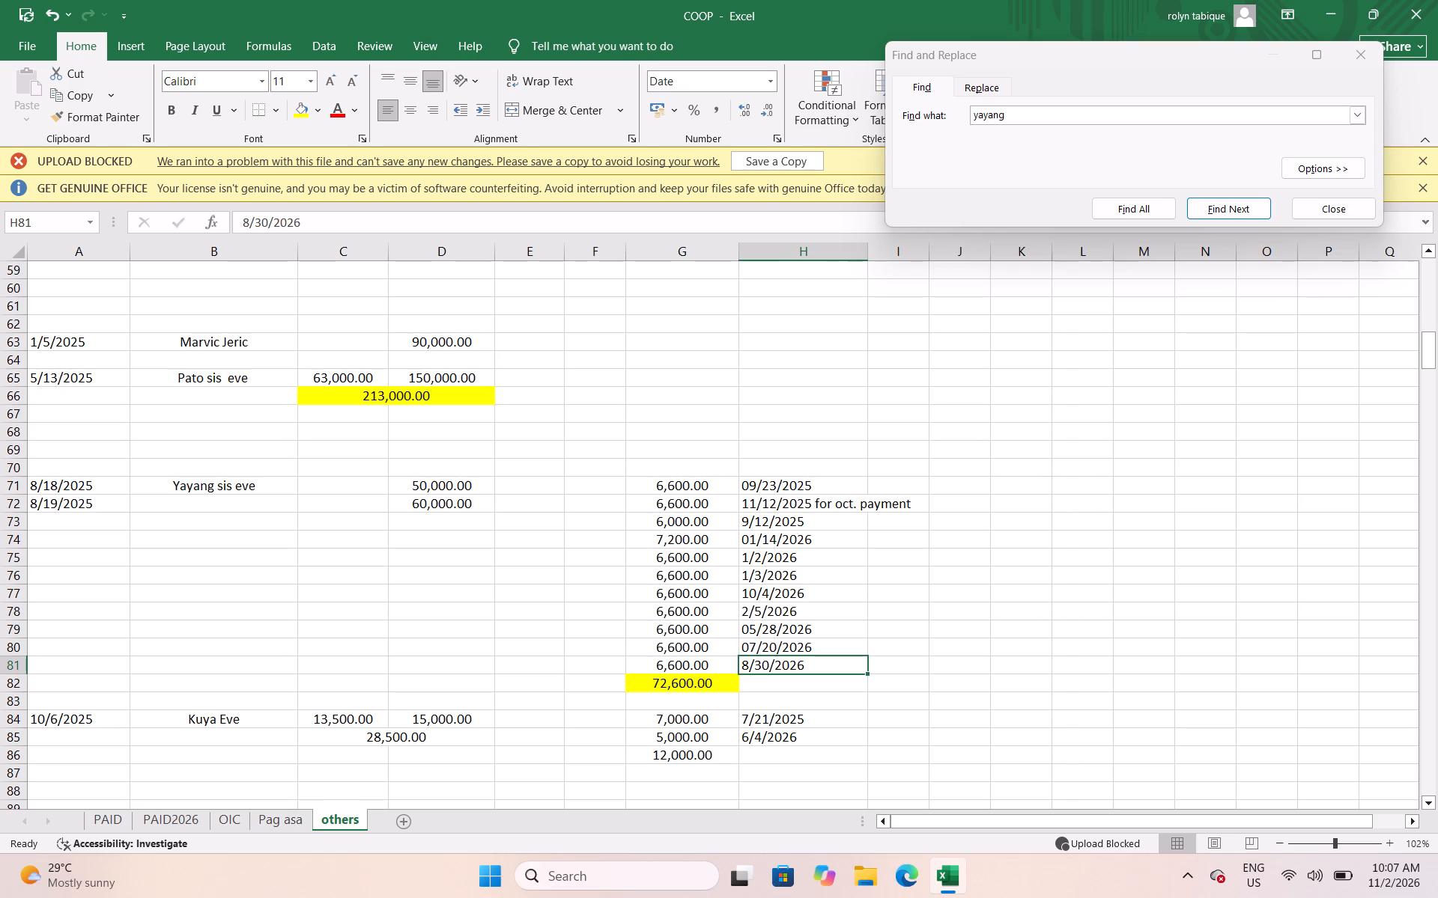
click(771, 486)
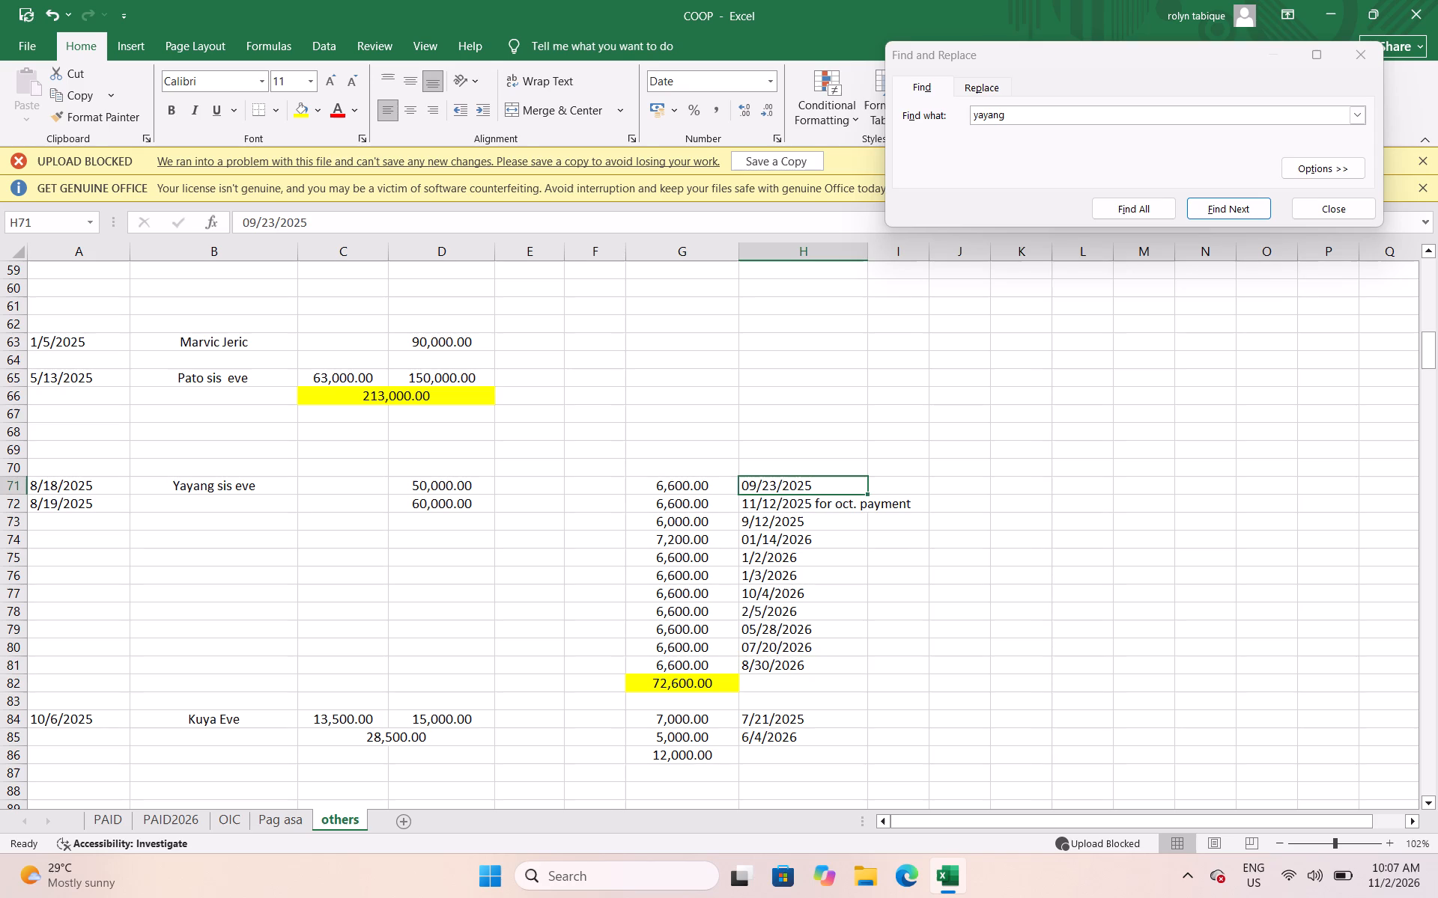
click(780, 510)
click(771, 544)
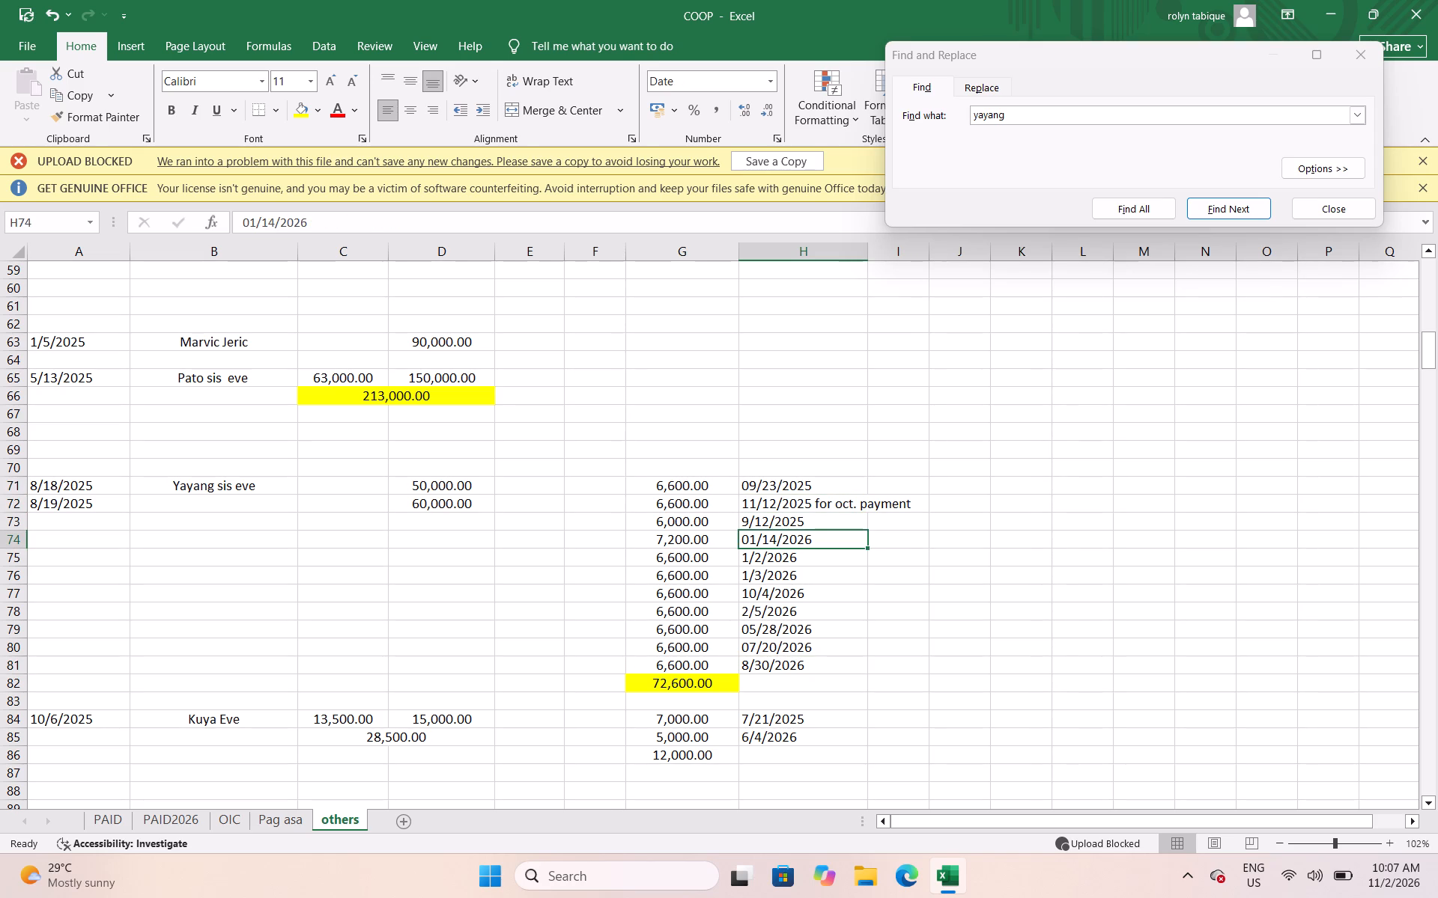
click(798, 485)
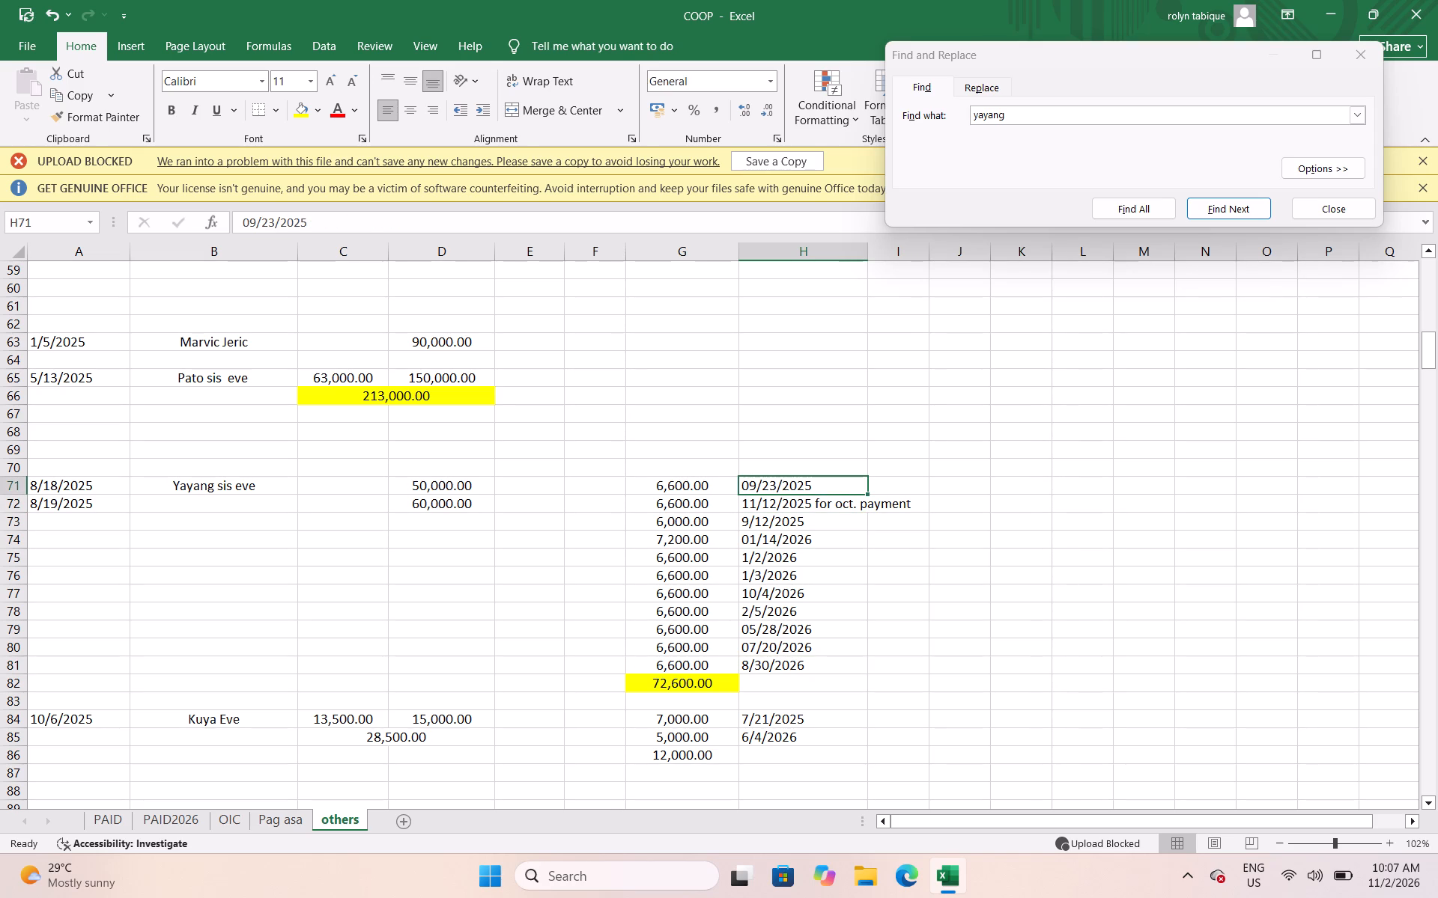
click(821, 501)
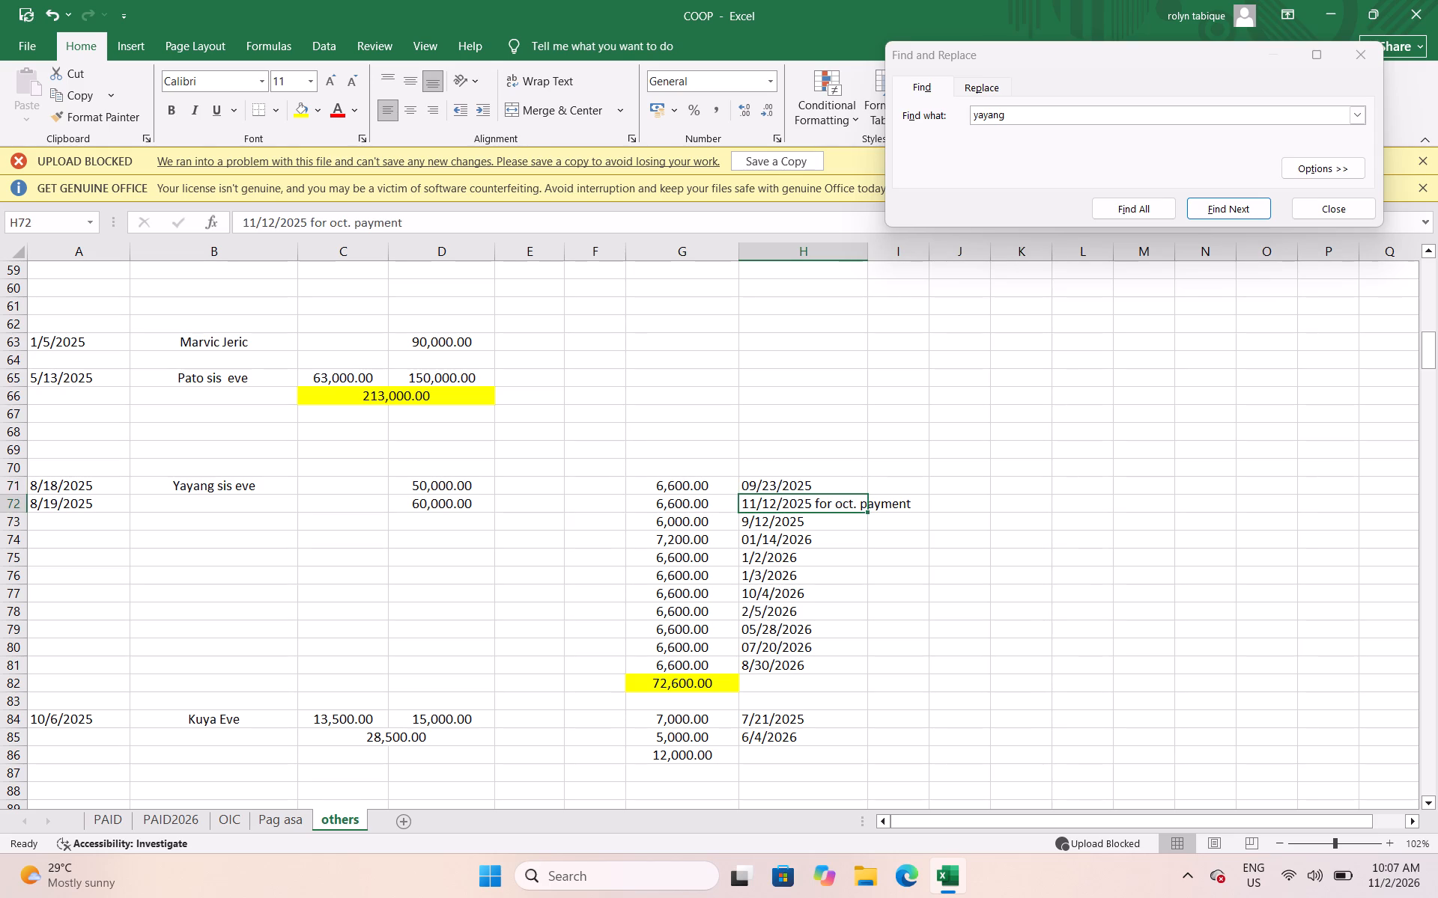
Correct Yayang sis eve's payment dates: H73 to 12/09/2026, H75 to 02/01/2026, H76 to 03/01/2026 and H77 to 04/10/2026.
click(767, 523)
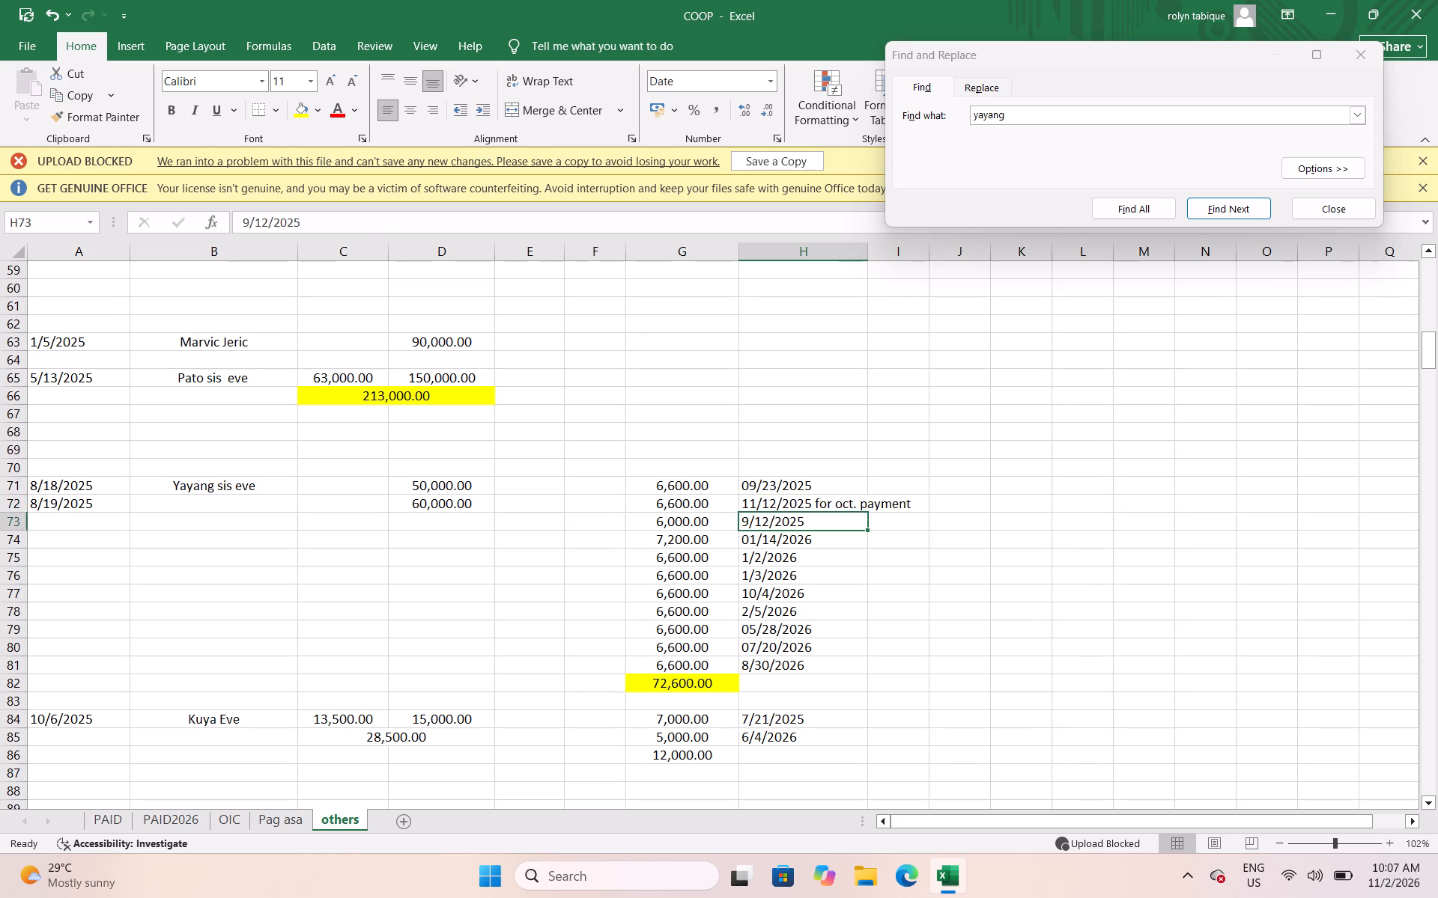
text(12/09/2026)
key(Down)
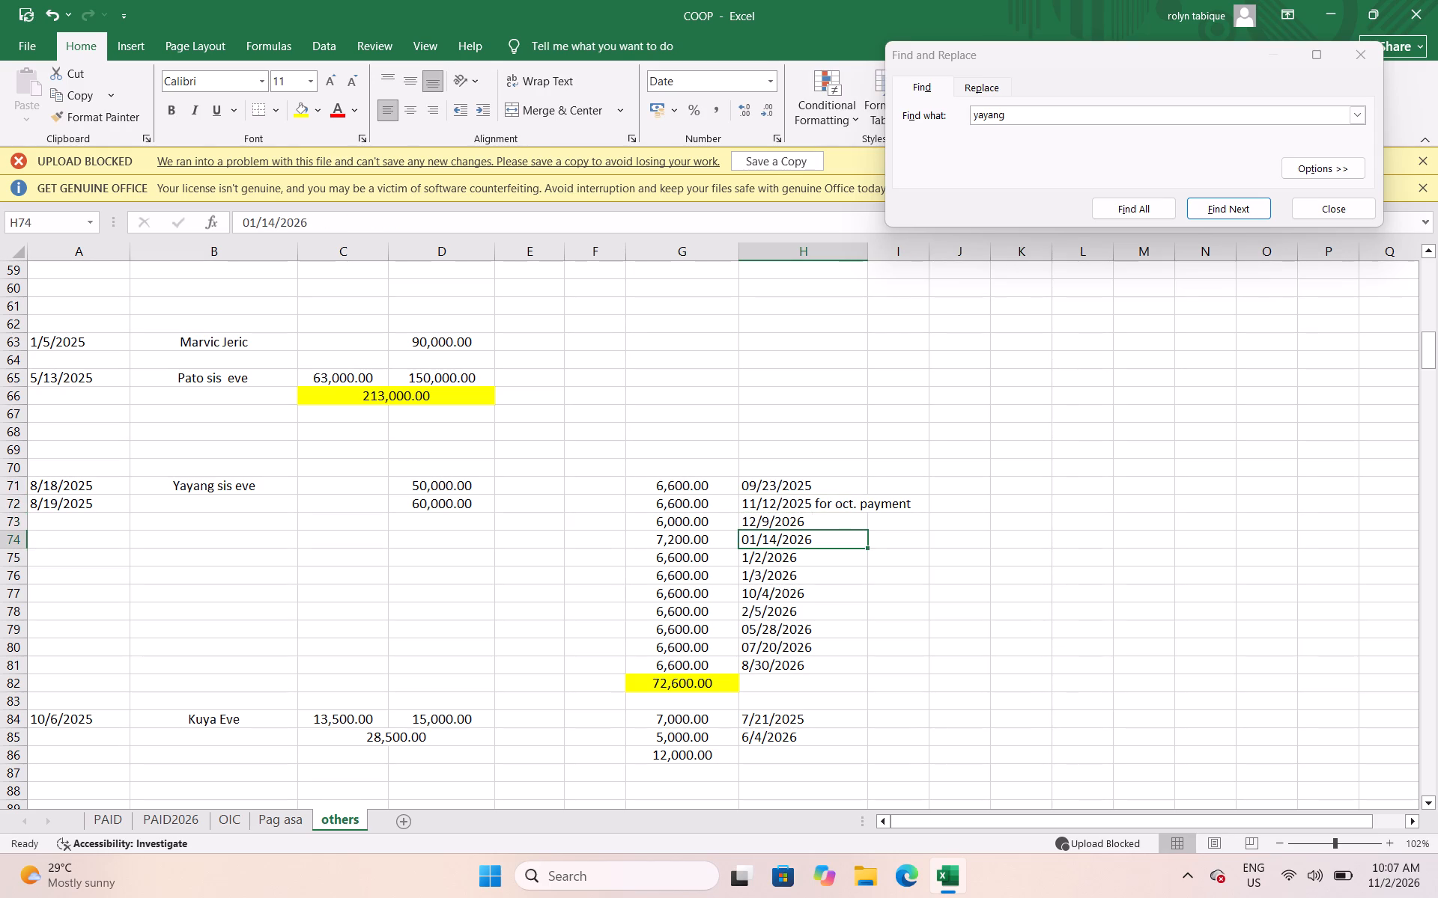
key(Down)
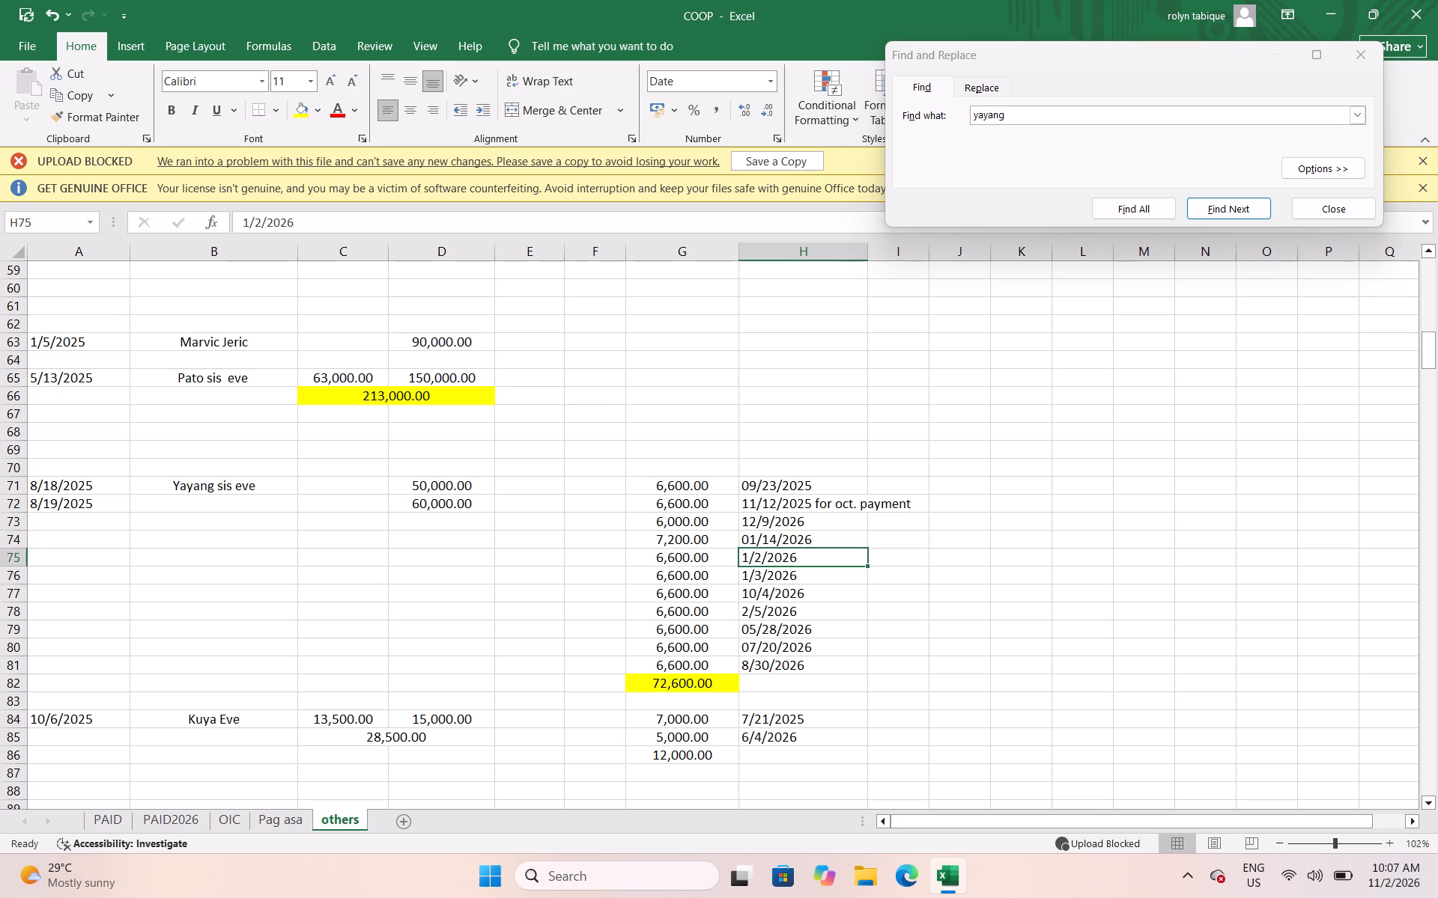
text(02/01/2026)
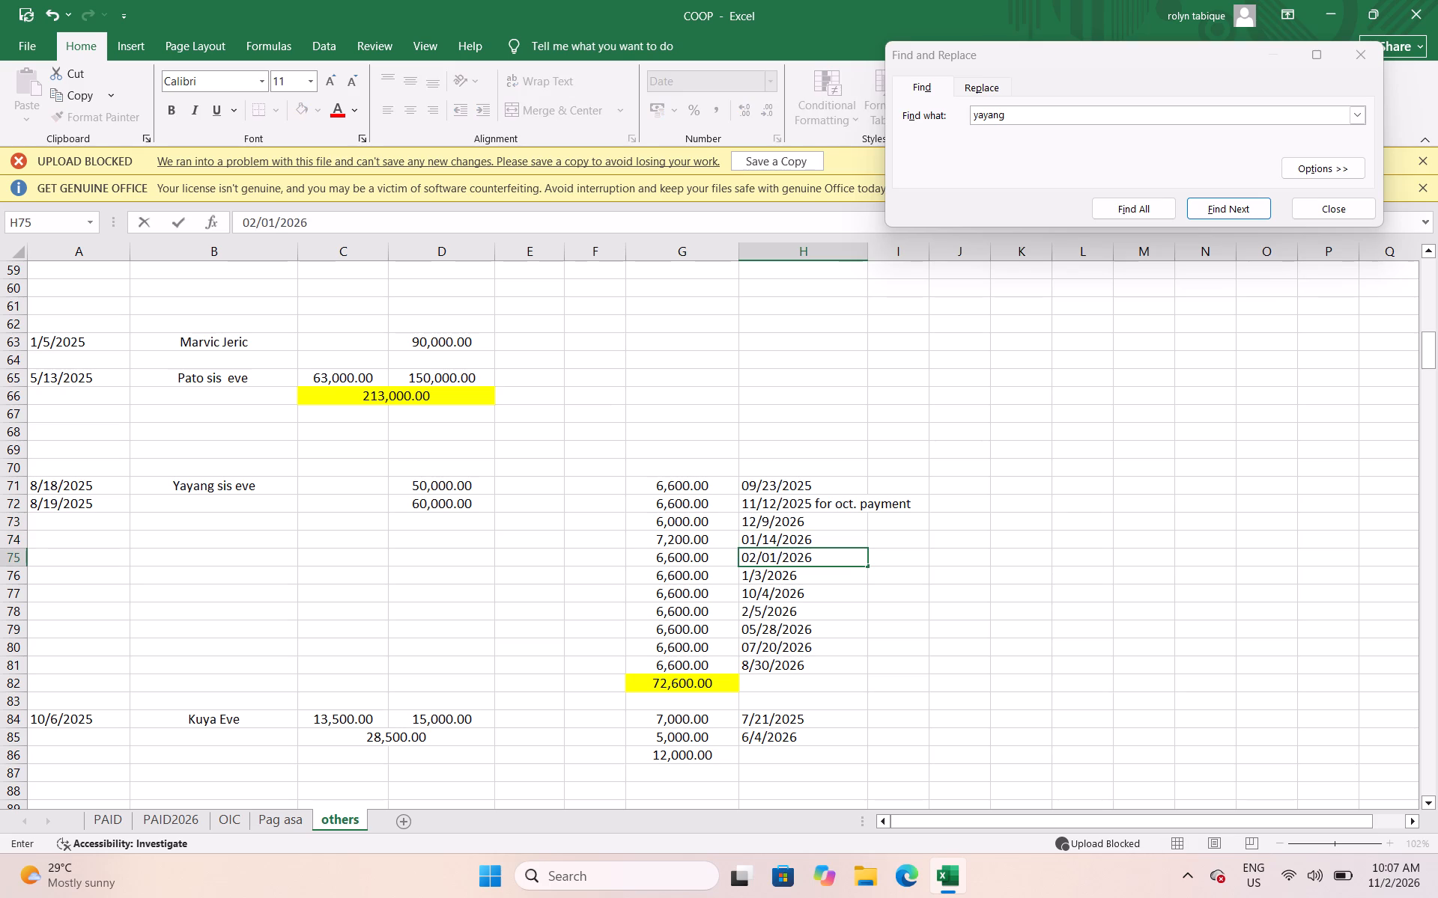
key(Down)
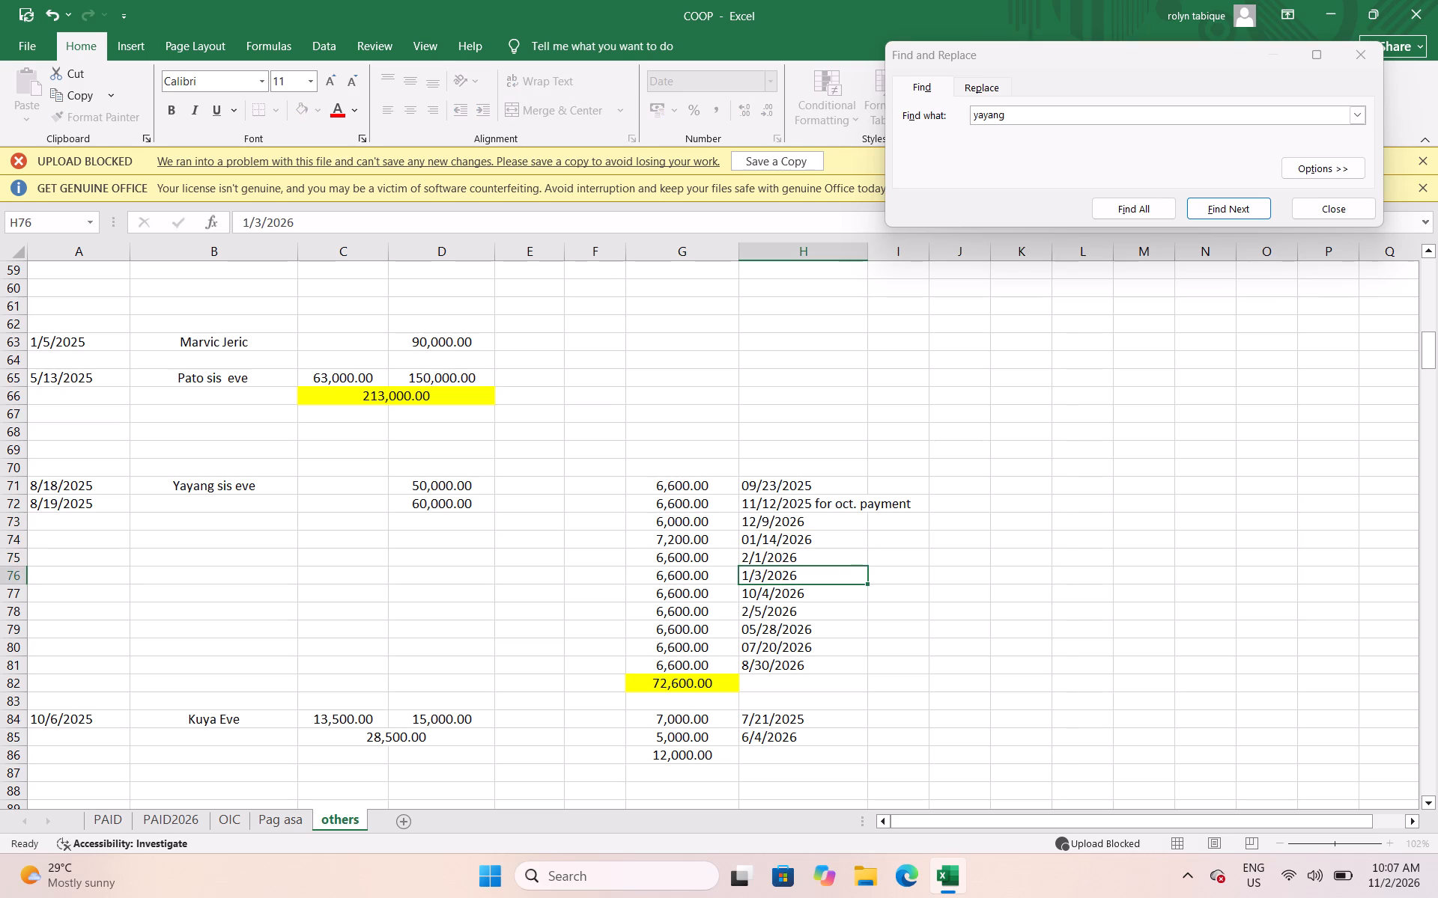
text(03/01/2026)
key(Down)
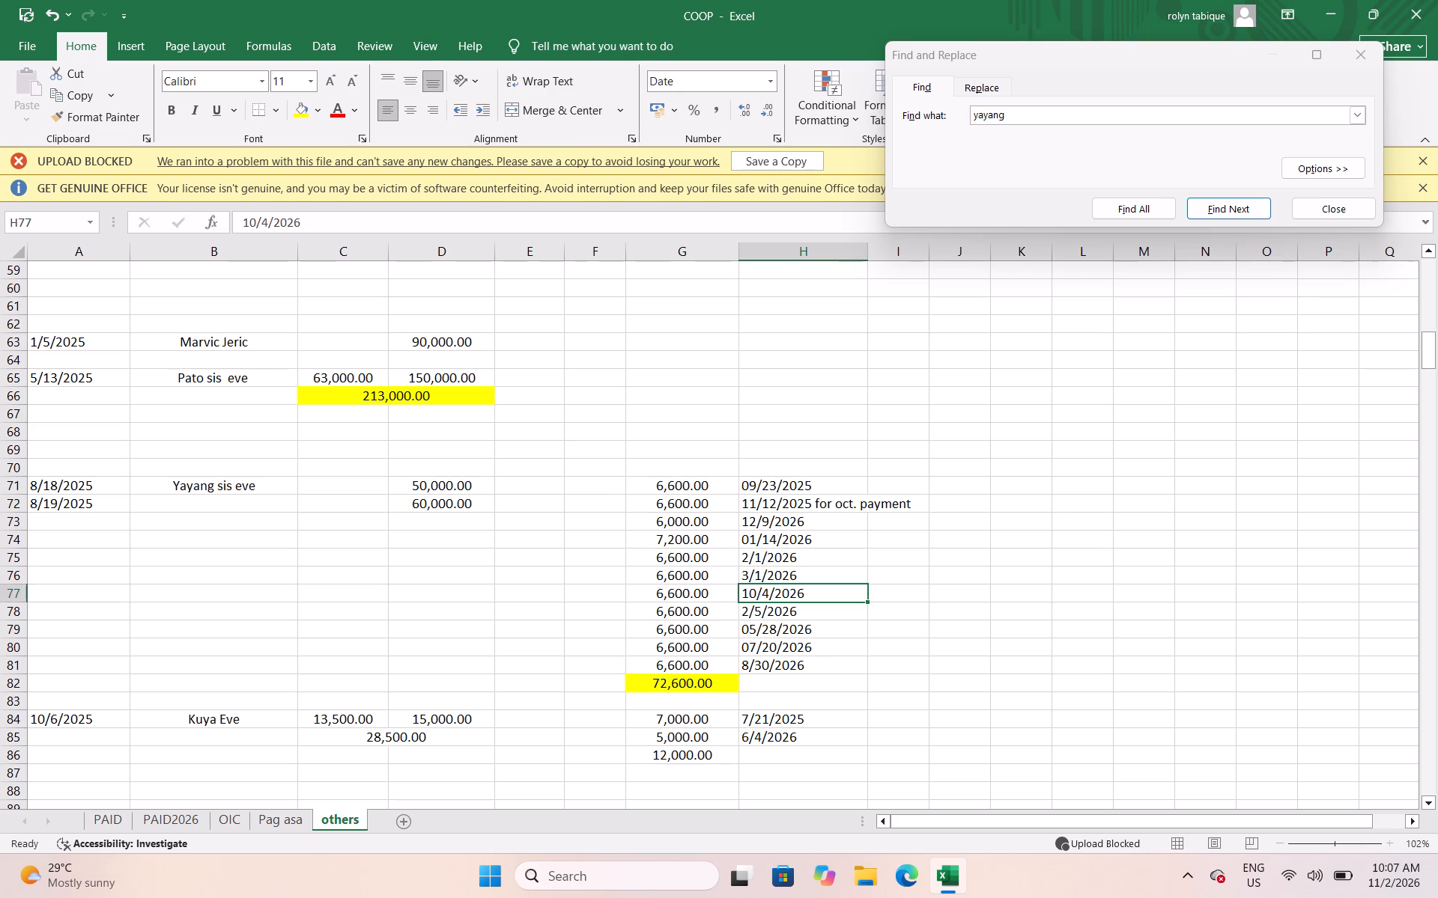
text(04/10/2026)
key(Down)
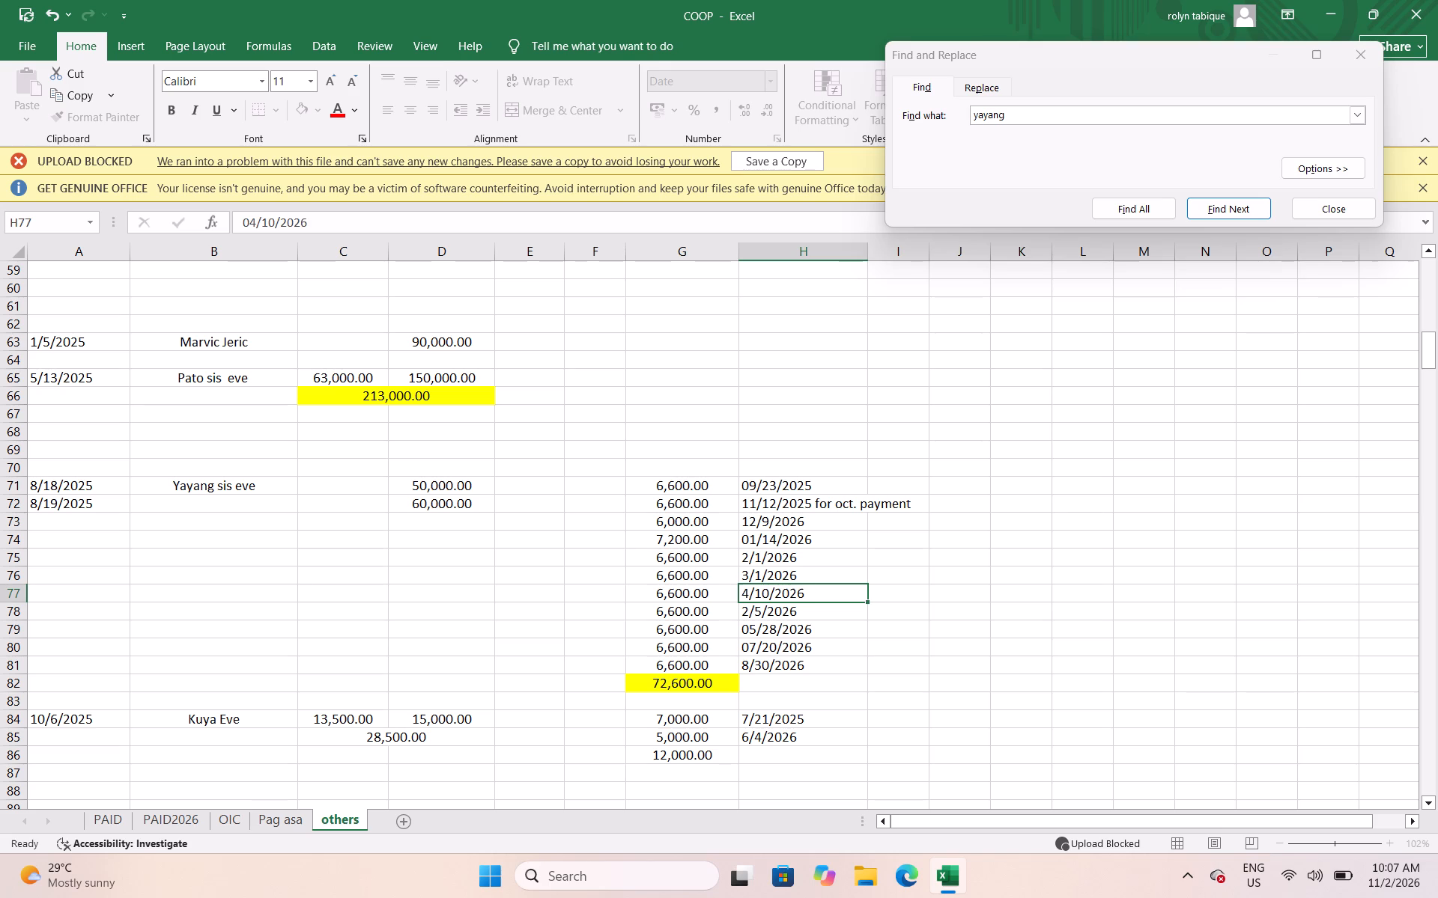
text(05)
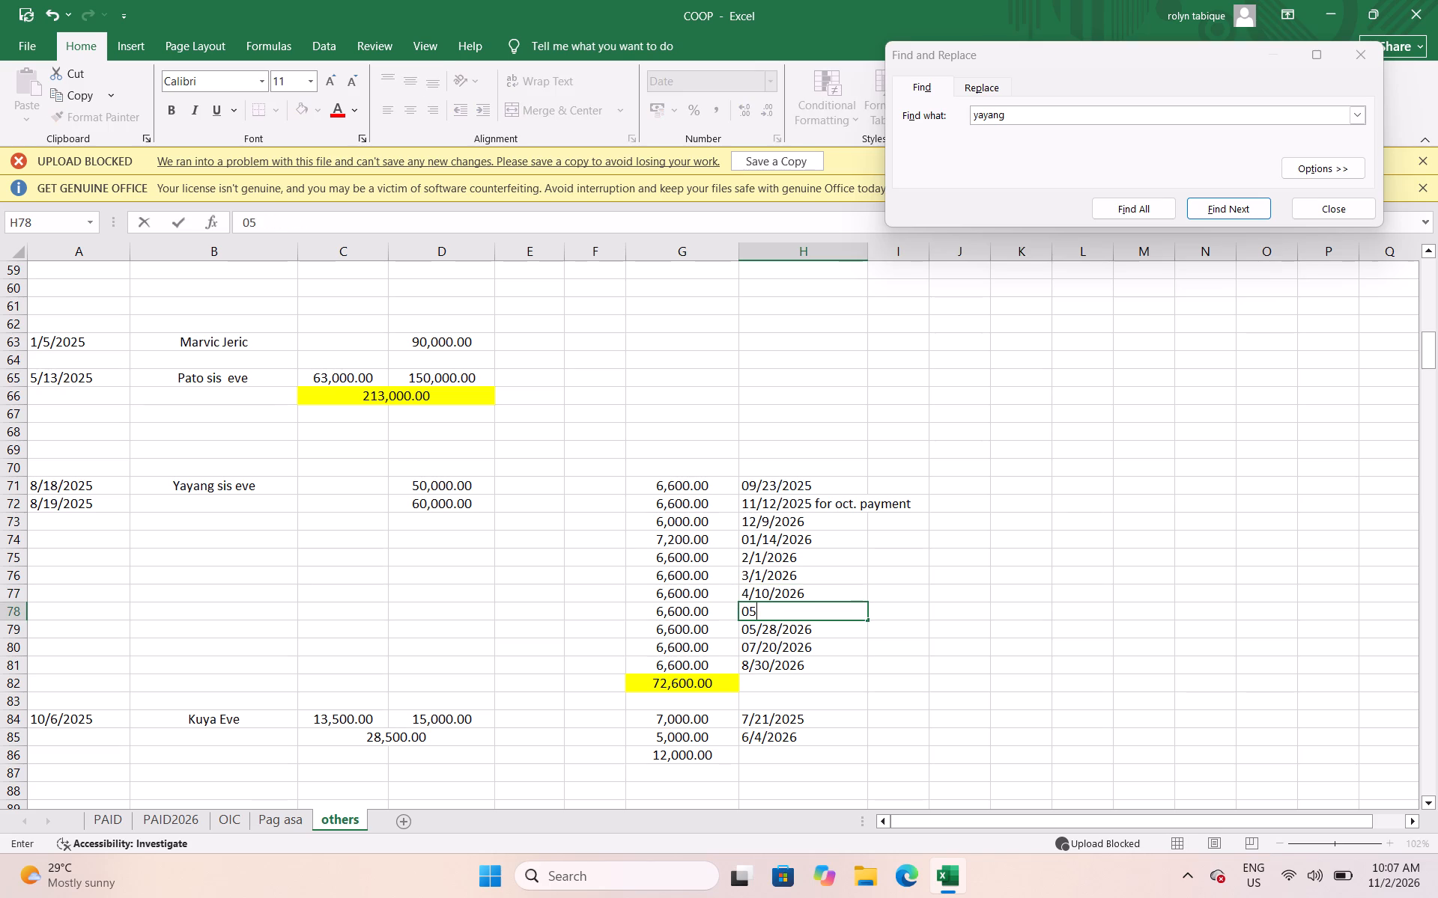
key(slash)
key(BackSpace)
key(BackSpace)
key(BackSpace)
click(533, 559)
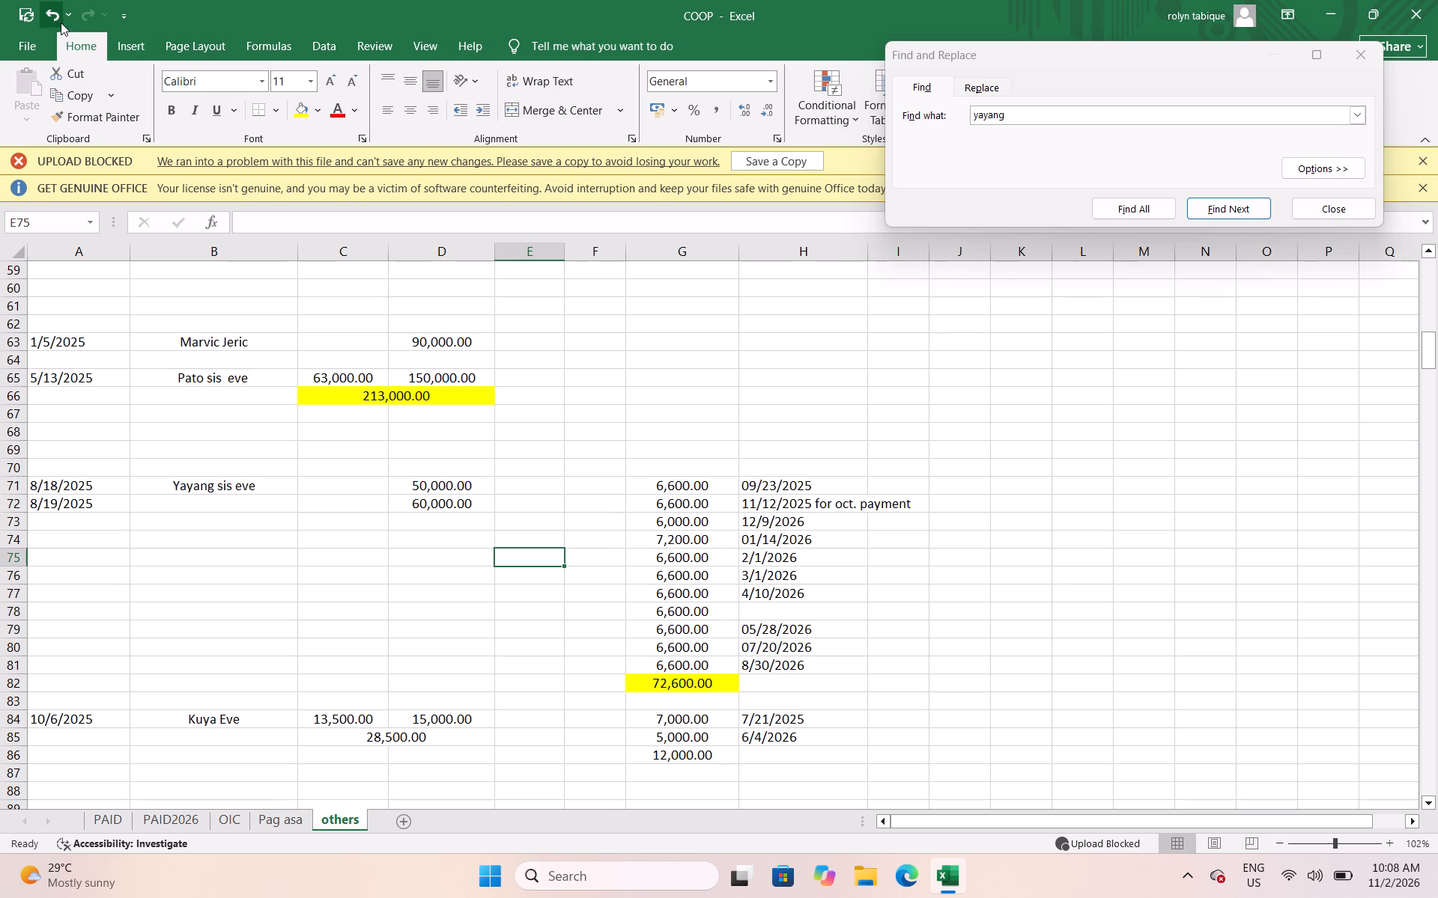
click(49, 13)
Set the date of Yayang sis eve's 6,600 payment in H78 to 05/02/2026 and check the dates in the rows below it.
click(766, 613)
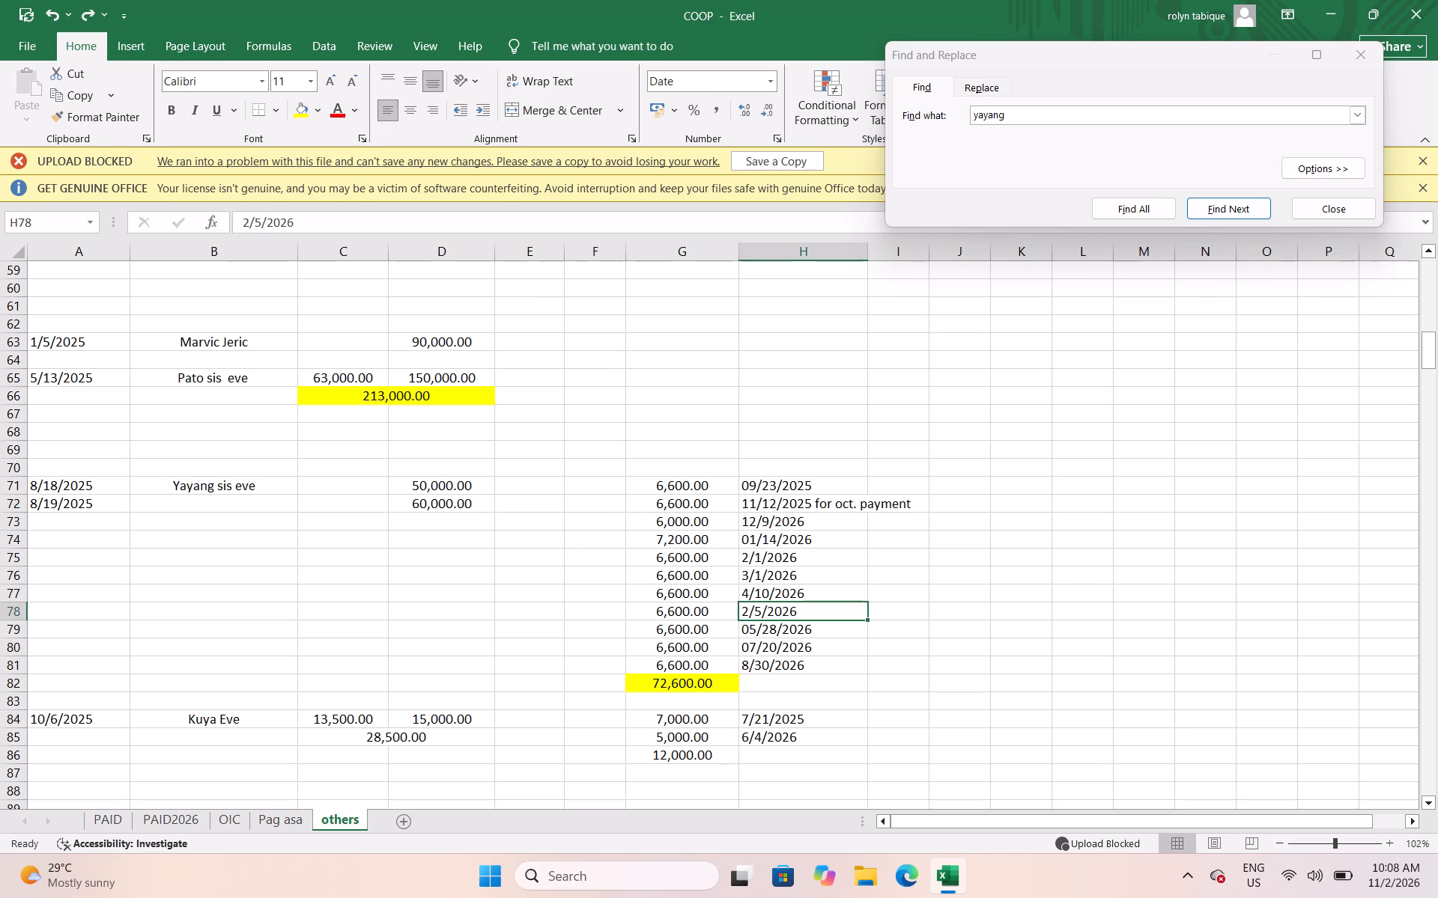
text(05/02/2026)
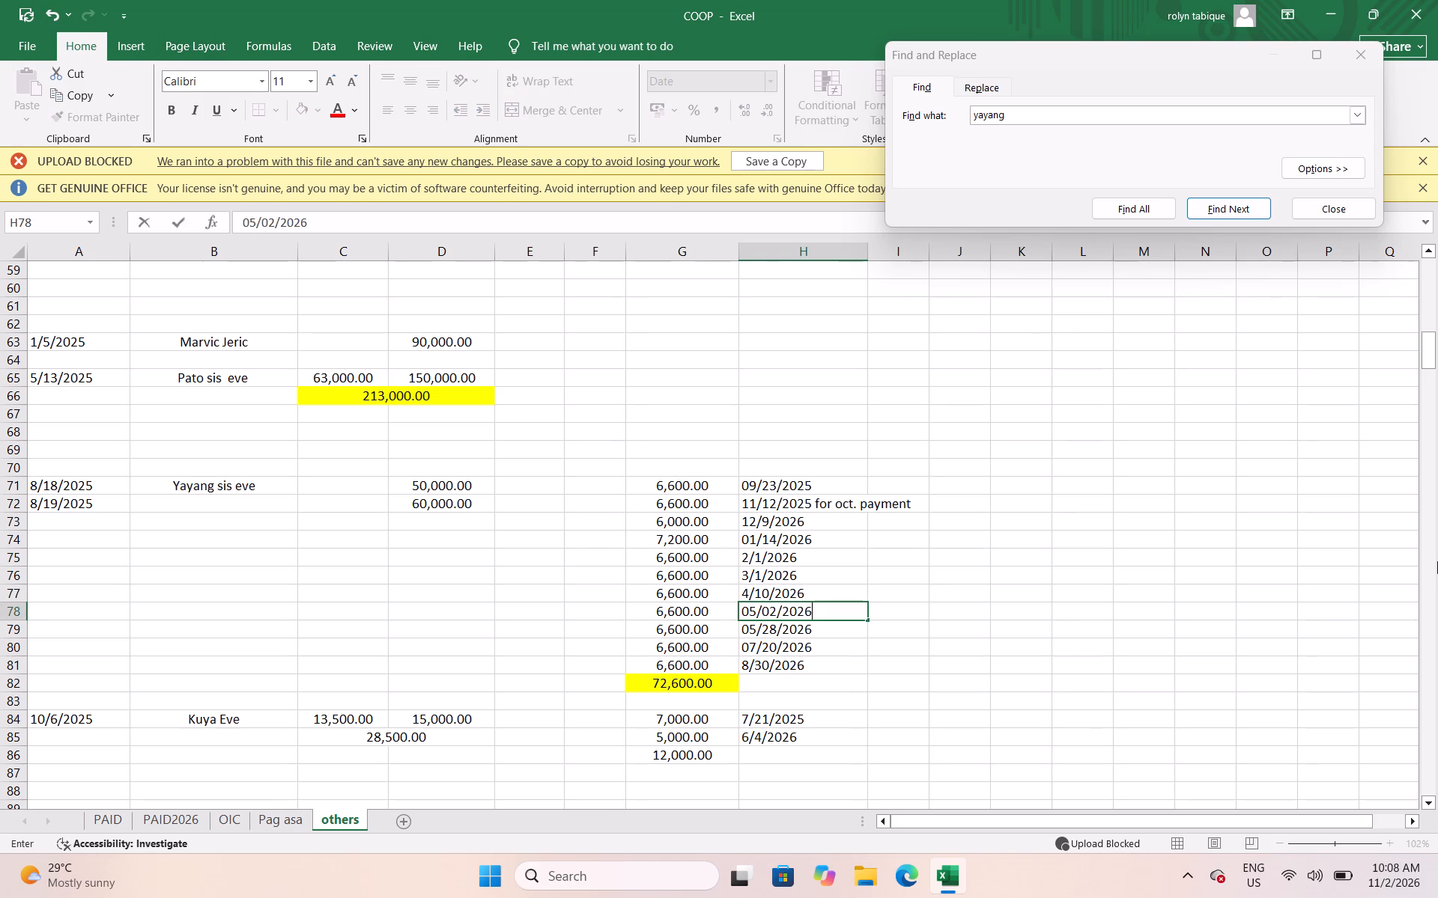
key(Down)
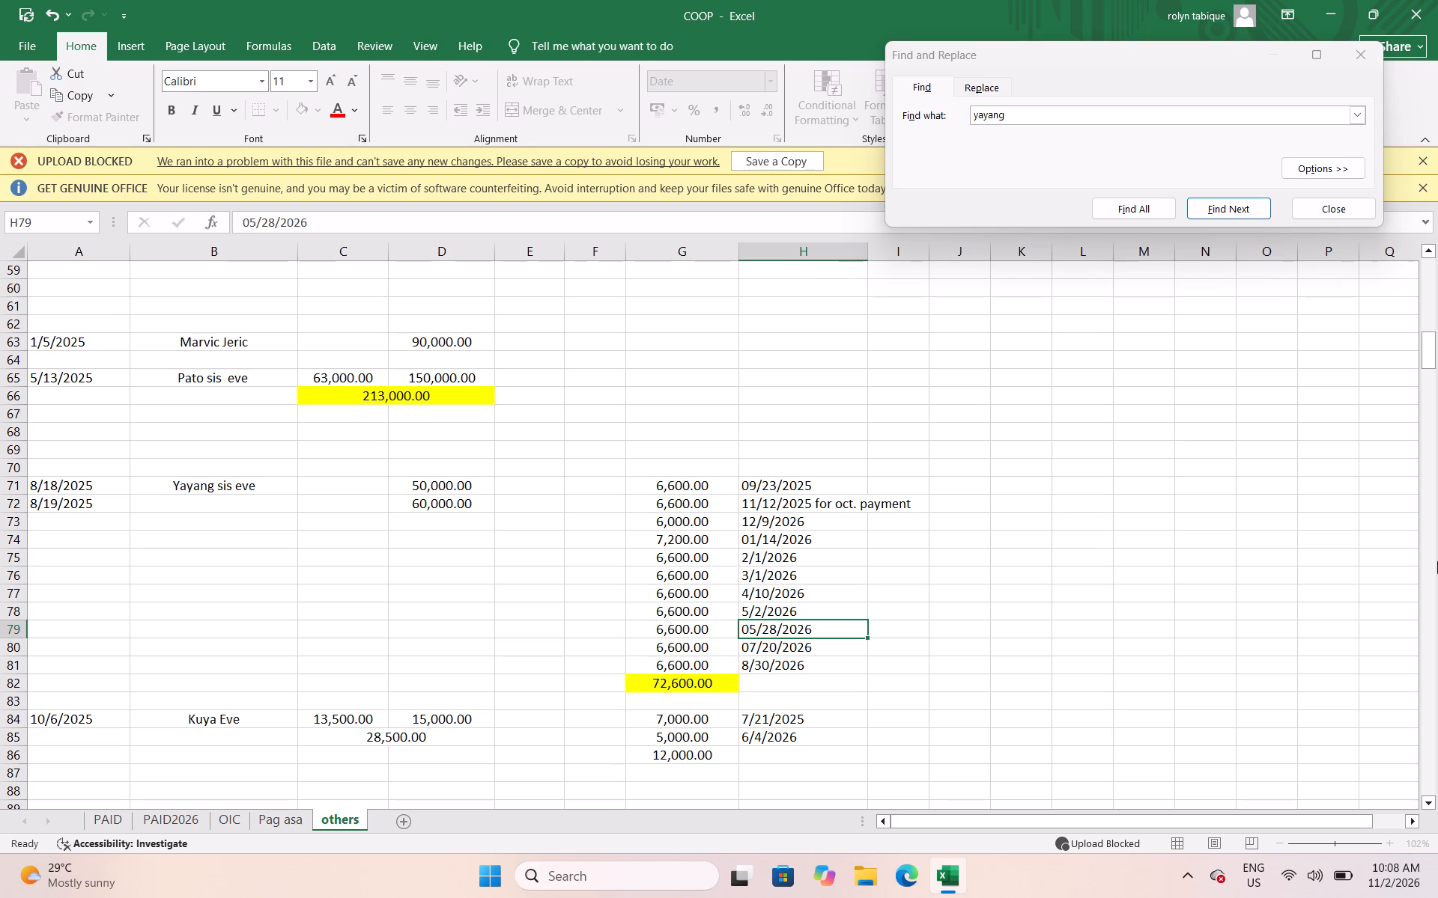
key(Down)
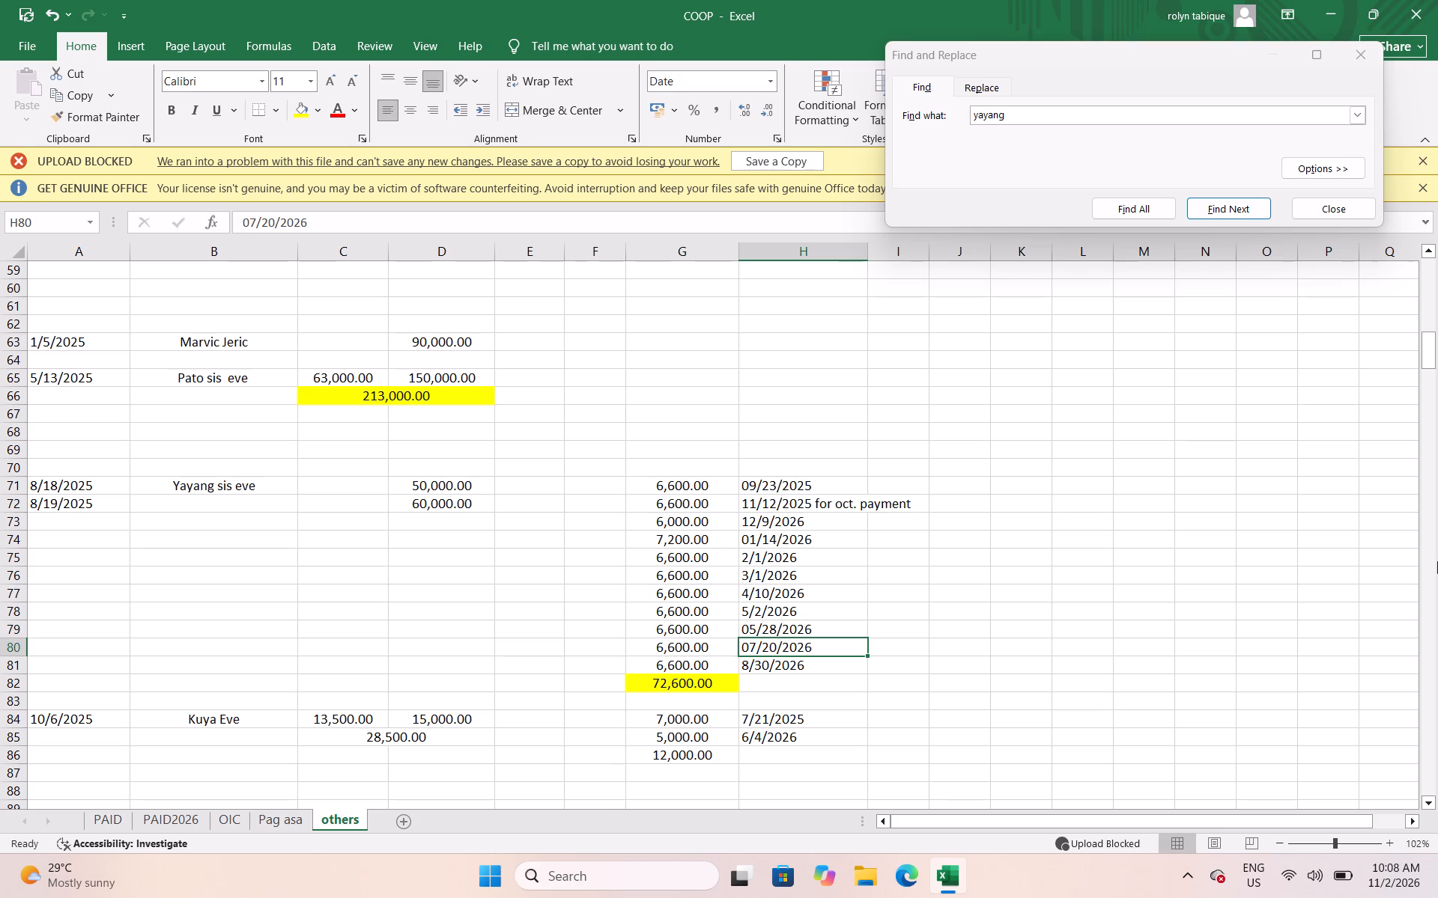
key(Up)
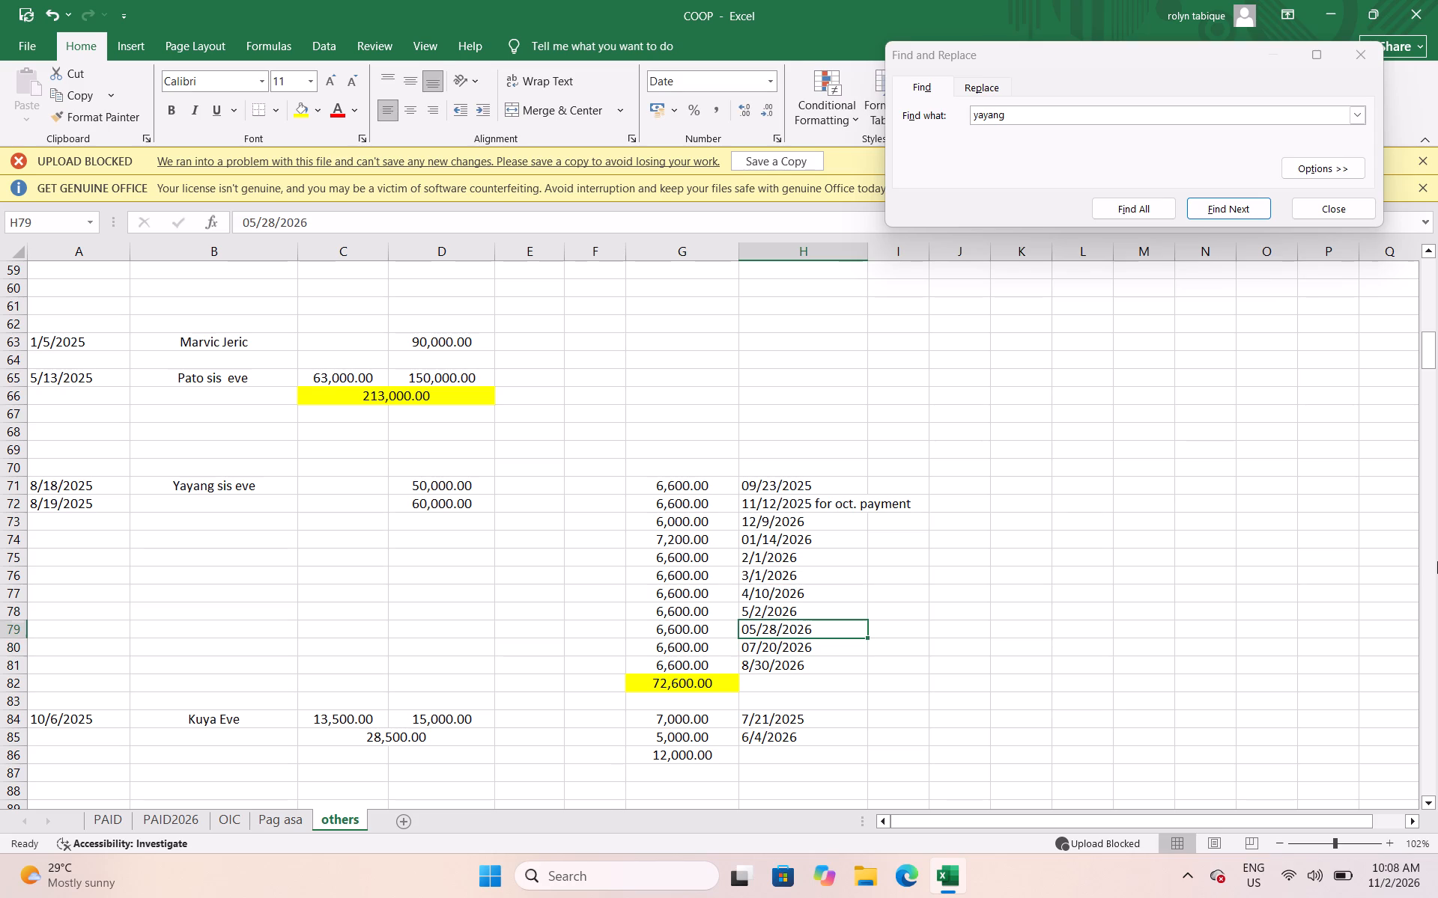
key(Down)
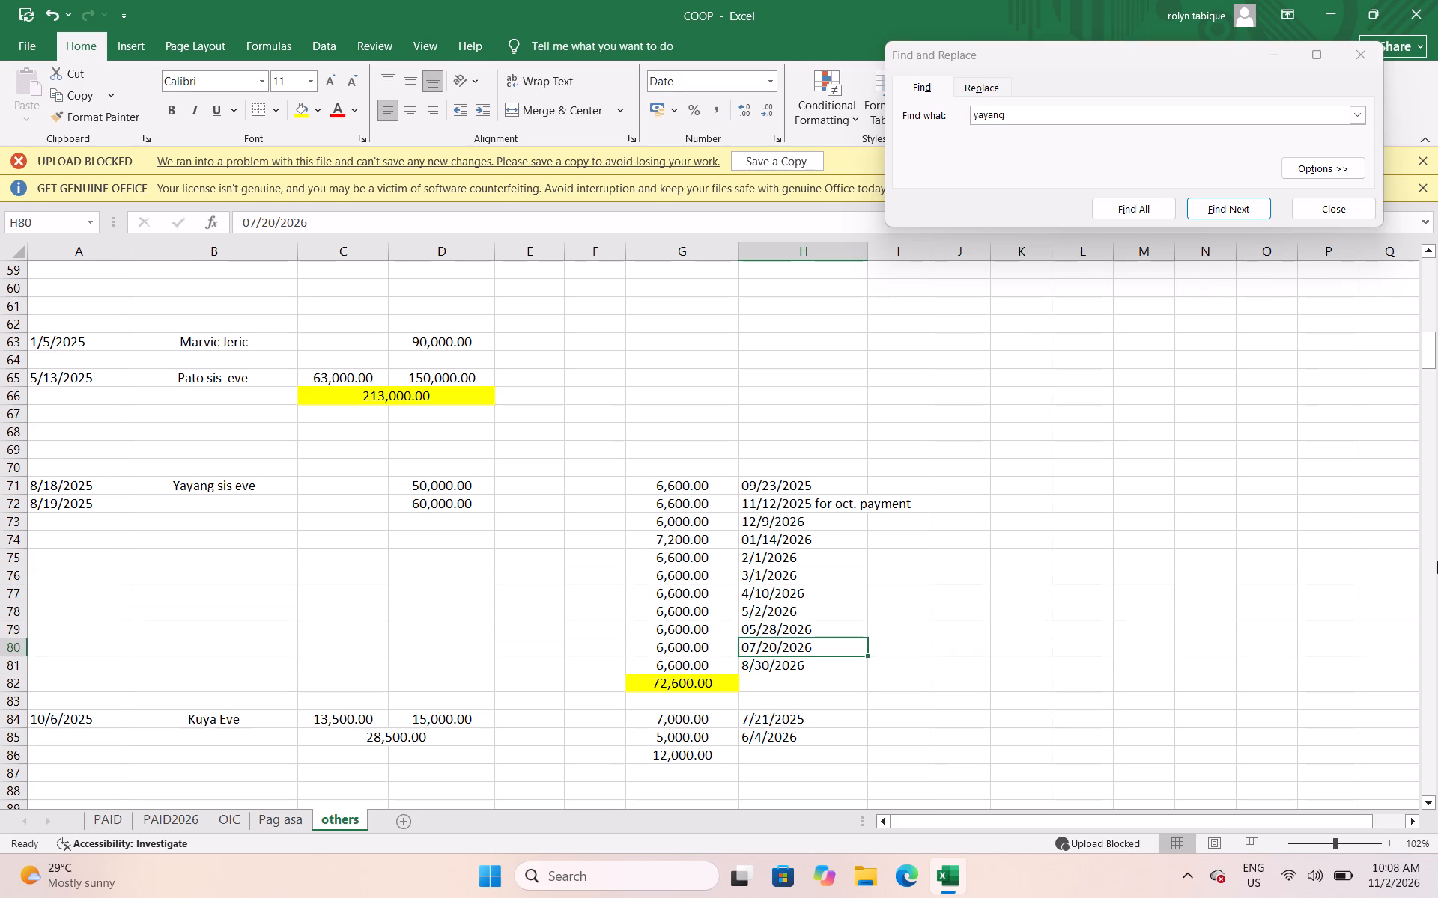
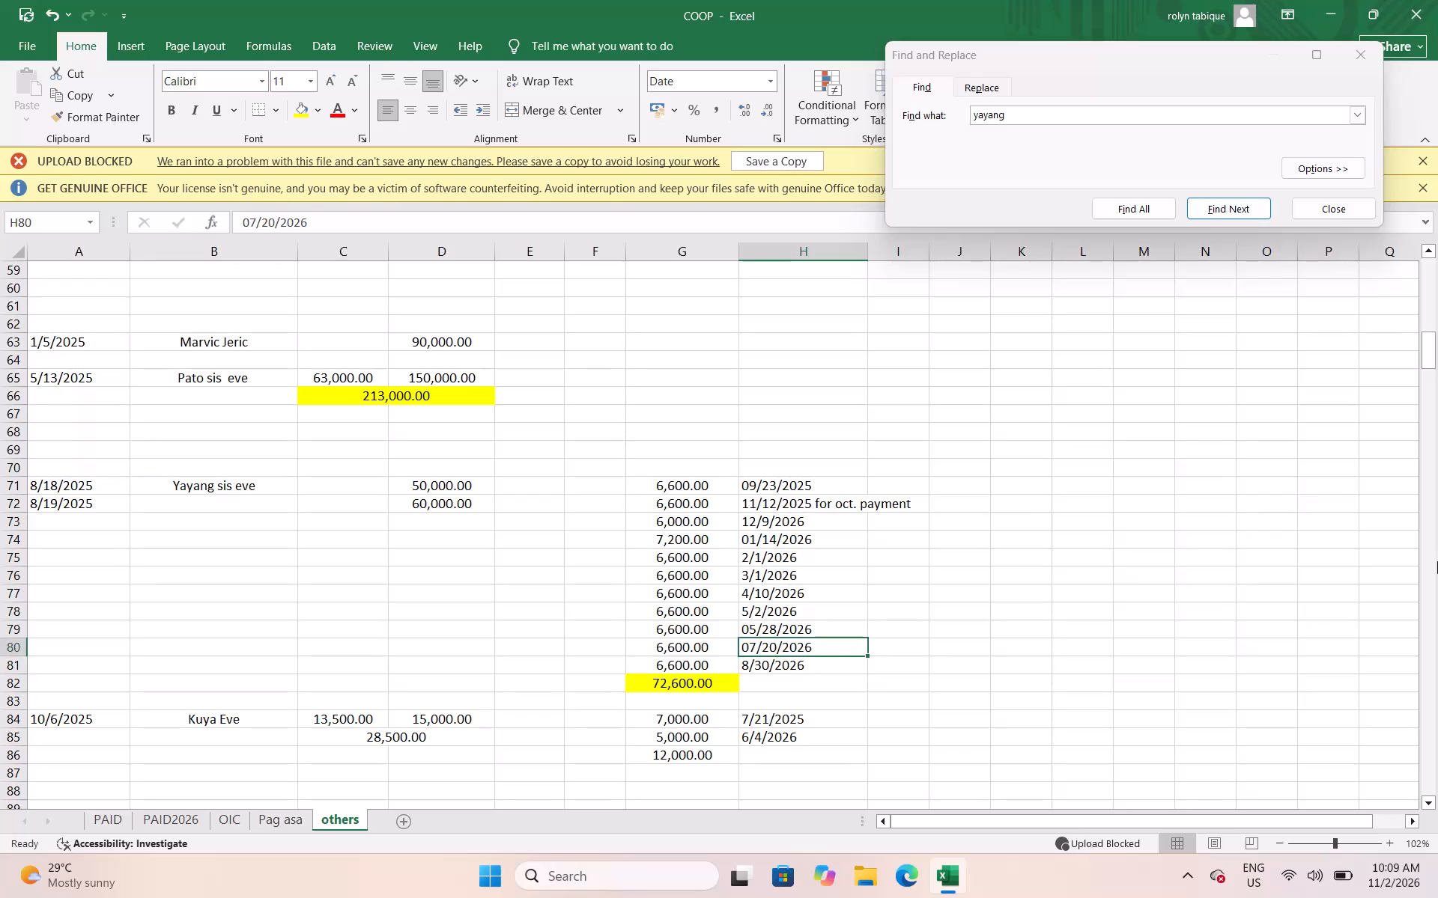
Set the date of Yayang sis eve's 6,600 payment in H79 to 08/05/2026 and save the workbook.
key(Up)
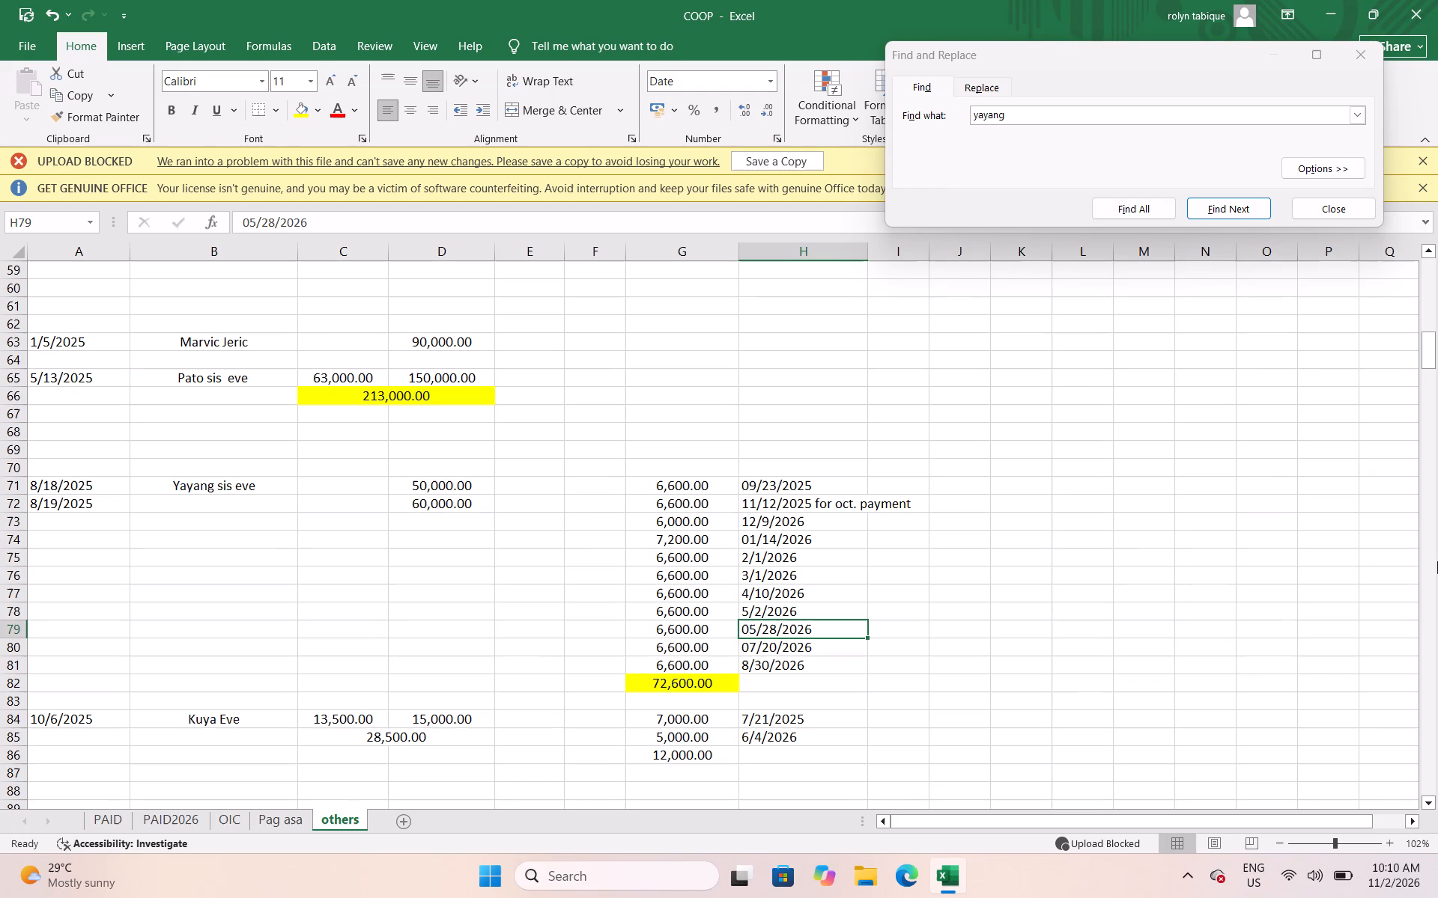
text(08)
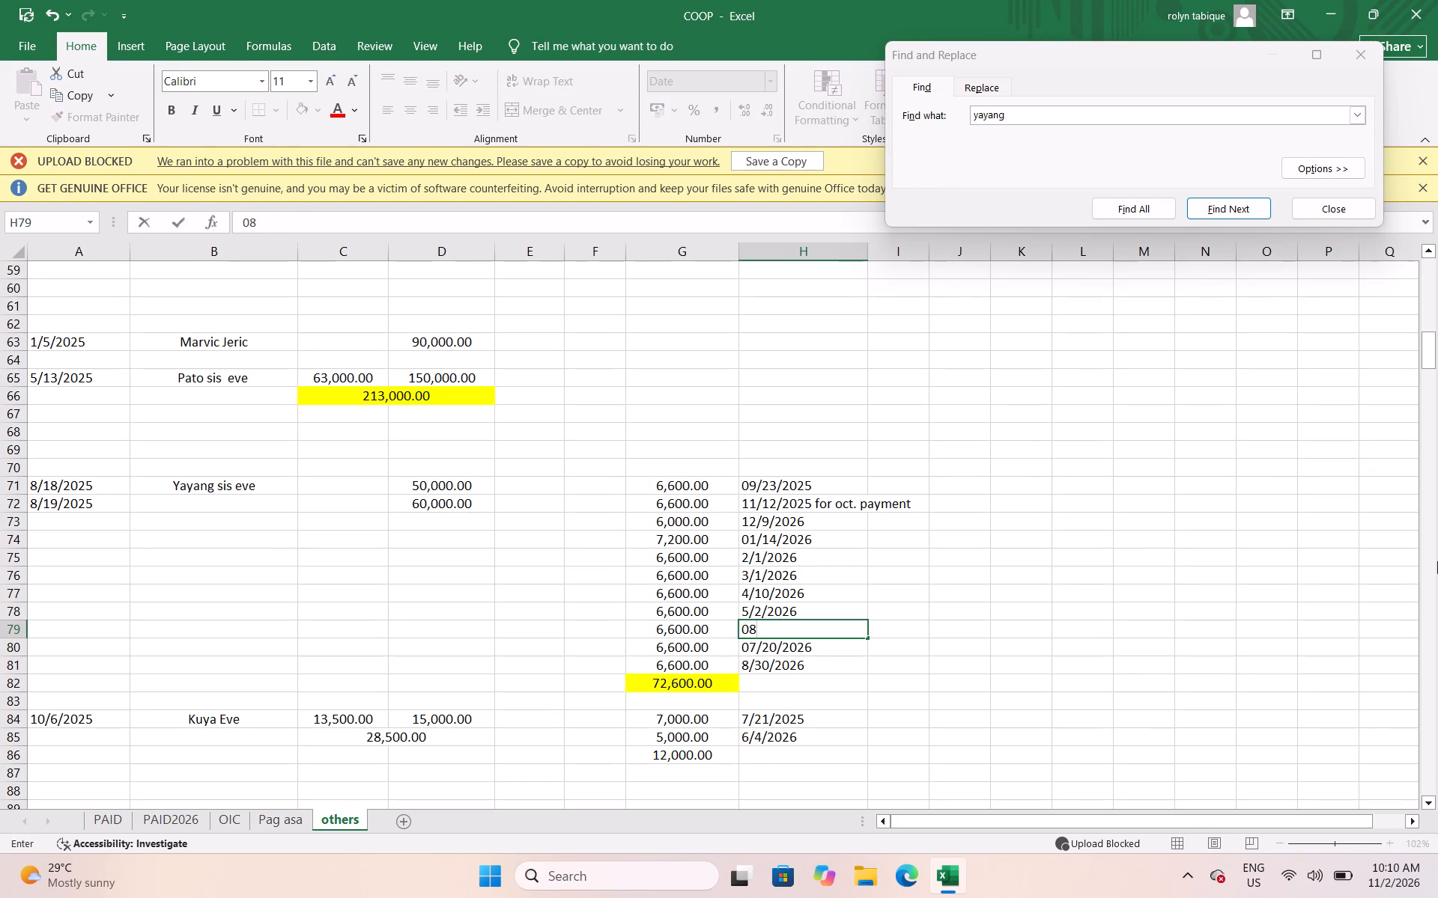
text(/05/2026)
key(Up)
key(Down)
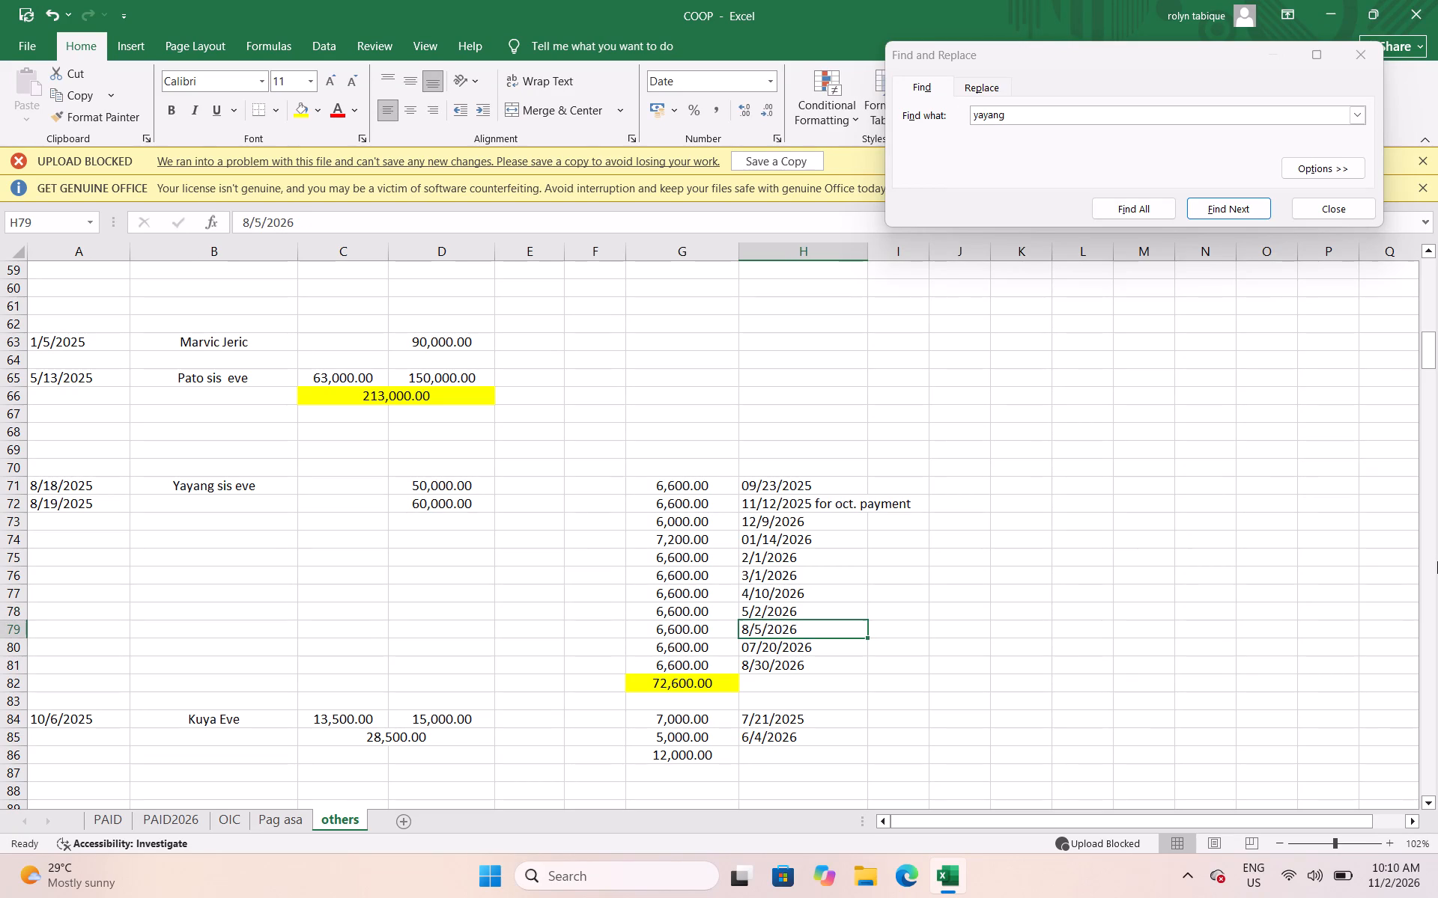
key(ctrl+s)
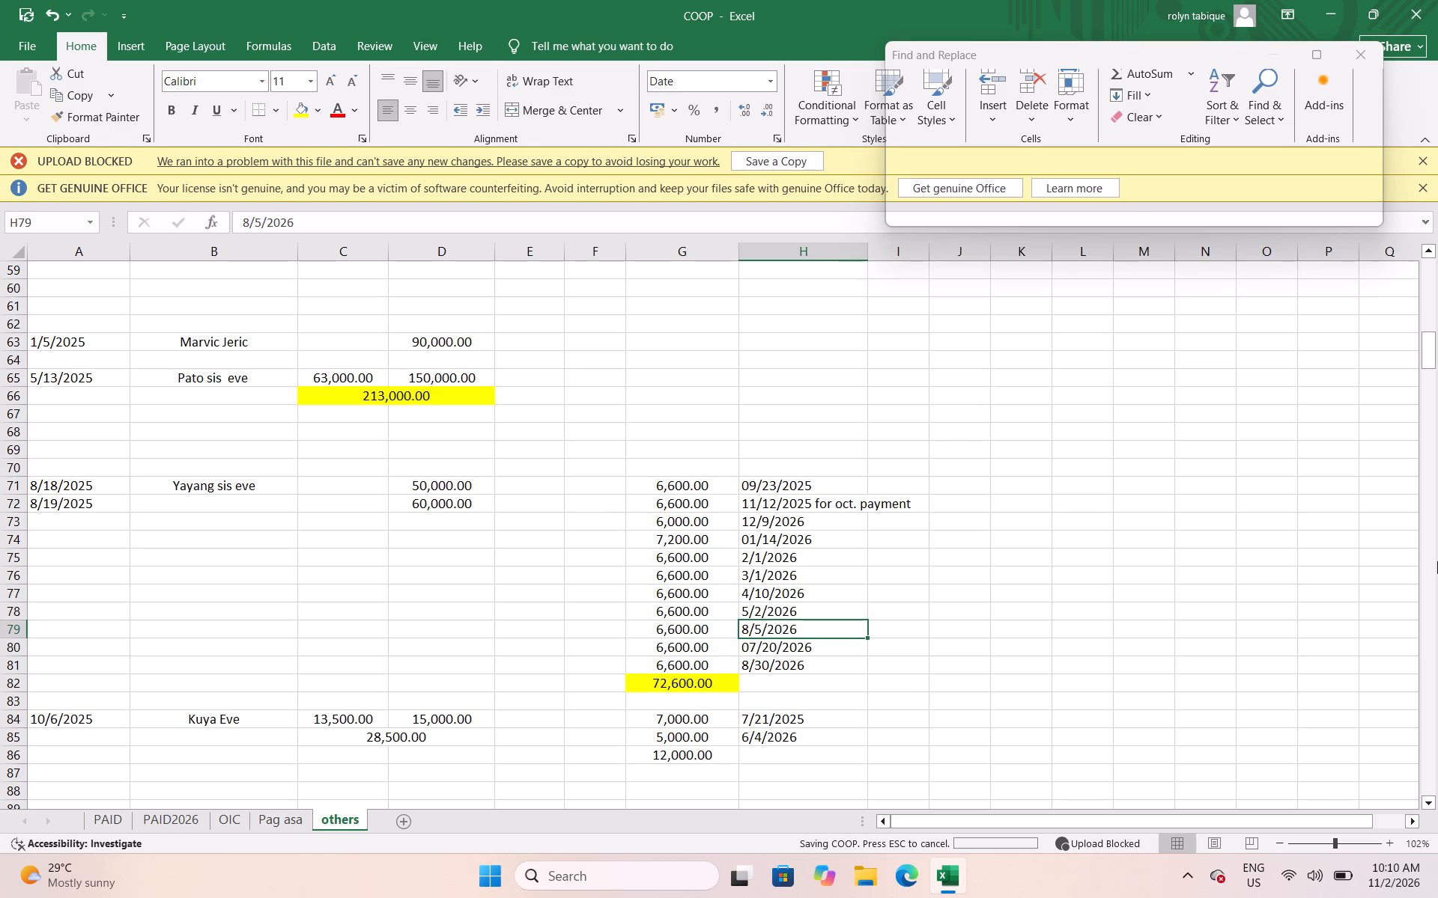
key(Down)
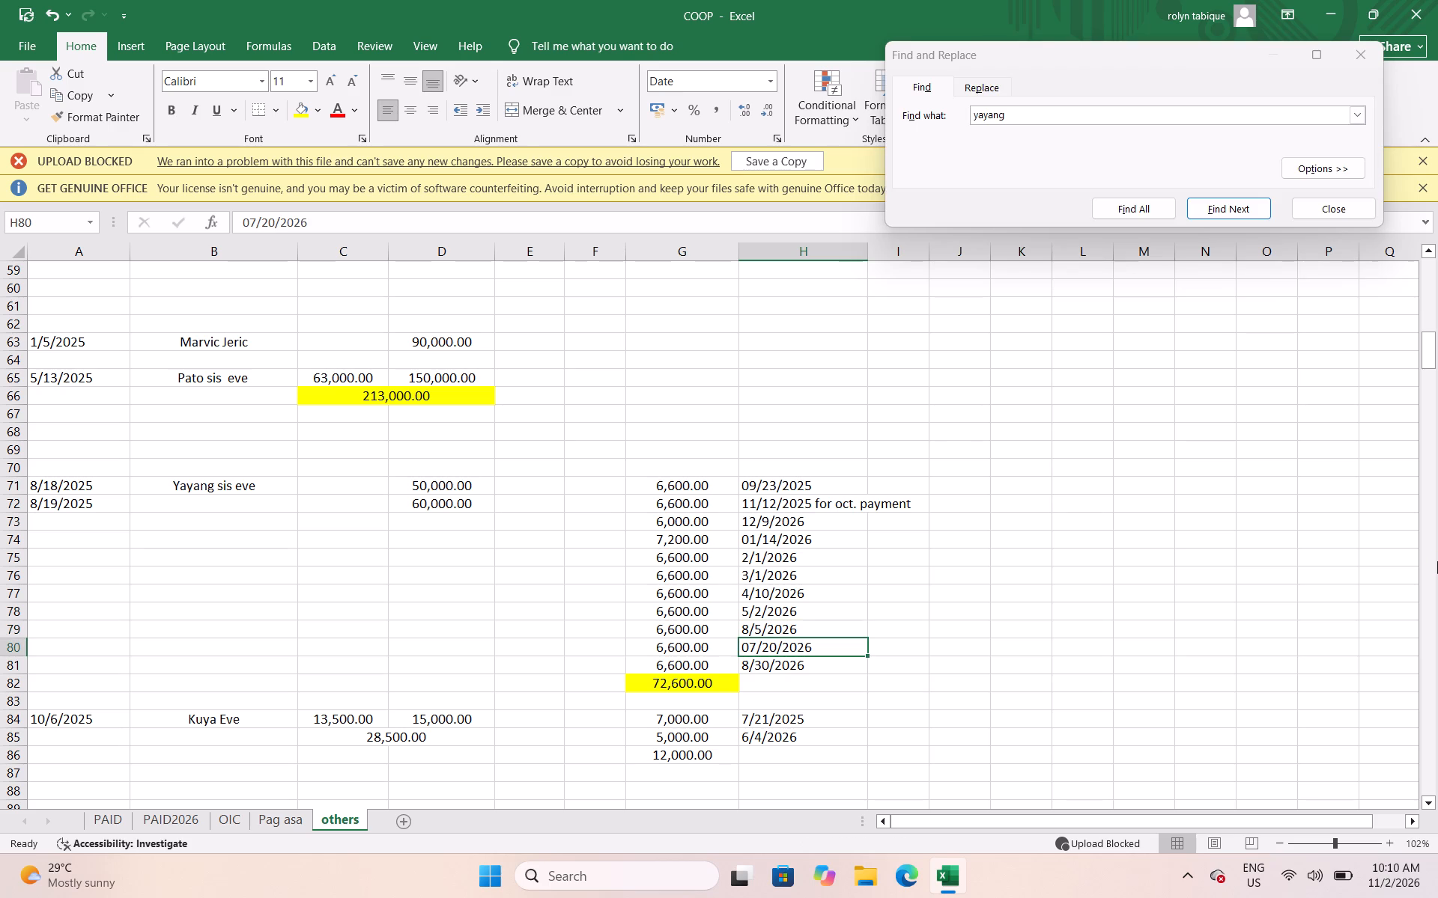
key(Up)
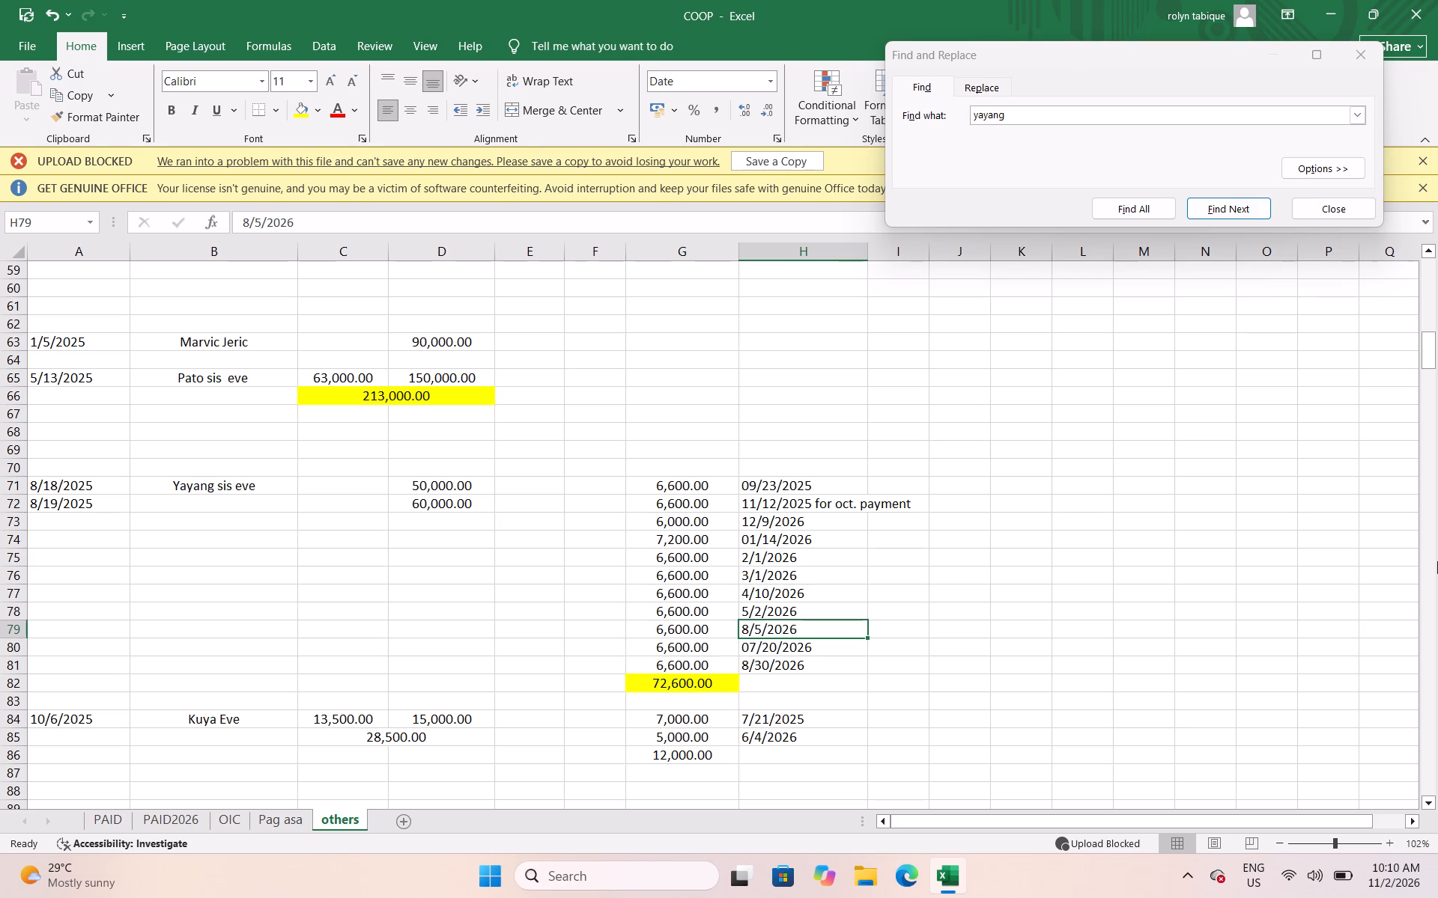
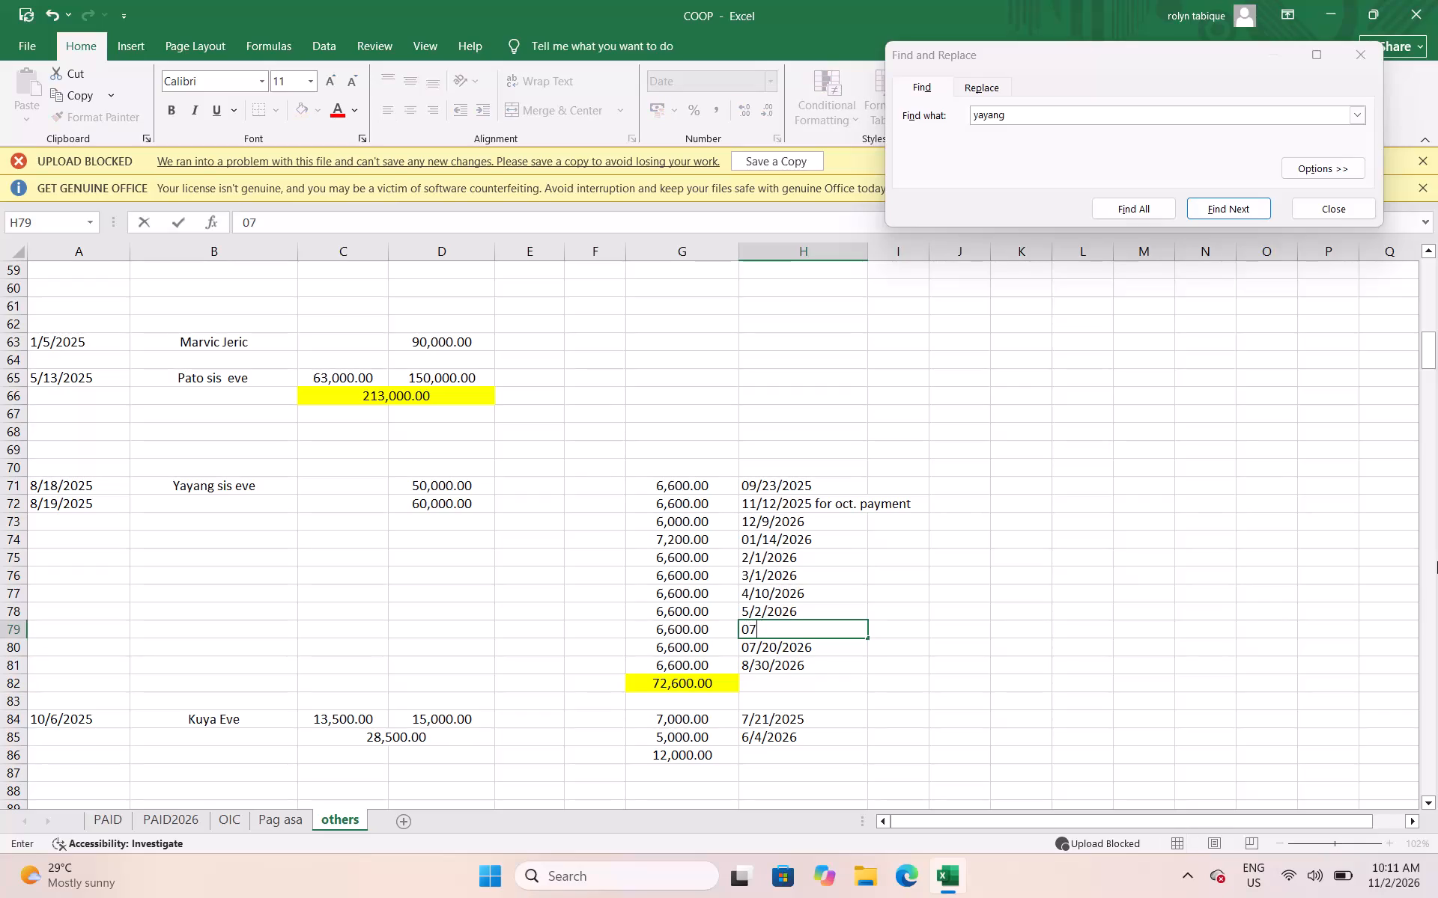
Set the dates of Yayang sis eve's 6,600 payments to 07/20/2026 in H79 and 08/05/2026 in H80, and save the workbook.
text(/20/2026)
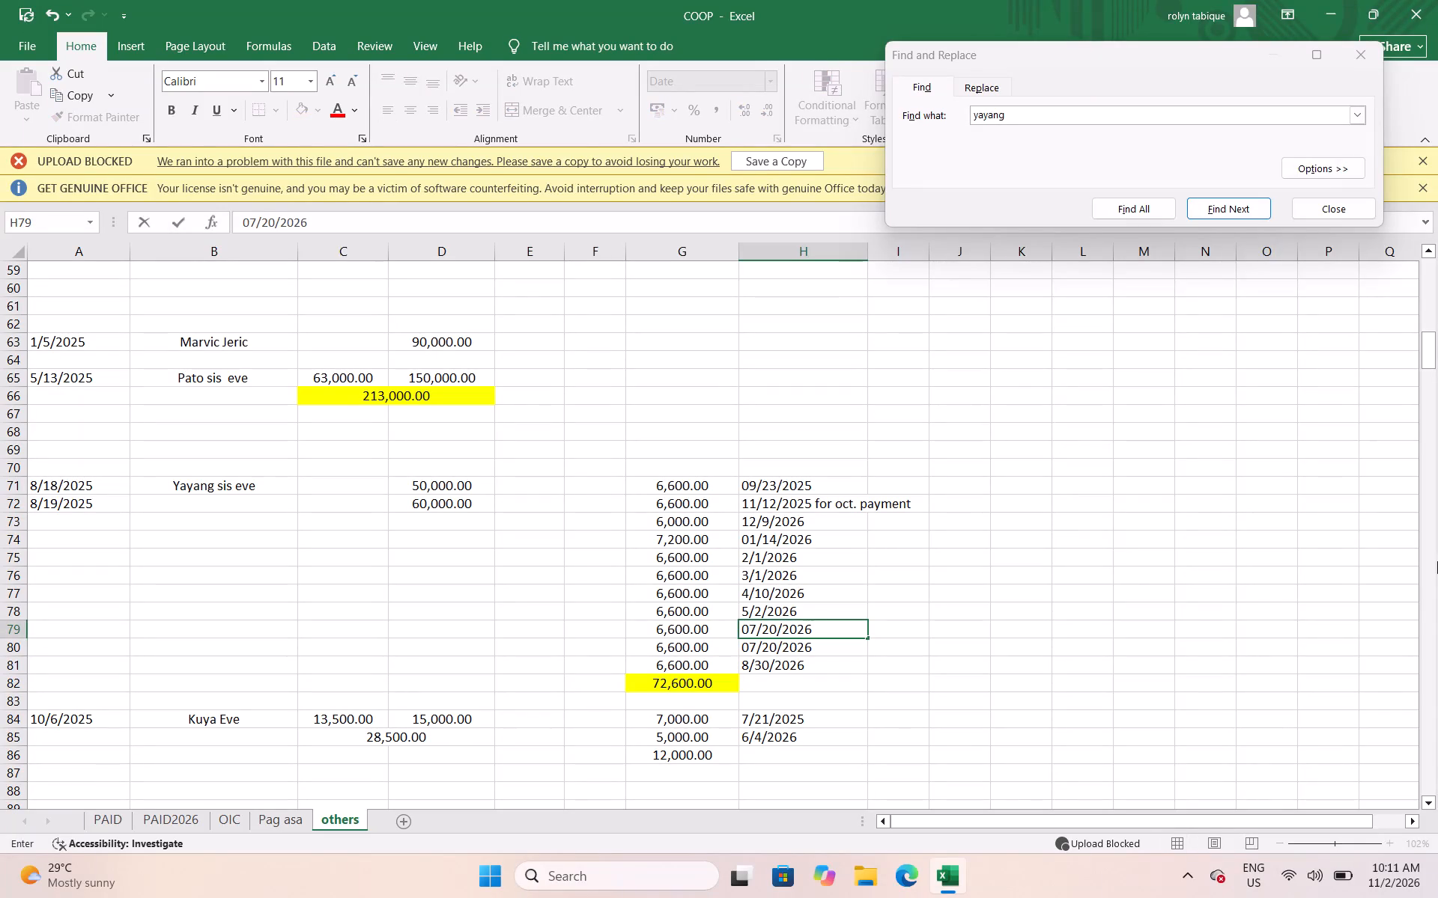
key(Down)
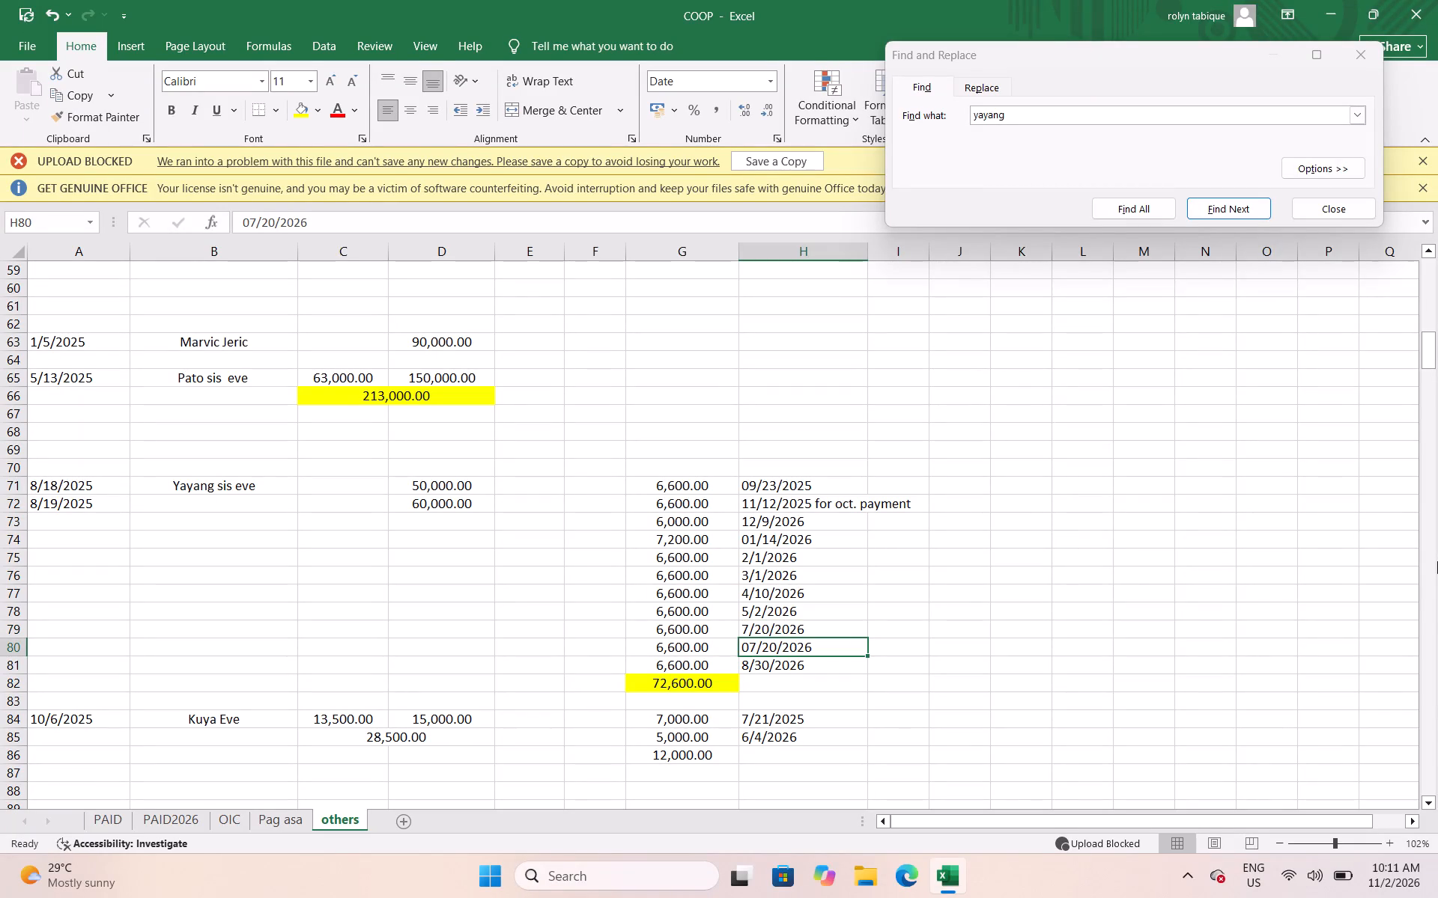
text(08/05/2026)
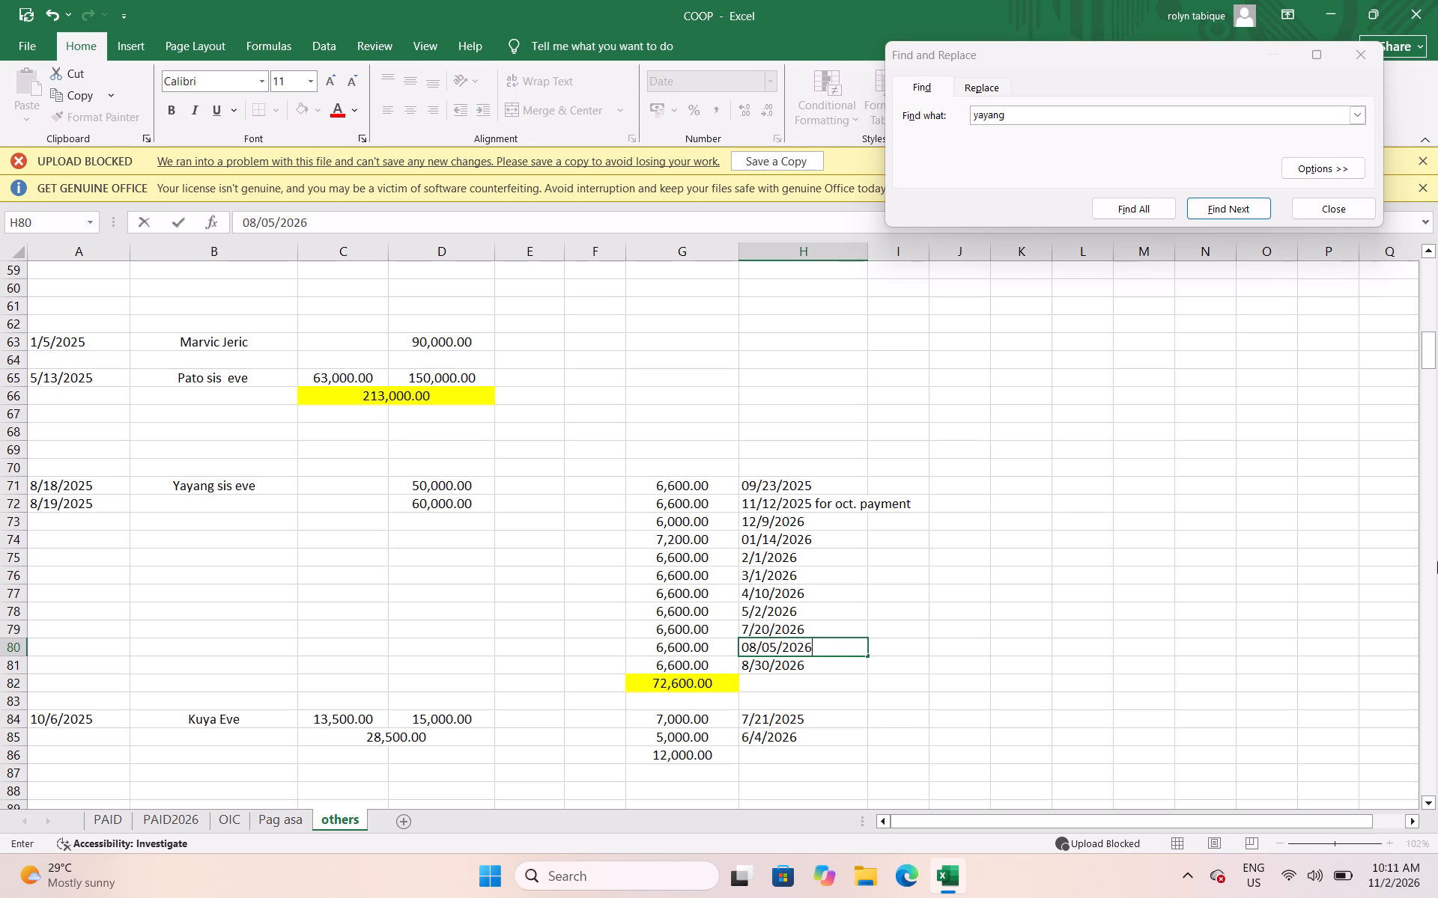
key(ctrl+s)
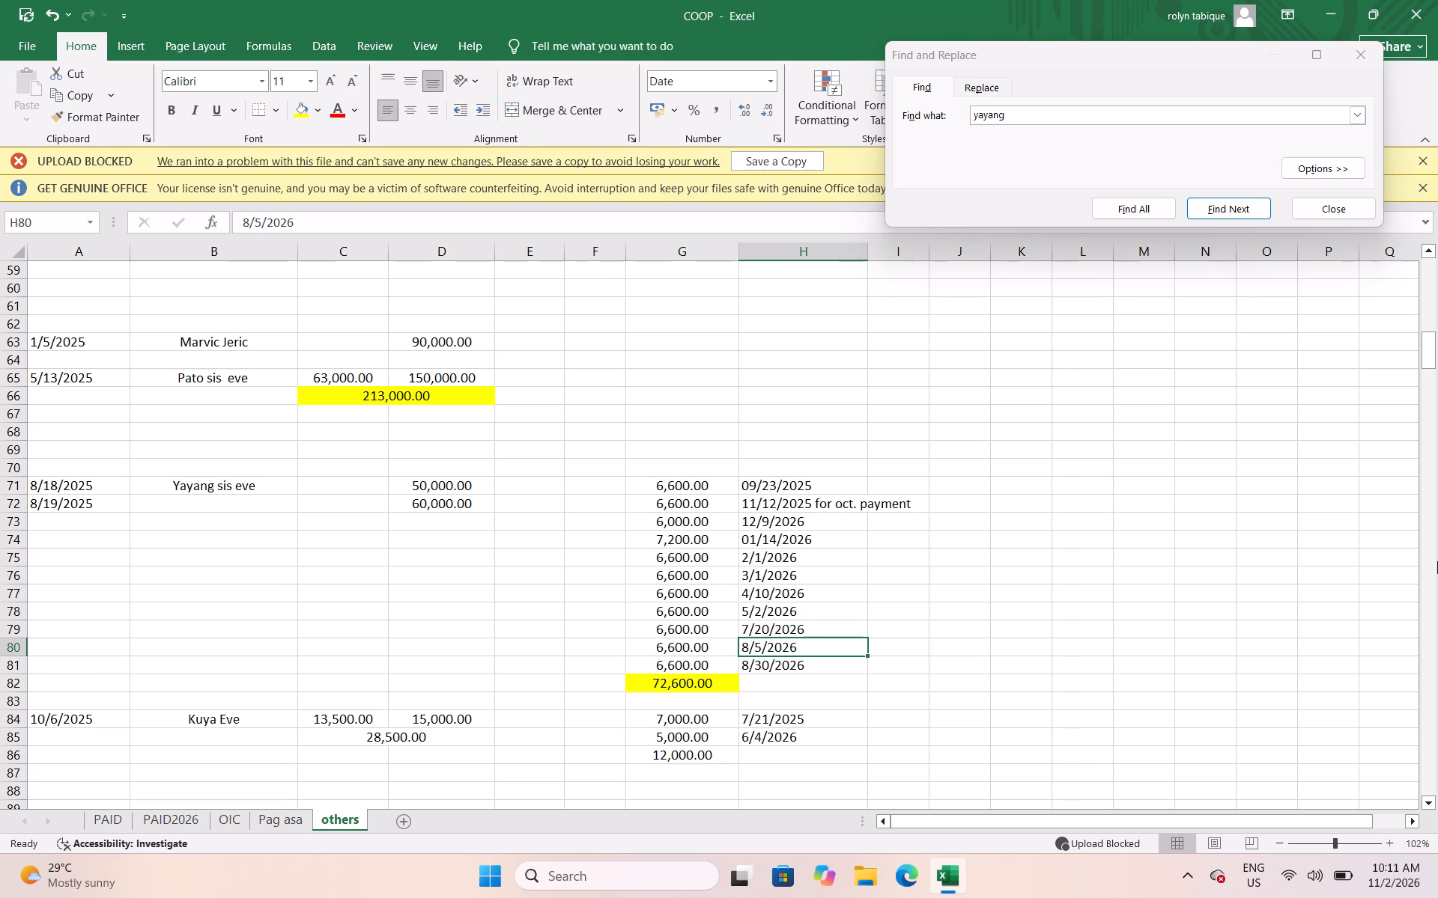
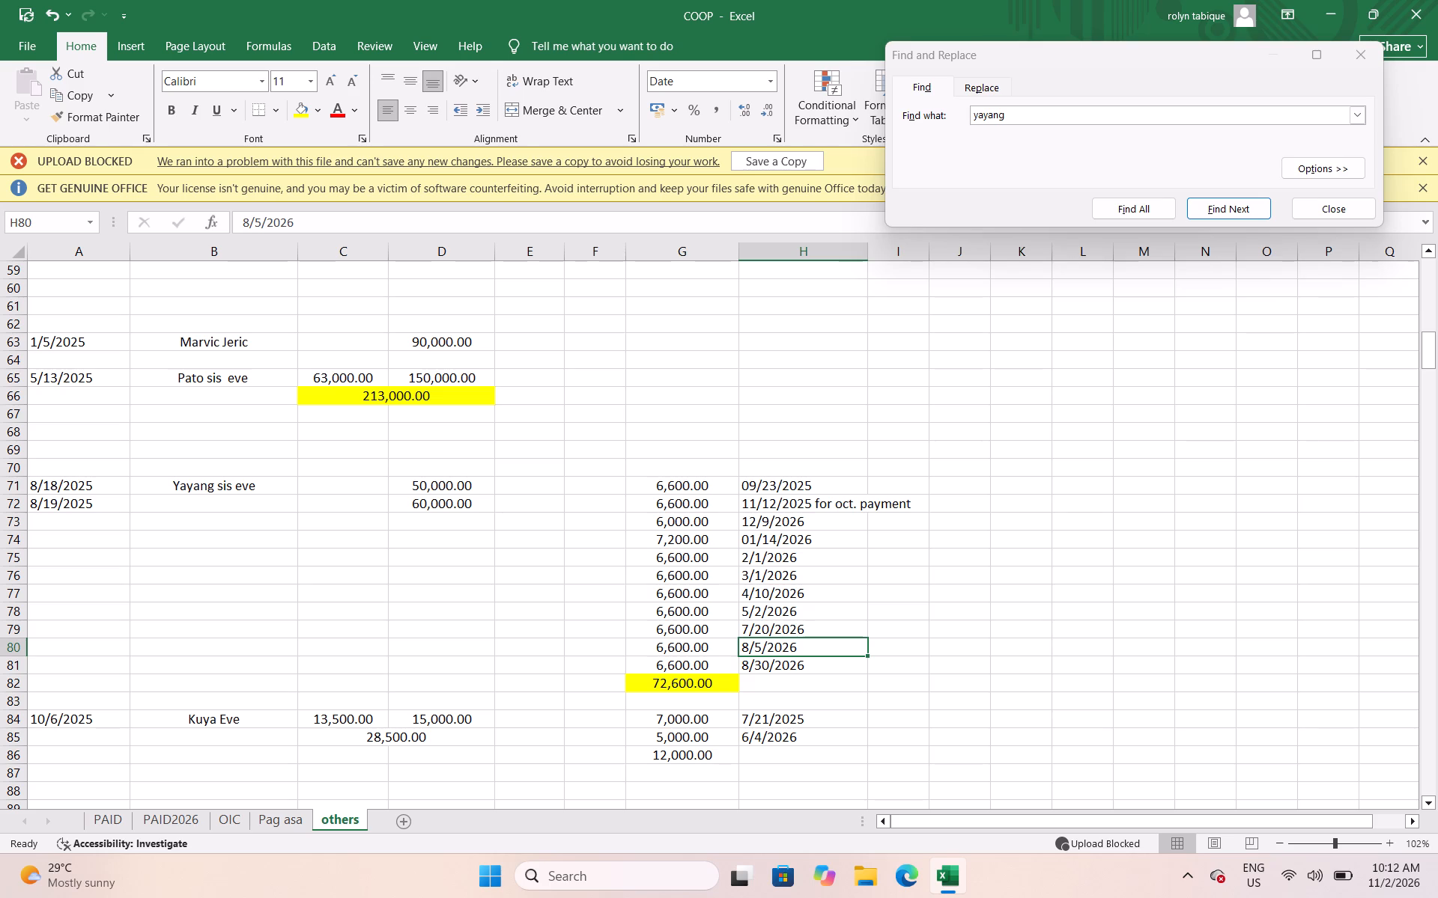
Select the entire row 82 containing the highlighted total of Yayang sis eve's payments.
click(17, 682)
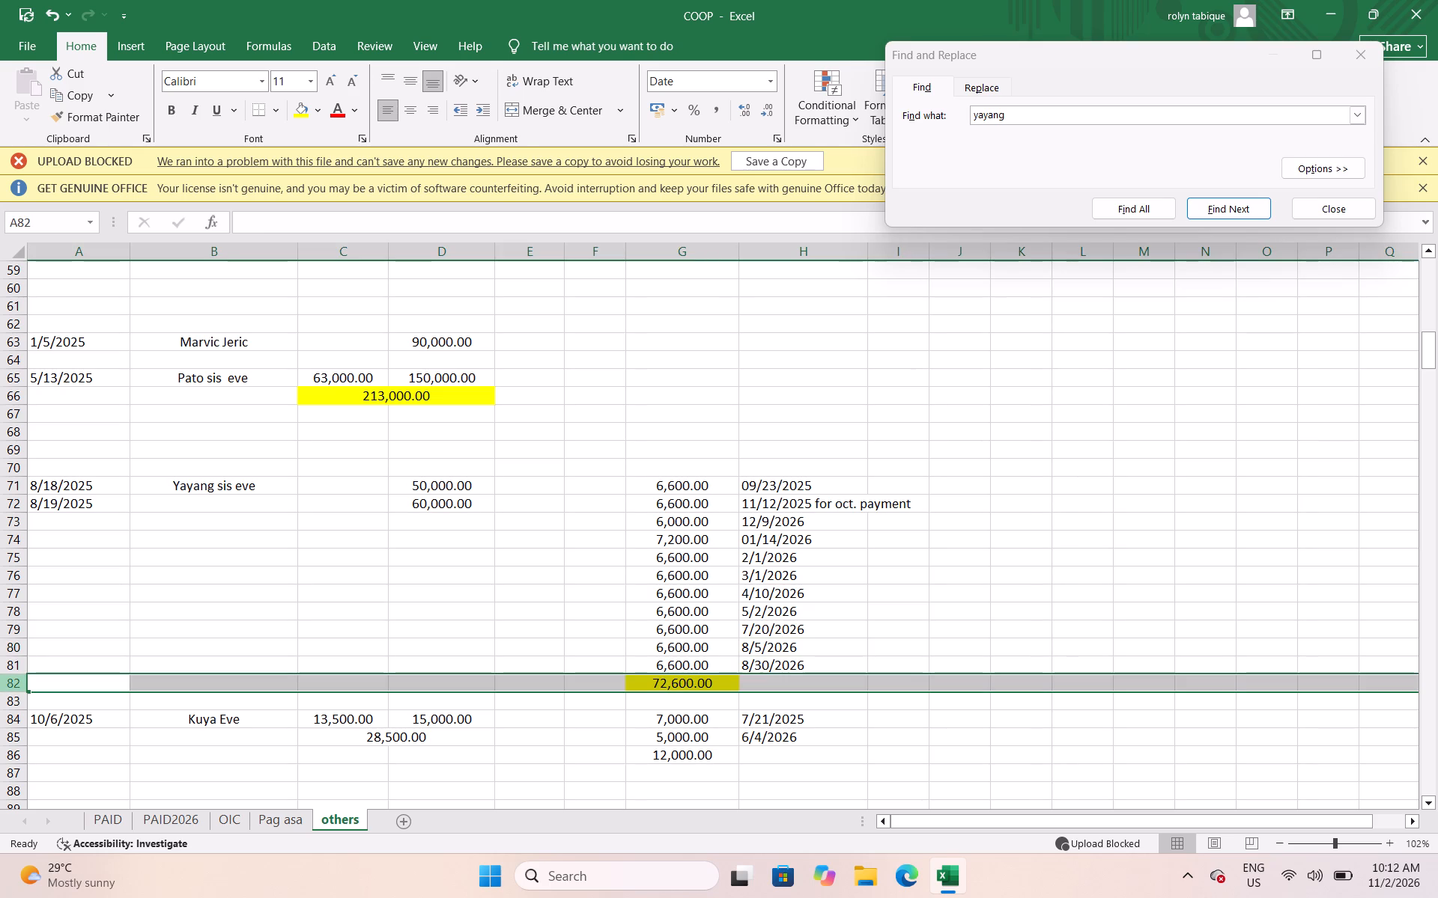
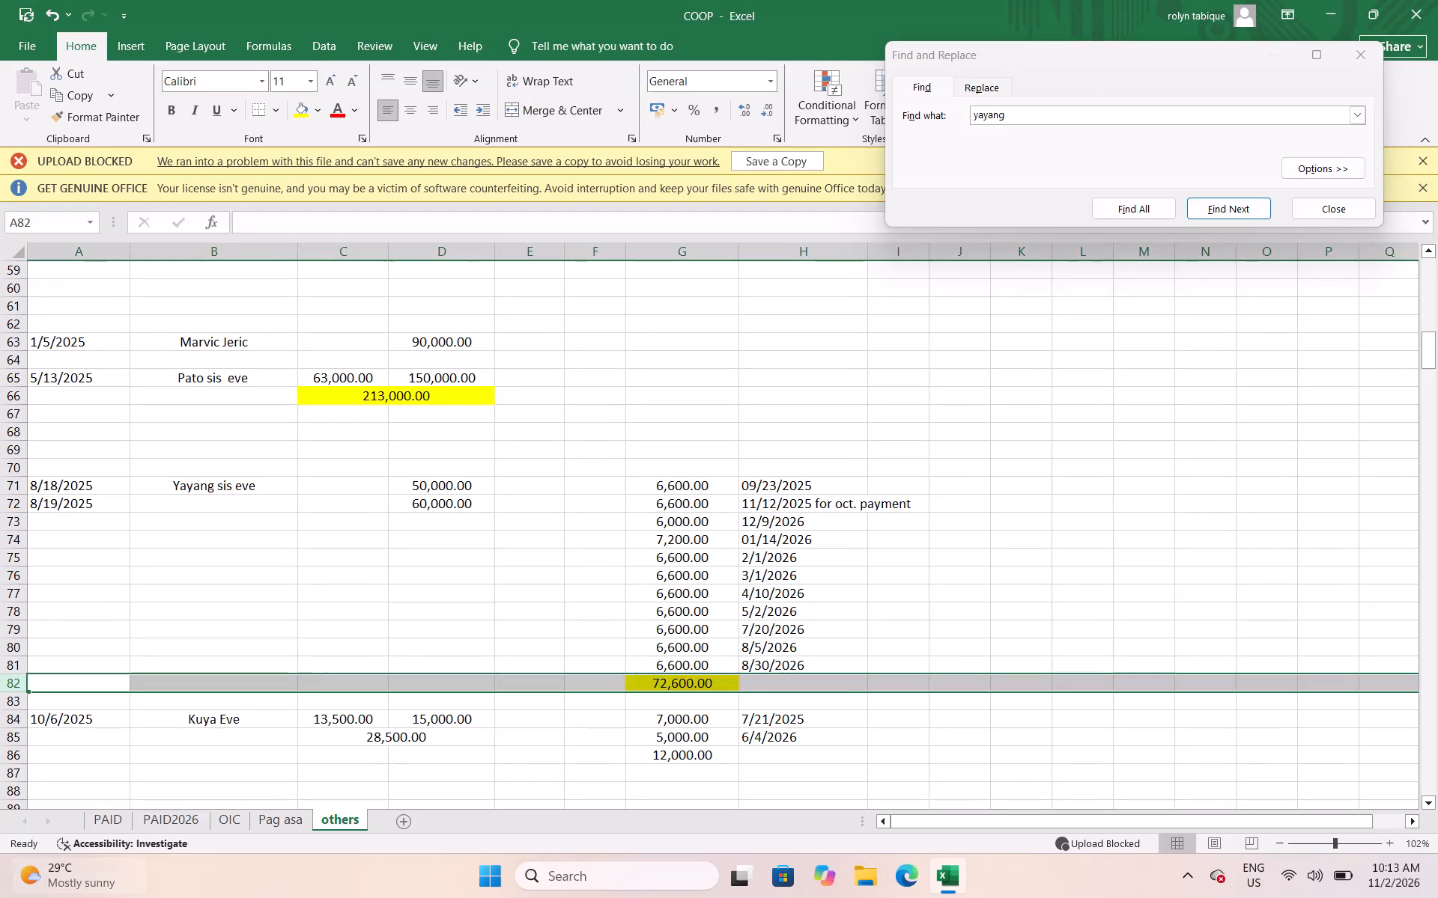
click(284, 613)
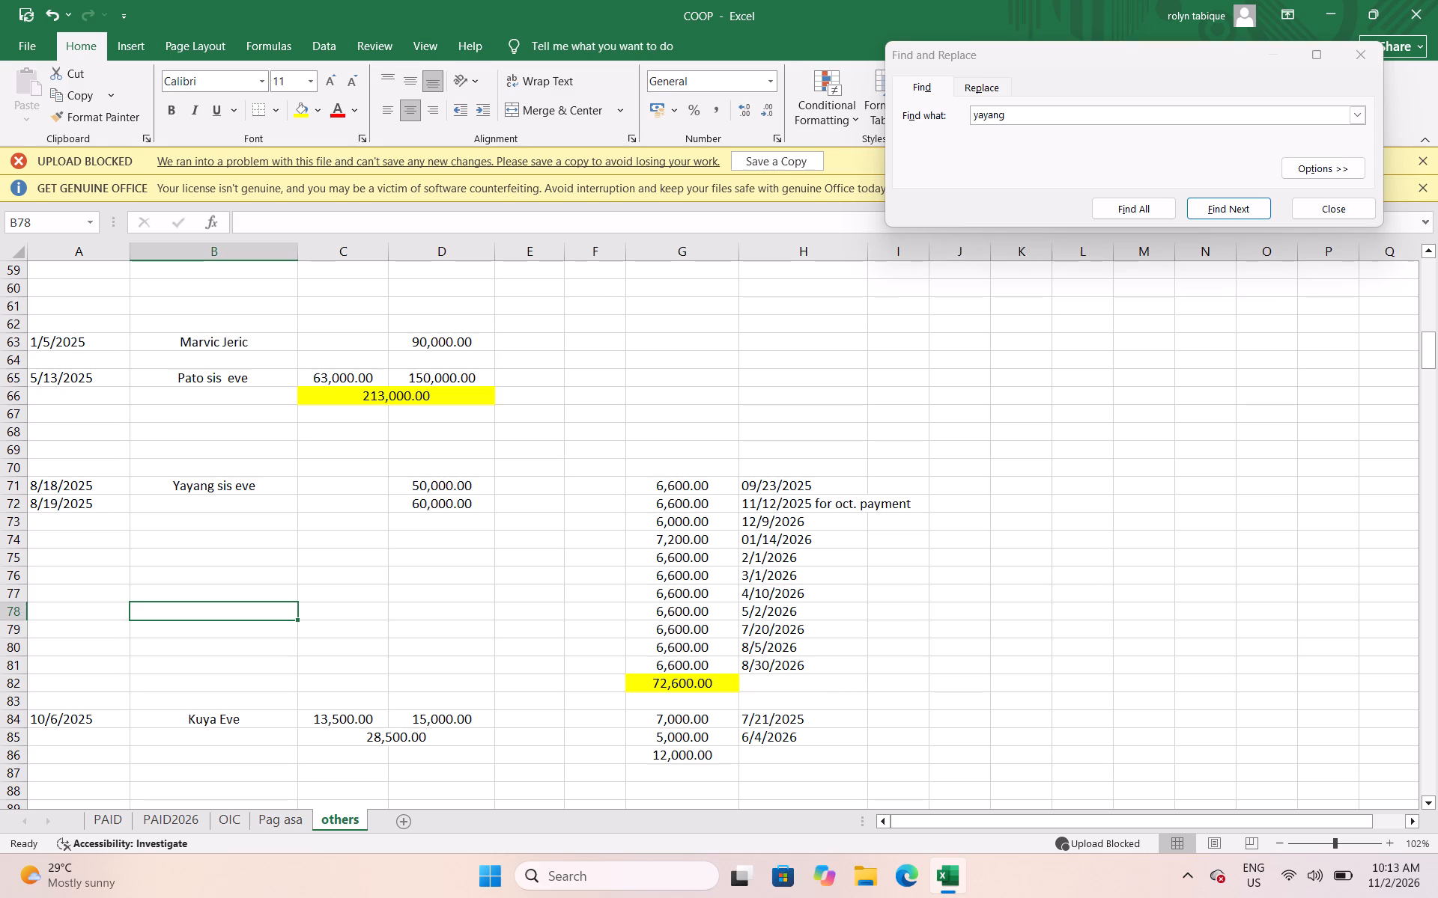
click(765, 484)
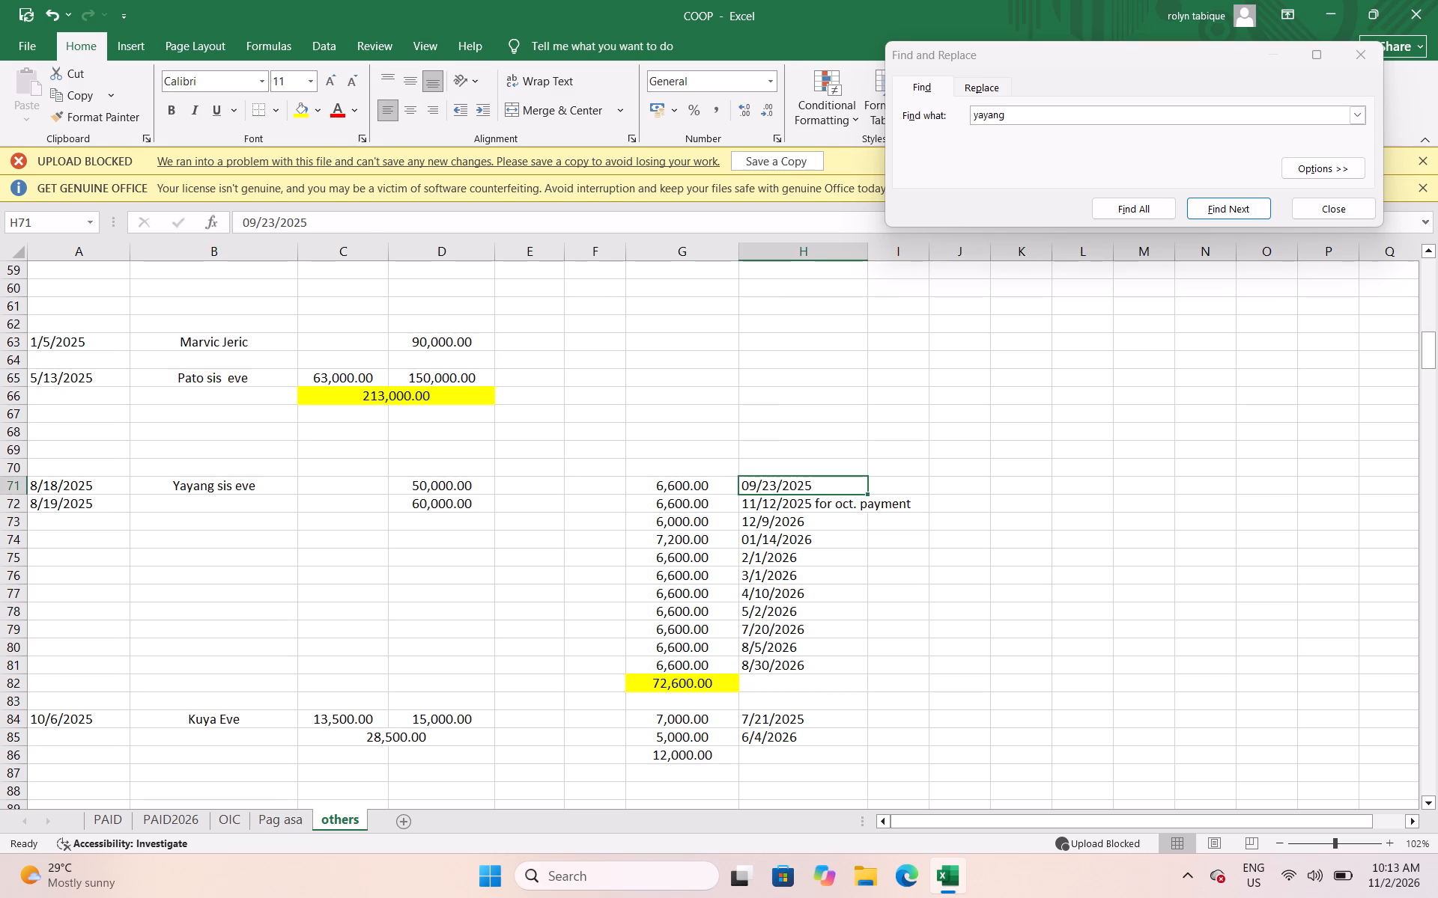
click(795, 507)
click(782, 525)
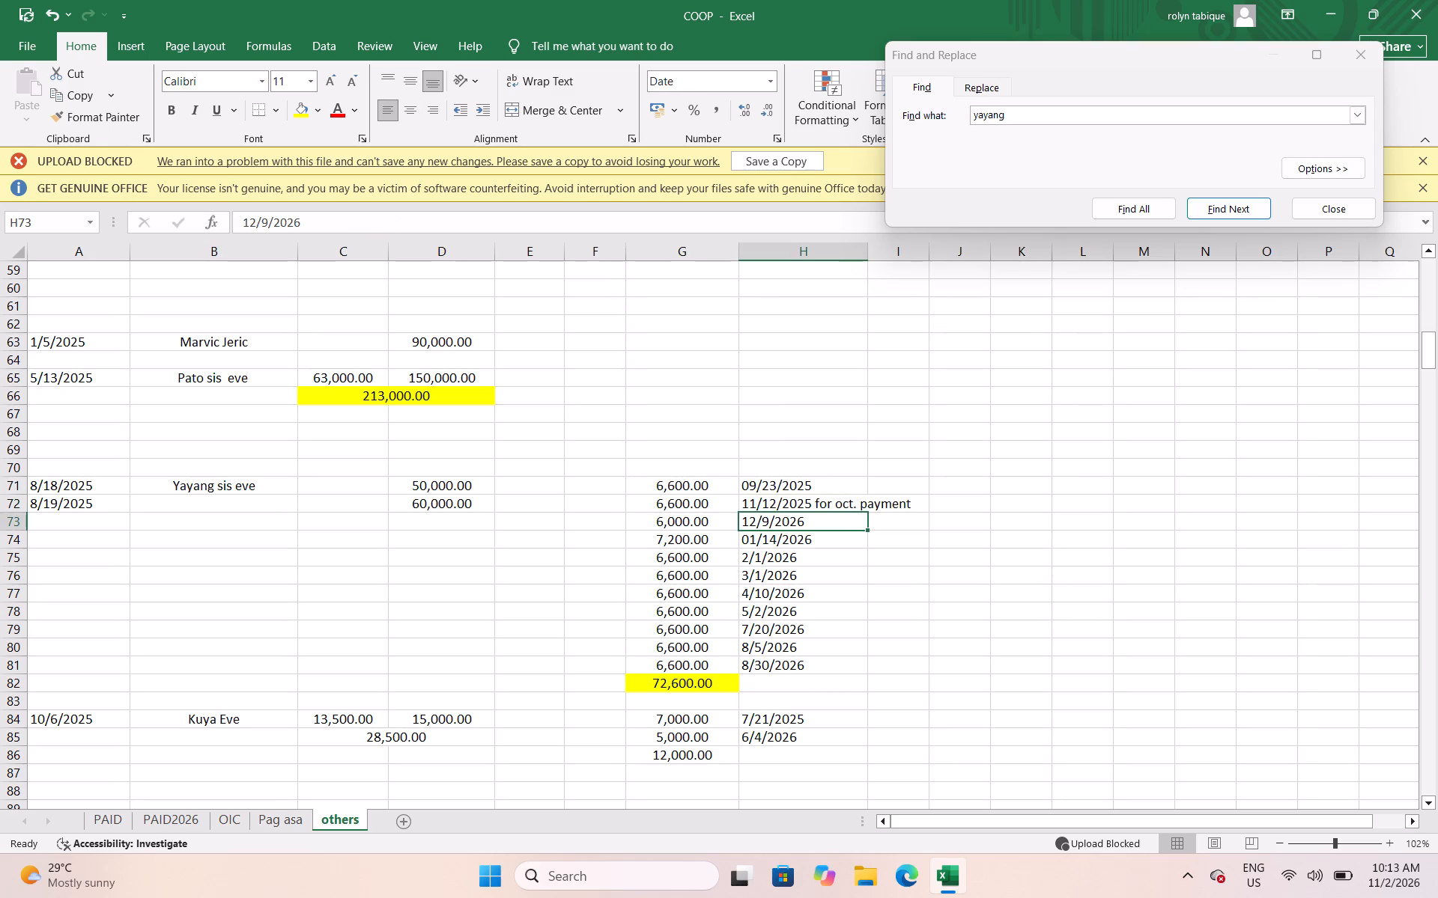
click(788, 543)
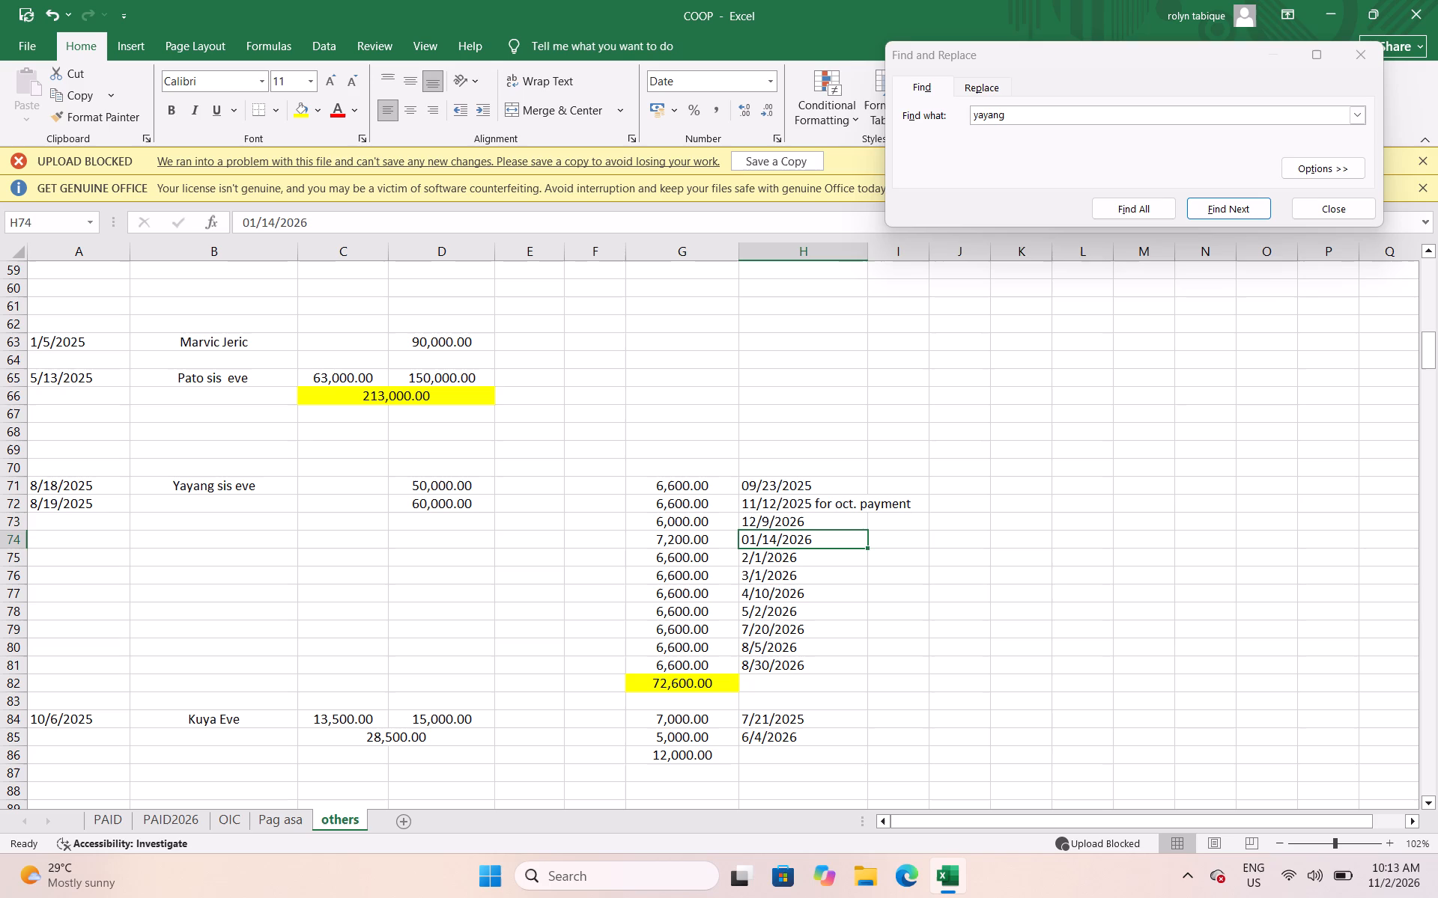
click(783, 558)
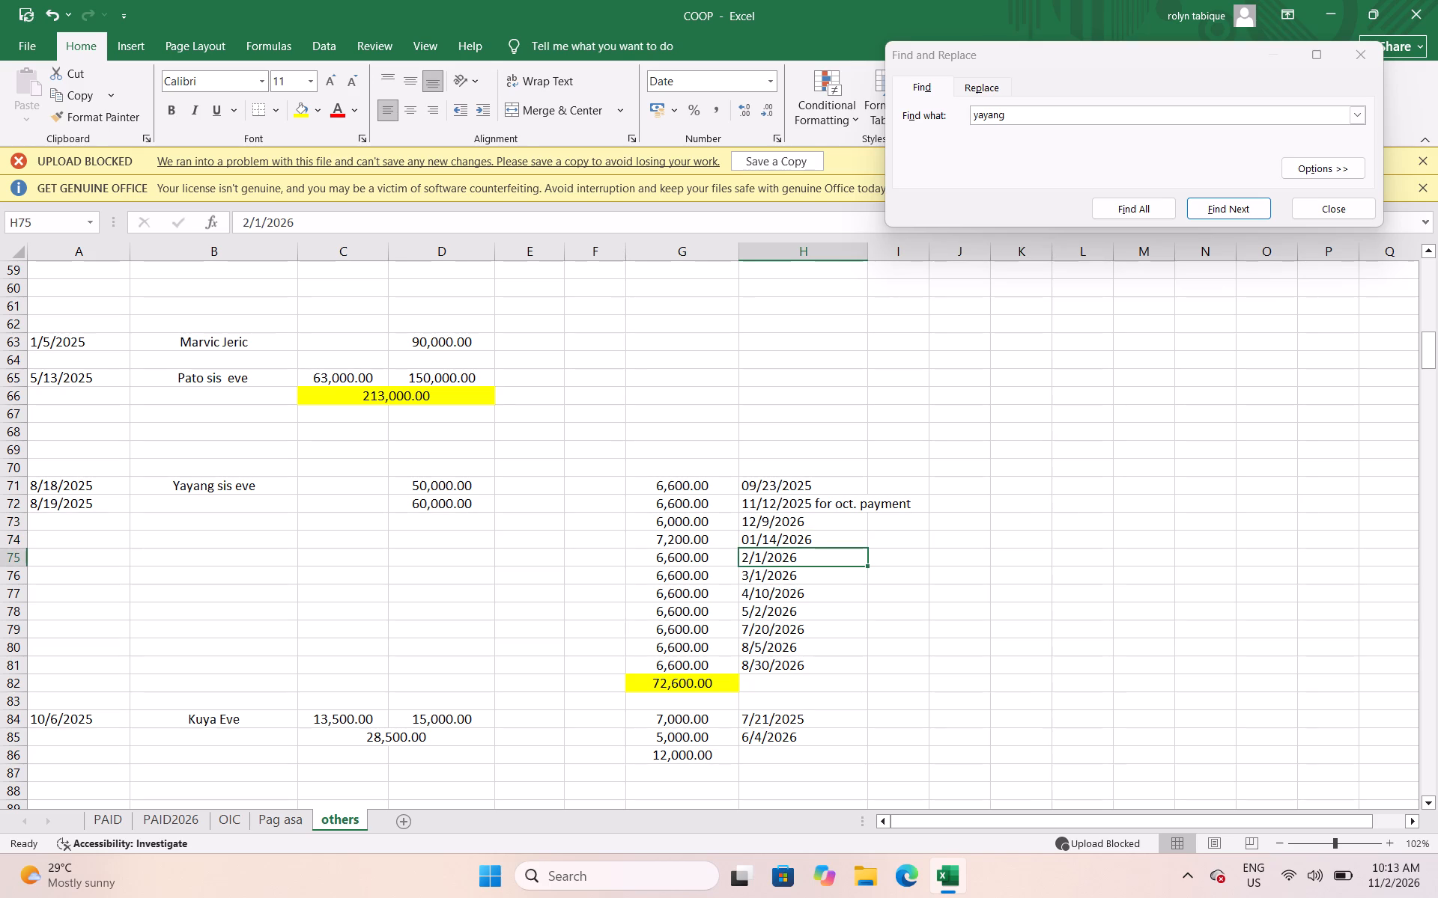
click(783, 577)
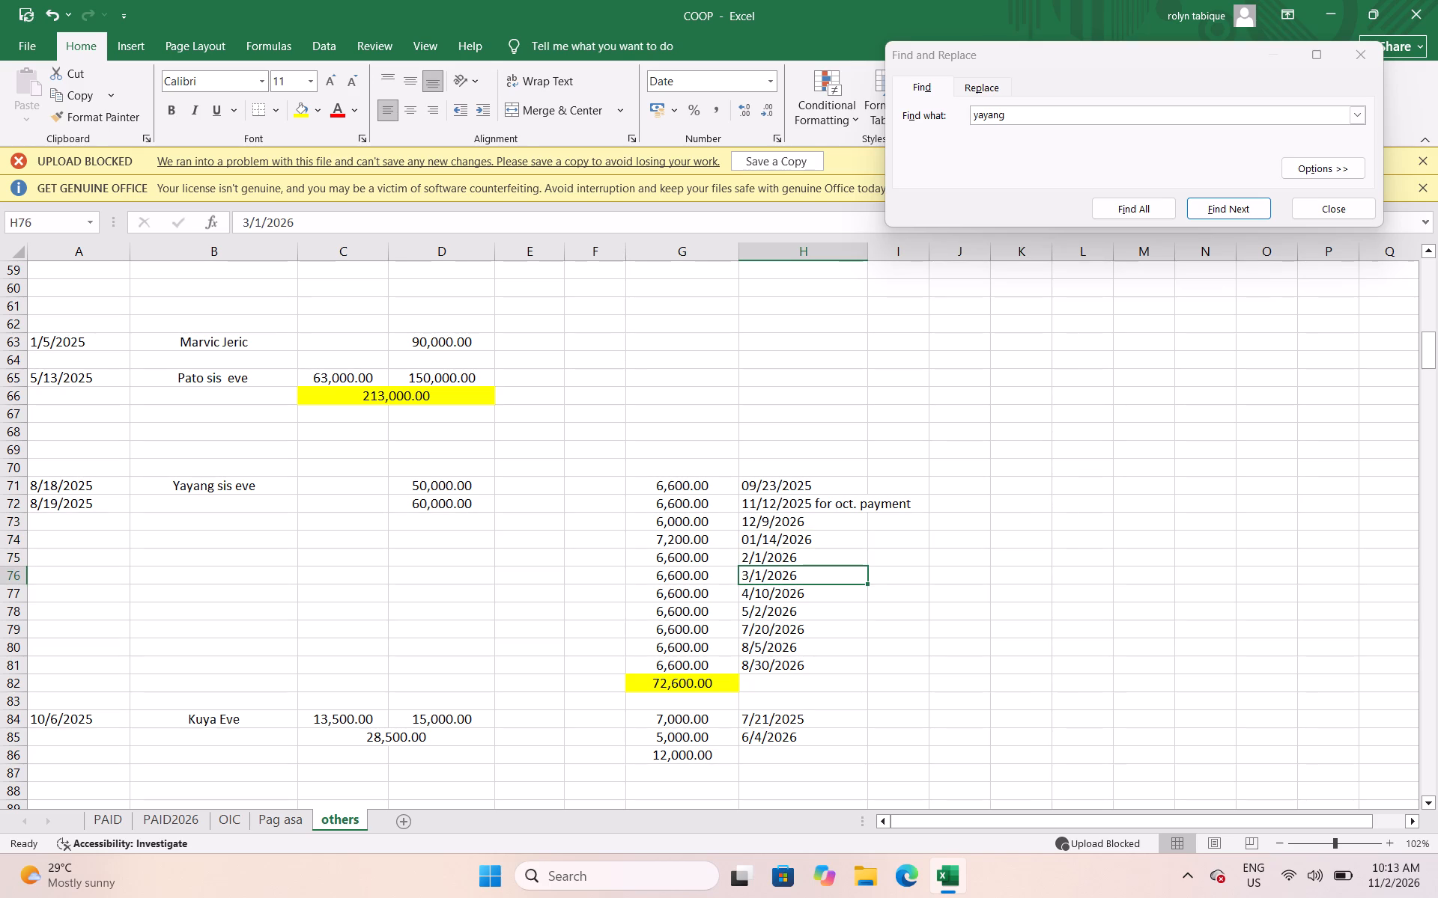
click(780, 594)
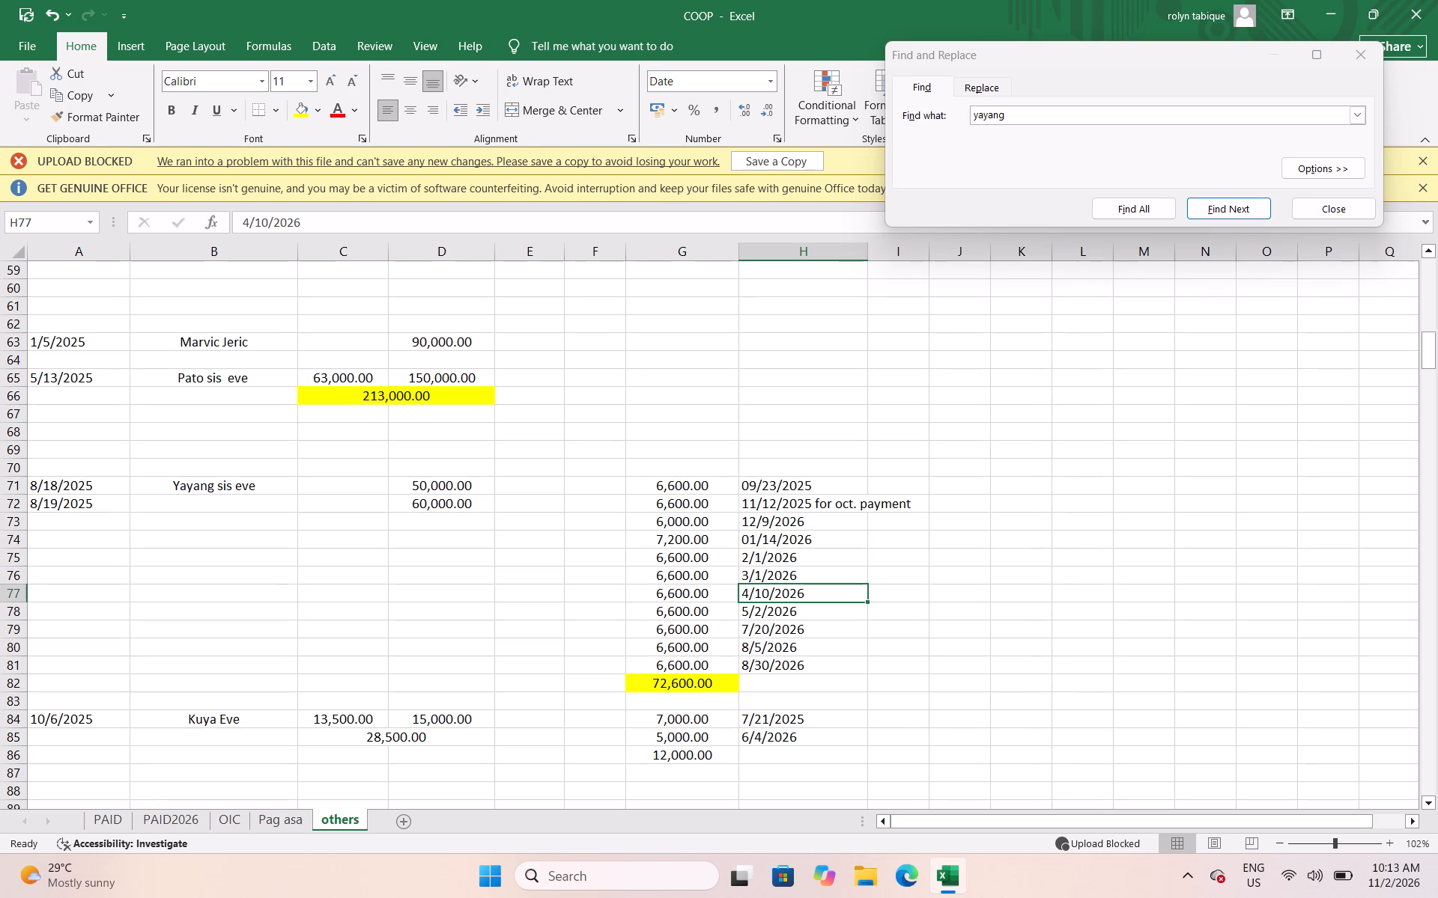
click(779, 613)
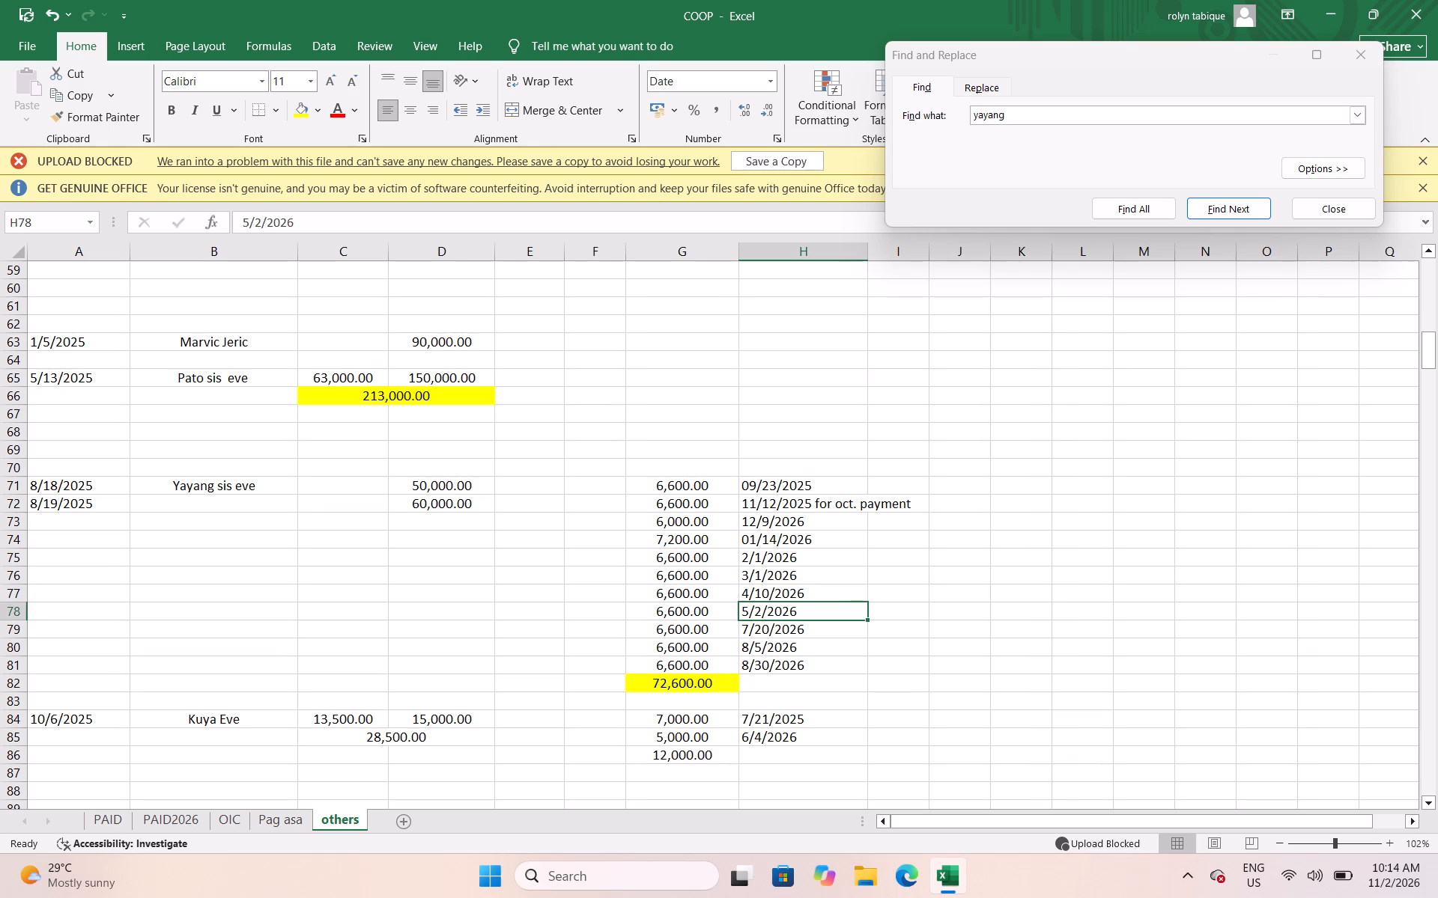
click(833, 629)
click(833, 612)
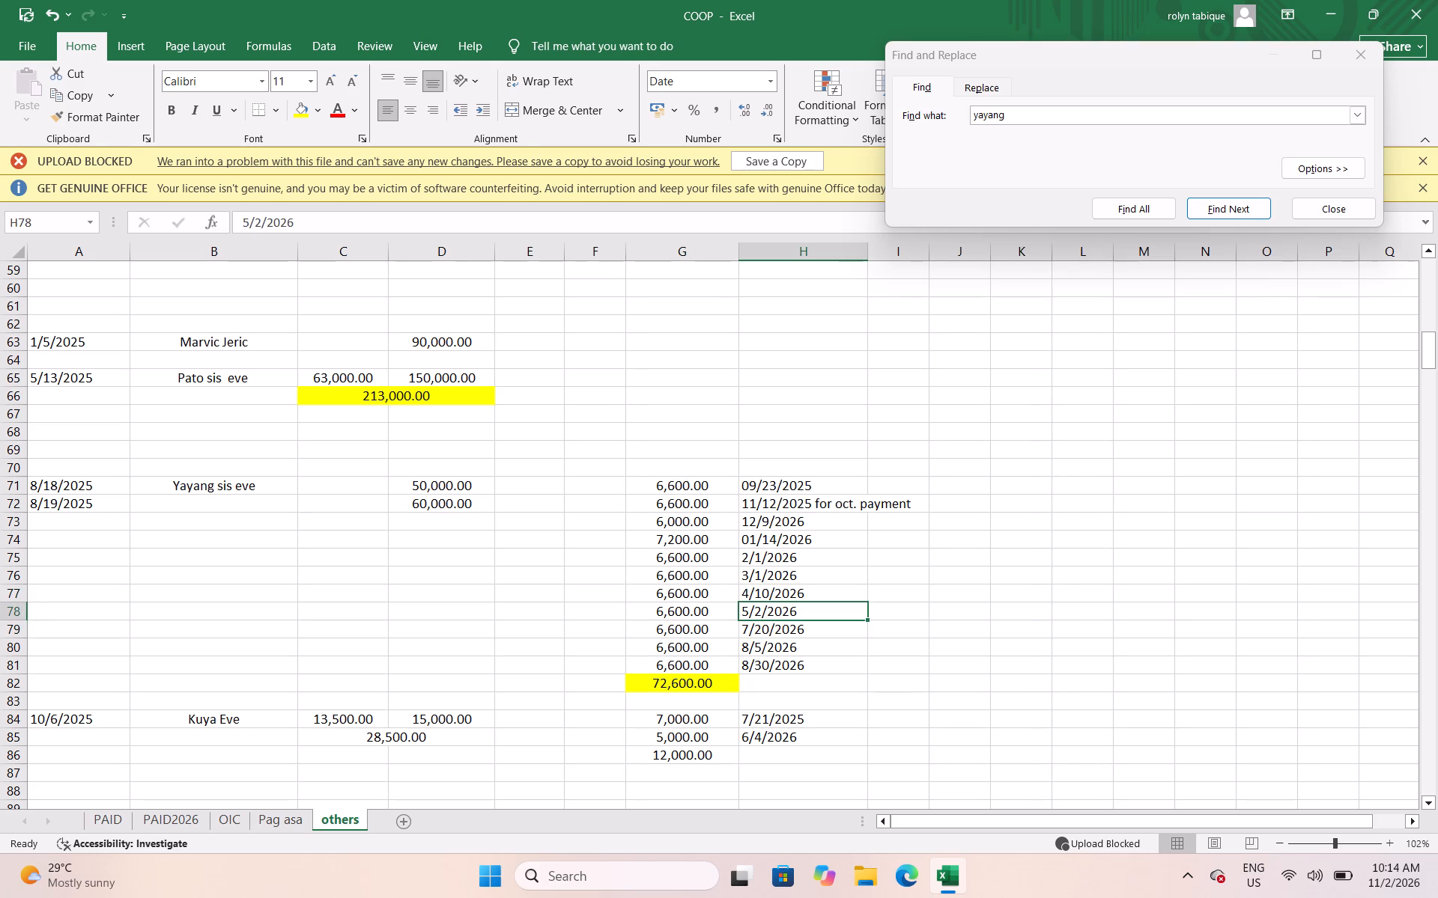
click(822, 628)
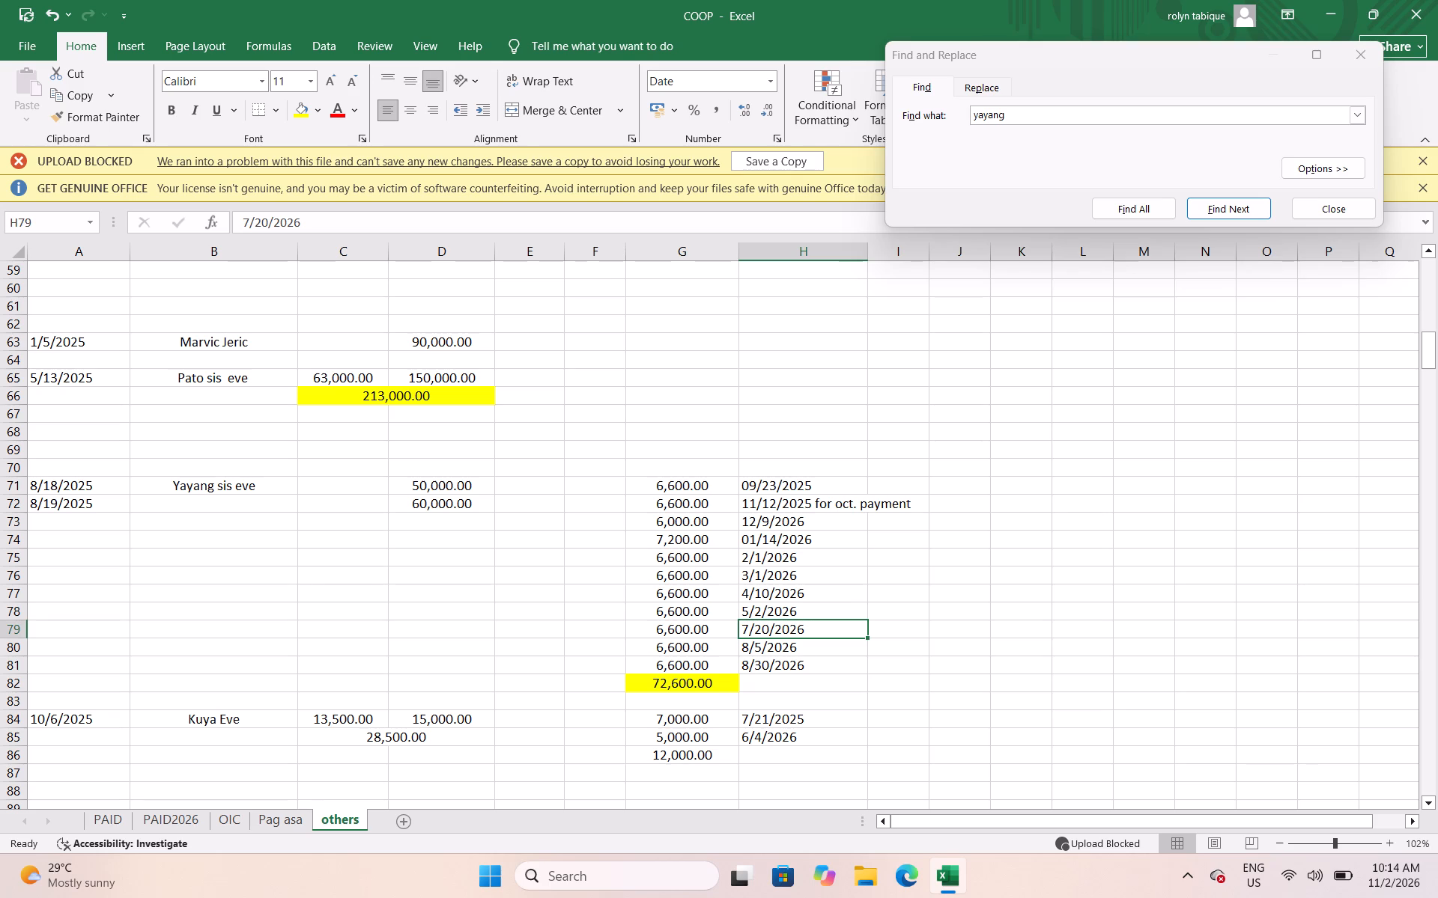
Label Yayang sis eve's first four payments in J71 to J74 with the months sept., oct., nov and dec.
click(954, 488)
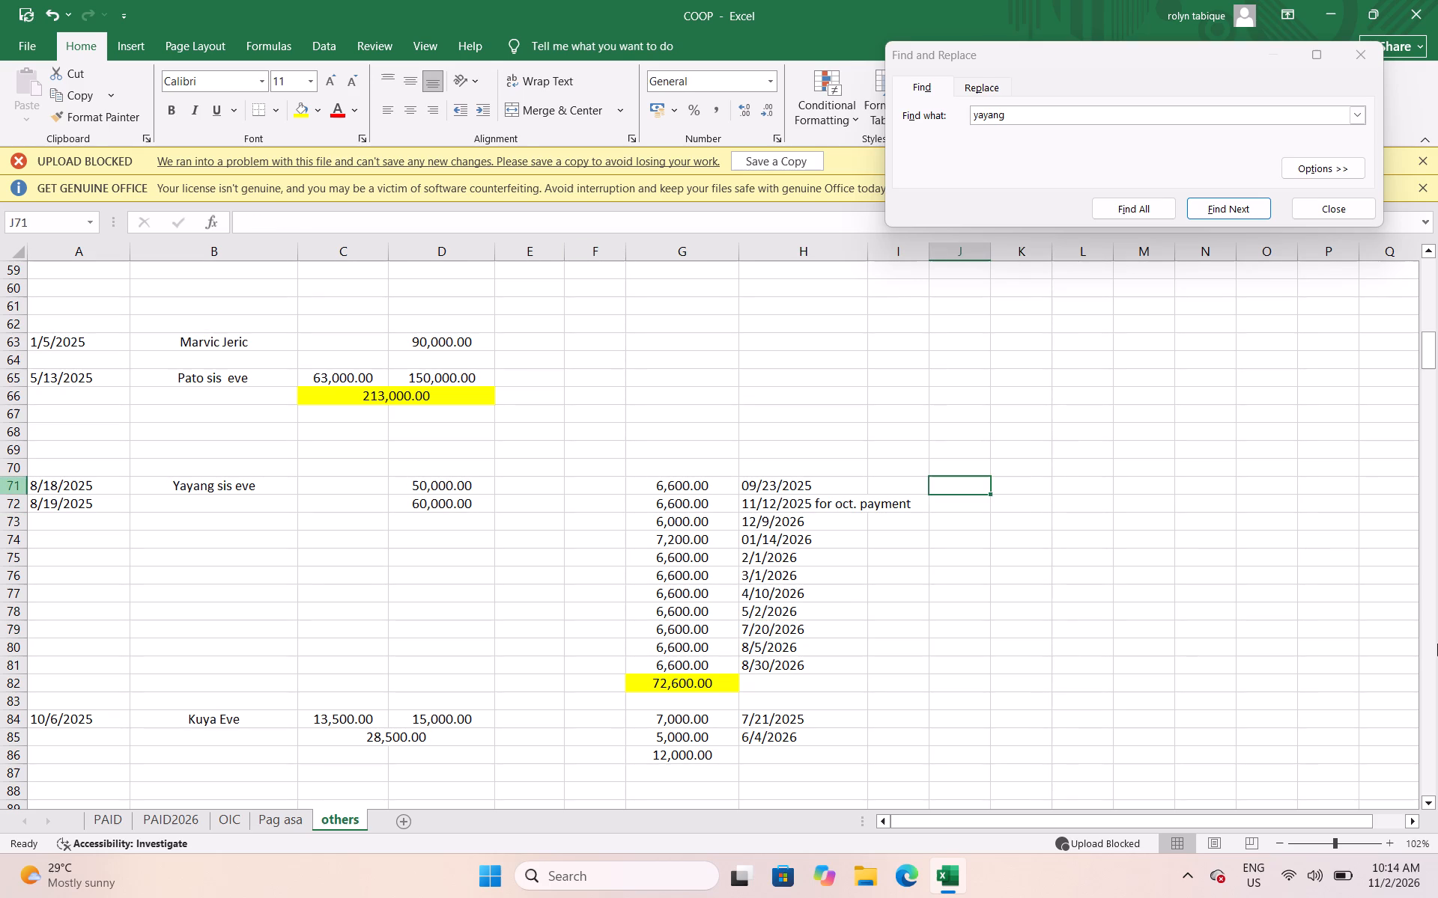
text(sept)
key(period)
key(Down)
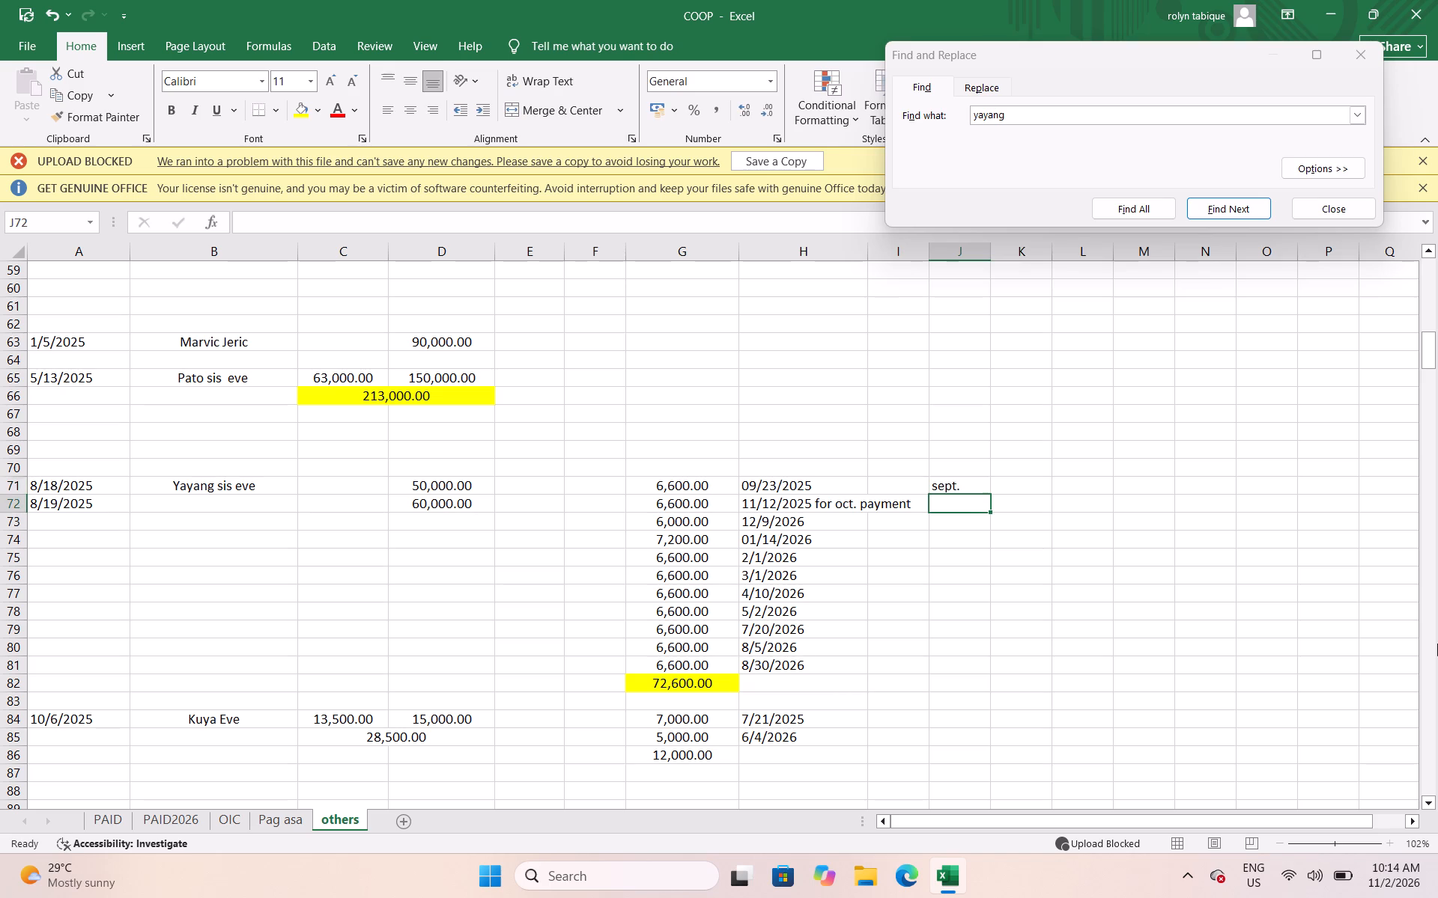
text(oct)
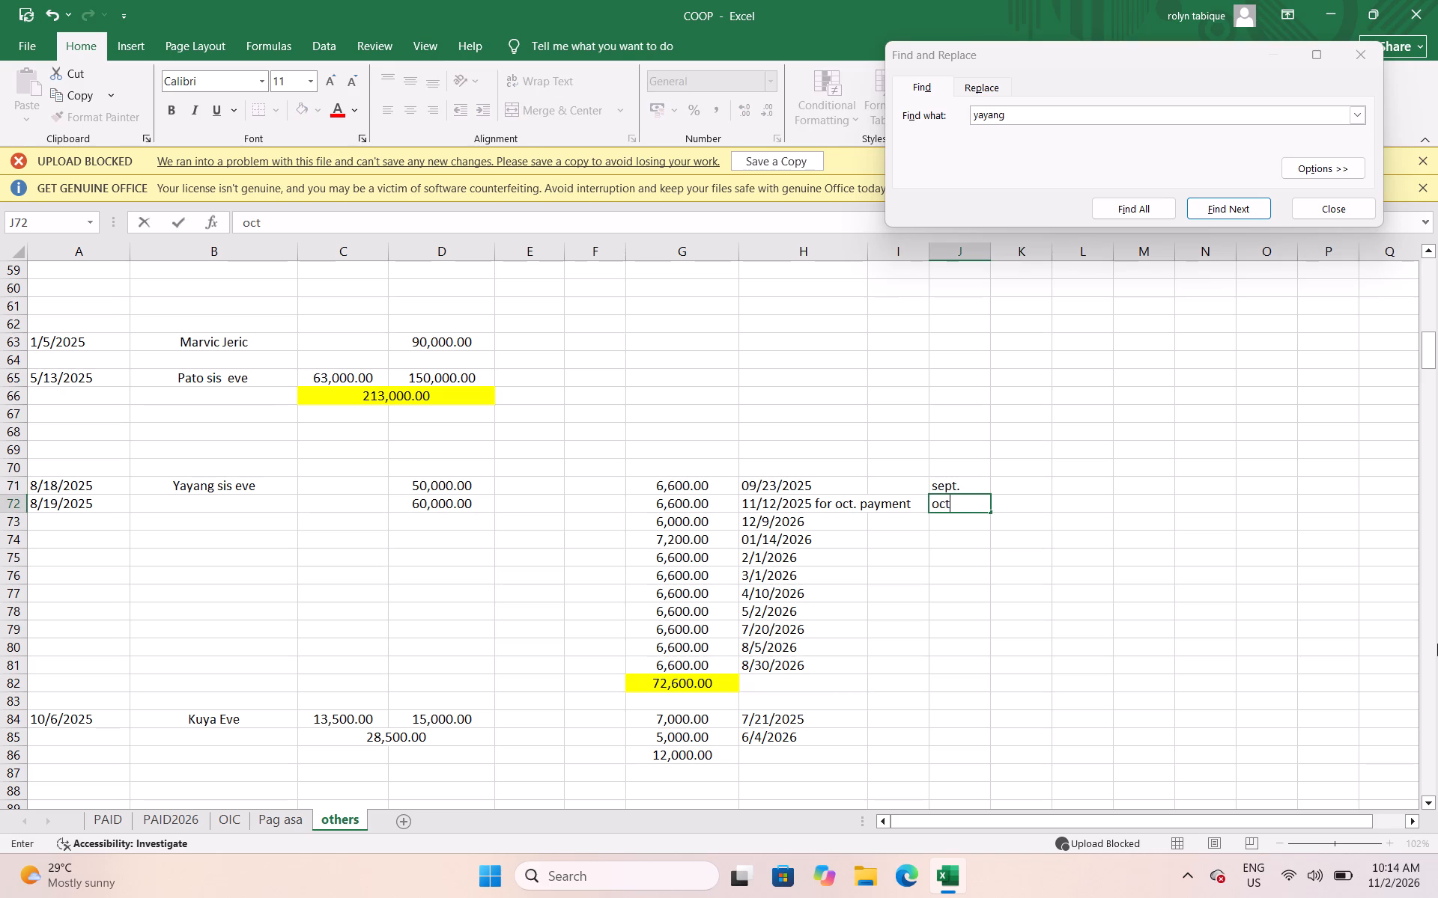
key(period)
key(Down)
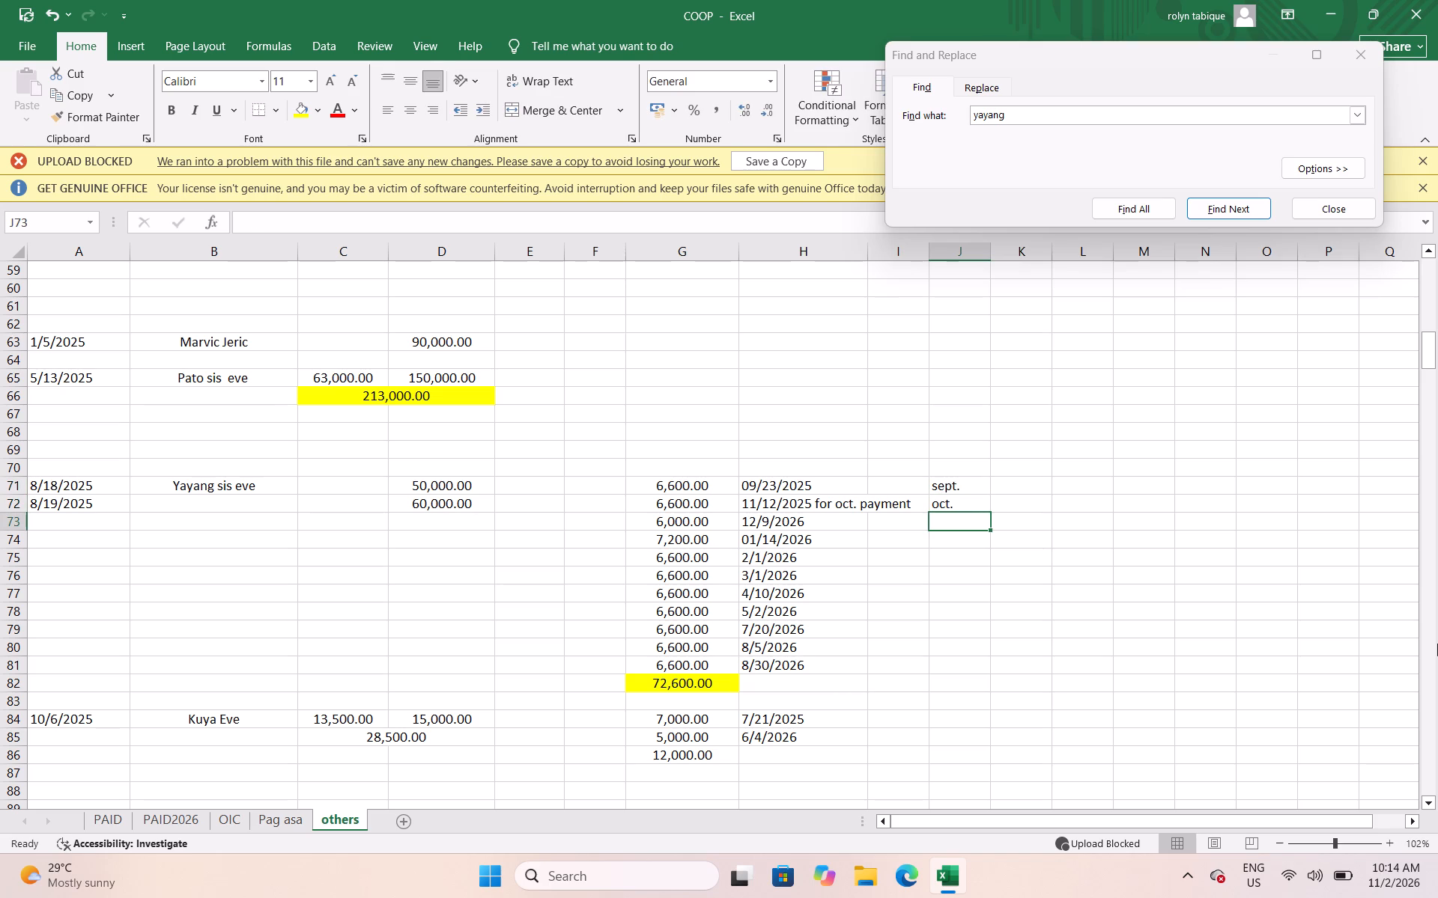
text(no)
key(v)
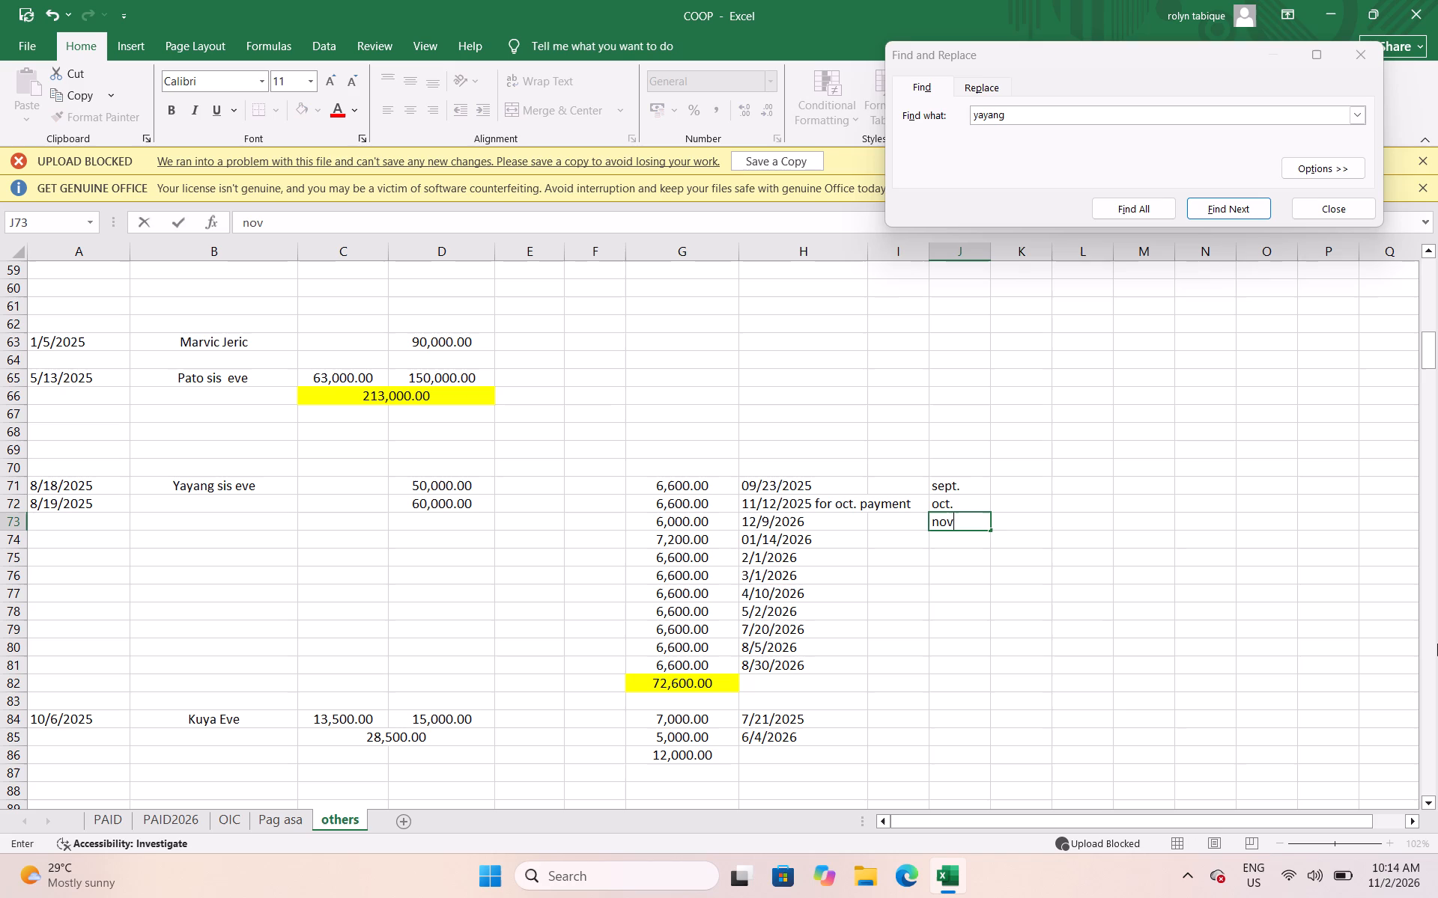
key(Down)
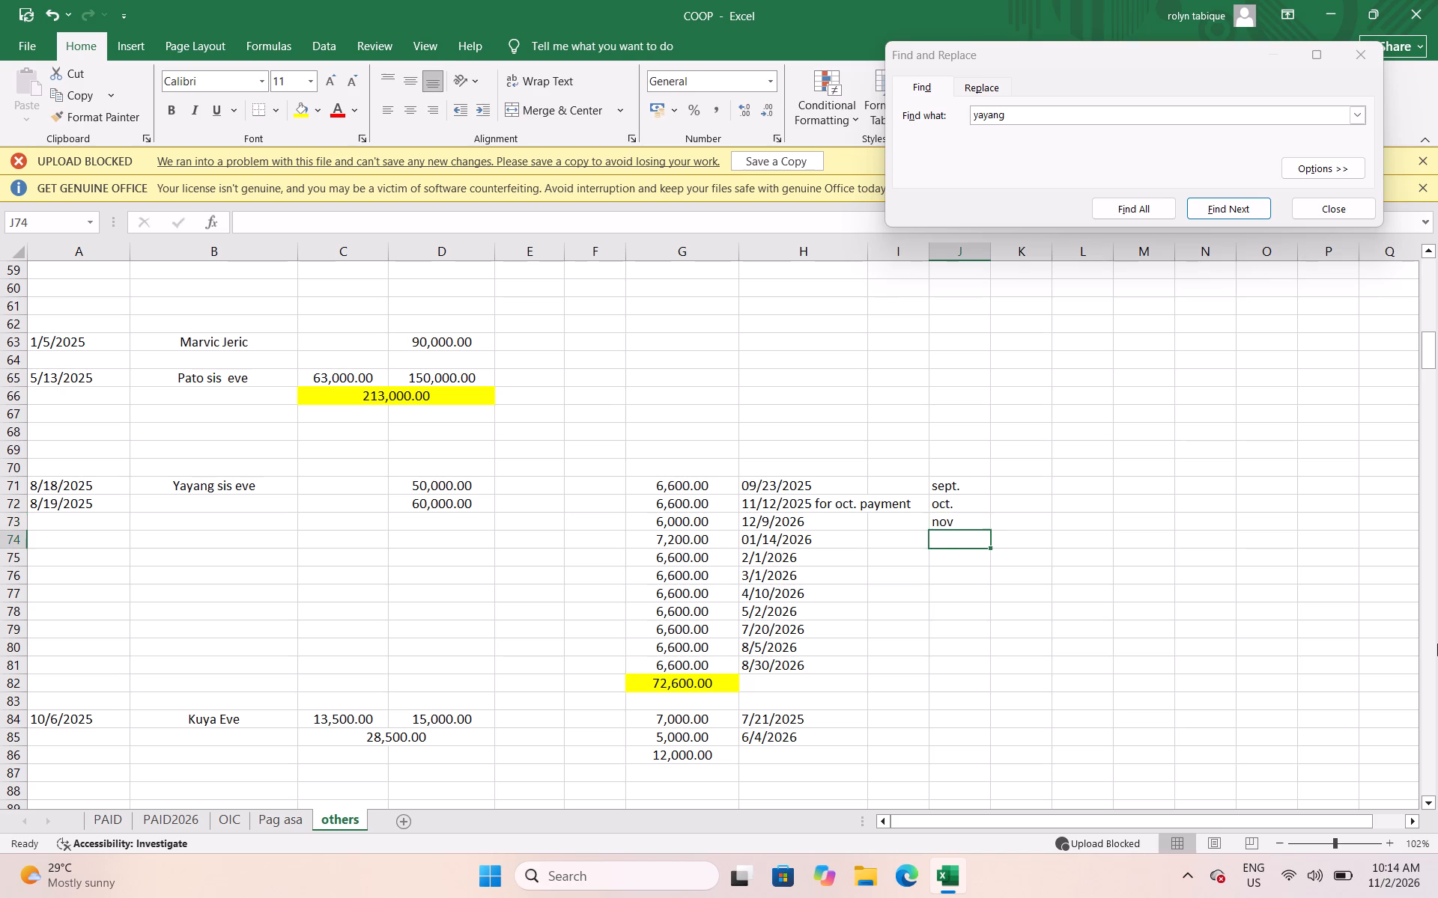
text(dec)
key(Down)
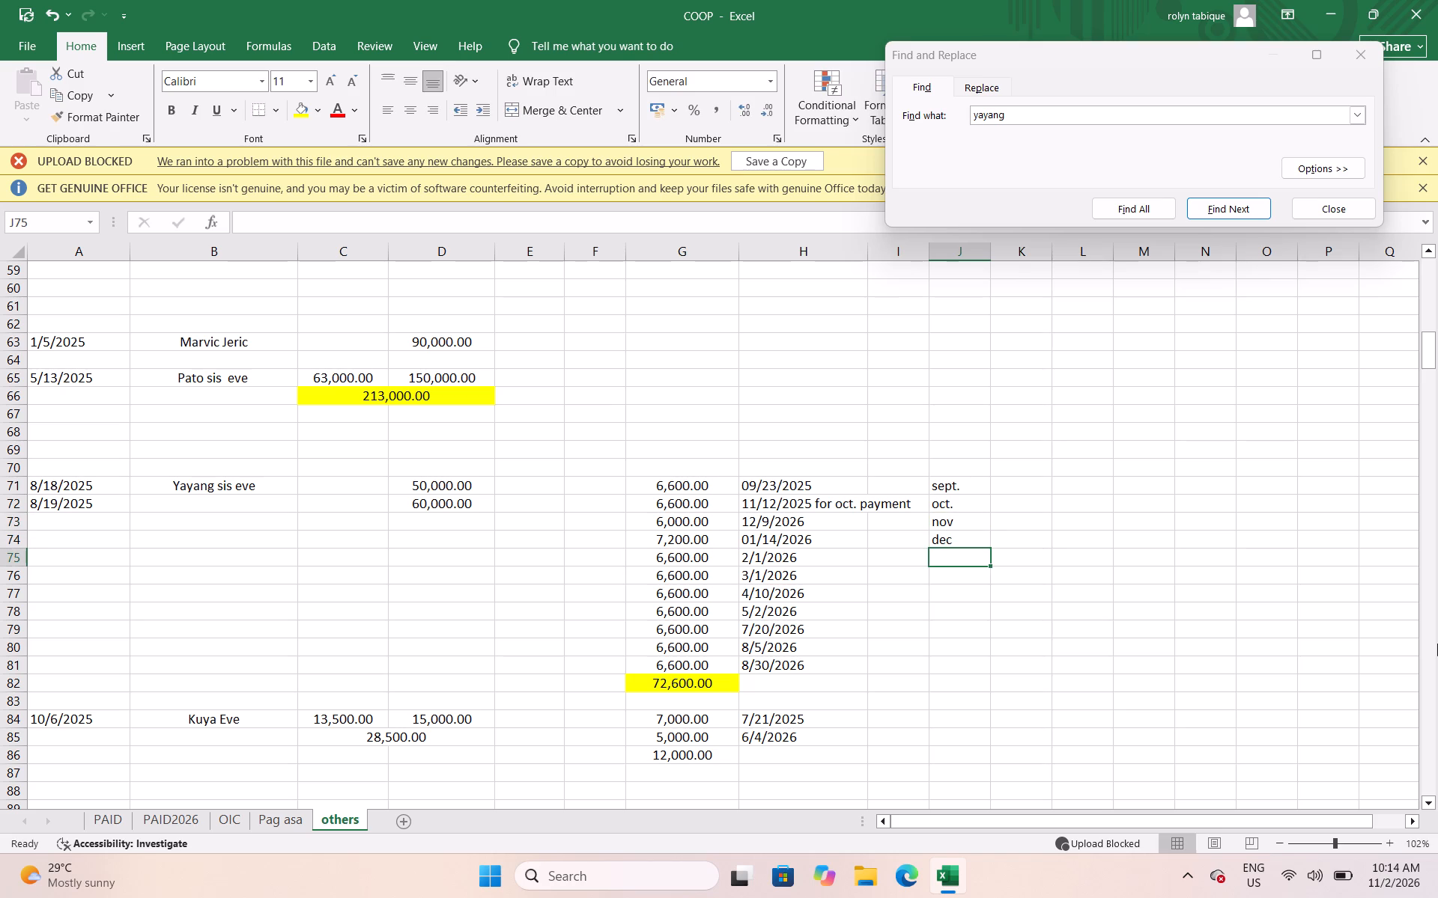
Continue the month labels in J75 to J81 with jan, feb, march, april, may, june and july.
text(jan)
key(Down)
text(feb)
key(Down)
text(march)
key(Down)
text(april)
key(Down)
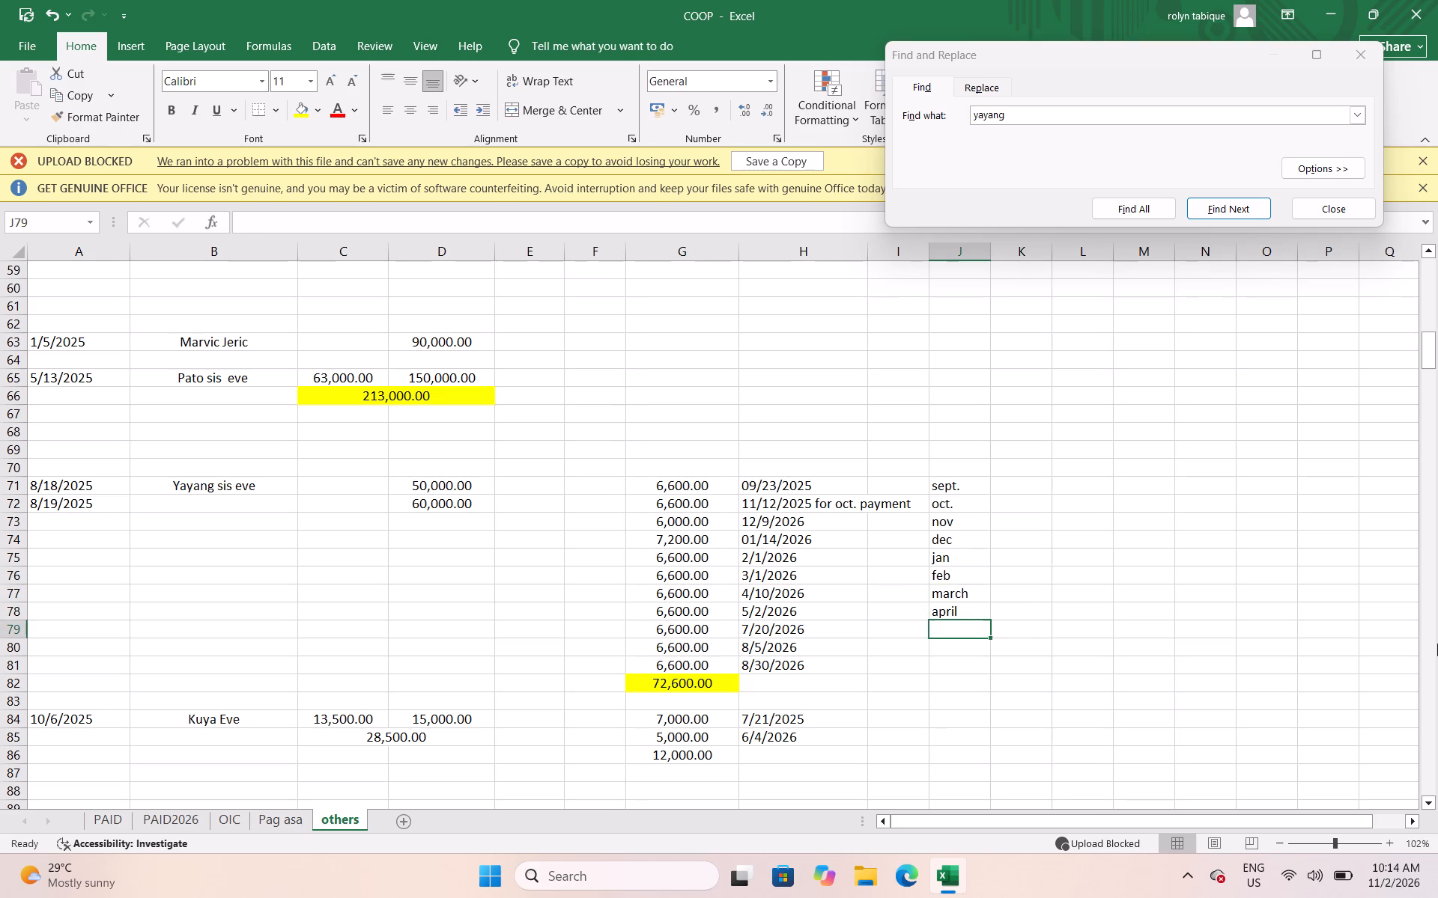
text(may)
key(Down)
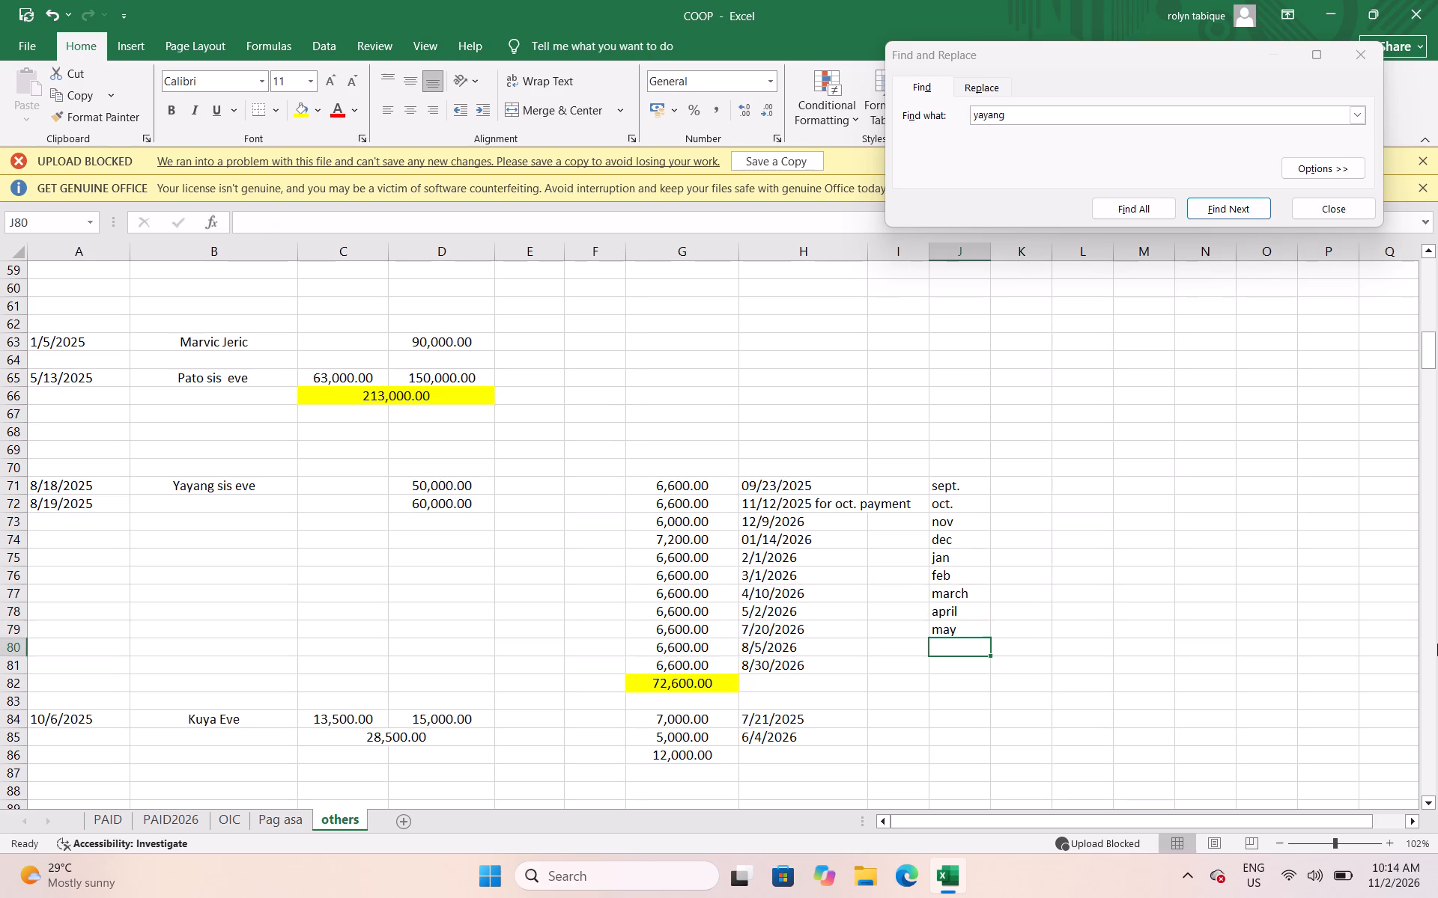
text(june)
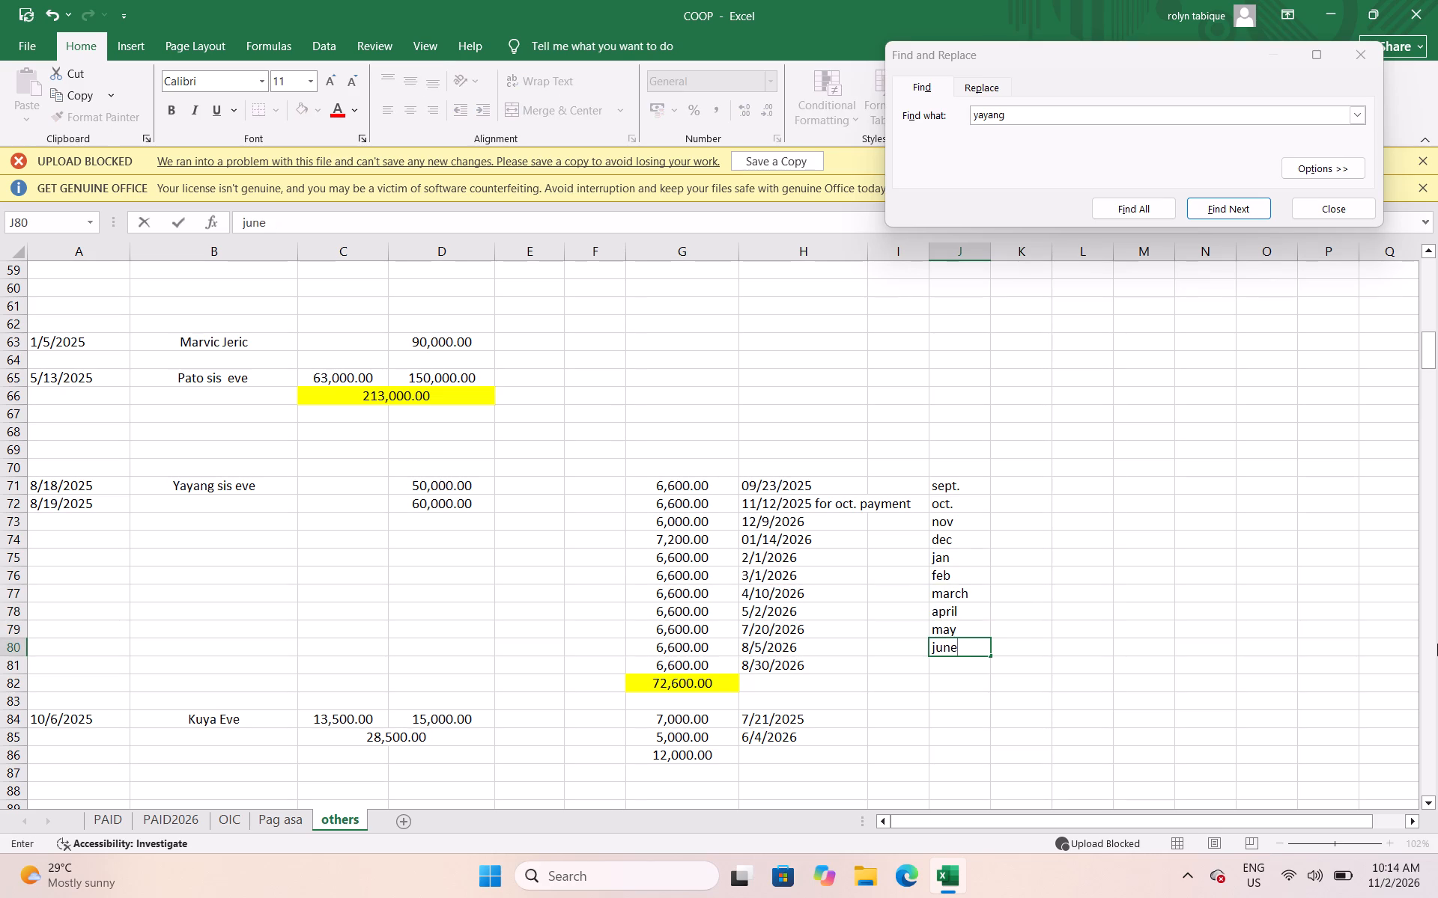
key(Down)
text(july)
key(Down)
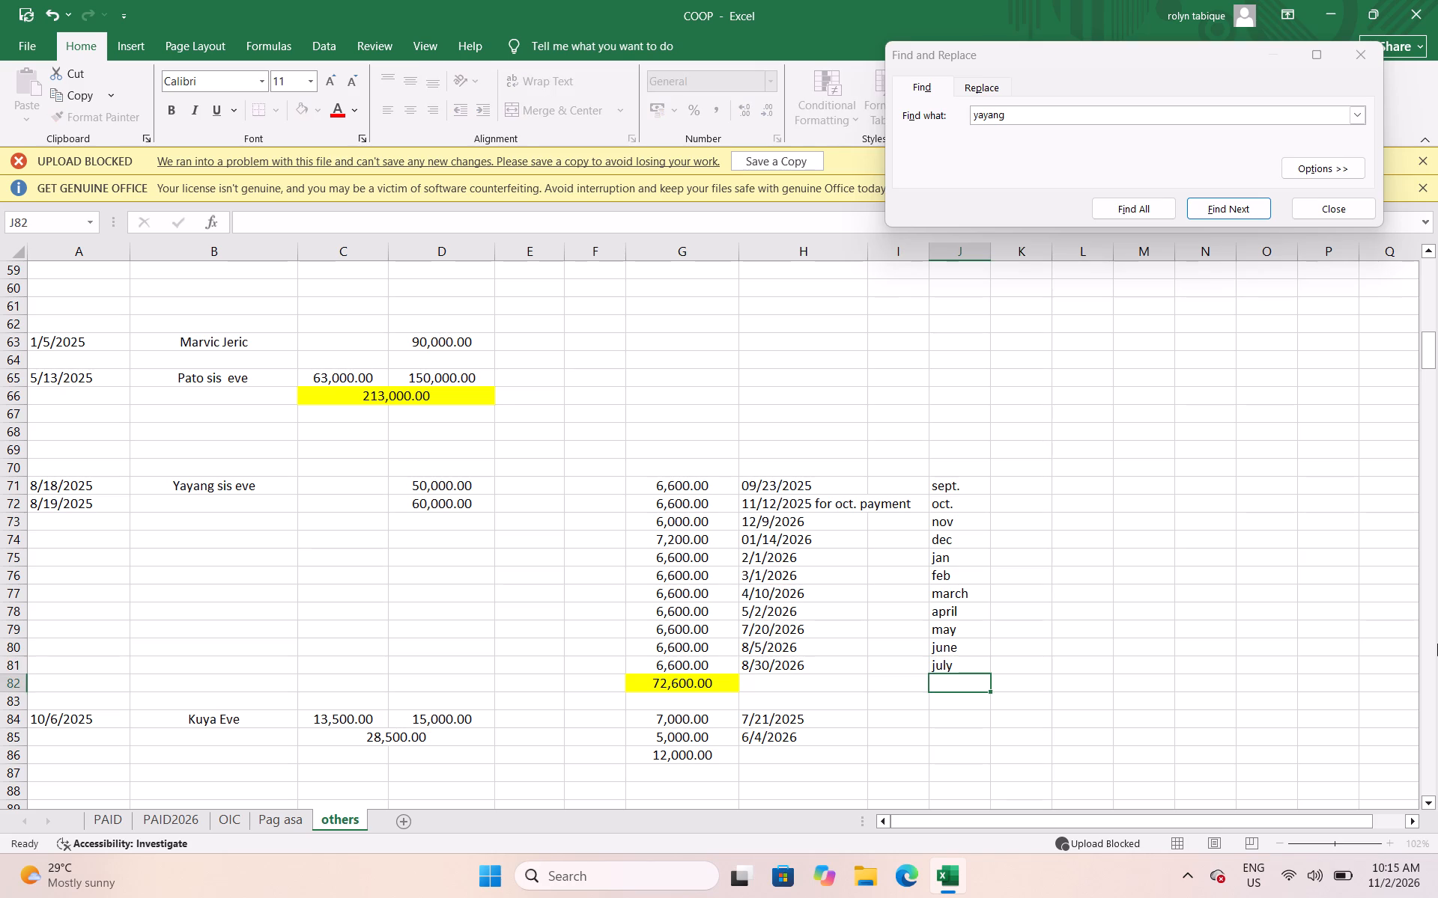
Save the COOP workbook with the month labels added to Yayang sis eve's payments.
key(ctrl+s)
key(ctrl+s)
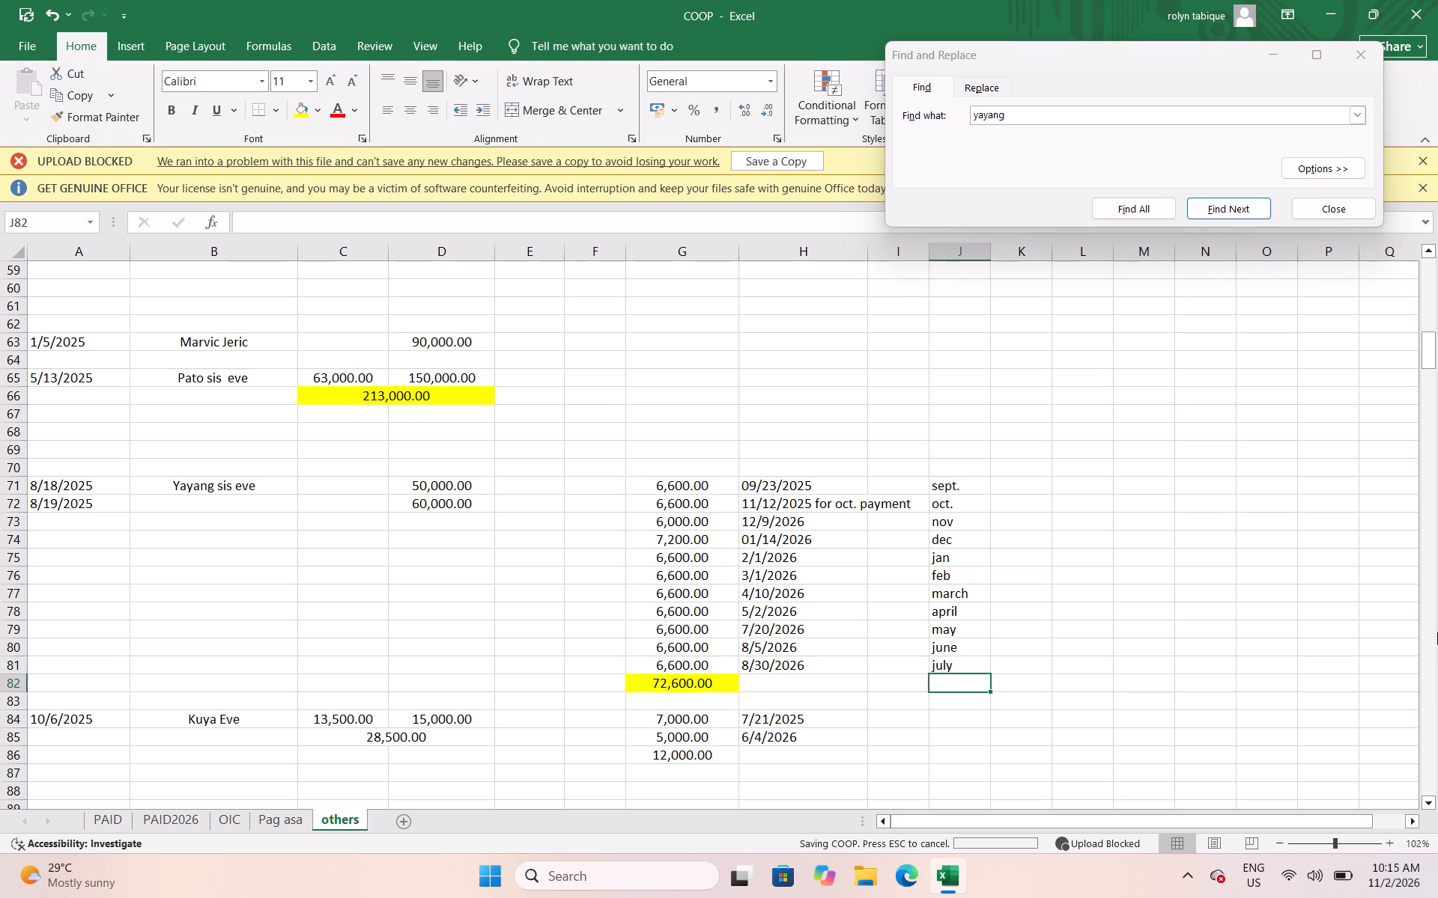
click(841, 671)
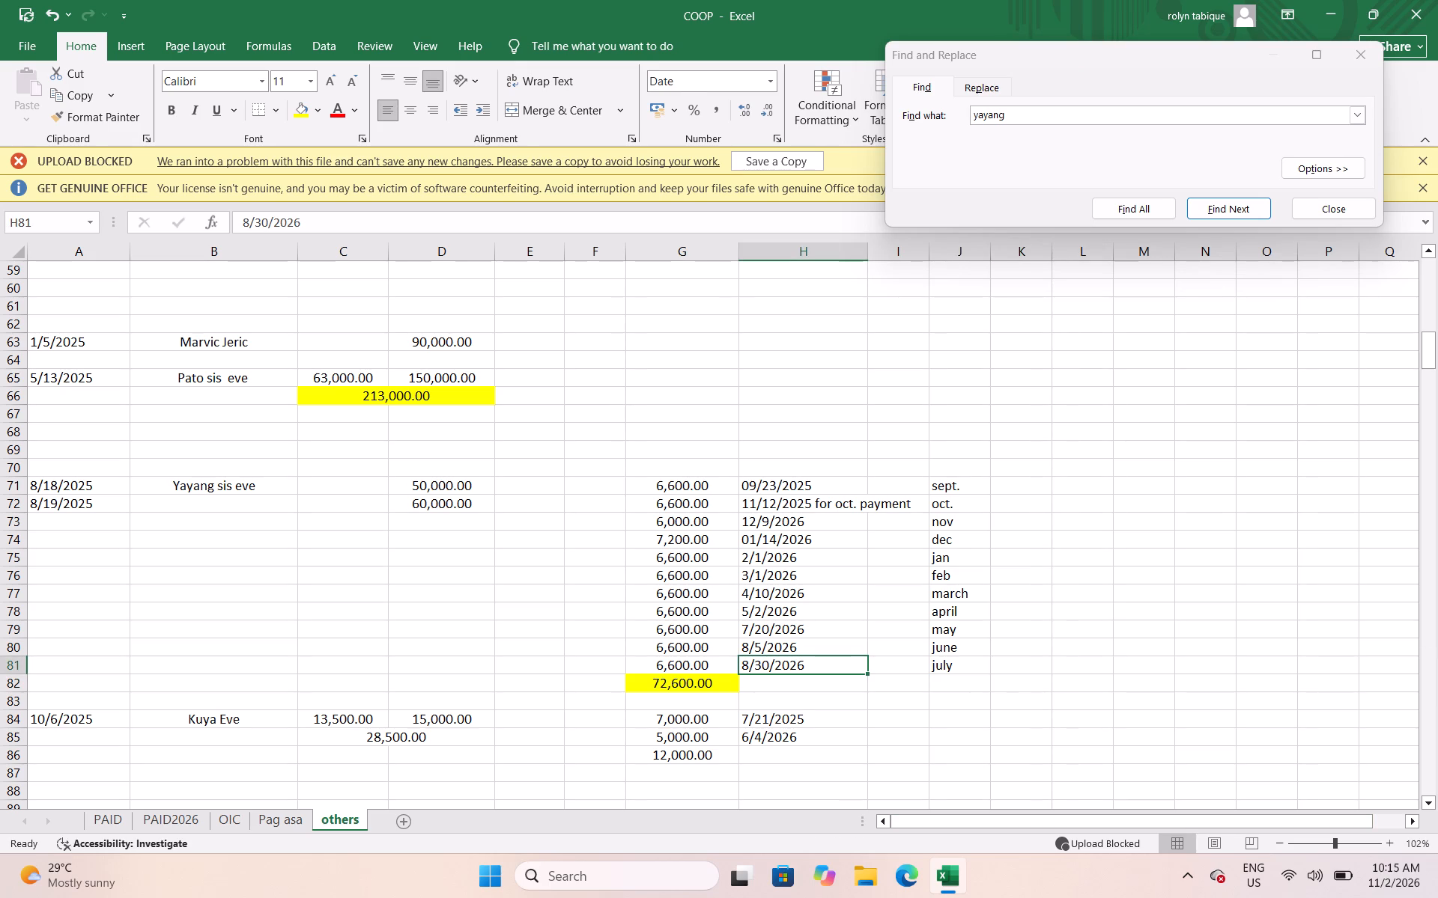
click(952, 687)
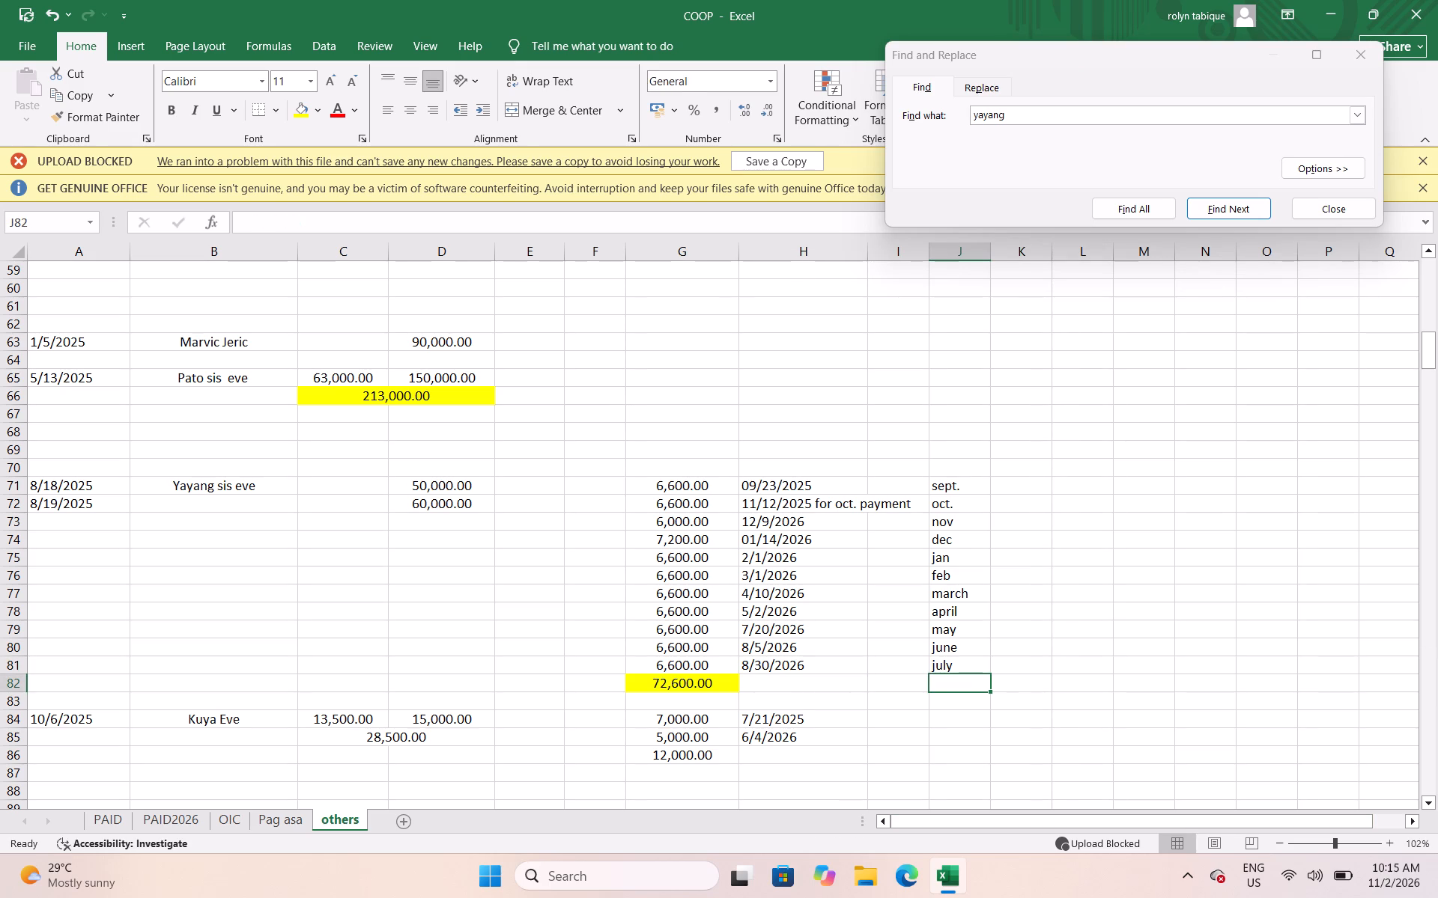
click(1086, 705)
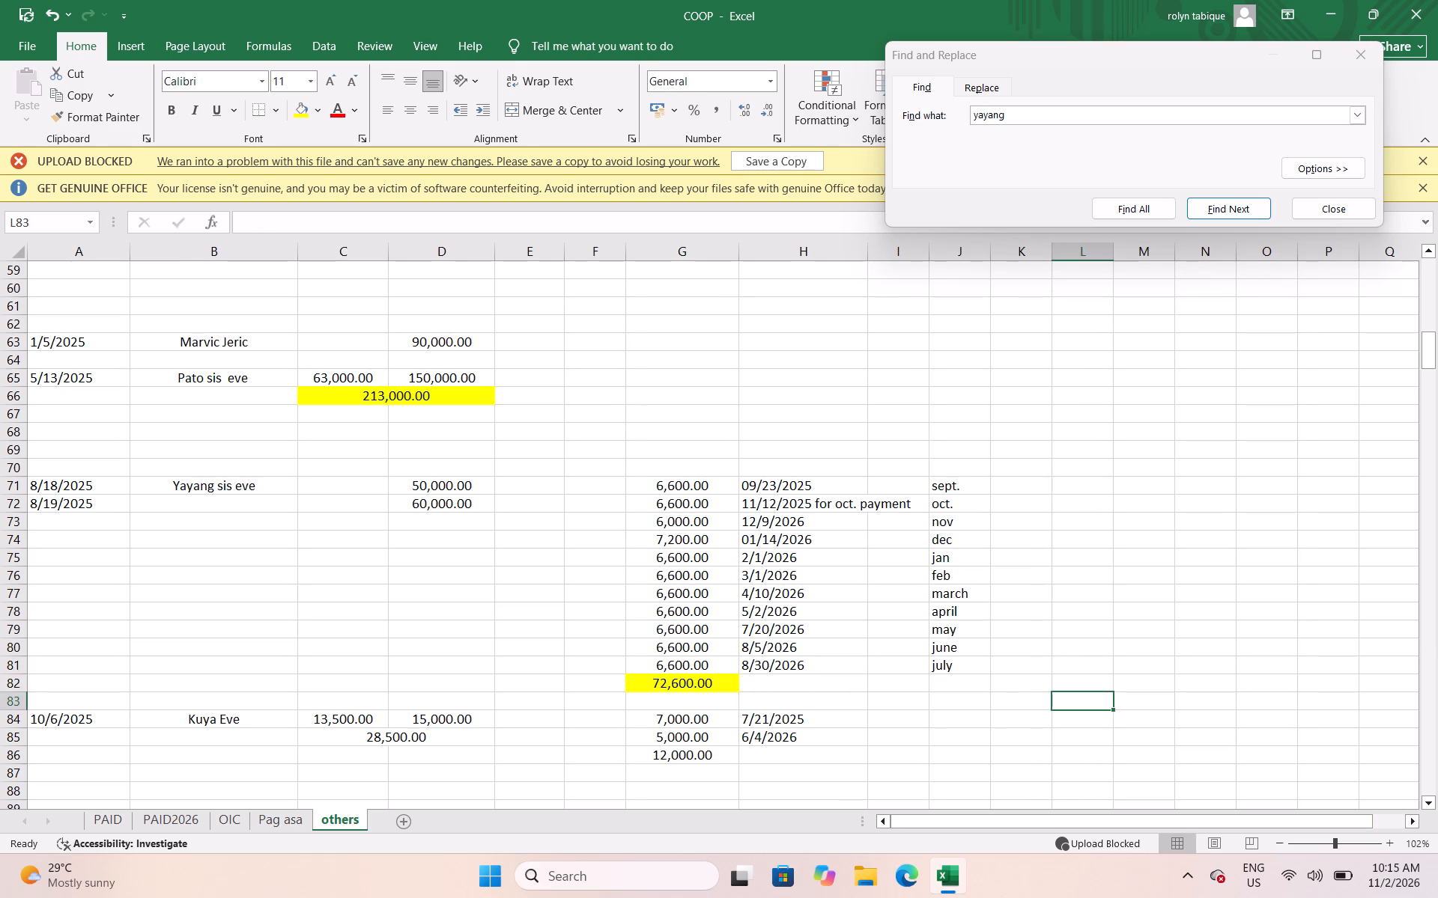
key(ctrl+s)
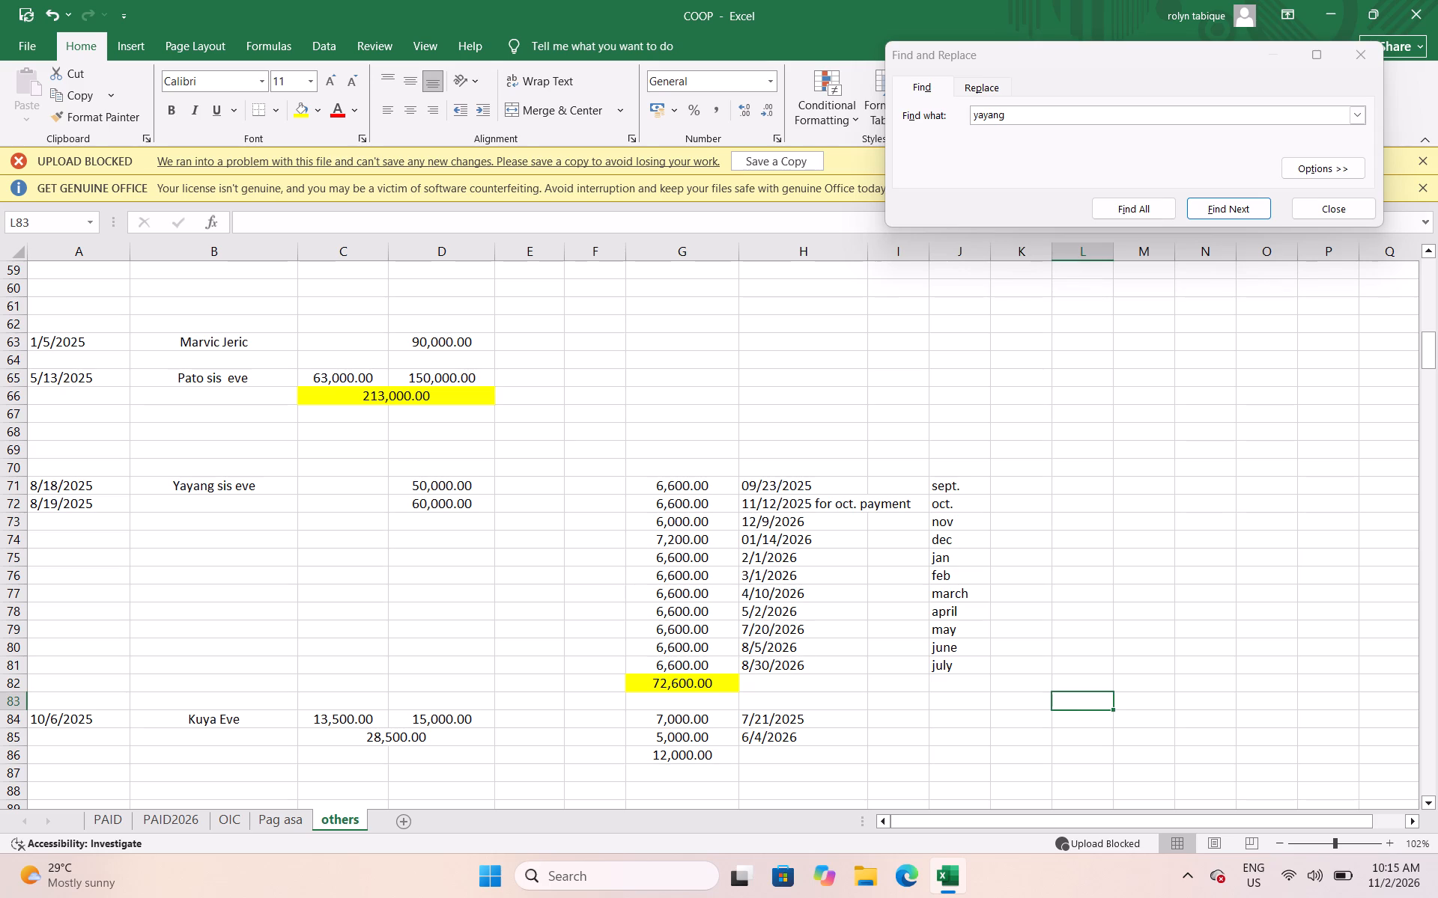
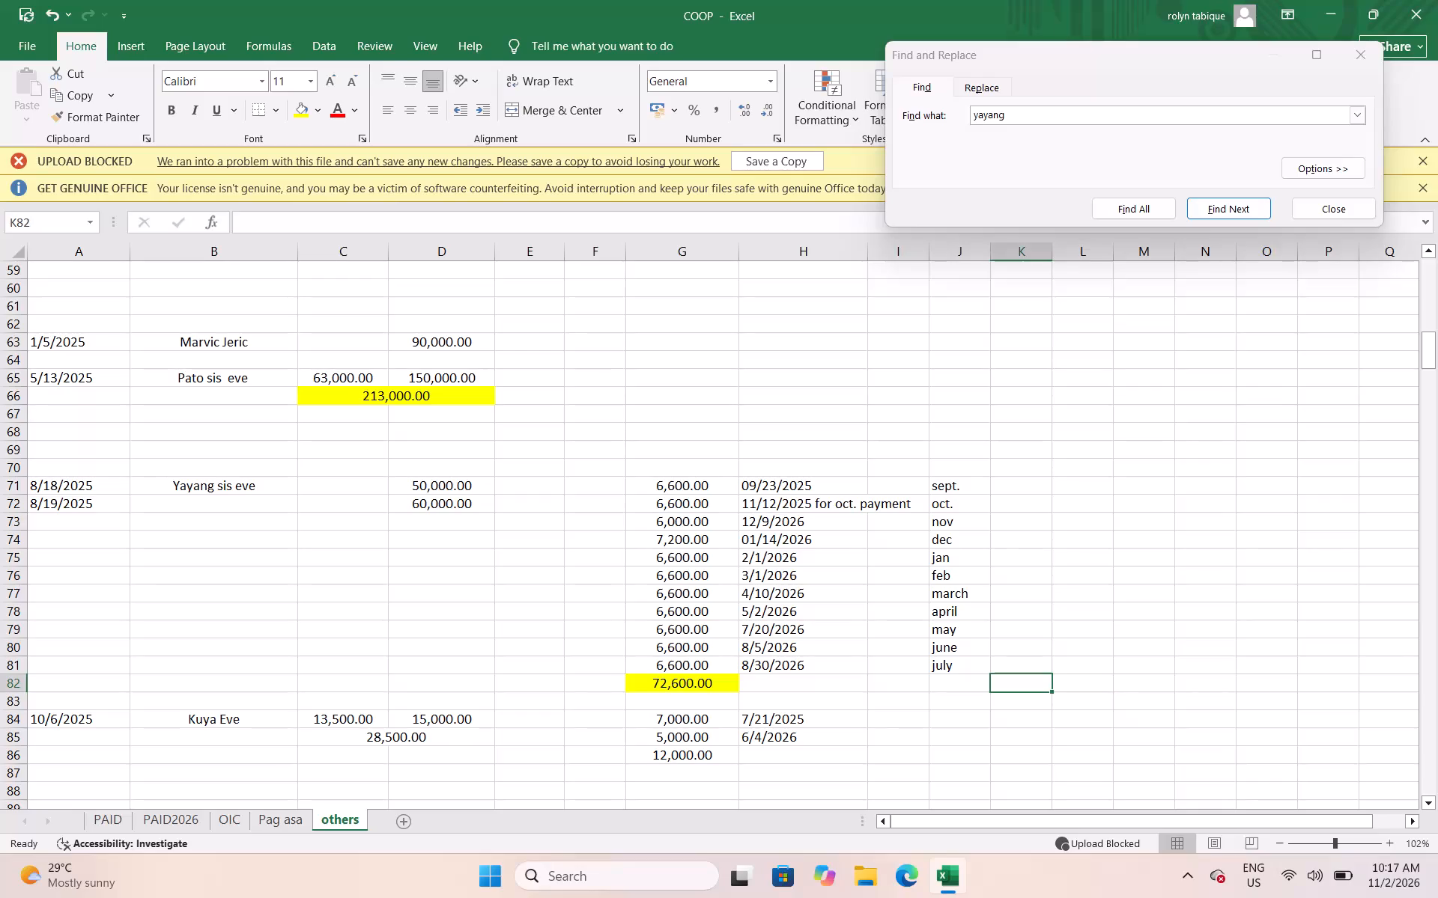
key(Left)
key(Left)
key(Right)
key(Left)
key(Left)
key(Up)
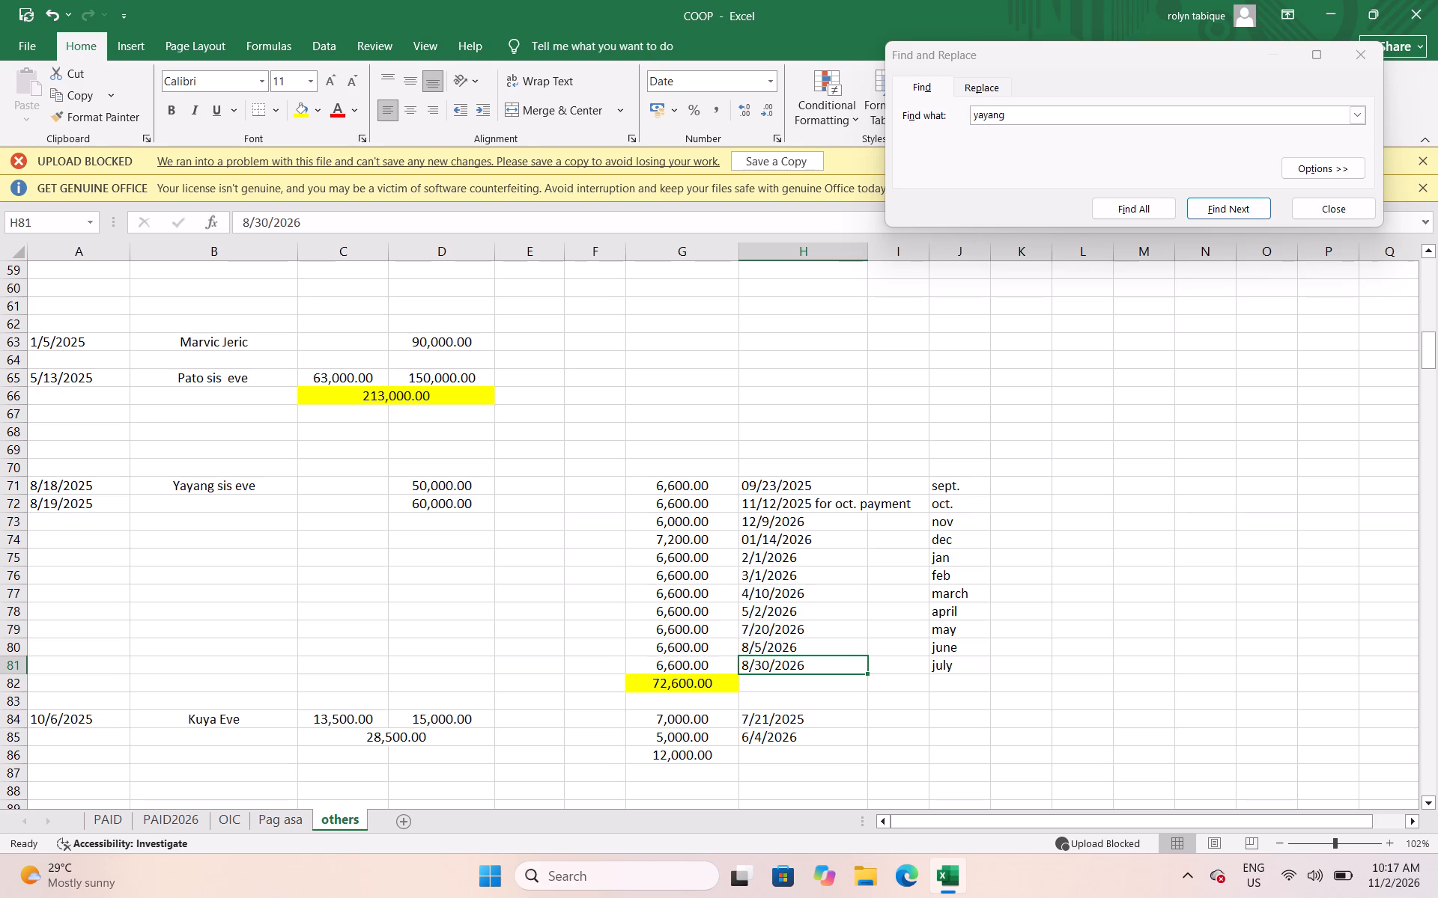
key(Up)
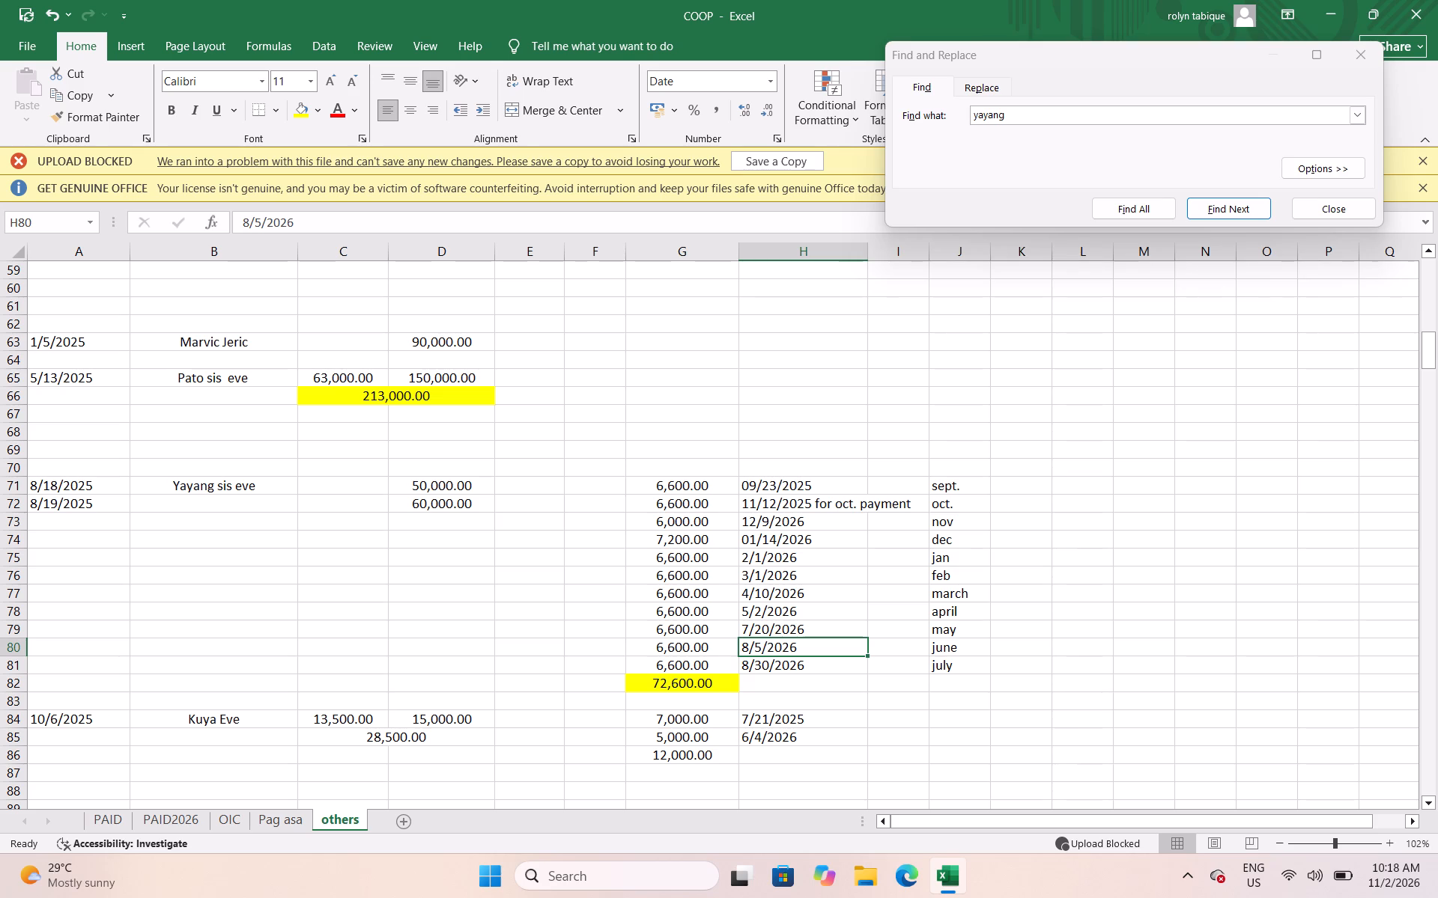
key(Up)
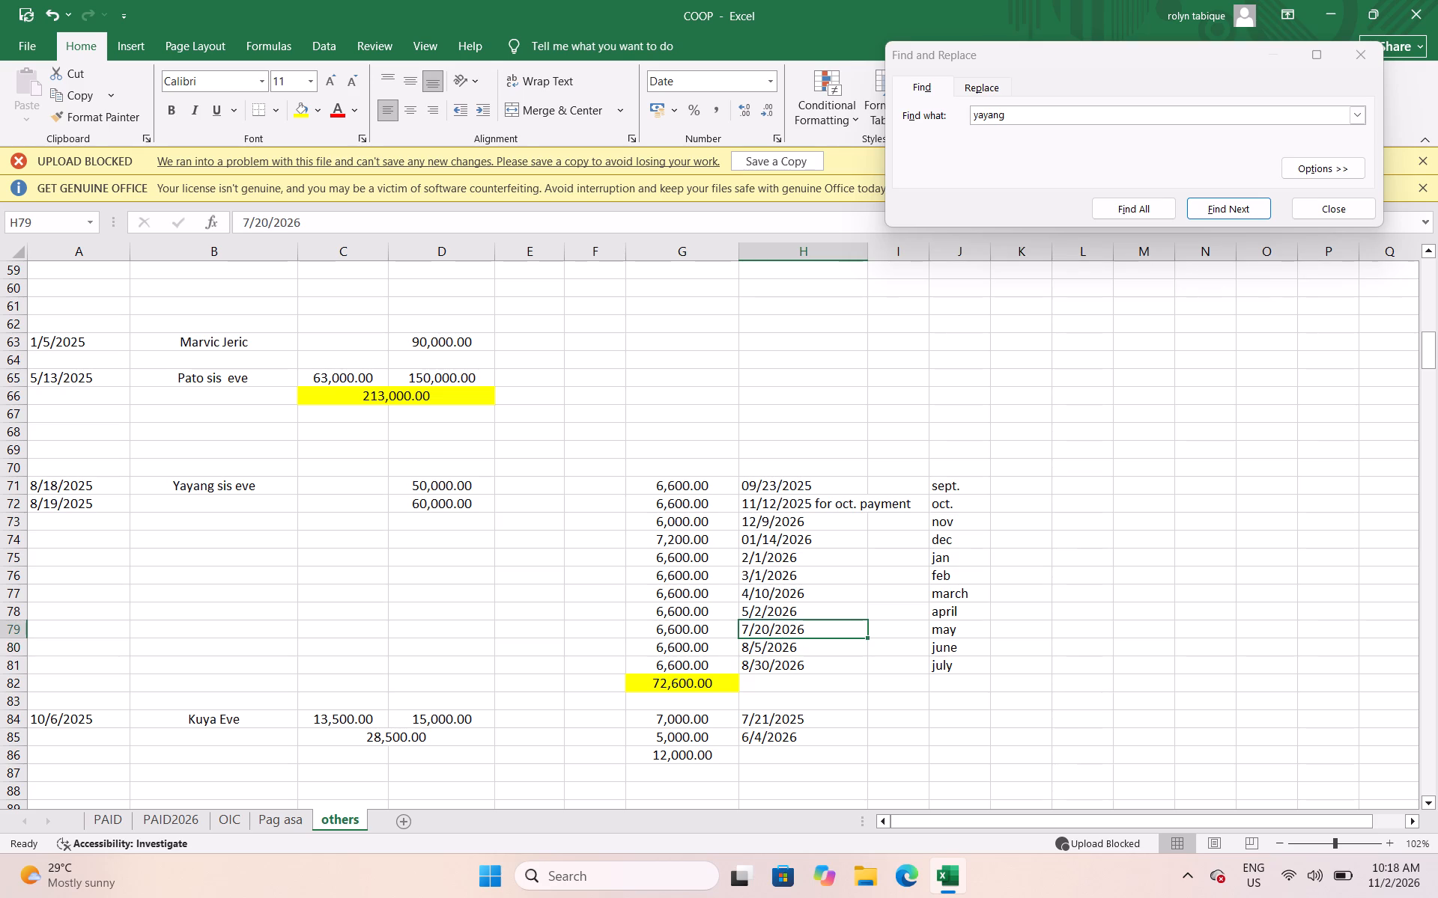
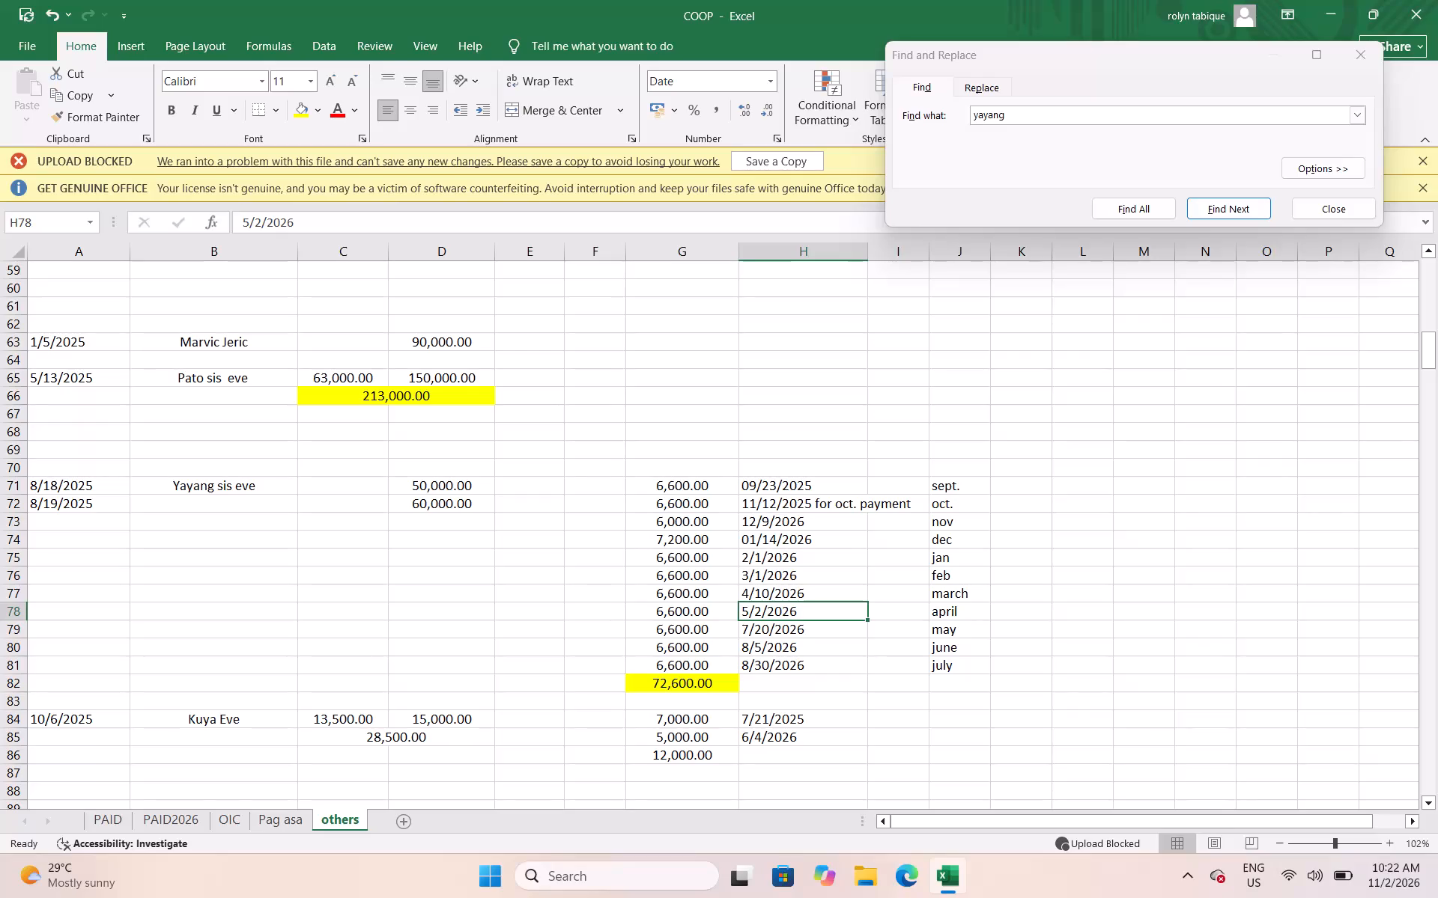
Set Yayang sis eve's April payment date in H78 to 5/3/2026 and save the workbook.
text(5/3/2026)
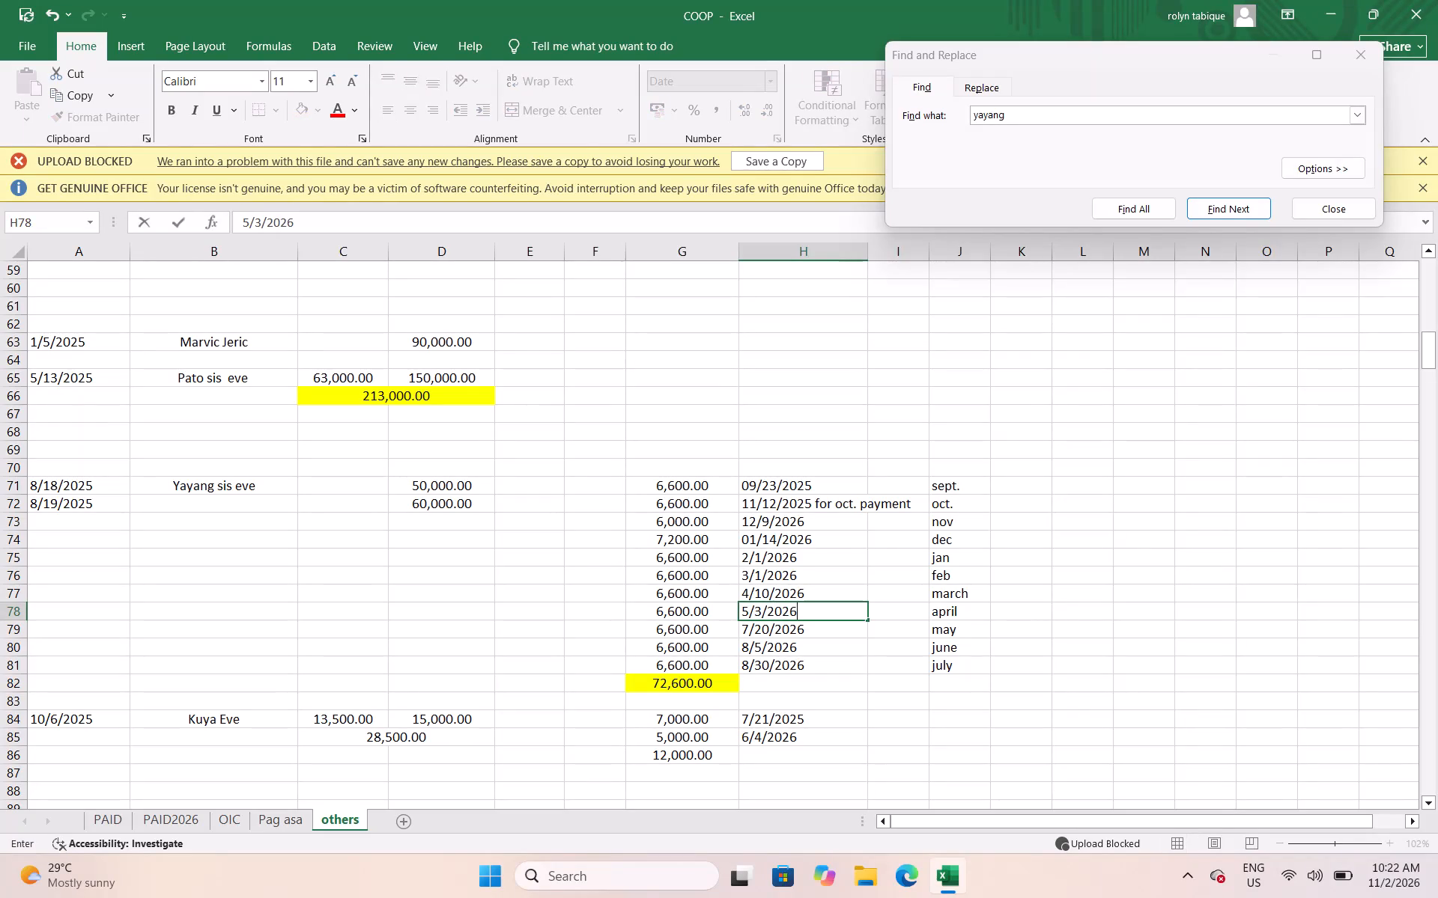
key(Right)
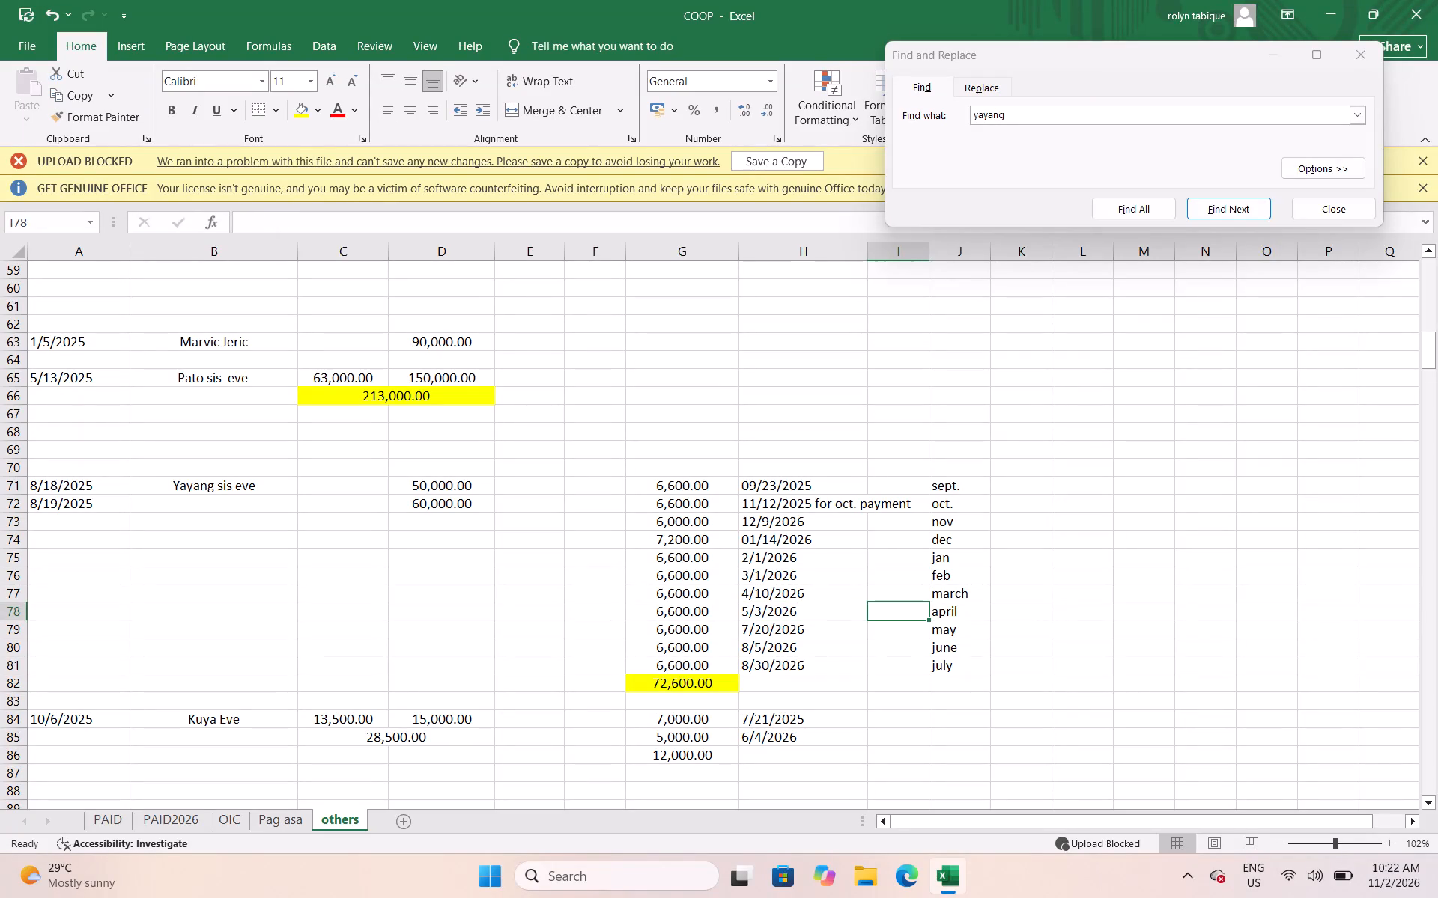
key(ctrl+s)
key(ctrl+s)
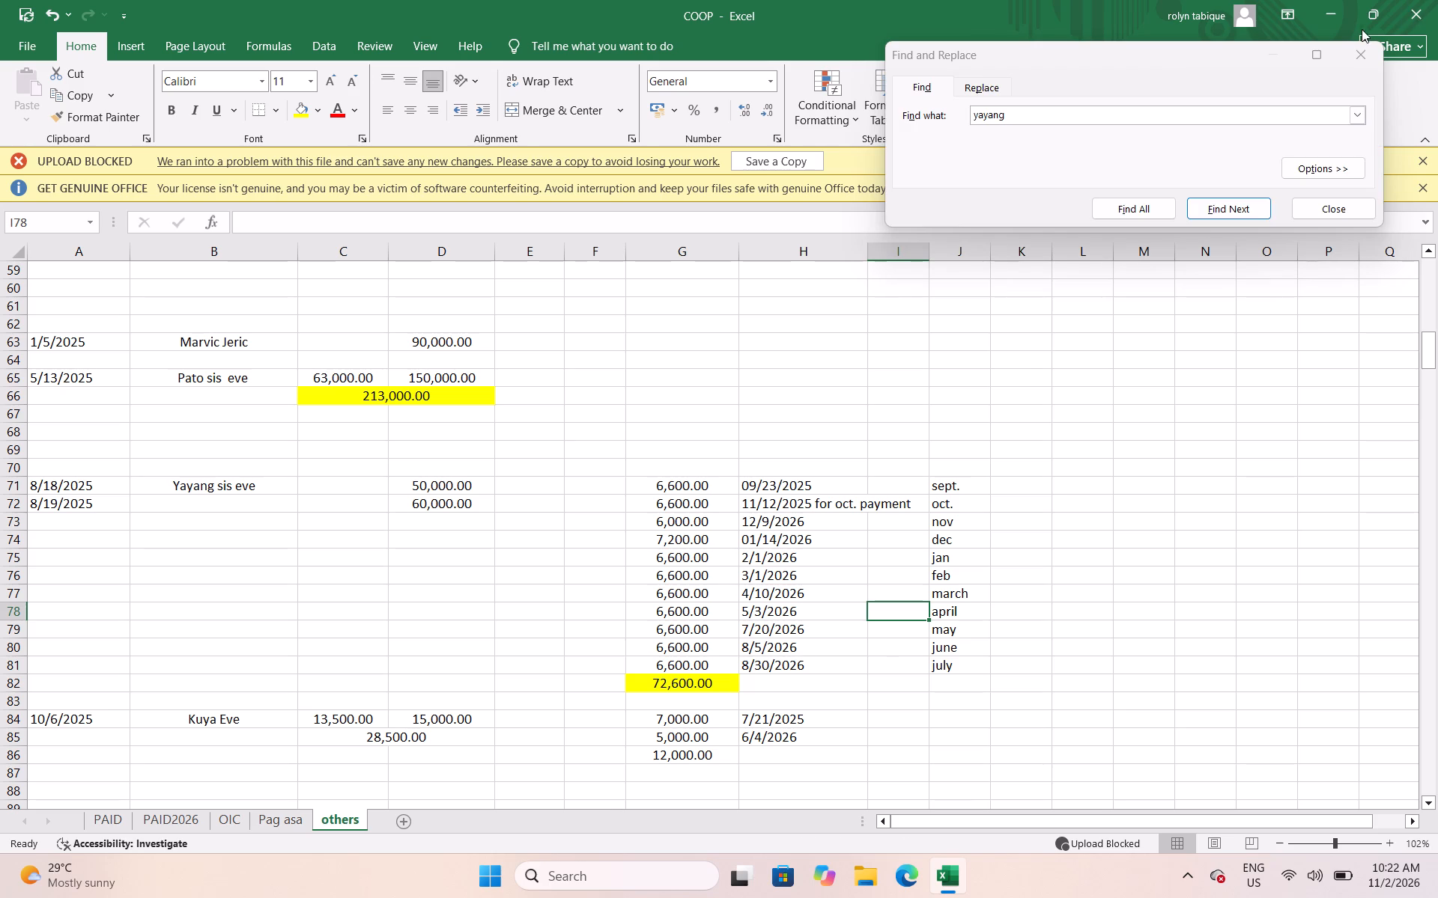
Minimize the COOP workbook and launch Kuro from the desktop.
click(1327, 13)
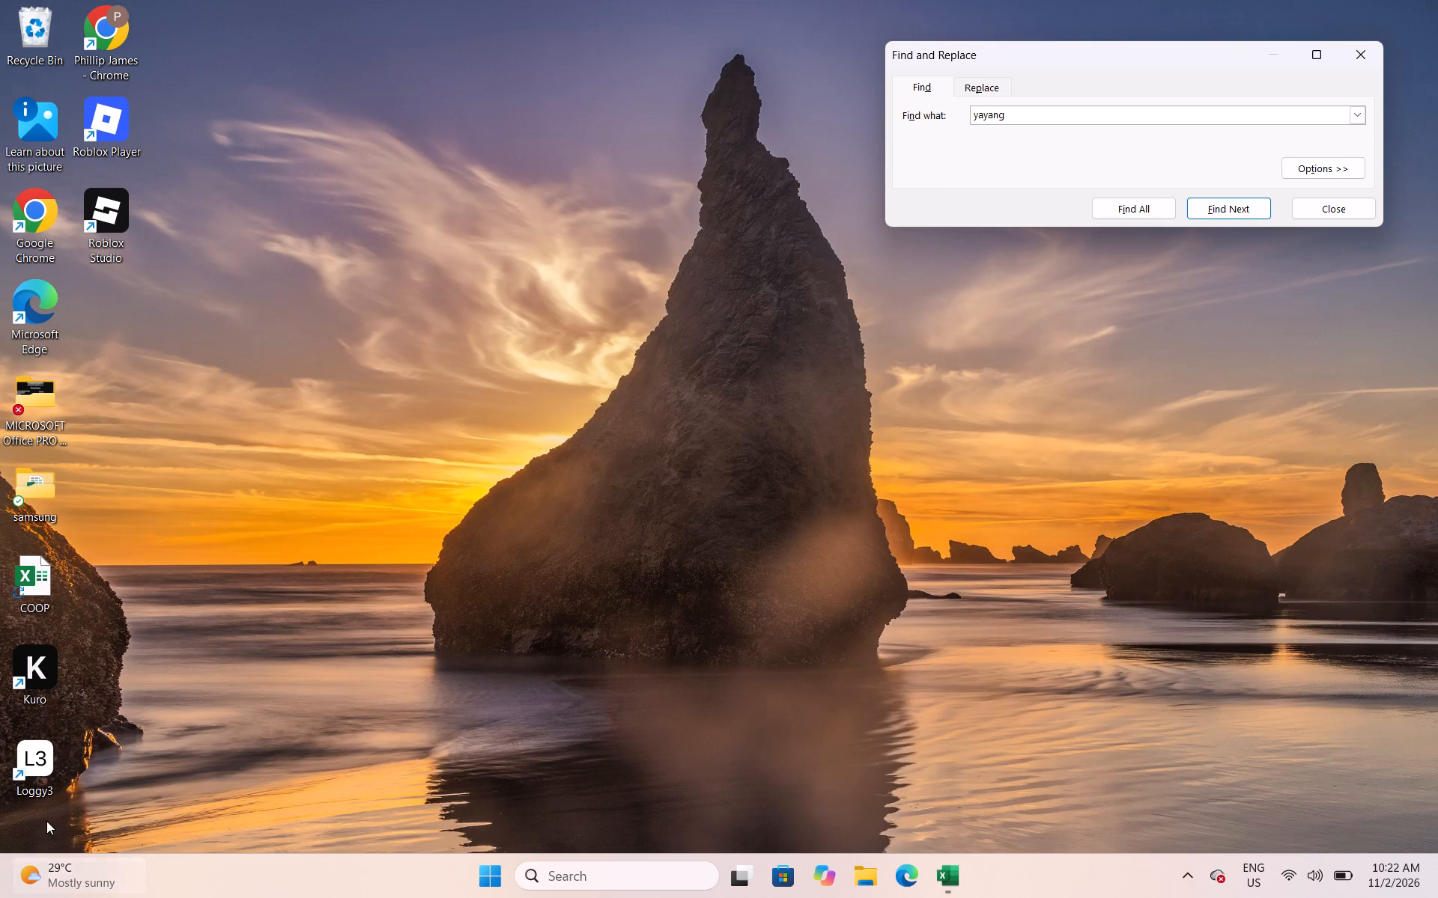
double_click(28, 679)
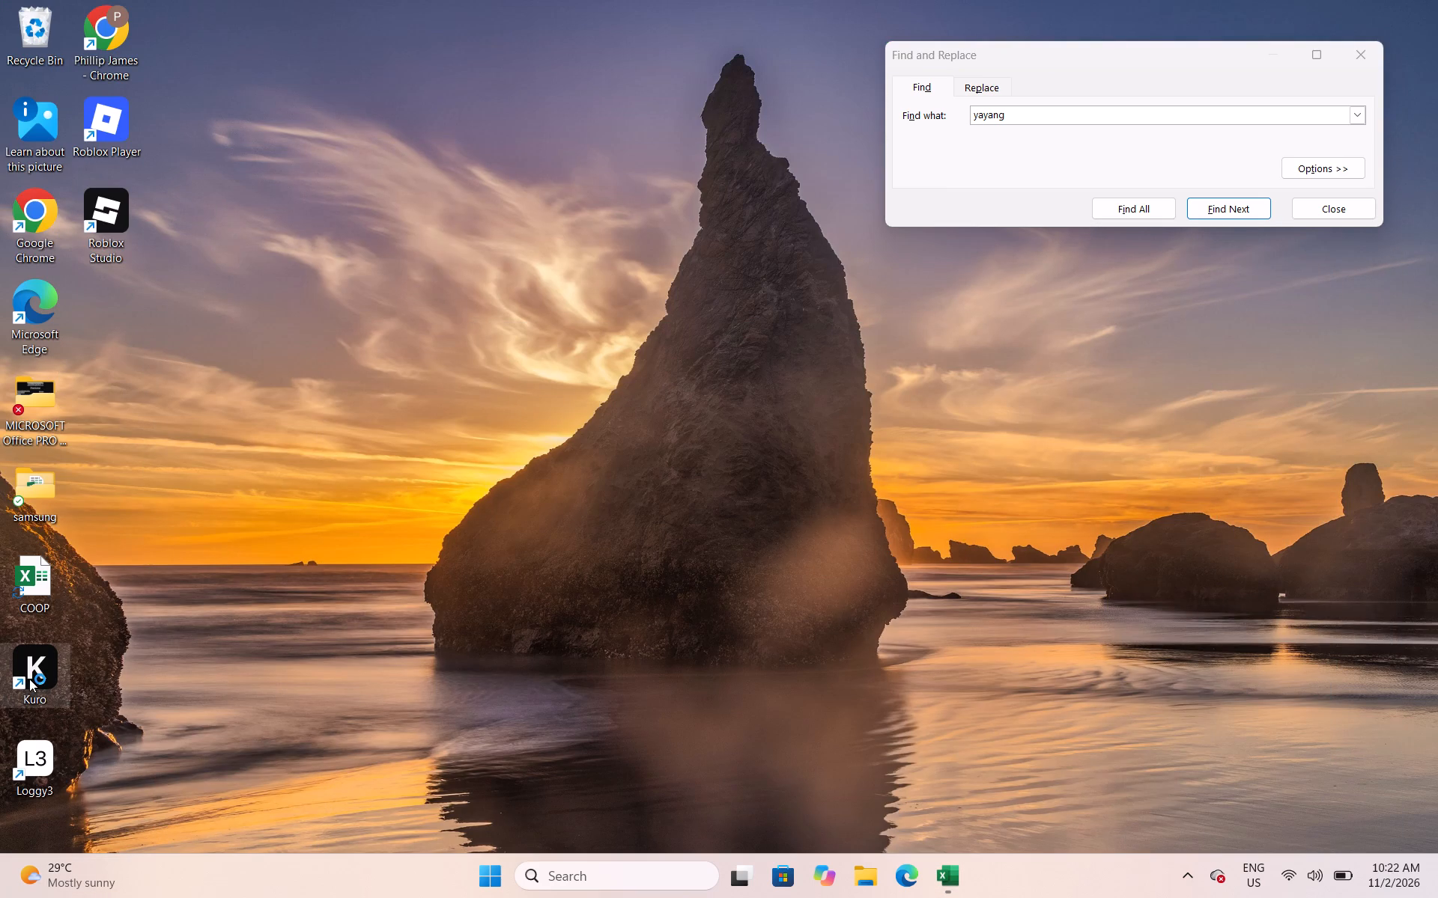
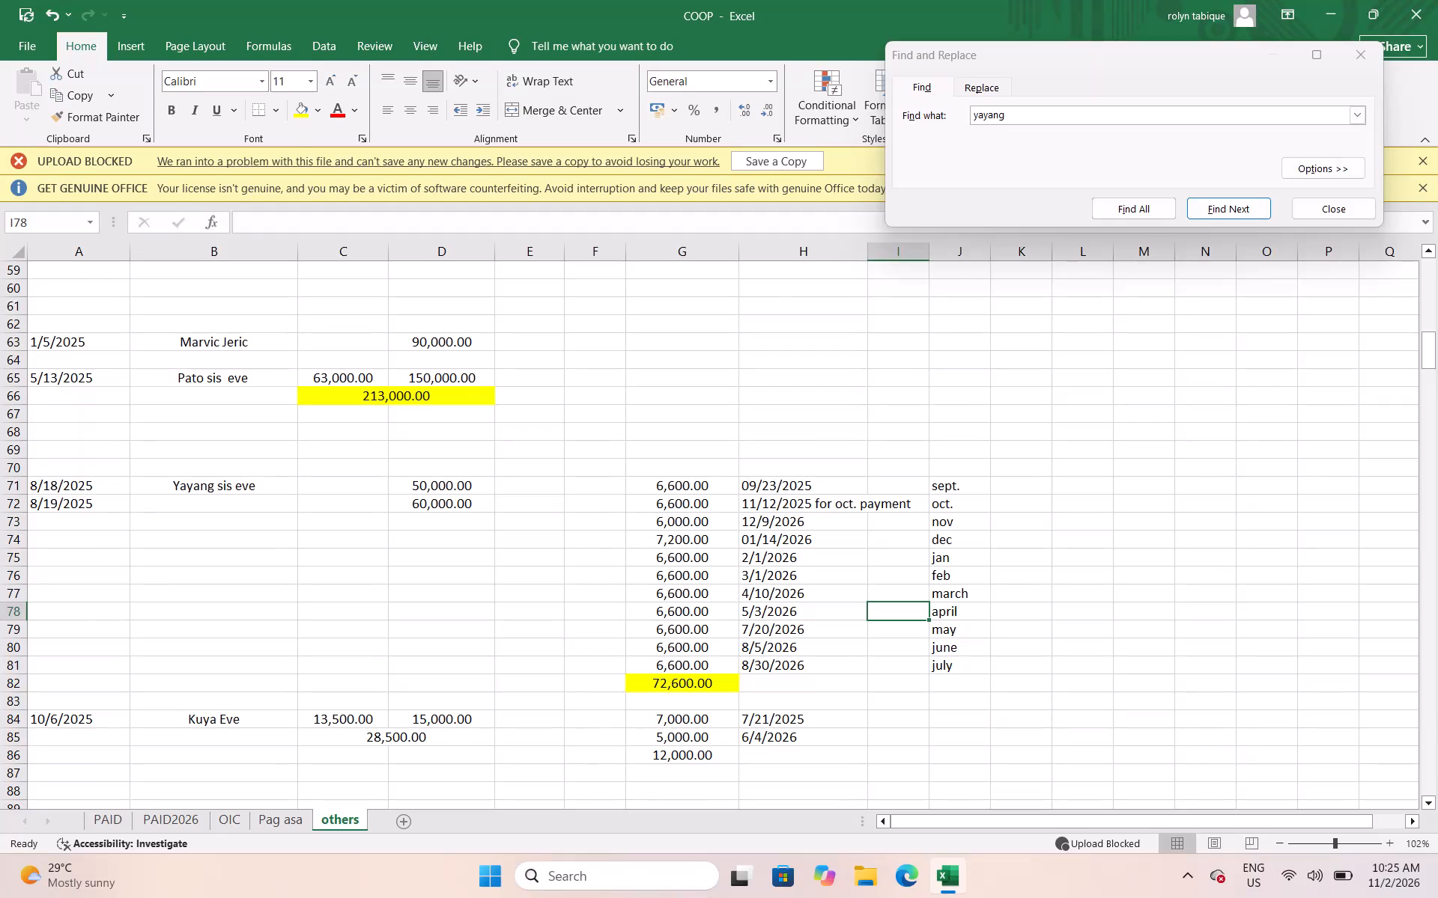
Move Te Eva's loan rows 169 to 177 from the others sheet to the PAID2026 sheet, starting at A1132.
scroll(1123, 562, down, 8)
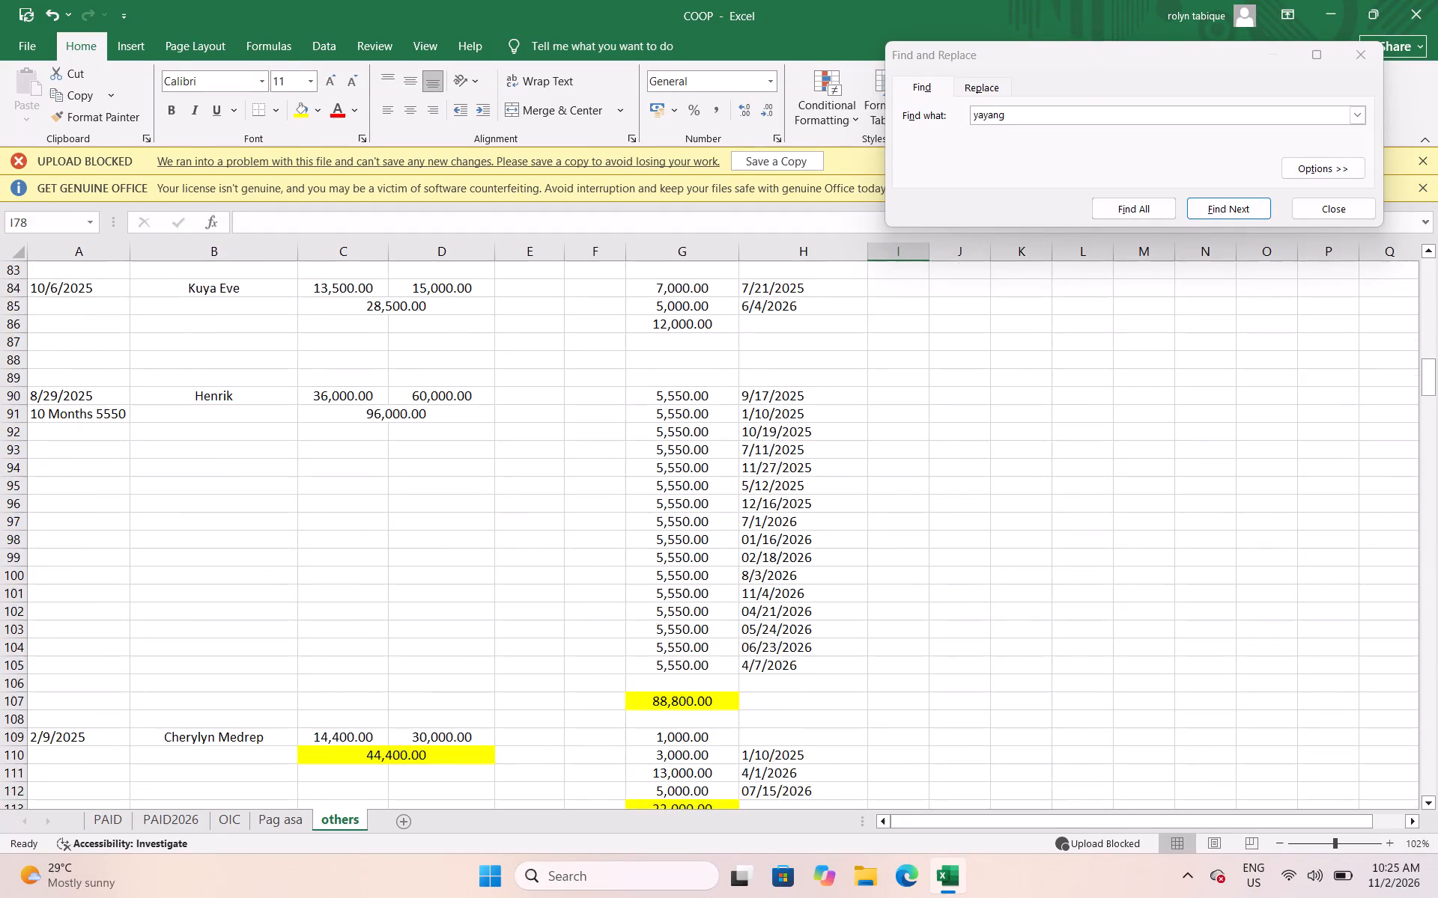
scroll(1123, 561, down, 19)
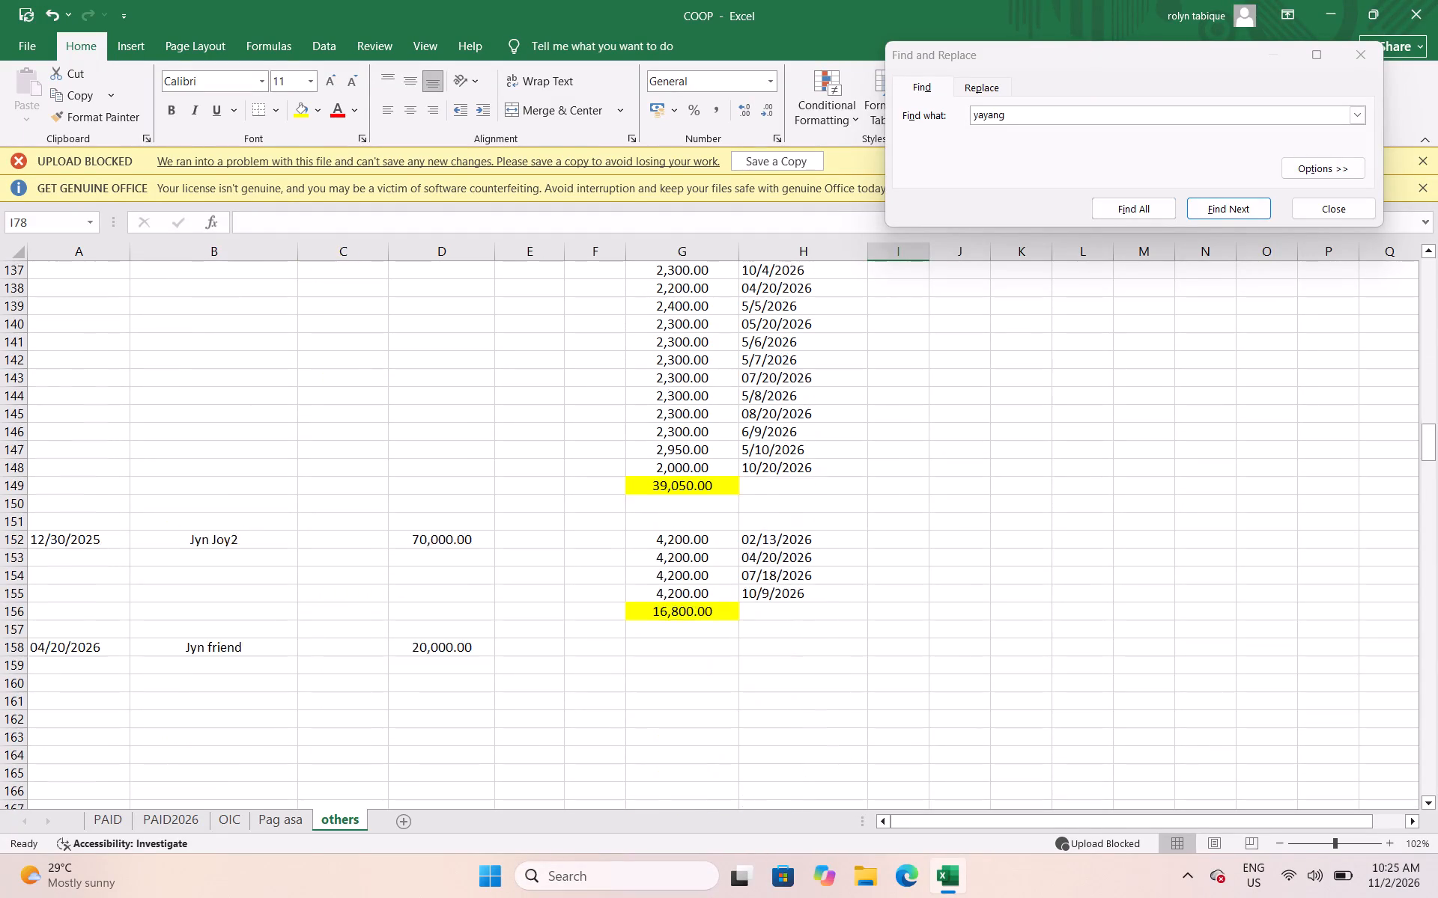
scroll(592, 701, down, 4)
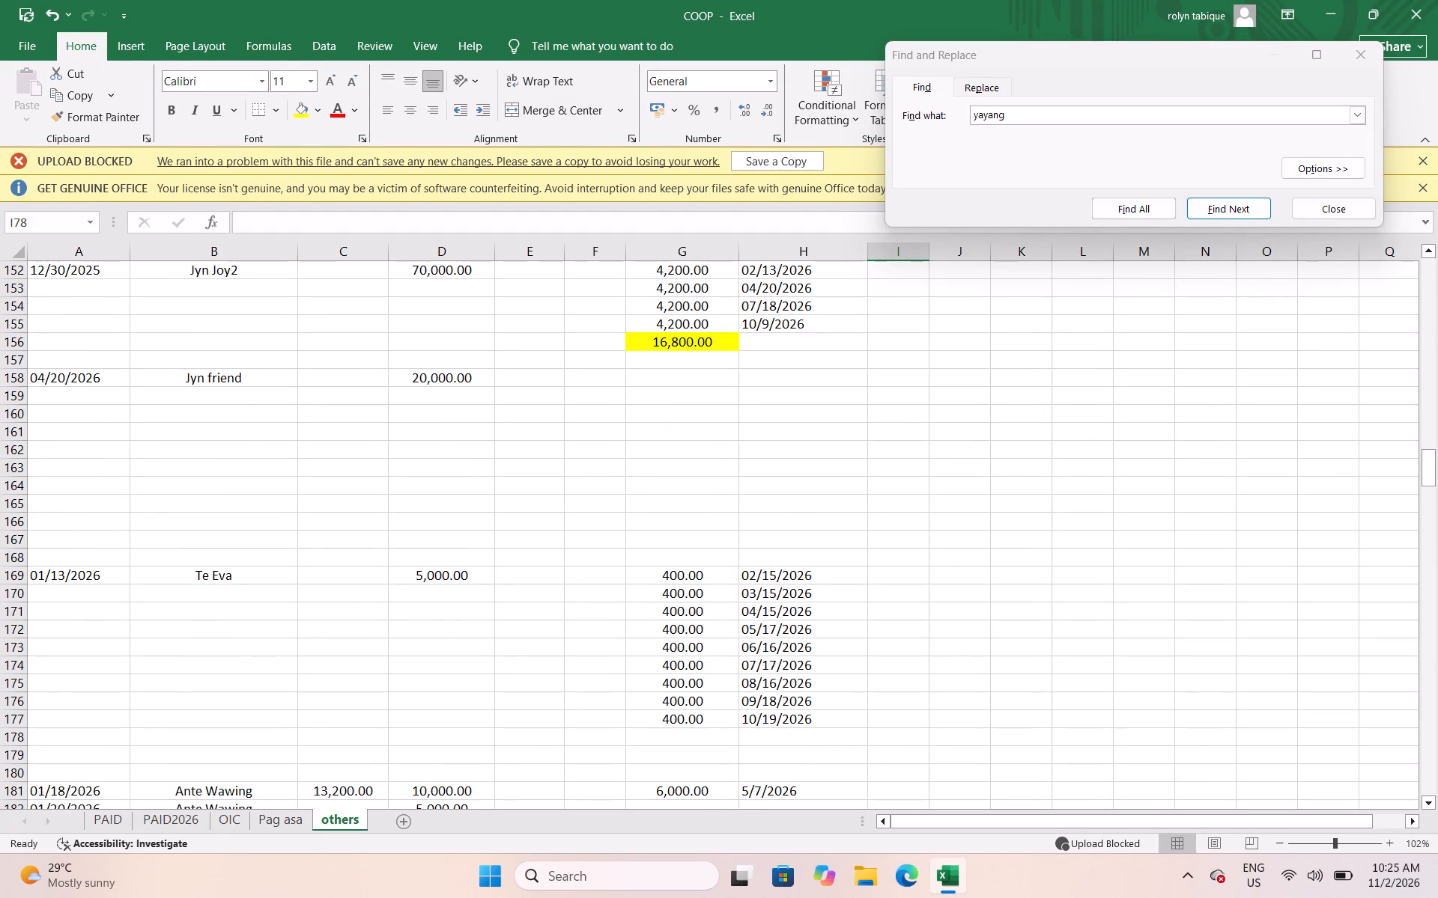
scroll(586, 692, down, 1)
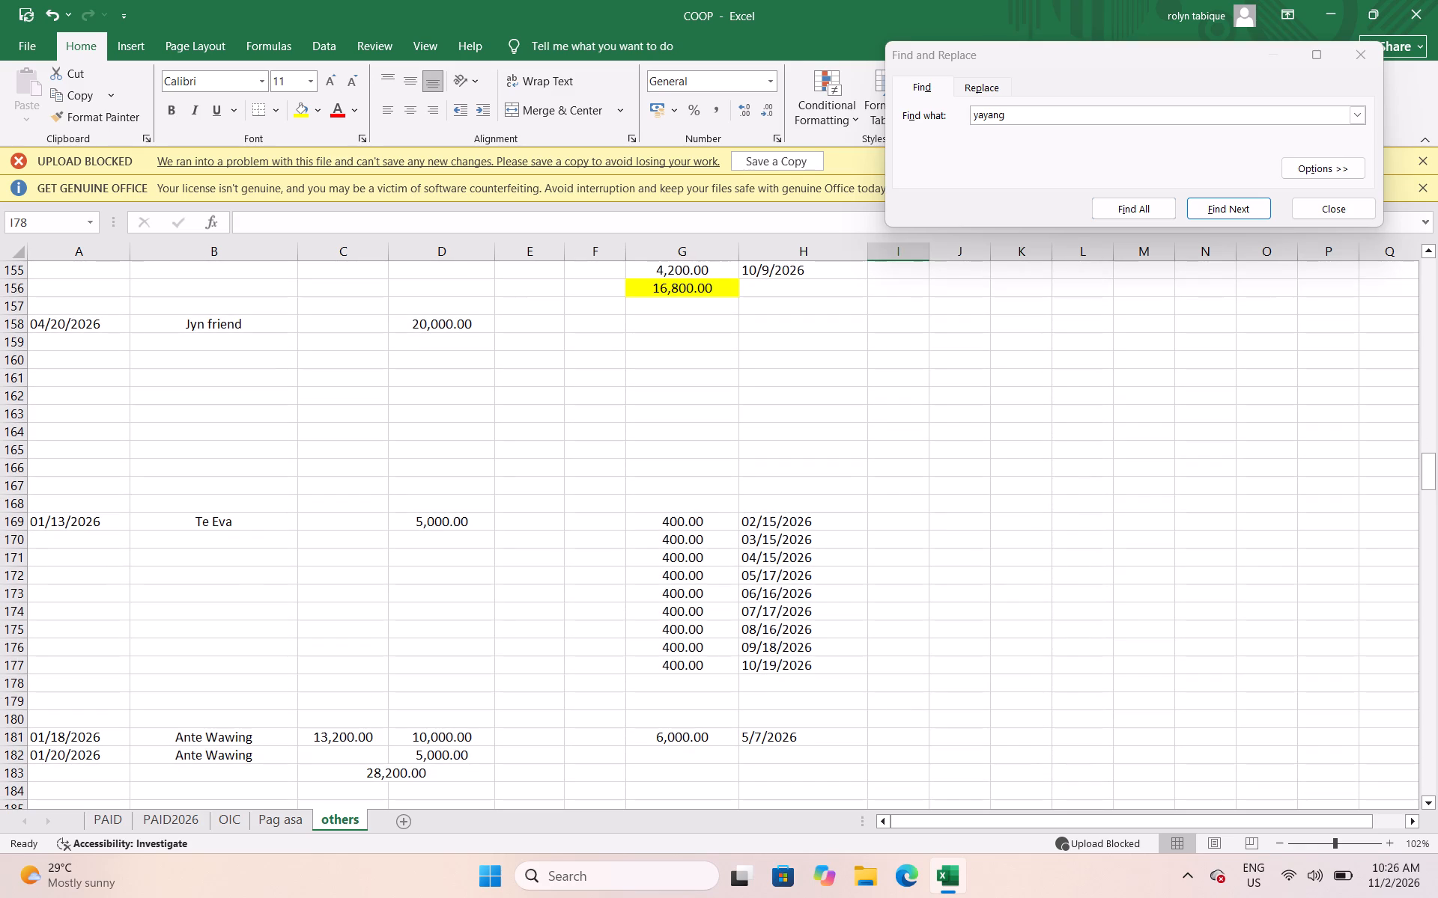
scroll(586, 692, down, 1)
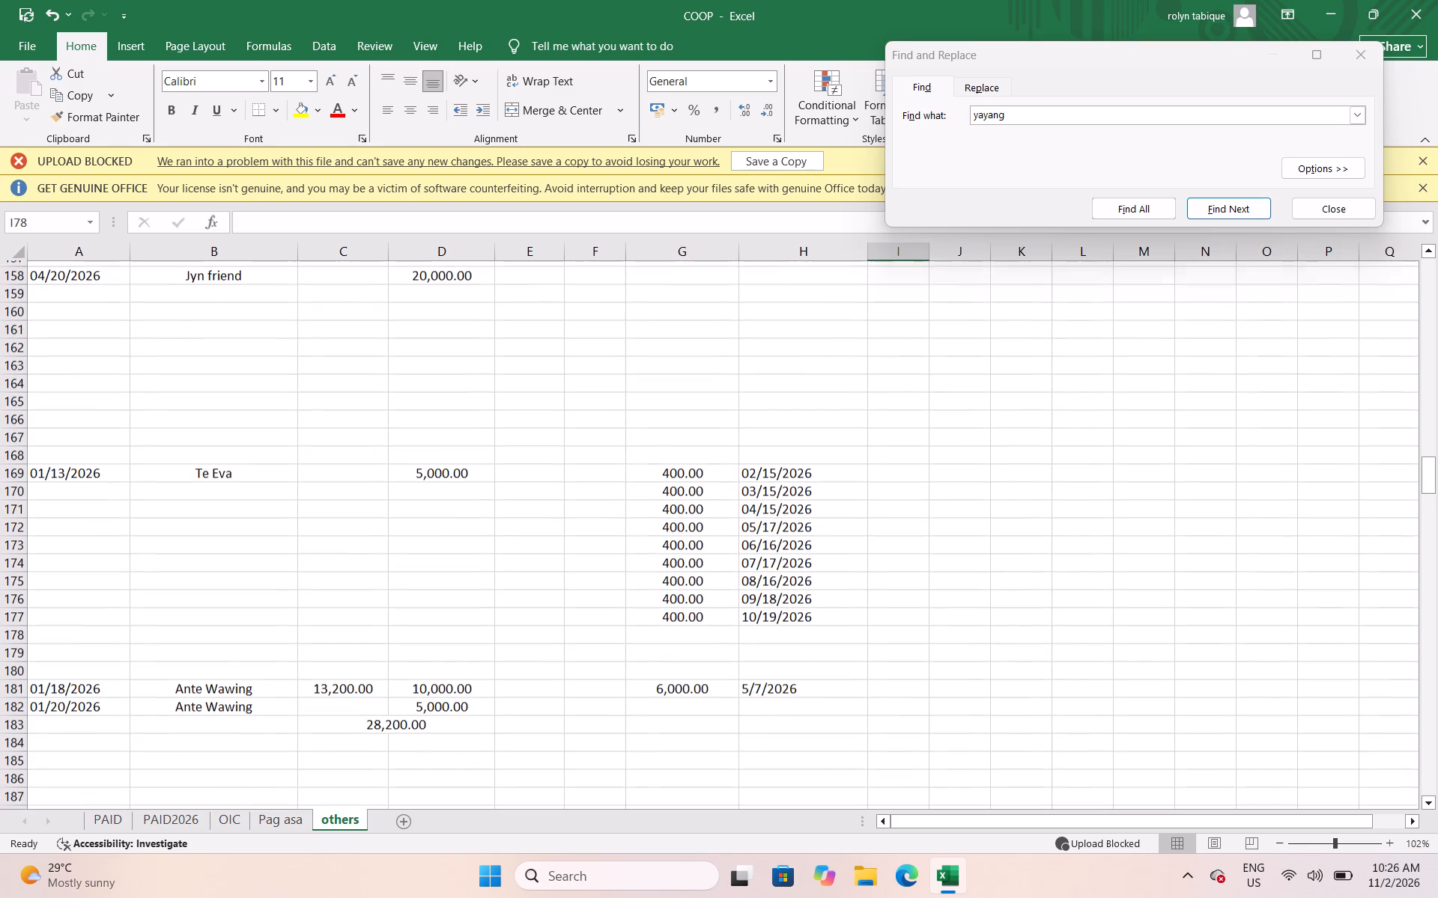
scroll(585, 692, down, 1)
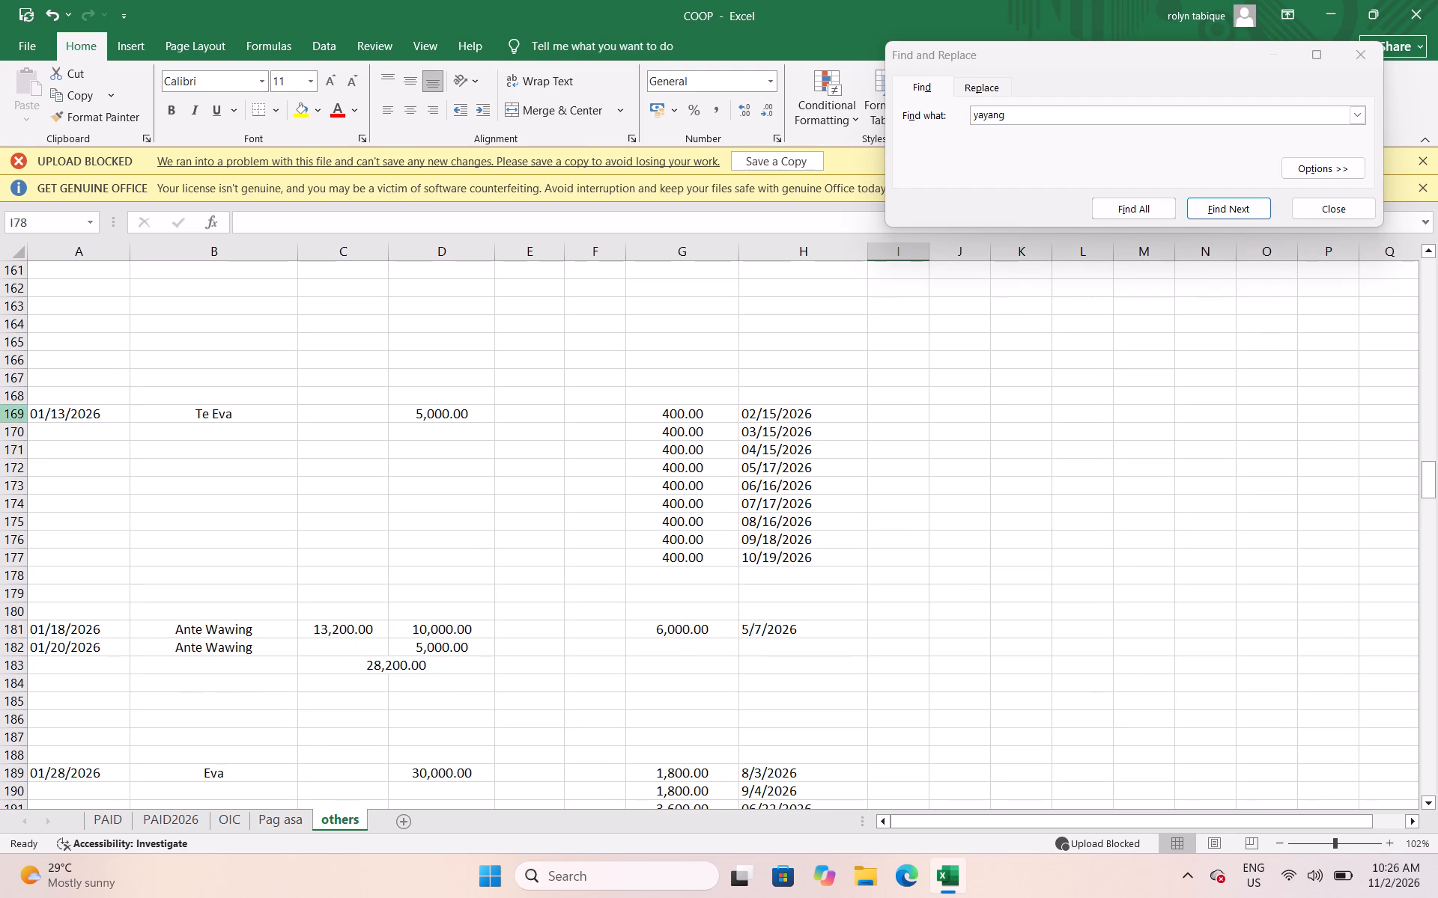
drag(15, 417, 34, 550)
right_click(136, 480)
click(186, 520)
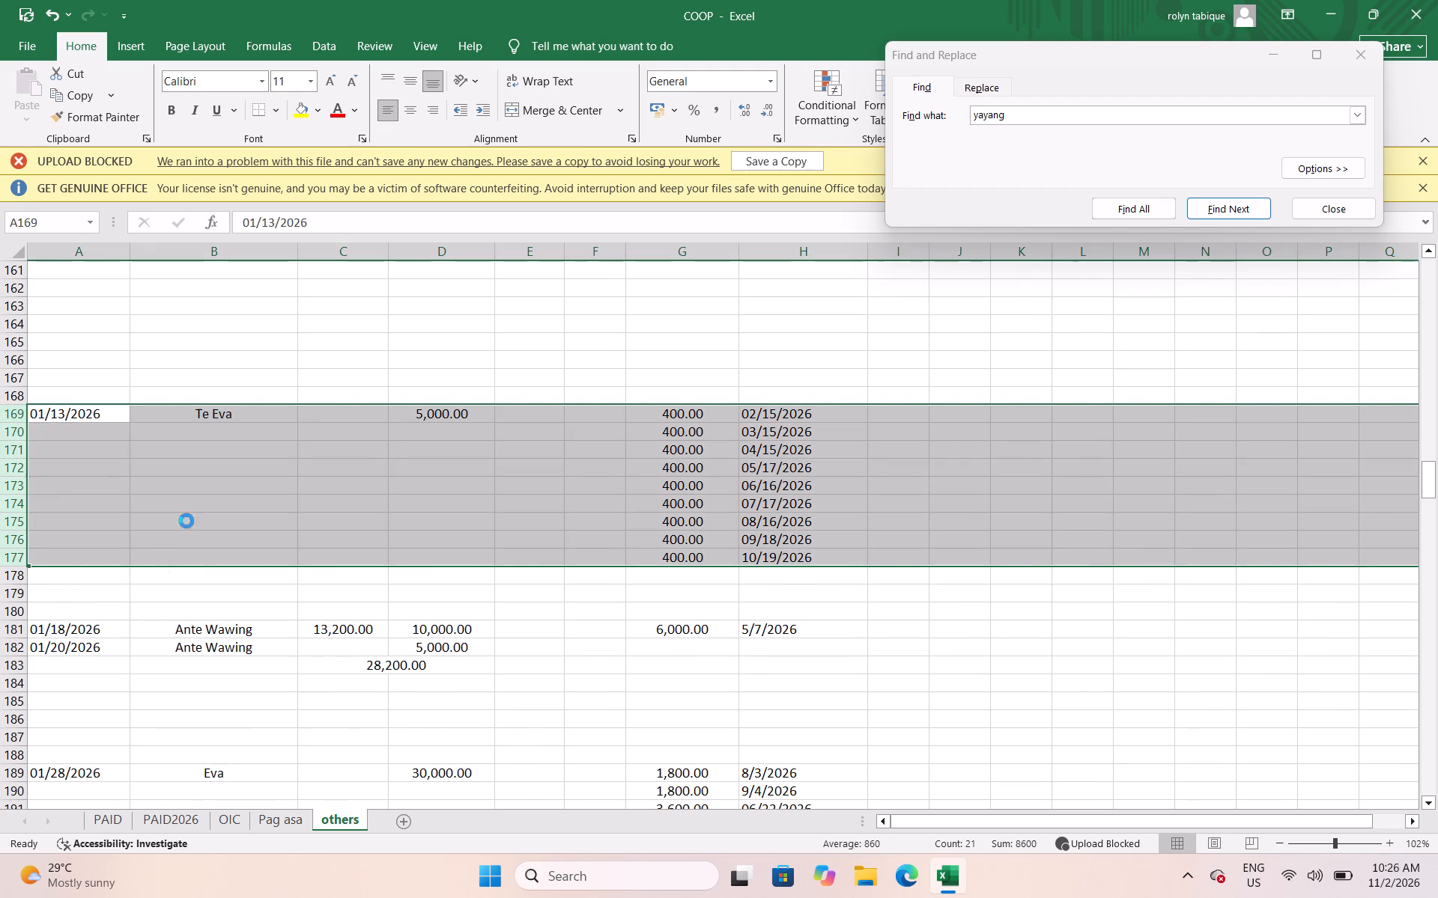
click(160, 825)
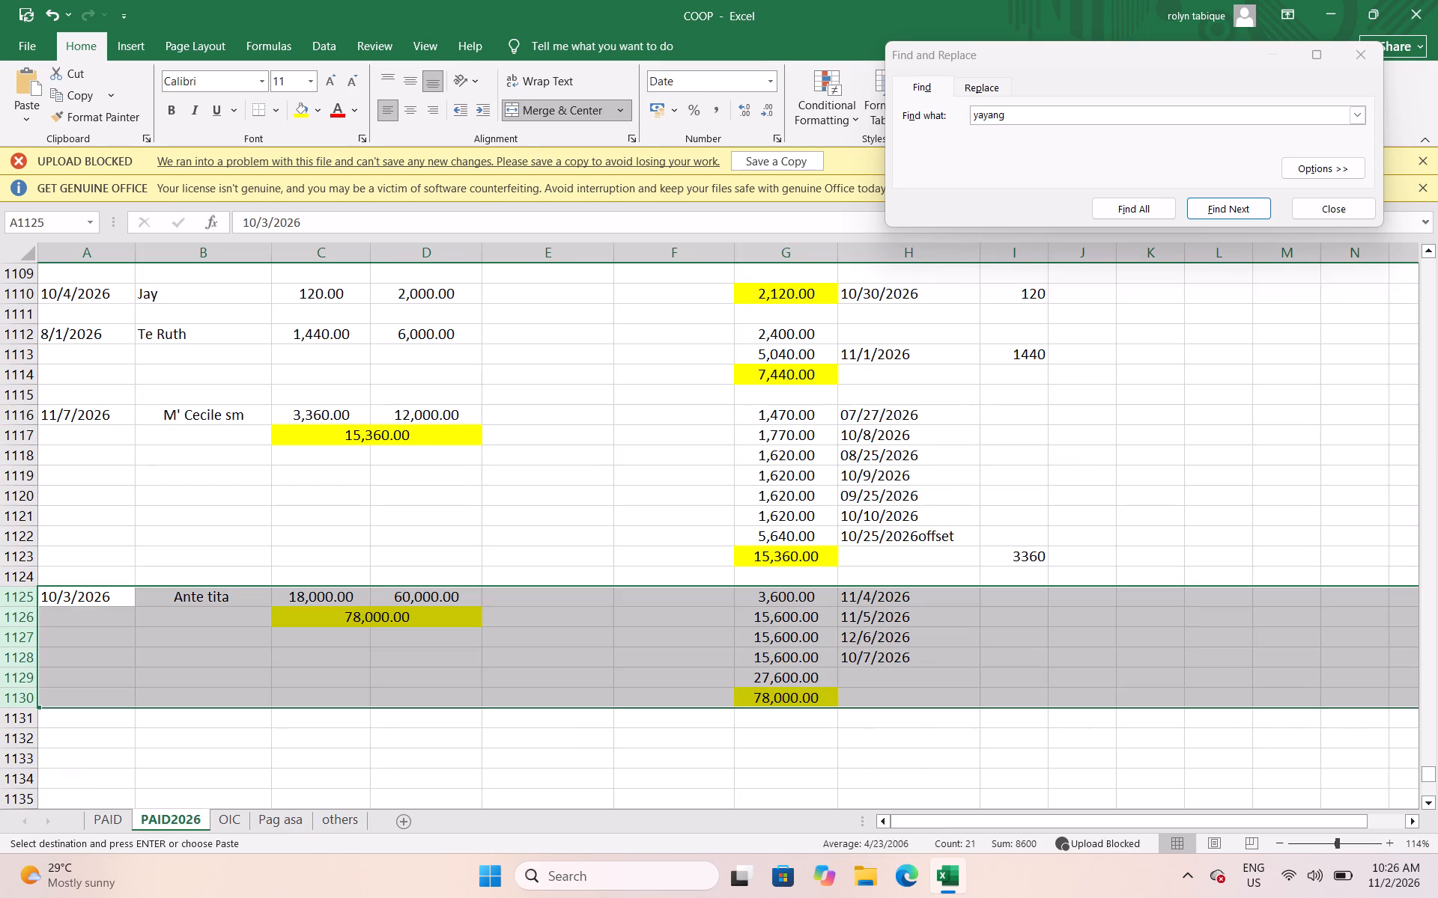
scroll(360, 678, down, 1)
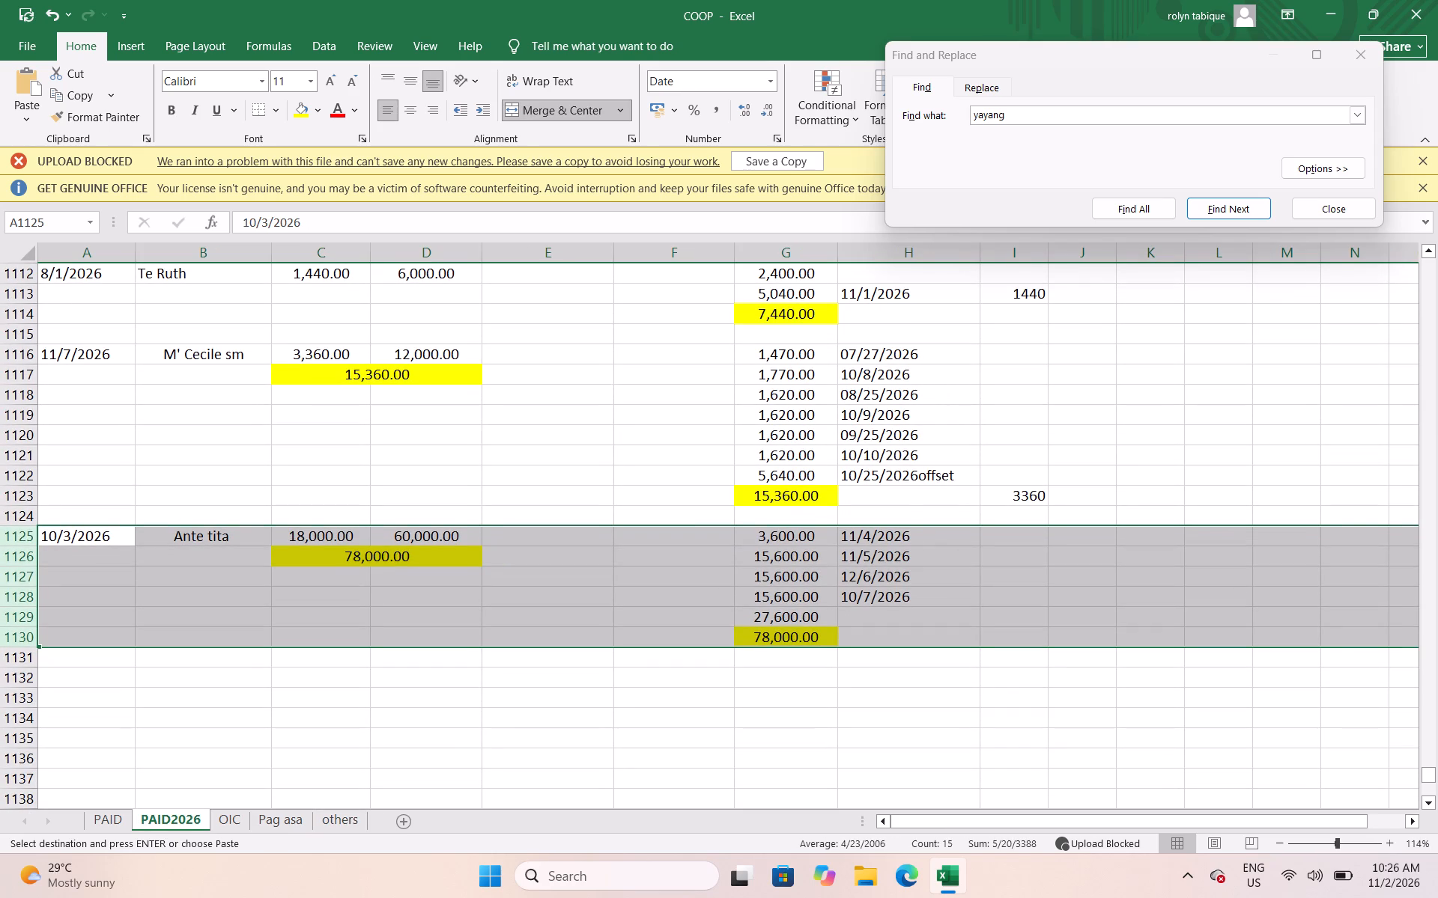
click(103, 676)
scroll(396, 571, down, 6)
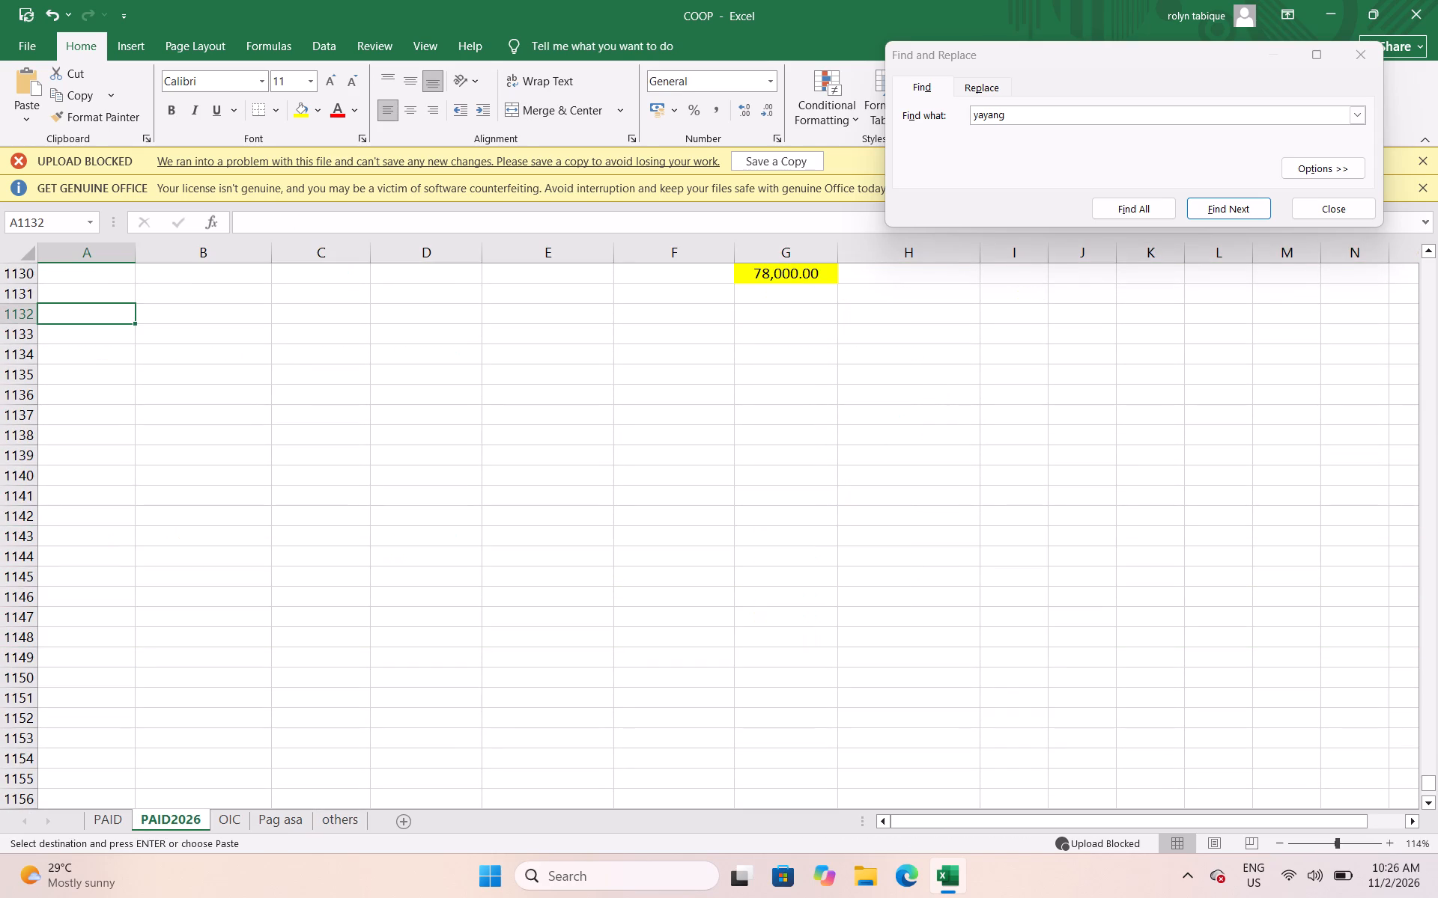
scroll(395, 575, up, 1)
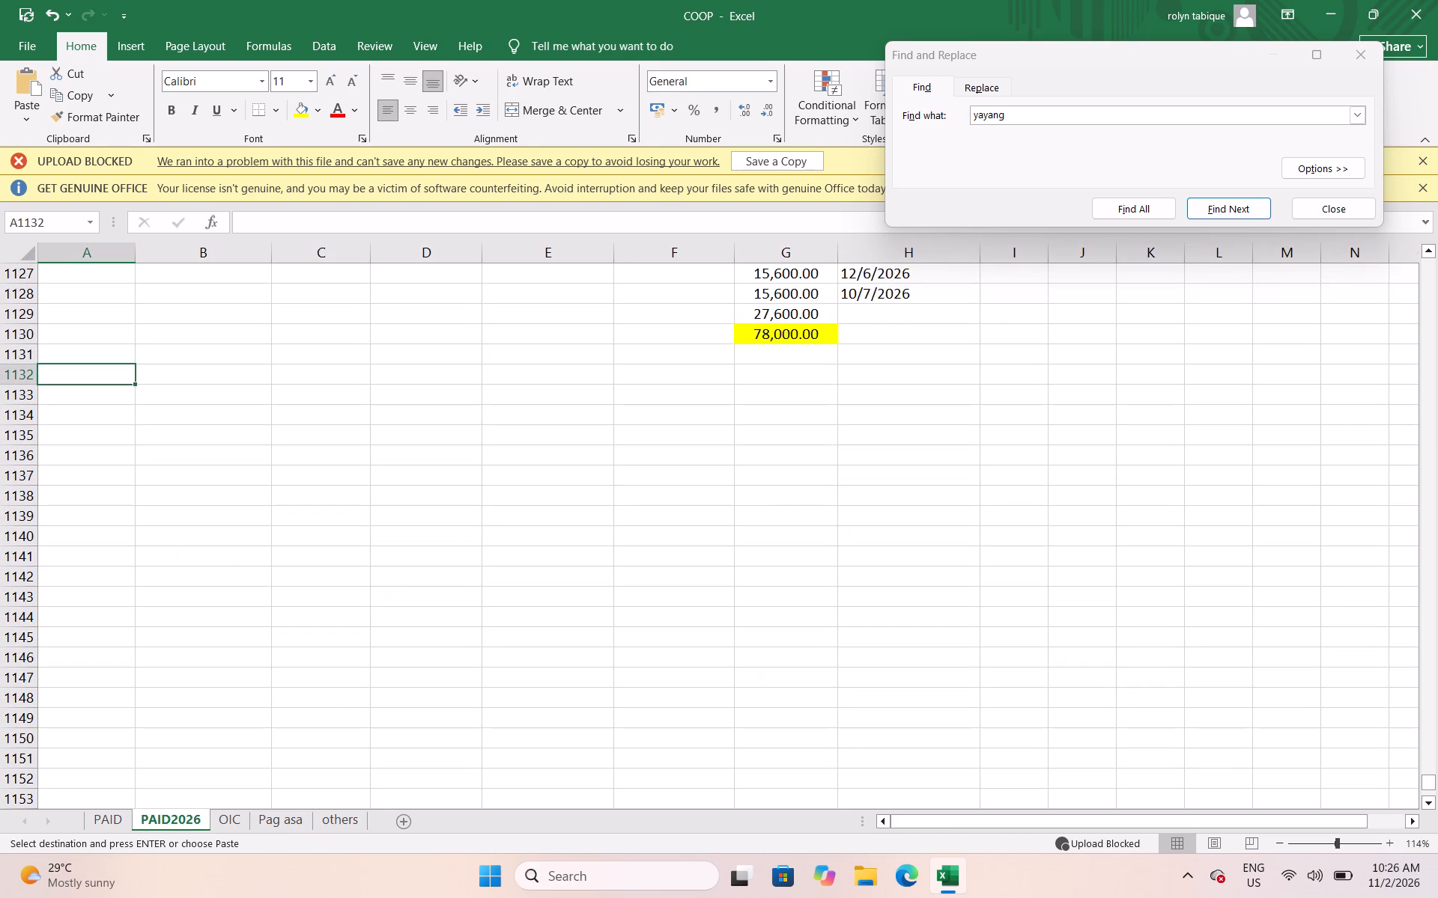
key(ctrl+f)
key(ctrl+v)
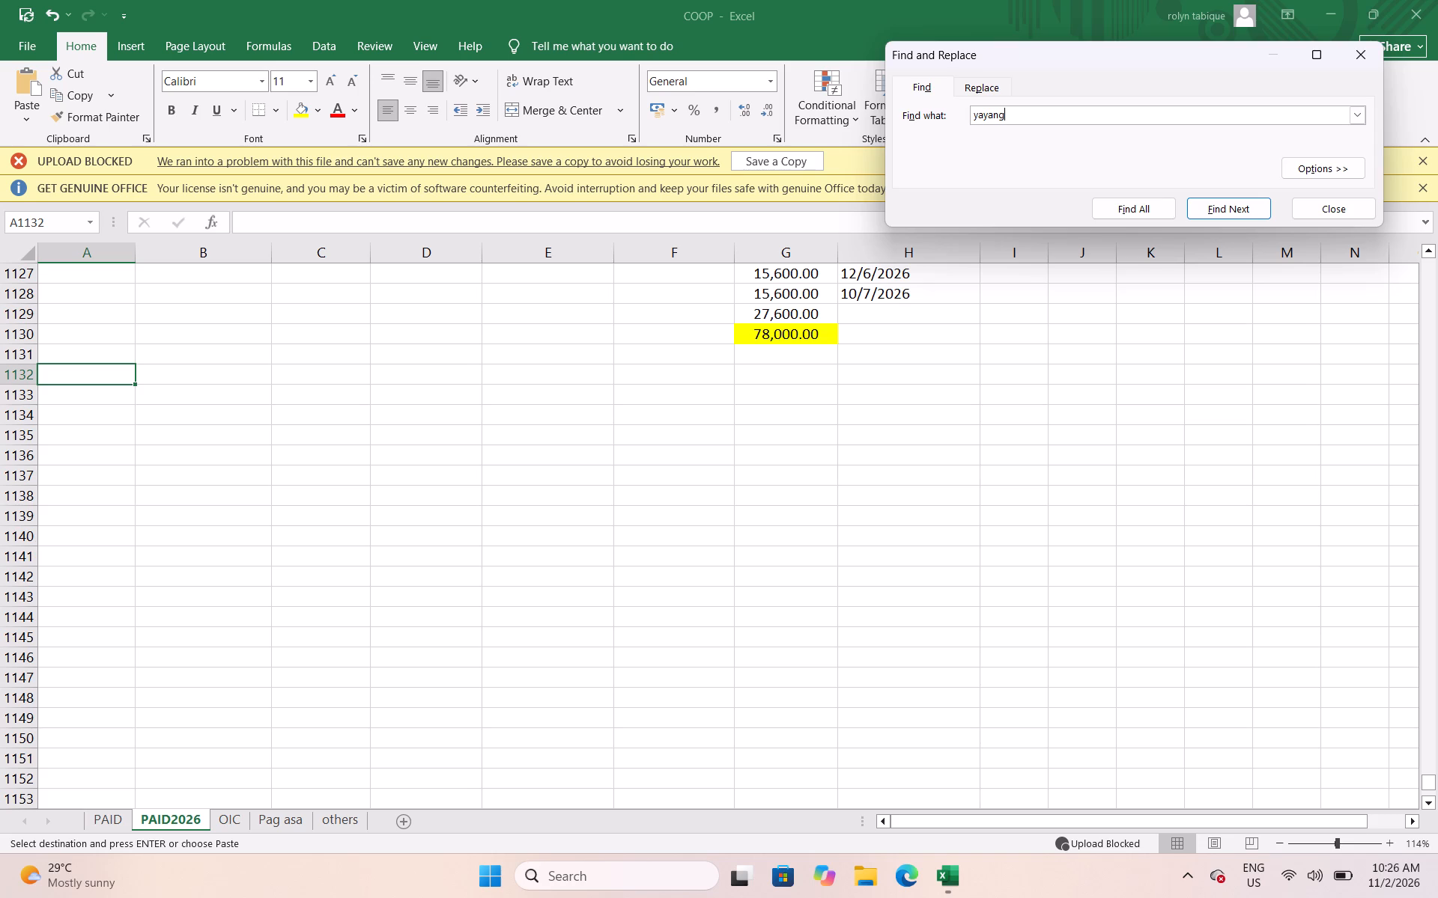
click(321, 820)
right_click(342, 493)
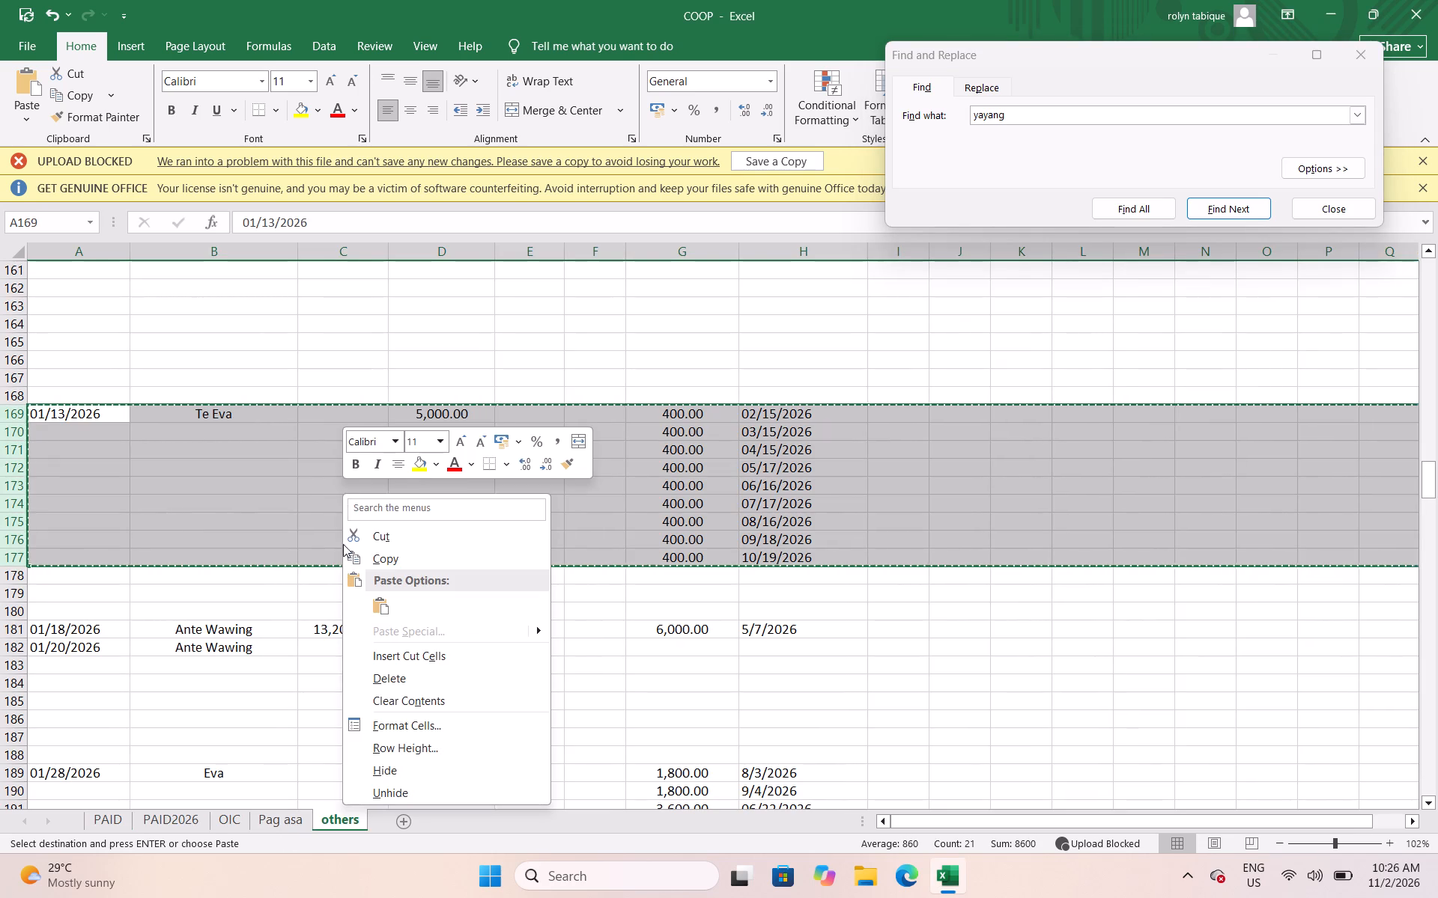
click(369, 533)
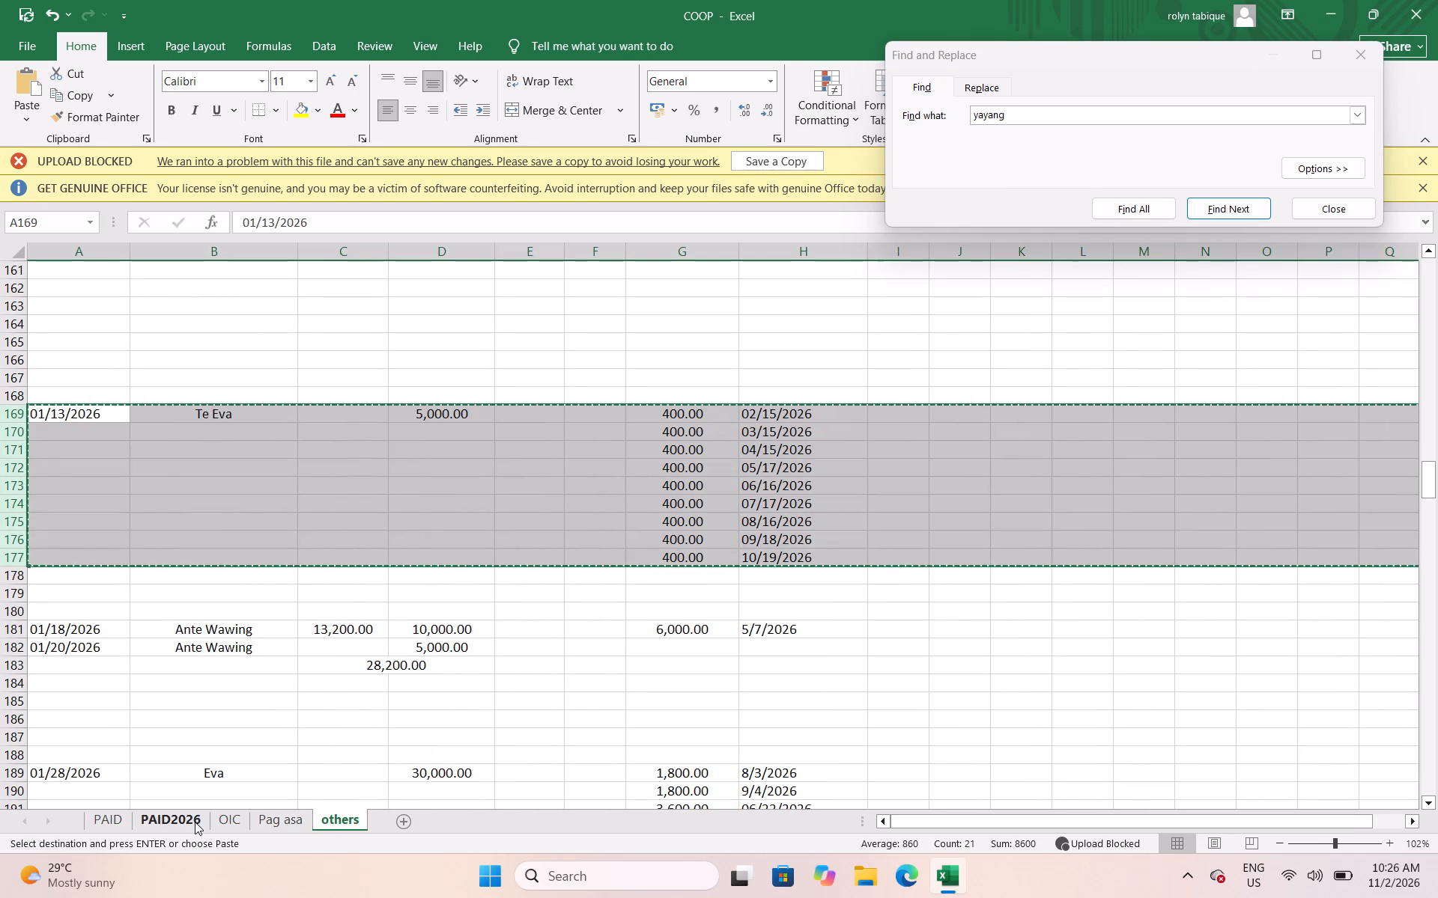
click(172, 822)
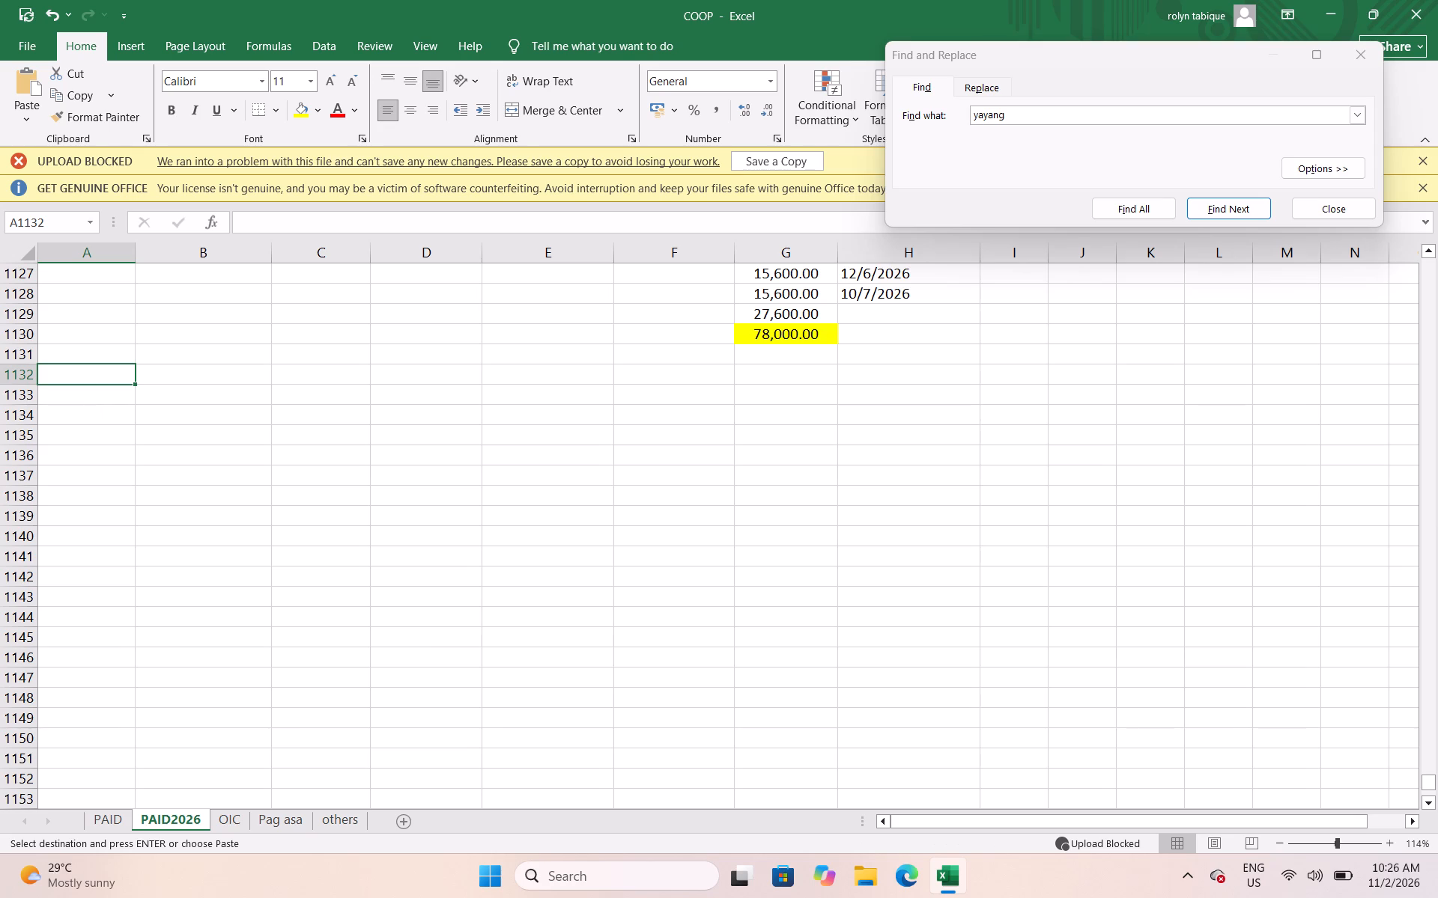
key(ctrl+v)
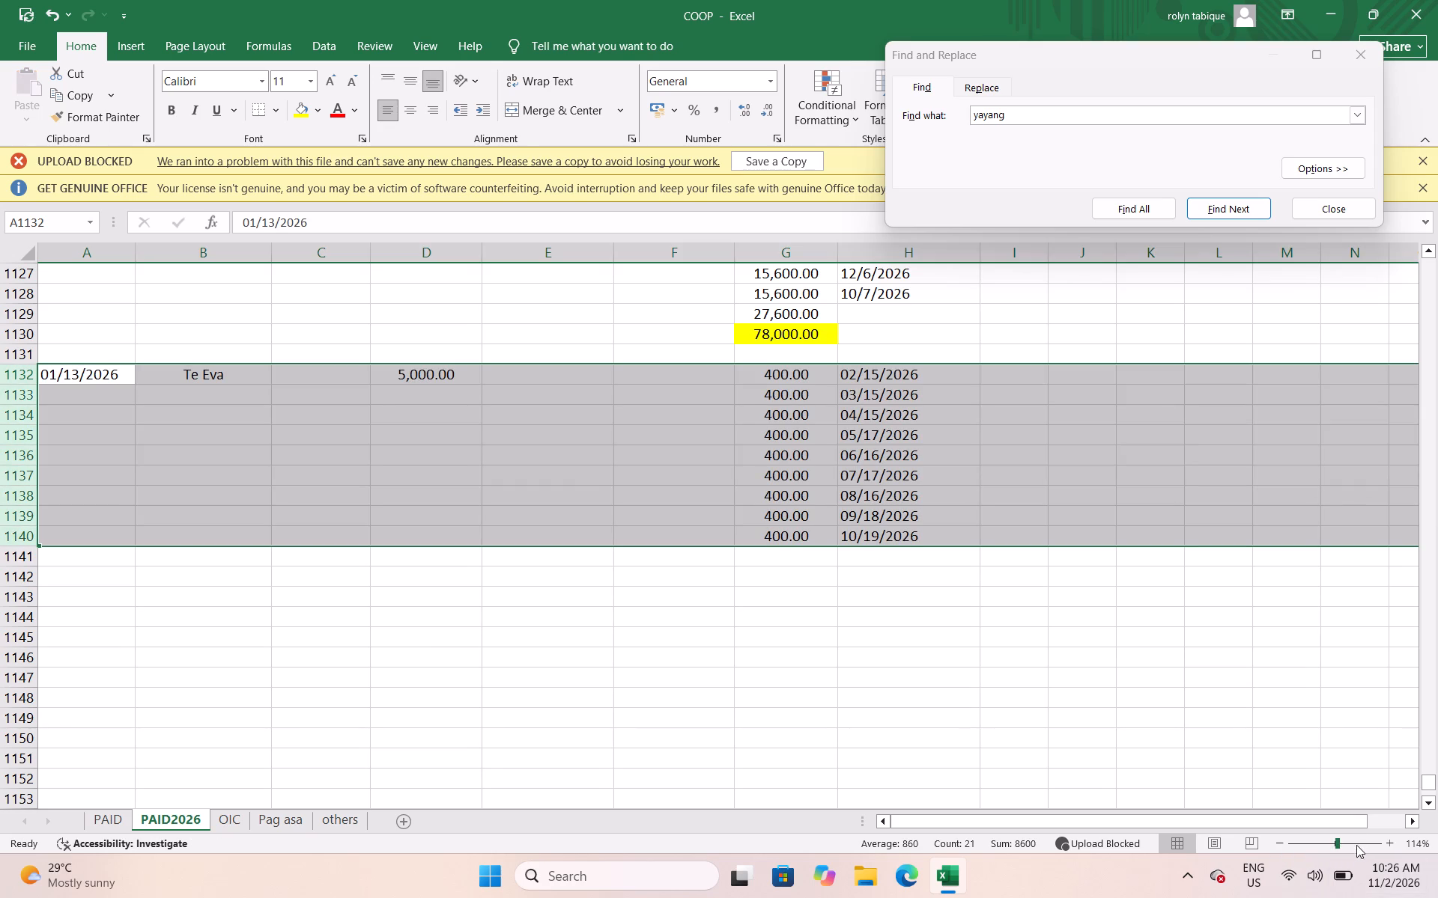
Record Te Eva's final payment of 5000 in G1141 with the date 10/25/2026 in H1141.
drag(1341, 844, 1334, 845)
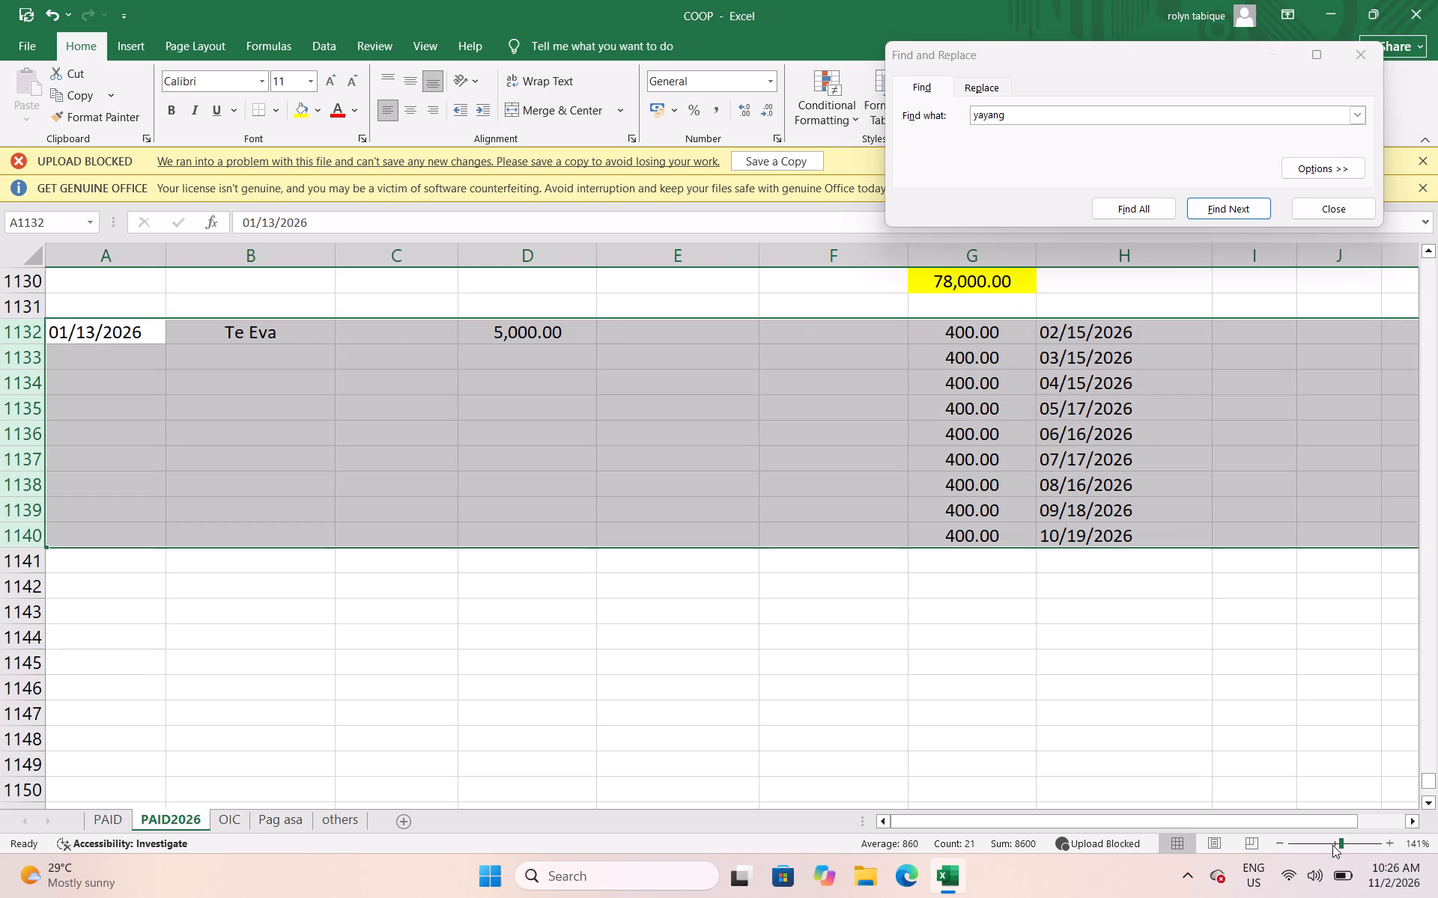
click(1341, 843)
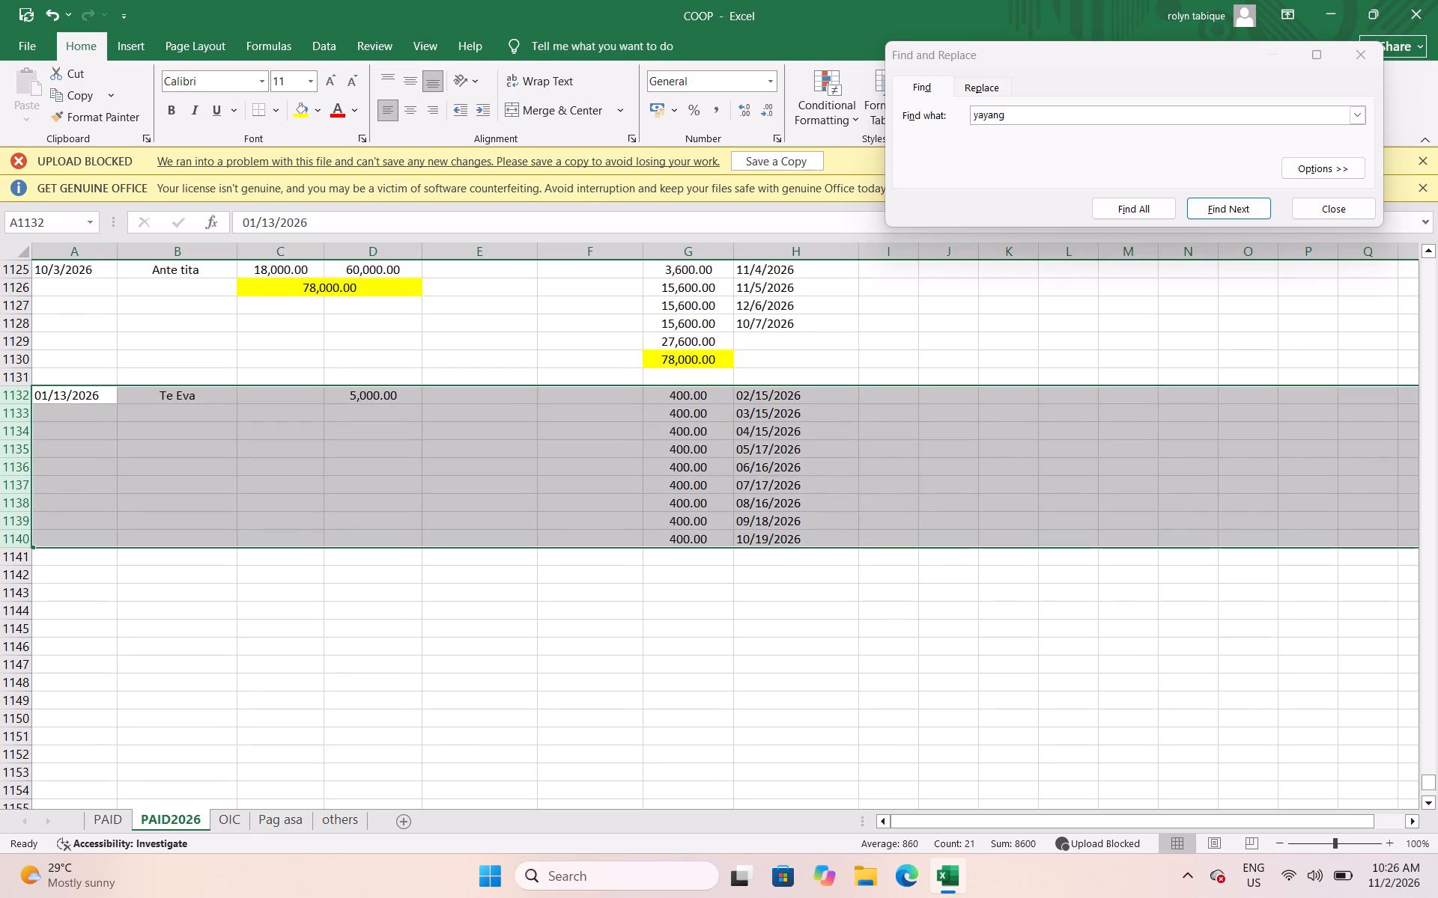
click(709, 561)
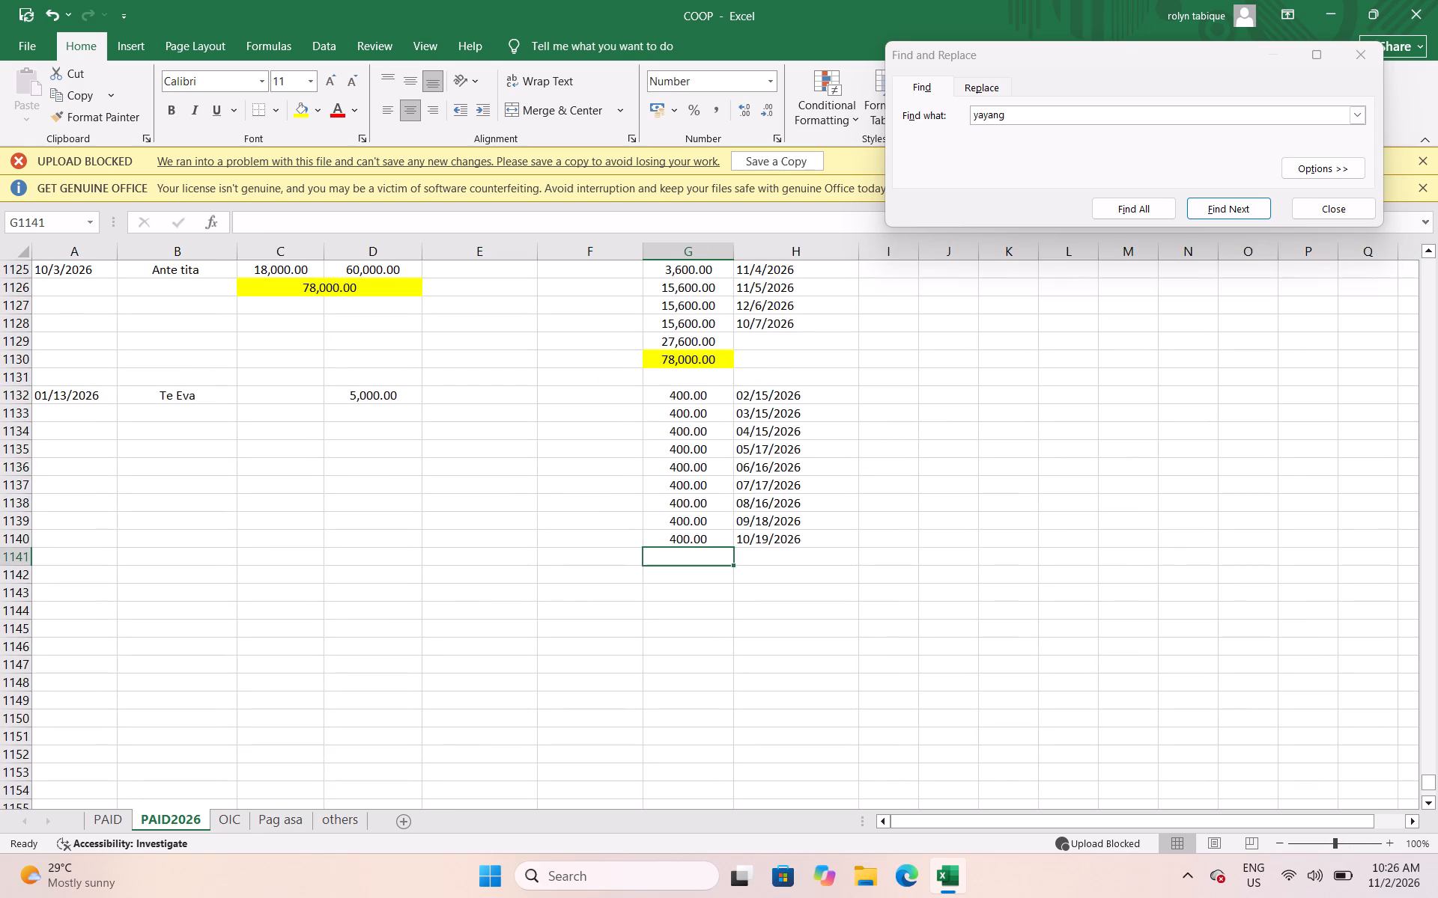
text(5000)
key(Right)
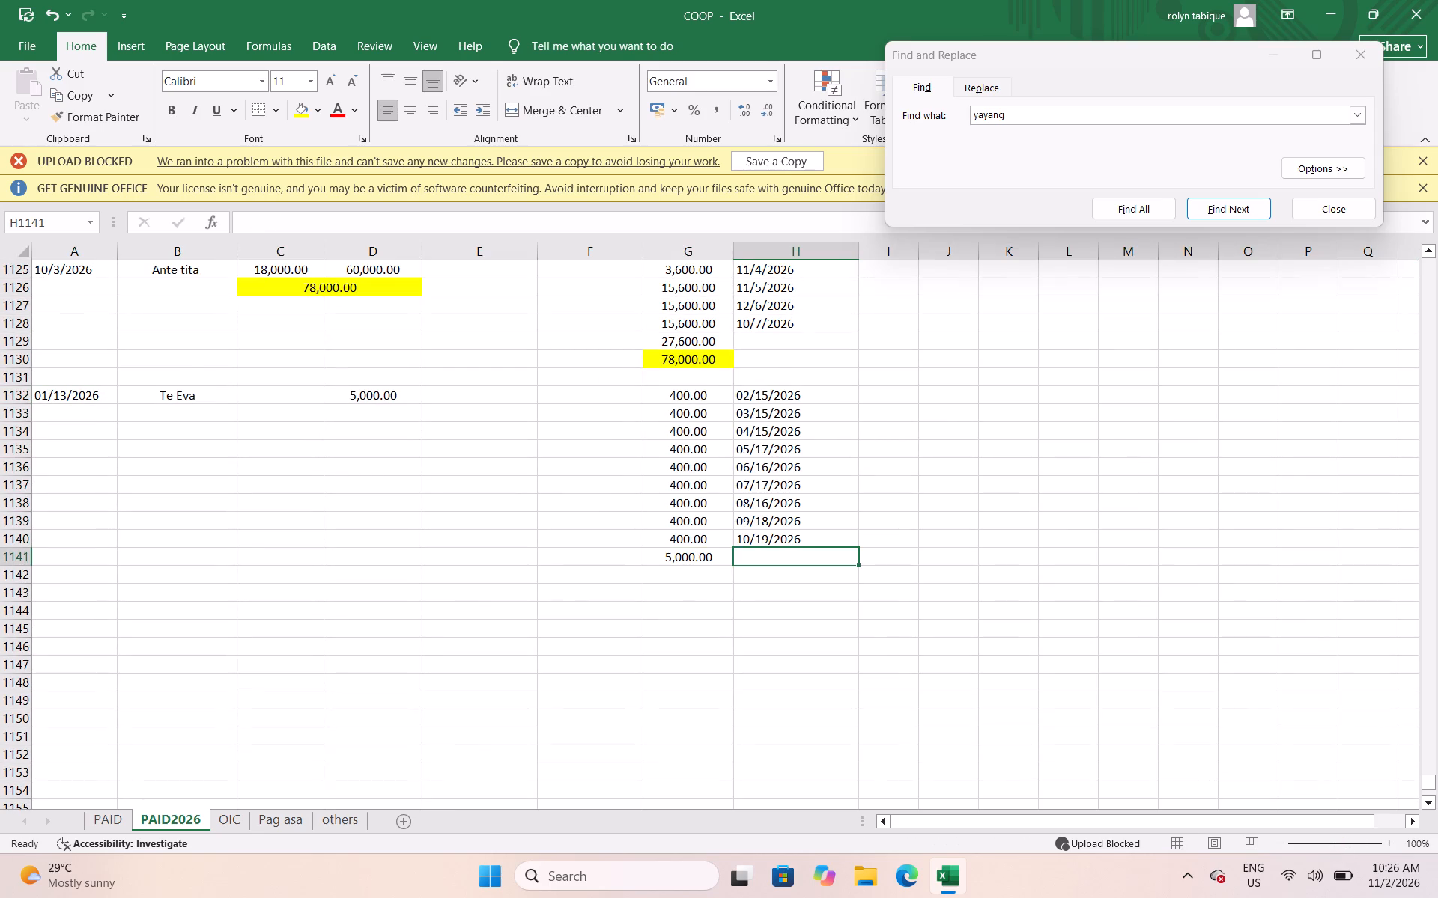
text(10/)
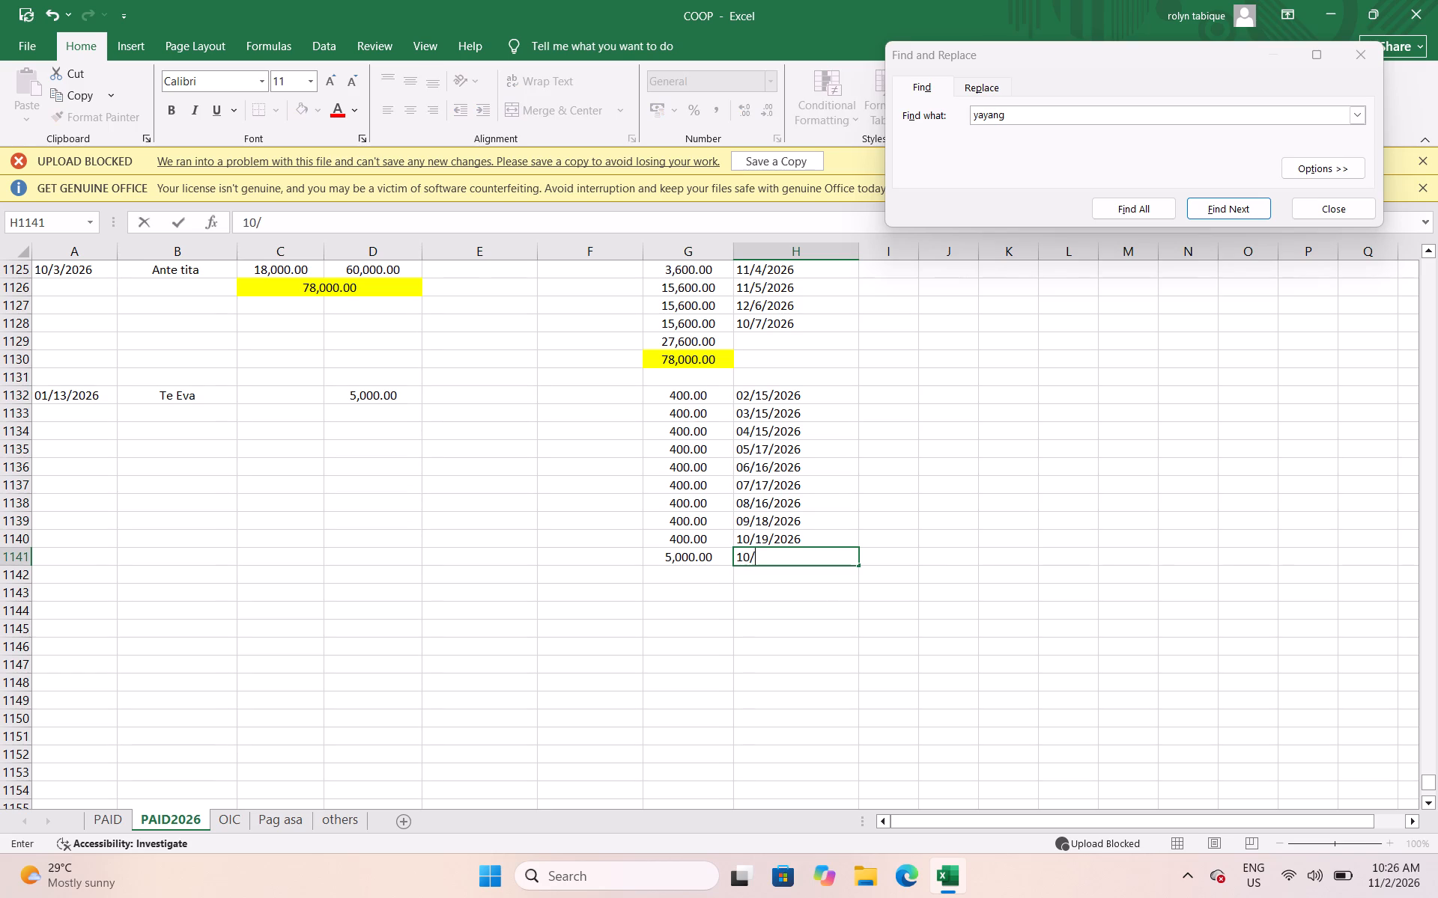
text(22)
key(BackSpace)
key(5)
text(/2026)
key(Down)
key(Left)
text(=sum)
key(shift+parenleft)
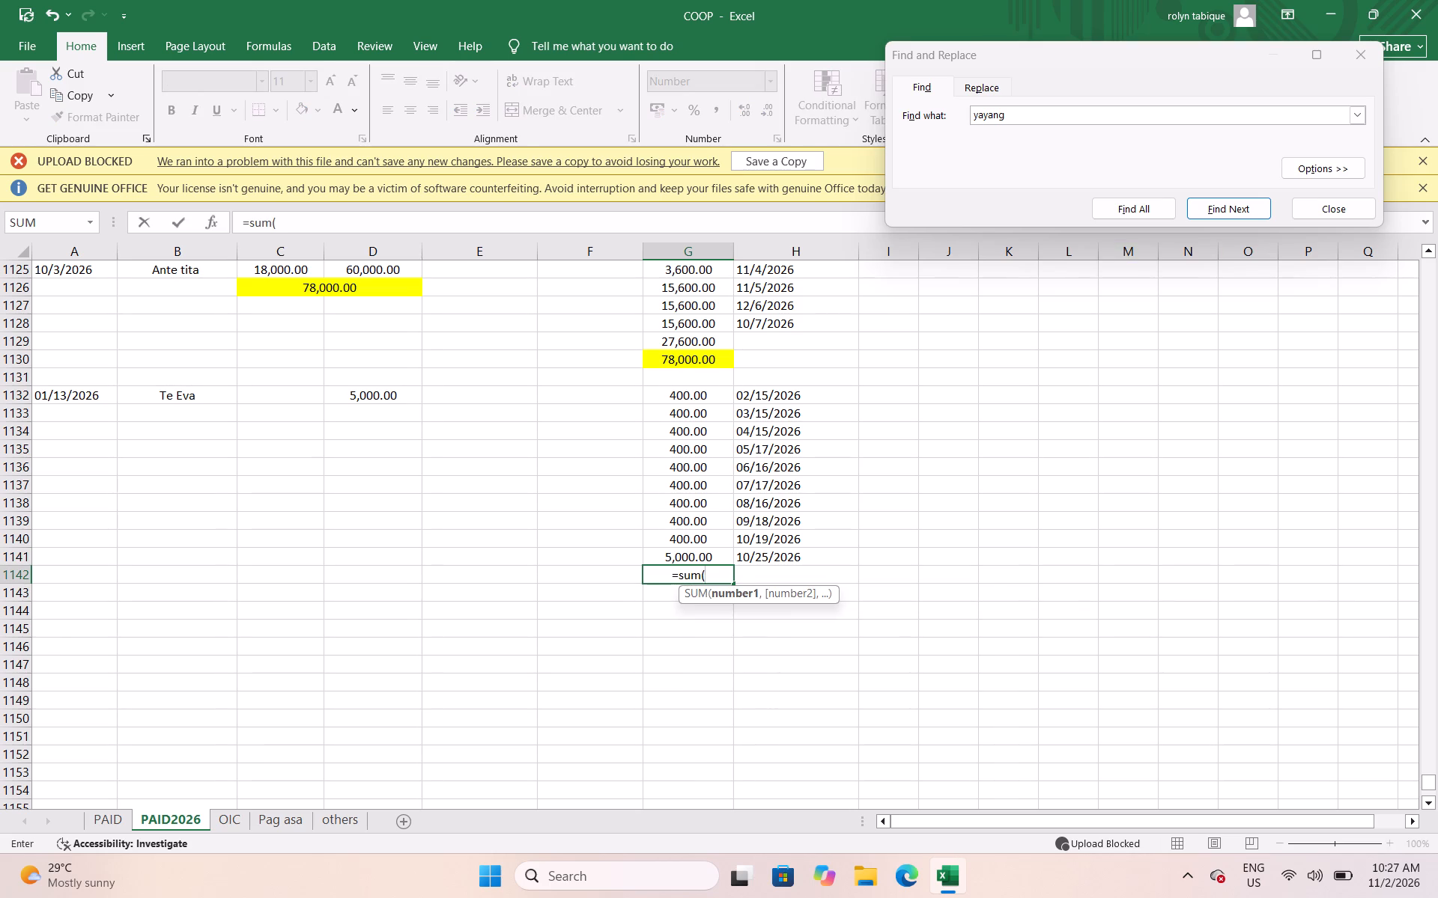
drag(691, 394, 673, 564)
key(shift+parenright)
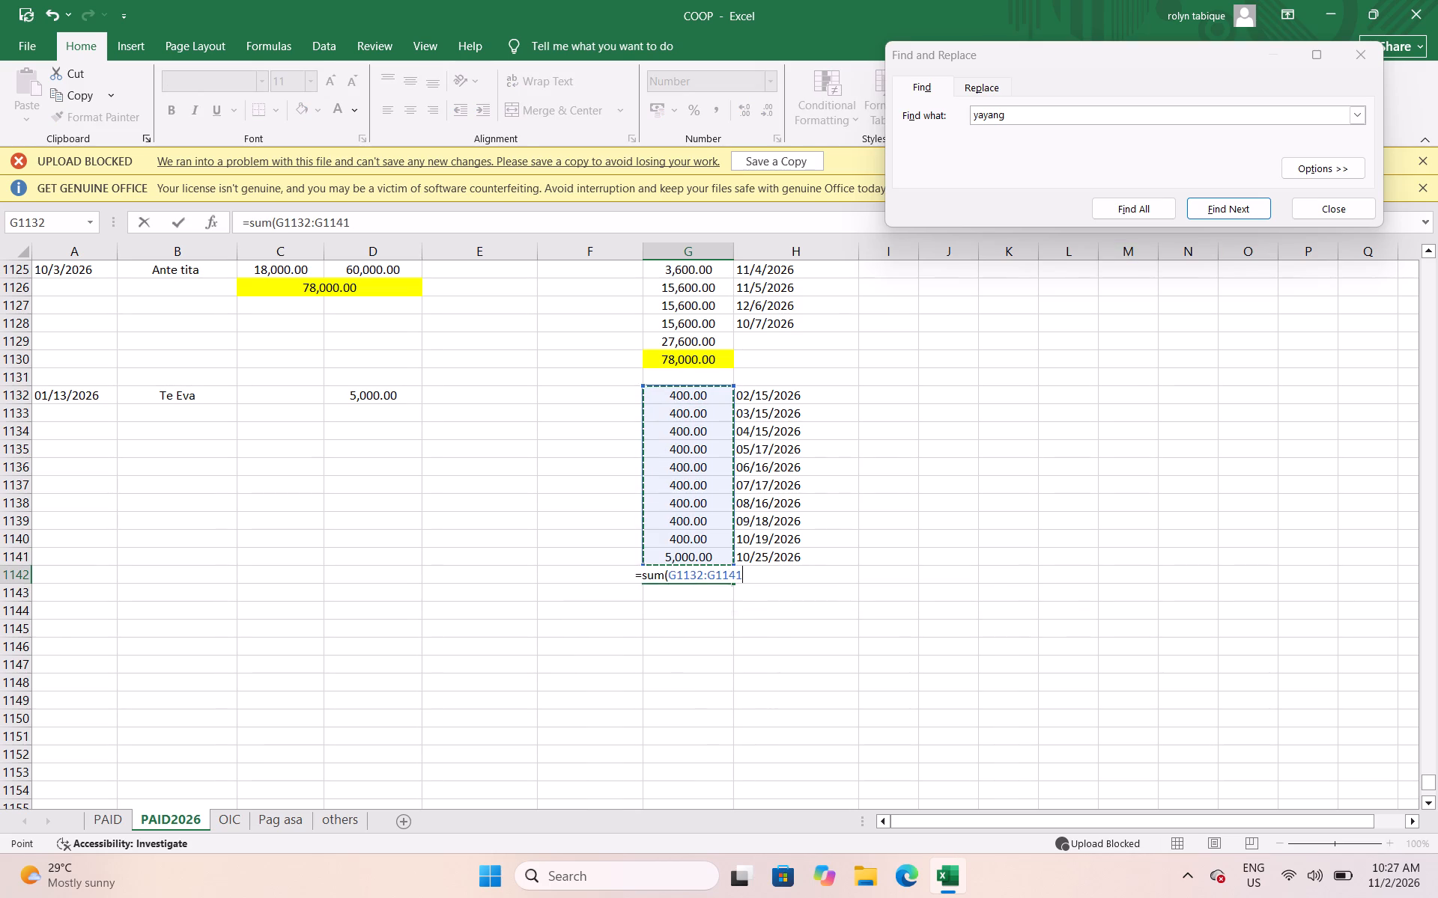
key(Return)
key(Up)
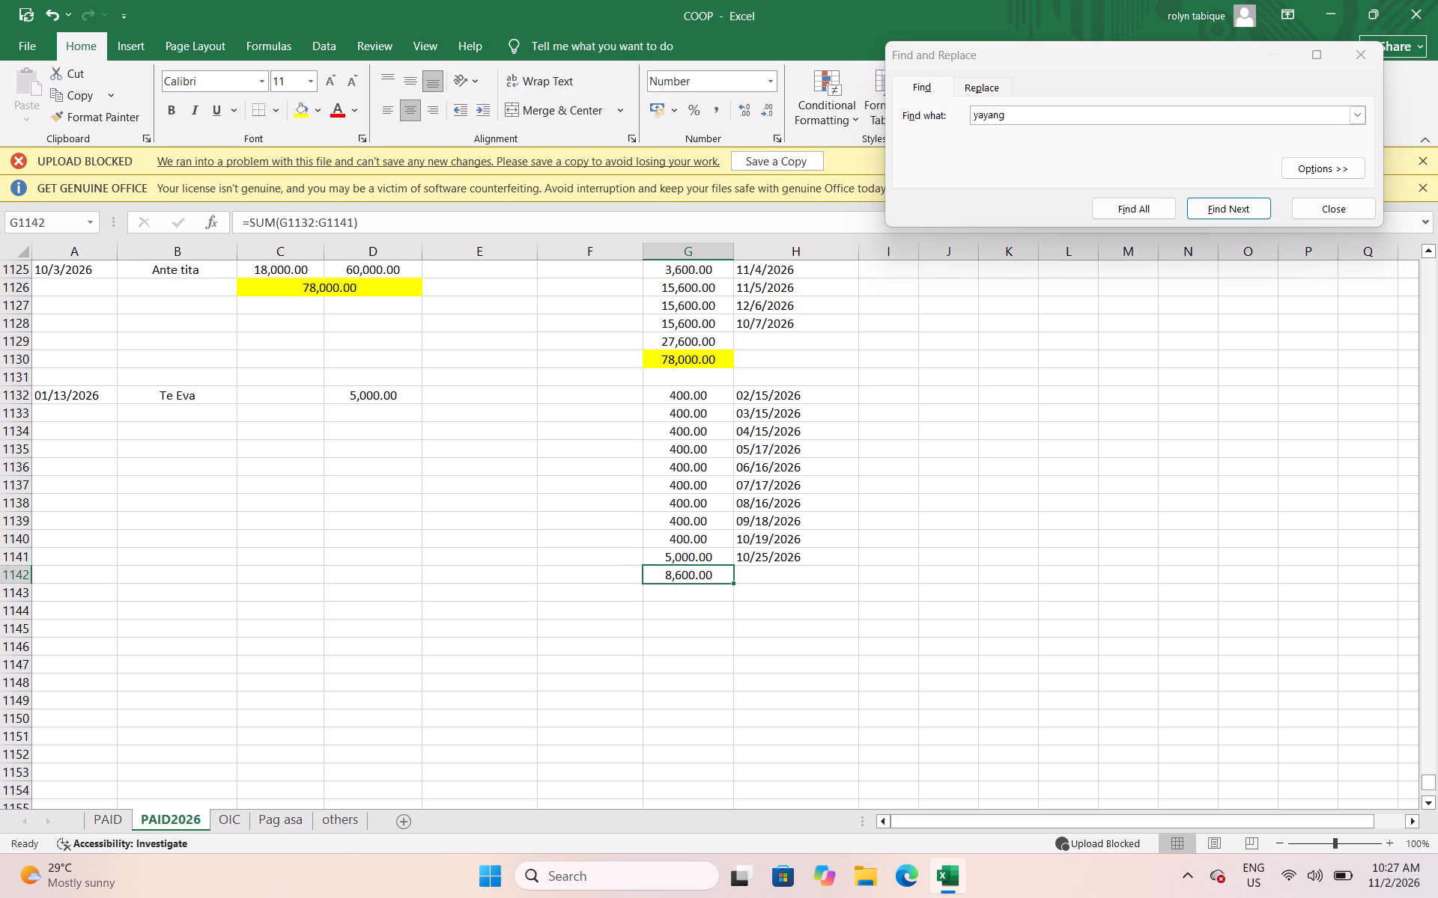
click(297, 112)
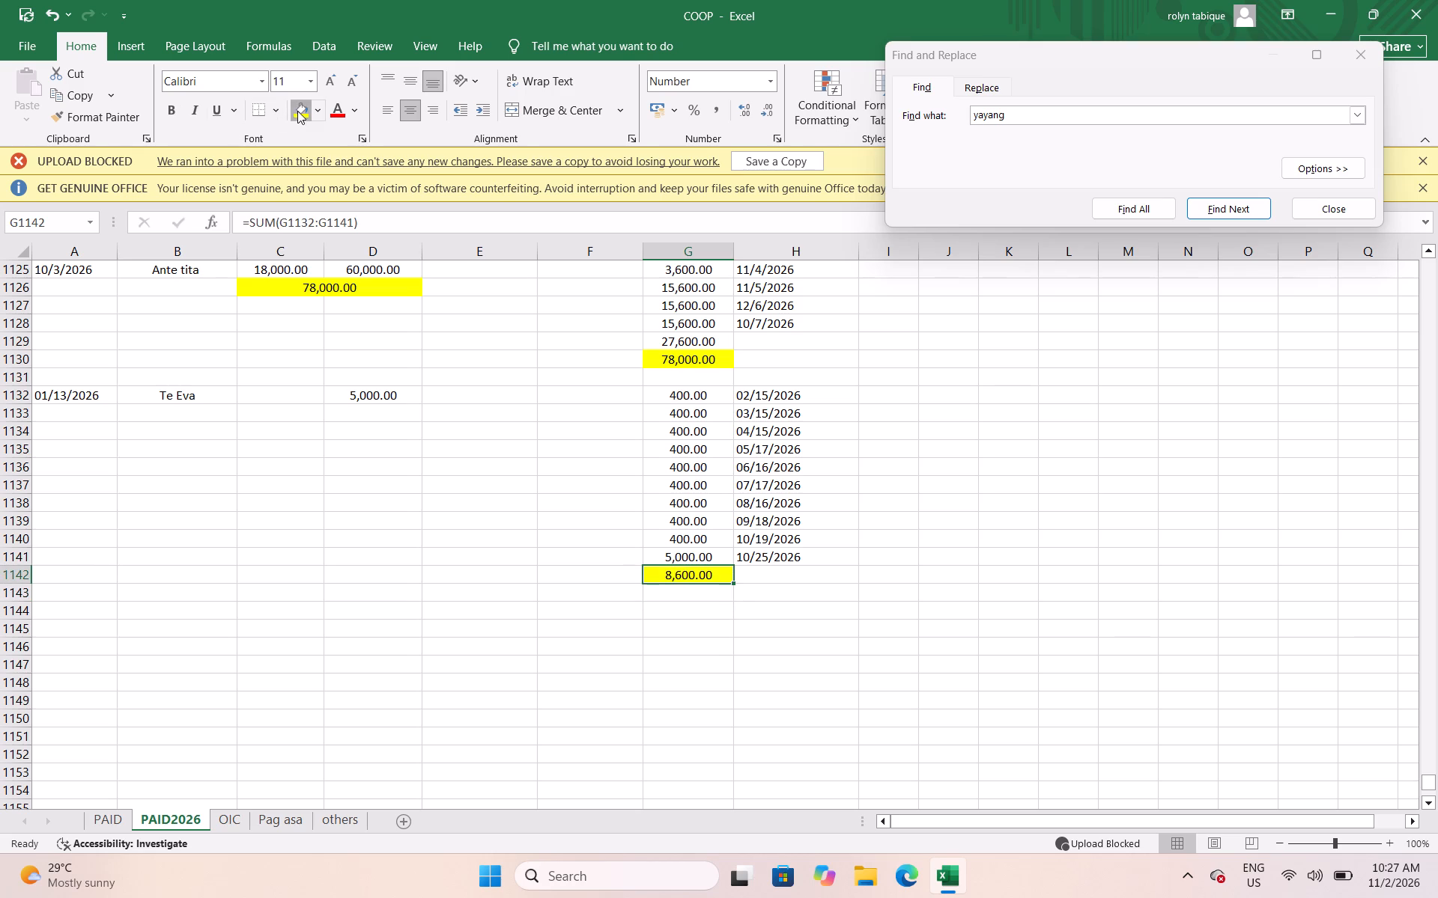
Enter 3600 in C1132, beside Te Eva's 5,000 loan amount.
click(282, 398)
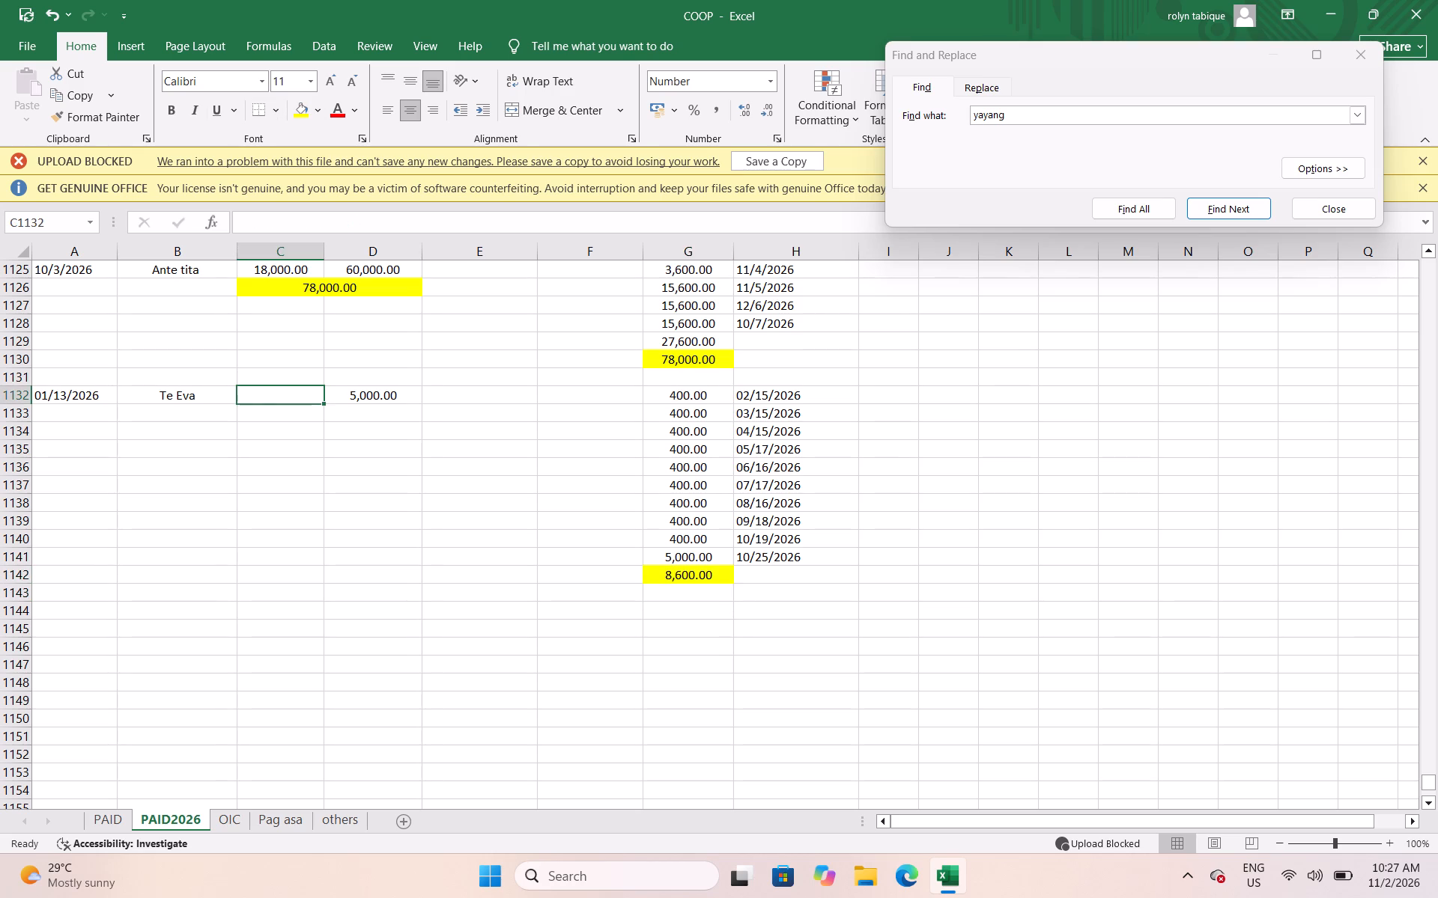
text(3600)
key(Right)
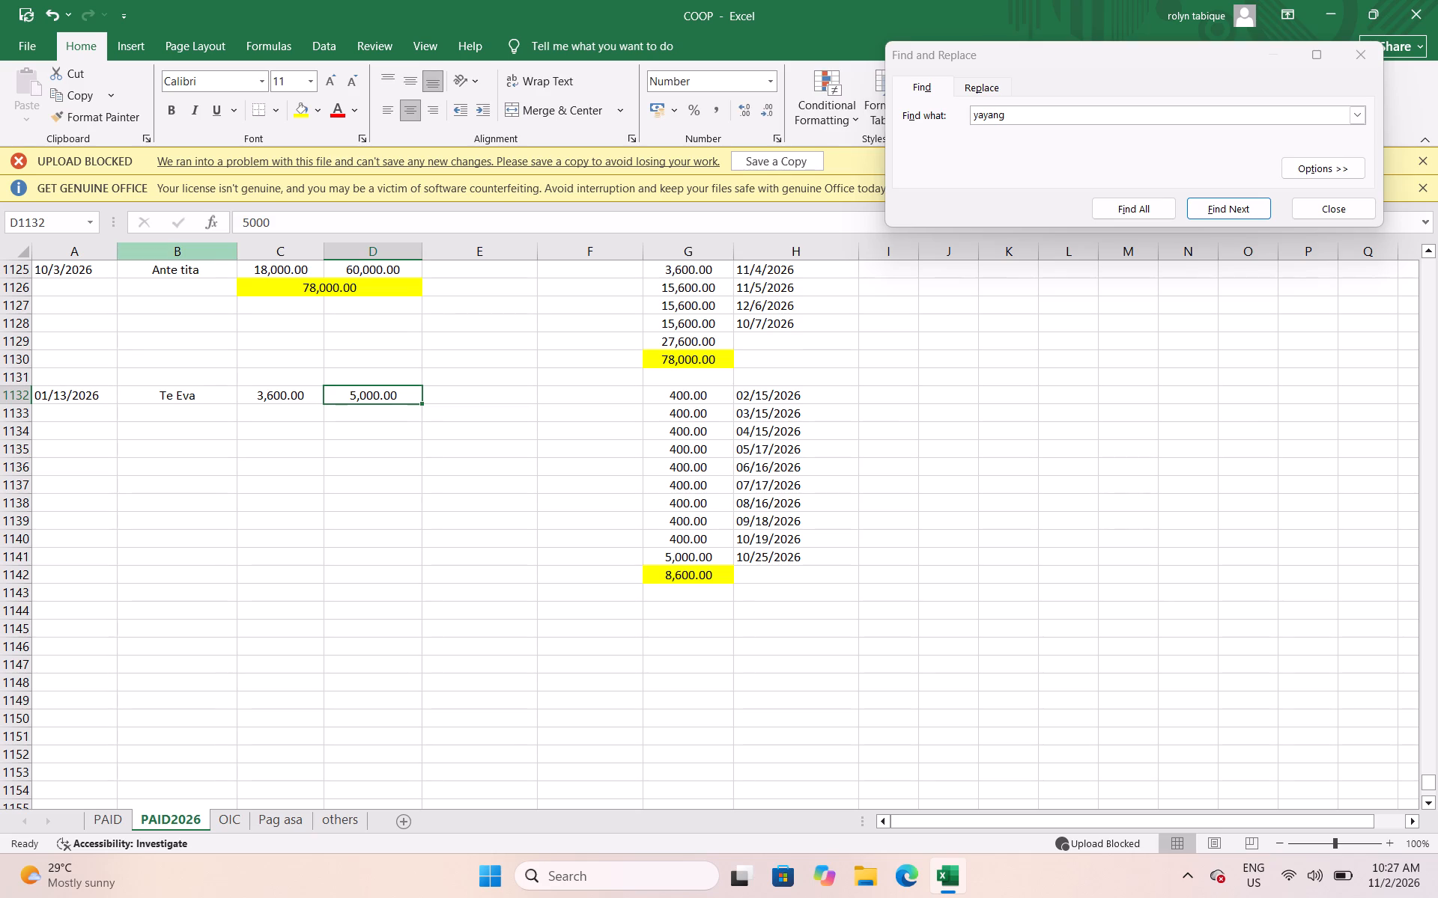
Merge and center C1133:D1133 and enter a SUM formula there totalling C1132:D1132.
drag(270, 418, 327, 422)
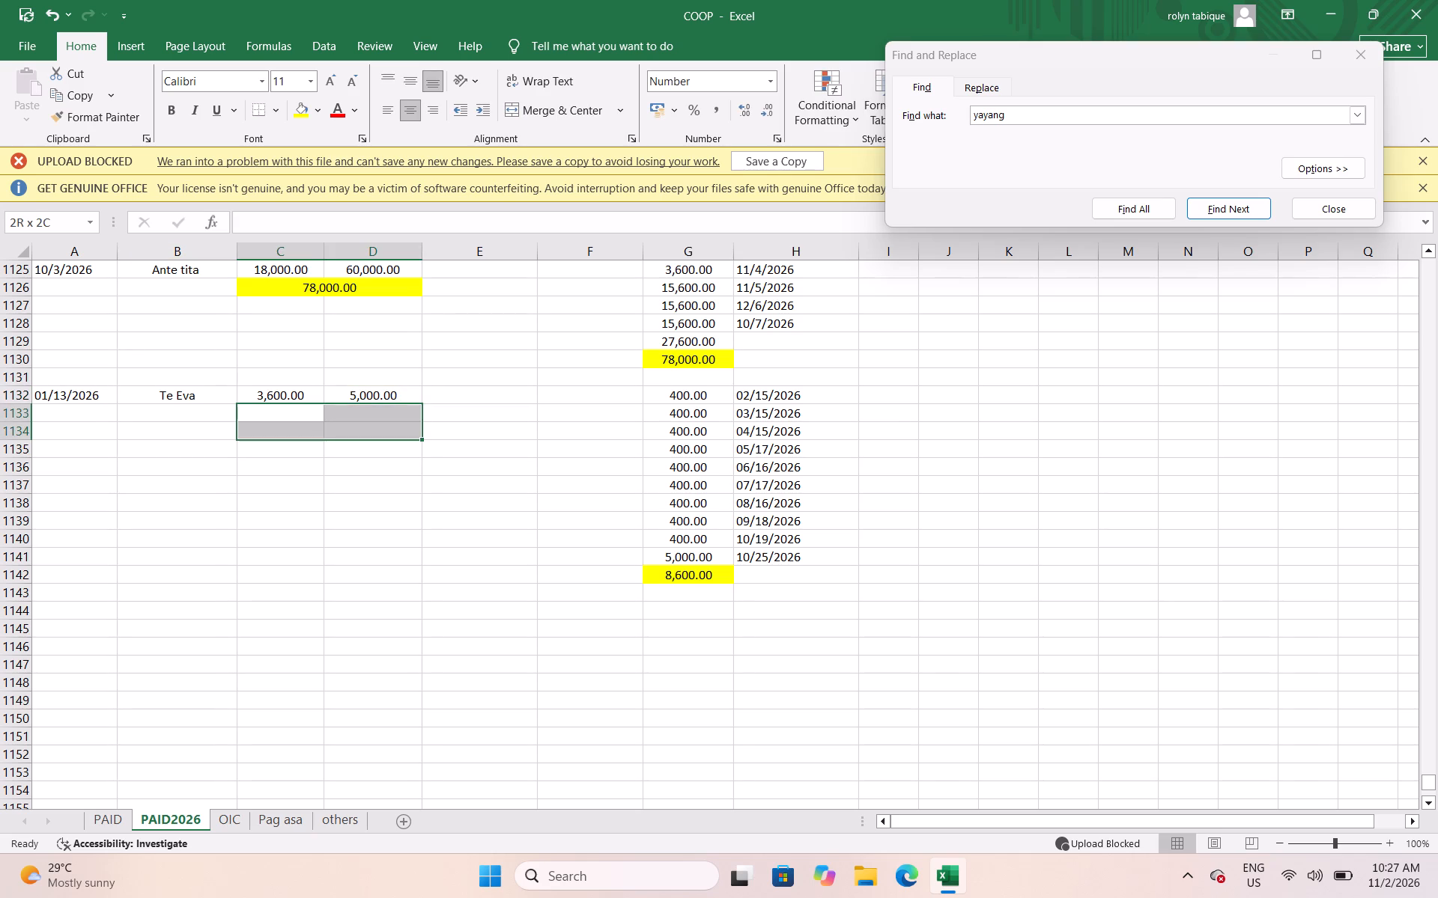
drag(327, 422, 329, 416)
click(511, 116)
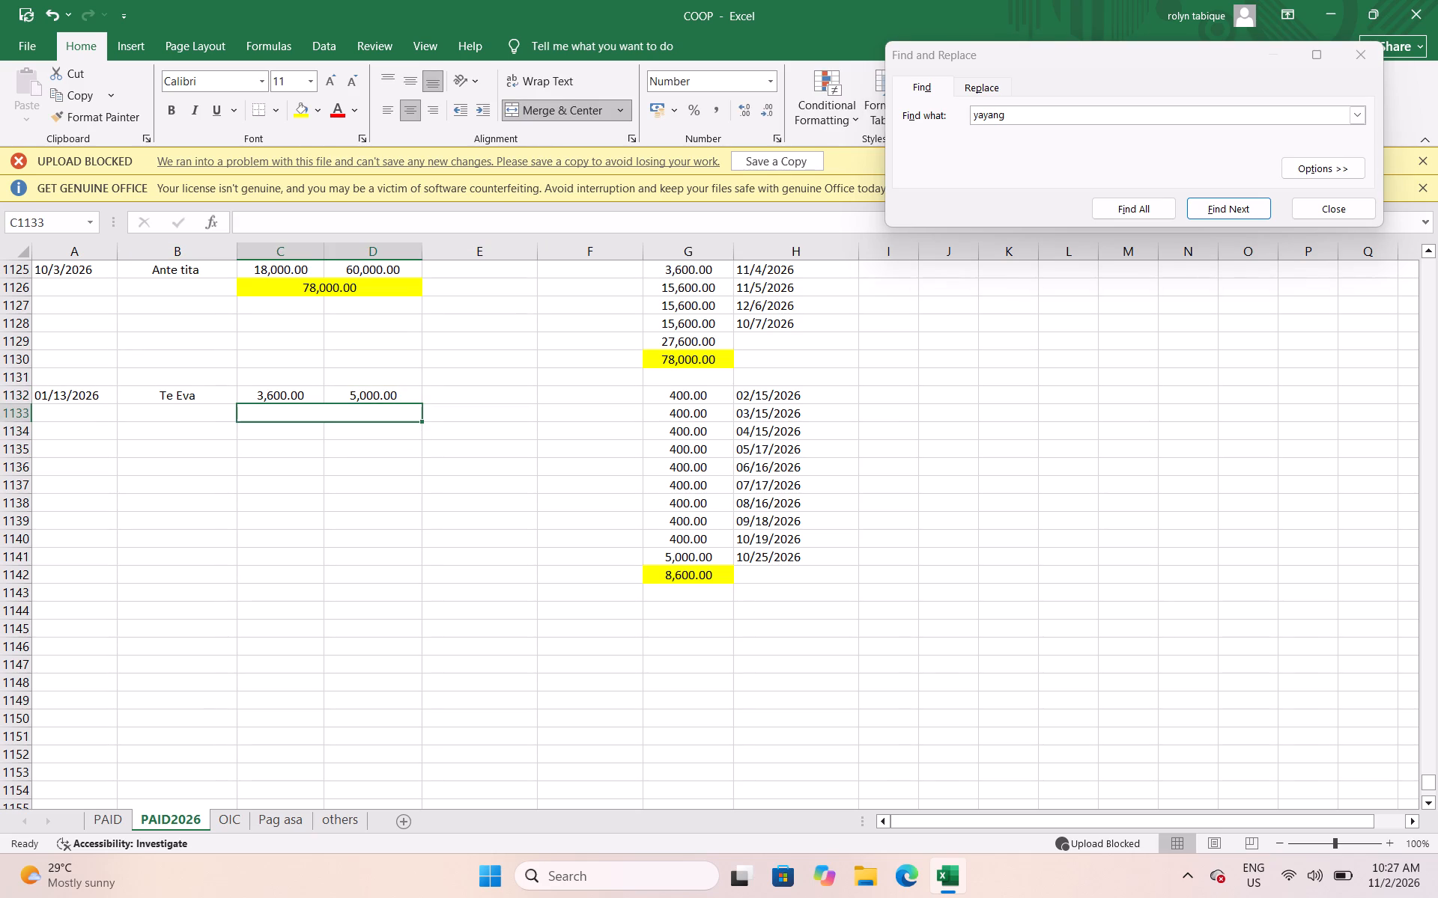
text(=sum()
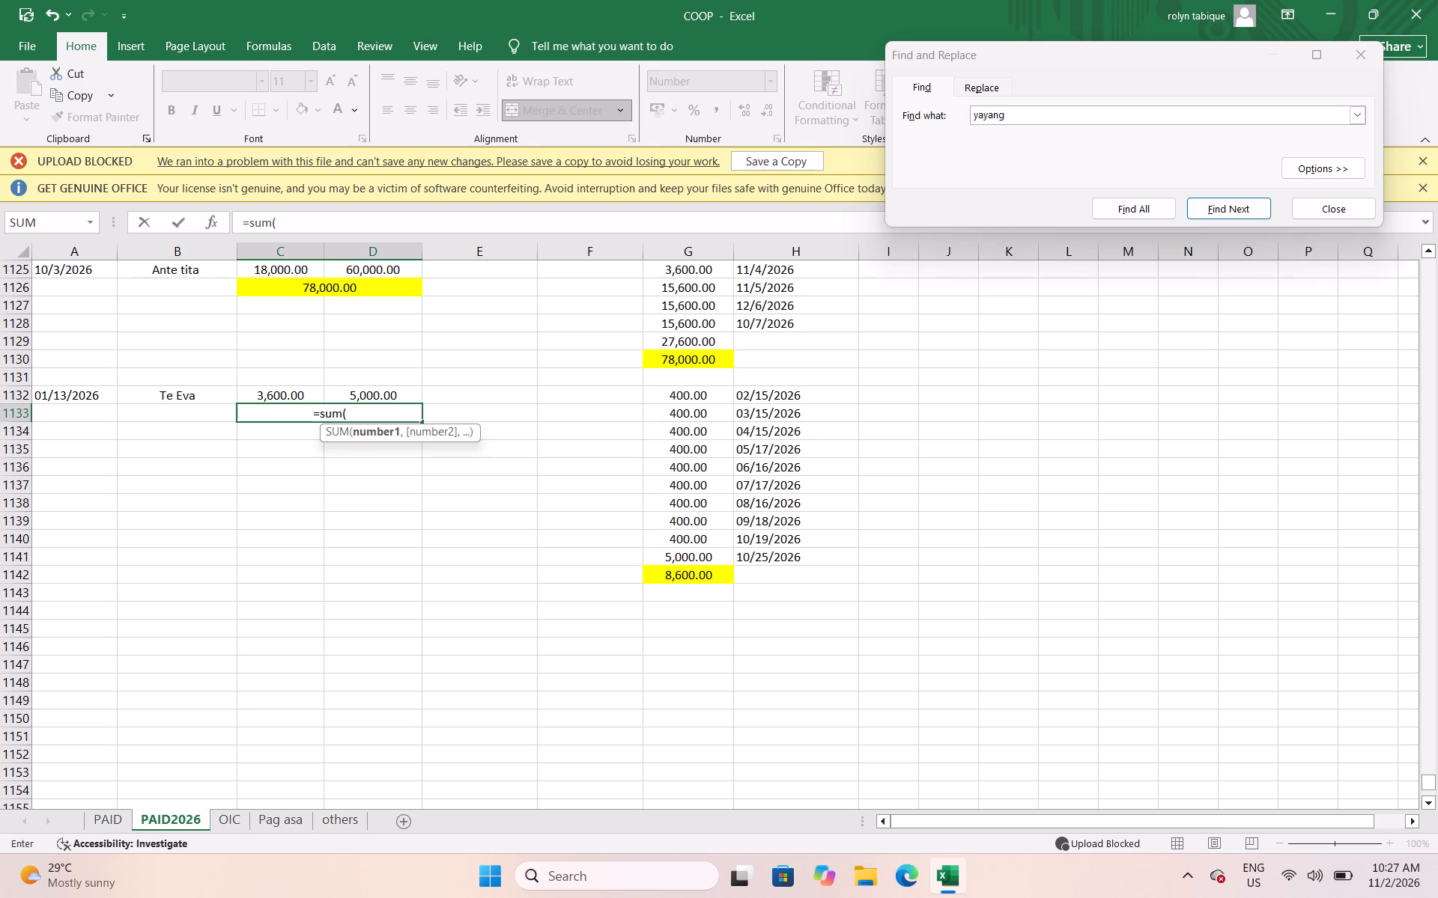
drag(306, 393, 341, 389)
key(shift+parenright)
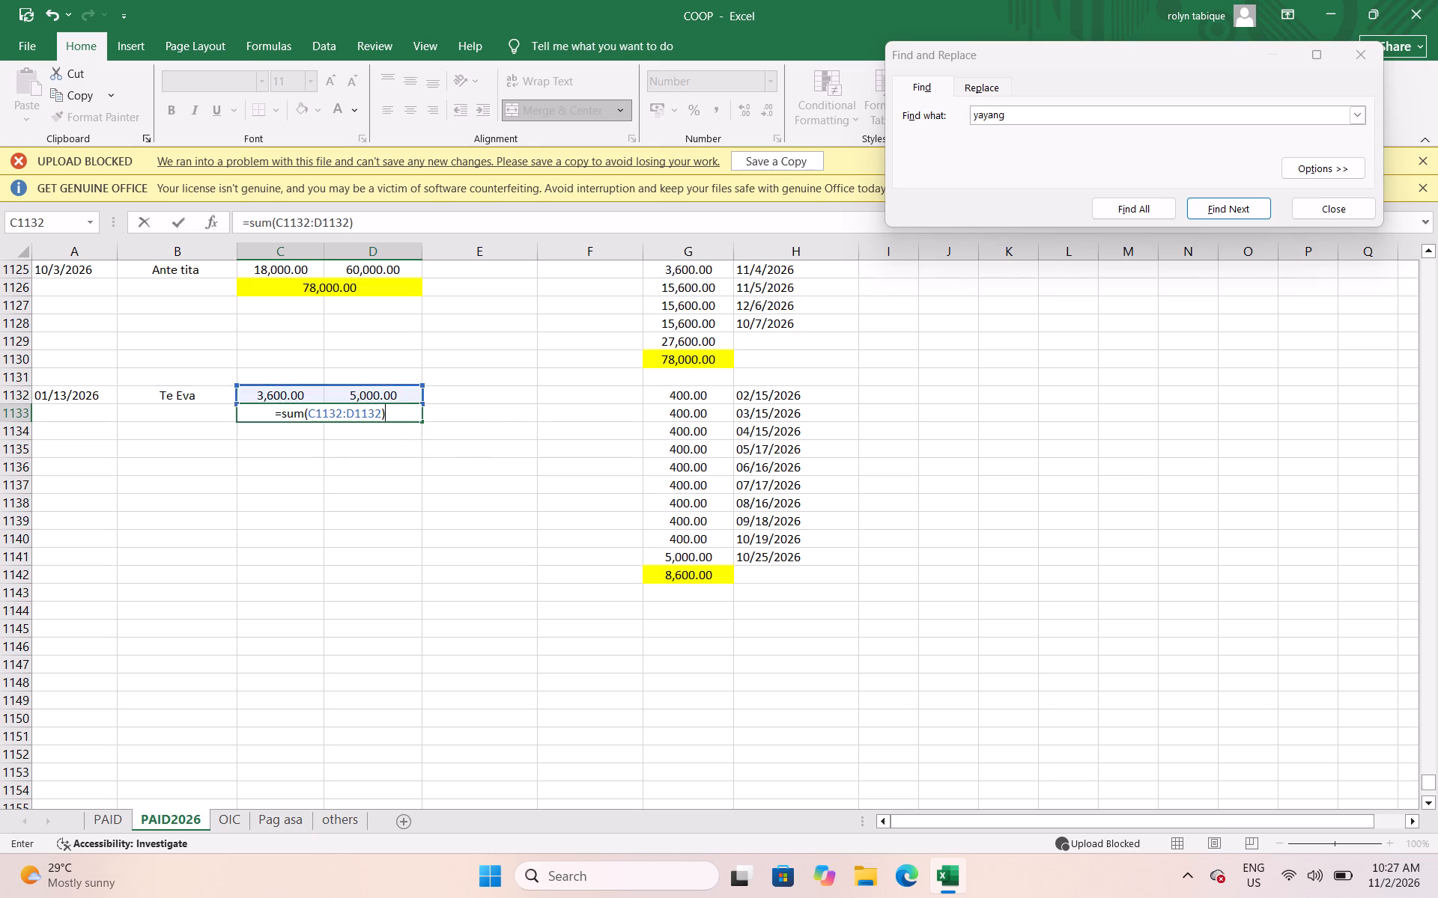
key(Return)
key(Up)
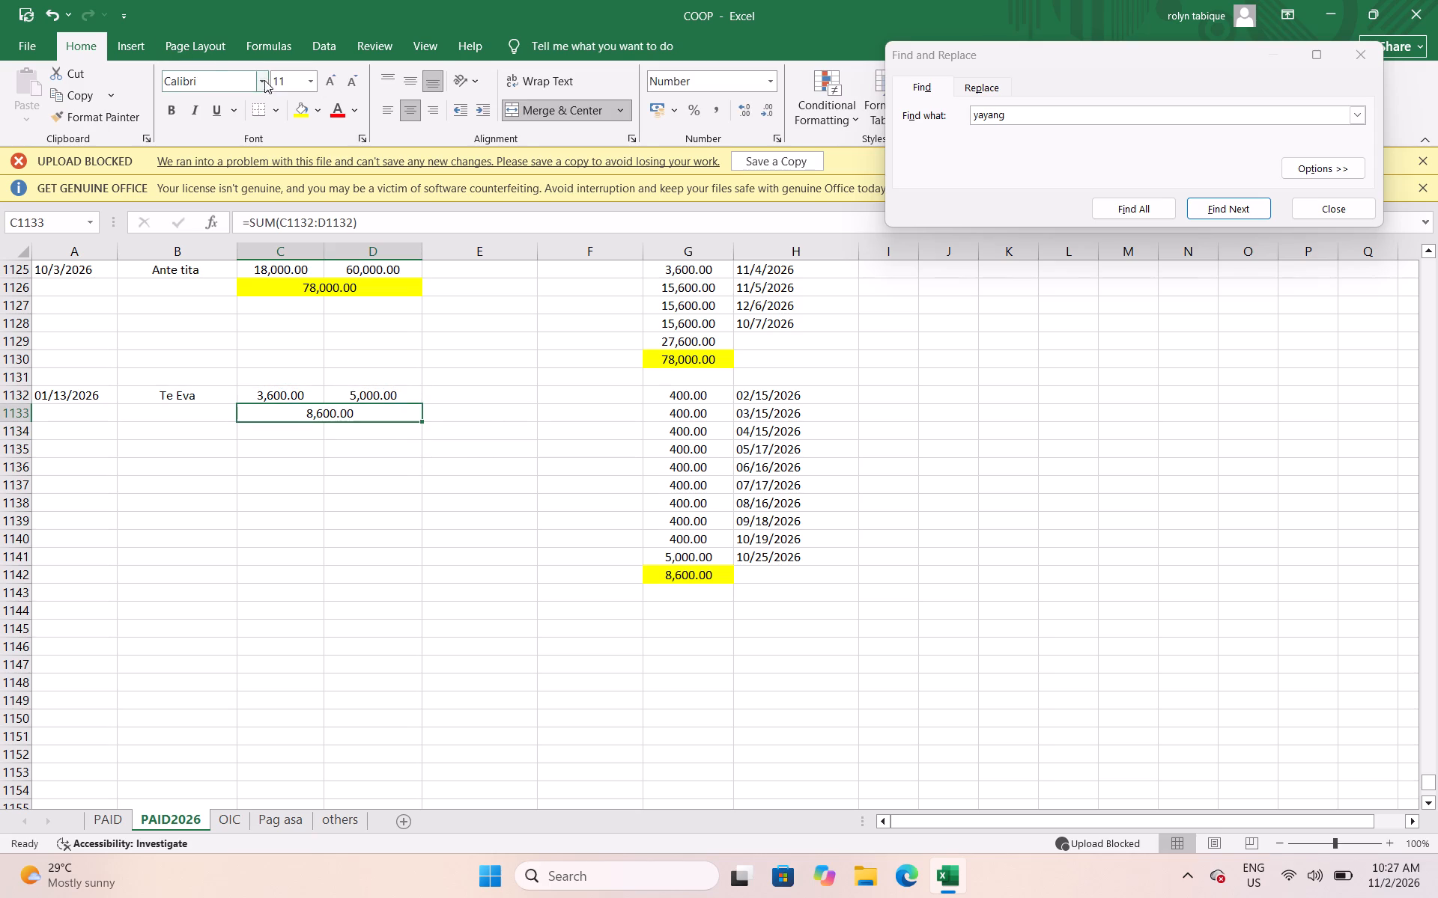
Highlight the merged loan total in C1133:D1133 yellow.
click(294, 113)
click(443, 598)
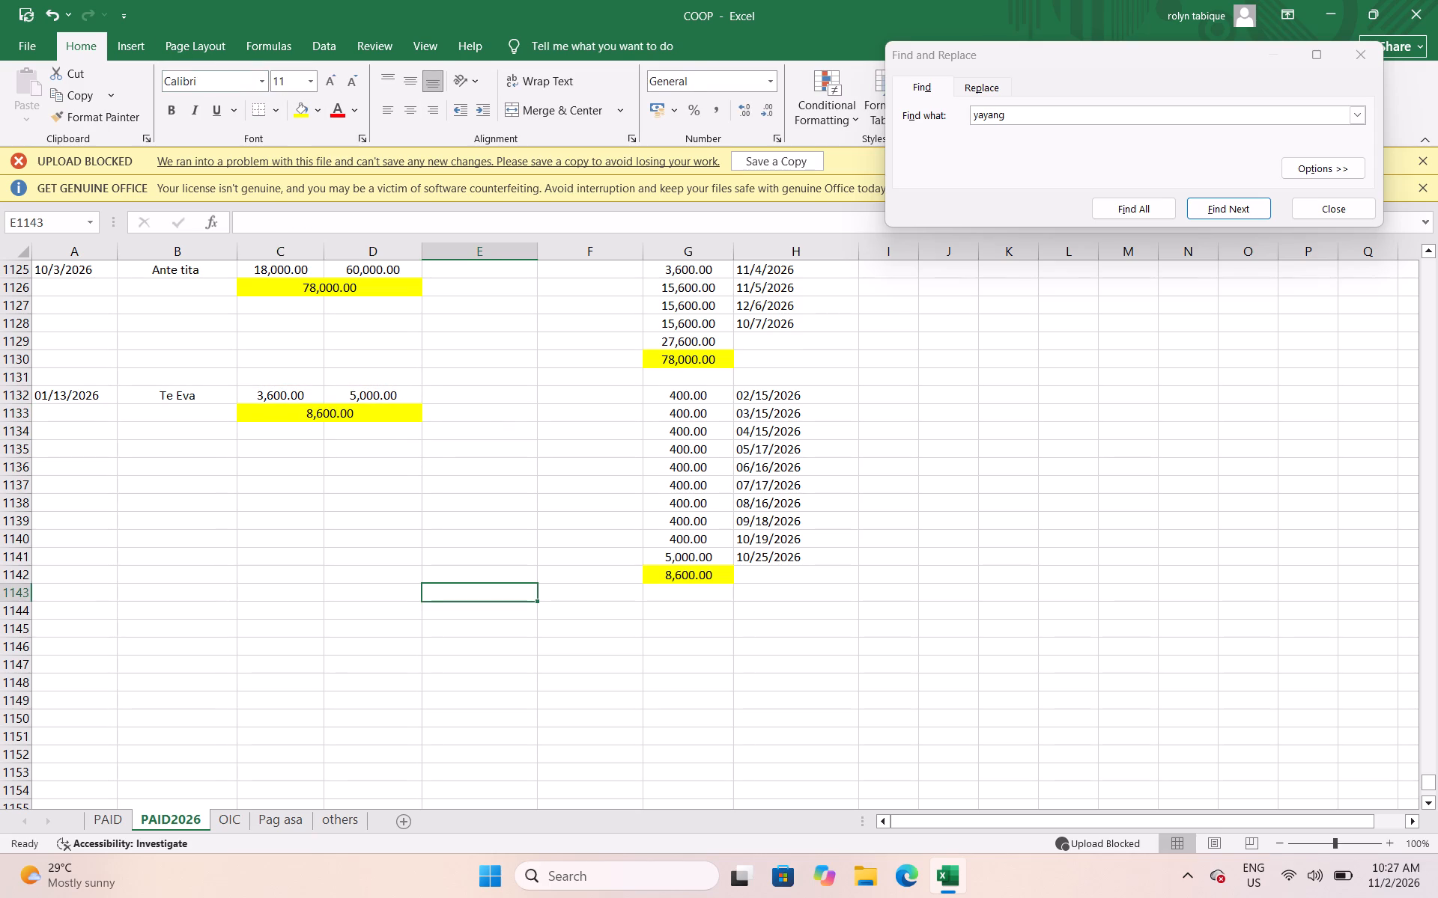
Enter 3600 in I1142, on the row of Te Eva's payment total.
click(905, 570)
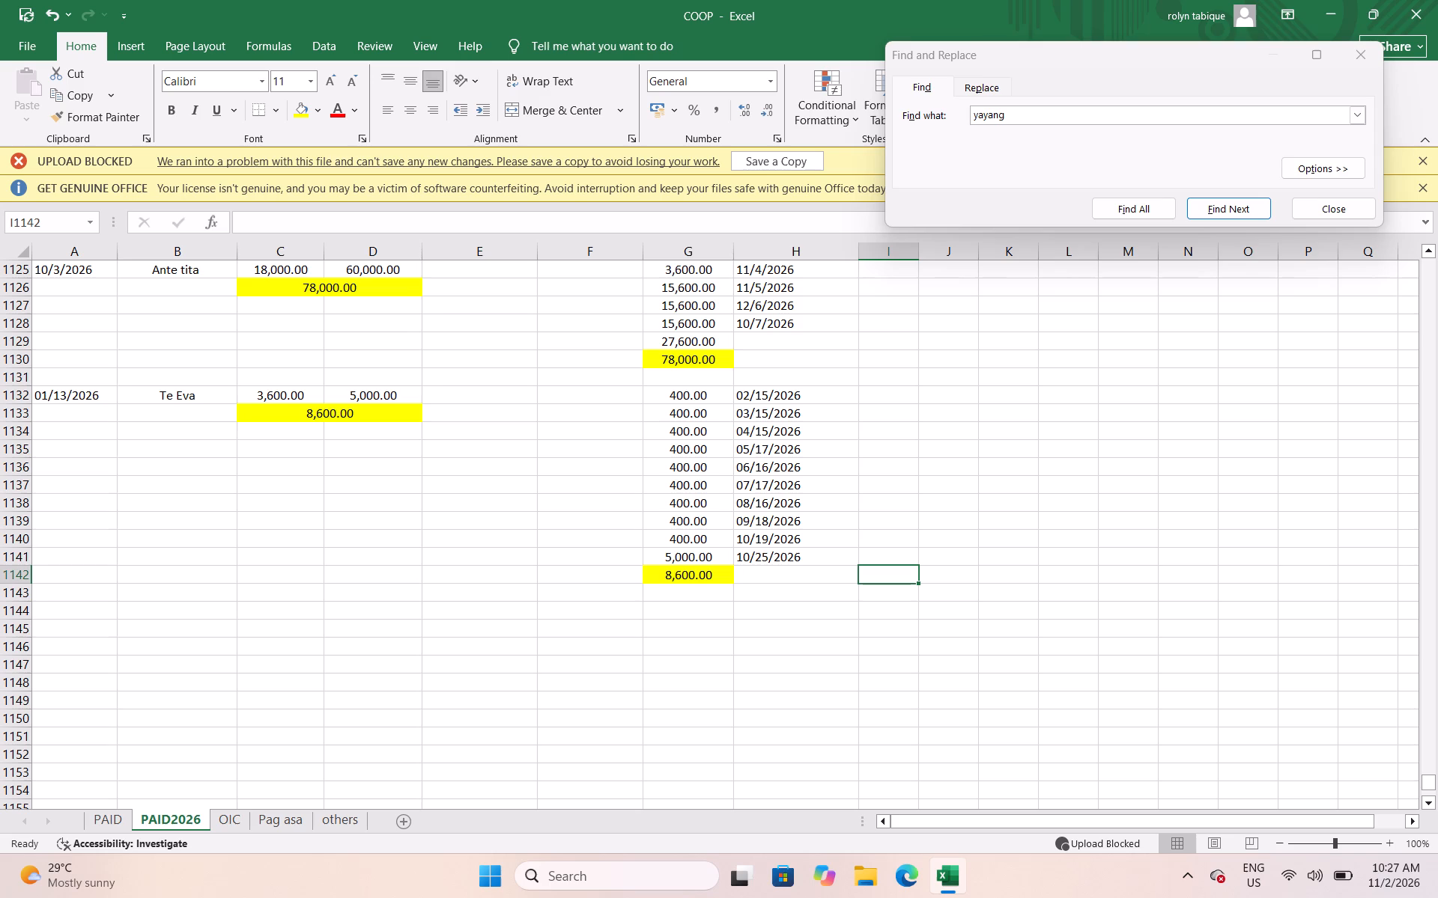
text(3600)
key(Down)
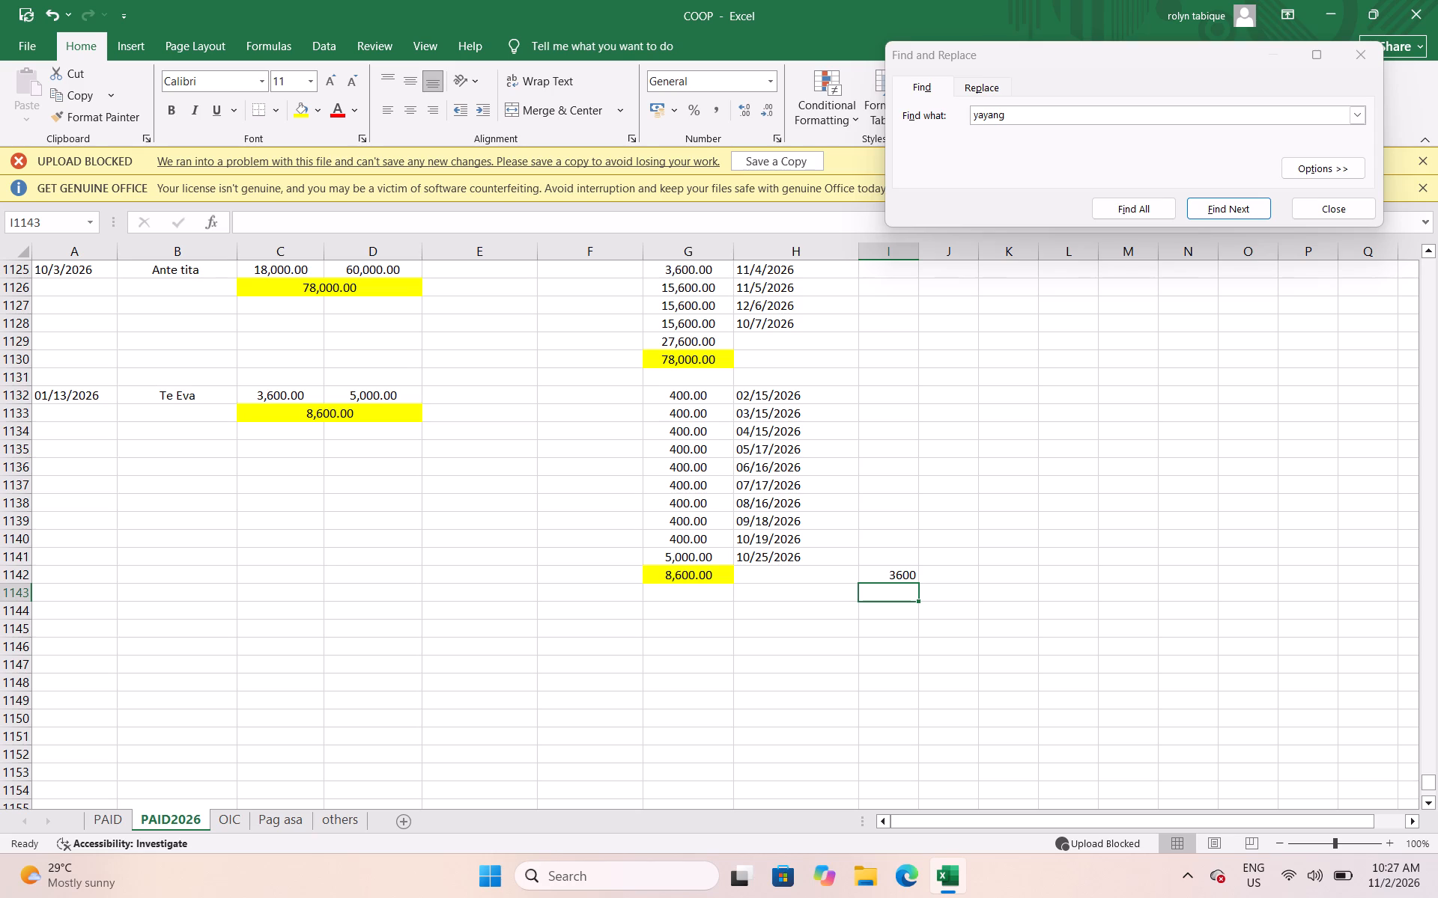
Insert 13 blank rows at rows 1145 to 1157, above the green total in column I of PAID2026.
scroll(876, 500, down, 4)
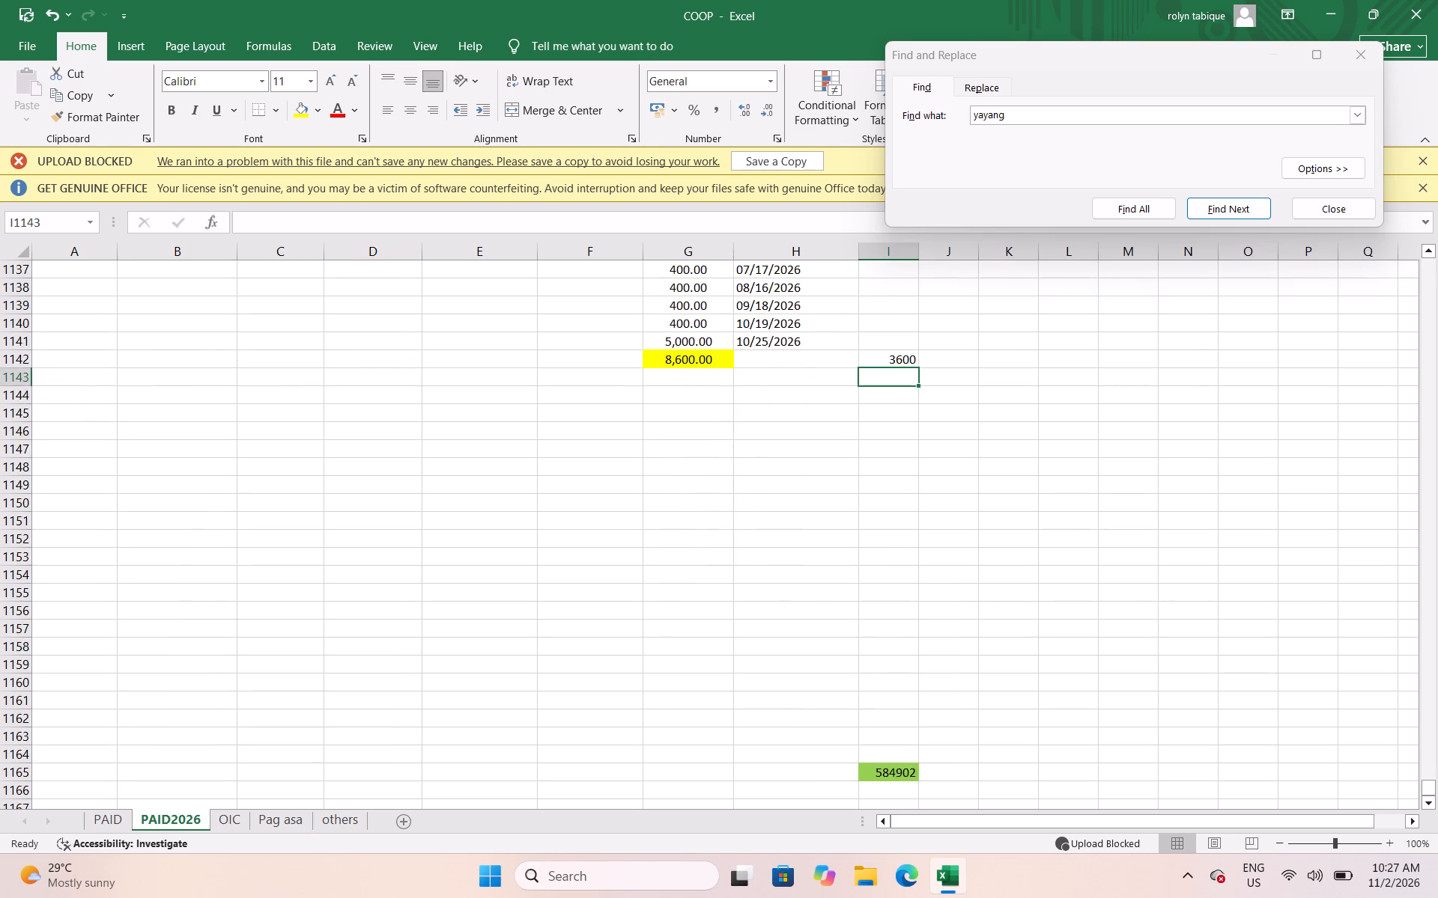
scroll(876, 501, down, 3)
scroll(876, 501, up, 3)
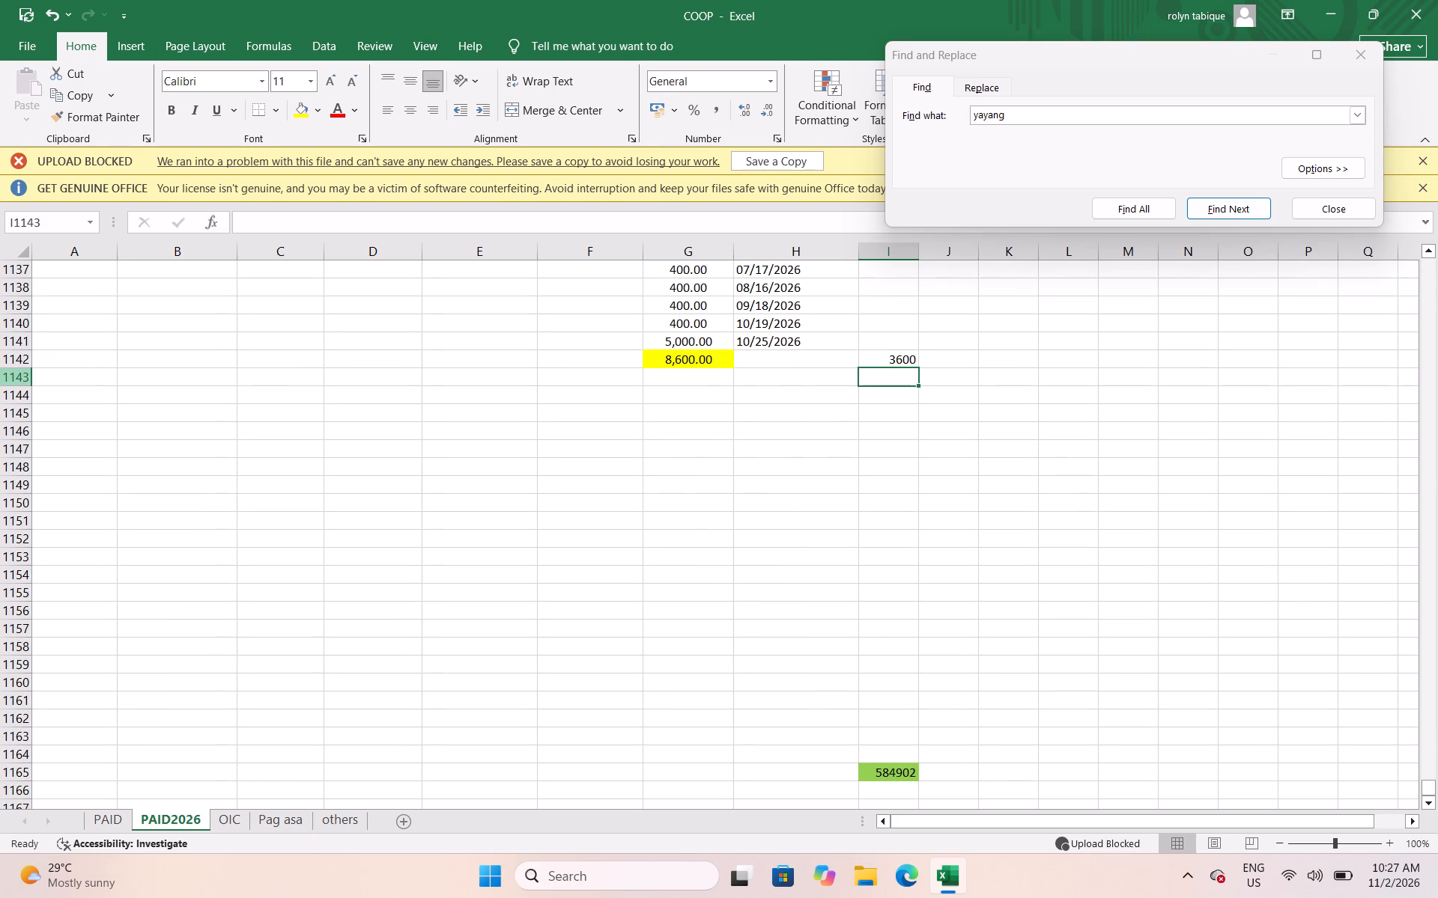
drag(6, 409, 47, 623)
right_click(185, 540)
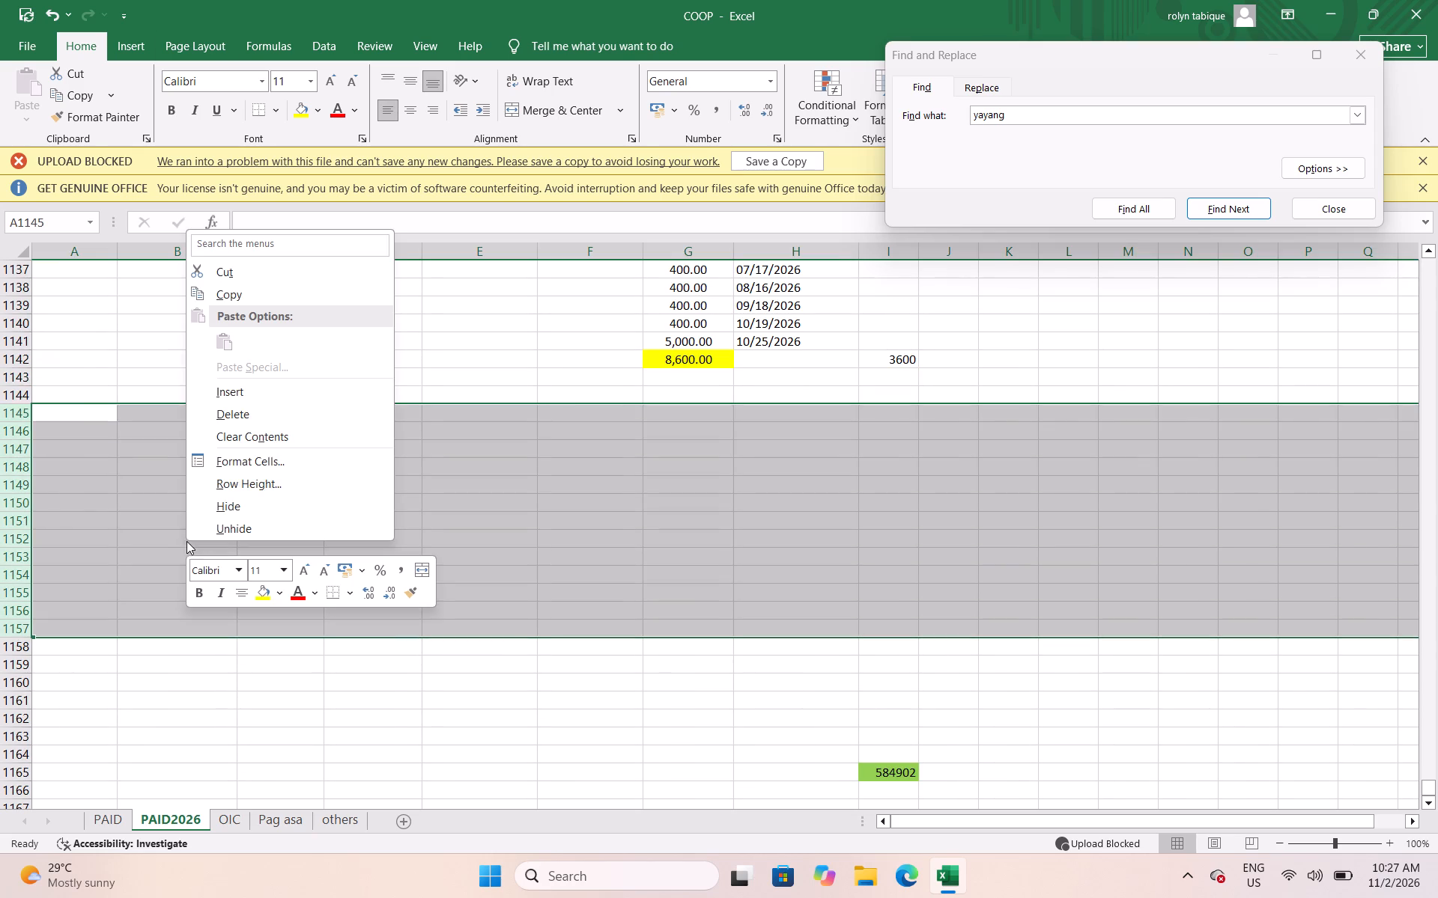
click(246, 386)
click(74, 415)
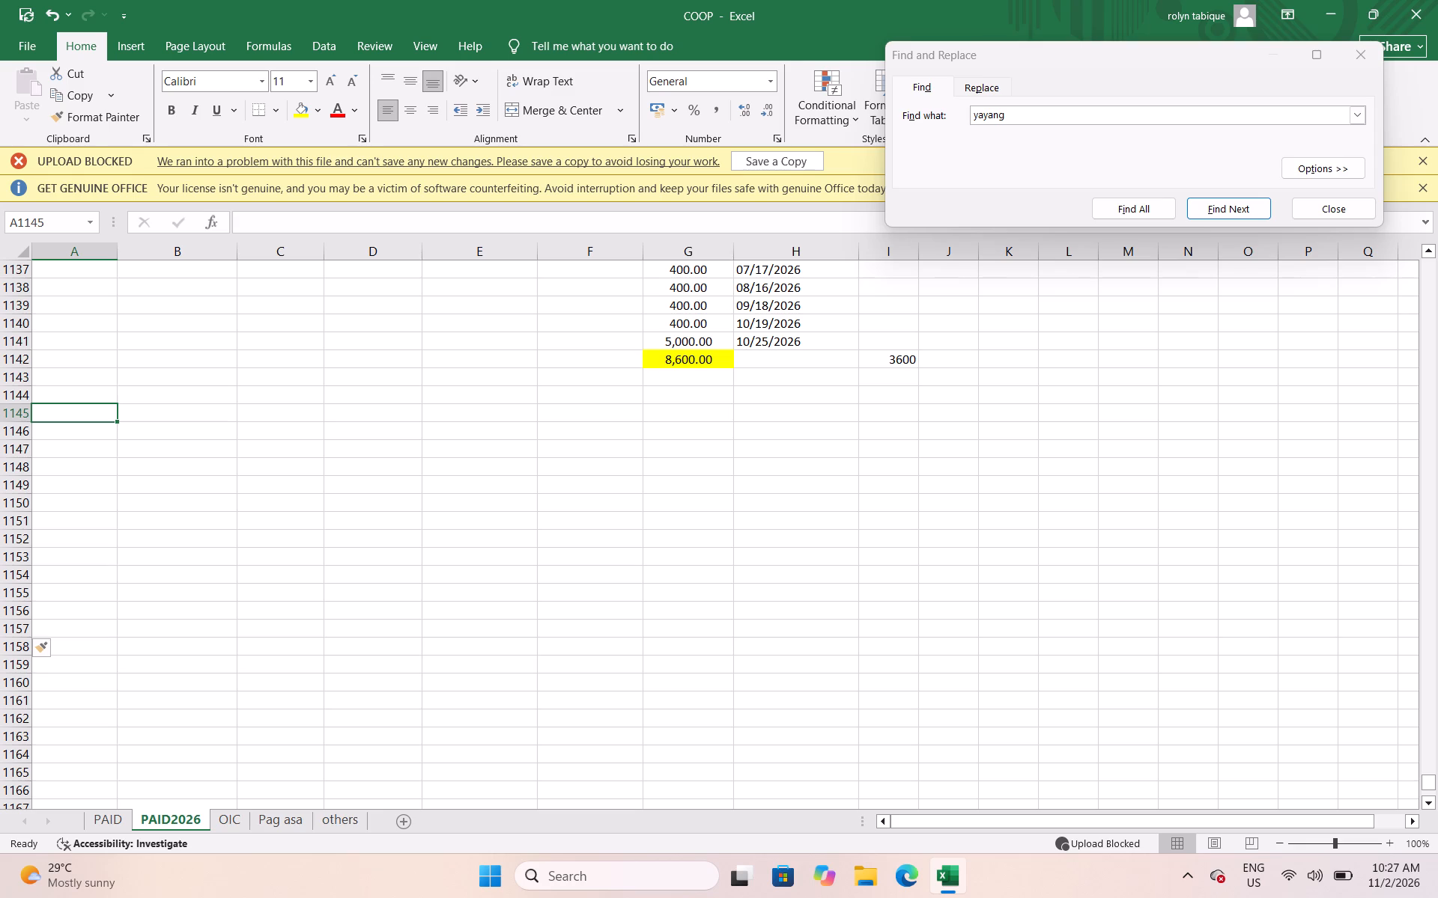
click(93, 392)
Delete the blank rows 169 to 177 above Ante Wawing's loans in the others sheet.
click(346, 818)
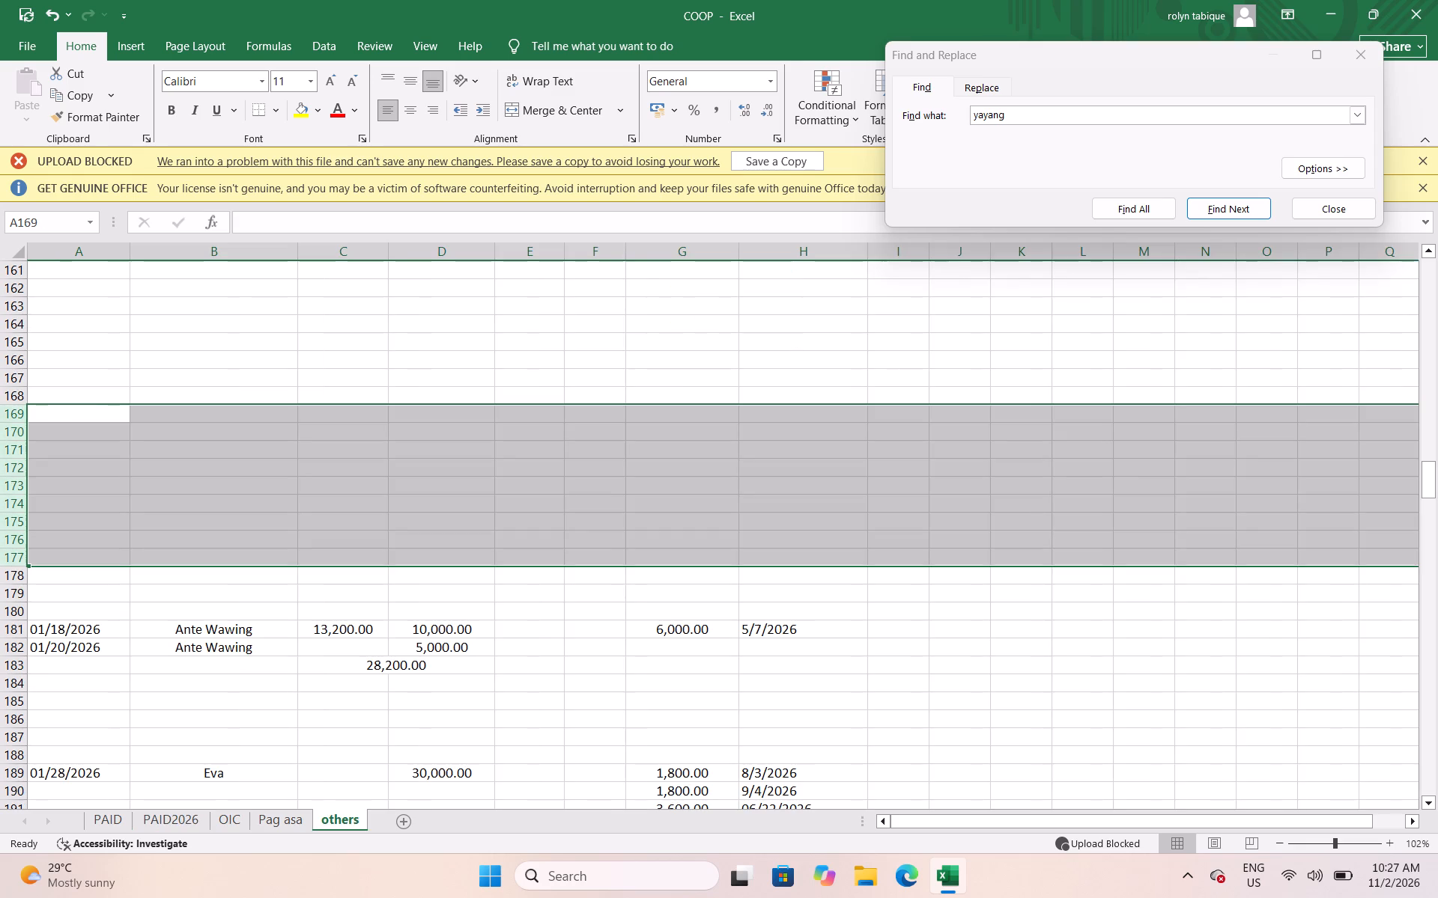
right_click(225, 459)
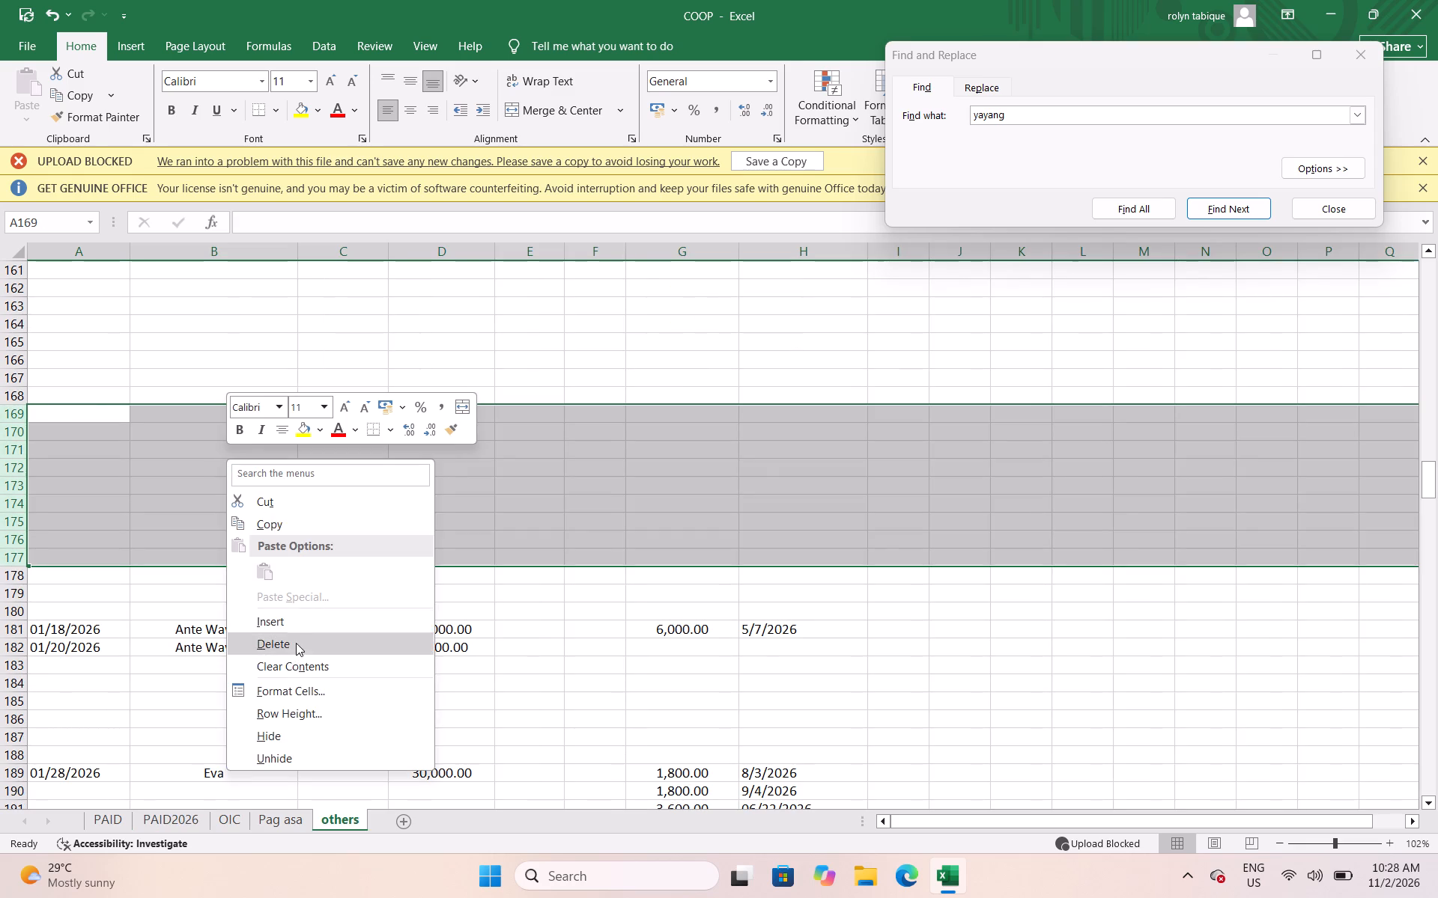
click(296, 643)
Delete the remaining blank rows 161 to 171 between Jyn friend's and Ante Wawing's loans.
scroll(424, 459, up, 2)
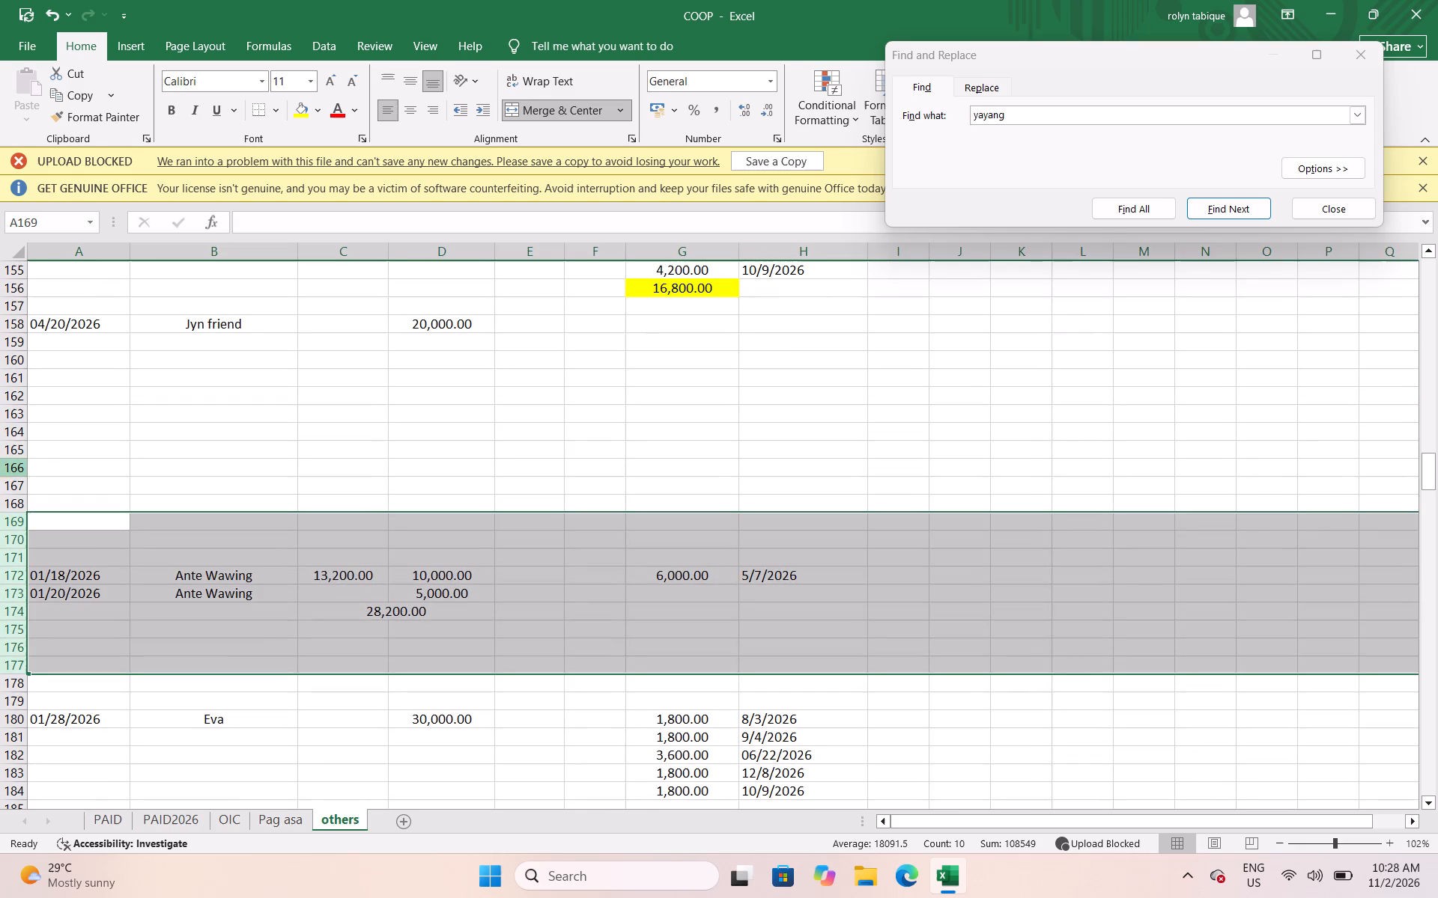
drag(17, 379, 69, 554)
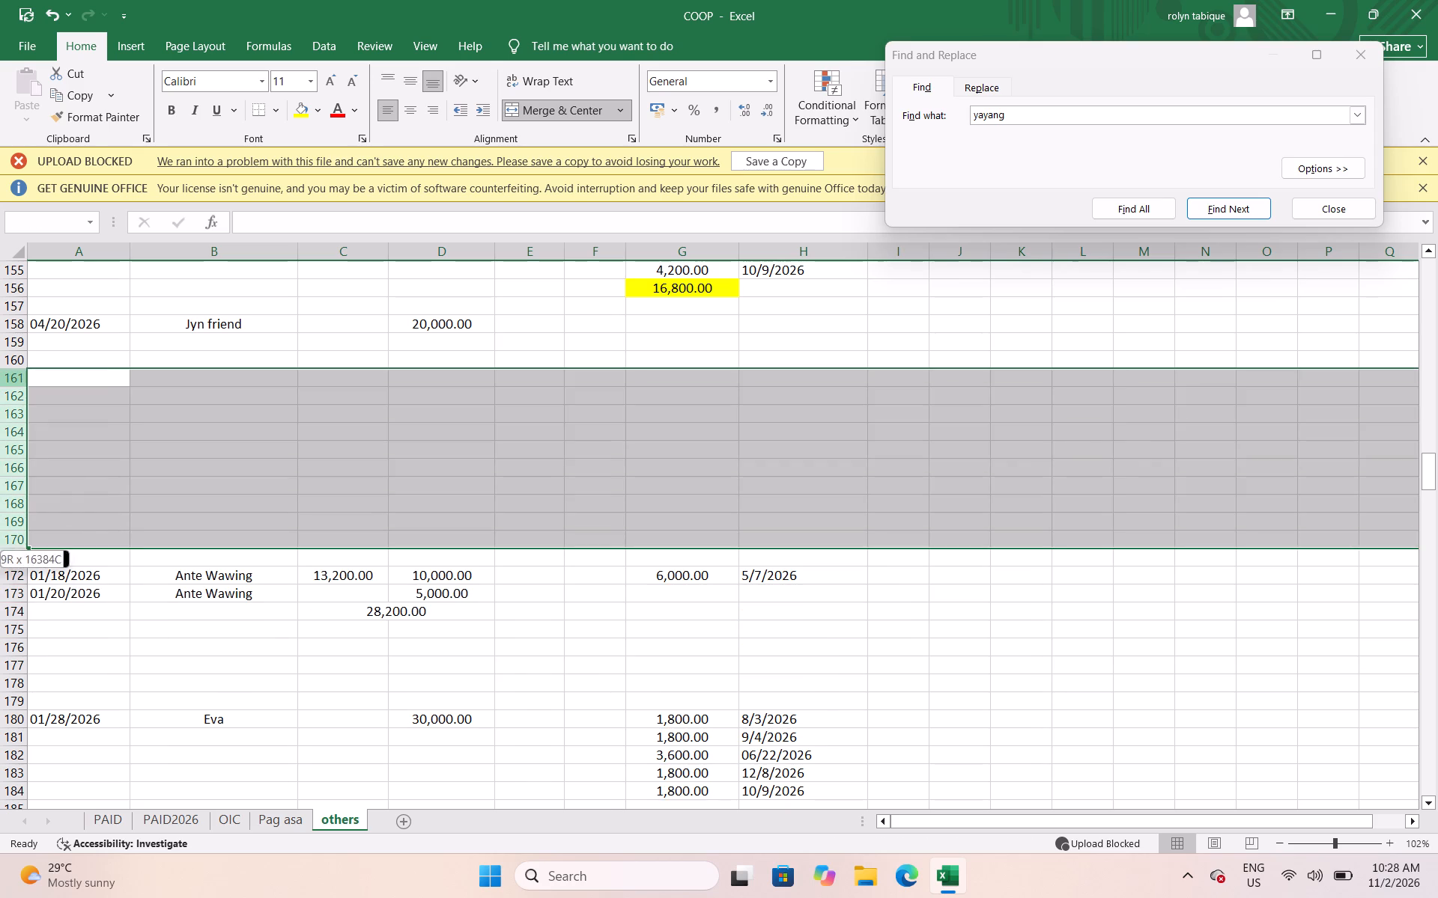
drag(69, 554, 70, 561)
right_click(120, 522)
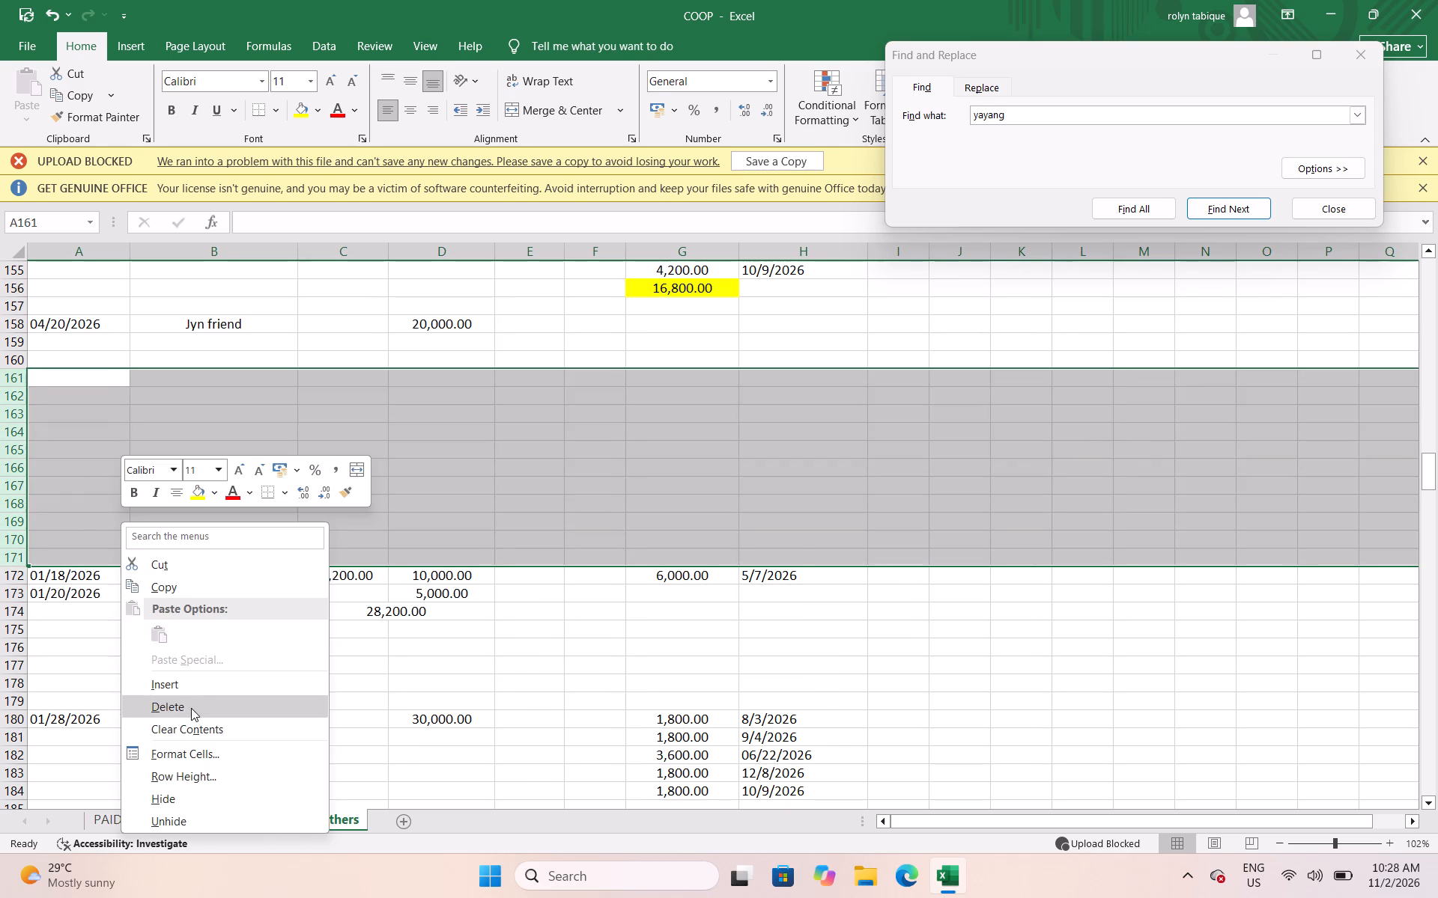
click(191, 708)
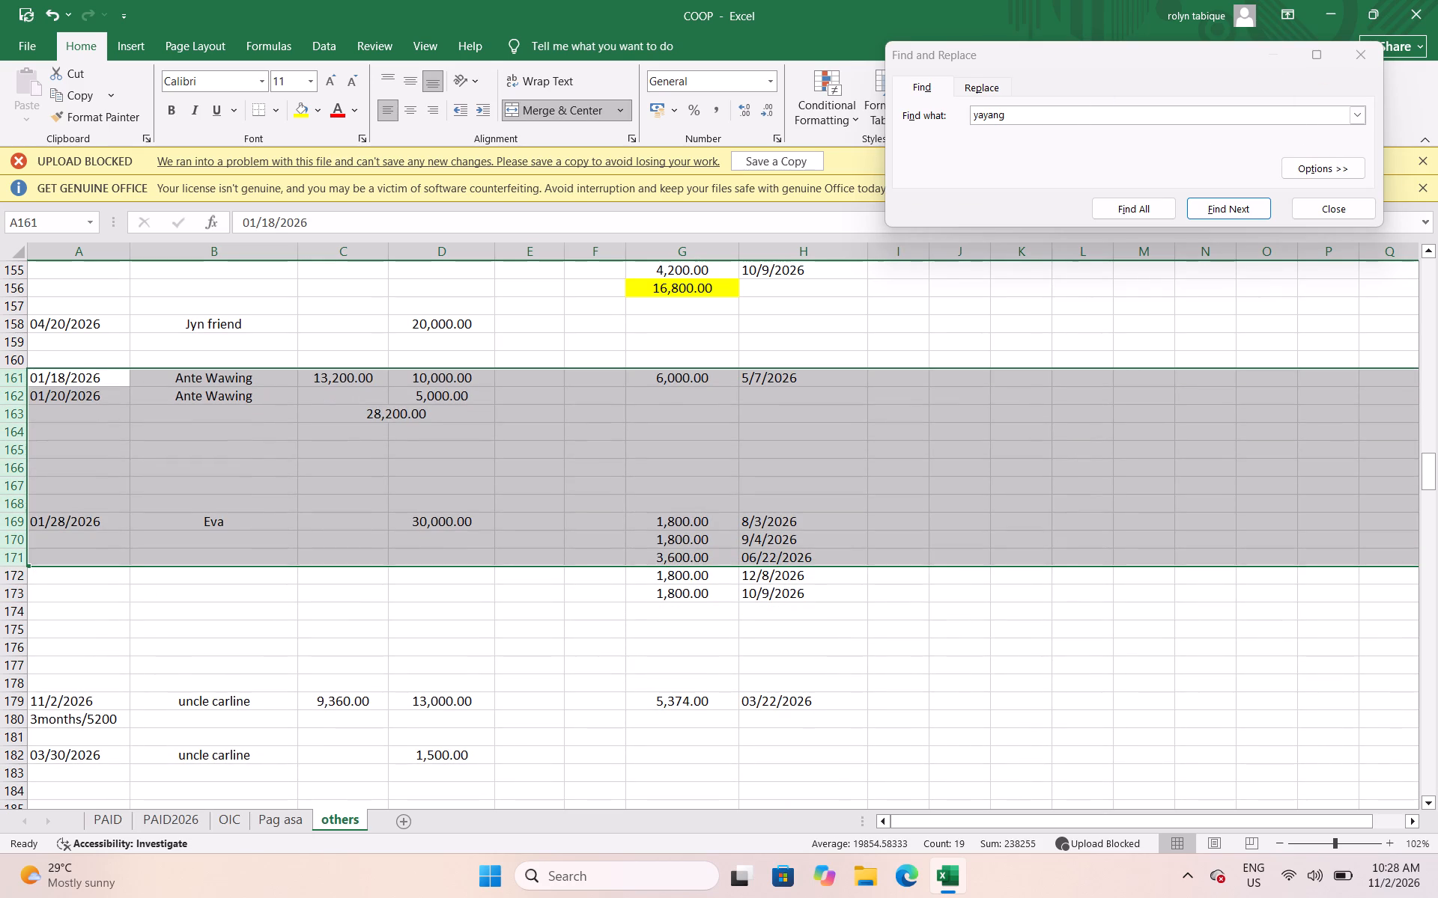
click(224, 480)
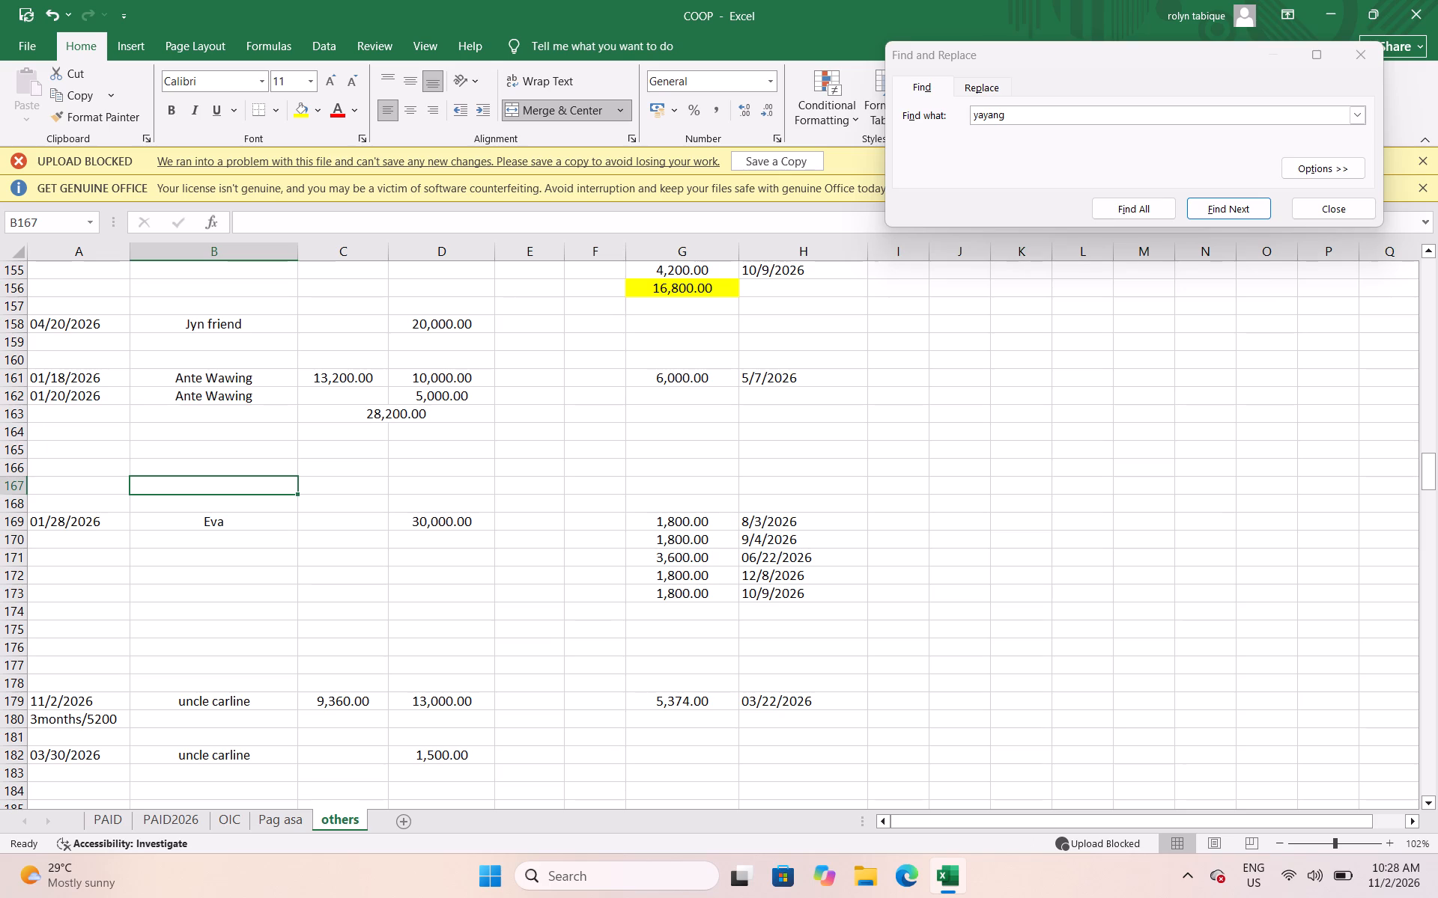
Record Vetzaida's payment of 6870 in G206 with the date 10/30/2026 in H206.
scroll(237, 507, down, 3)
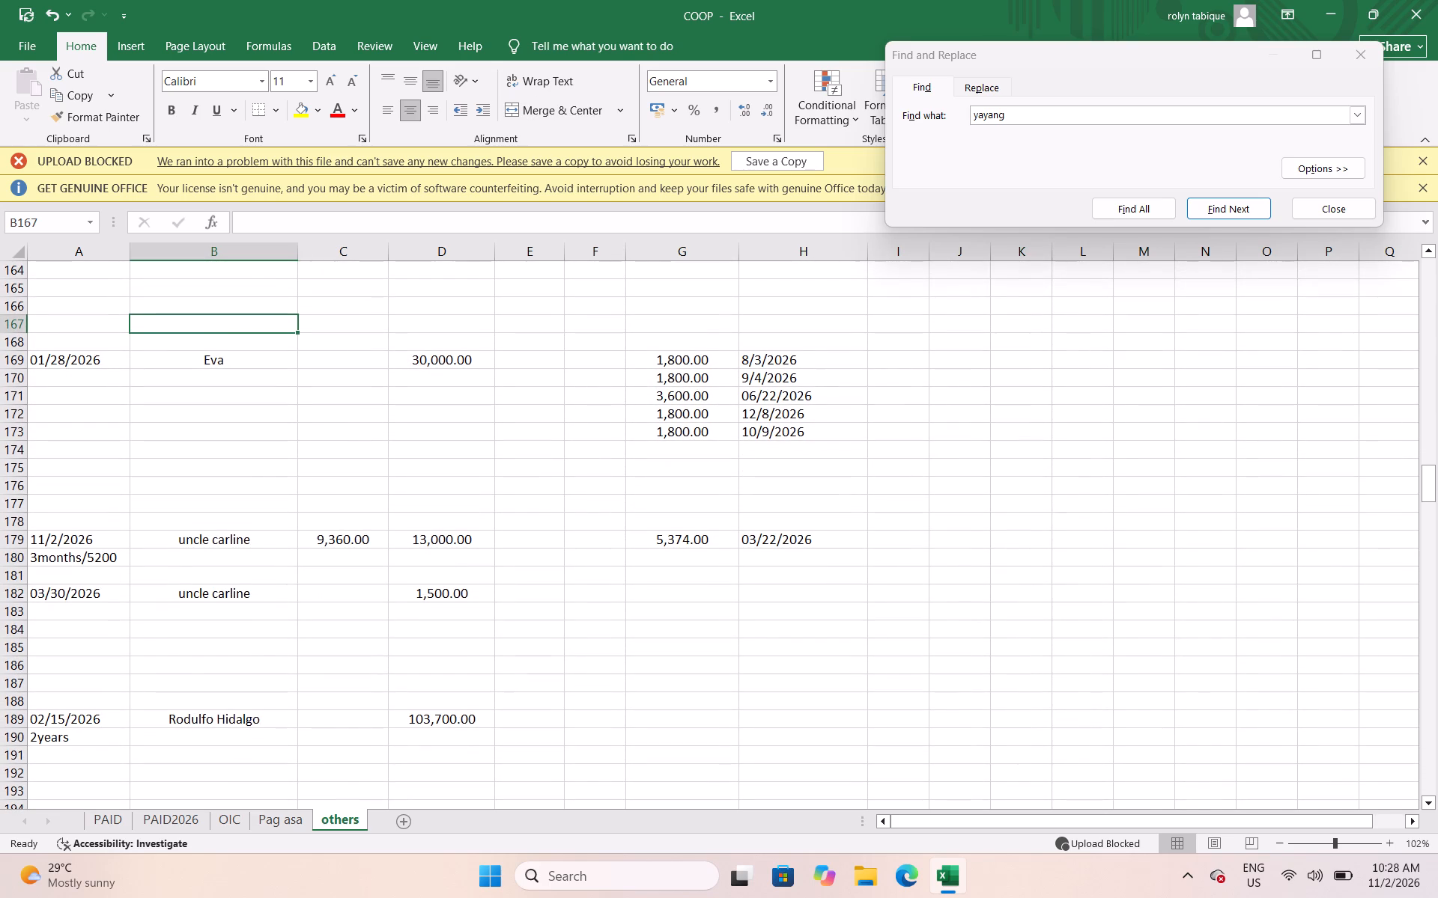
scroll(239, 508, down, 3)
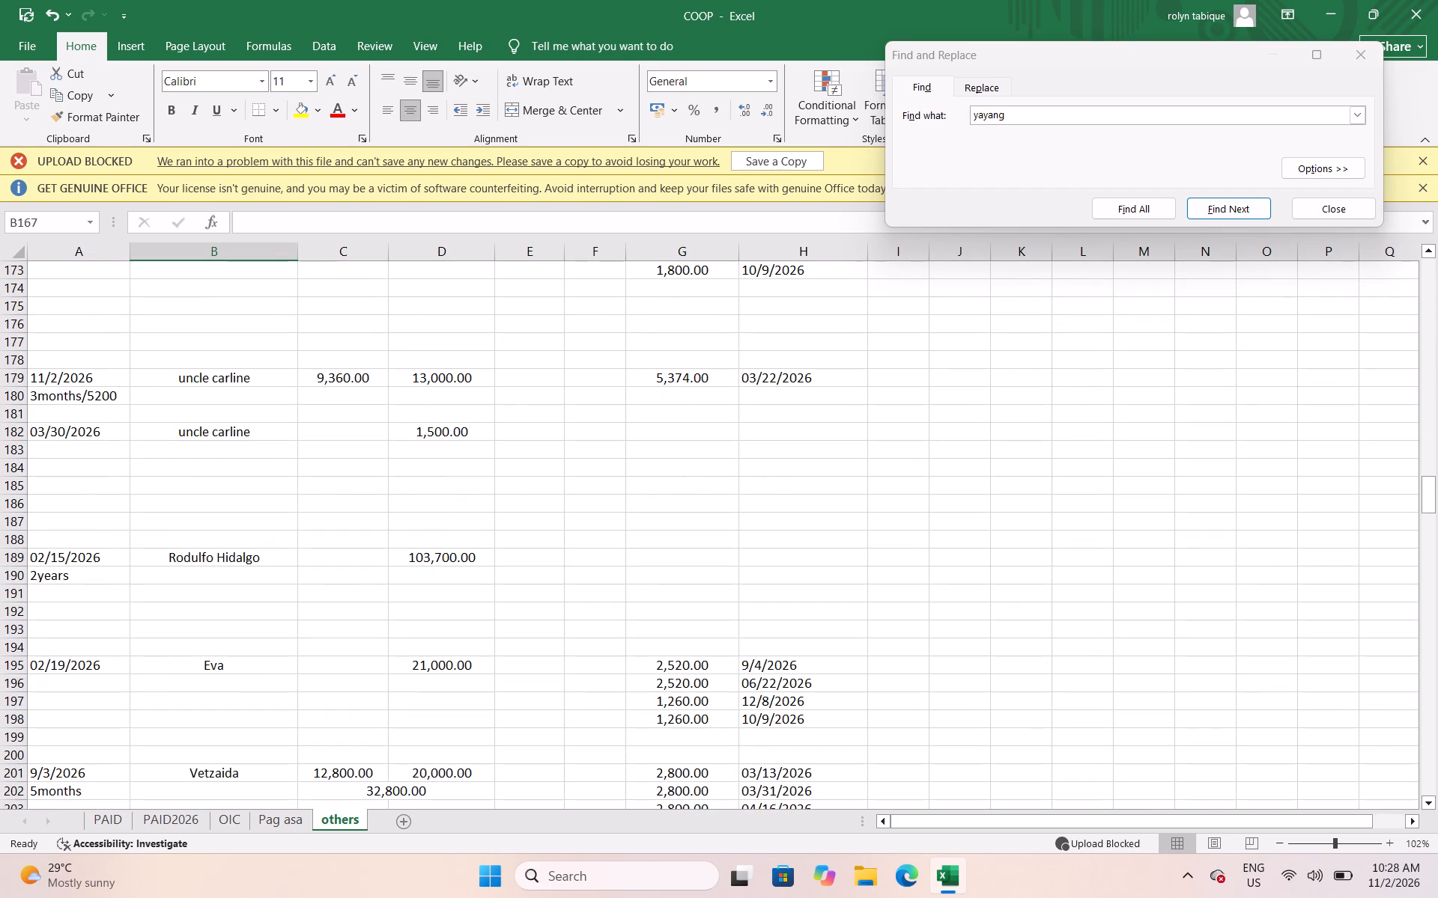
scroll(240, 507, down, 5)
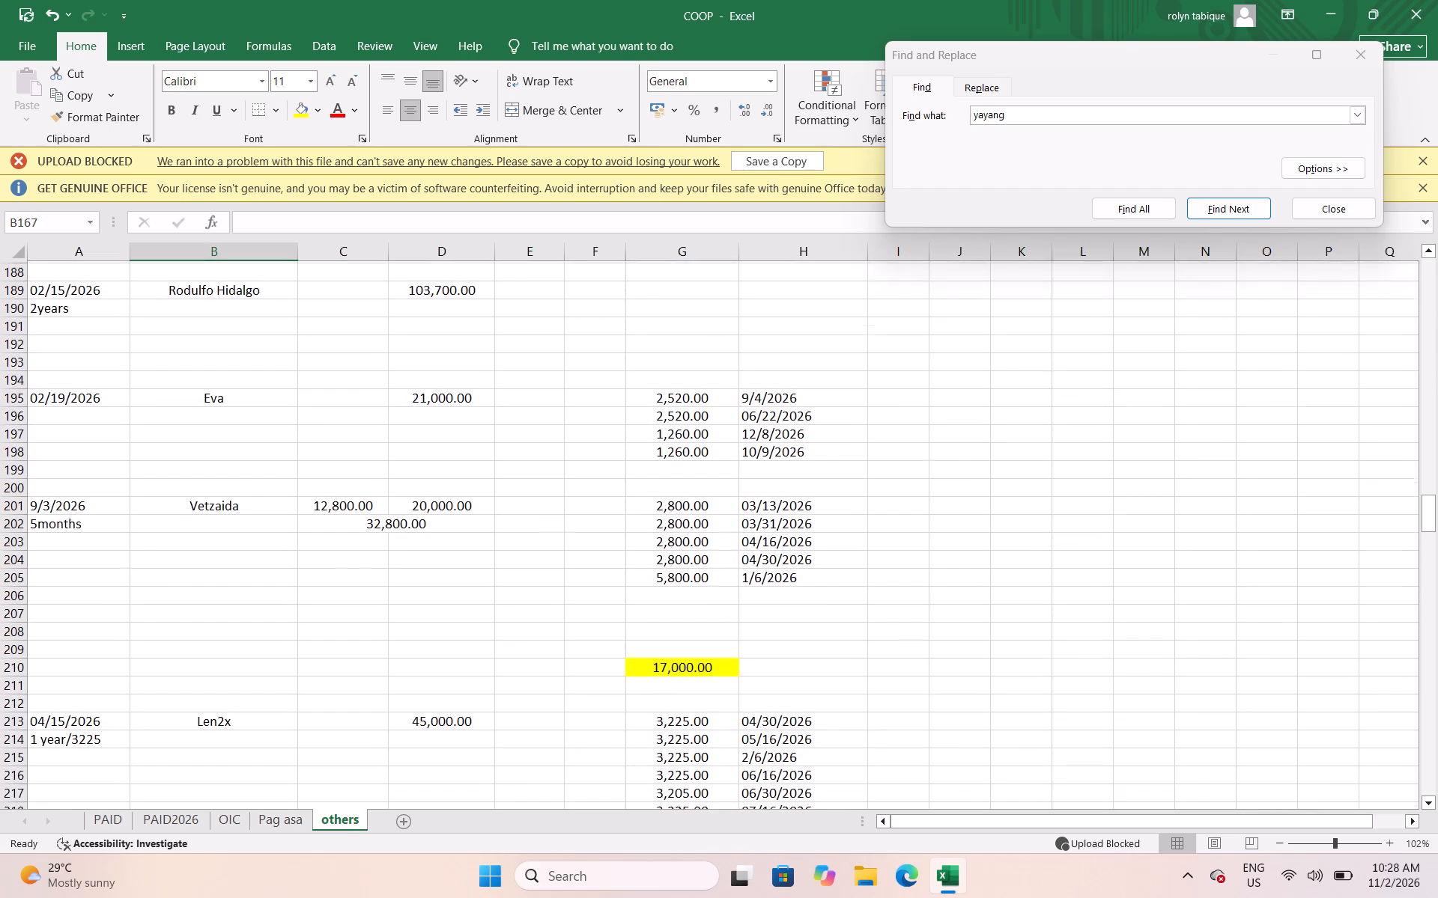
scroll(247, 522, down, 1)
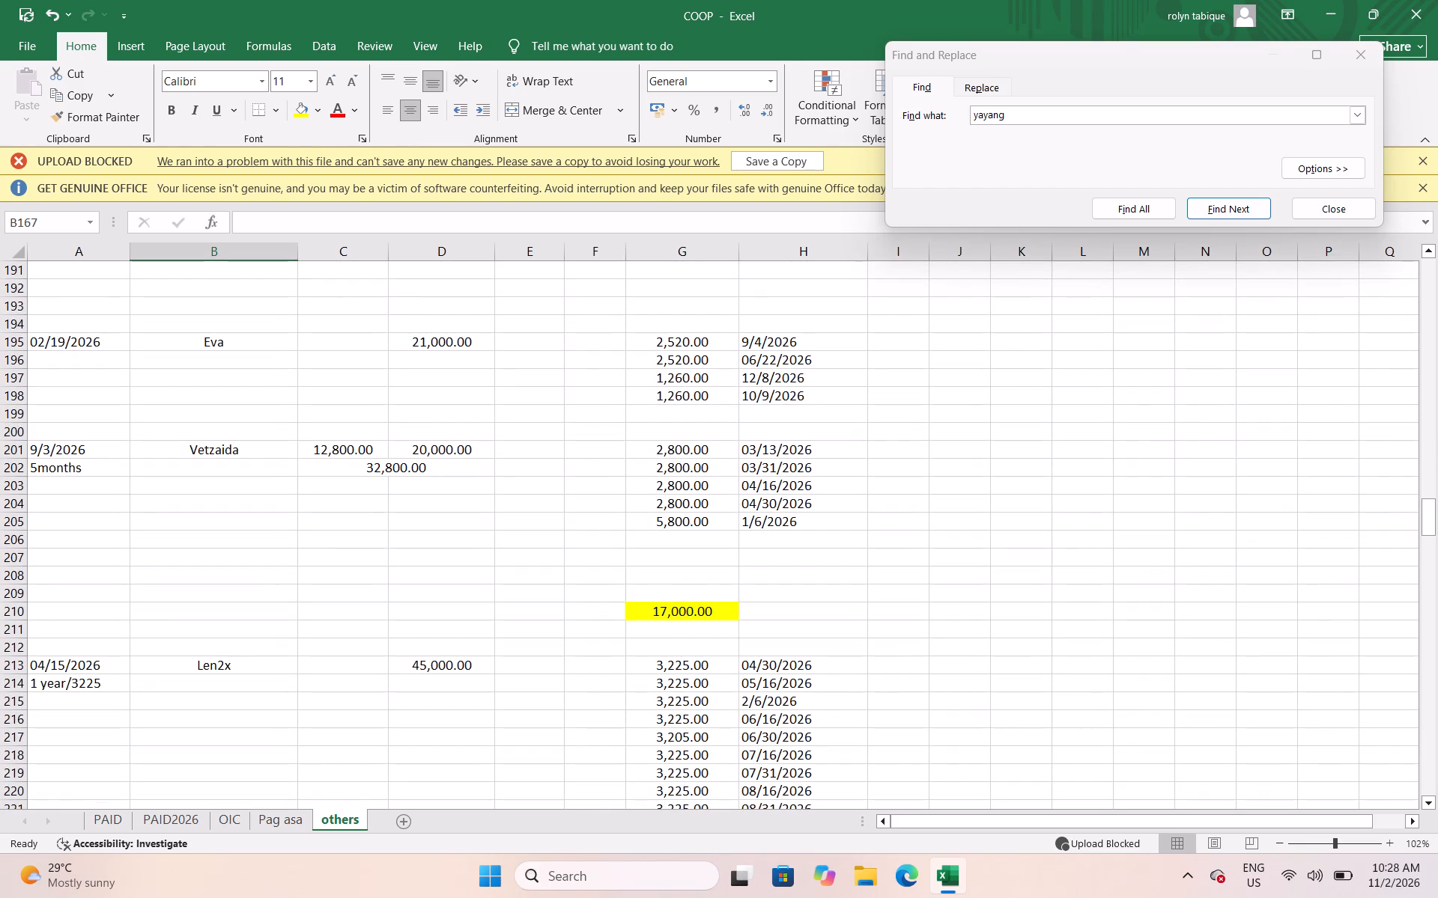
click(688, 544)
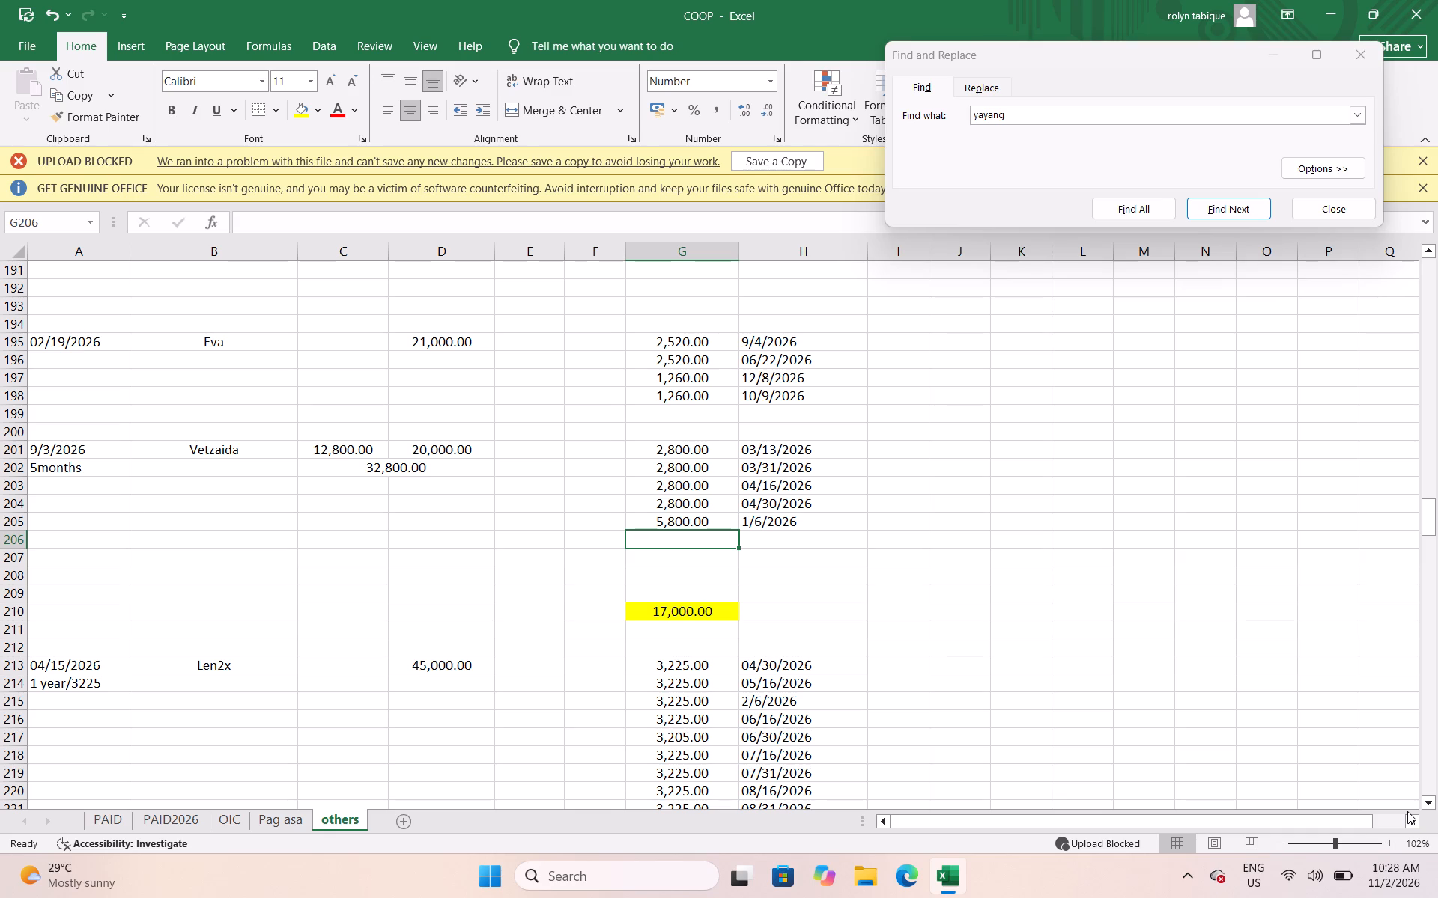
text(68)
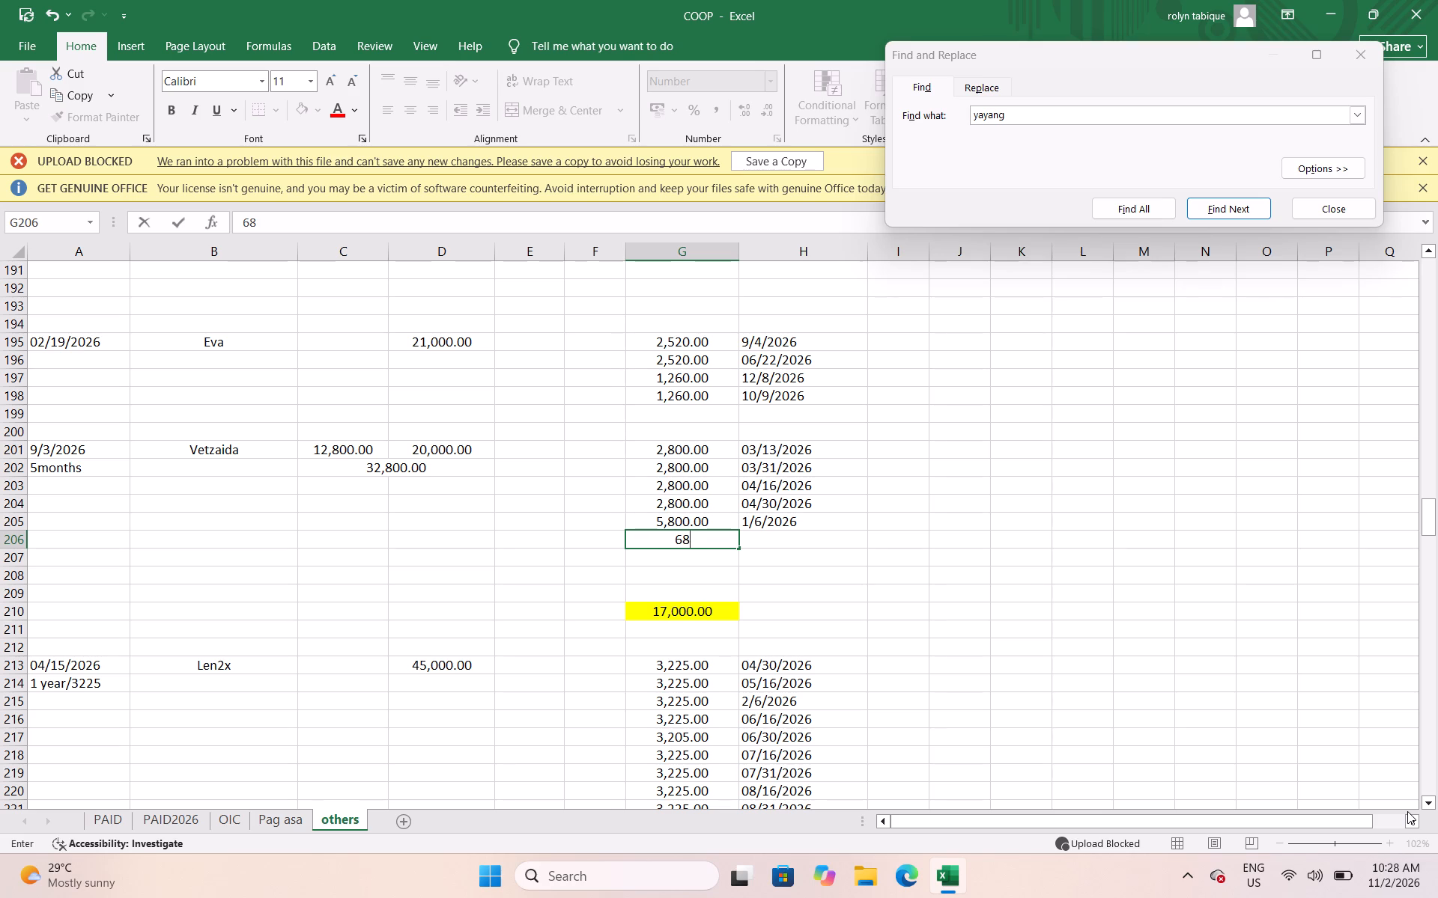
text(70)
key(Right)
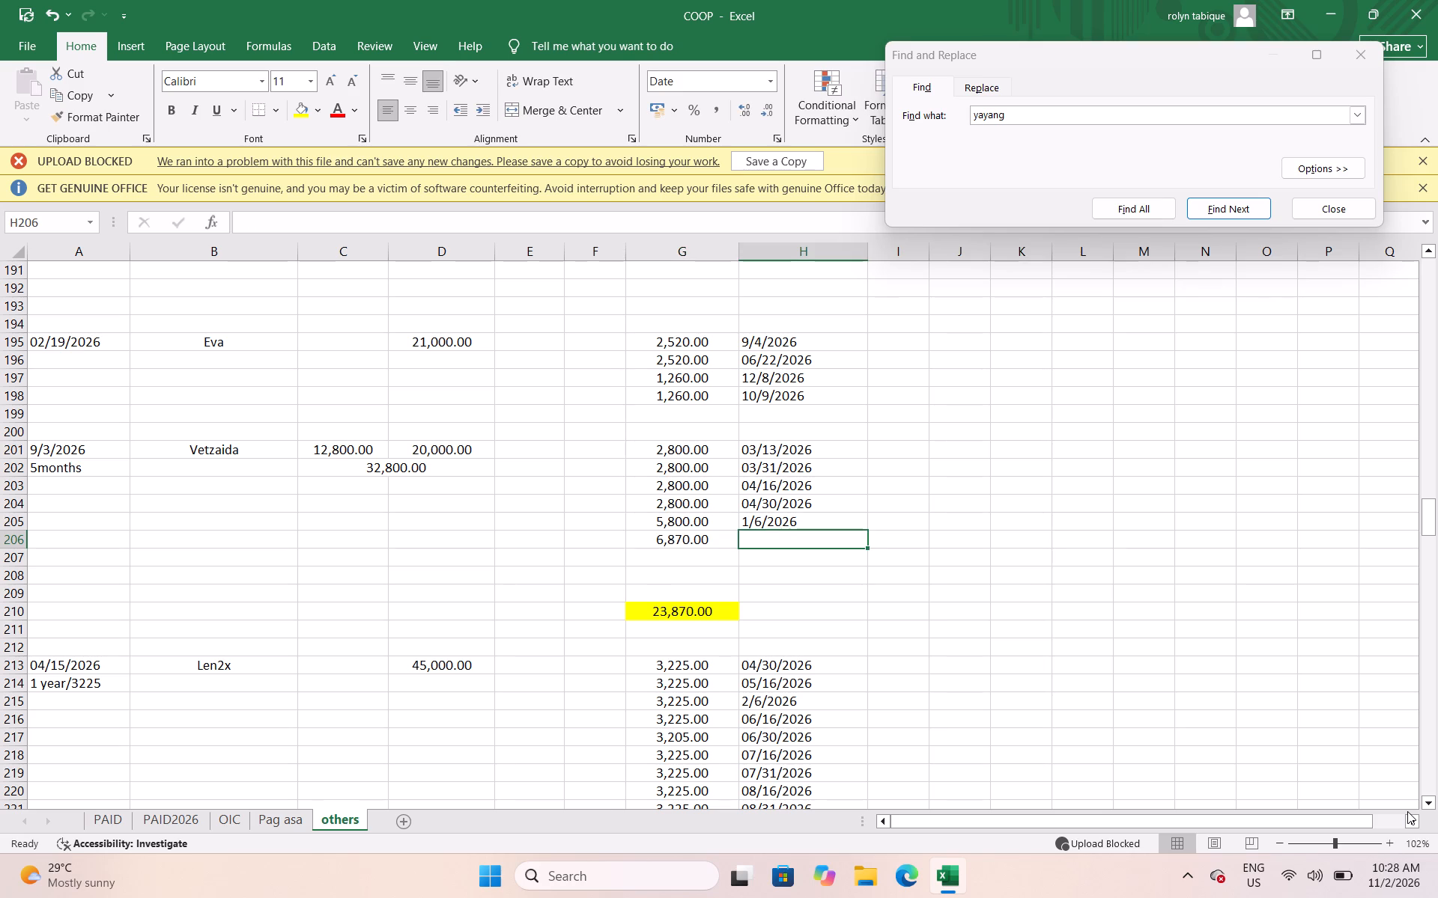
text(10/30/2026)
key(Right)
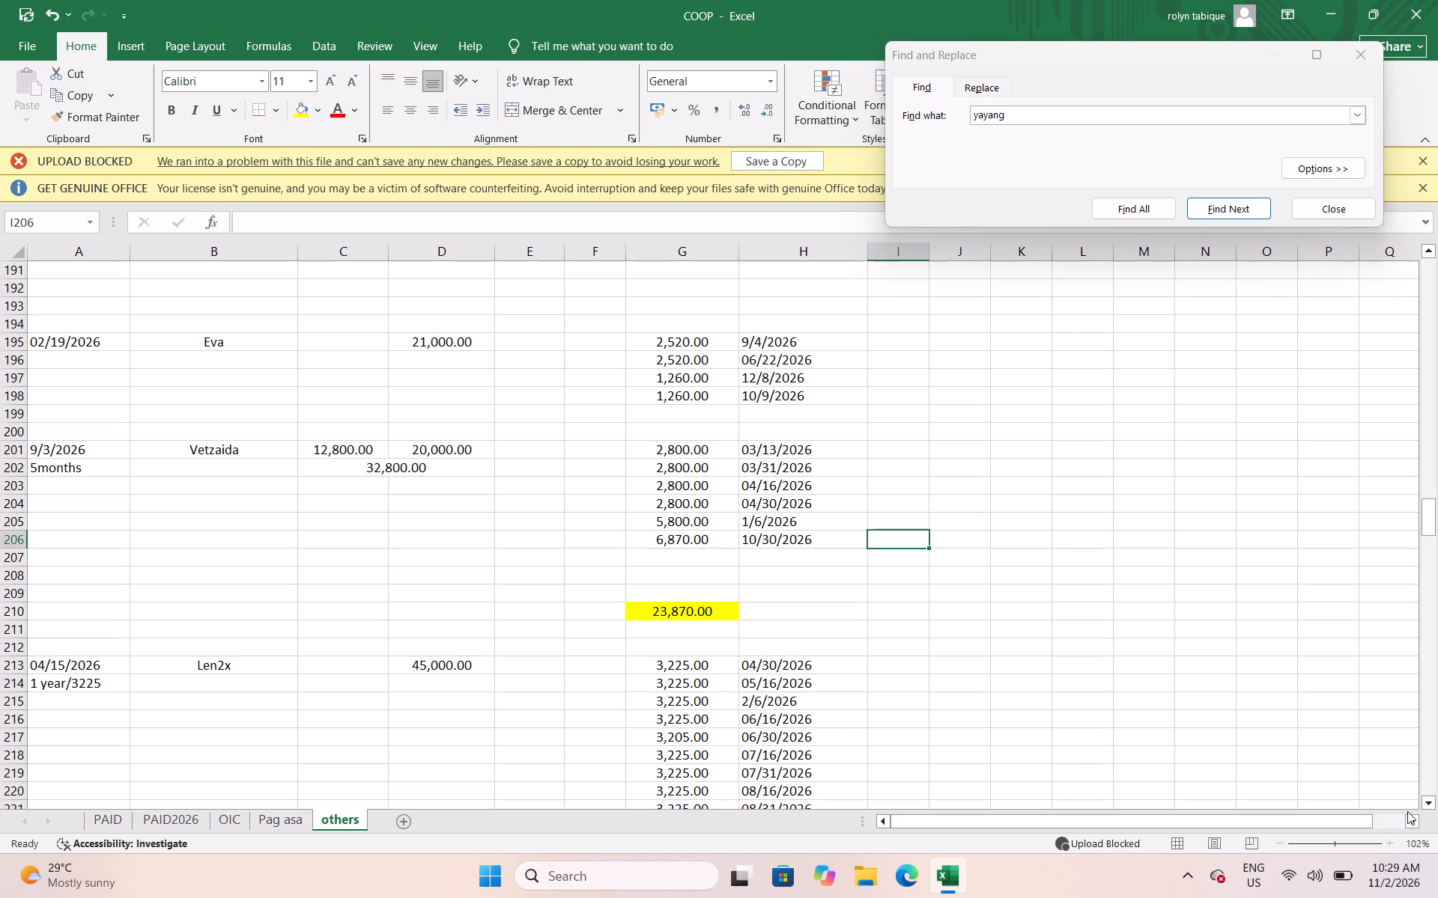
Correct the date of Vetzaida's 5,800 payment in H205 to 6/1/2026 and save the workbook.
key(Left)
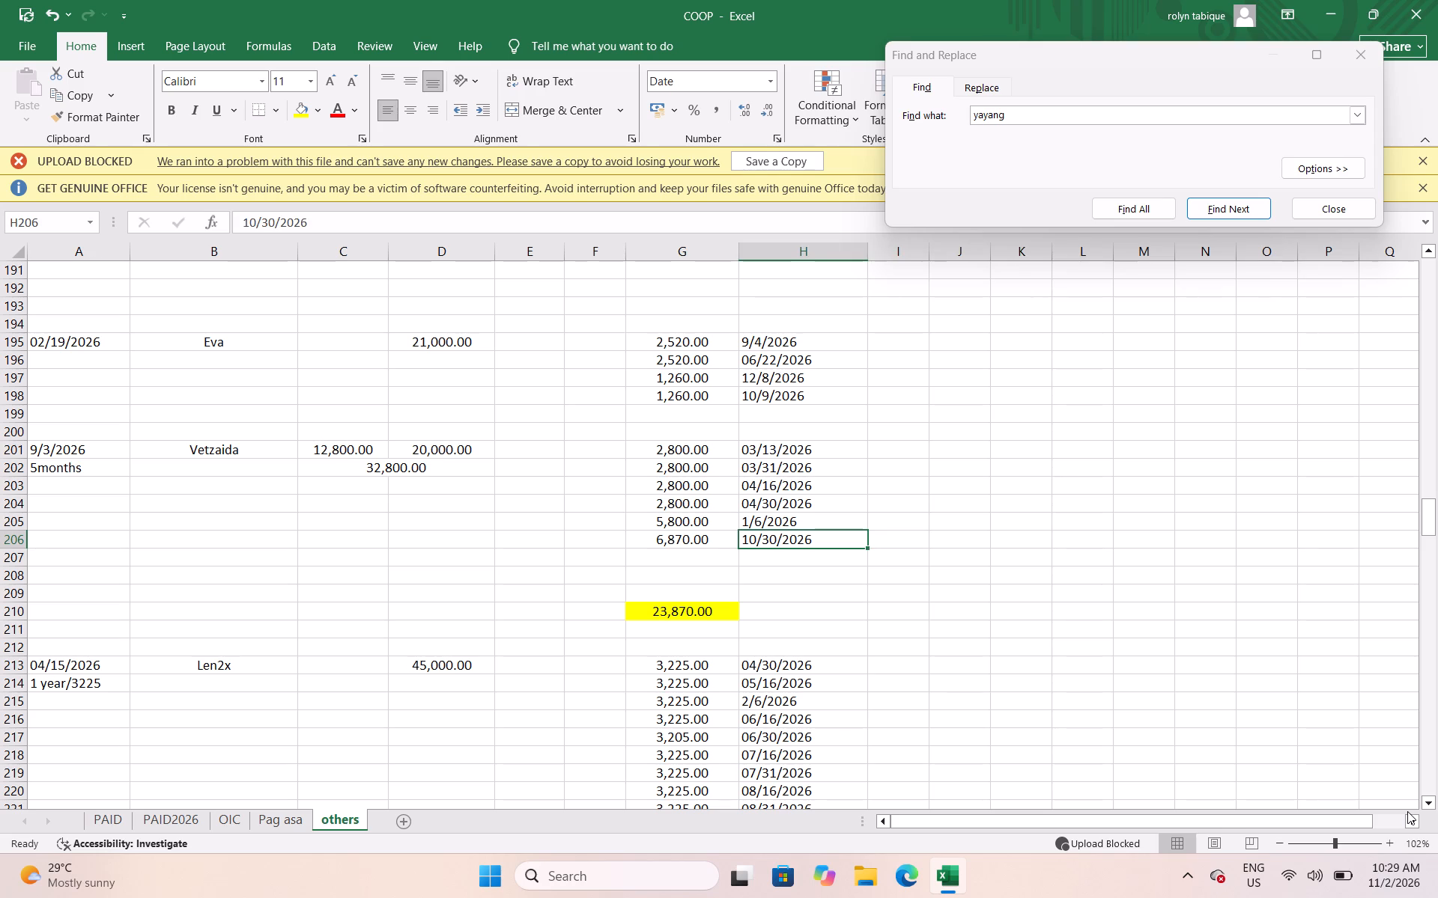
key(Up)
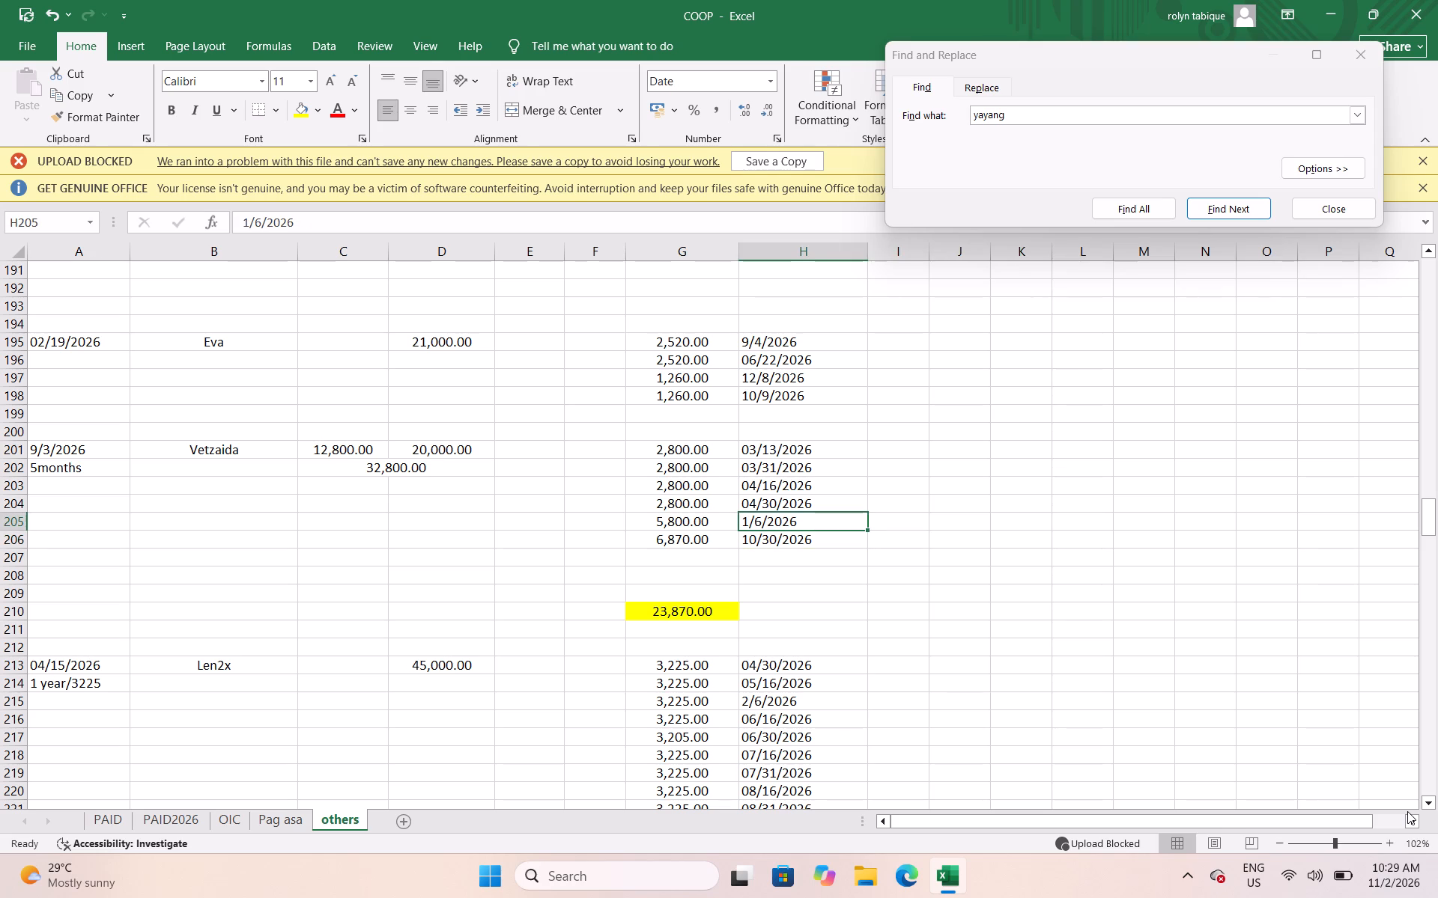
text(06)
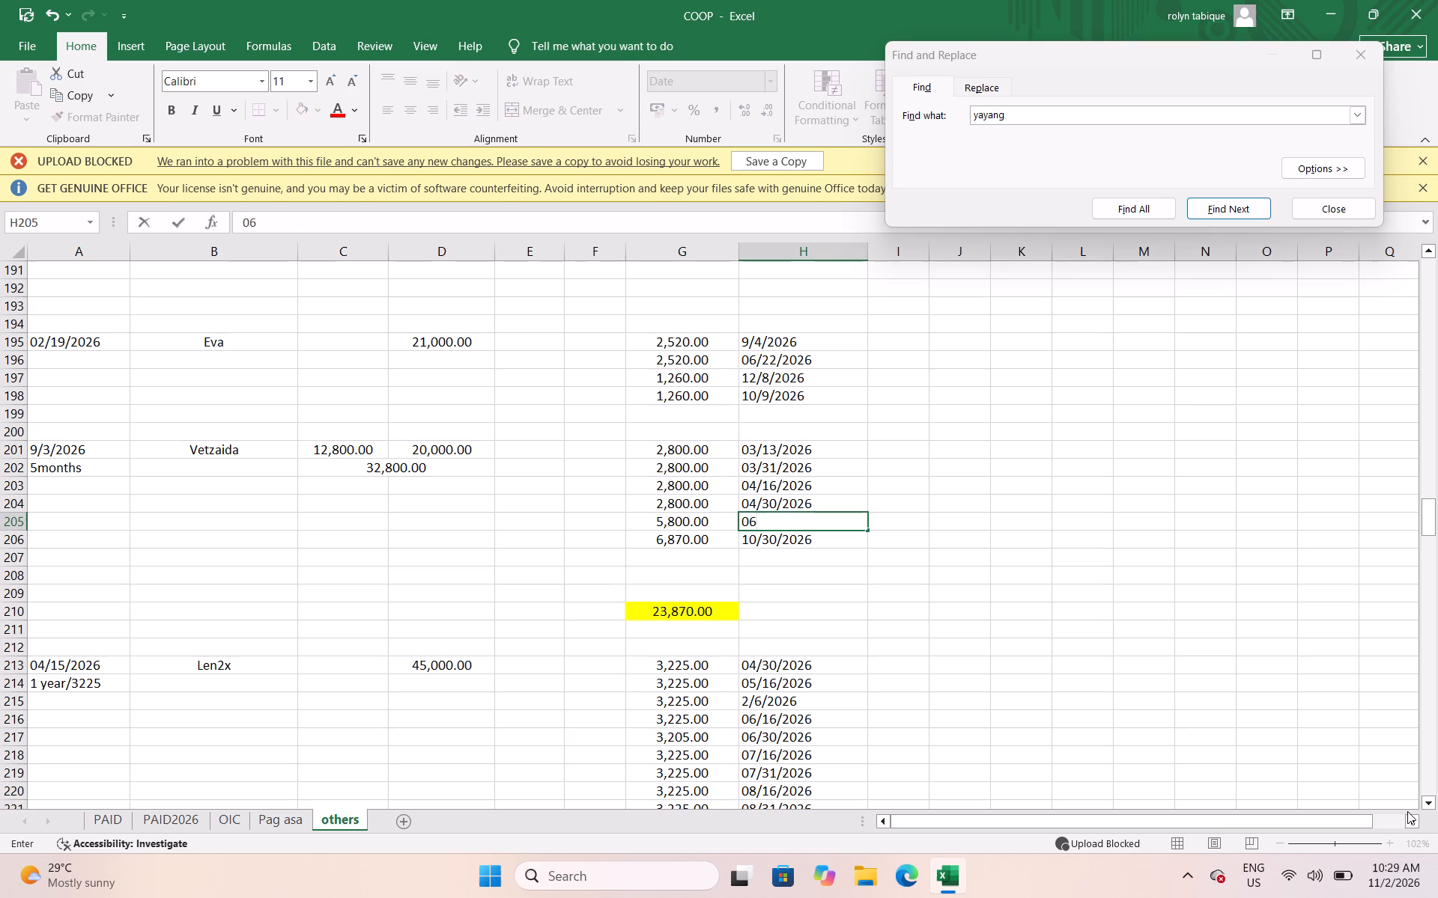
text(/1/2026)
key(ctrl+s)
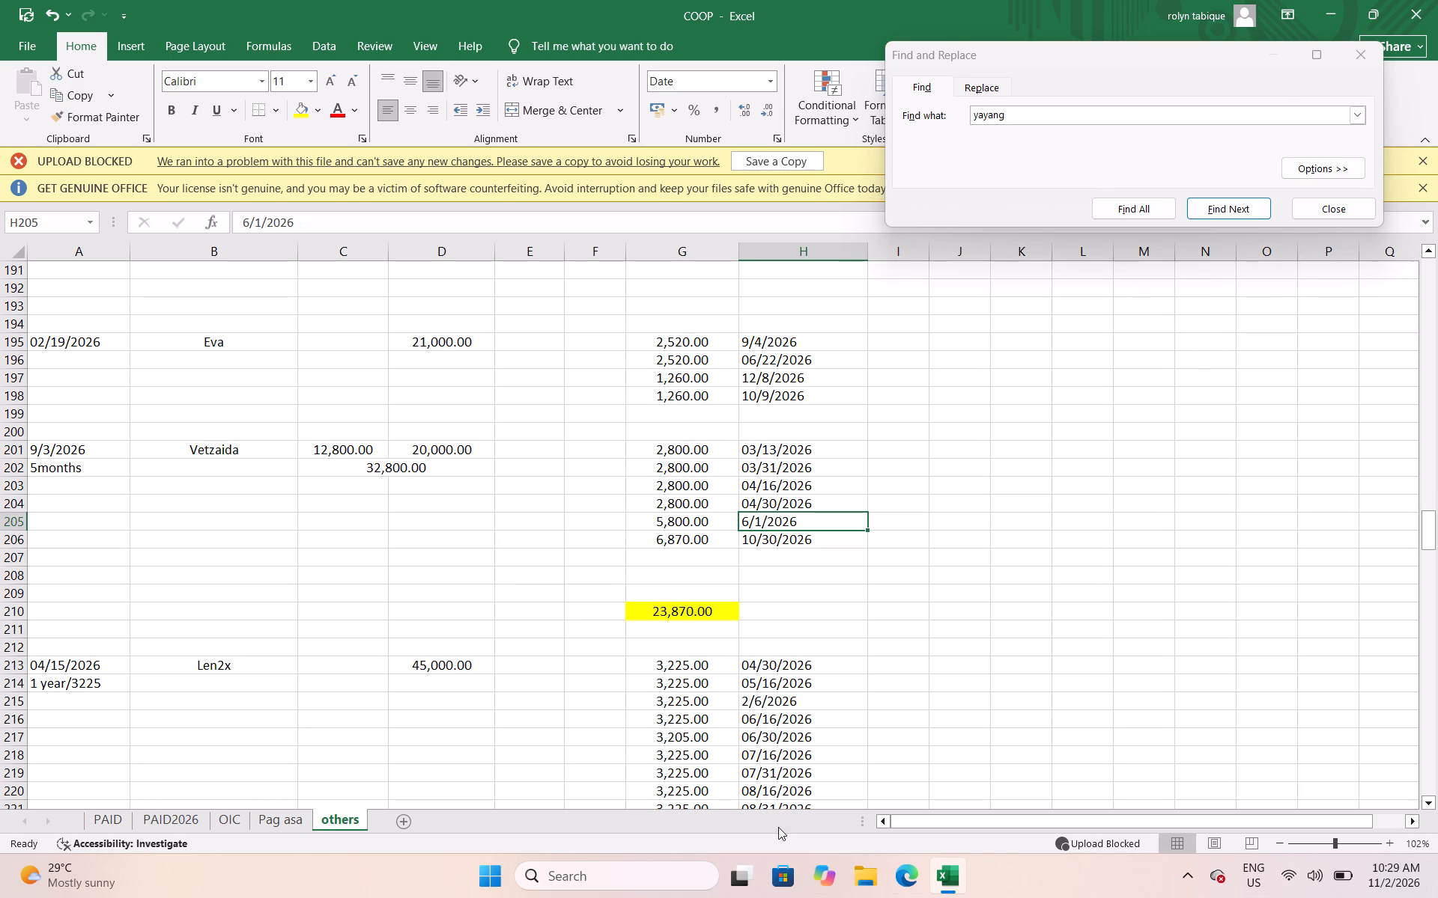
Delete the blank rows 207 to 209 above Vetzaida's payment total and check the total's SUM formula.
click(698, 614)
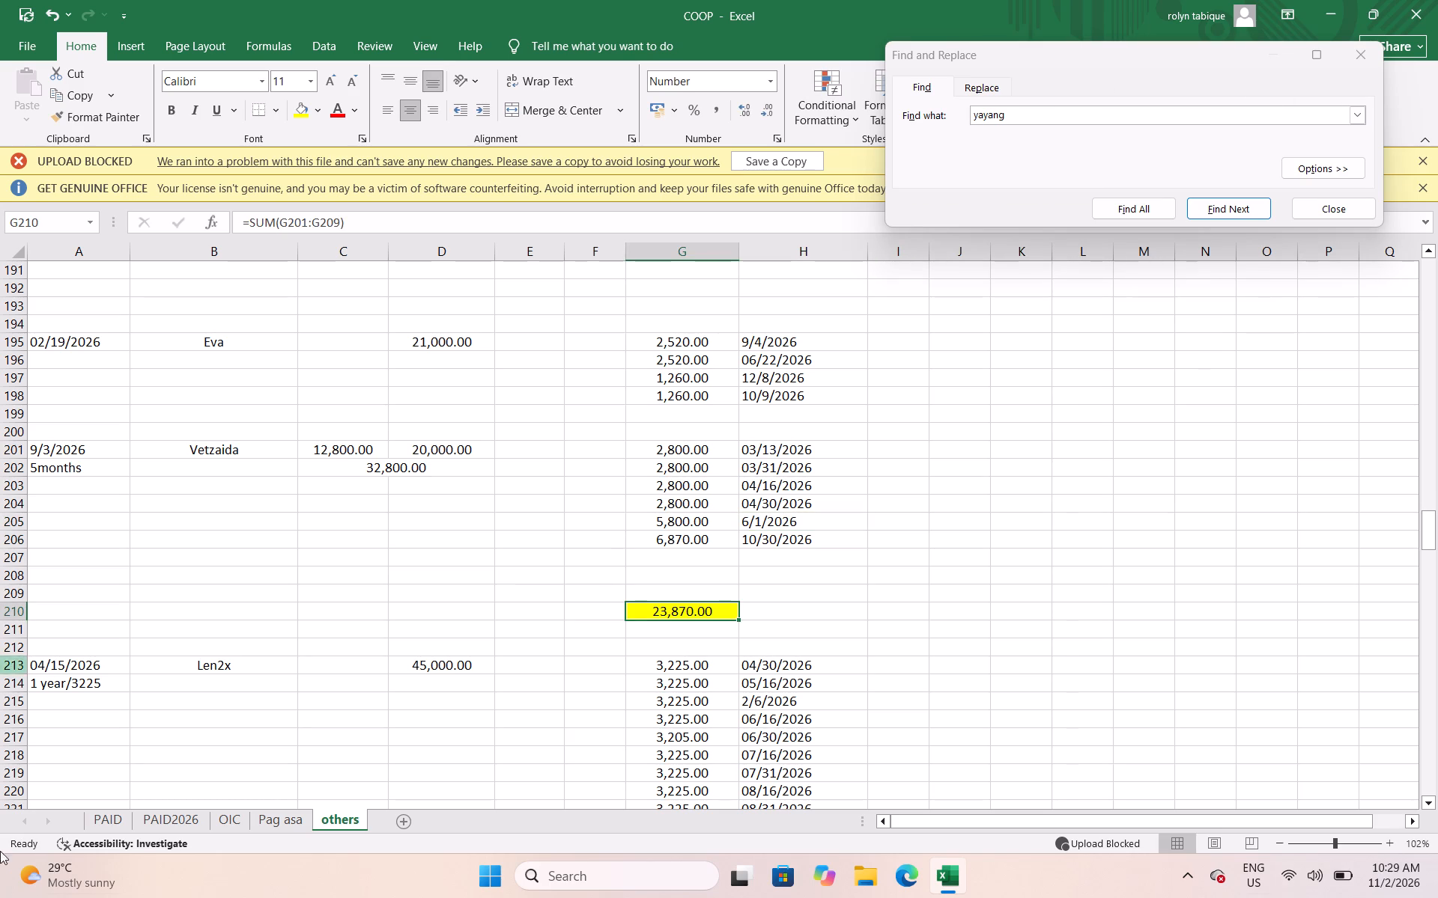
drag(16, 558, 18, 620)
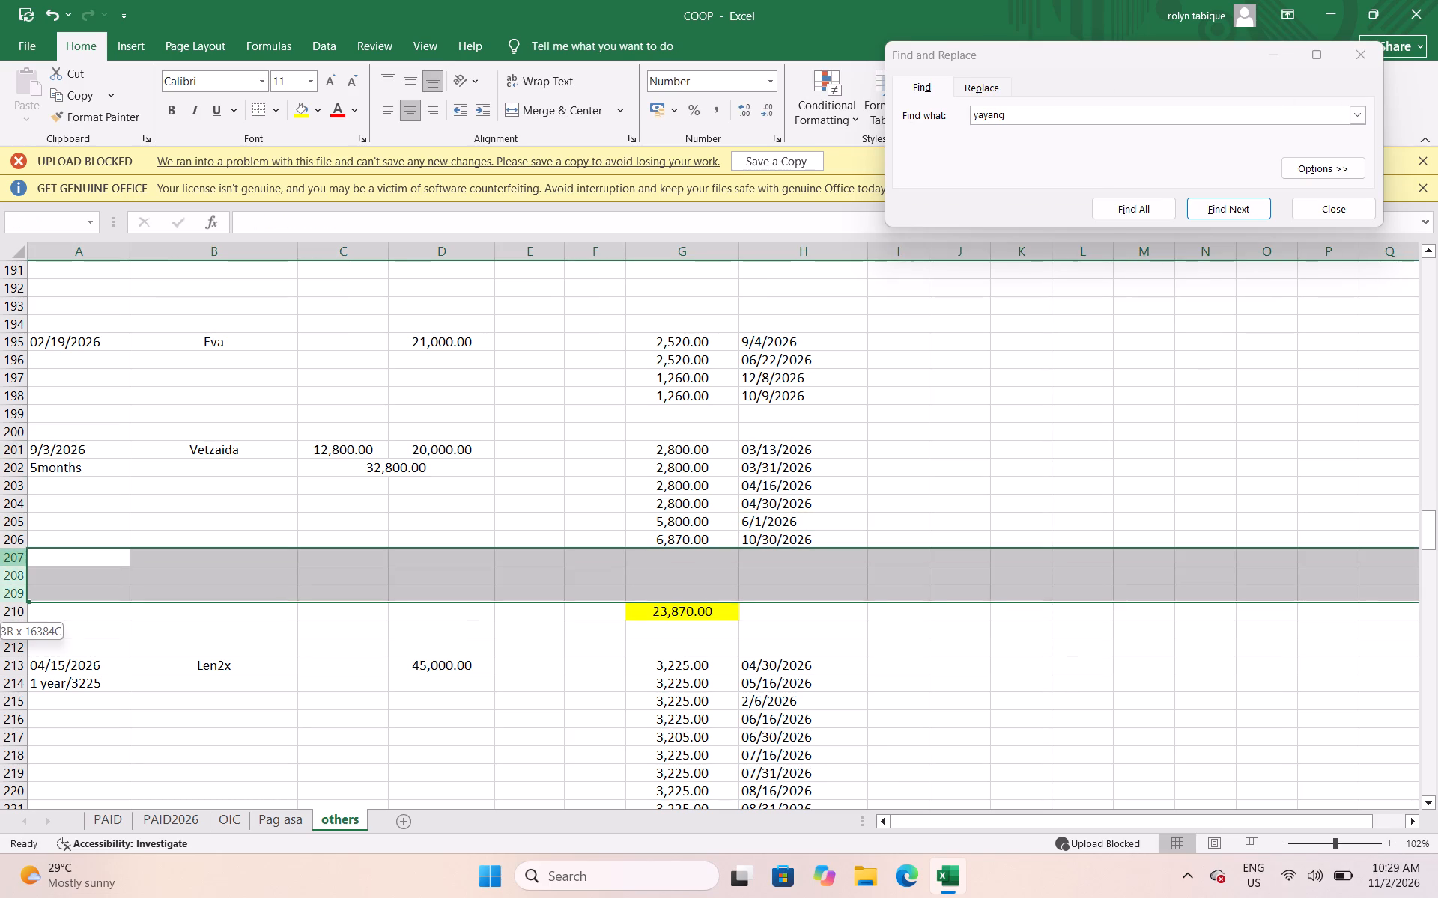
drag(18, 620, 22, 591)
right_click(137, 587)
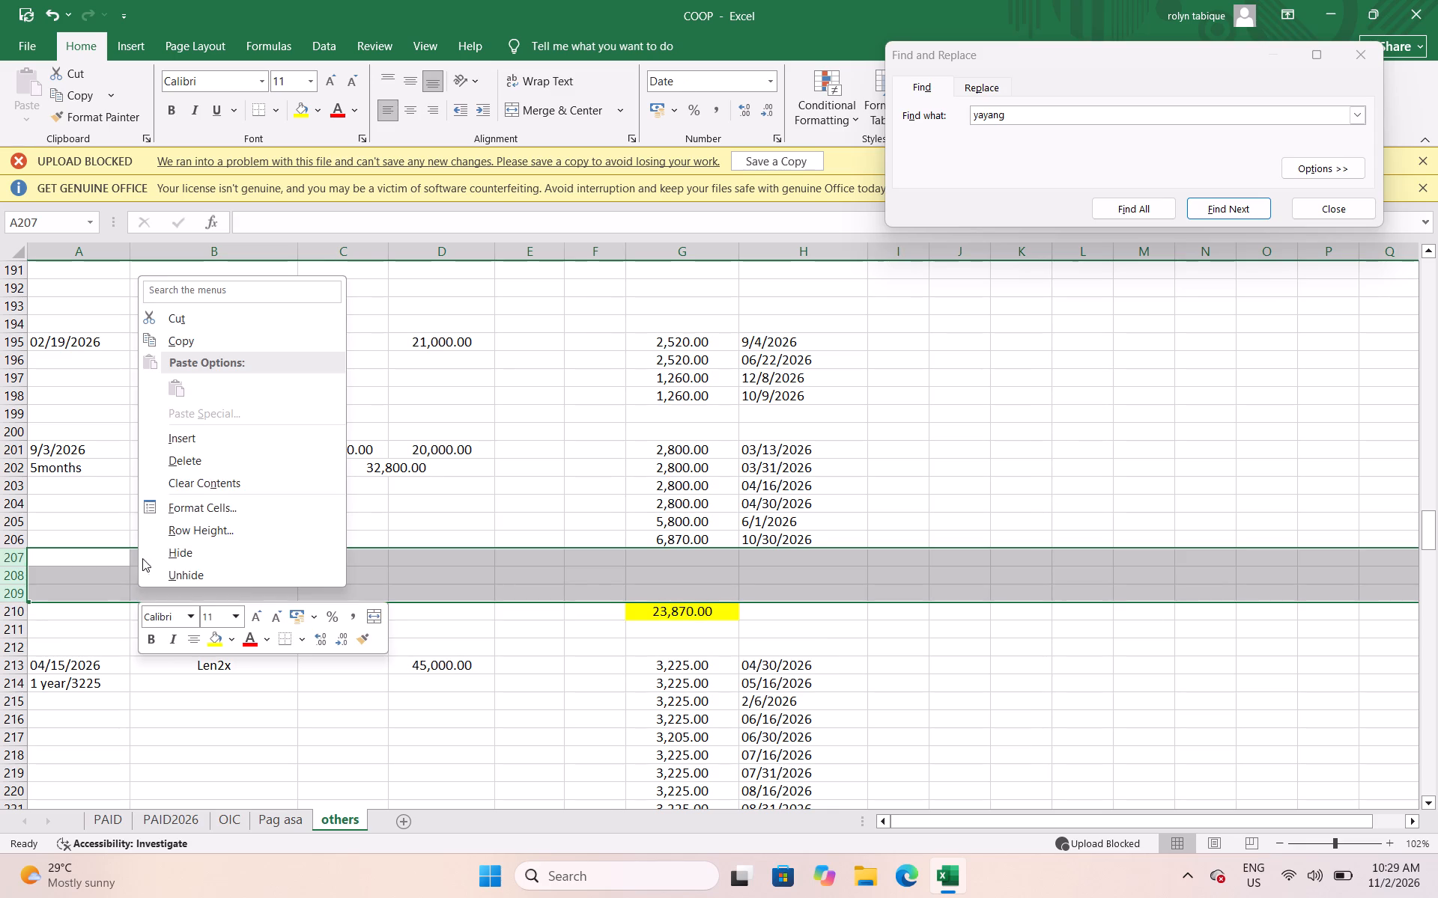
click(166, 462)
click(603, 587)
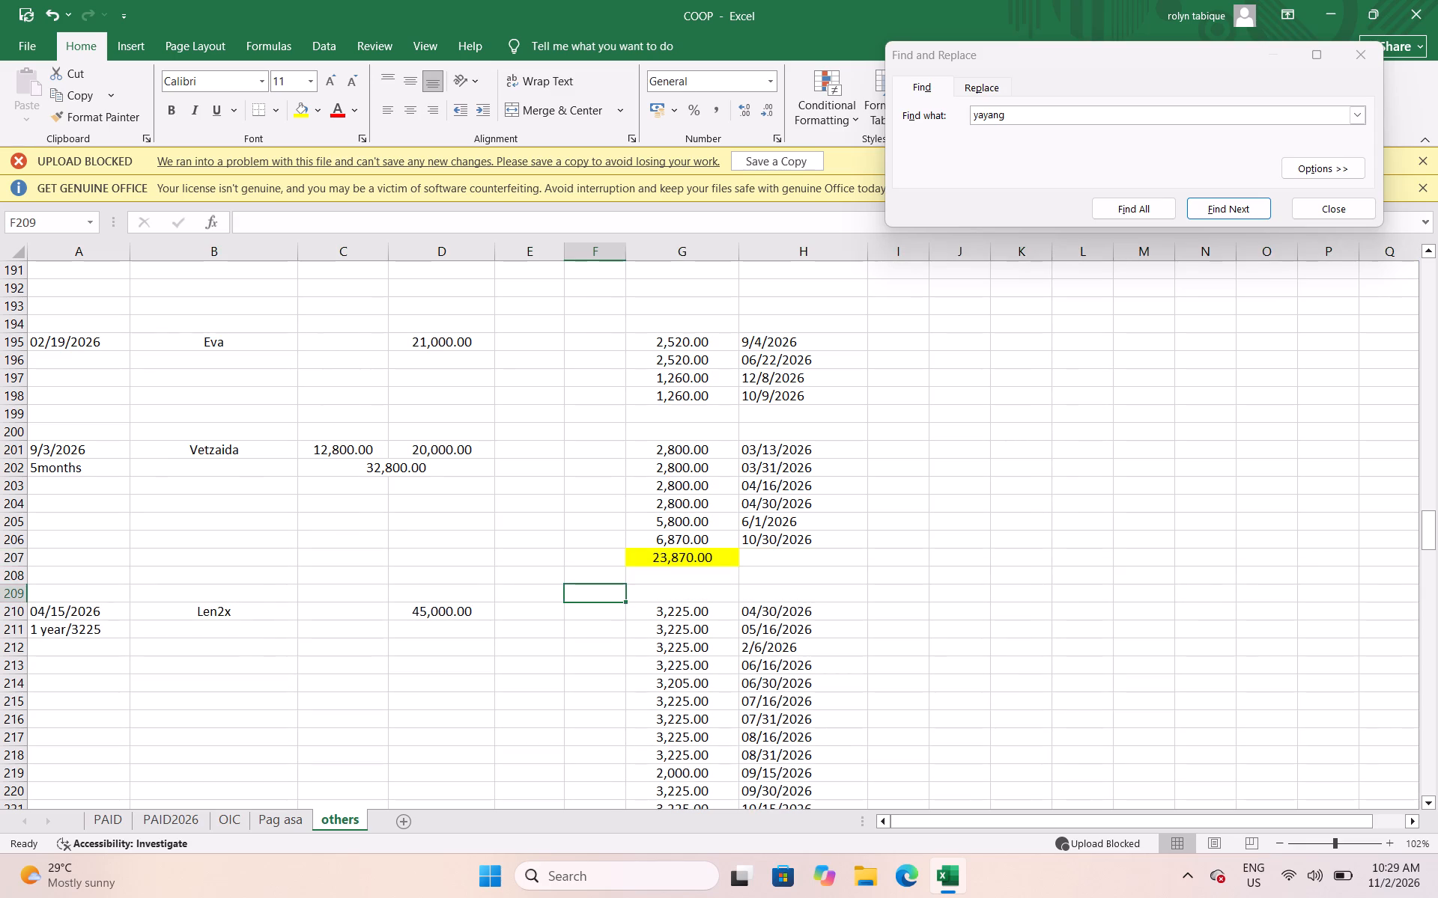
click(697, 555)
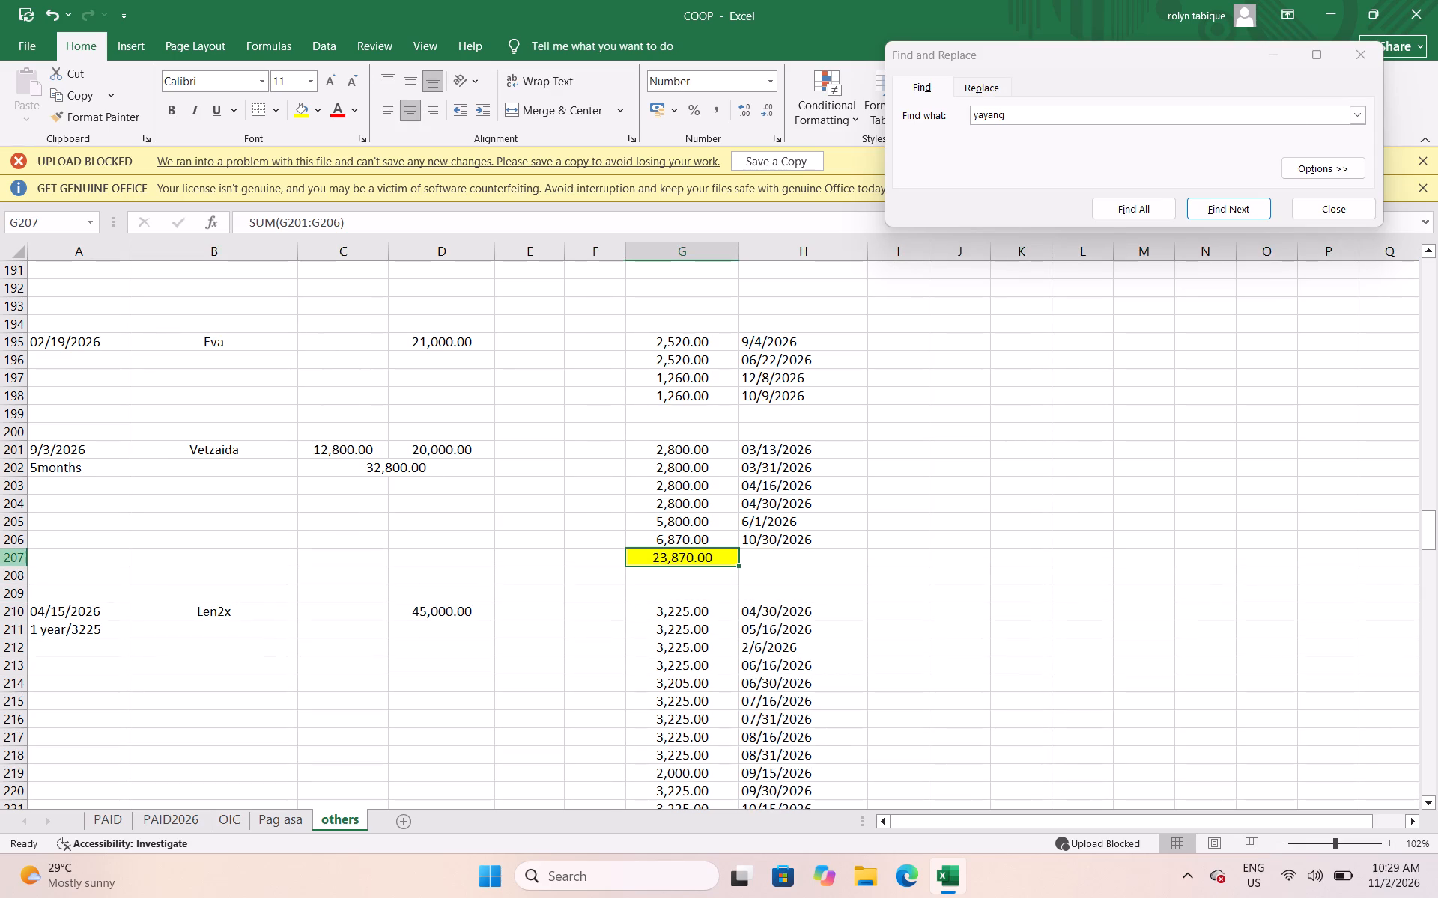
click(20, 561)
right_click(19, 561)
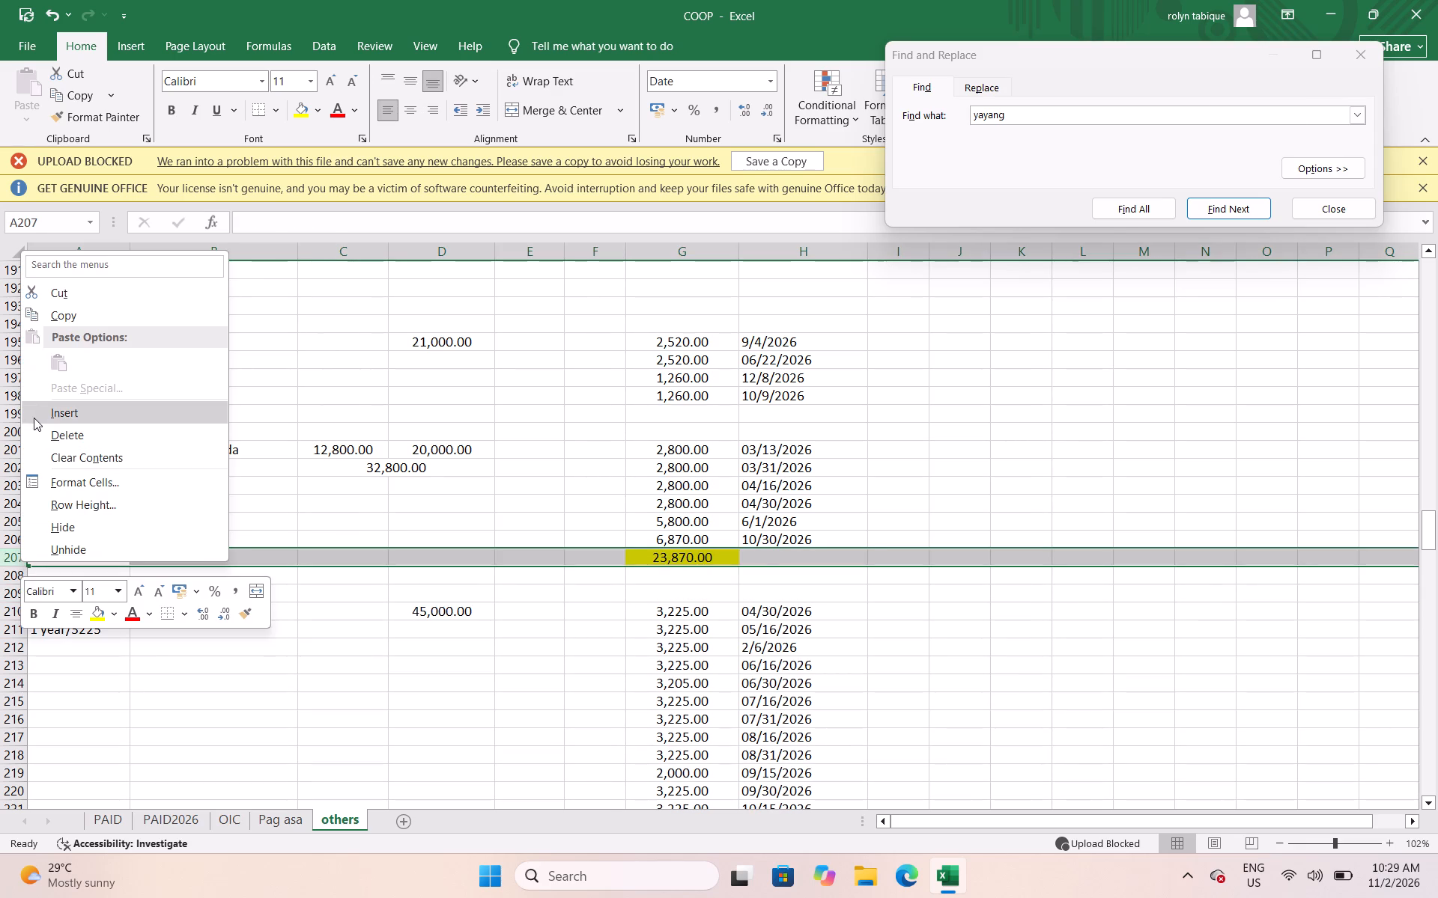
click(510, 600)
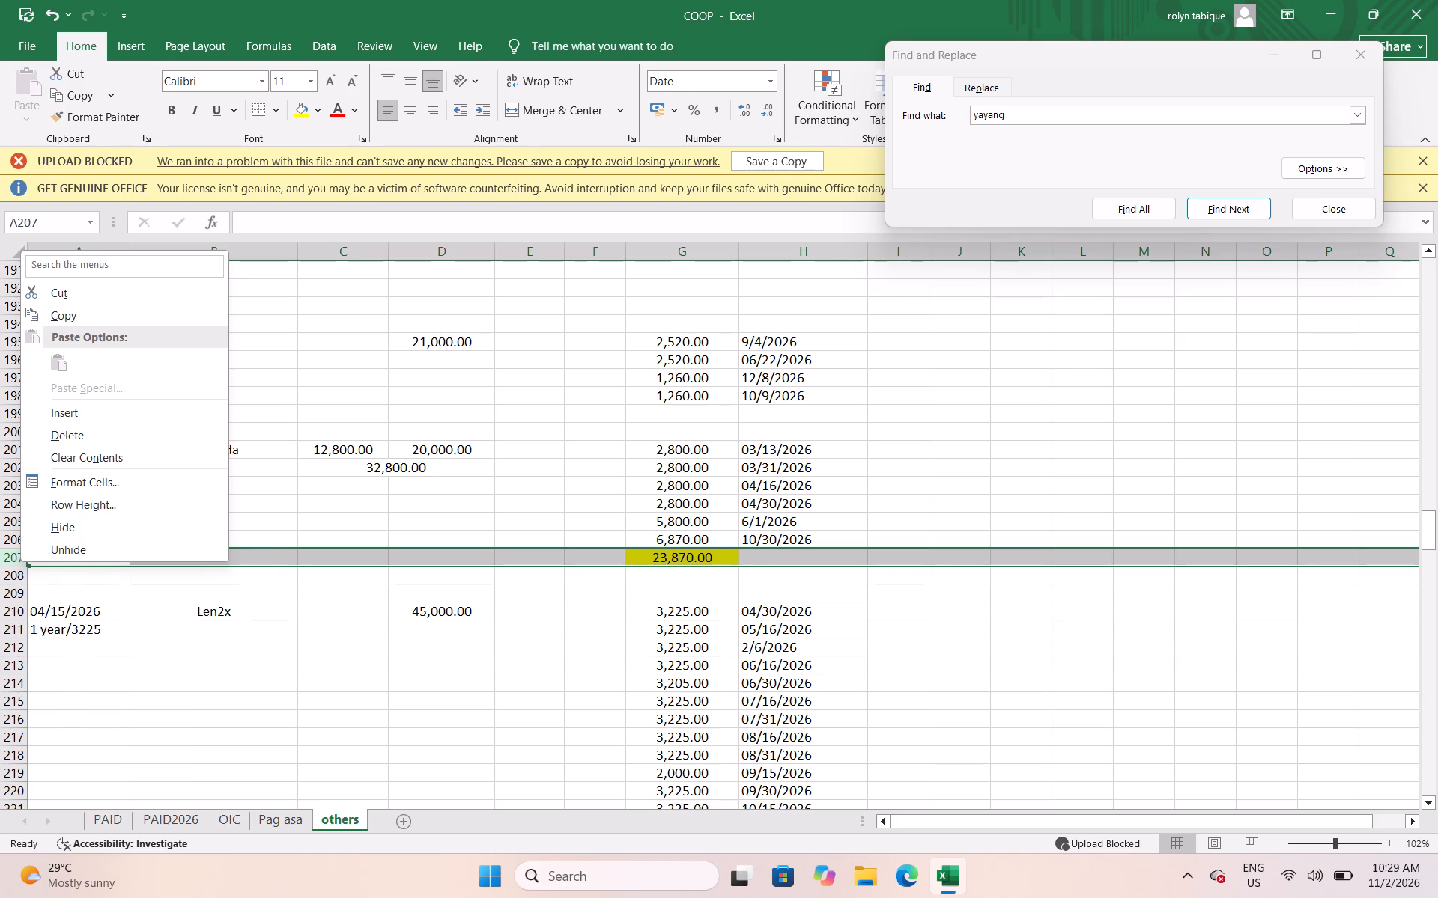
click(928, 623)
Save the COOP workbook.
key(ctrl+s)
key(ctrl+s)
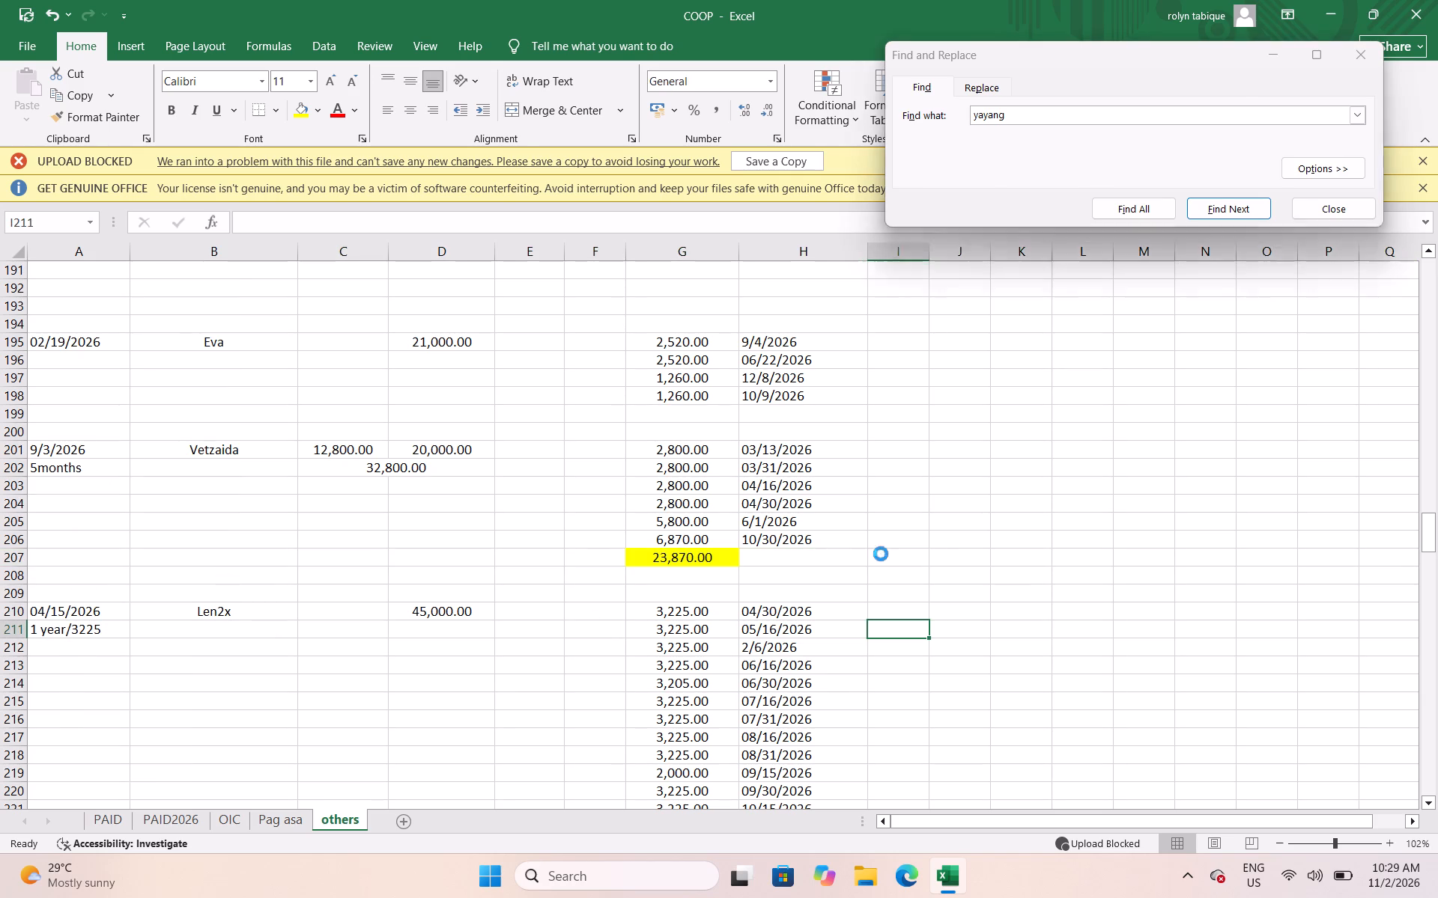
scroll(846, 602, down, 2)
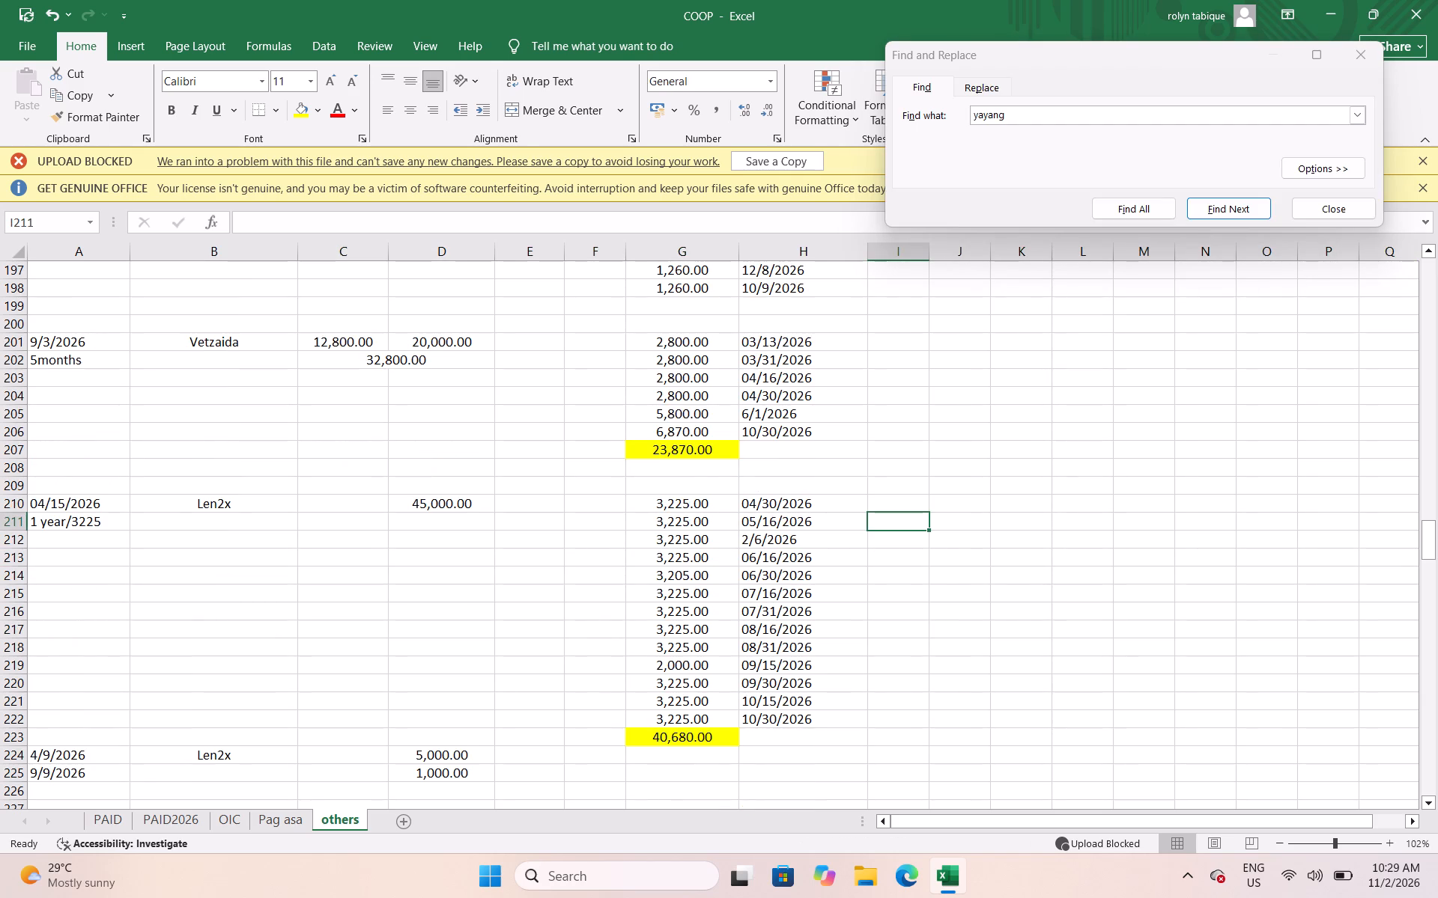
scroll(842, 616, down, 7)
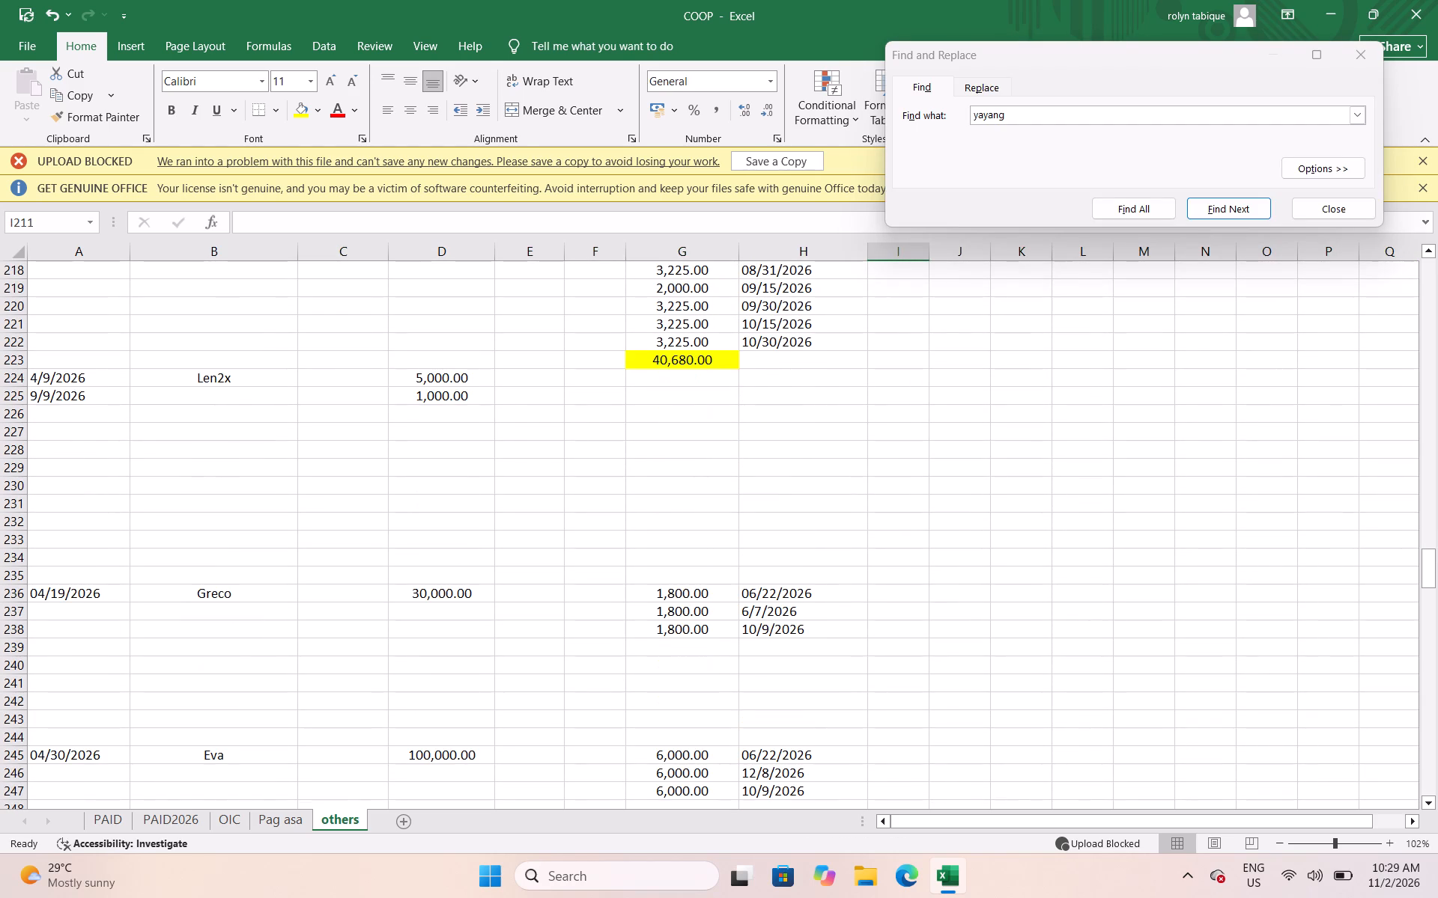
scroll(842, 616, up, 1)
scroll(842, 616, down, 3)
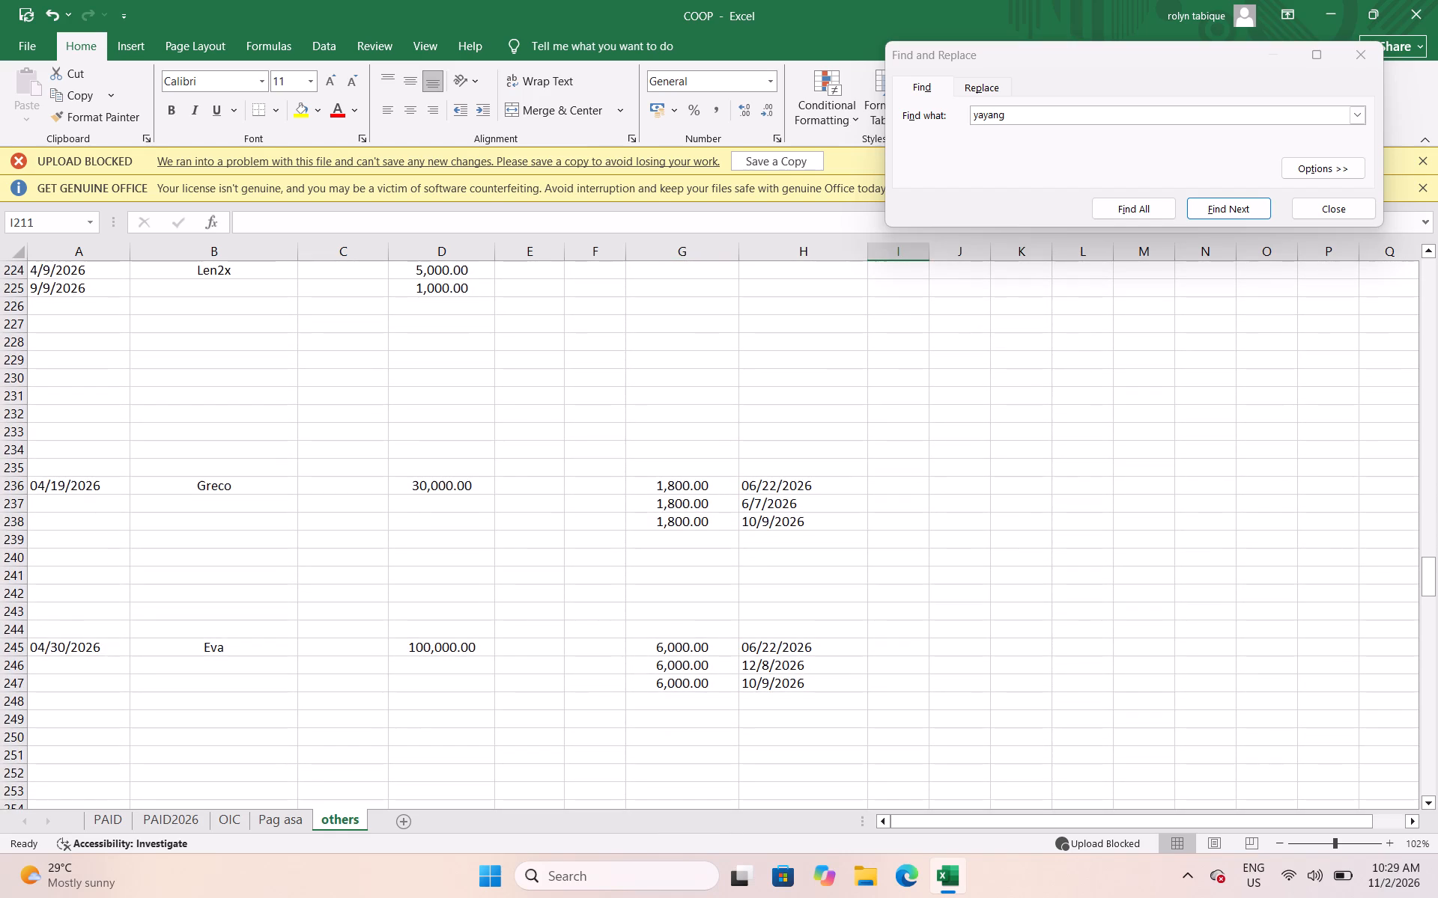
scroll(842, 616, down, 1)
scroll(842, 616, up, 1)
scroll(842, 616, down, 1)
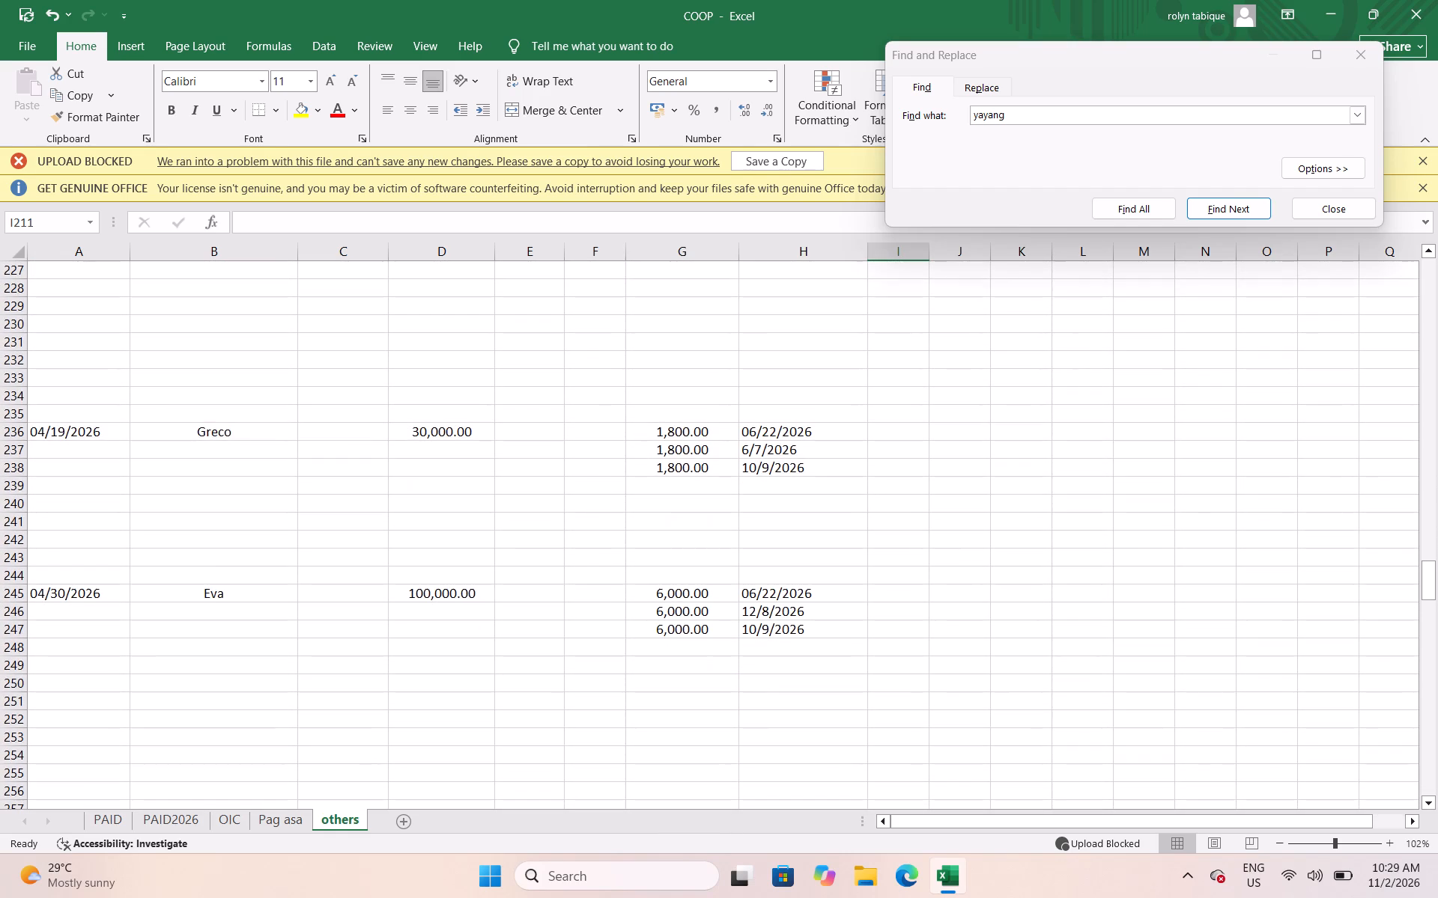
scroll(842, 616, down, 1)
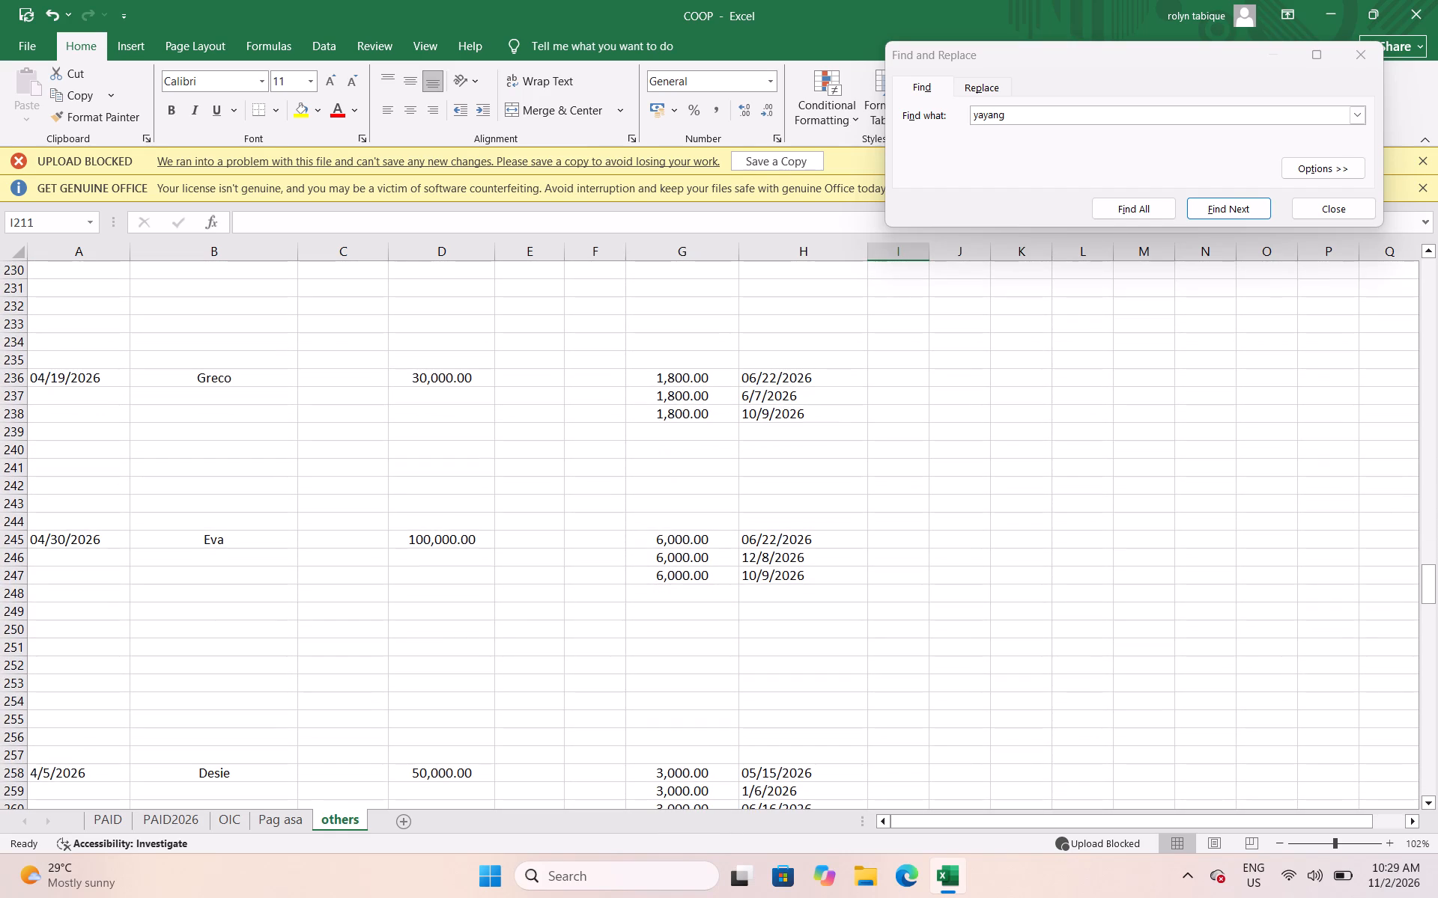
scroll(842, 621, down, 2)
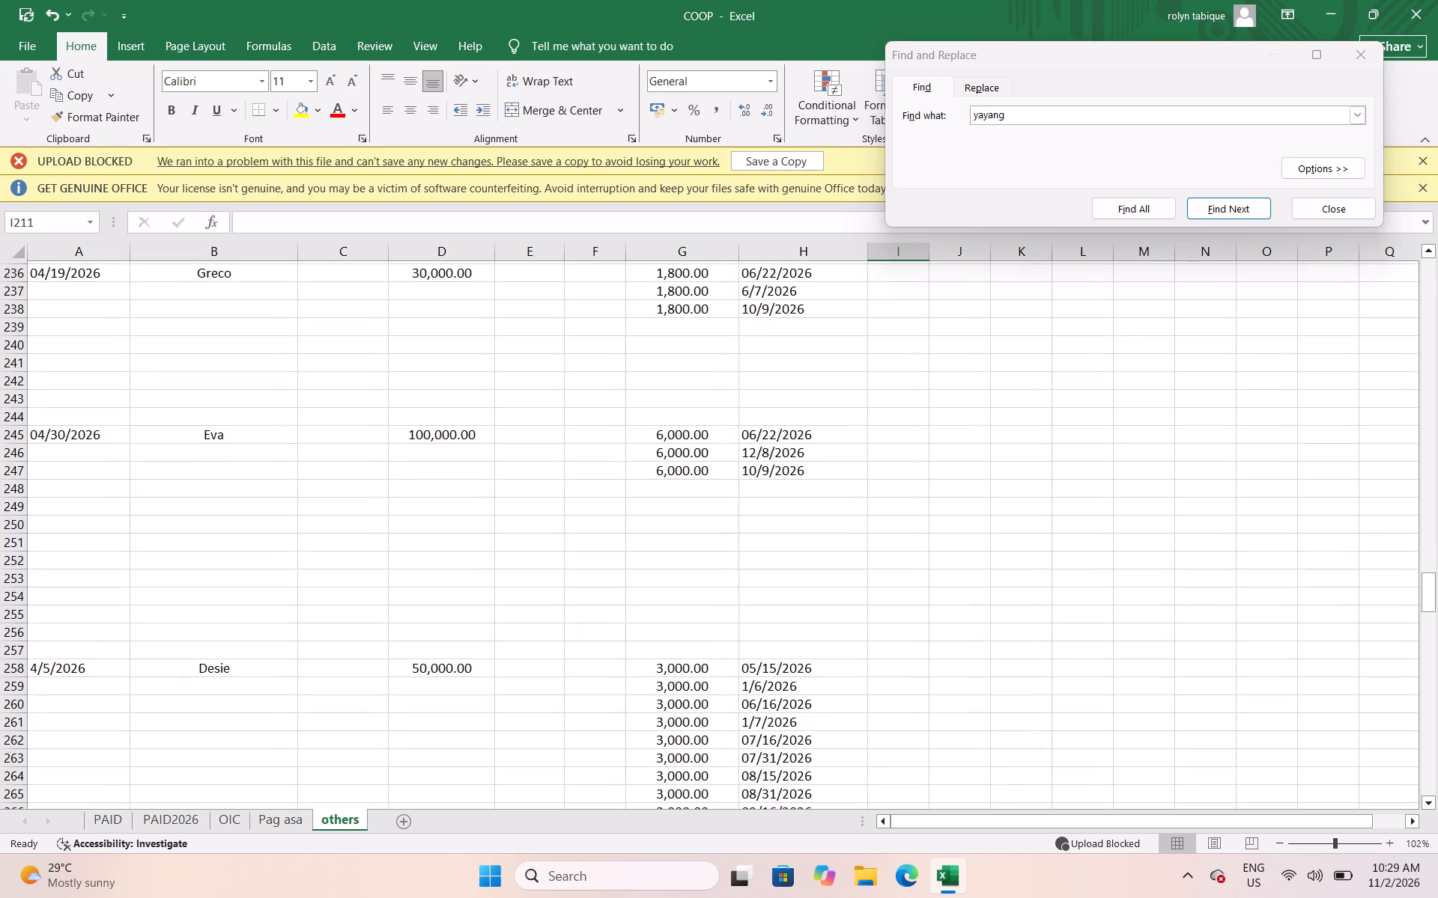
scroll(842, 623, down, 1)
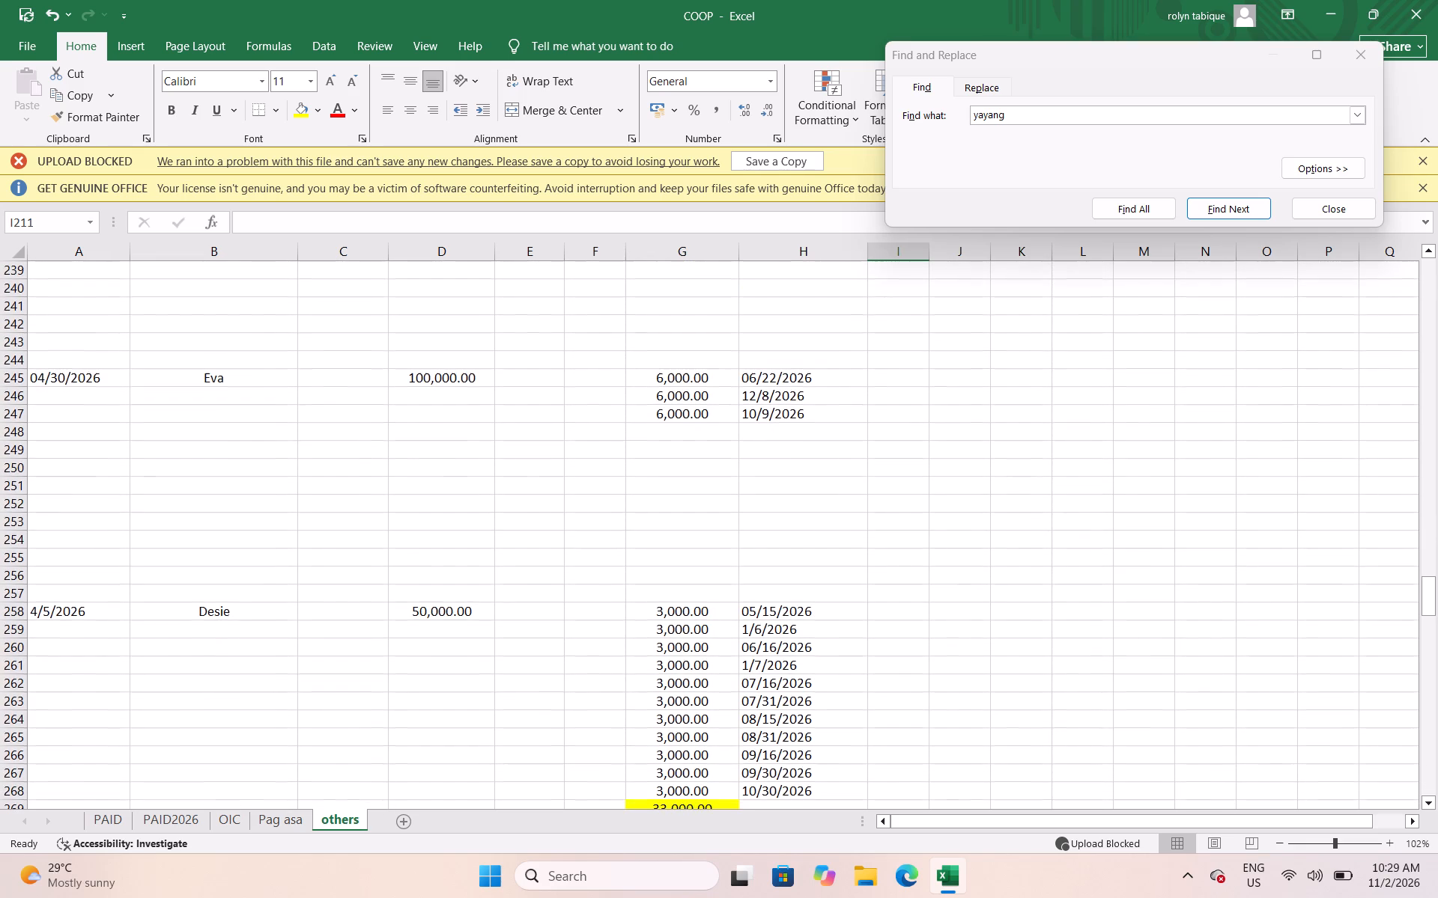
scroll(843, 623, down, 1)
scroll(843, 623, up, 2)
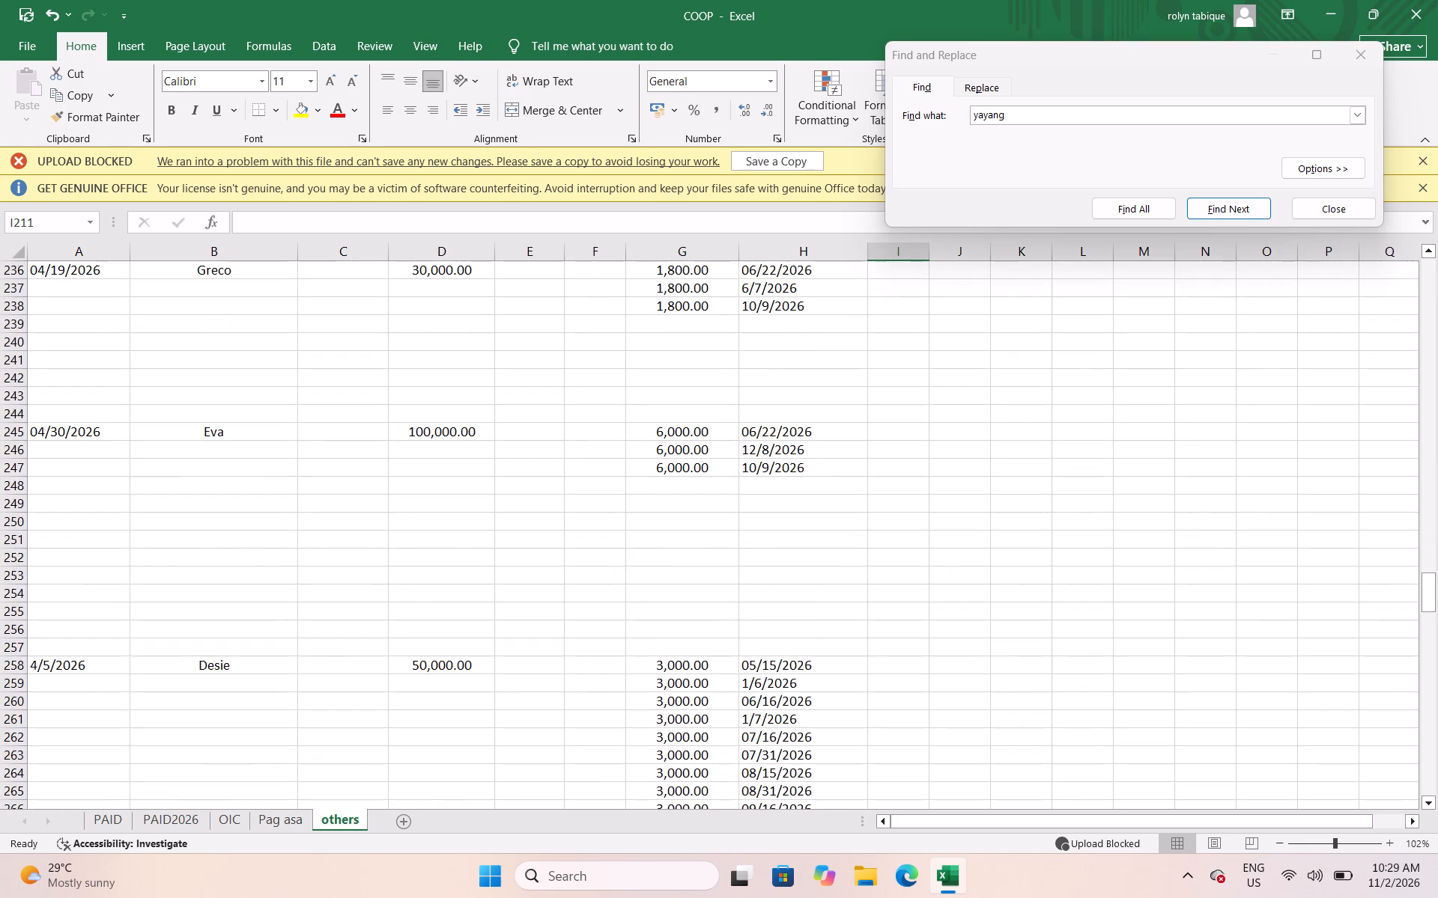
scroll(843, 623, up, 2)
scroll(843, 623, down, 3)
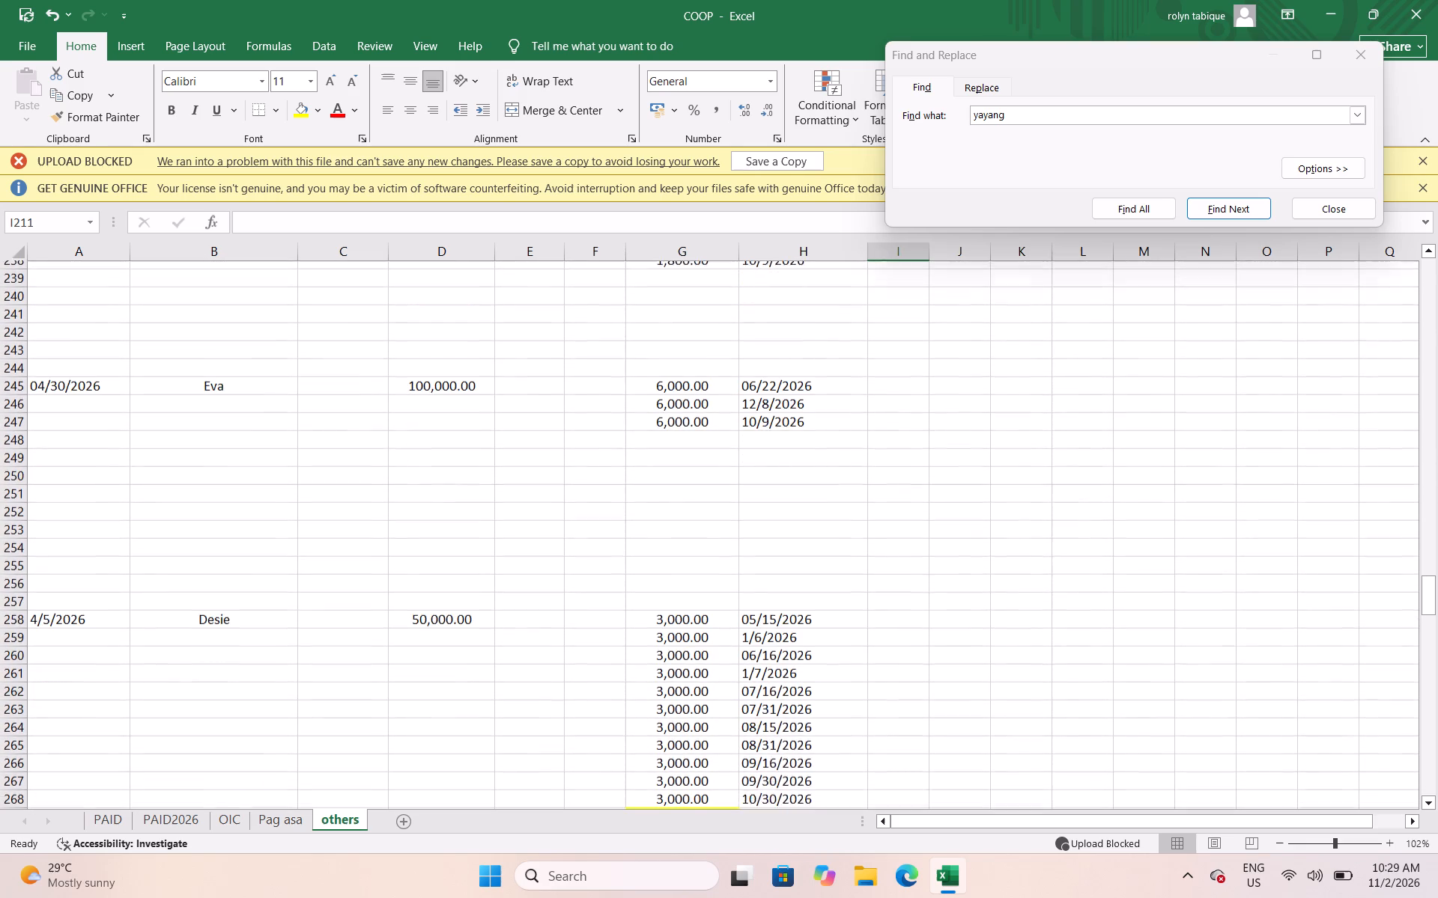
scroll(843, 623, down, 2)
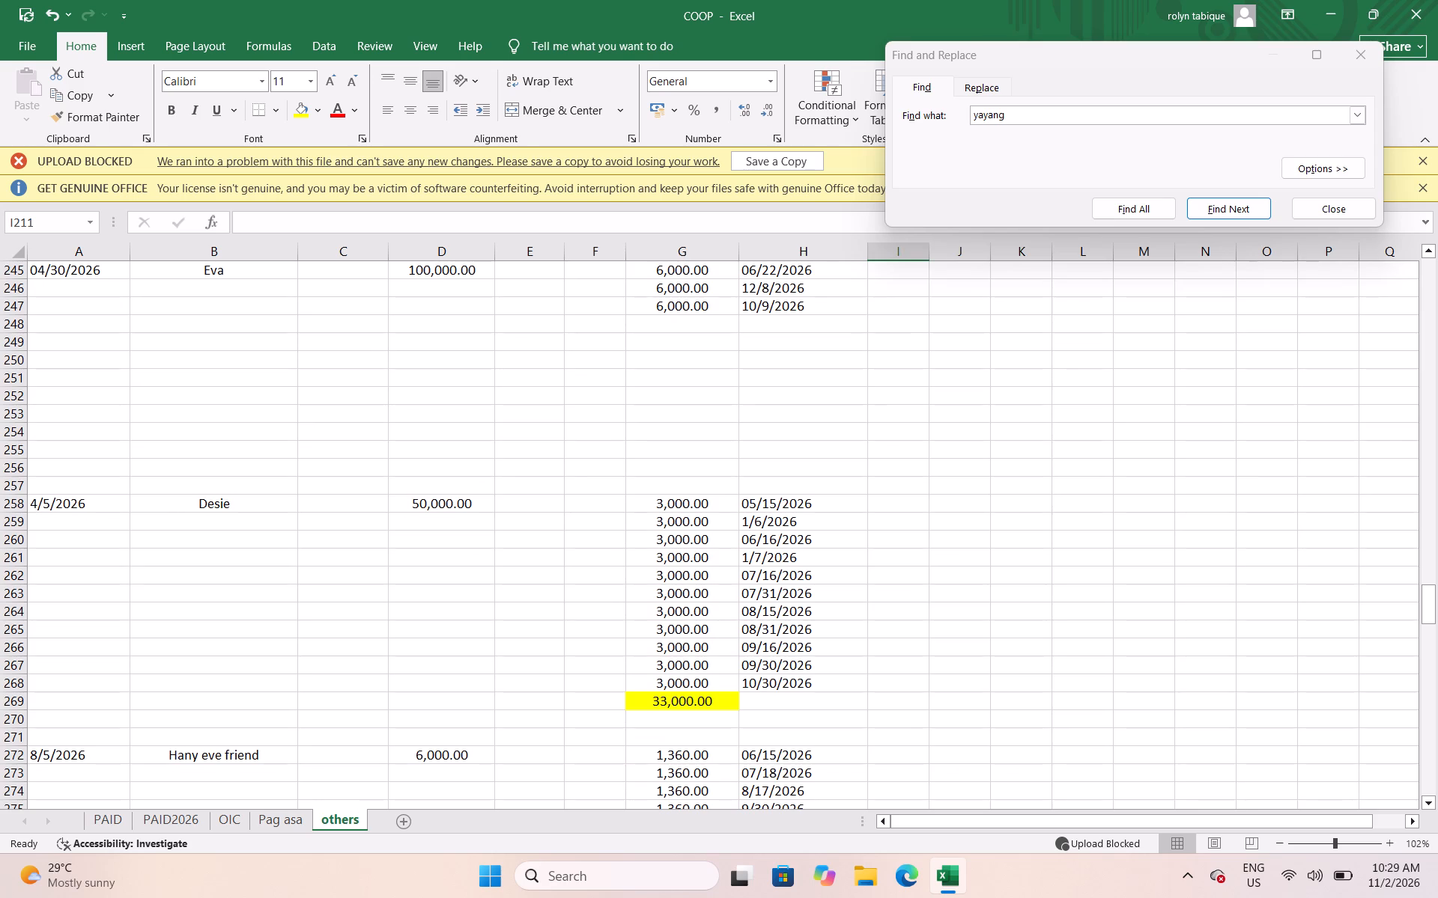
scroll(843, 623, down, 2)
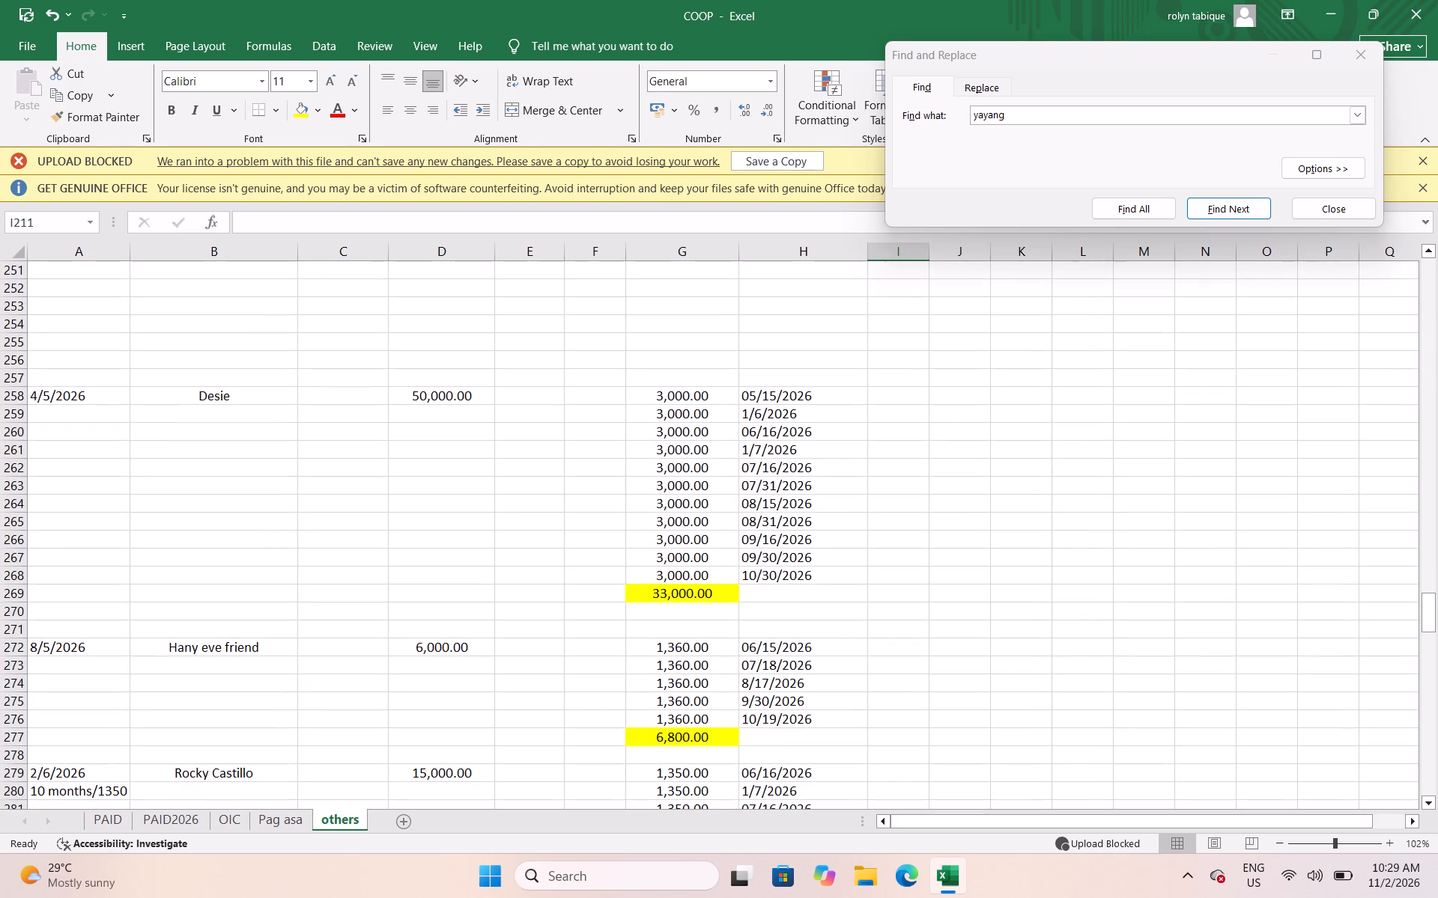
scroll(843, 623, down, 4)
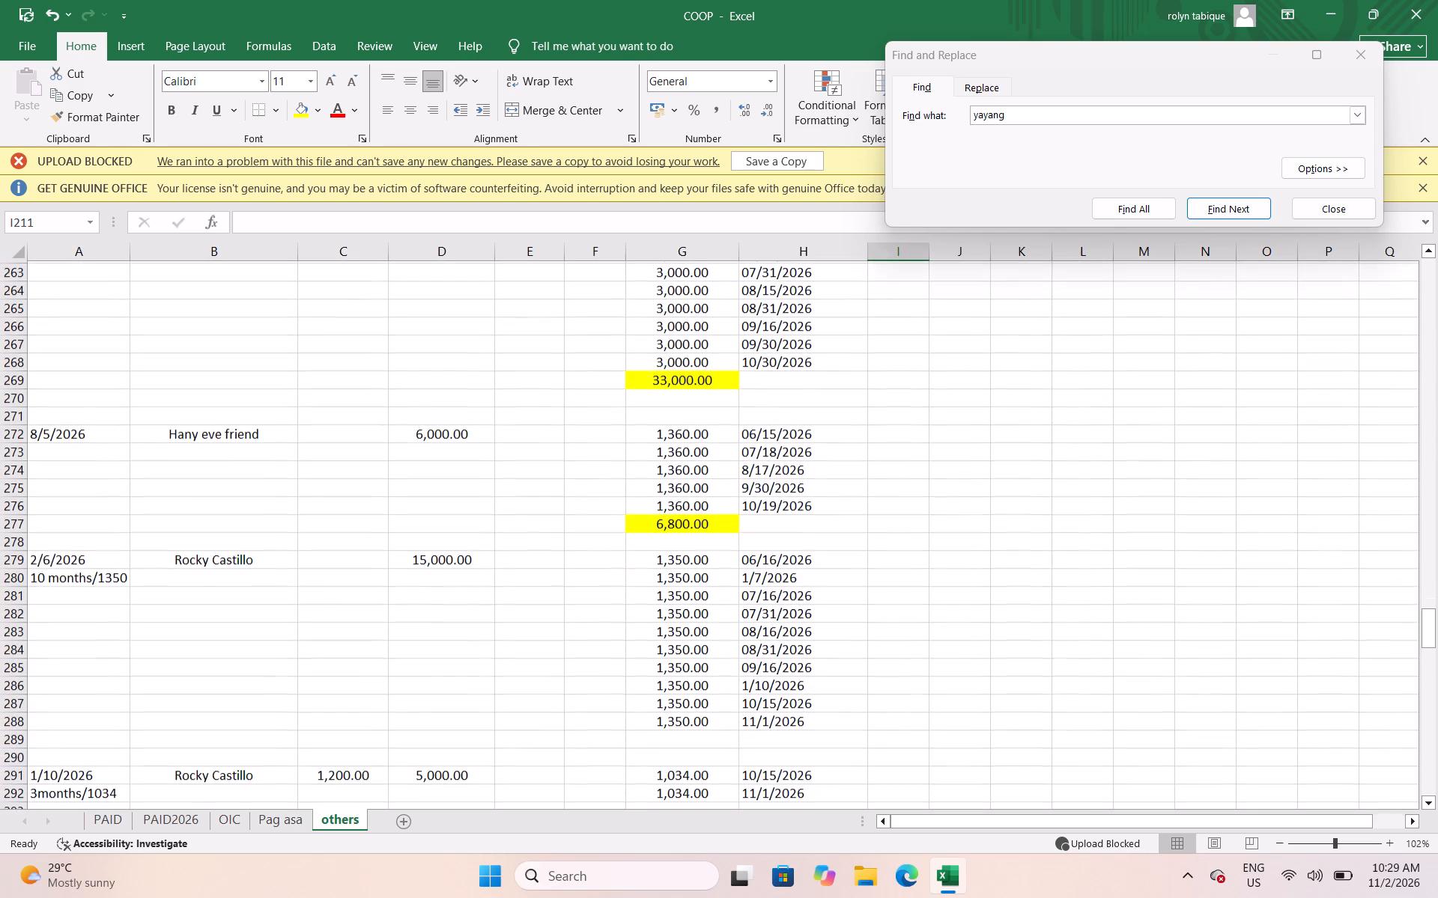
scroll(843, 623, down, 1)
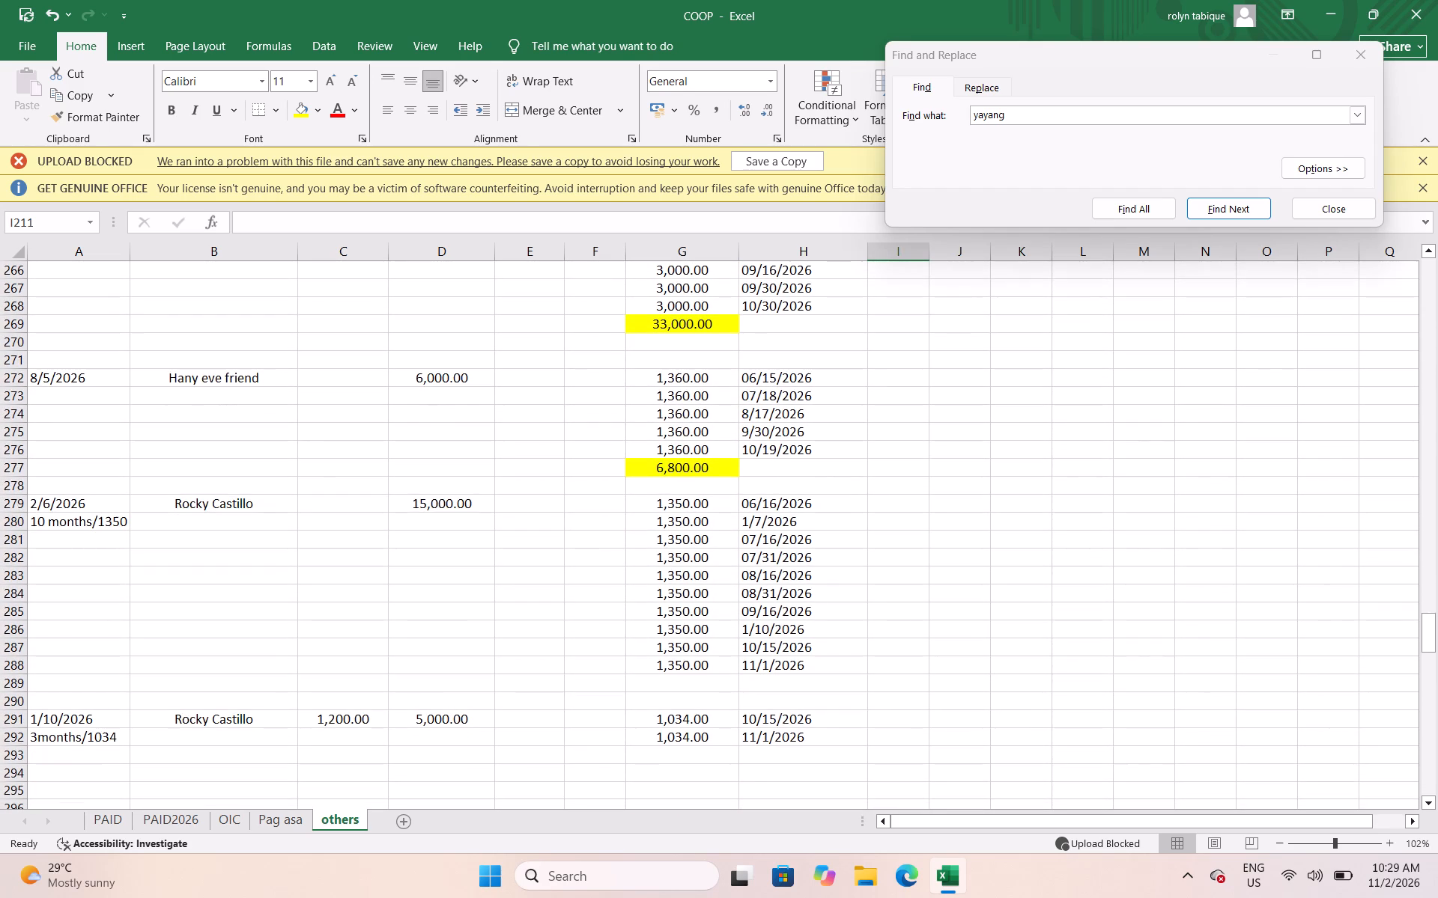
Total Rocky's 1,350 payments in G289 with =SUM(G279:G288) and highlight the total yellow.
click(720, 685)
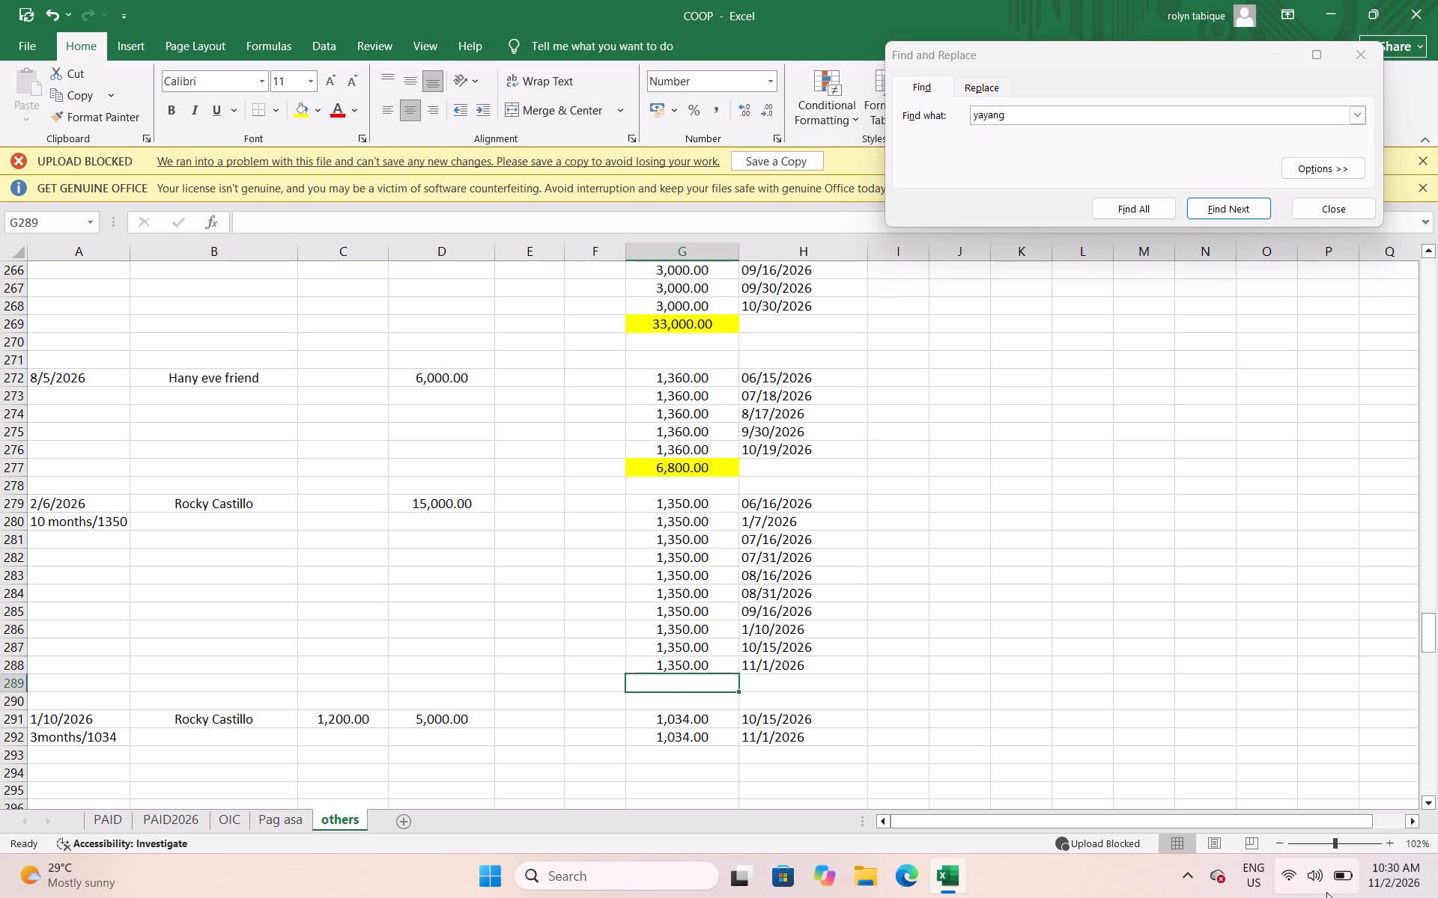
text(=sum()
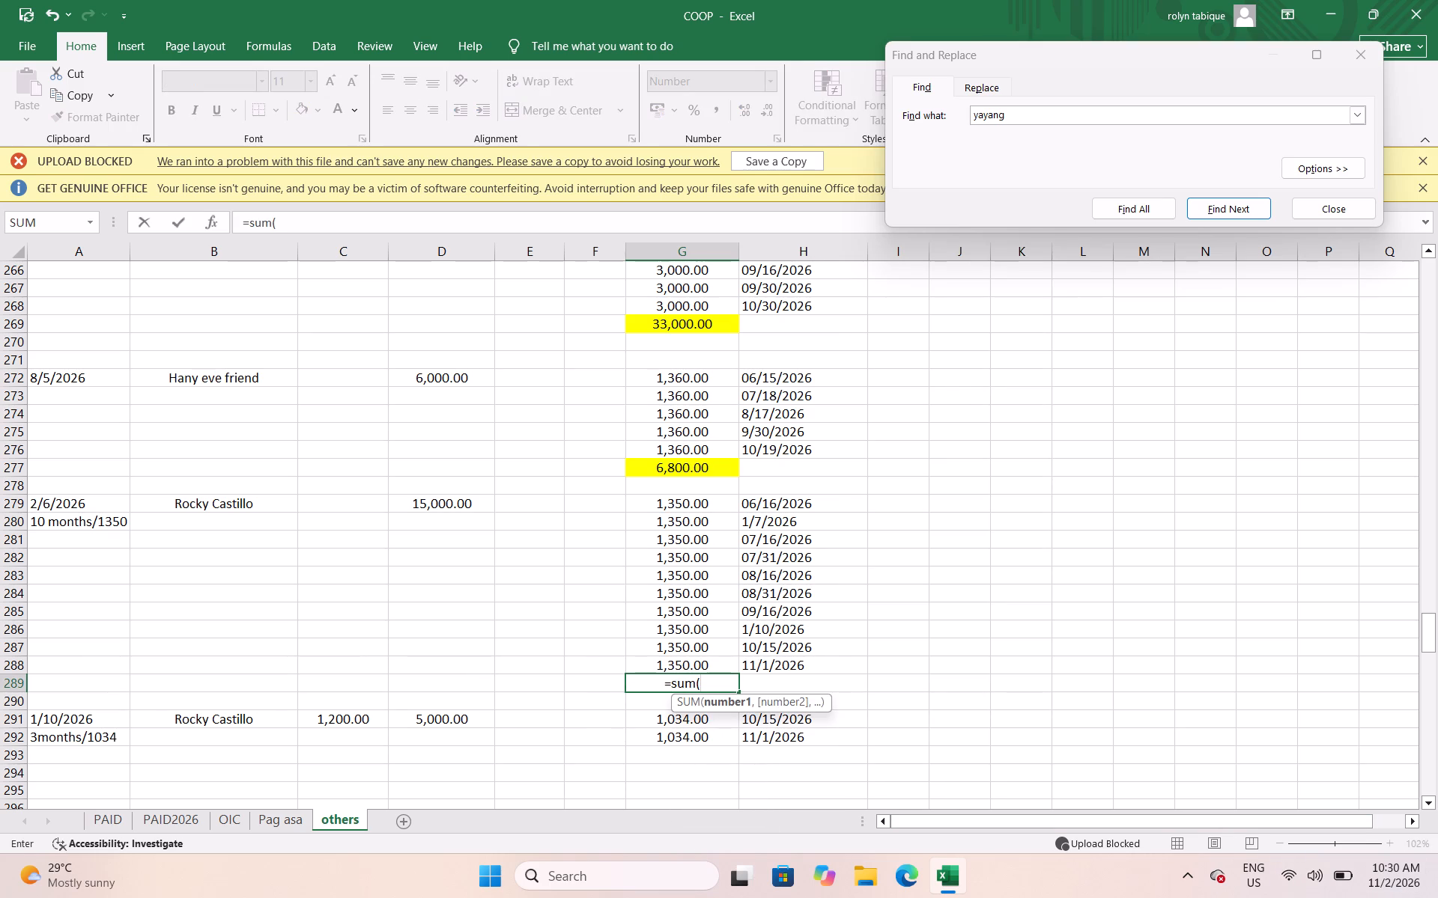
drag(721, 511, 721, 664)
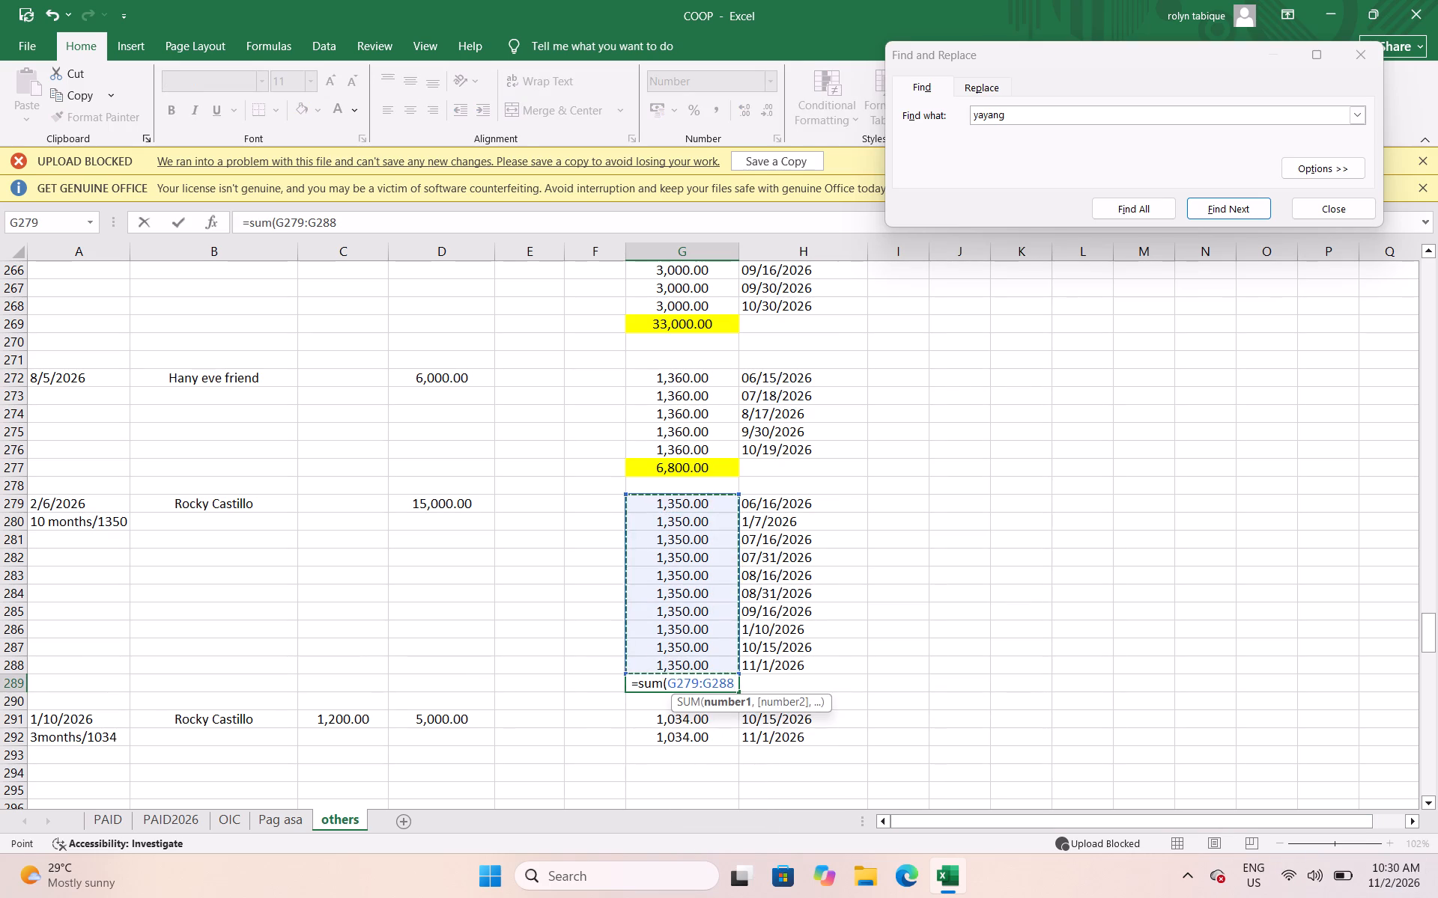
key(shift+parenright)
key(Return)
key(Up)
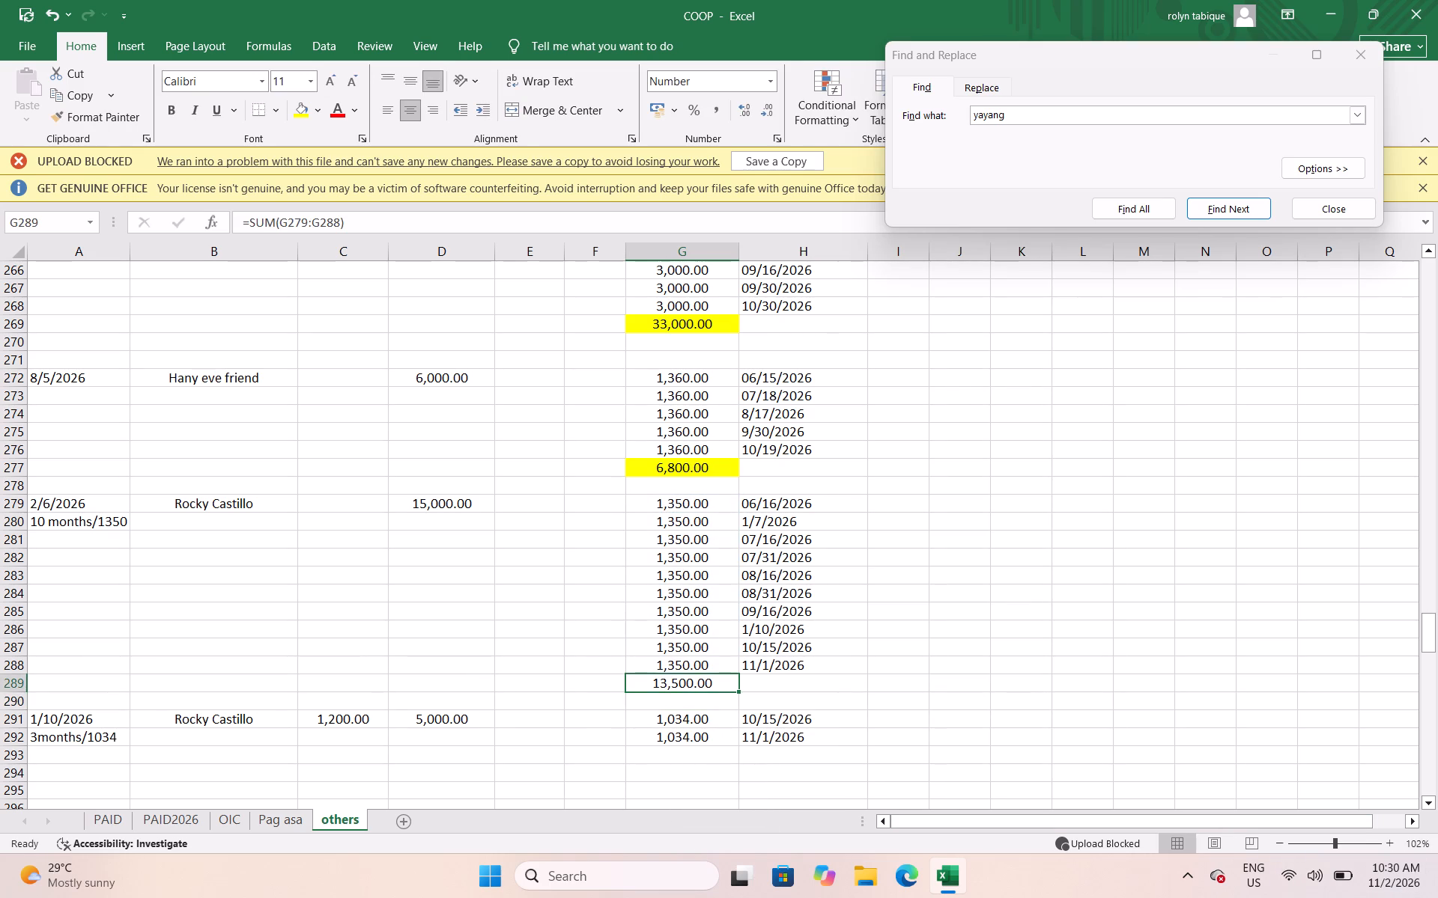
click(303, 110)
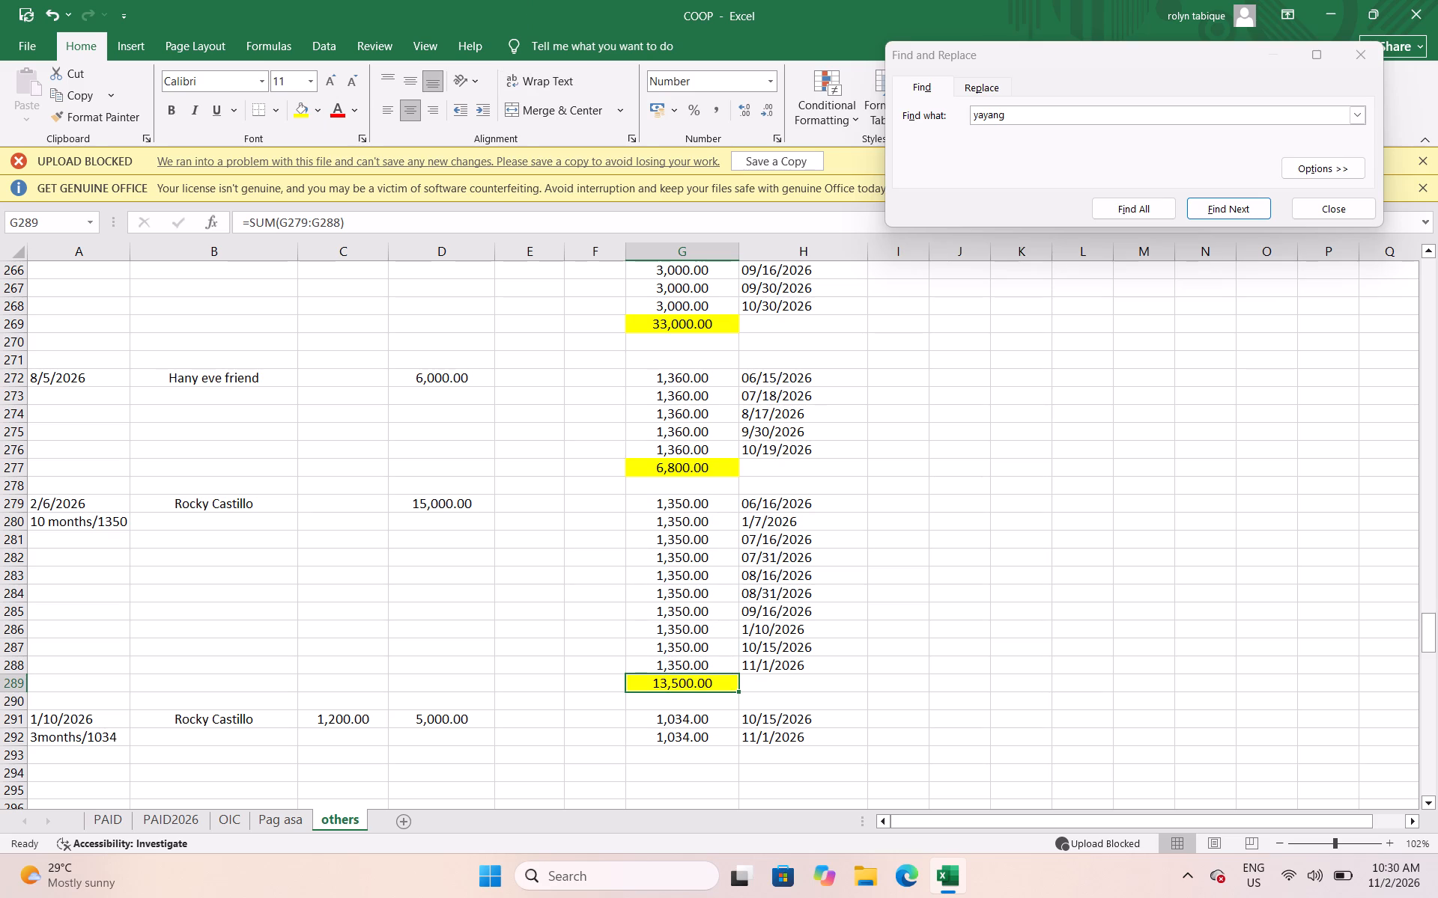
click(502, 587)
Start a new loan record in row 296 by copying Rocky's name from B291 into B296 and entering the date 11/01/2026 in A296.
scroll(501, 581, down, 3)
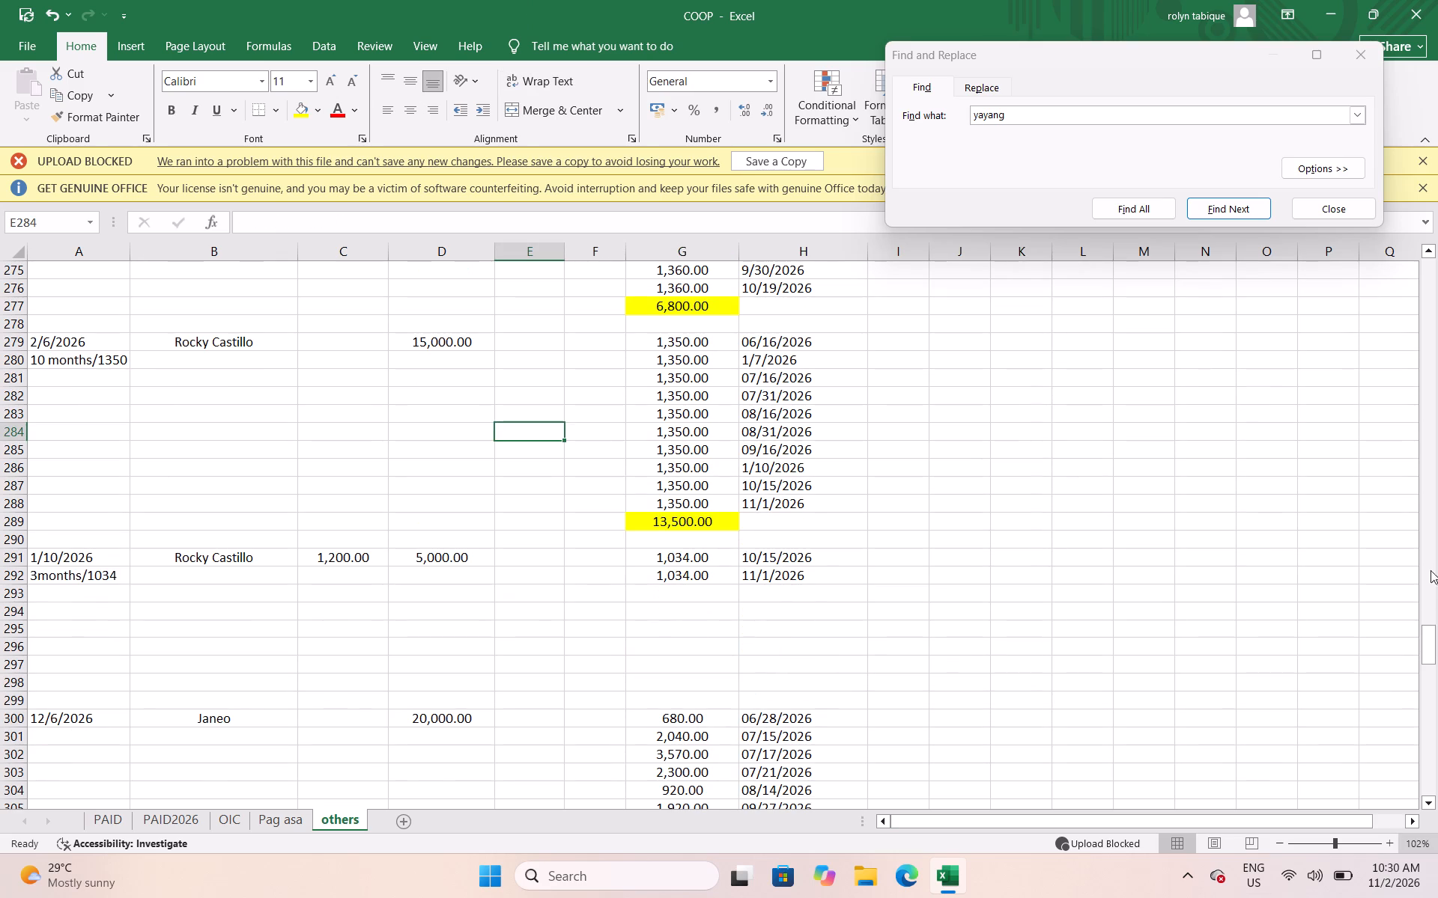
click(284, 555)
key(ctrl+c)
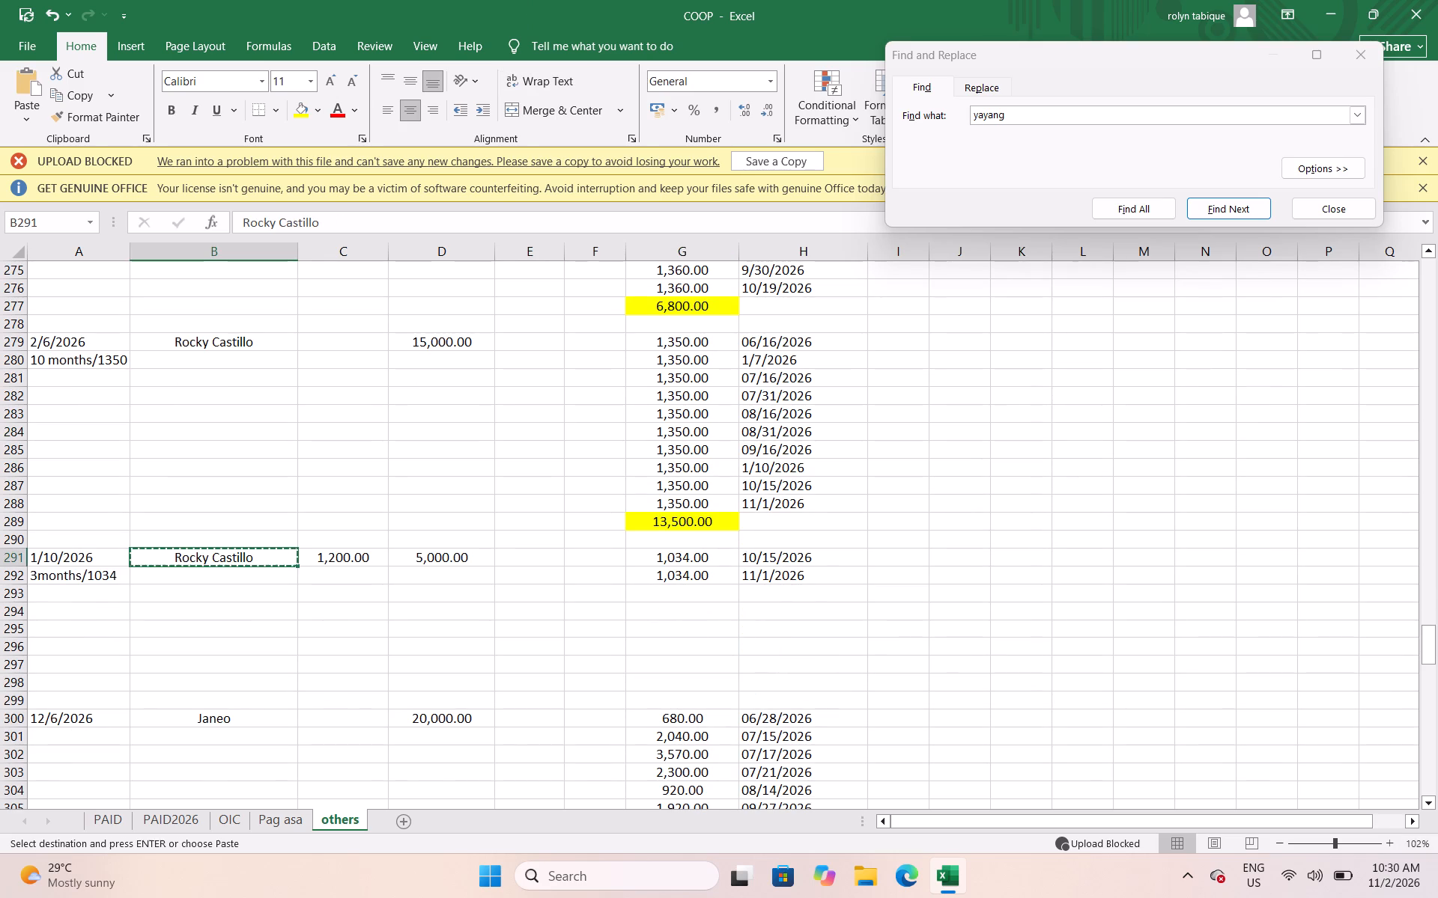
click(210, 647)
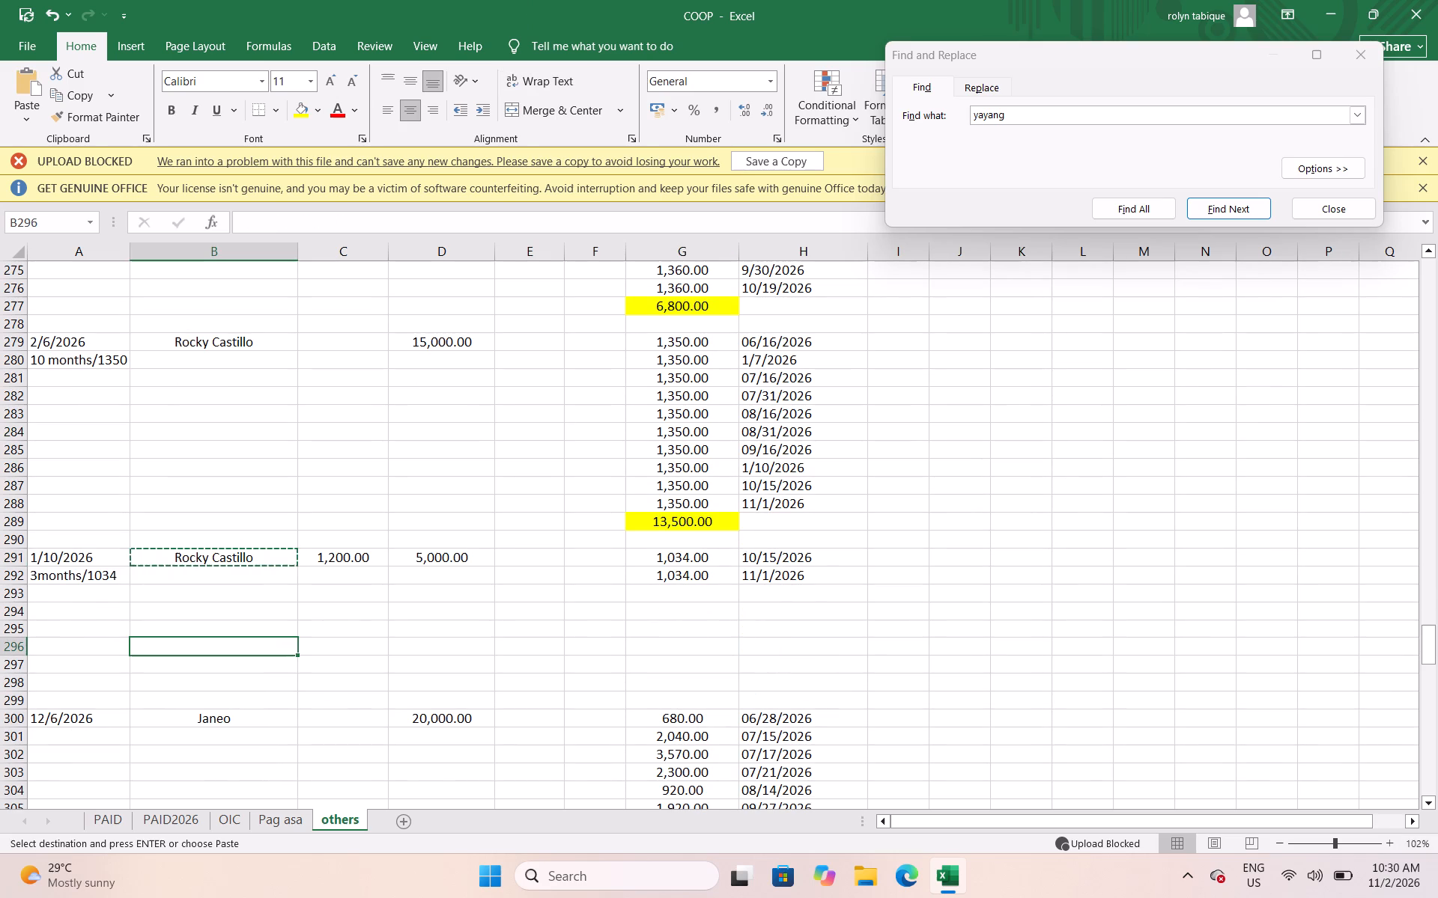
key(ctrl+v)
click(65, 650)
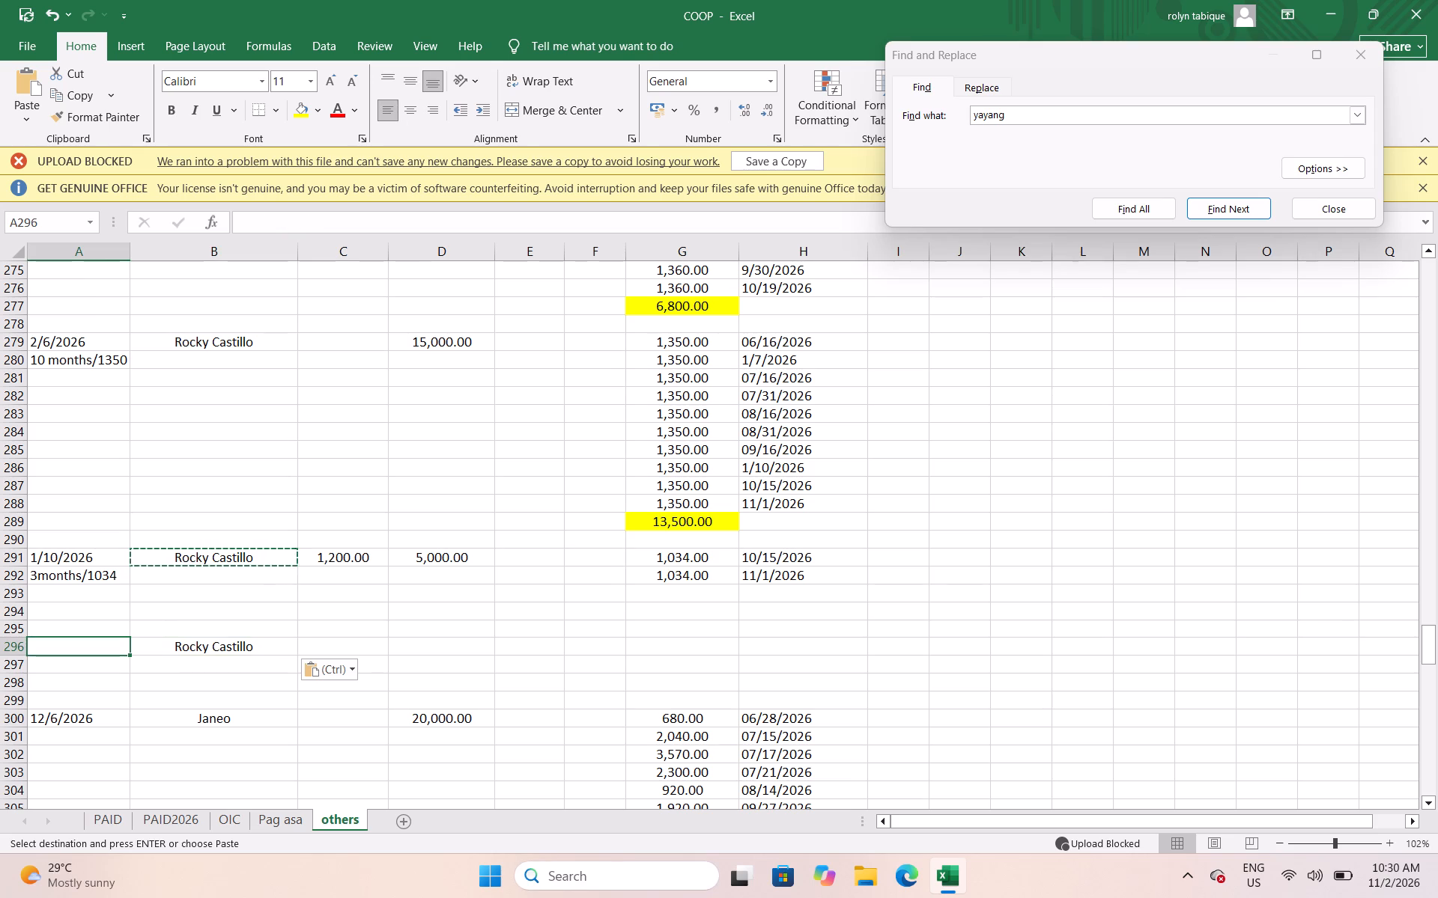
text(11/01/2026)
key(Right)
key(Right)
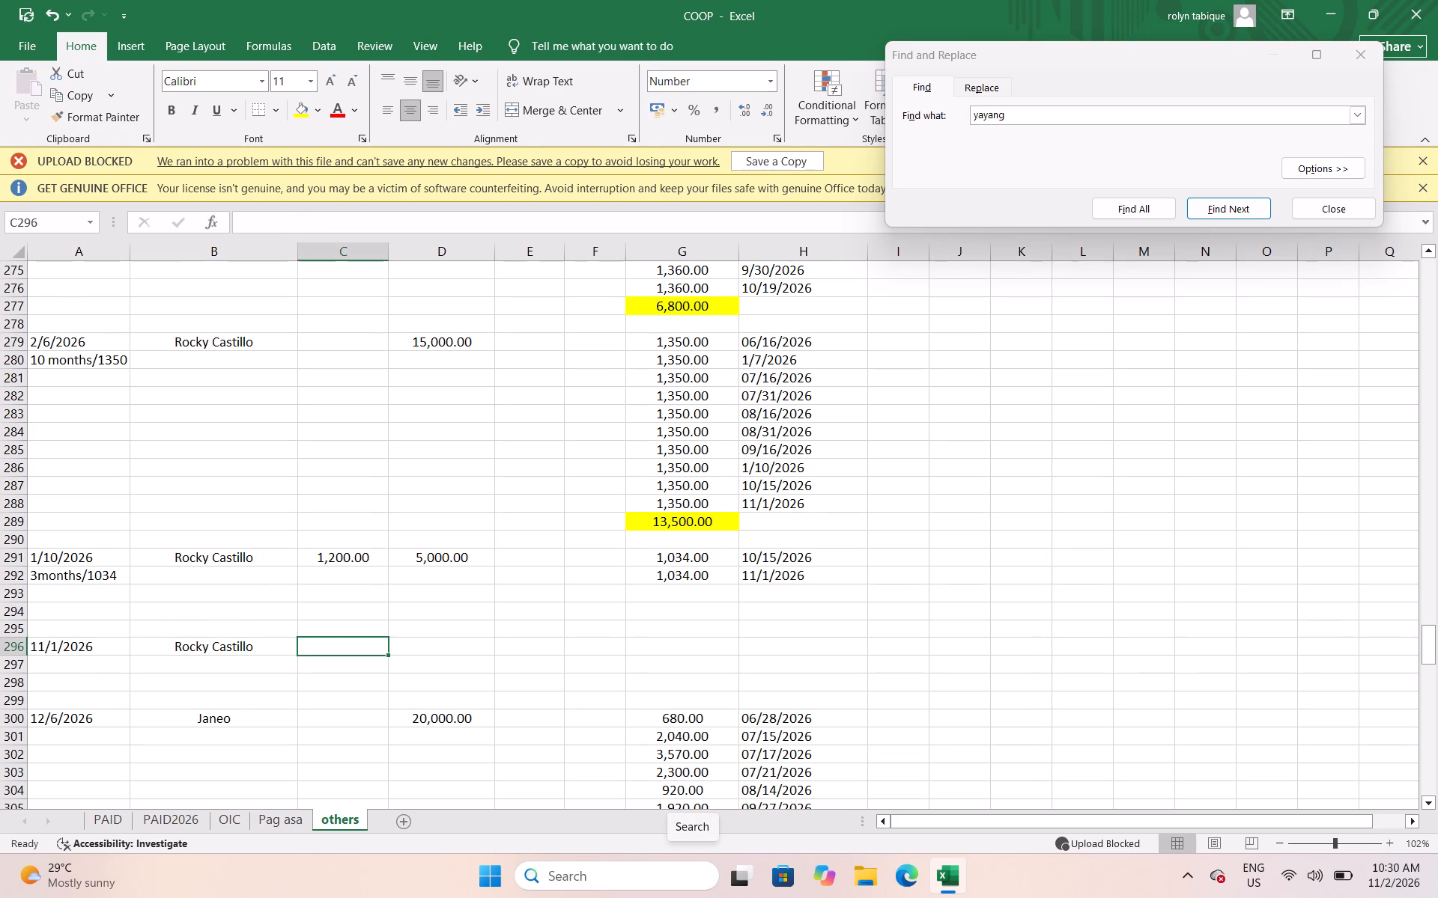
Change the date of Rocky's new loan in A296 to 10/31/2026.
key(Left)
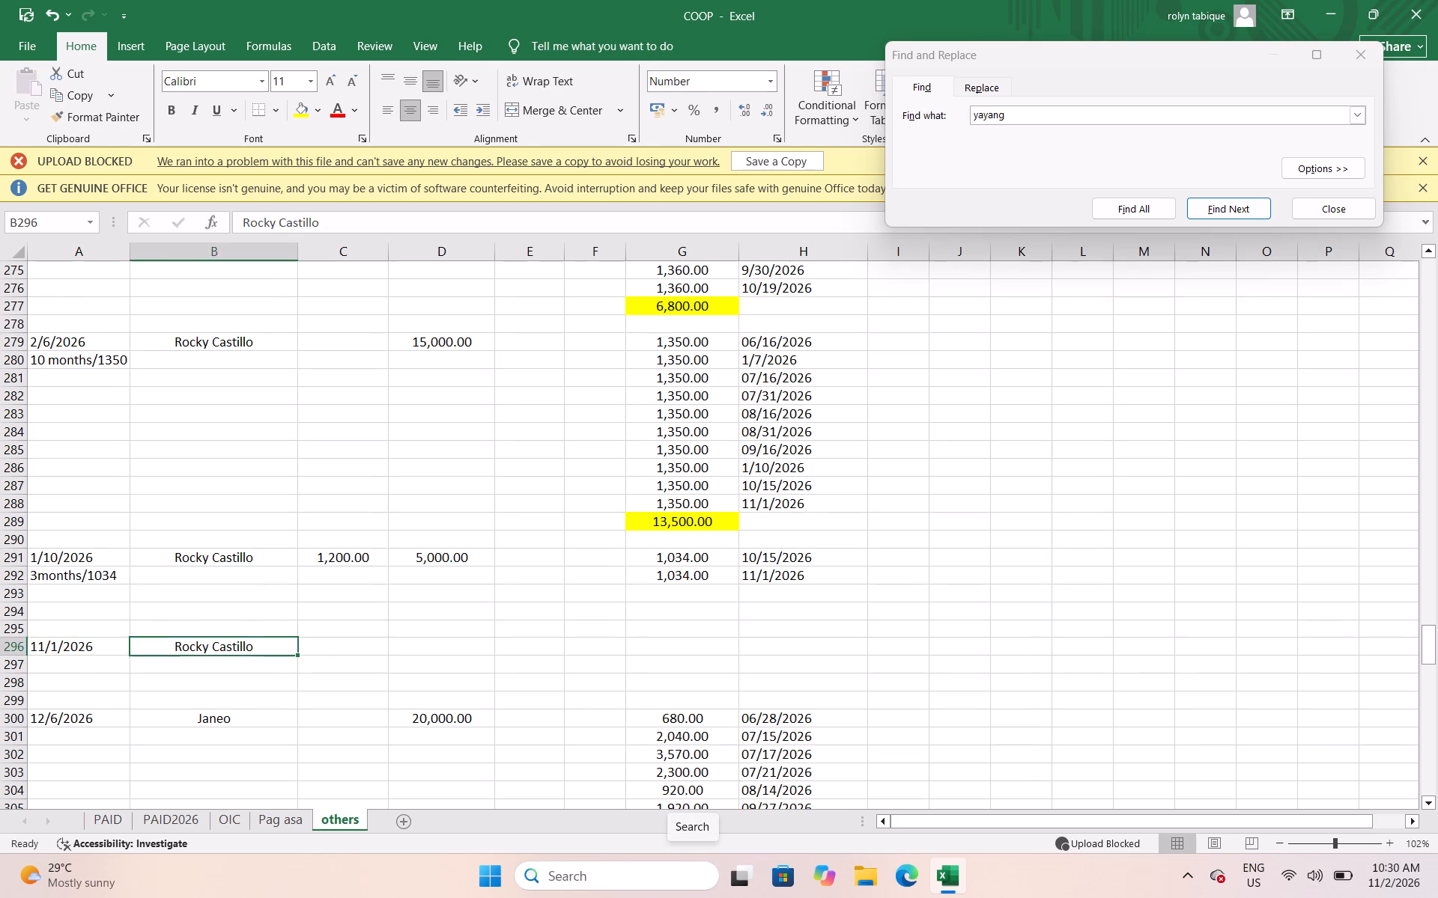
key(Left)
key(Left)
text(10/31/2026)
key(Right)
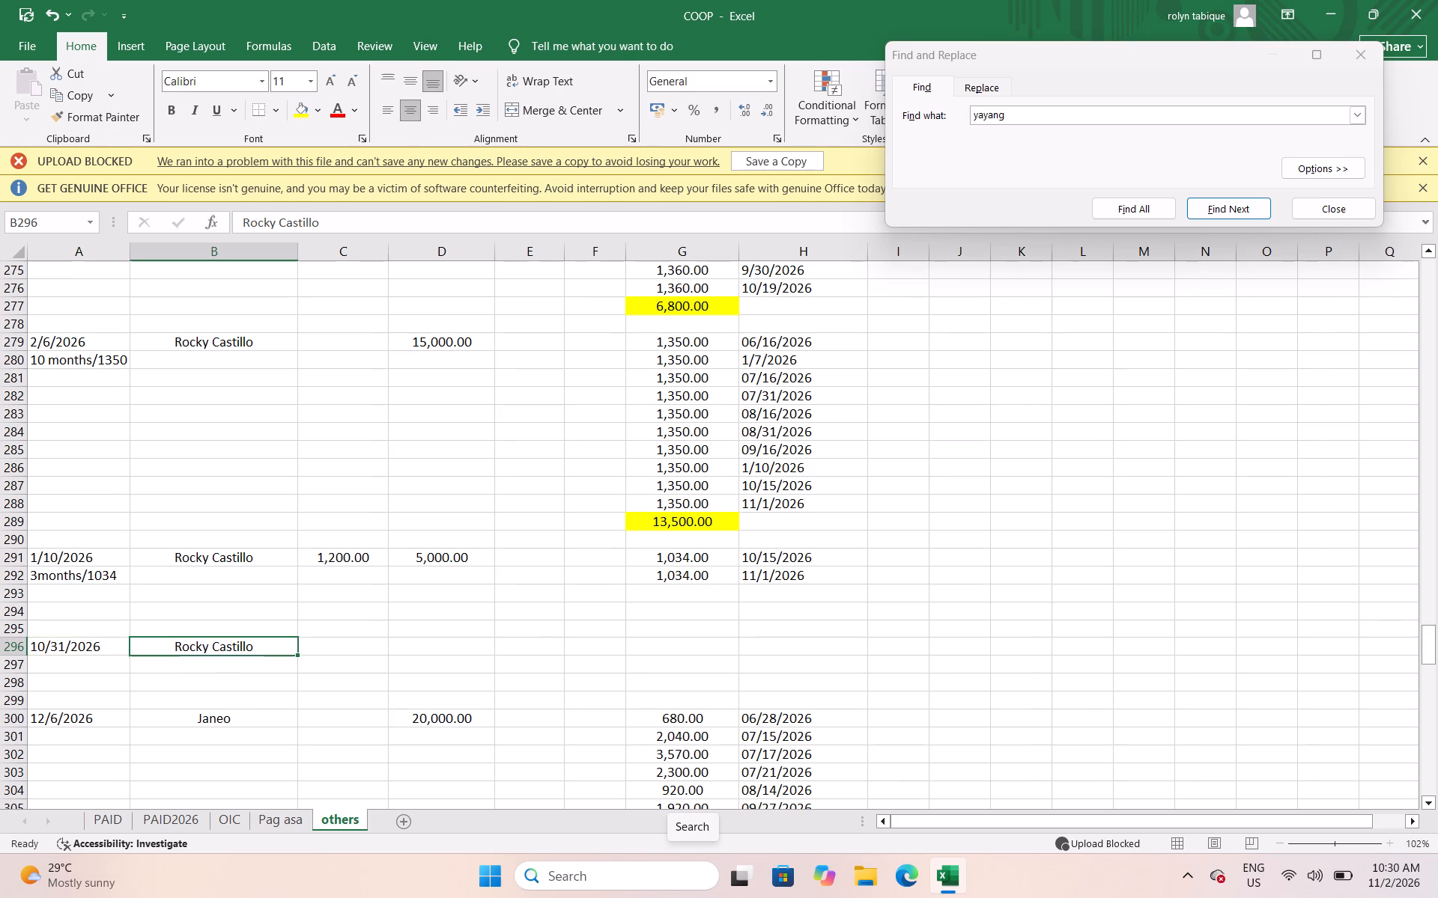
Enter 2000 as the capital of Rocky's new loan in D296 and save the workbook.
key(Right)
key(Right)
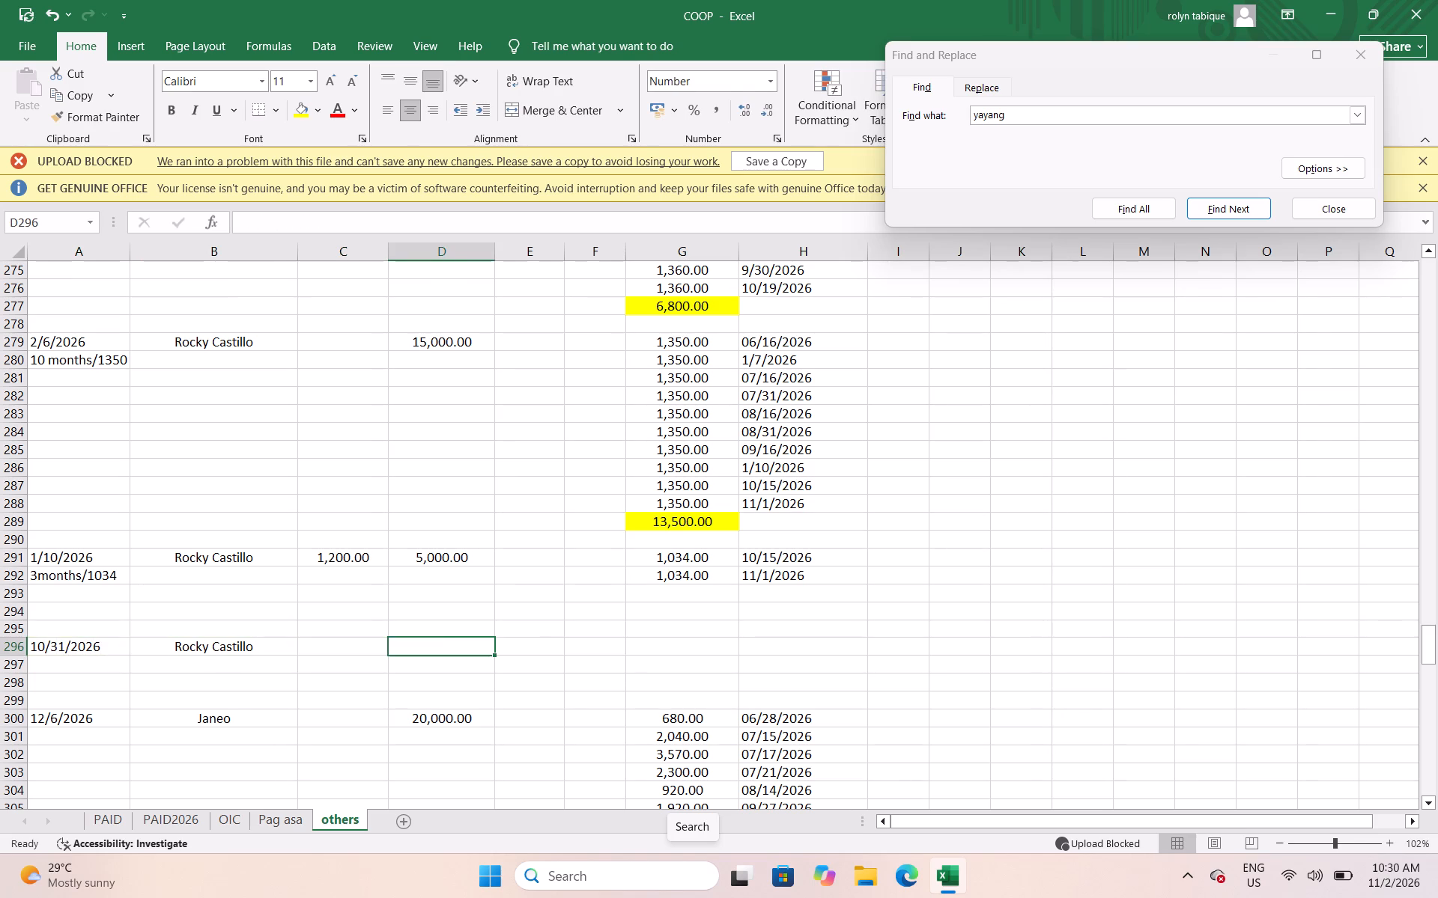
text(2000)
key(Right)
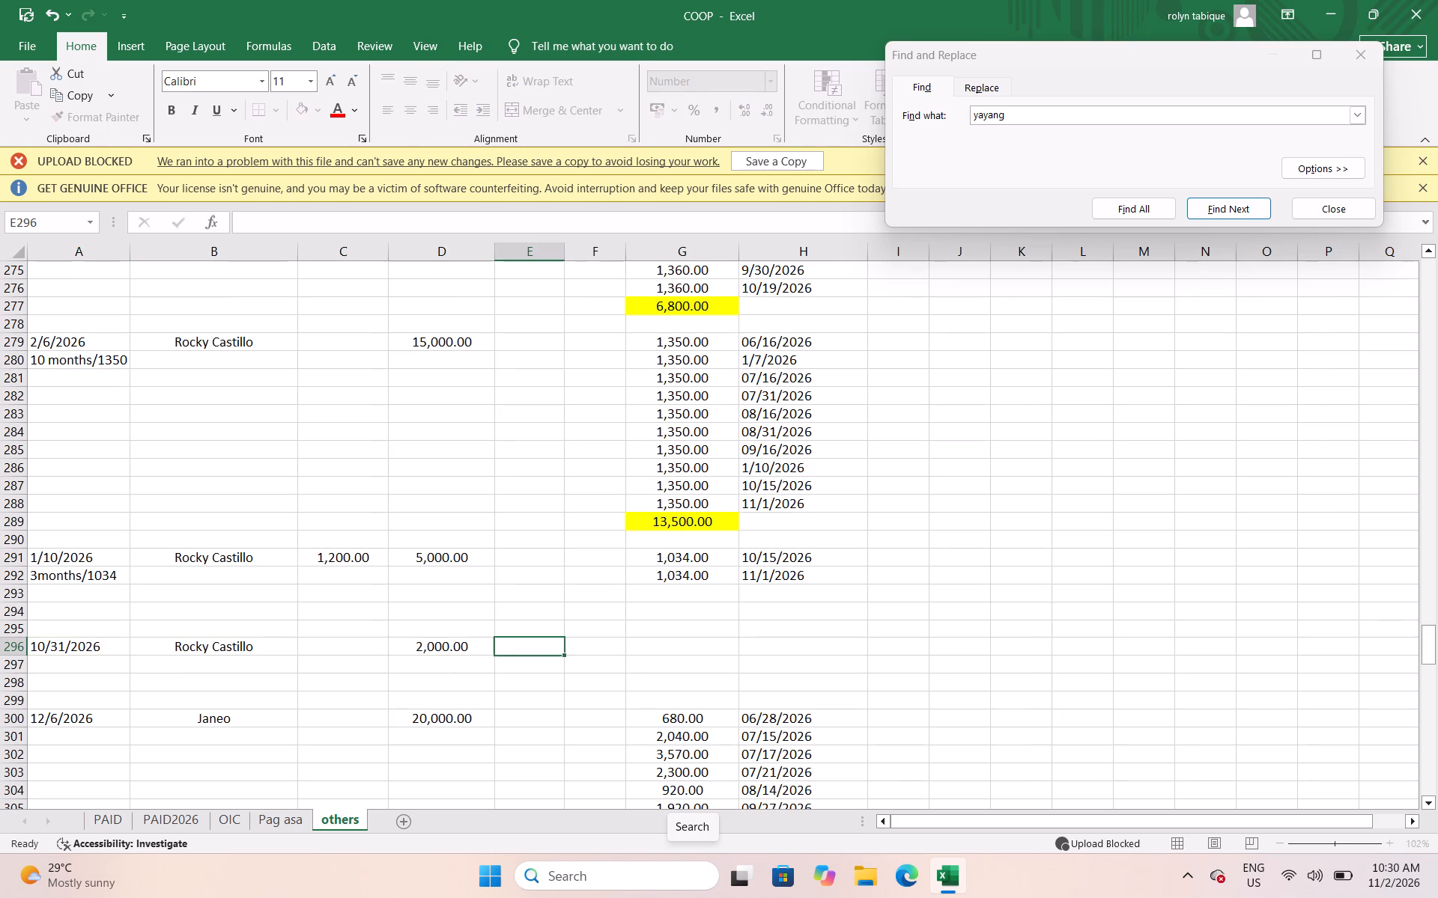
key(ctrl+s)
Return to the start of the others sheet and review the loan and payment records from the first borrowers downward.
scroll(688, 608, down, 2)
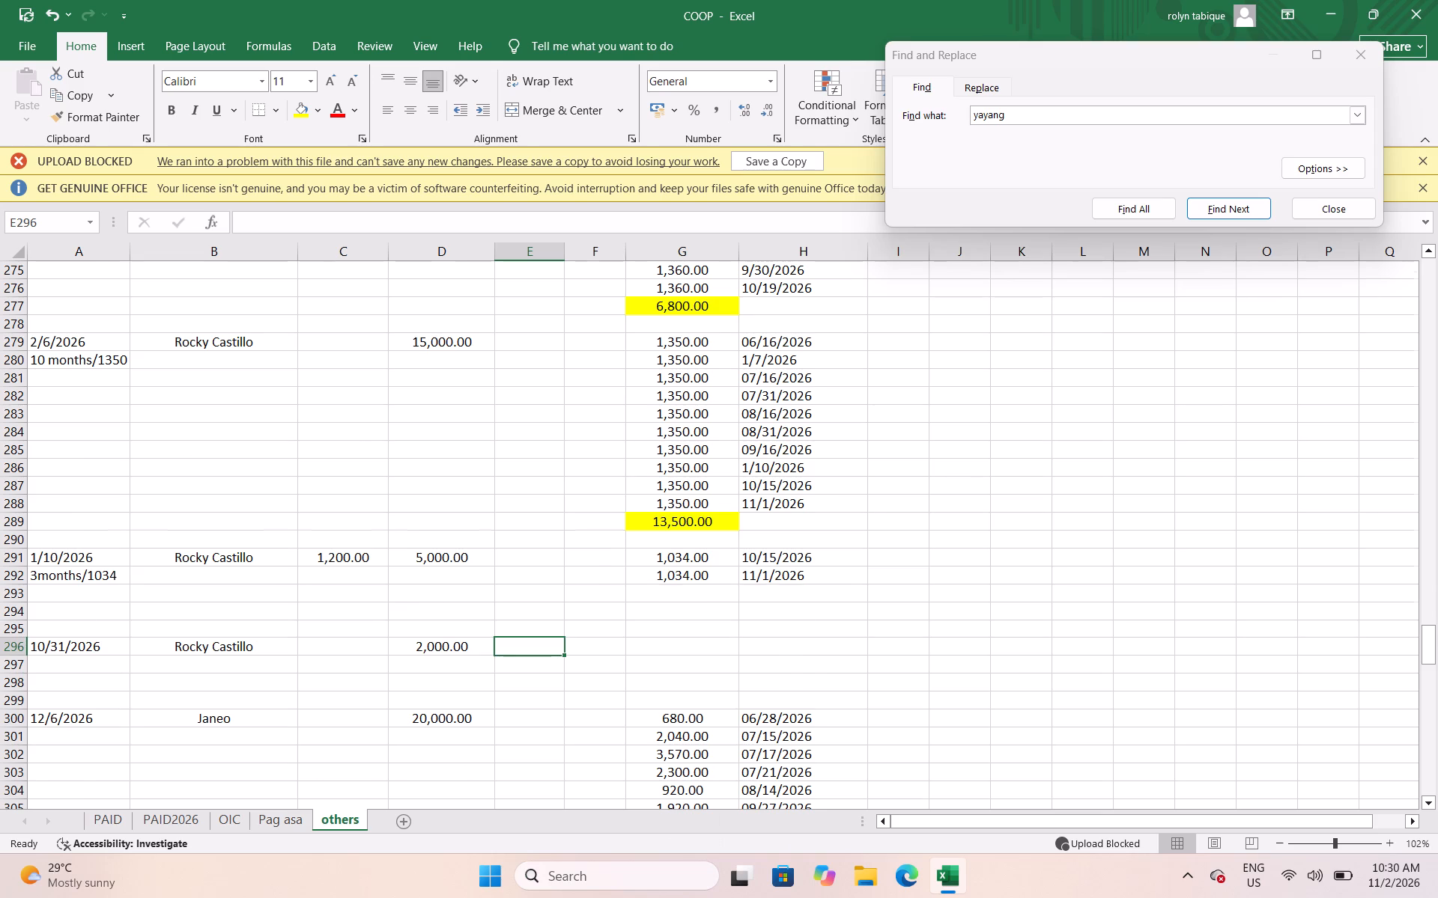
scroll(688, 600, up, 4)
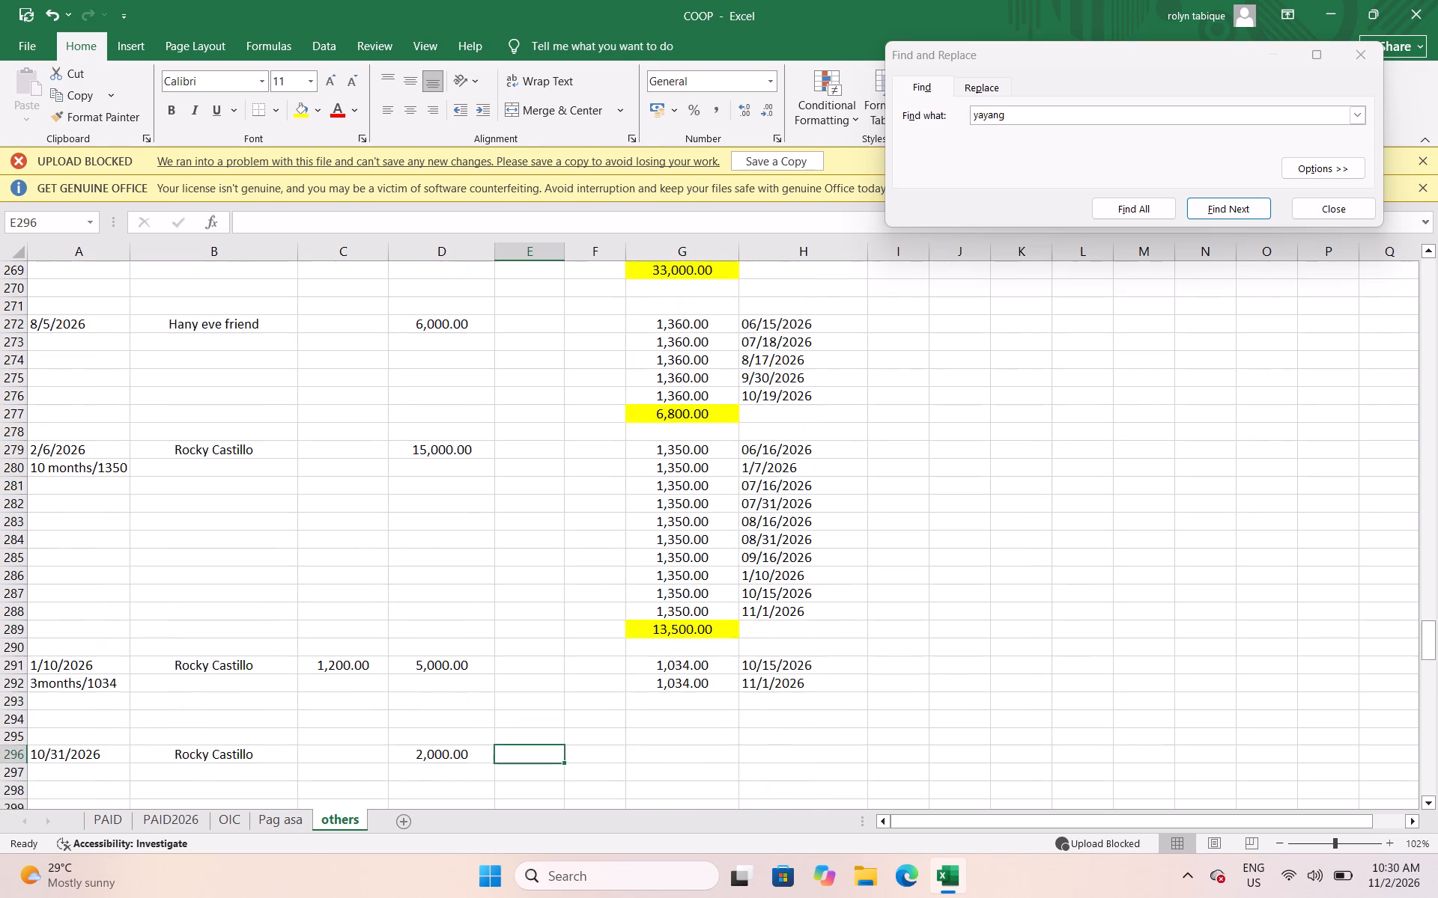
scroll(681, 596, up, 16)
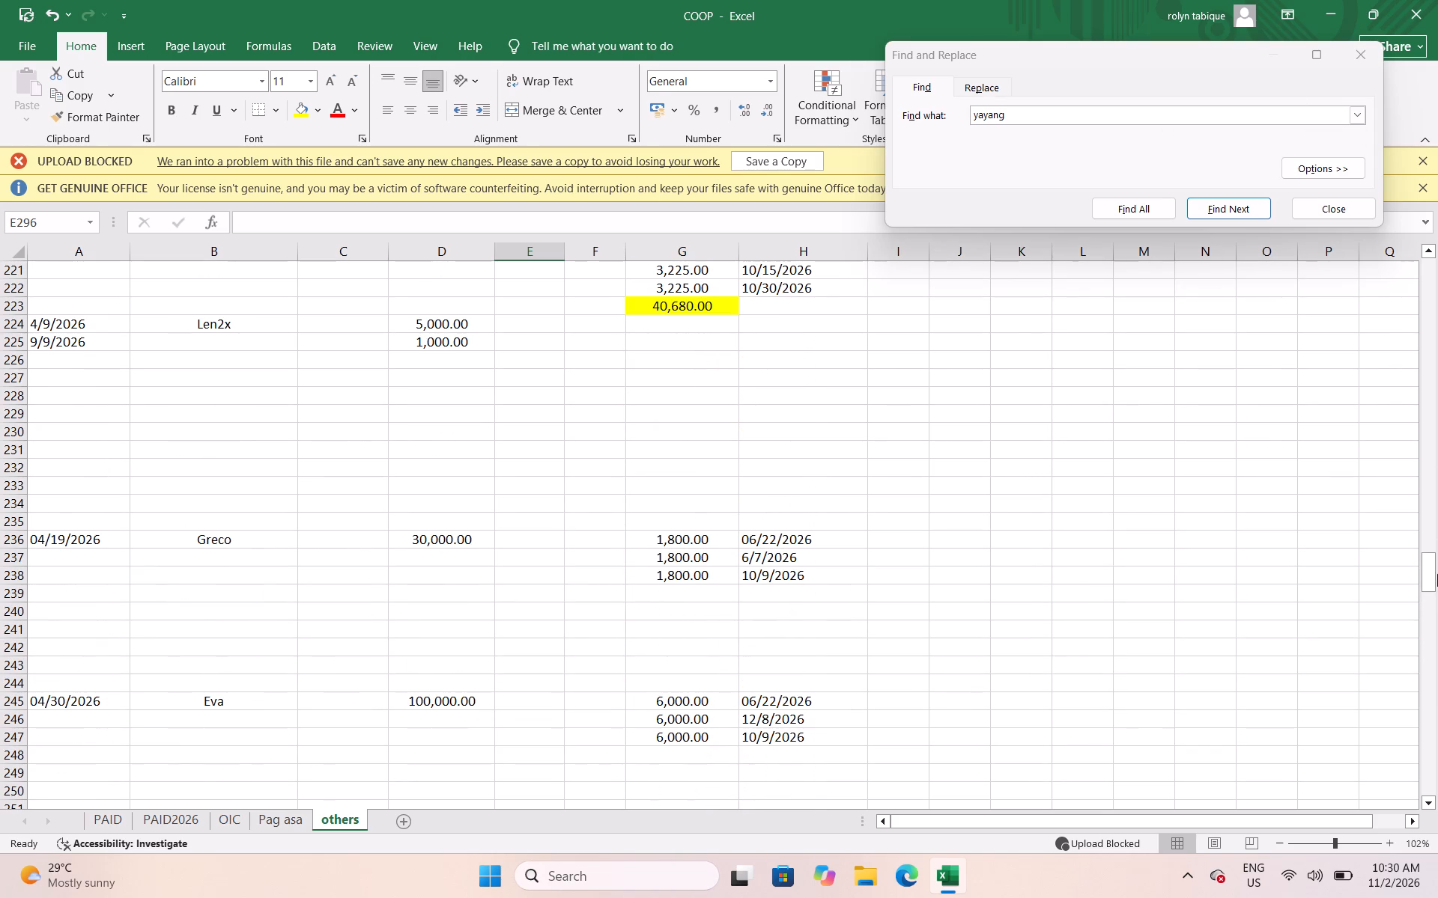
drag(1425, 590, 1409, 335)
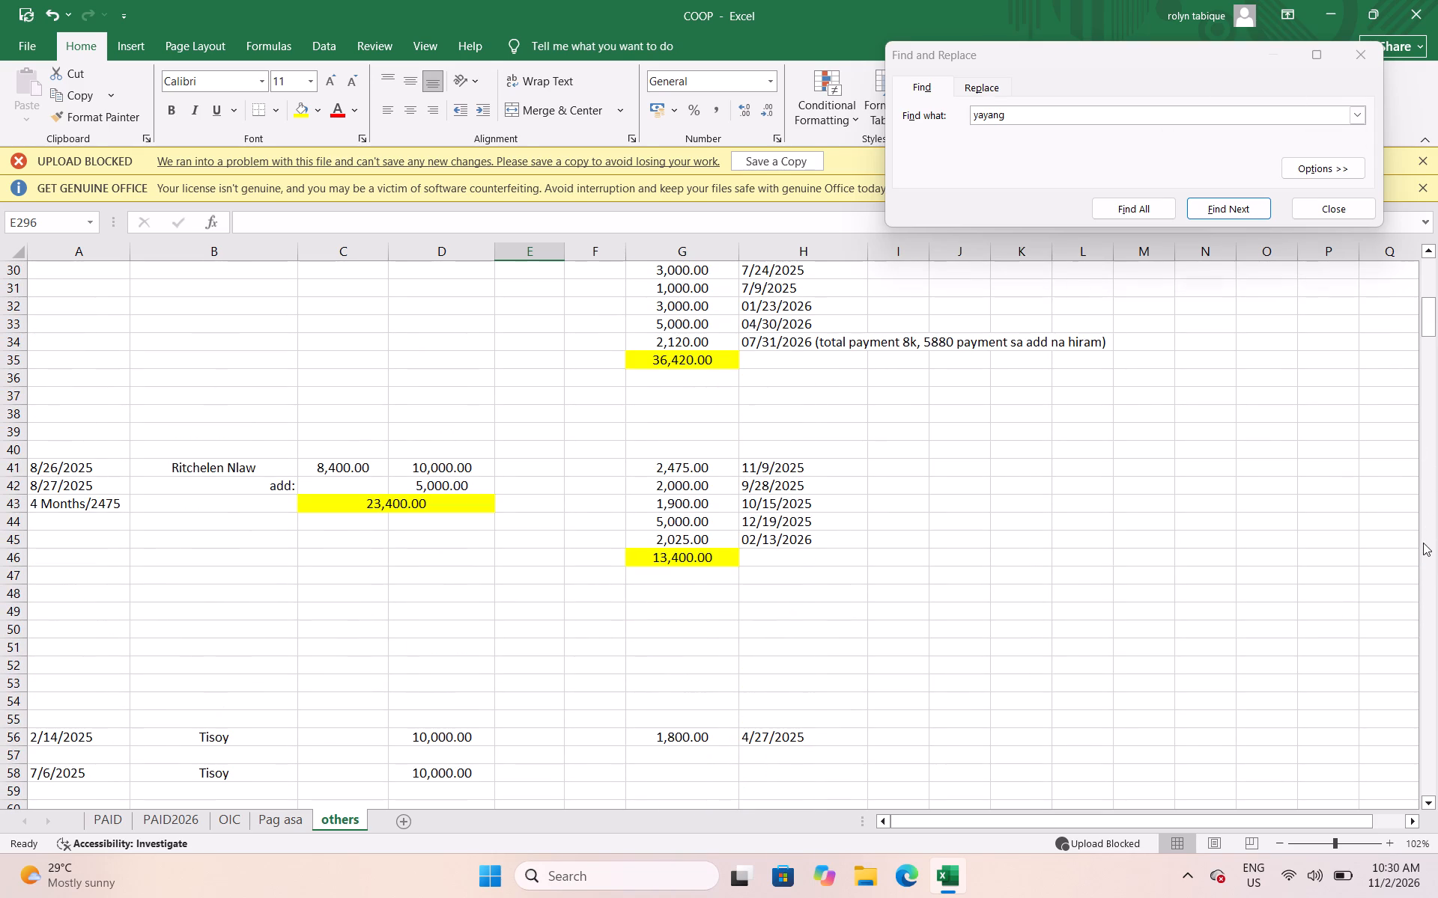
drag(1428, 333, 1433, 260)
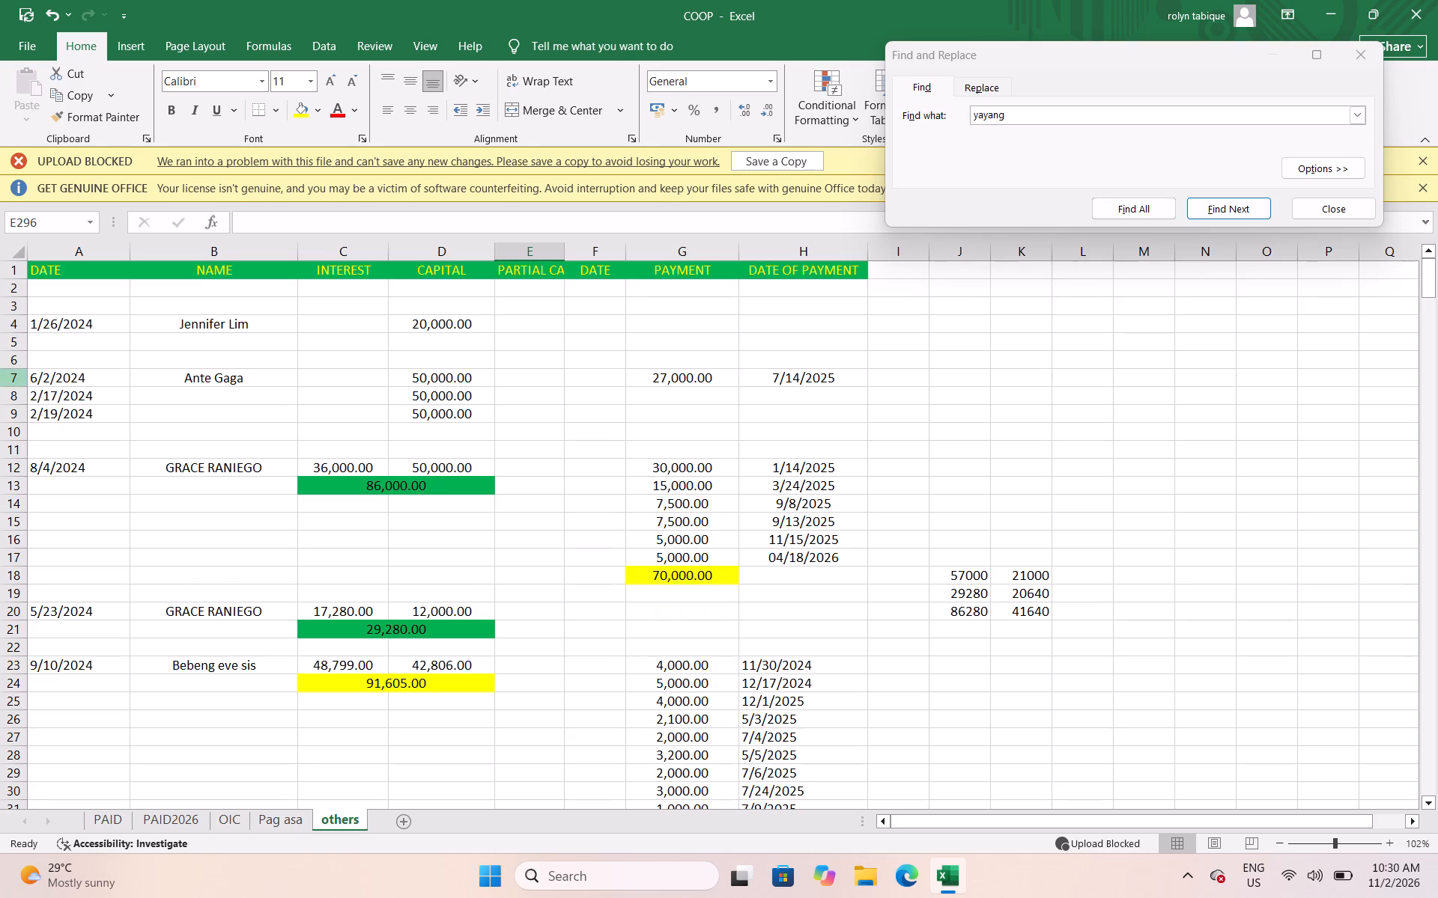
scroll(386, 418, down, 1)
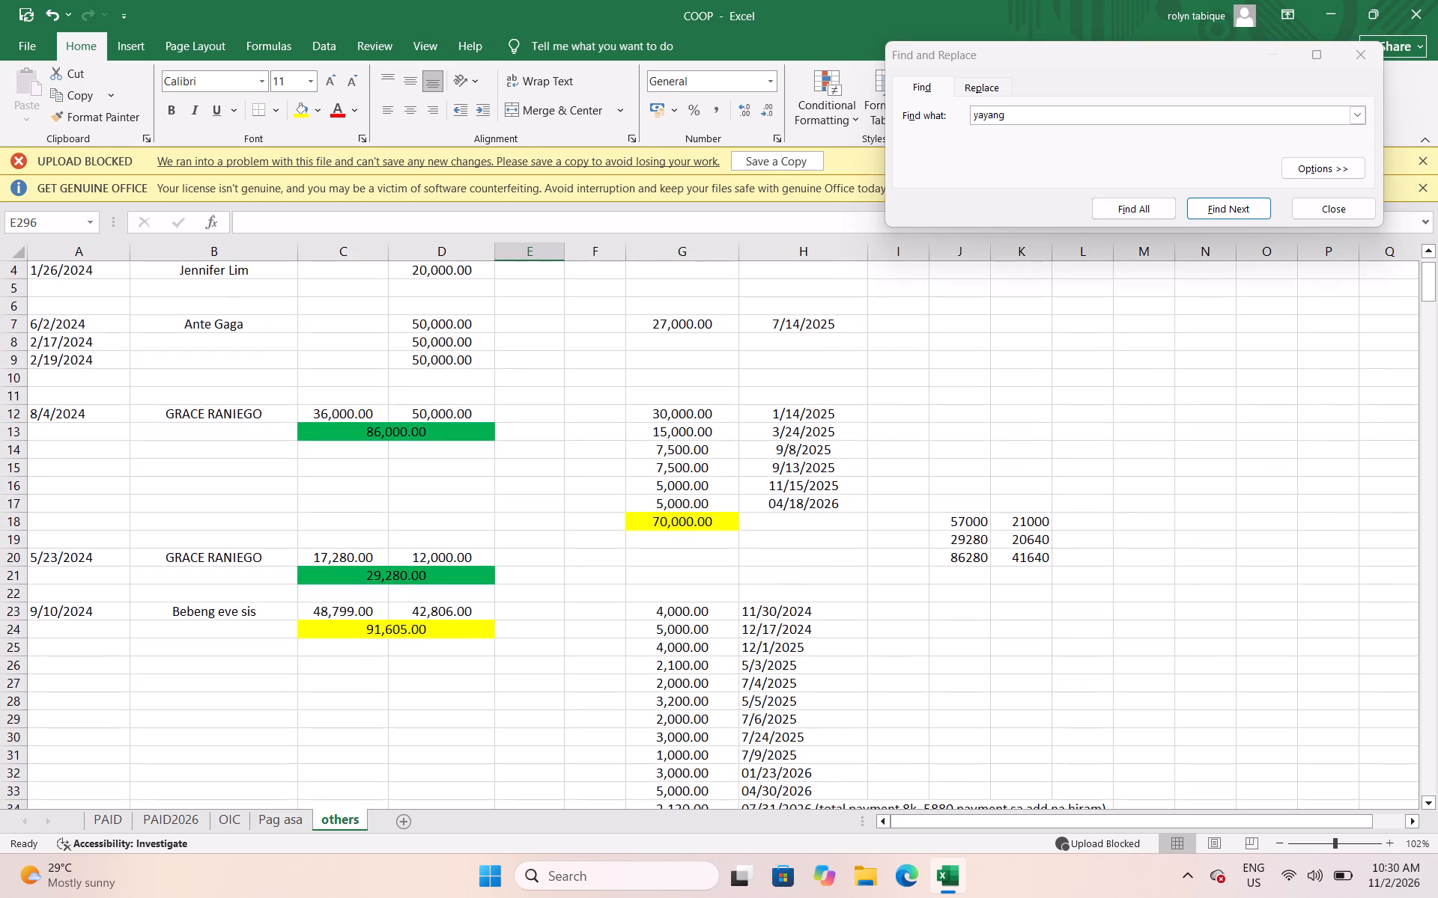
scroll(386, 418, down, 1)
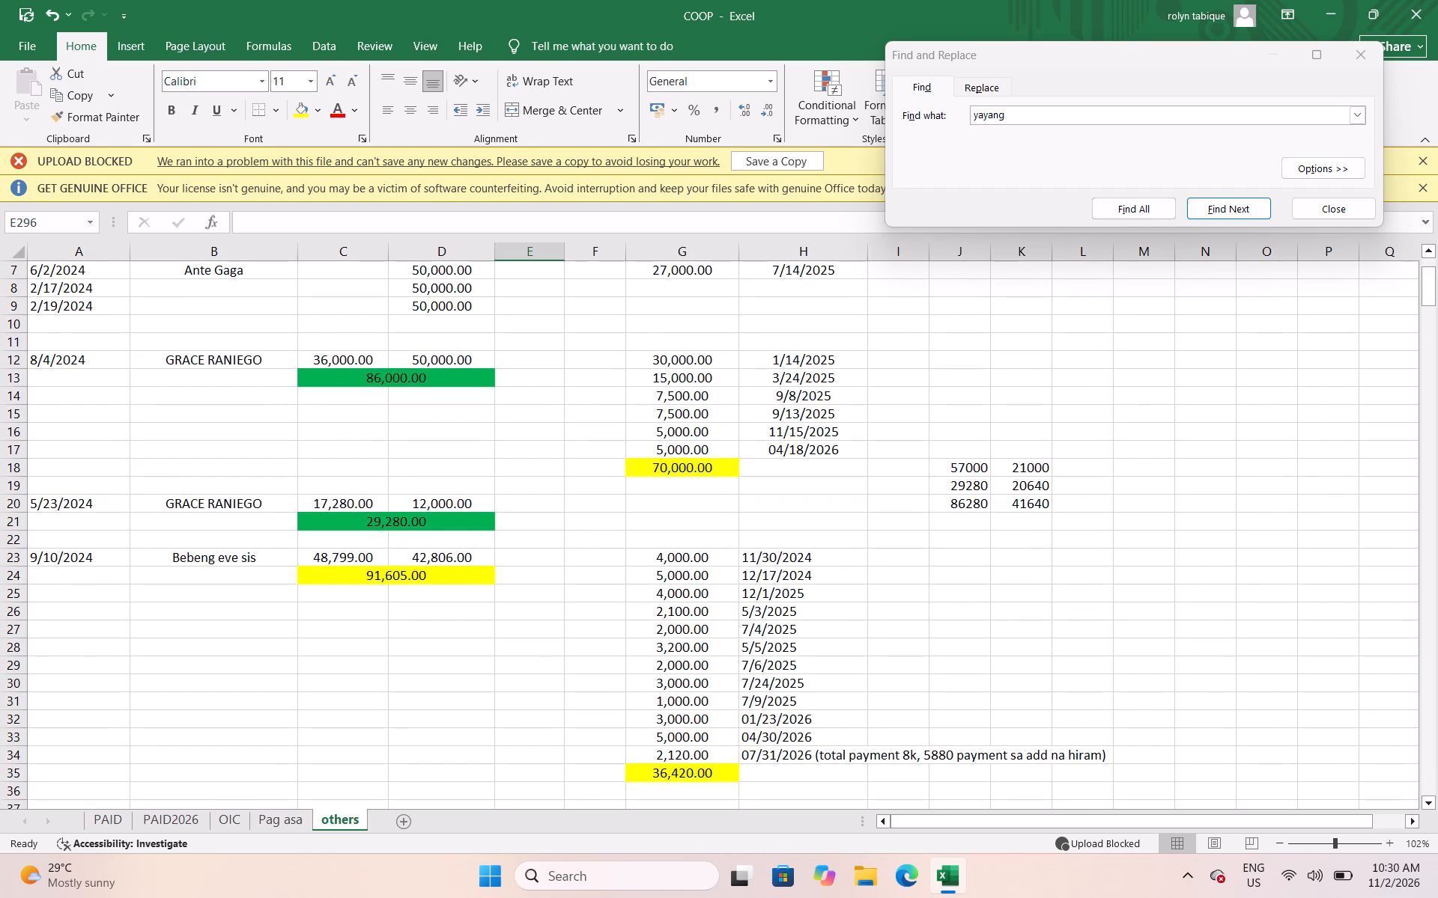
scroll(231, 548, down, 1)
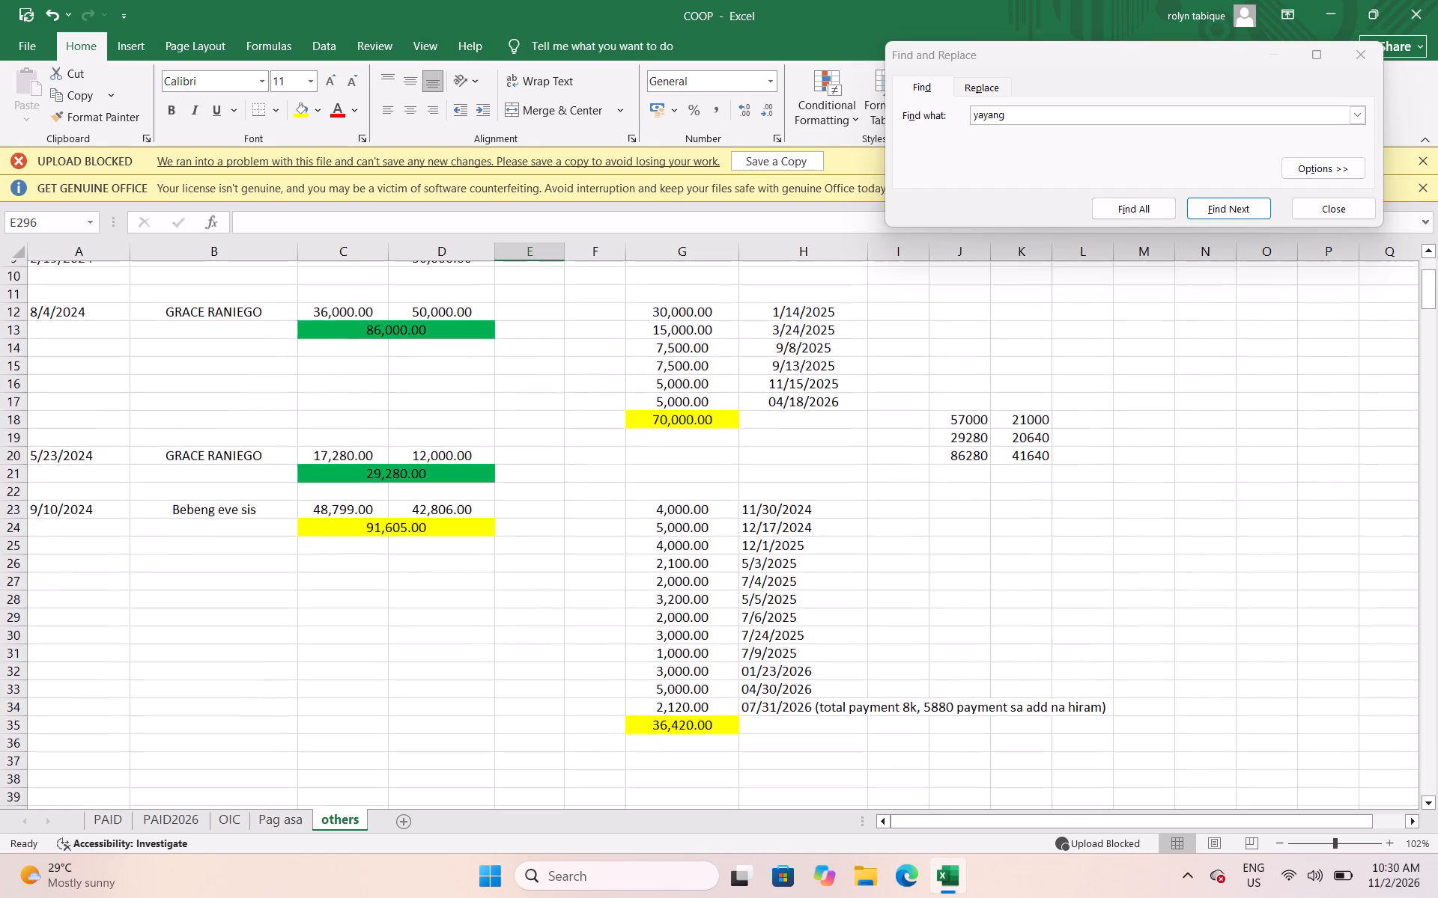
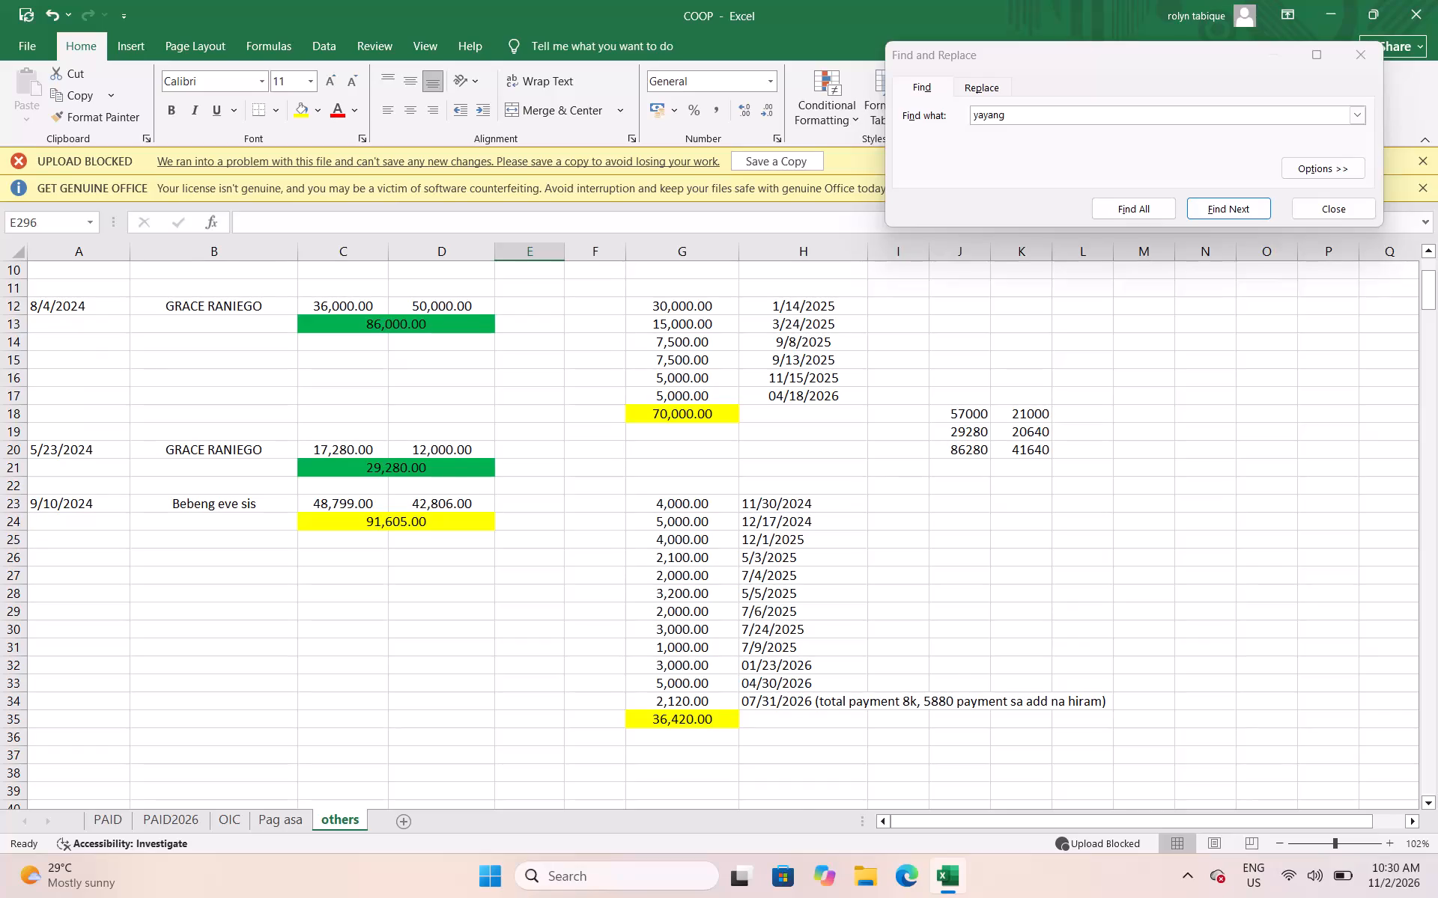
Delete the empty rows 48 to 55 above Tisoy's 2/14/2025 loan record on the others sheet.
scroll(231, 549, down, 1)
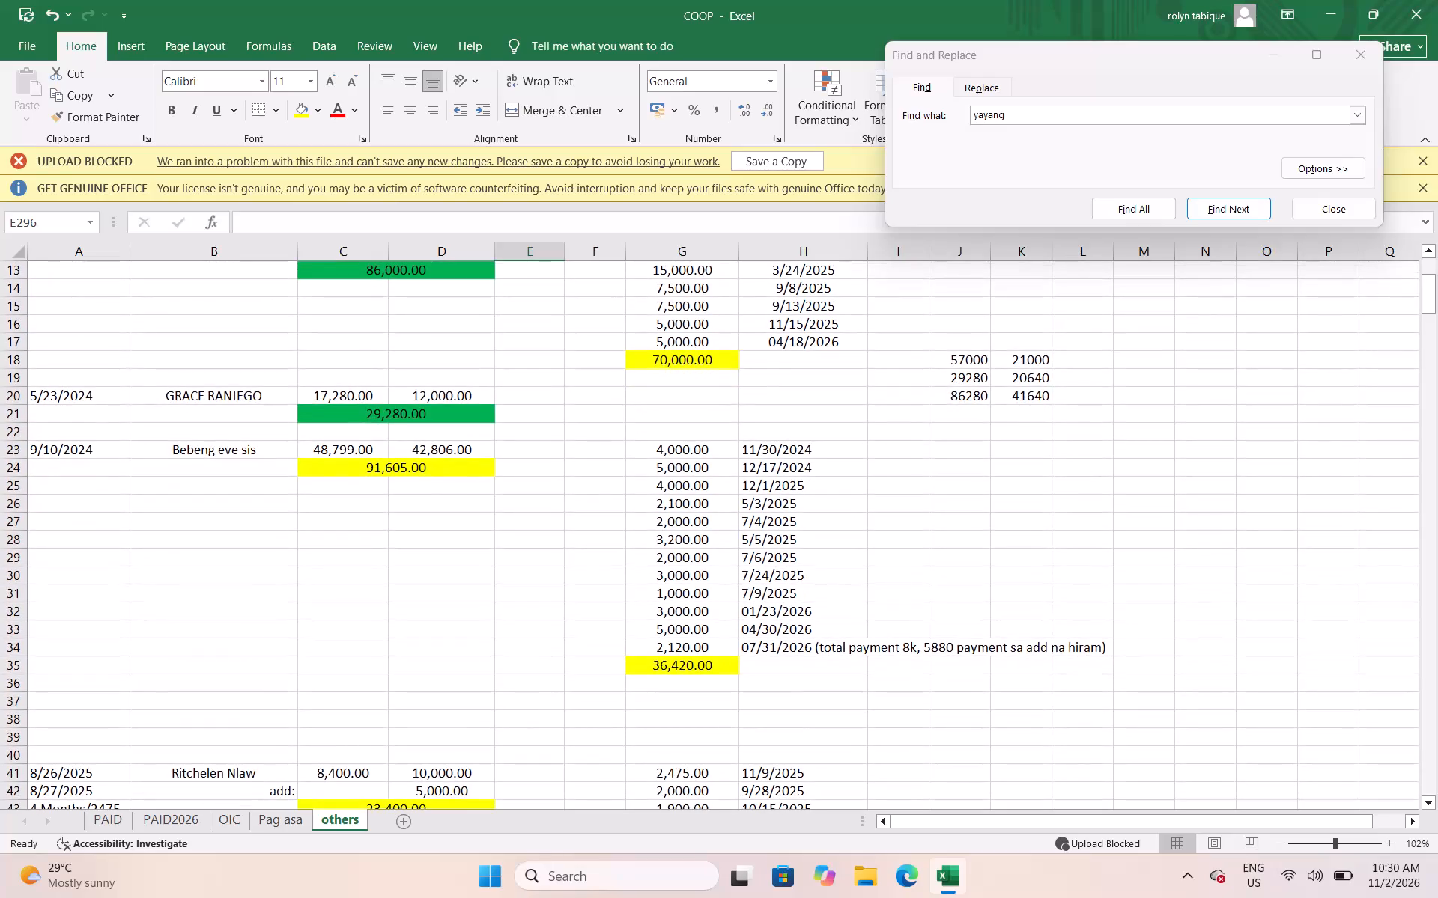
scroll(232, 549, down, 1)
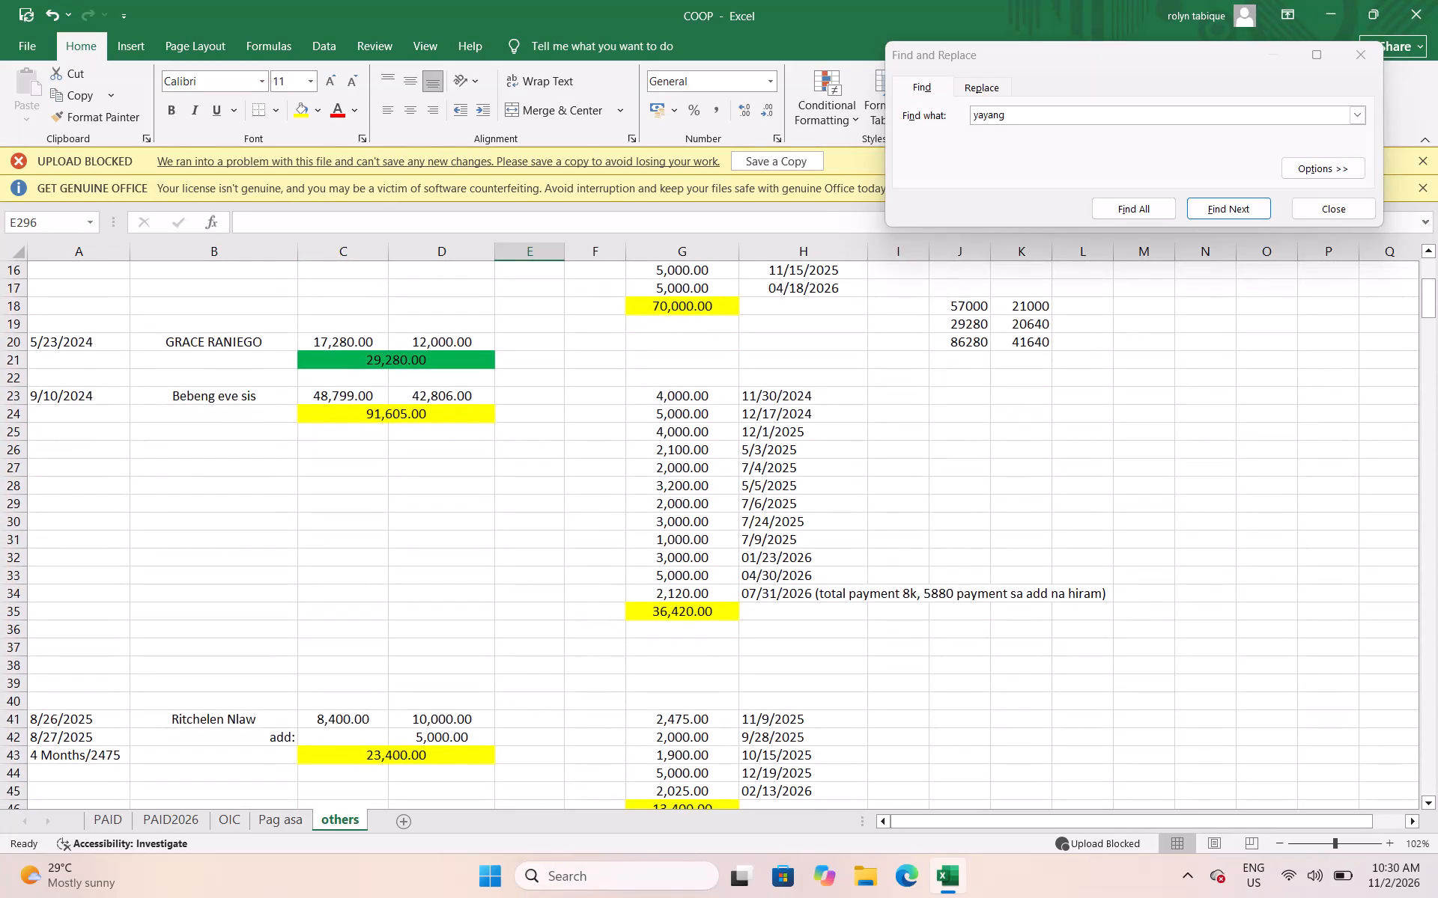
scroll(233, 550, down, 1)
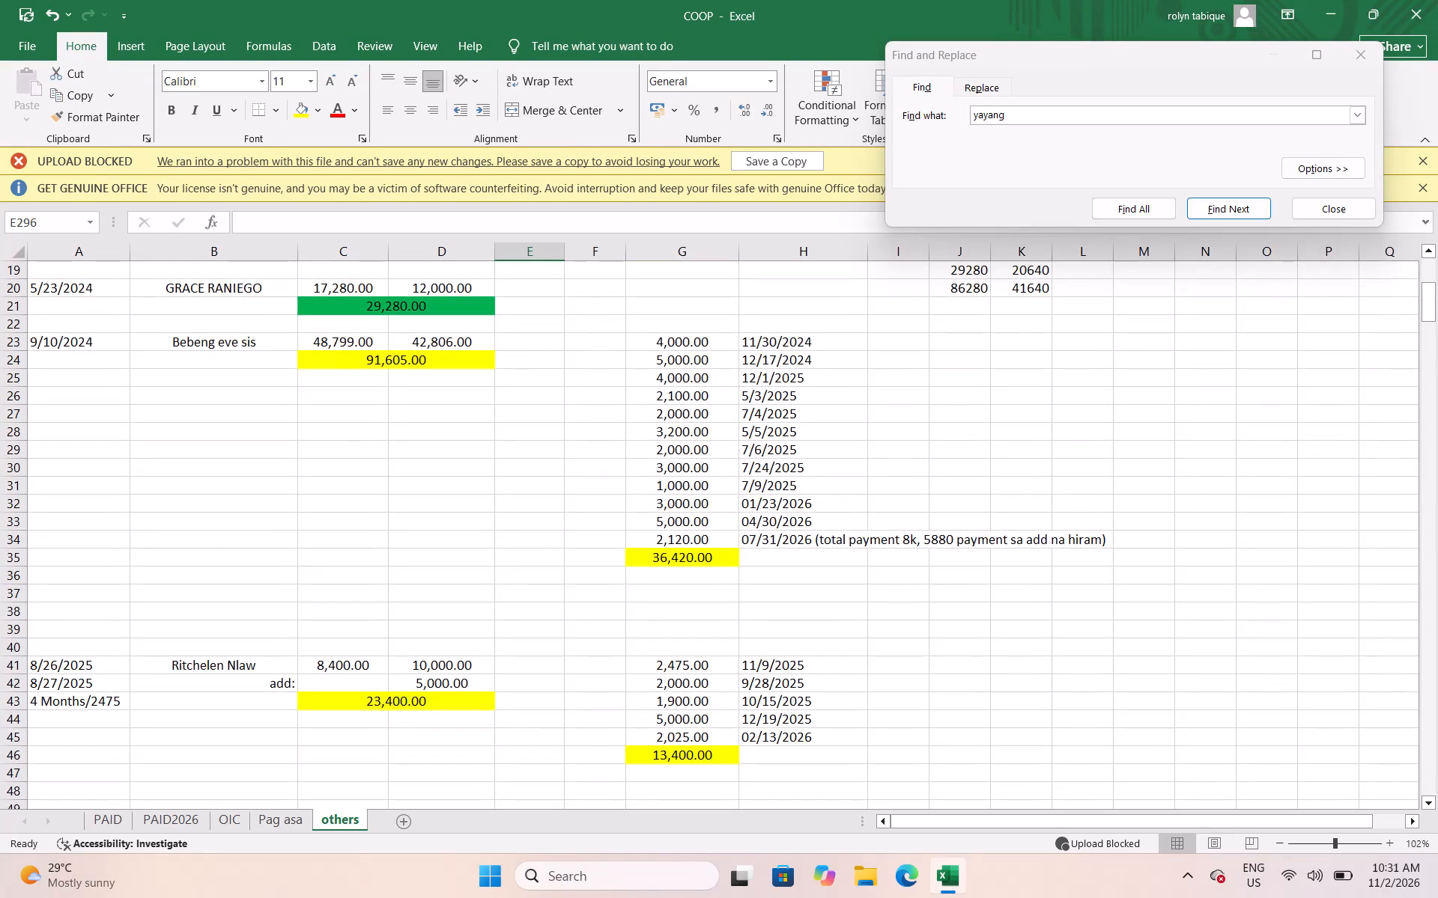
scroll(234, 552, down, 1)
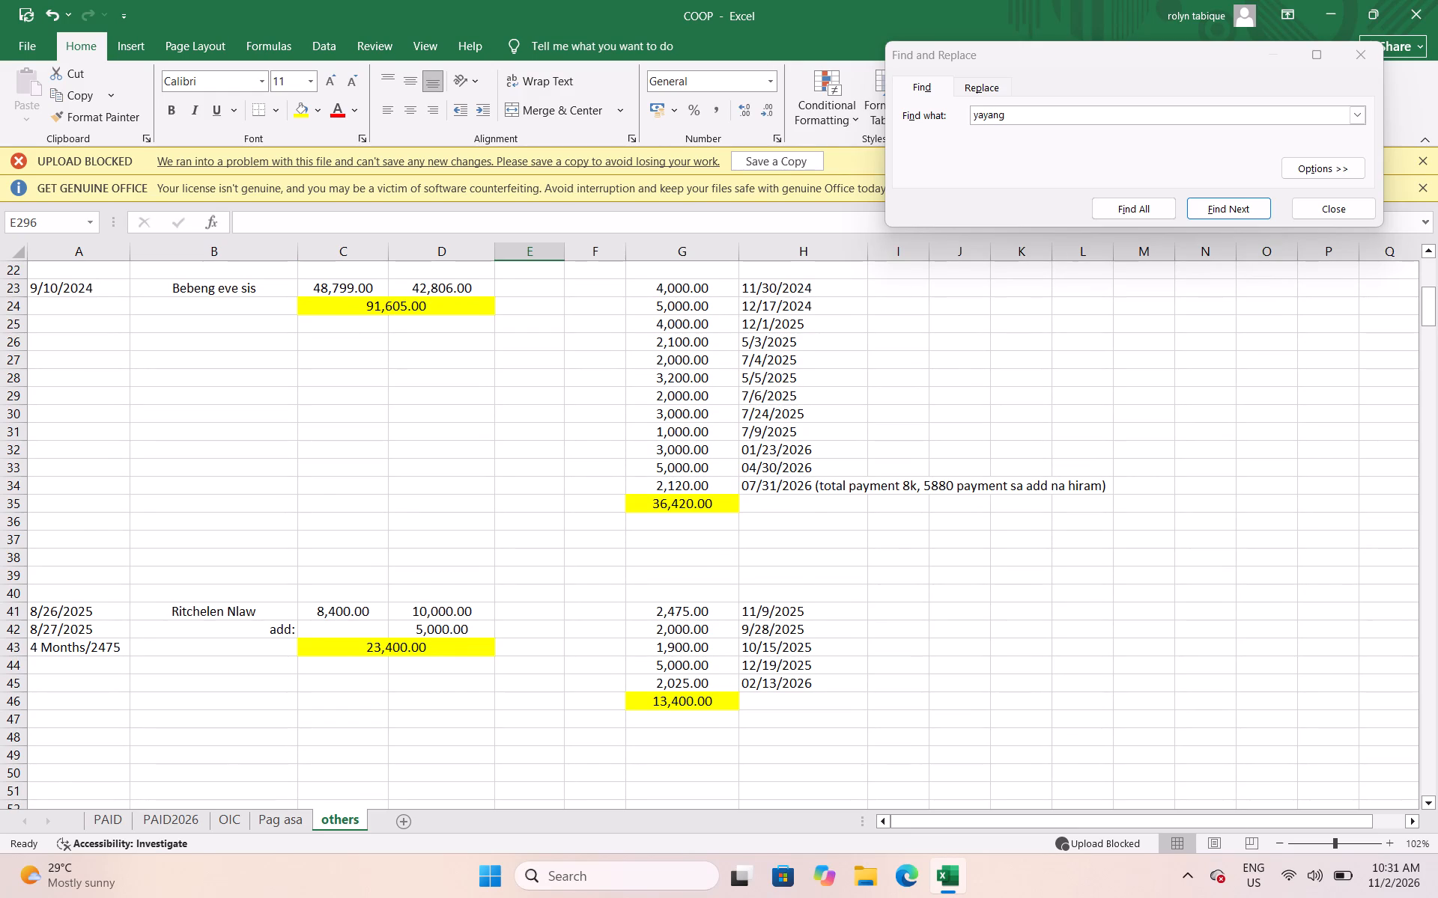
scroll(507, 553, down, 3)
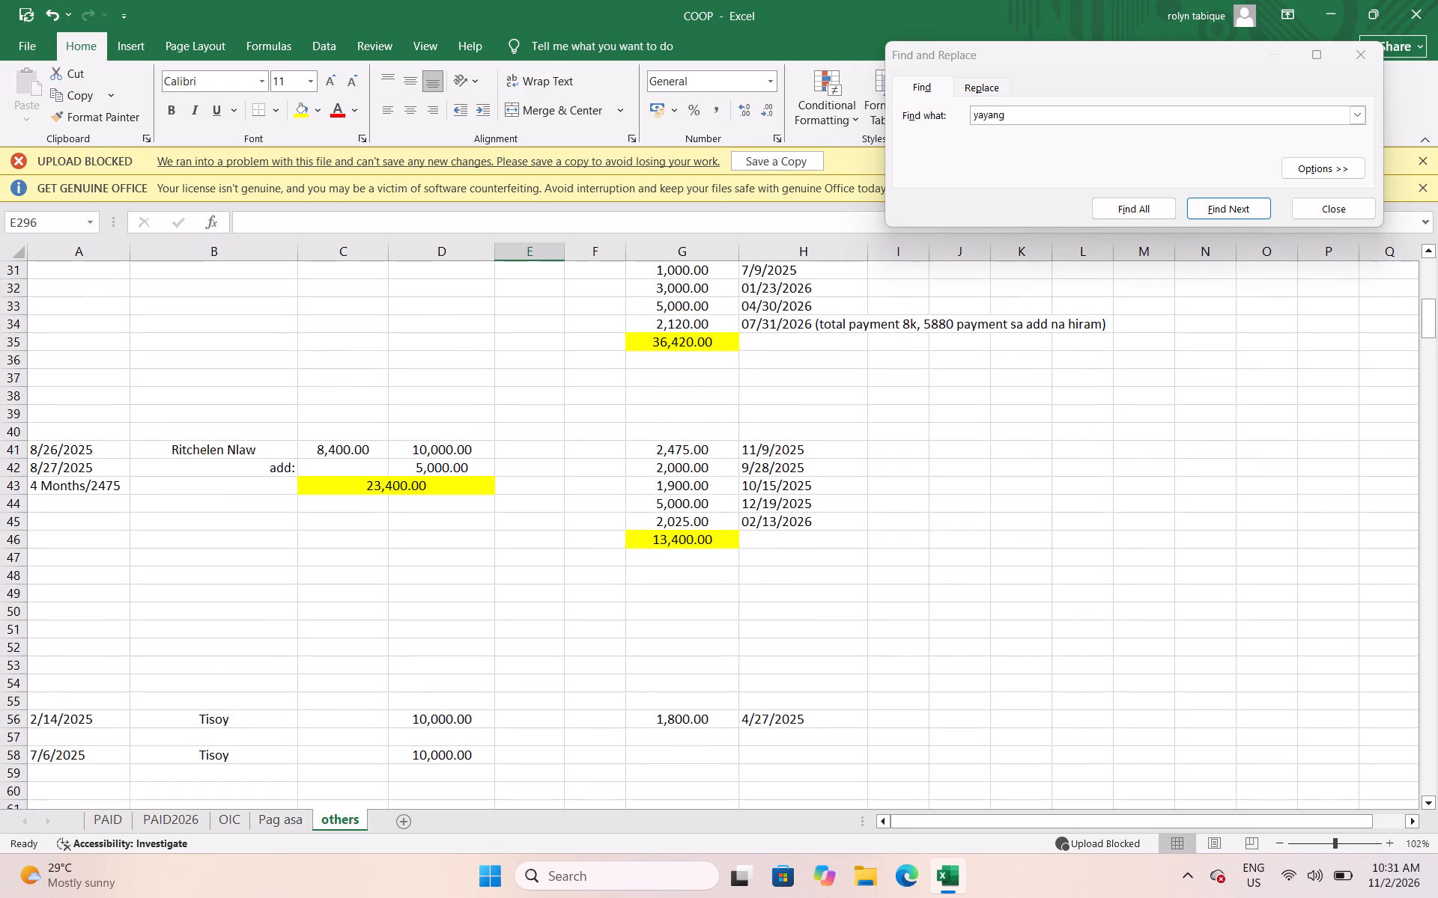
drag(16, 575, 29, 685)
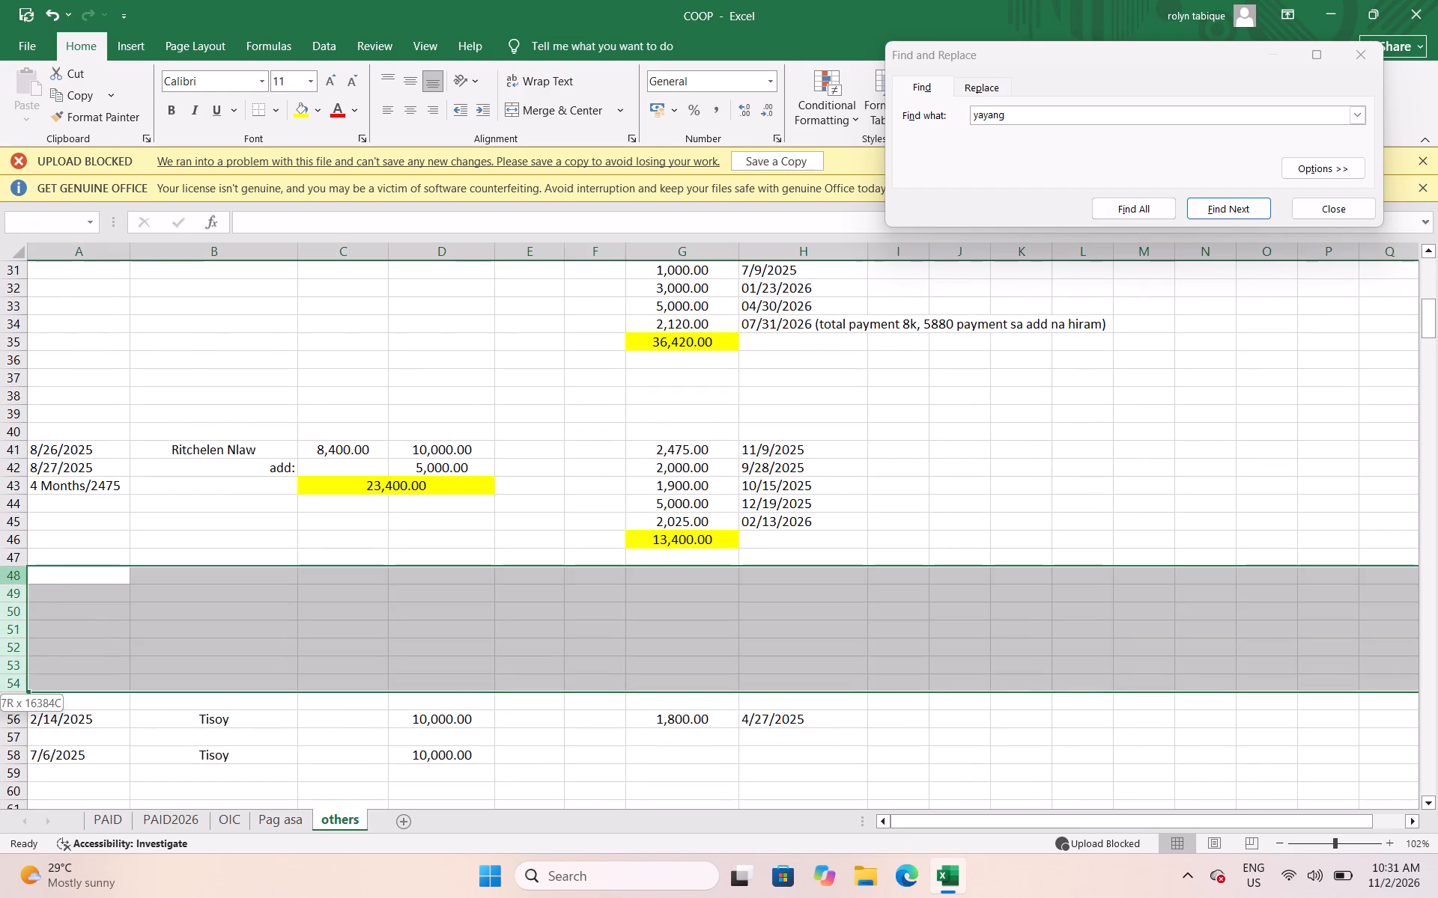
drag(29, 685, 35, 700)
right_click(190, 622)
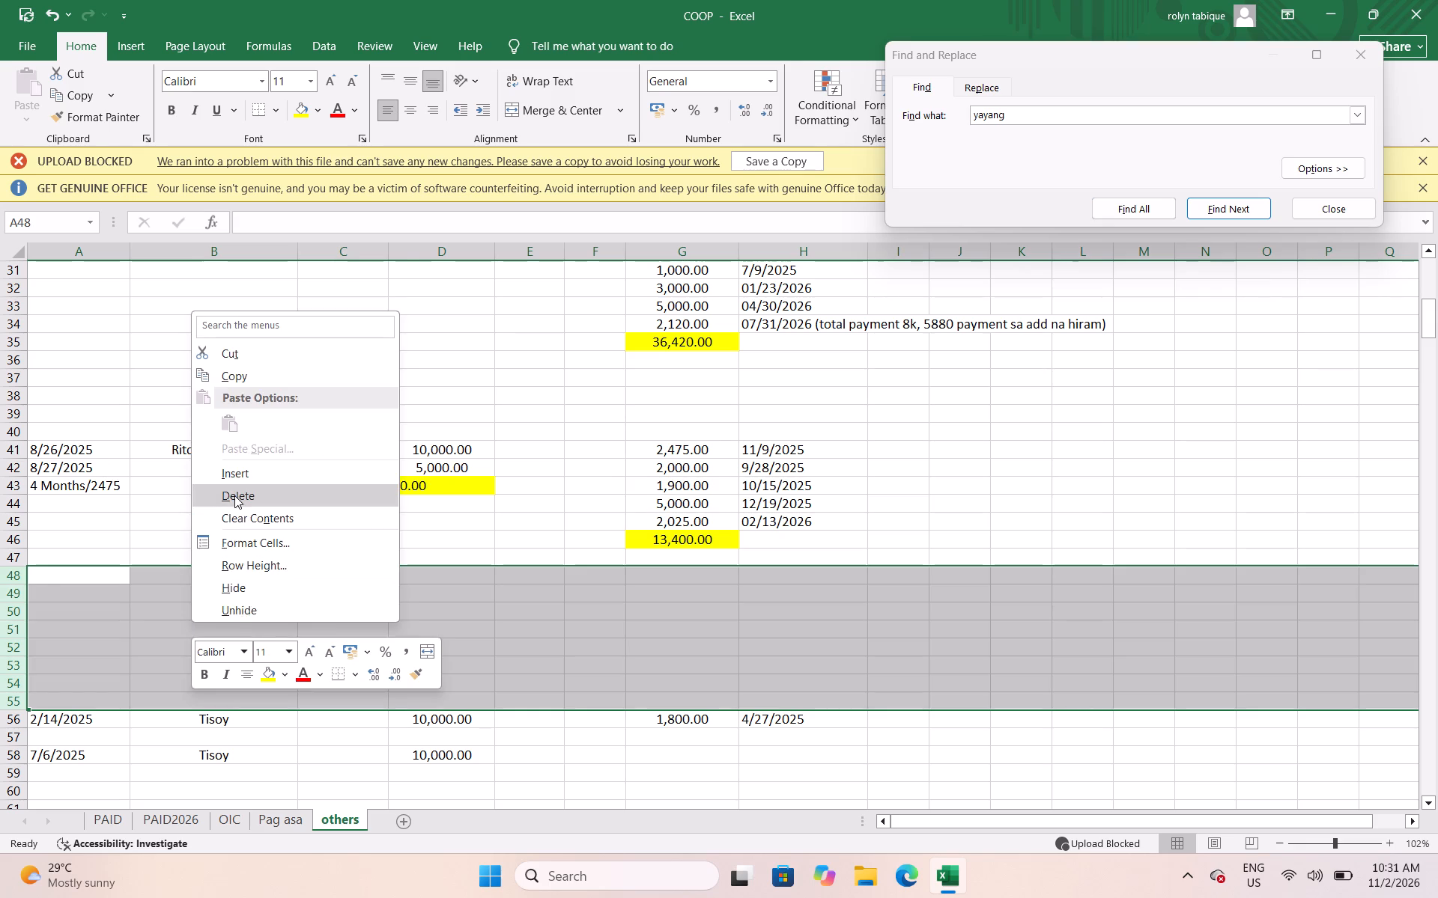
click(235, 495)
click(333, 549)
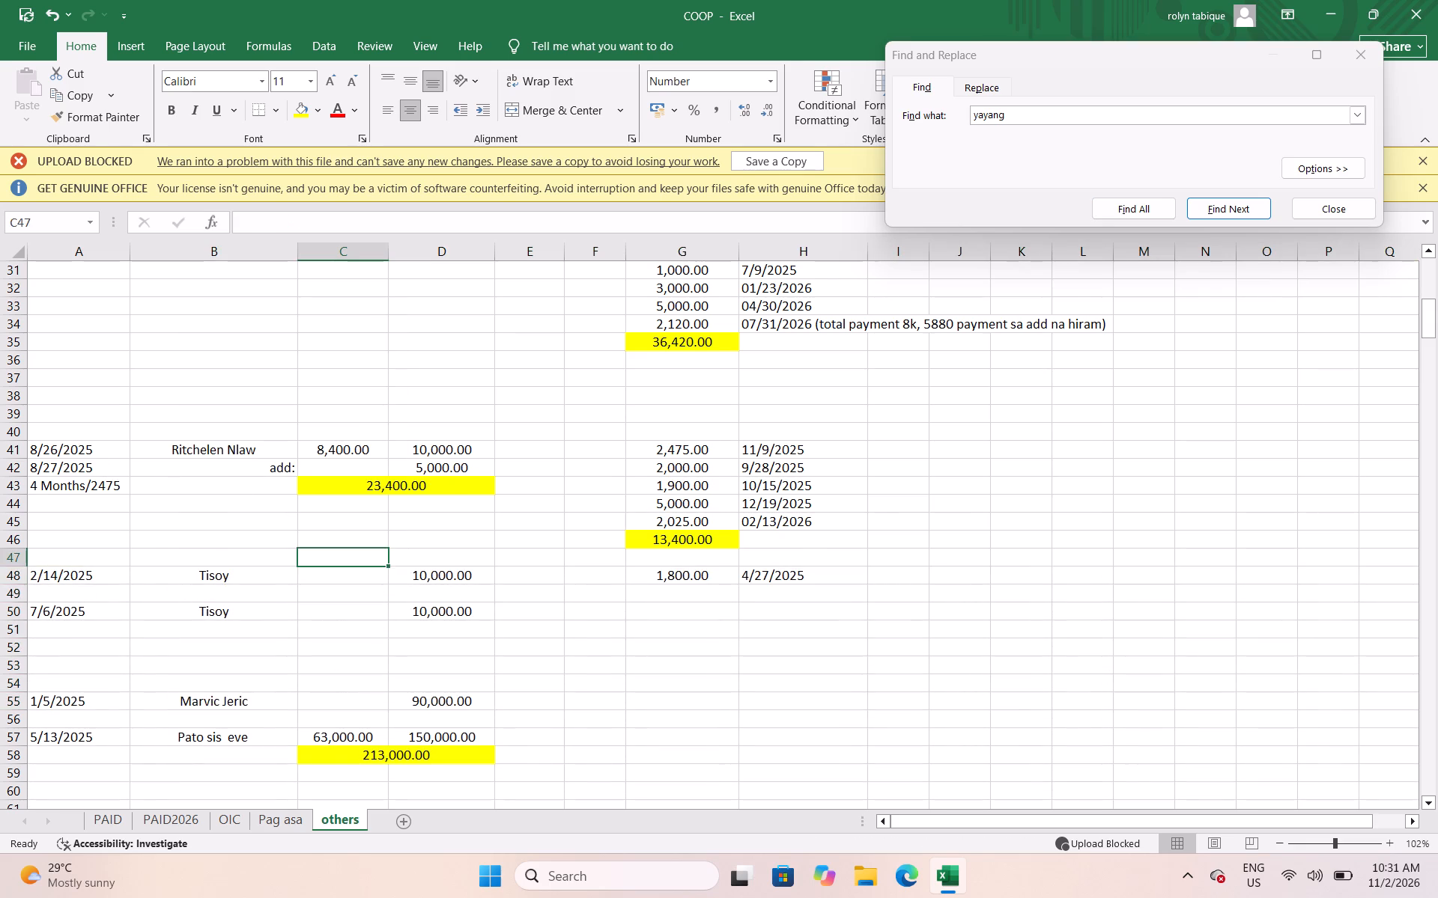
Review the loan and payment records on the others sheet from Tisoy down through Yayang, Kuya Eve and Henrik.
scroll(273, 592, down, 4)
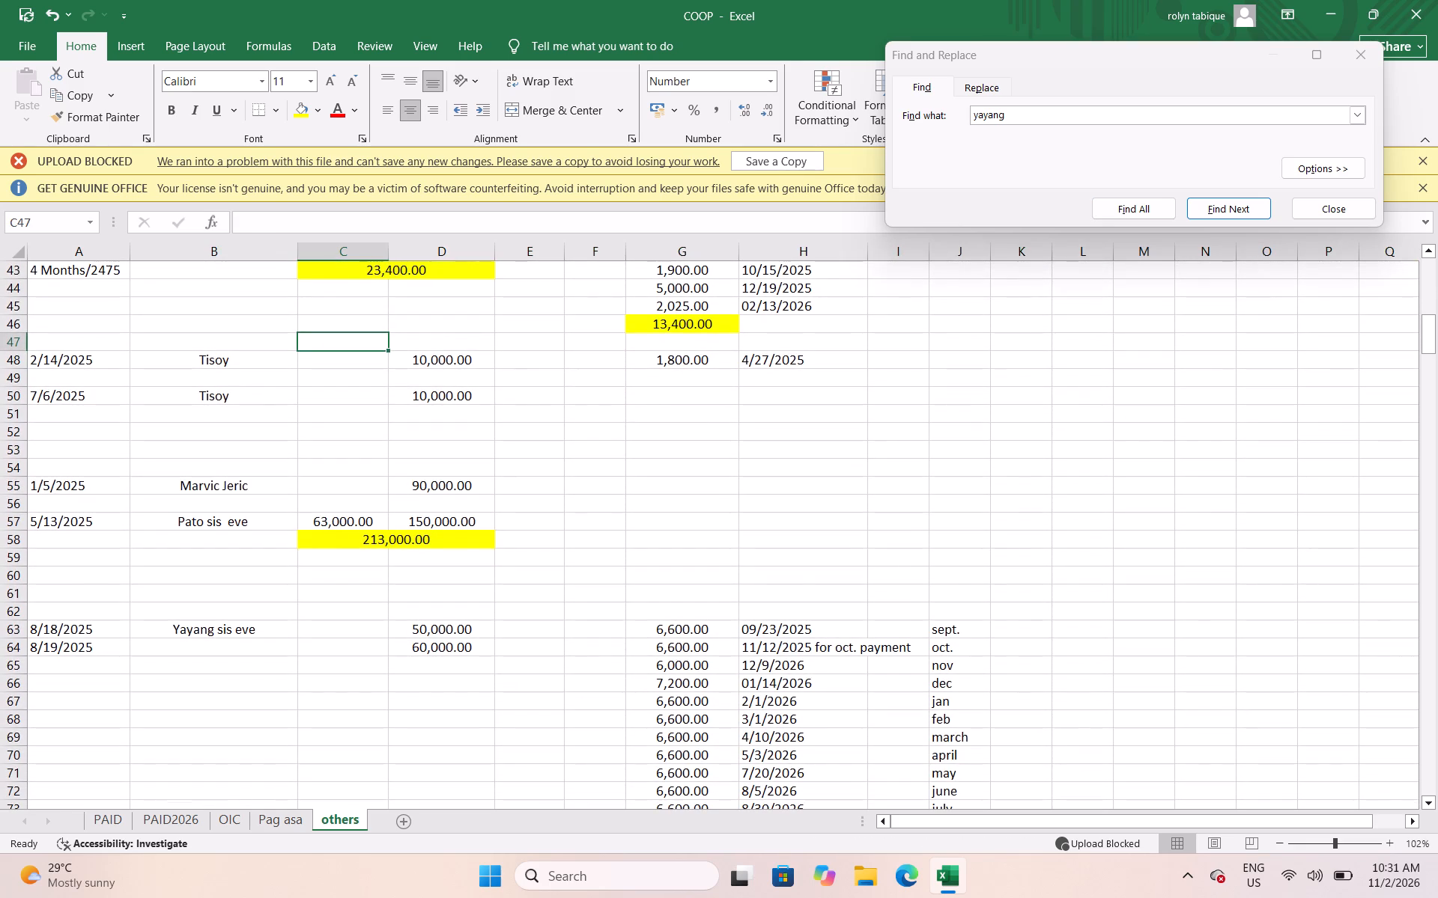
scroll(273, 592, down, 3)
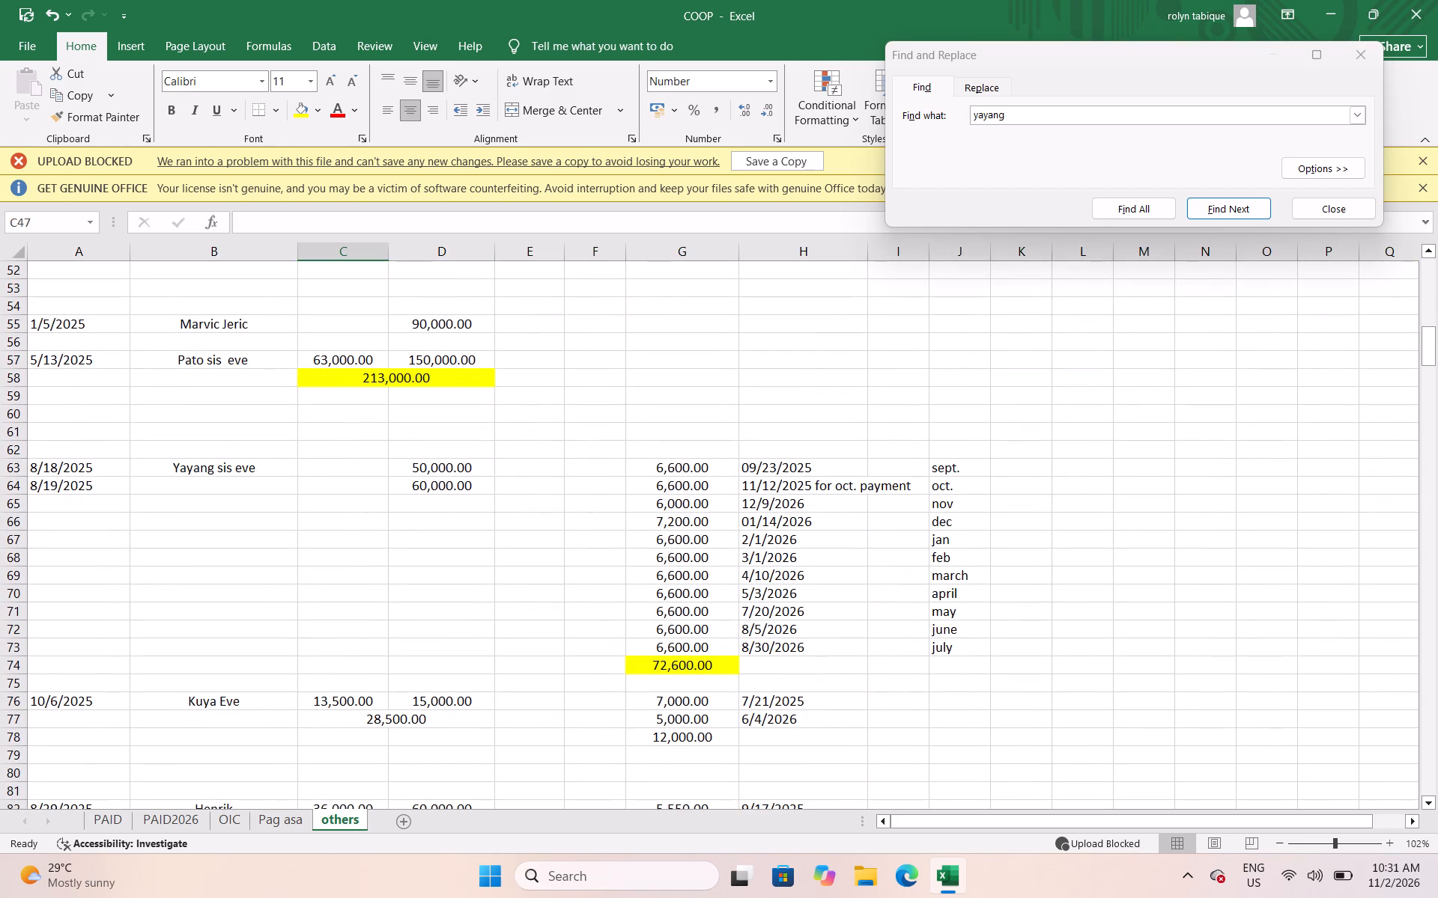
scroll(273, 592, down, 1)
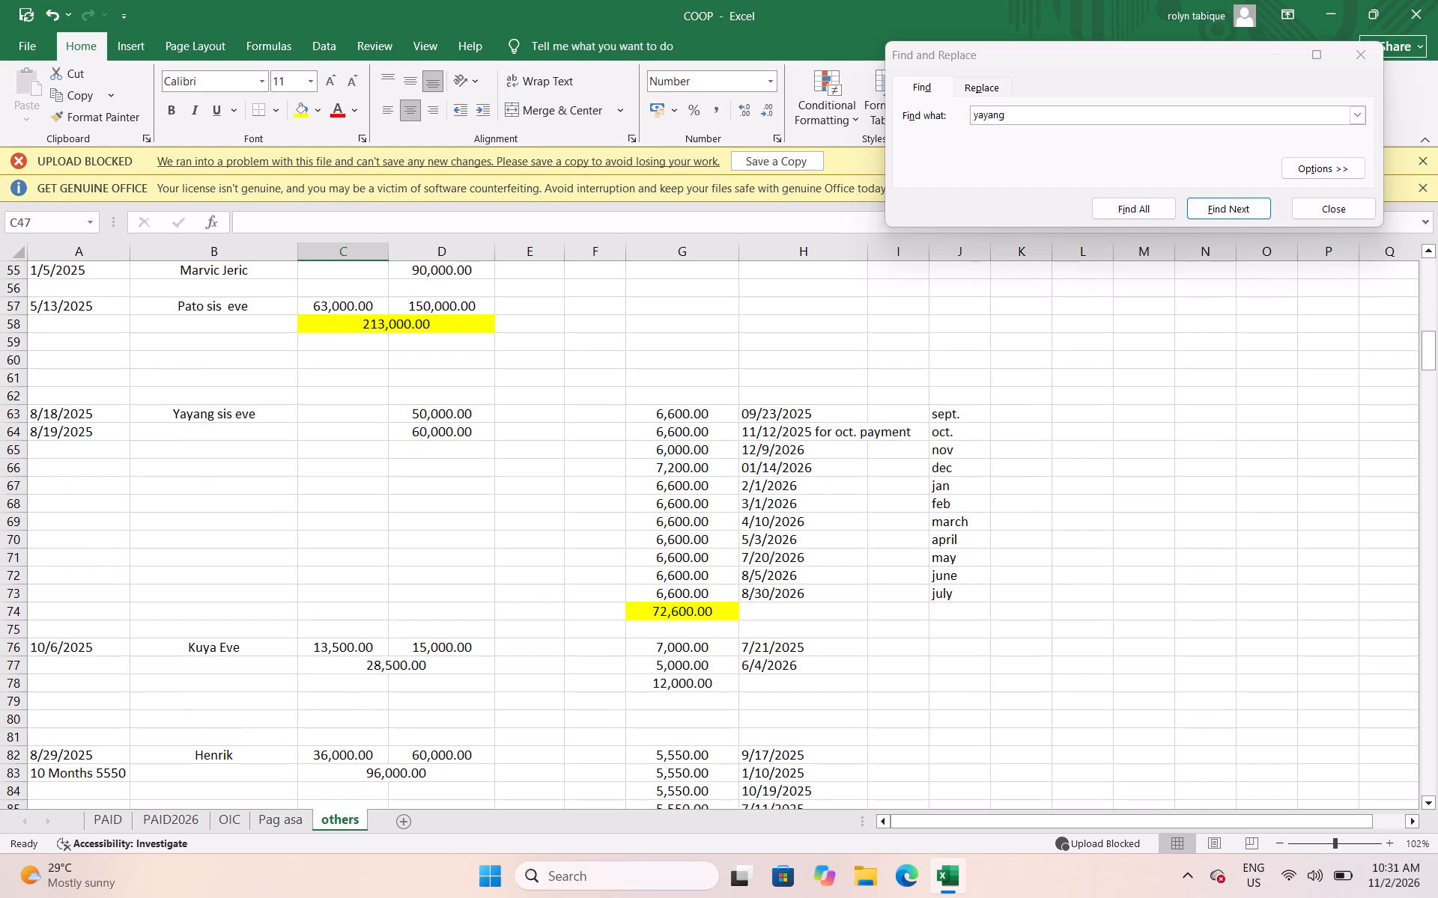
scroll(273, 592, down, 1)
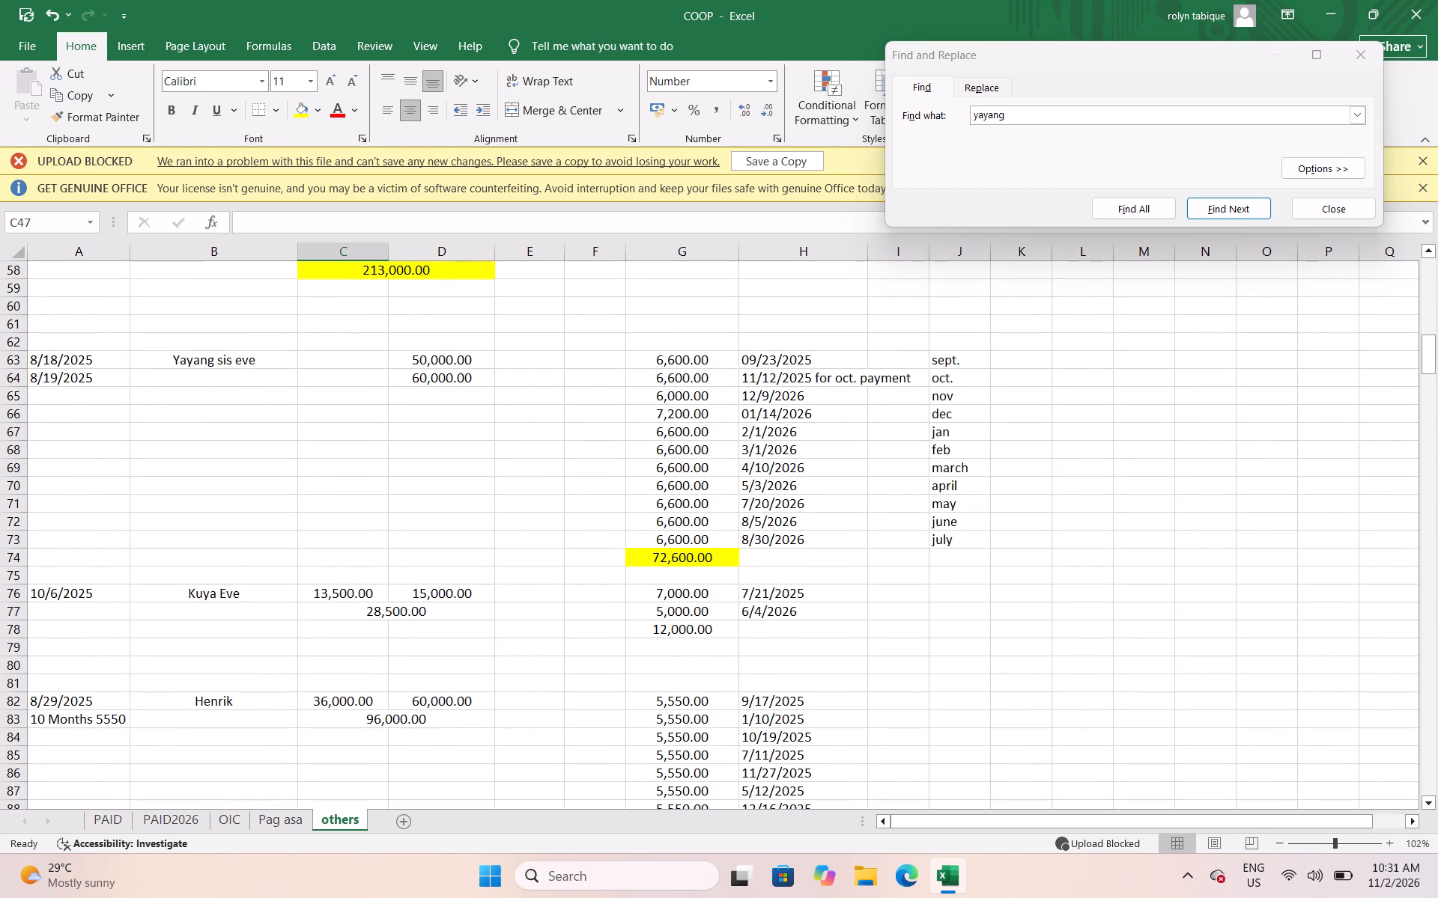
scroll(273, 592, down, 1)
click(460, 466)
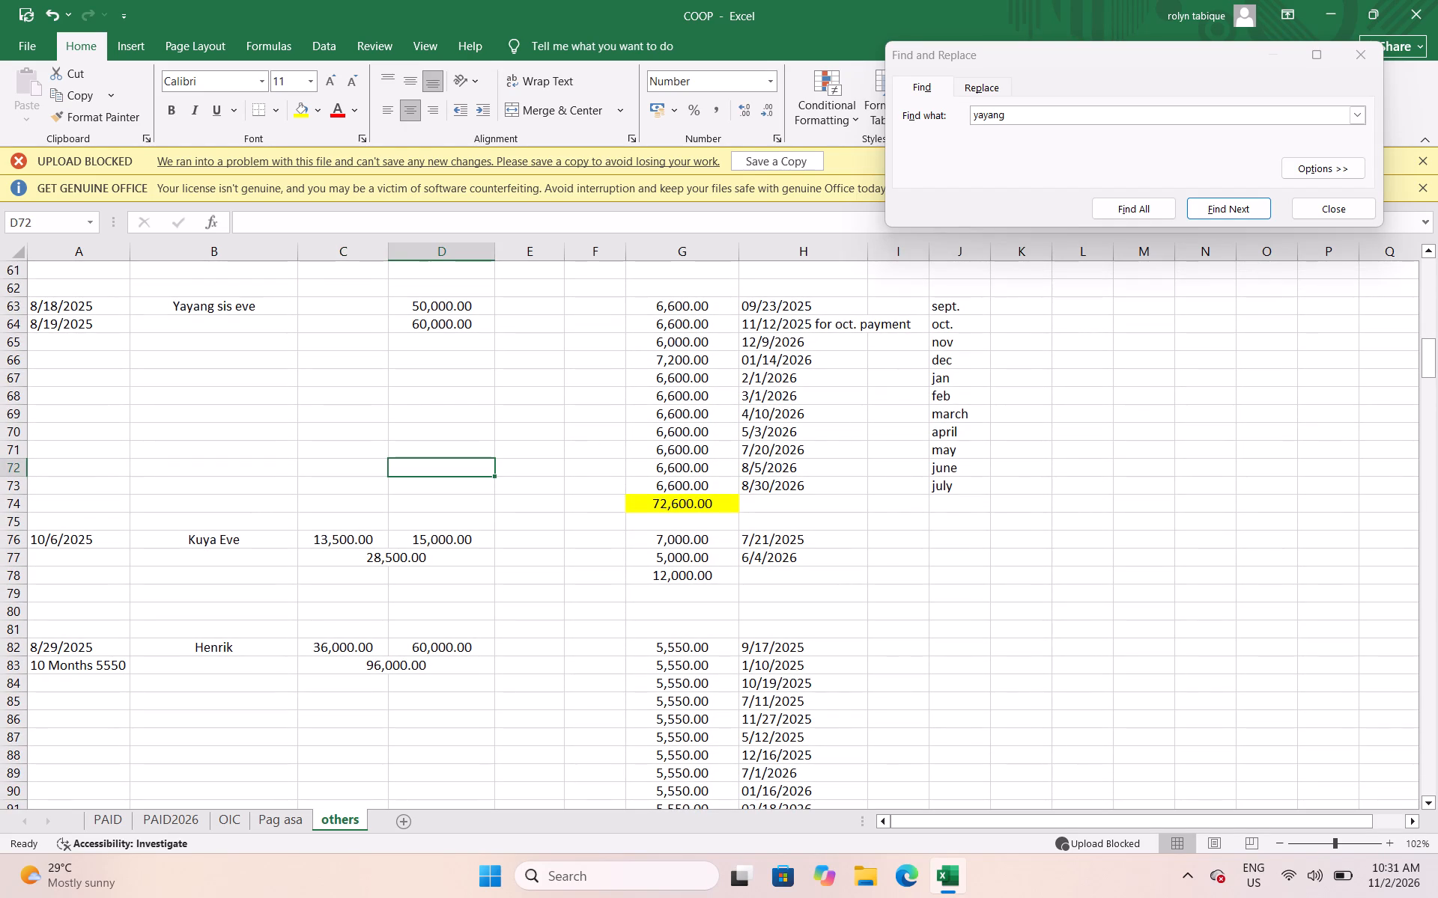
click(423, 502)
click(364, 507)
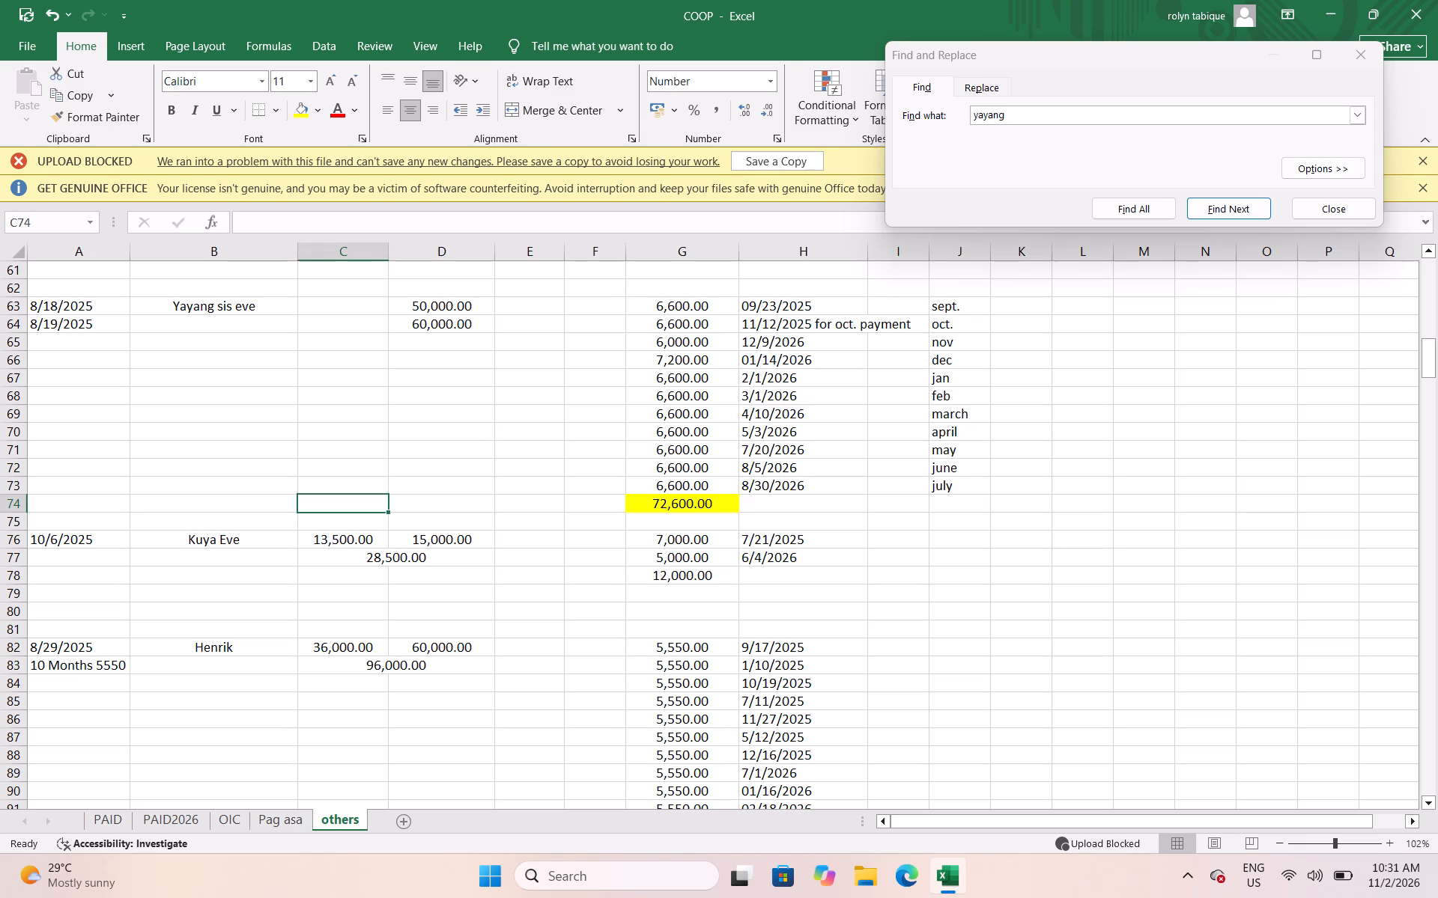
scroll(364, 506, down, 1)
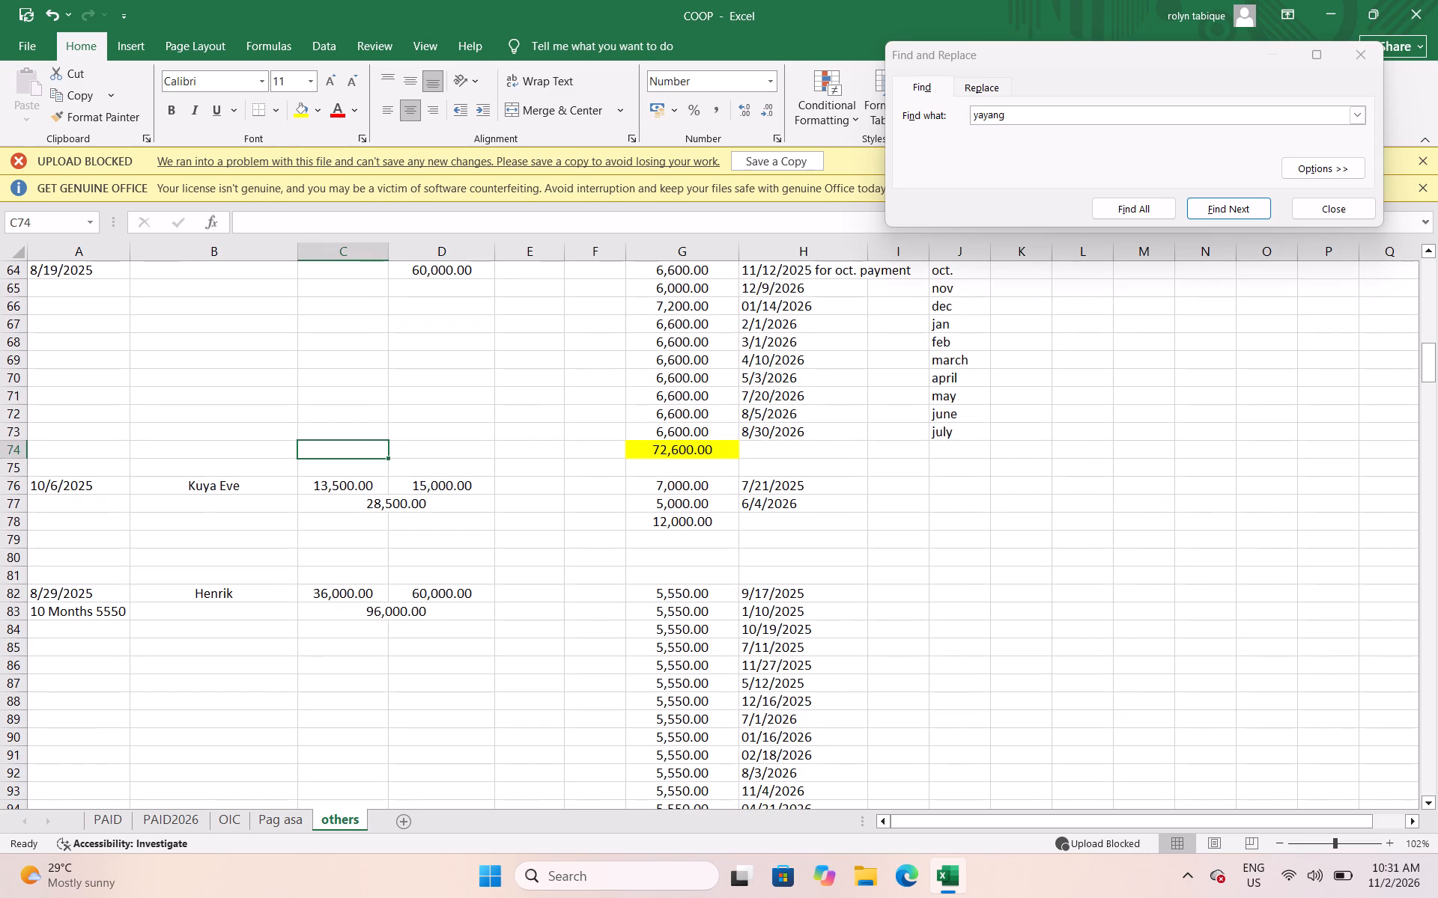
click(352, 537)
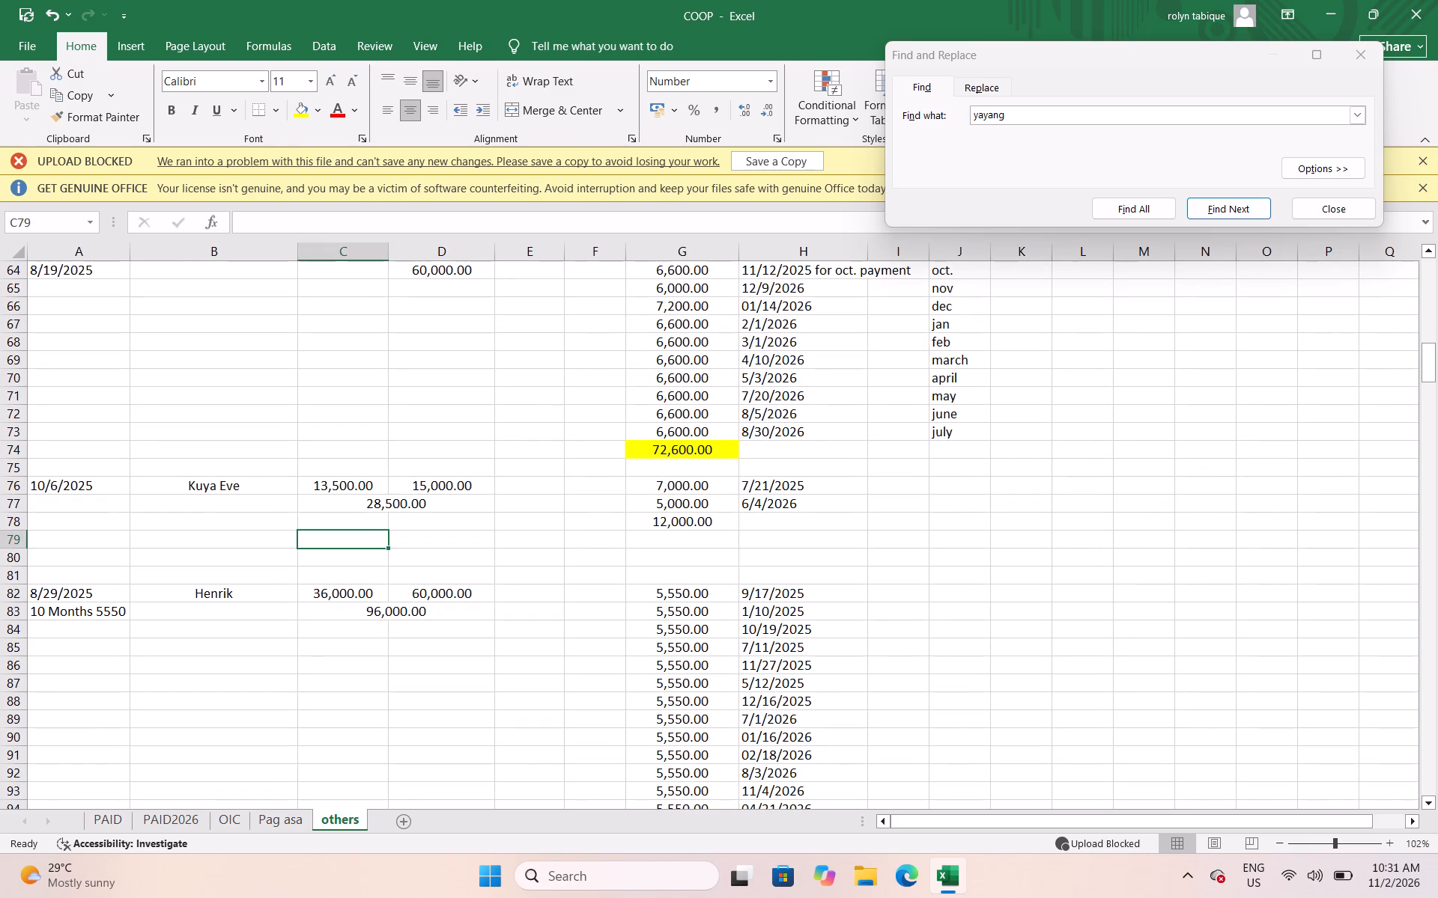
click(544, 543)
click(571, 536)
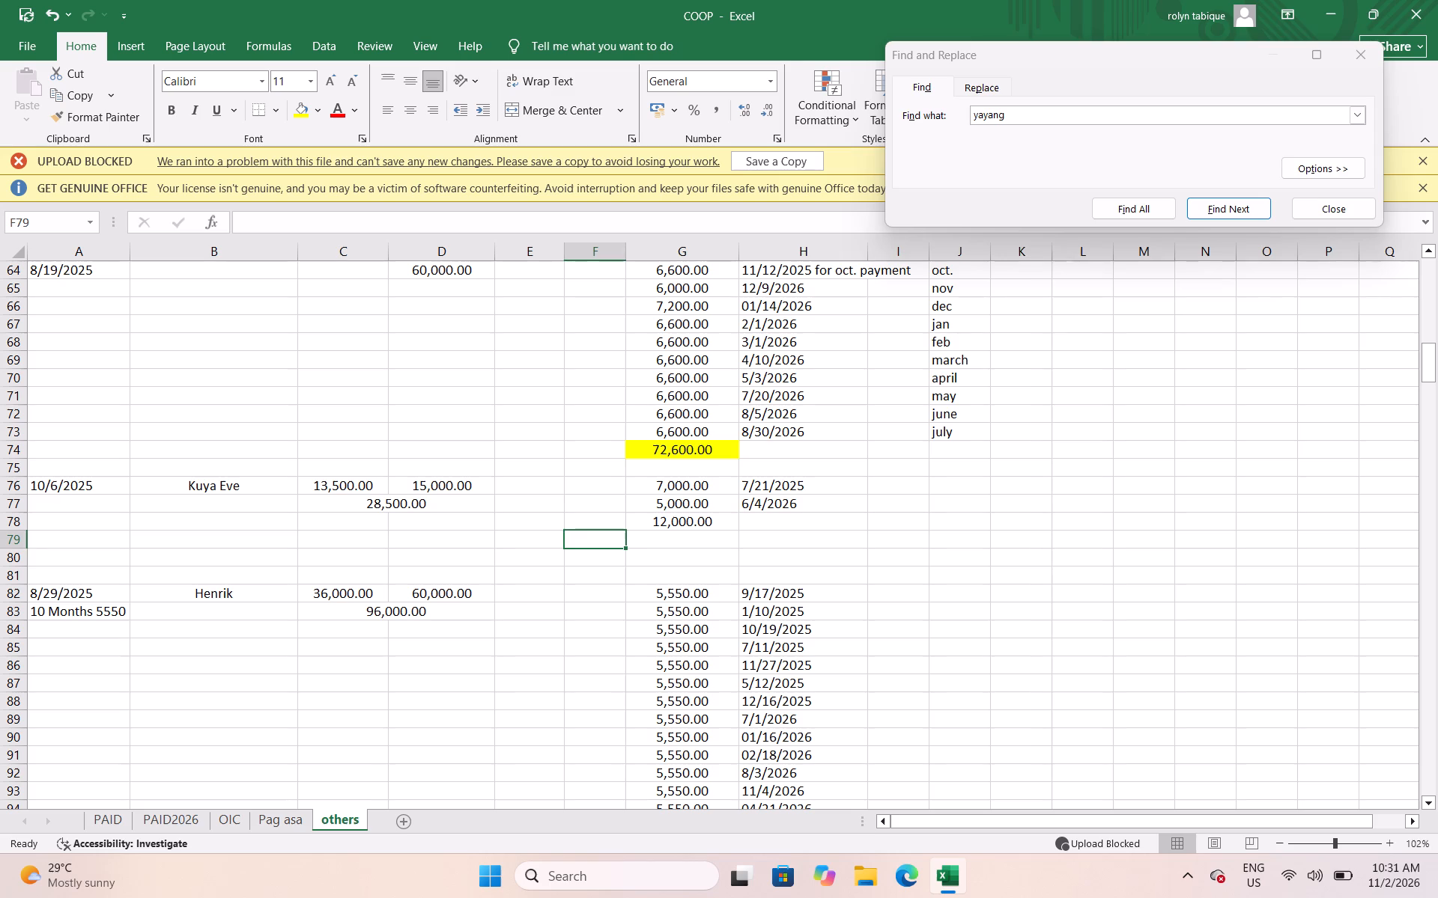
click(280, 543)
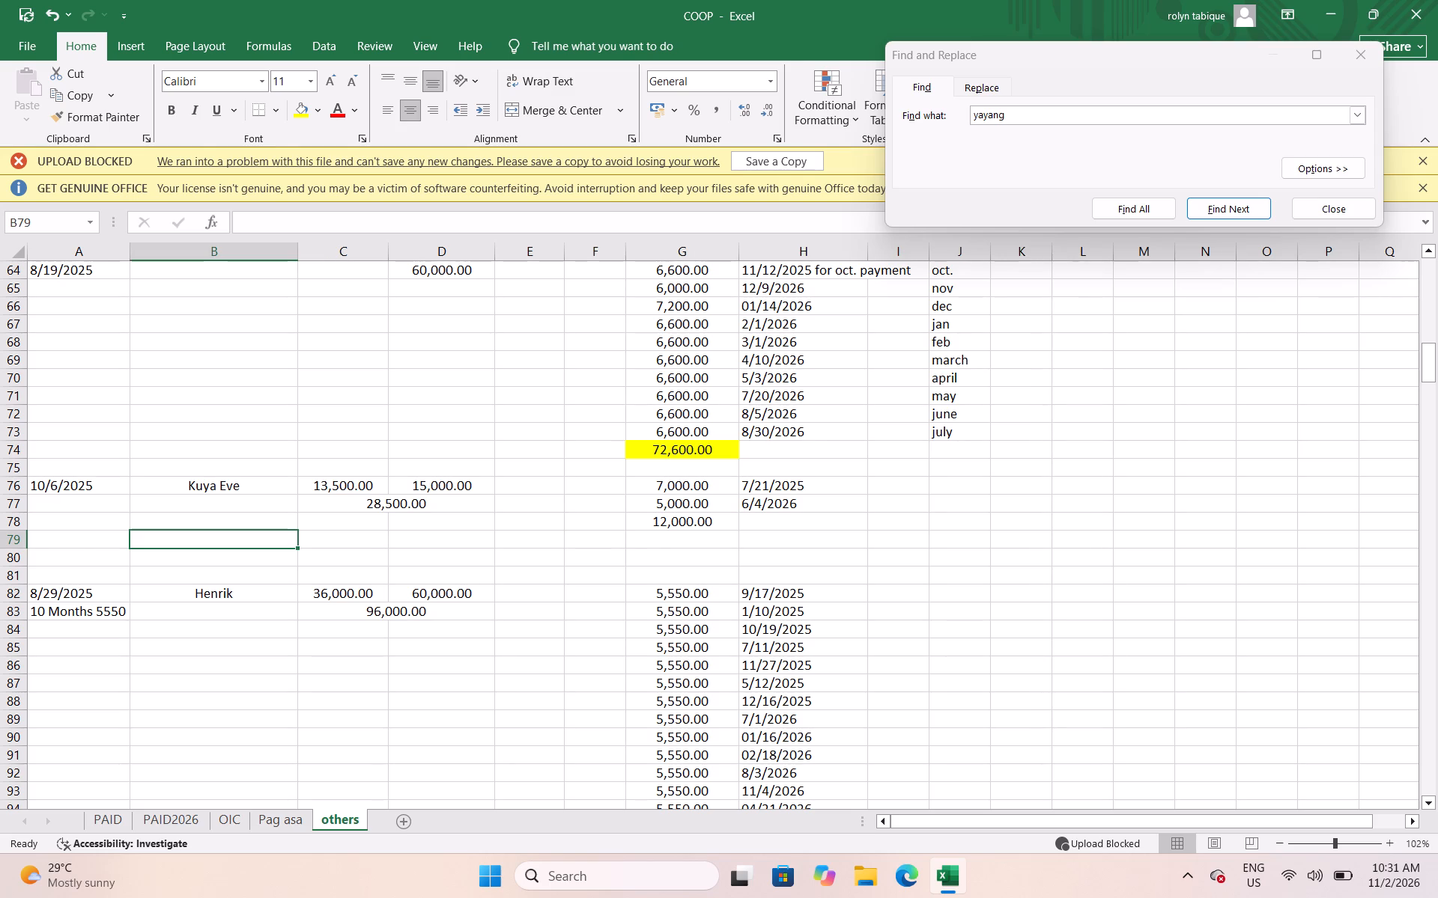
Move Henrik's loan record, rows 82 to 99 of the others sheet, to the PAID2026 sheet starting at A1144.
scroll(279, 543, down, 3)
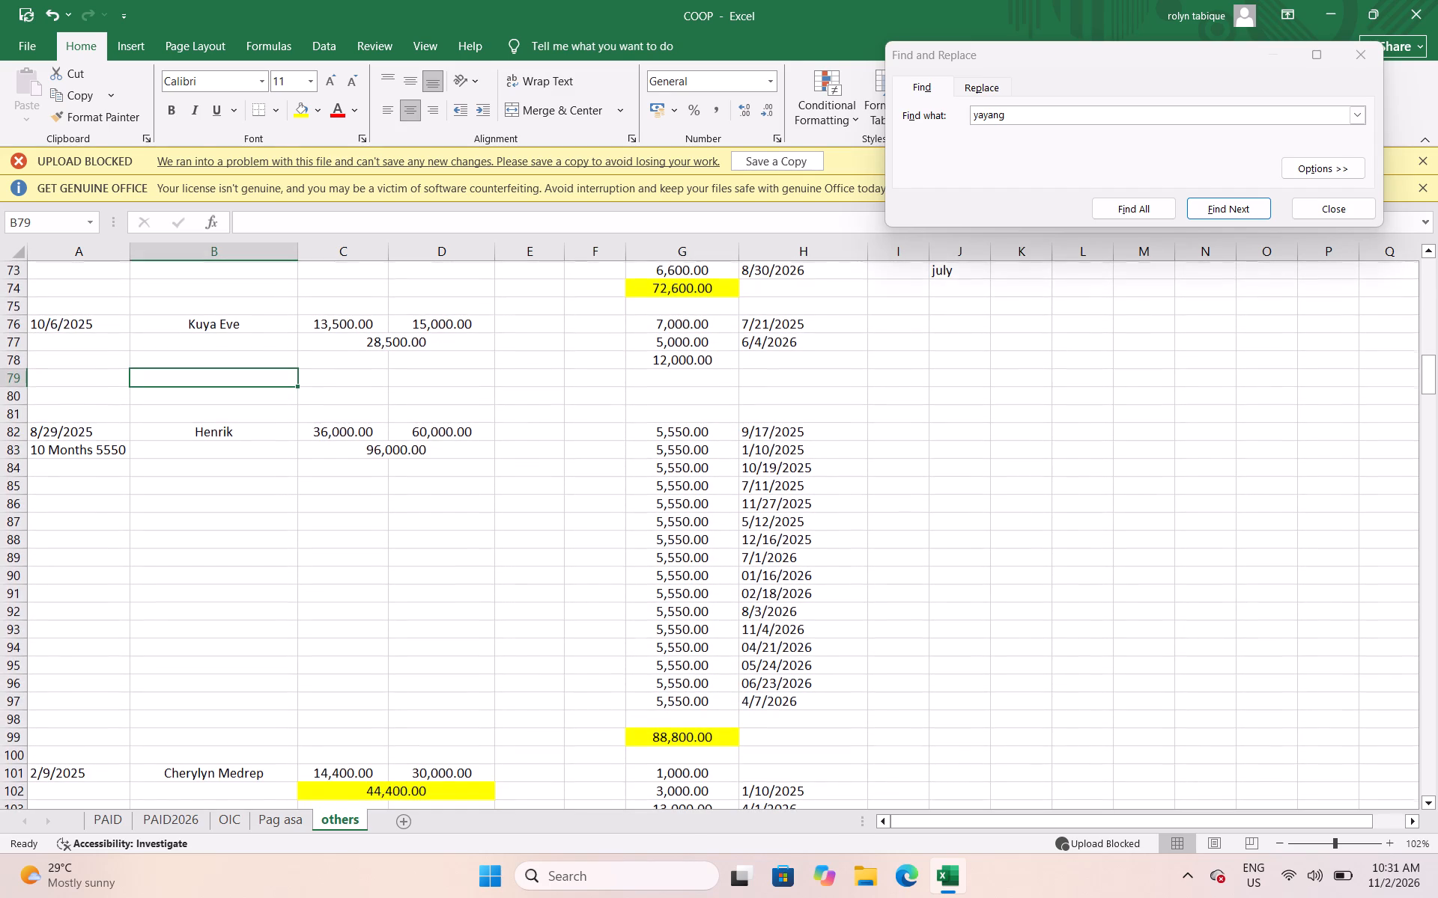
scroll(279, 543, down, 2)
scroll(278, 543, up, 1)
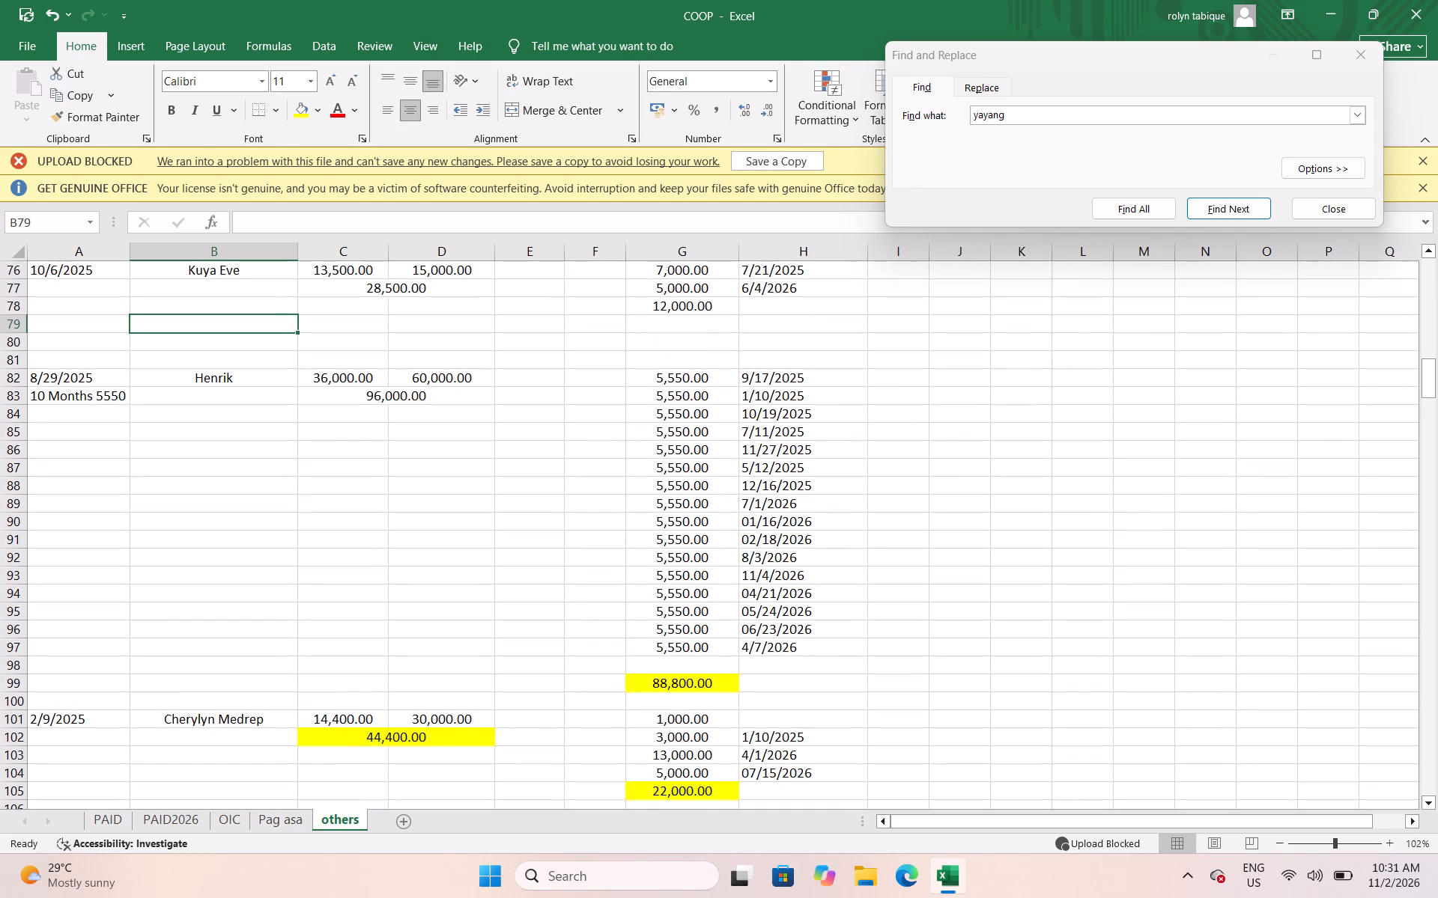
drag(3, 380, 43, 687)
right_click(129, 594)
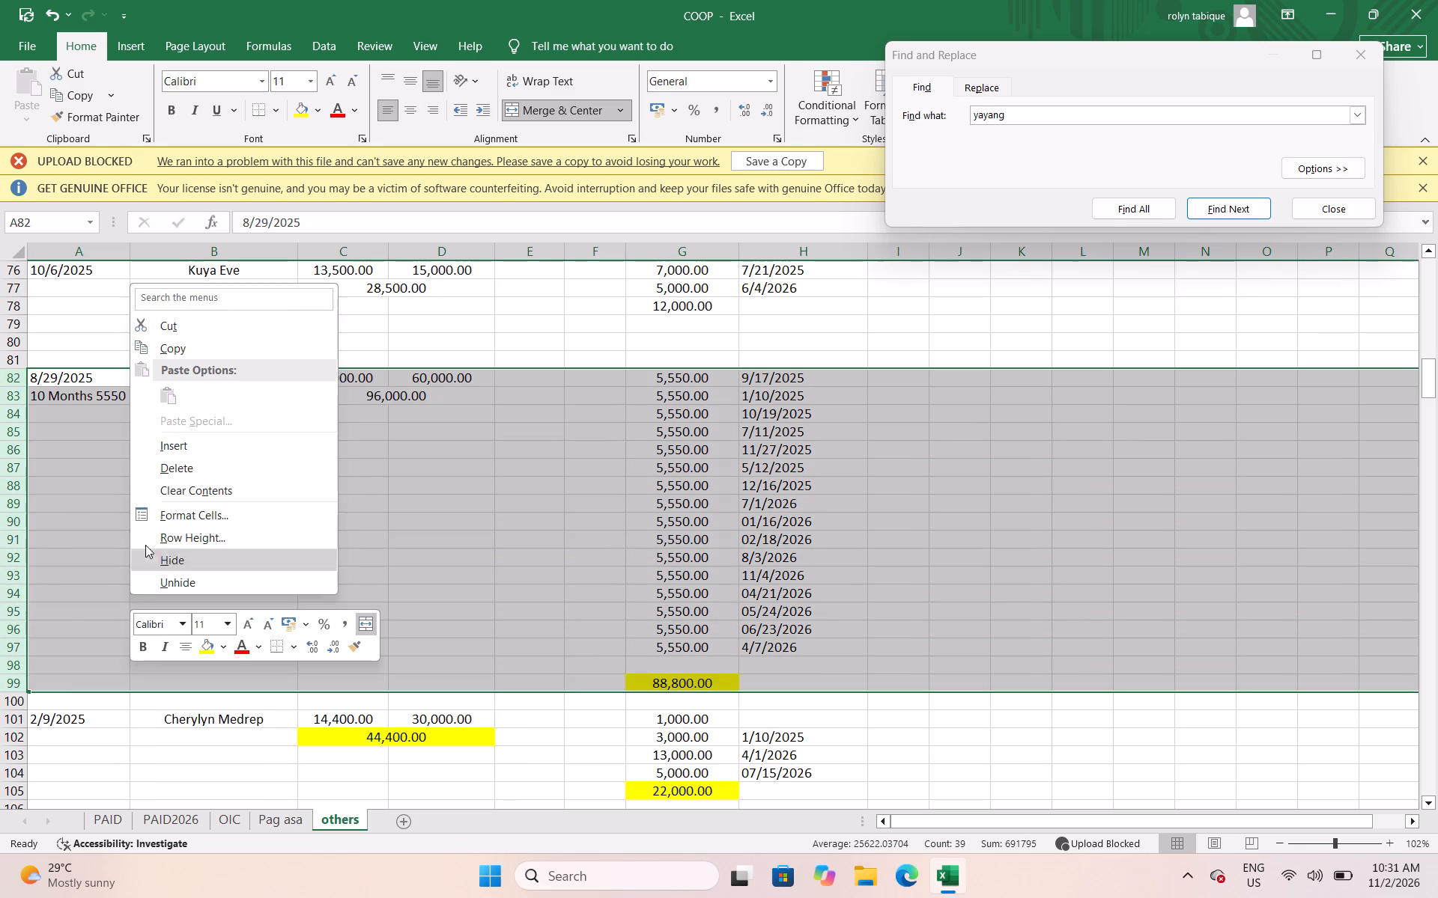
click(178, 318)
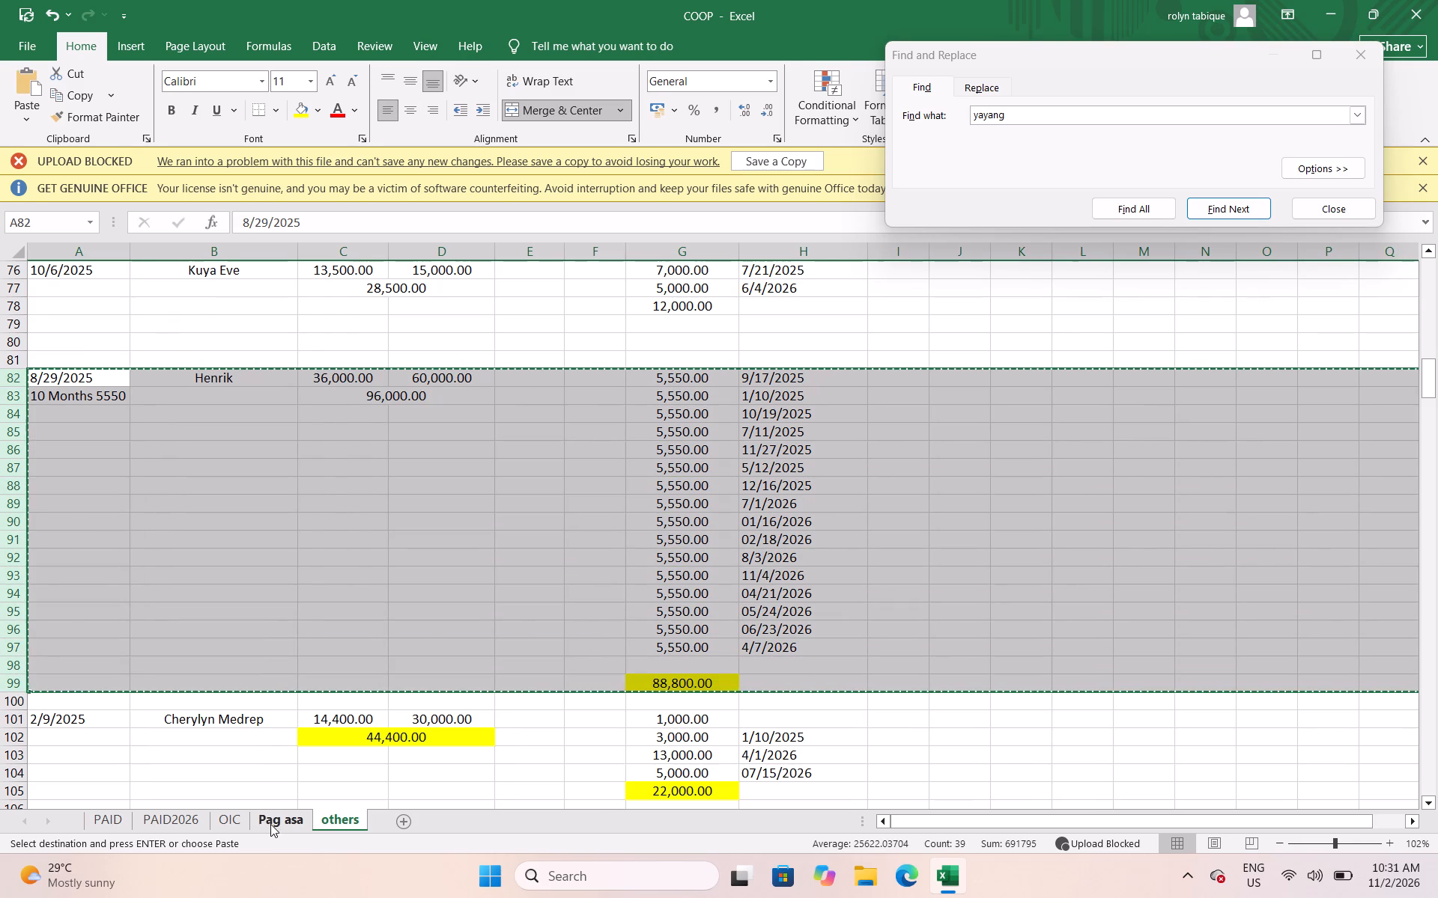
click(169, 828)
scroll(722, 511, down, 1)
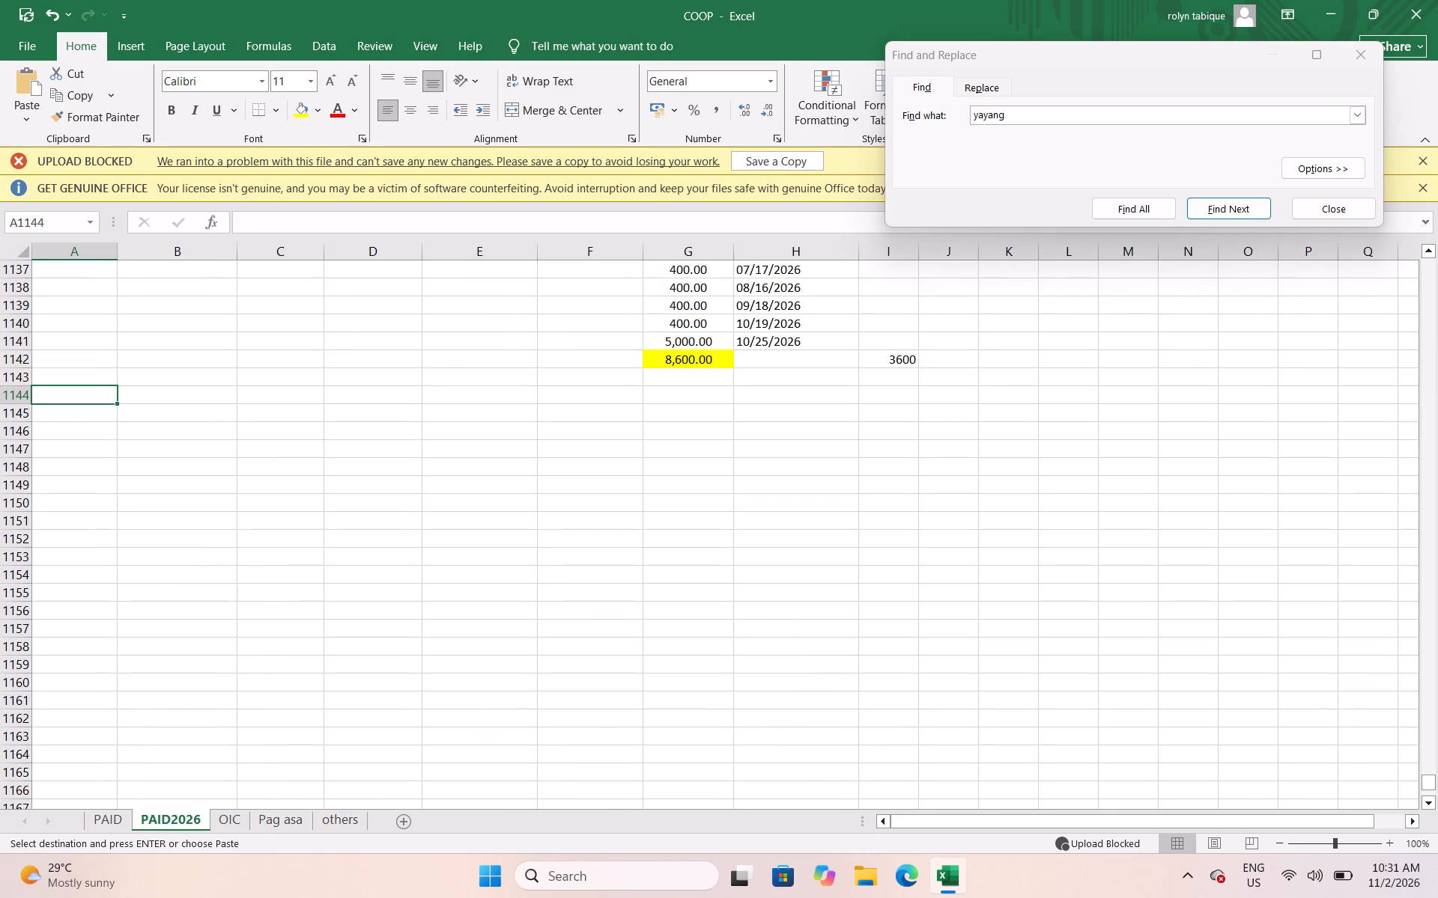
scroll(722, 511, down, 2)
scroll(720, 513, up, 4)
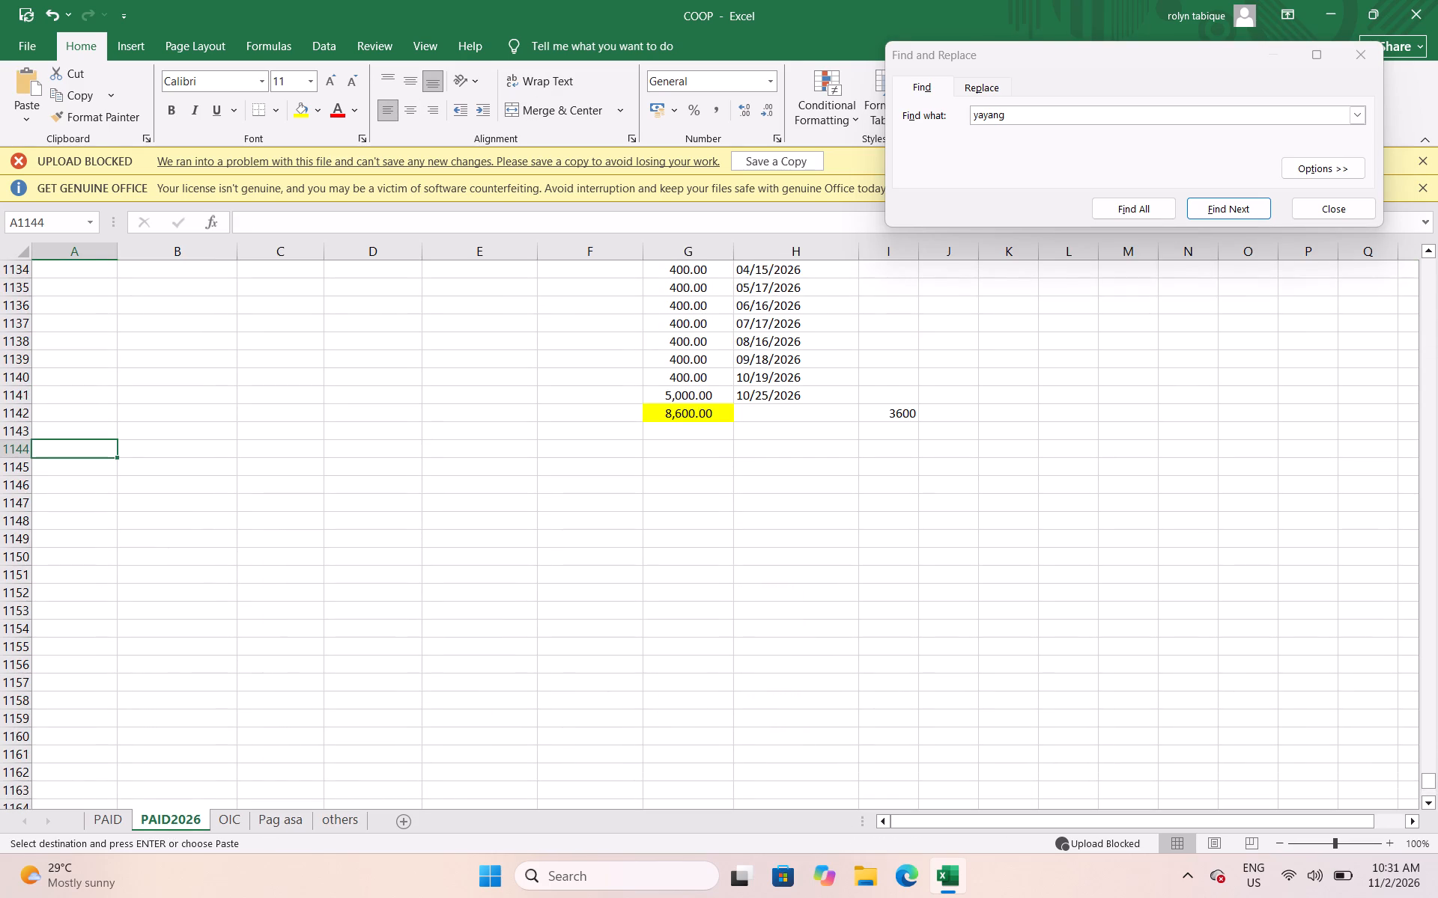
click(66, 451)
key(ctrl+v)
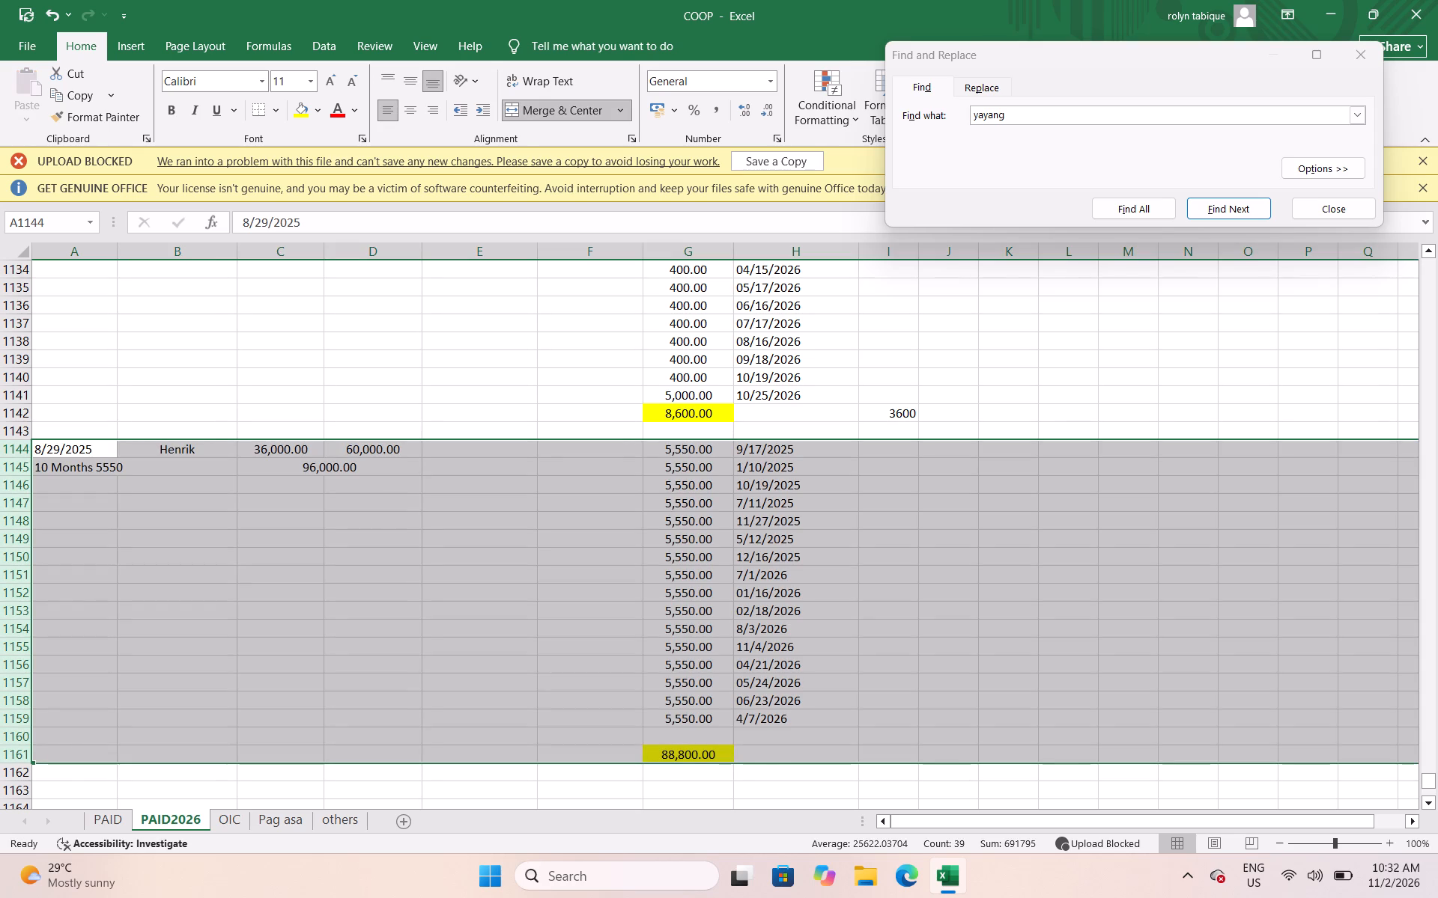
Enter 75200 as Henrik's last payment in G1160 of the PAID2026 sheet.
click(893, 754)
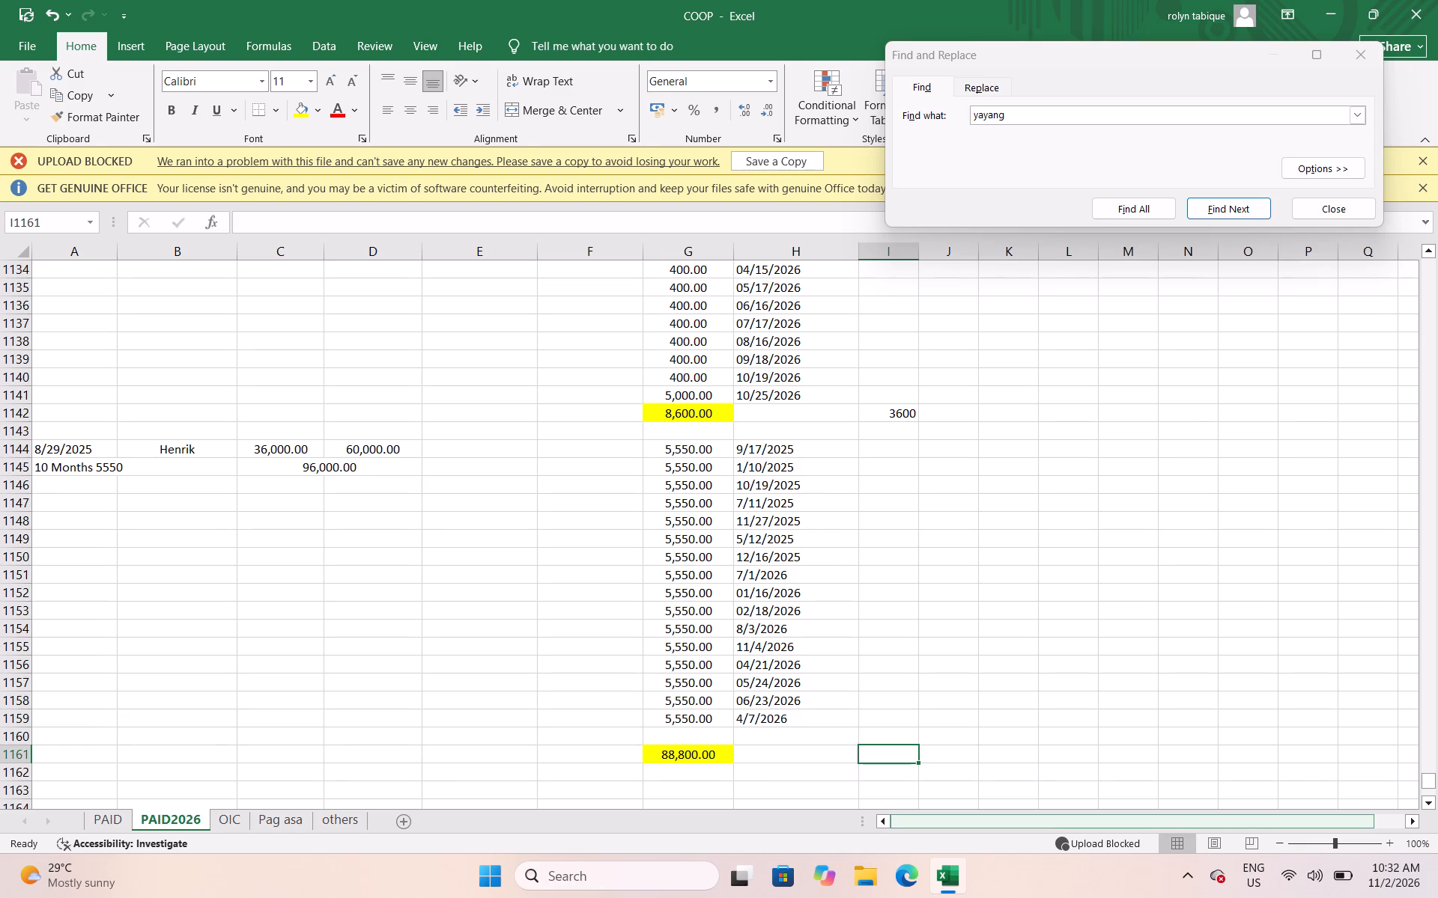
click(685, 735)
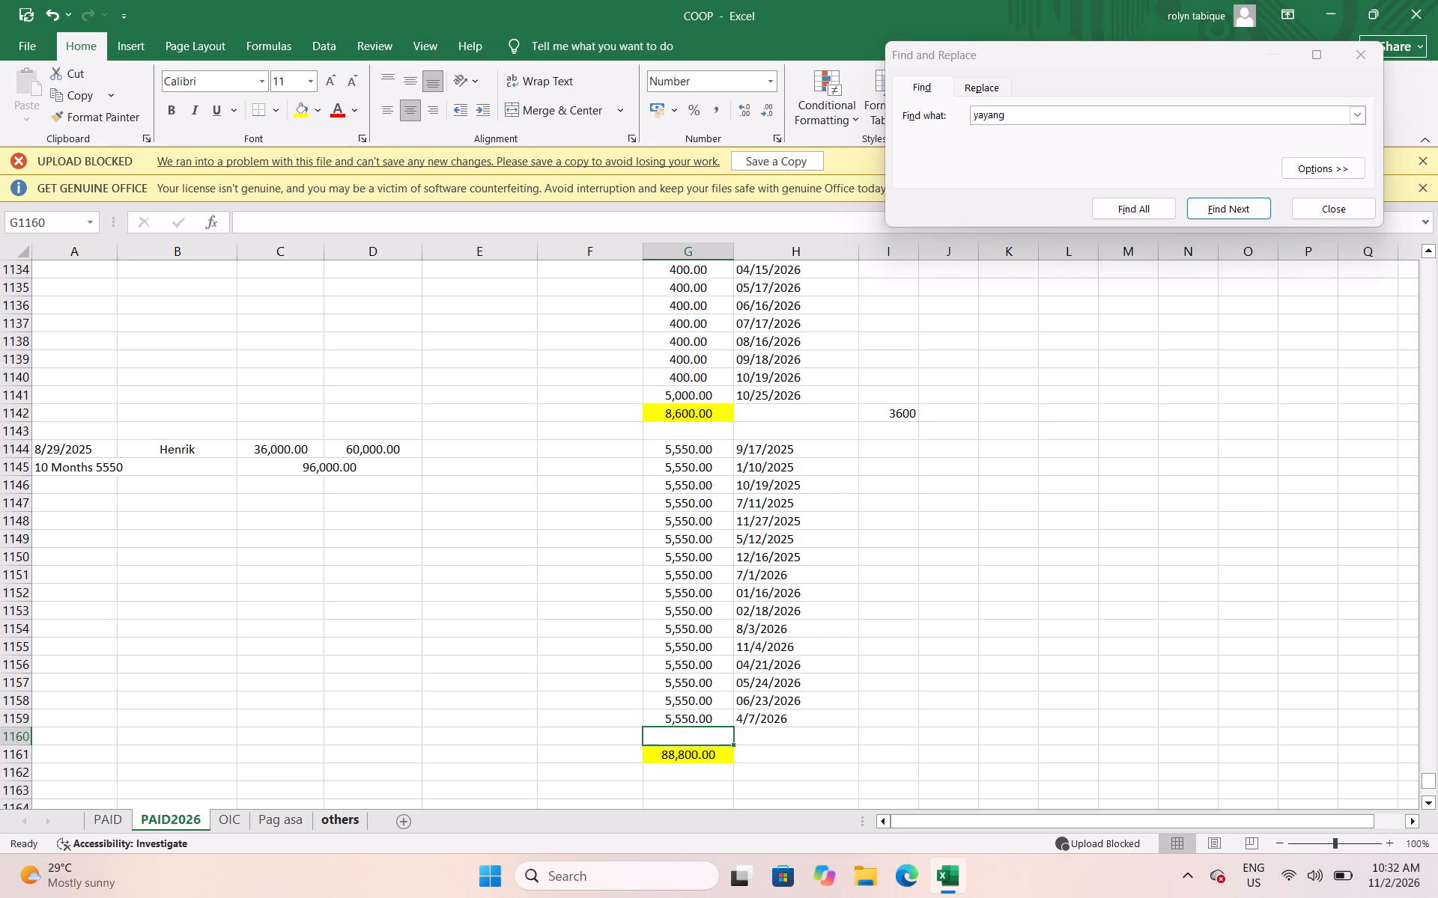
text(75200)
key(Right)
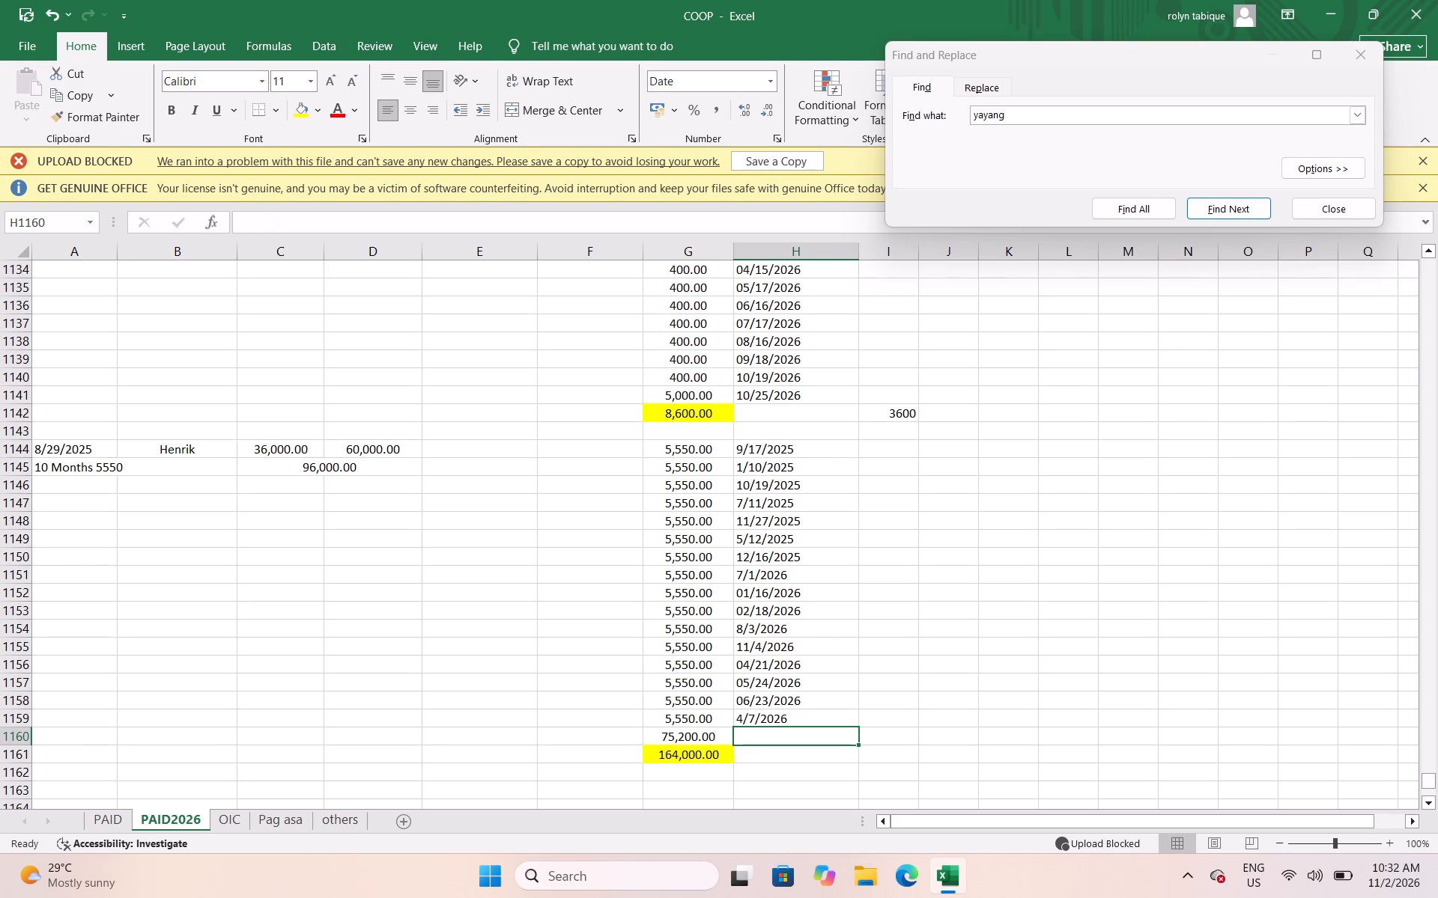
Set Henrik's last payment in G1160 to 7200.
click(322, 473)
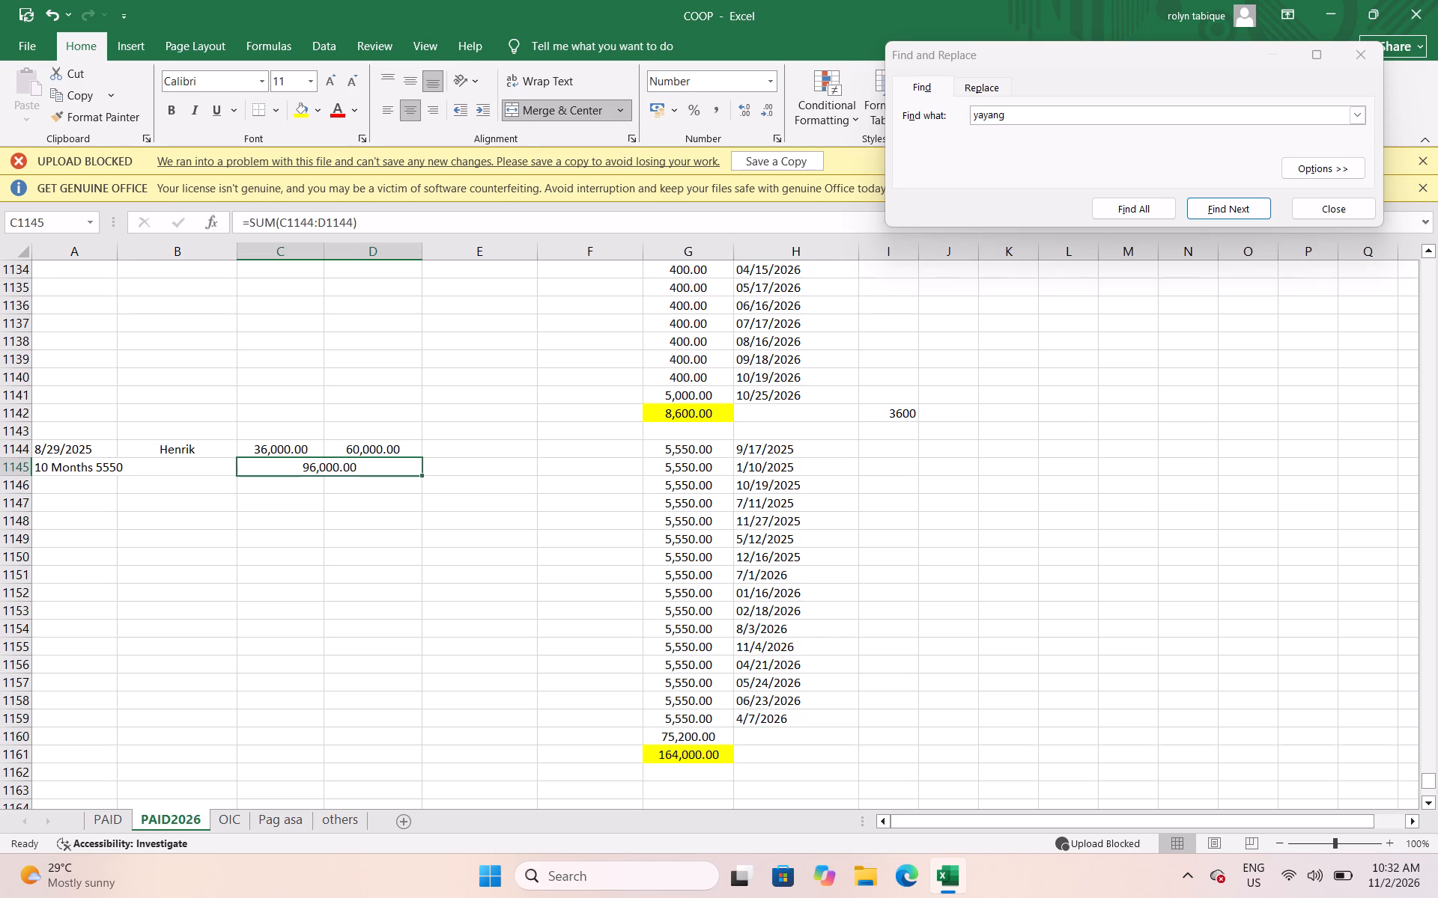
click(656, 739)
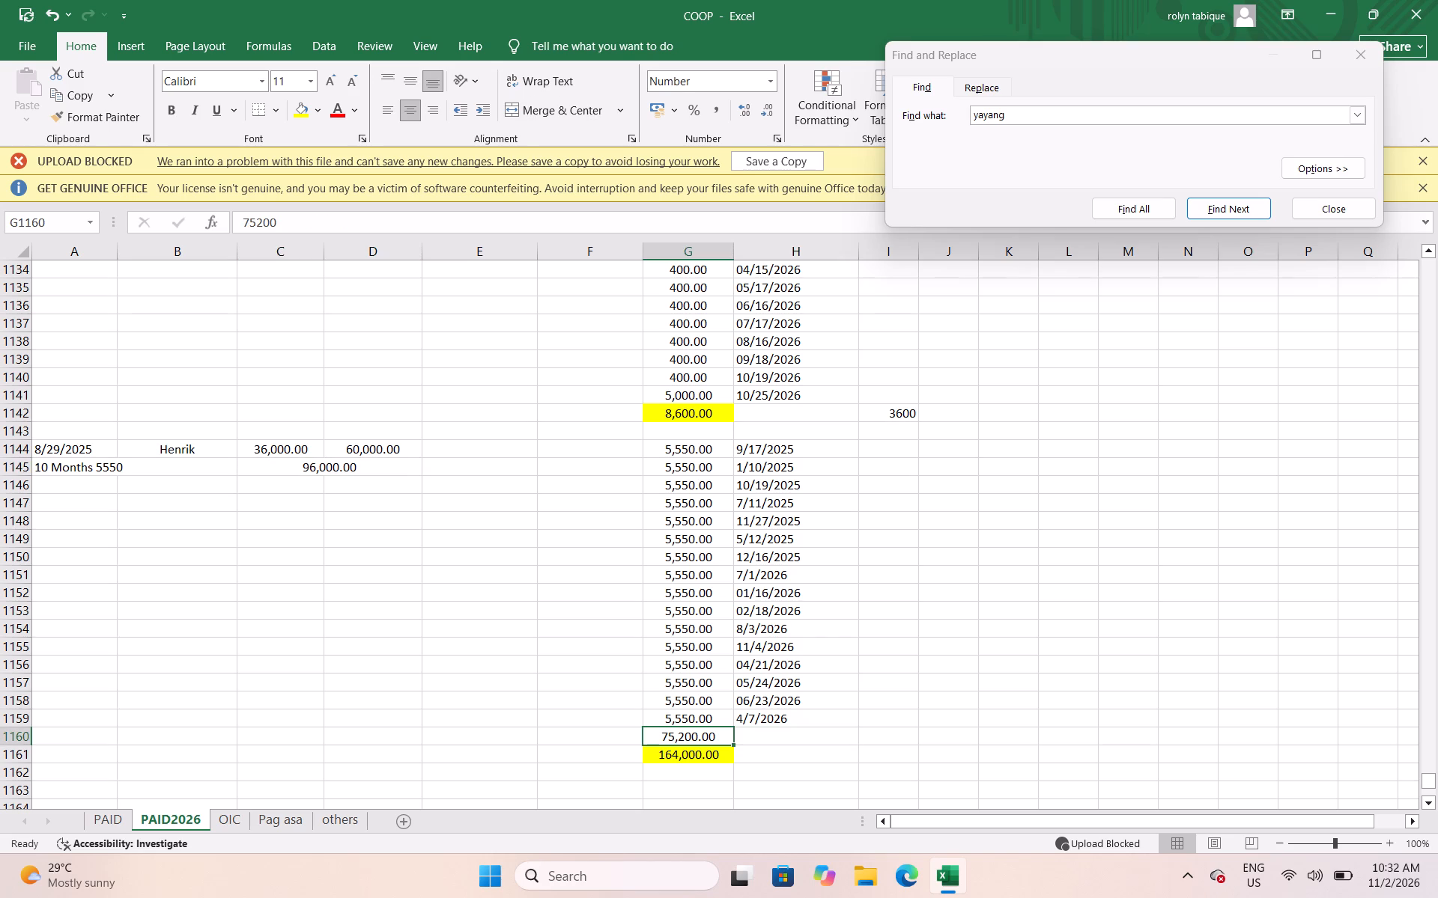
text(7200)
key(Return)
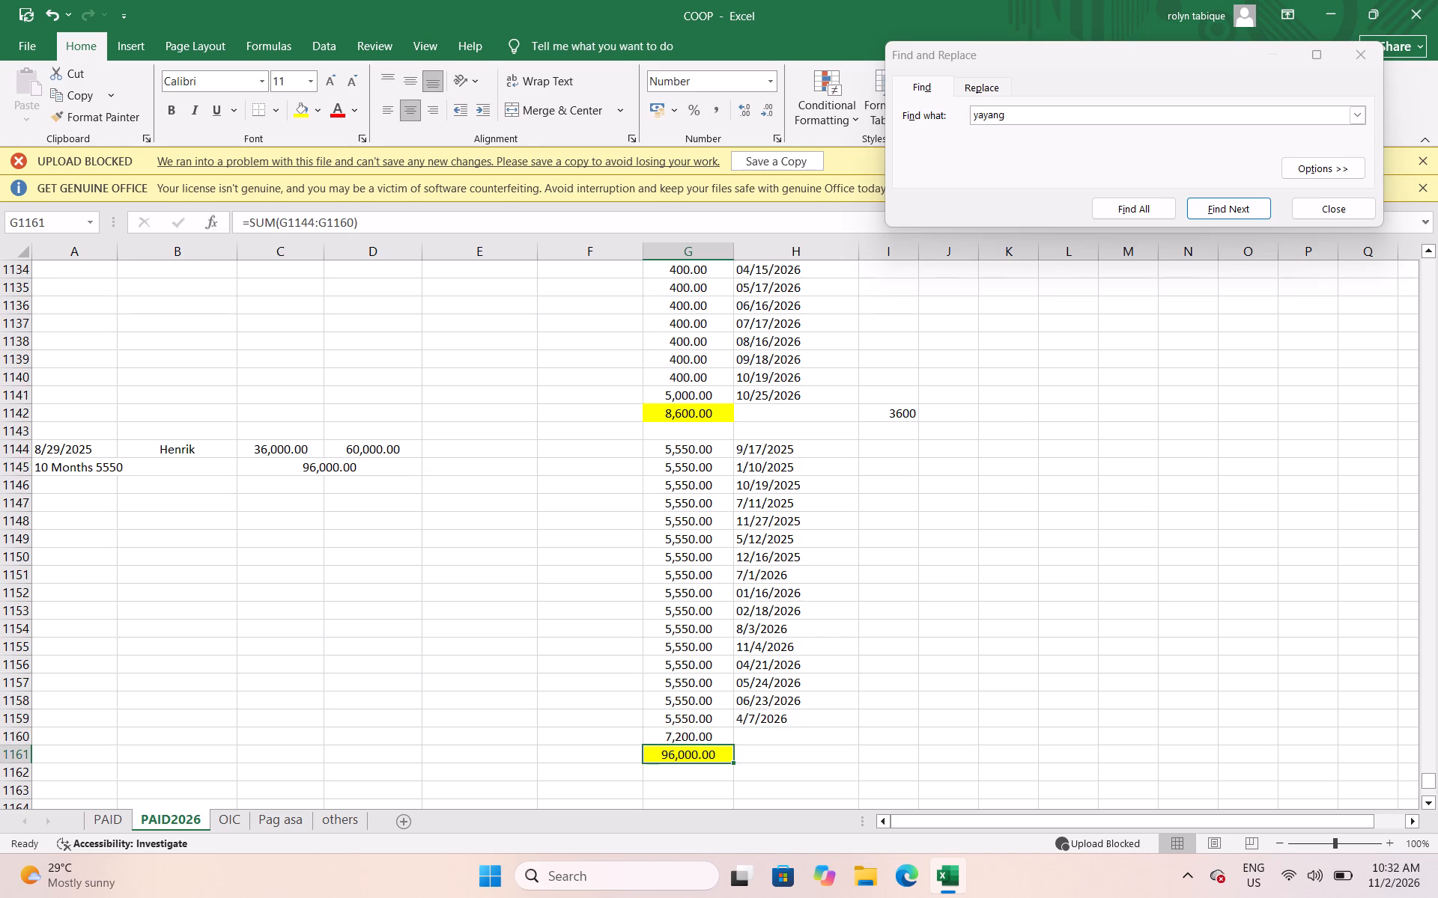
Enter 36000 as Henrik's interest in I1161, in the same row as his payment total.
key(Right)
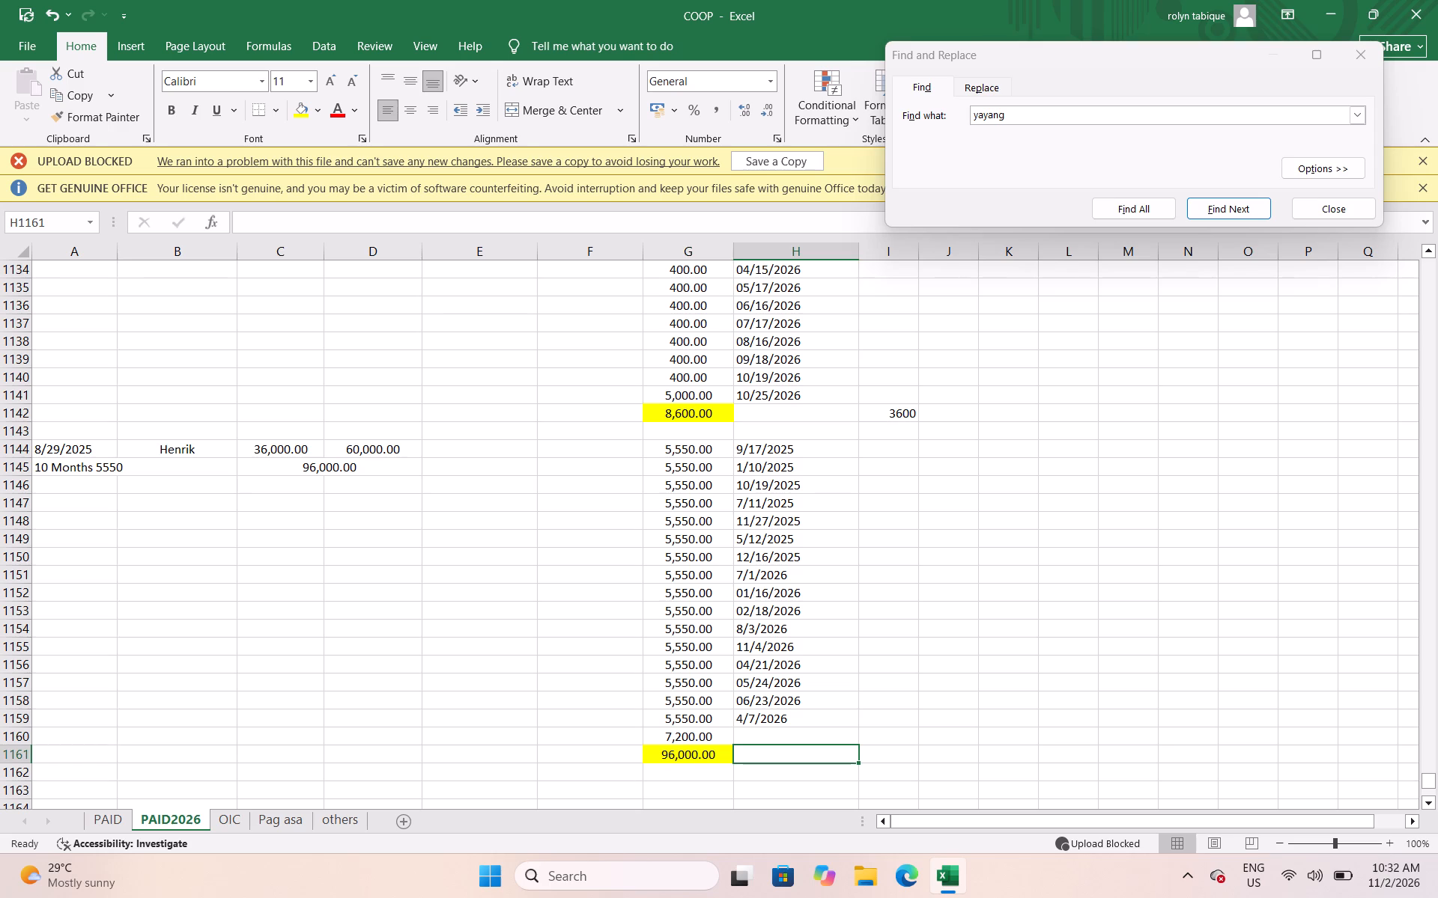
key(Right)
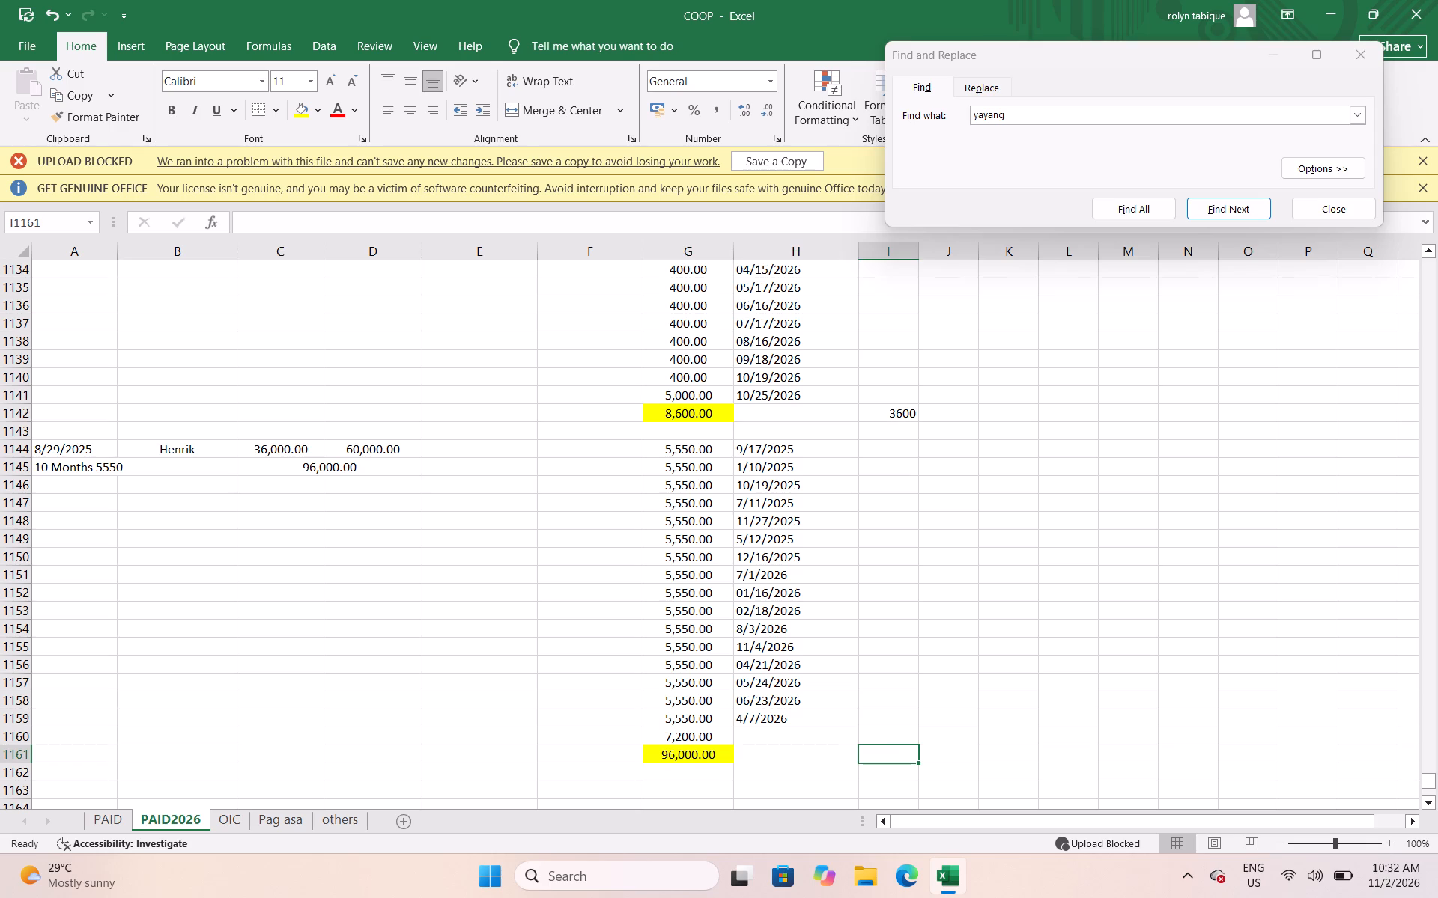
text(36000)
key(Down)
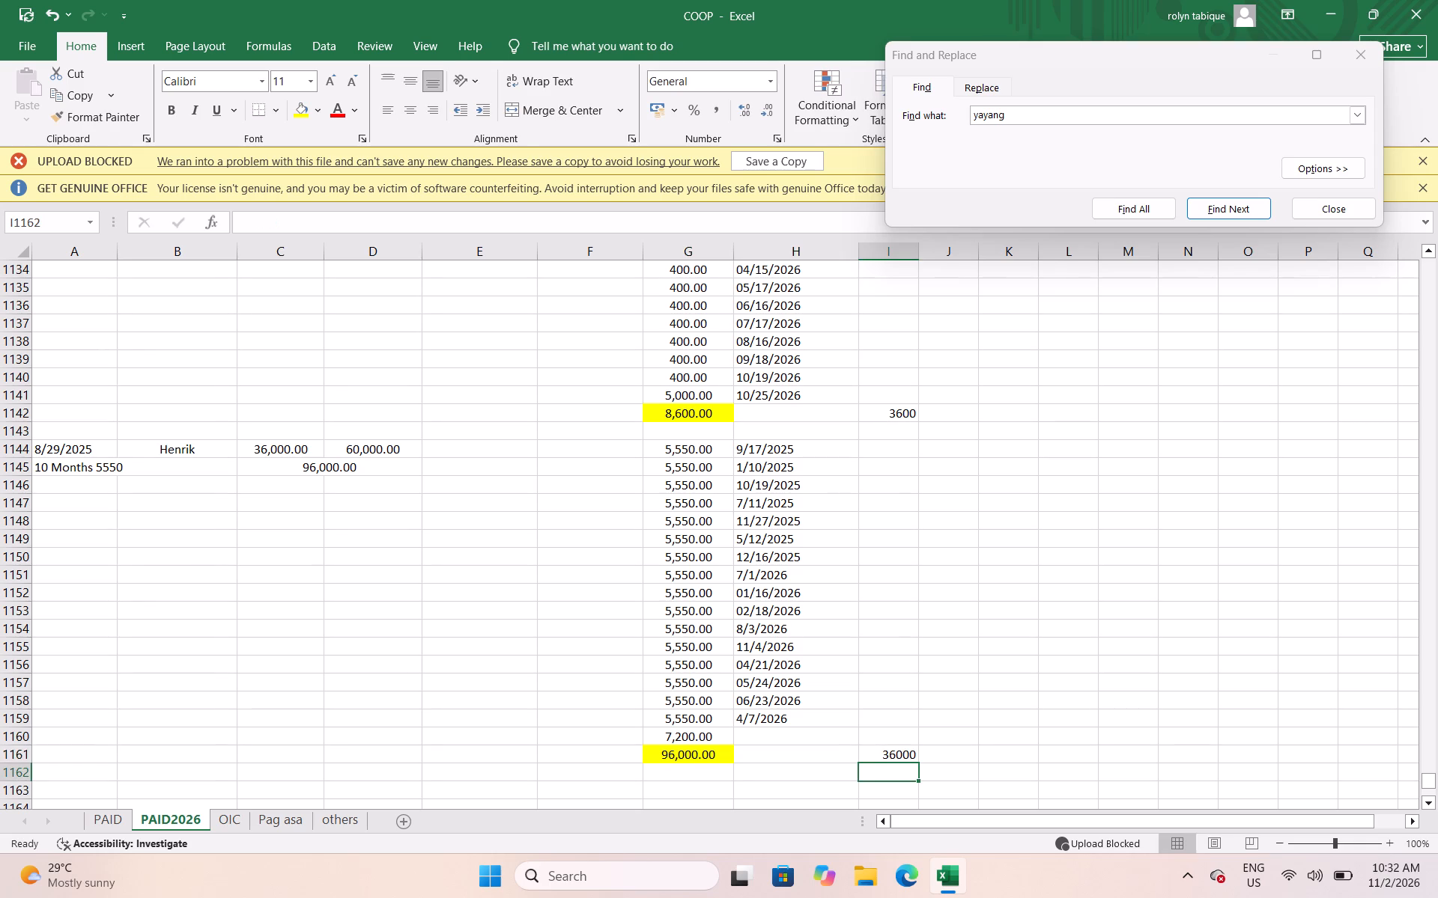
Save the COOP workbook.
key(ctrl+s)
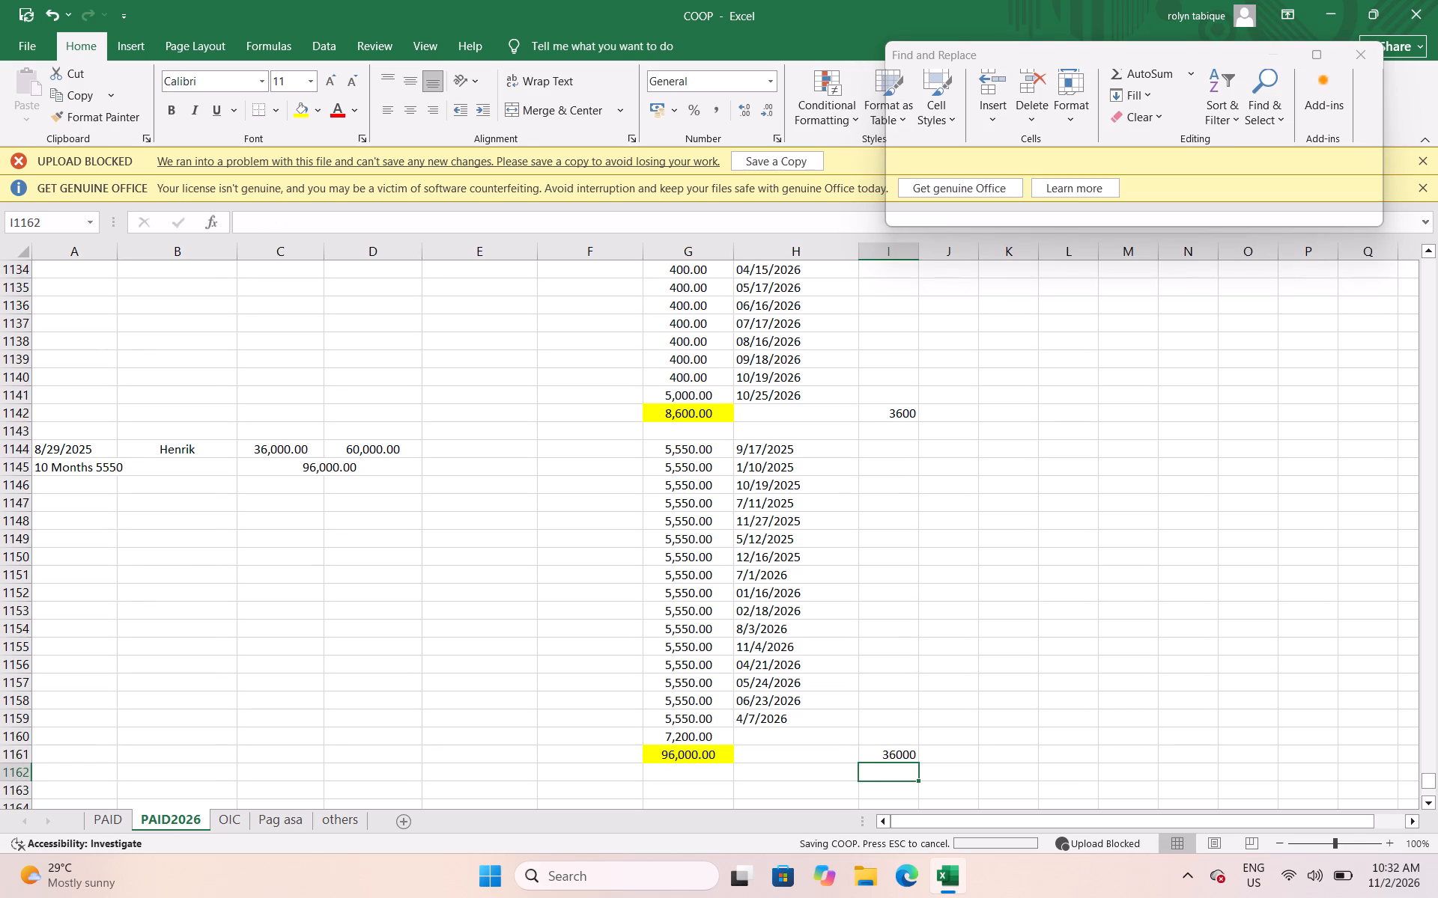
Delete the emptied rows 82 to 99 of the others sheet and the blank rows 80 to 82 above Cherylyn's record.
click(341, 822)
right_click(130, 479)
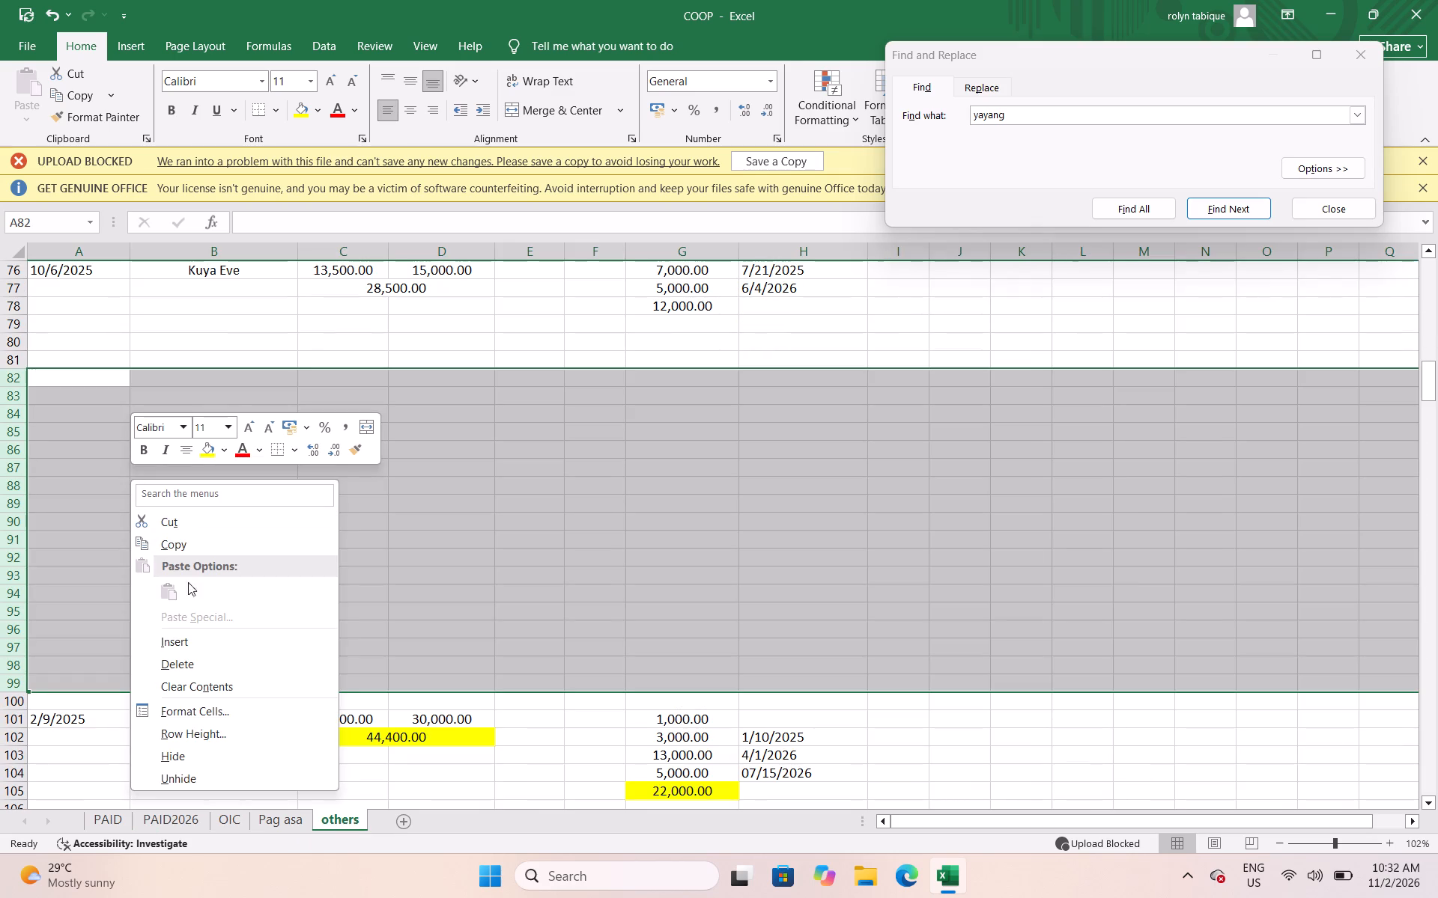
click(181, 657)
click(349, 347)
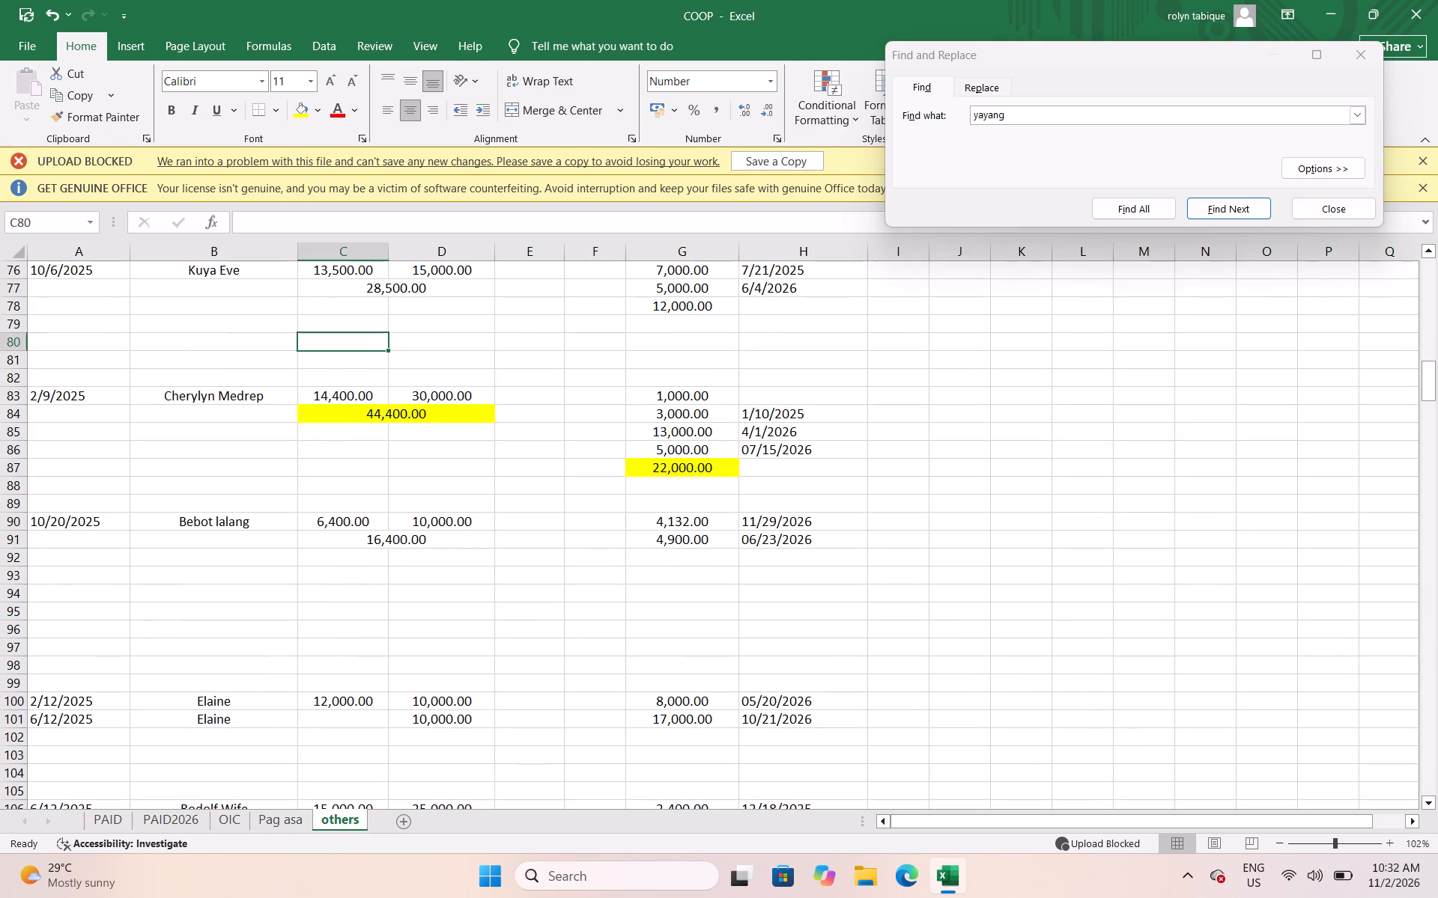
drag(4, 343, 19, 375)
right_click(98, 347)
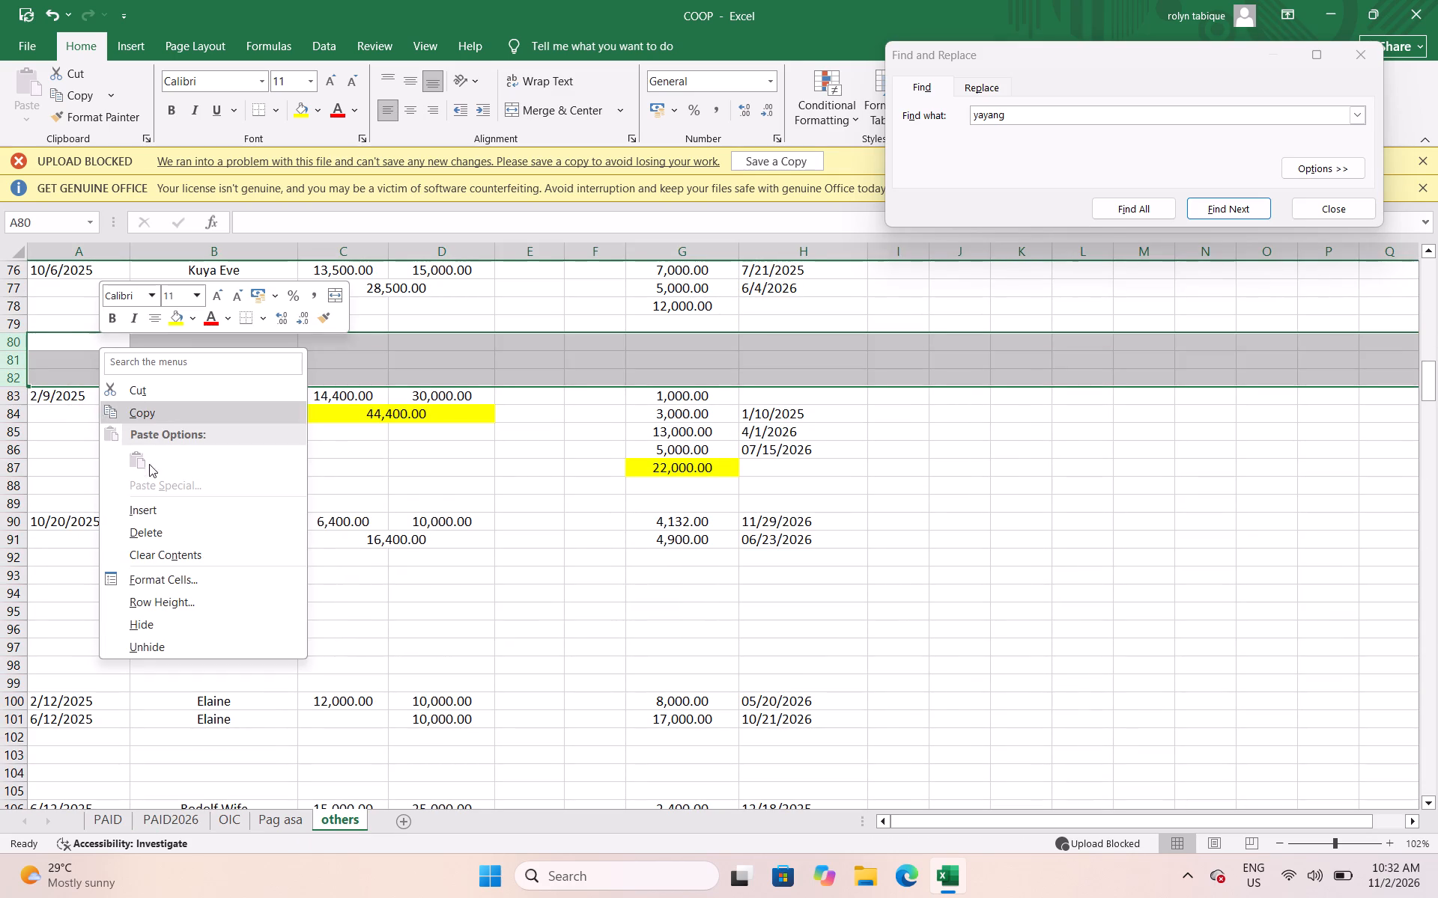
click(145, 527)
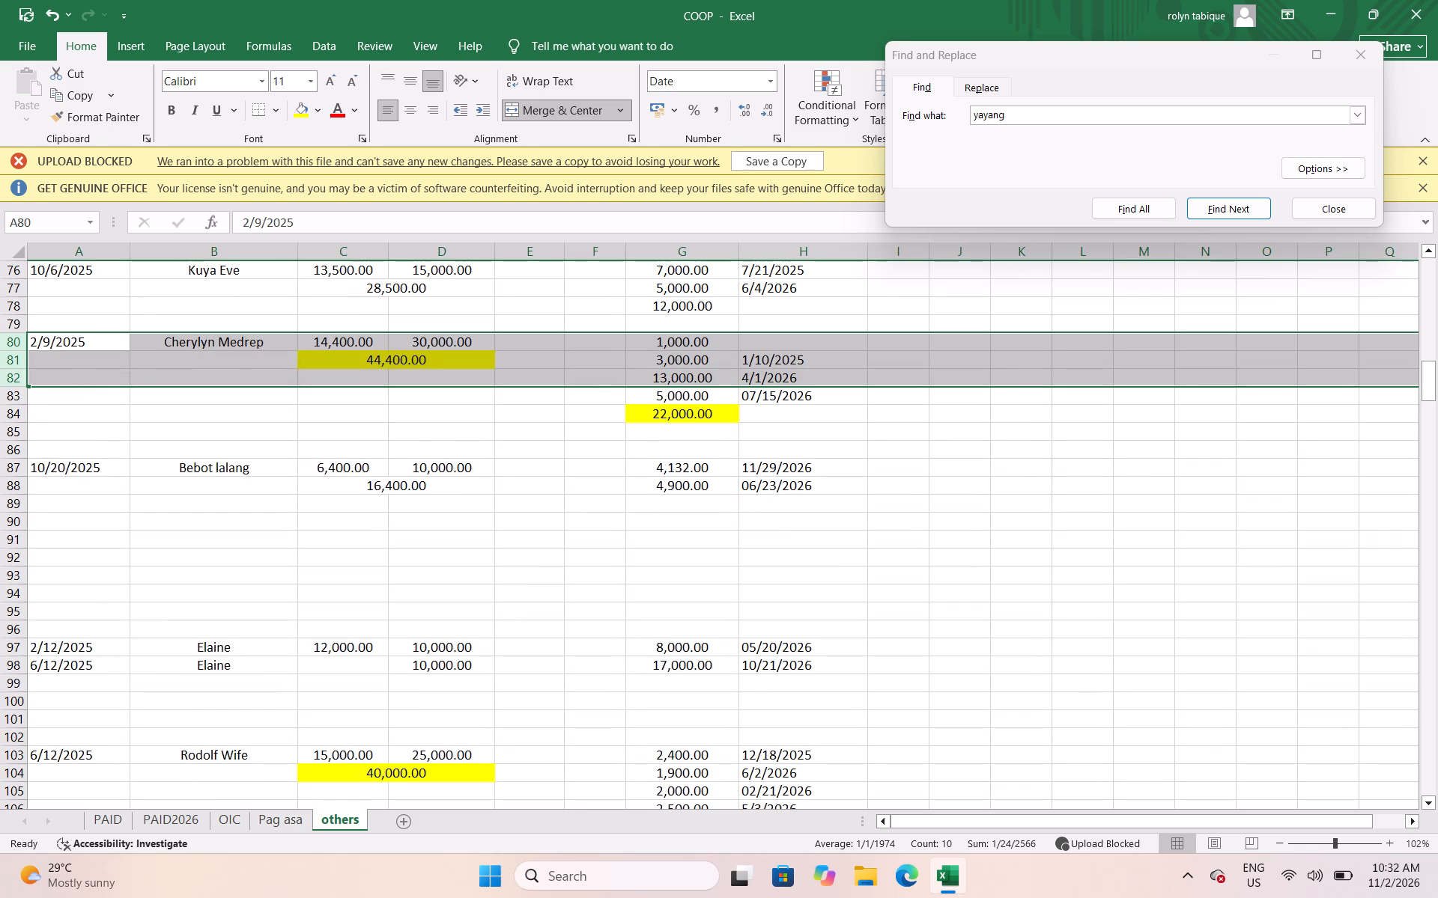
click(300, 321)
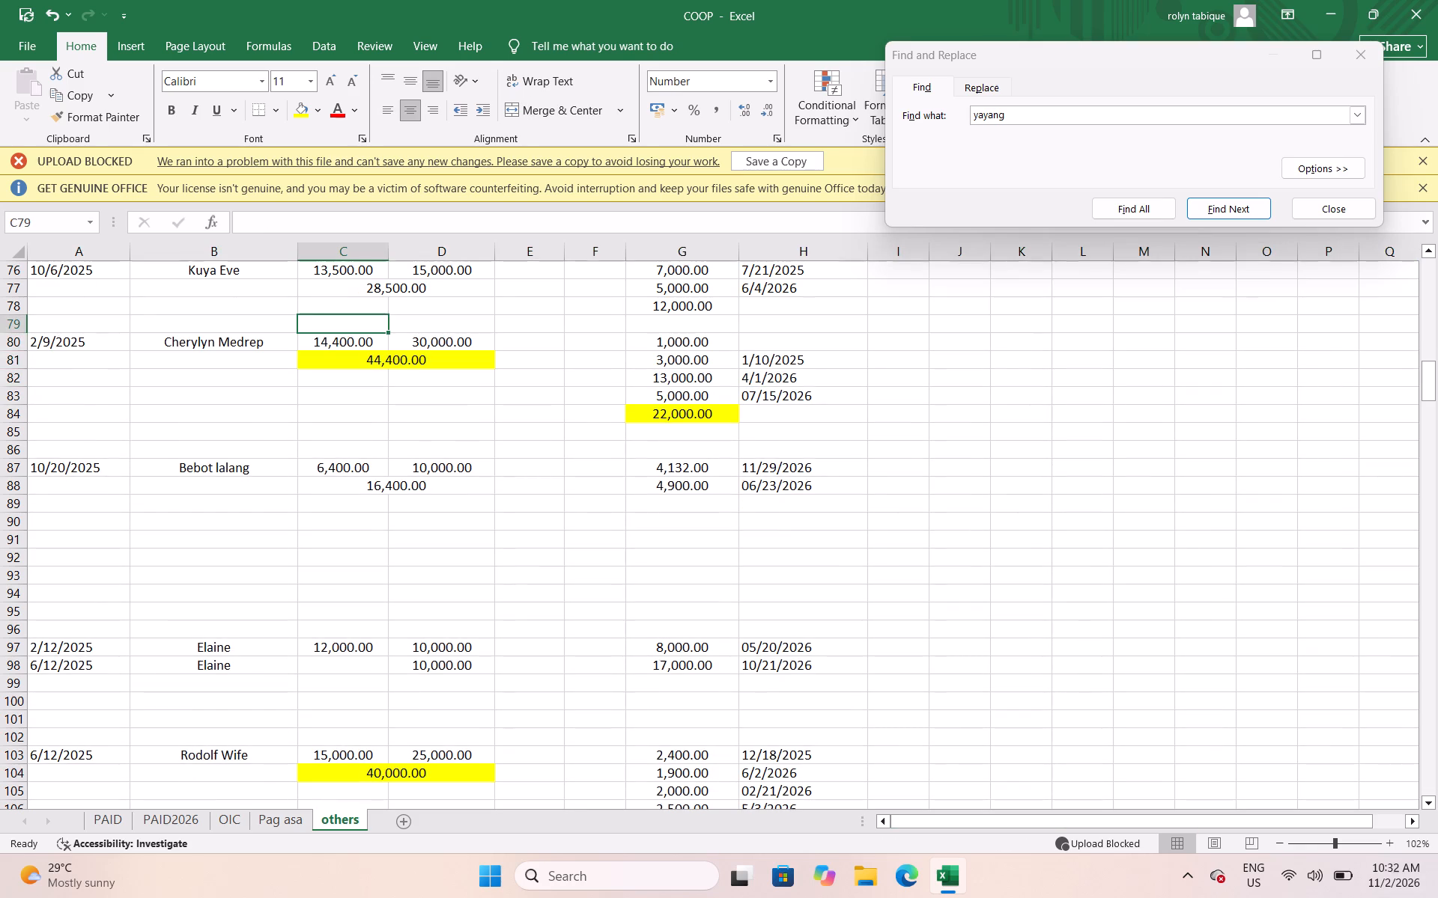
Insert one blank row at row 79, between Kuya Eve's and Cherylyn's records.
scroll(493, 341, up, 2)
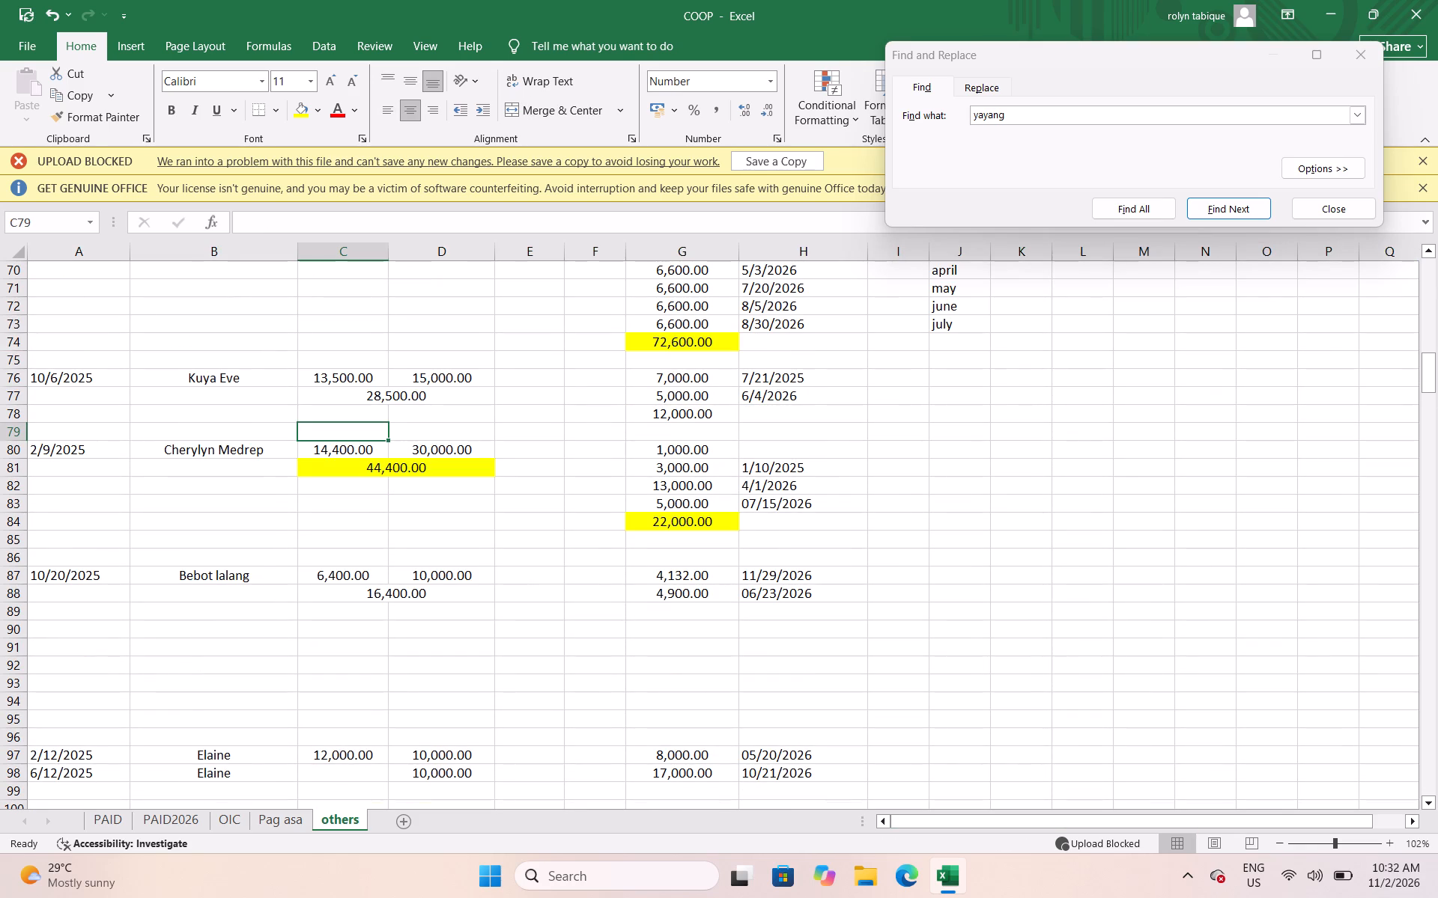
click(11, 431)
right_click(11, 431)
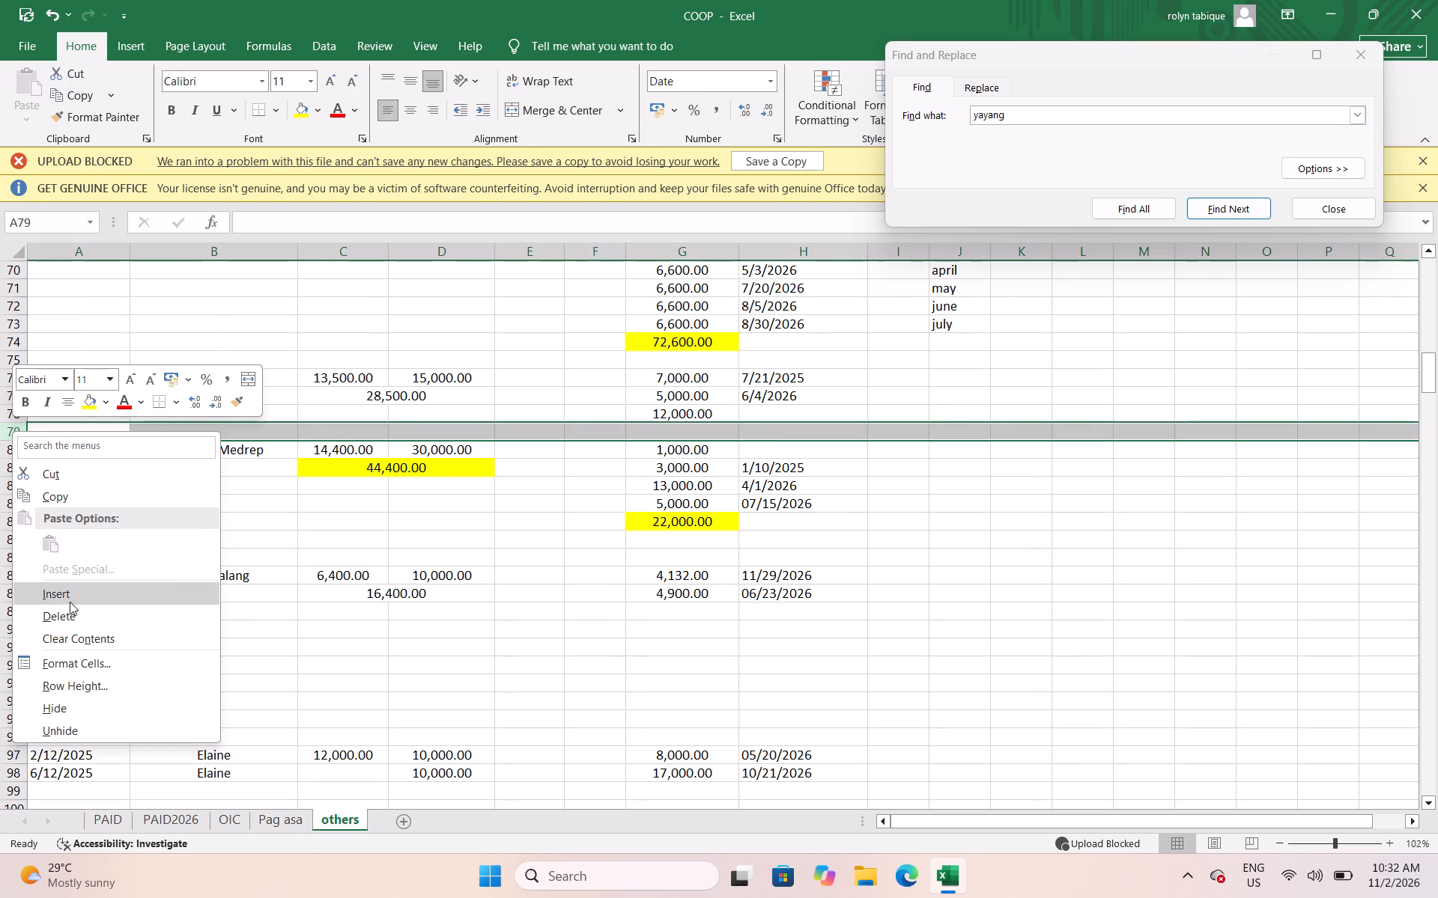
click(72, 599)
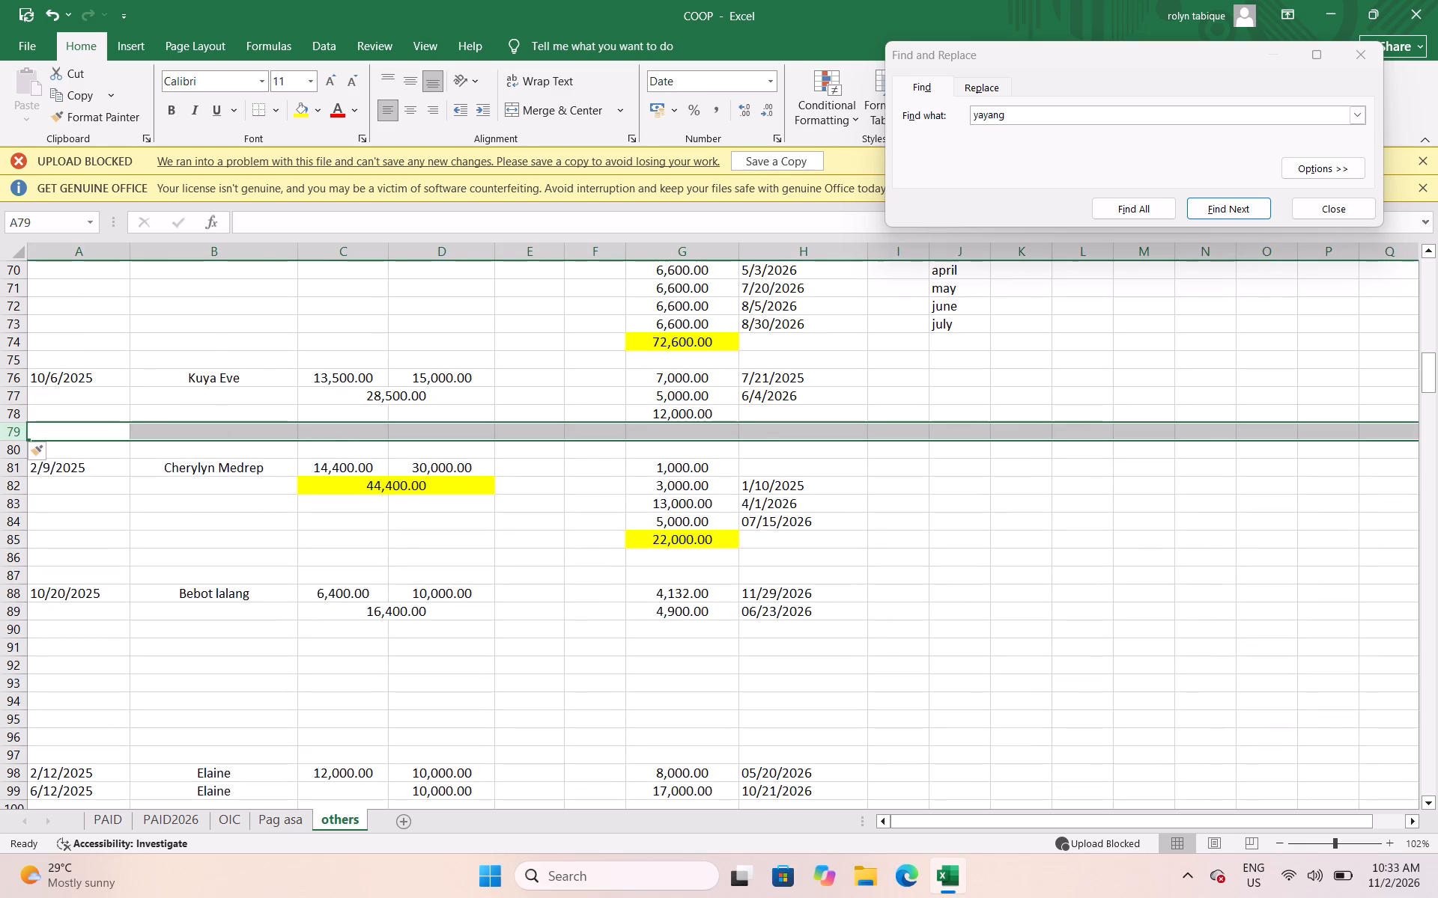
Highlight Kuya Eve's payment total in G78 with a yellow fill.
click(674, 417)
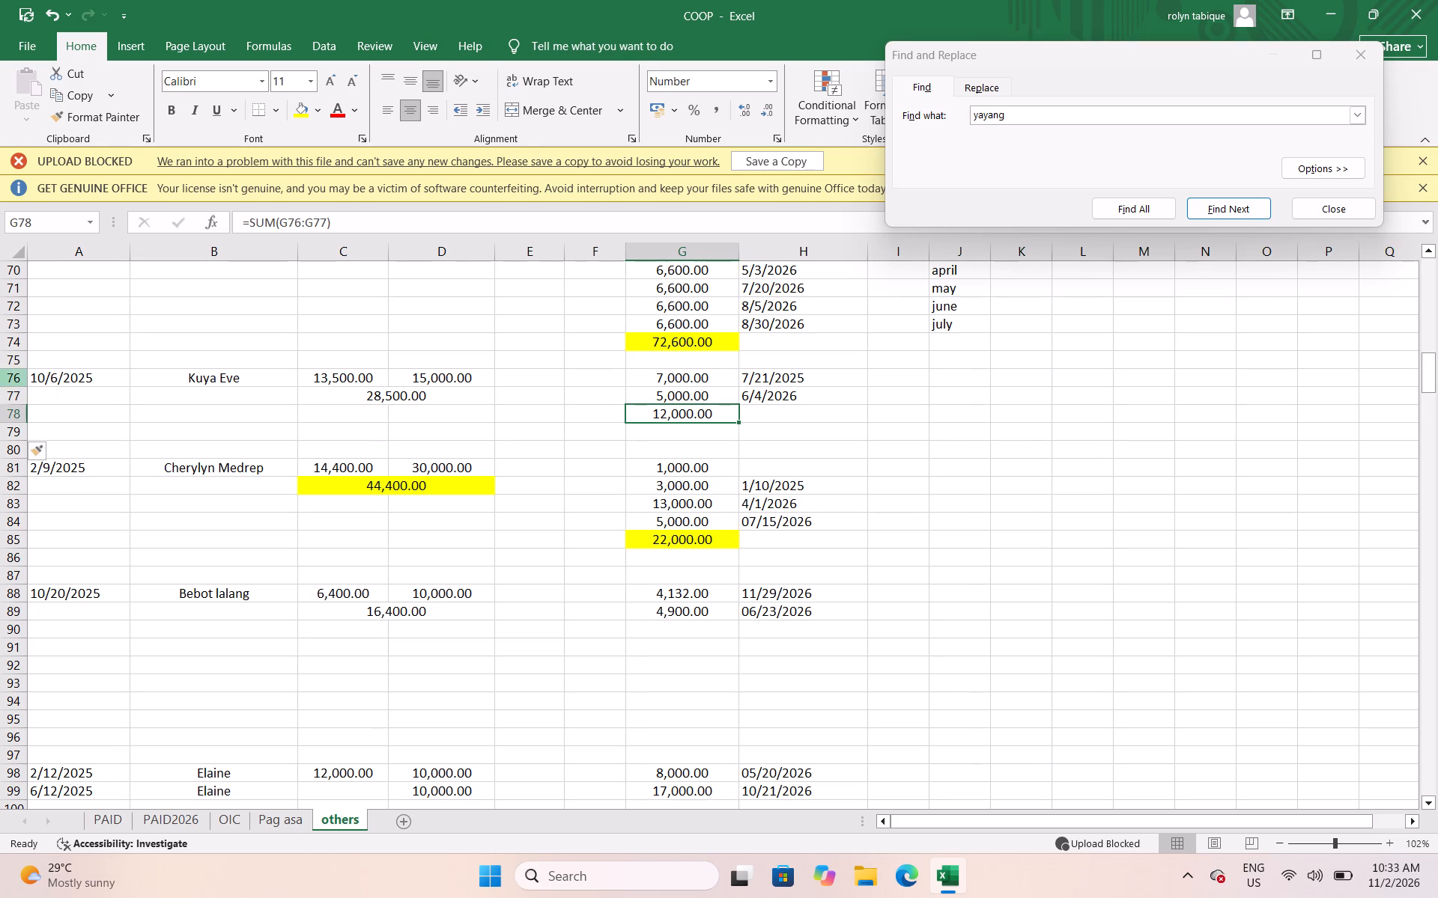
drag(22, 379, 32, 412)
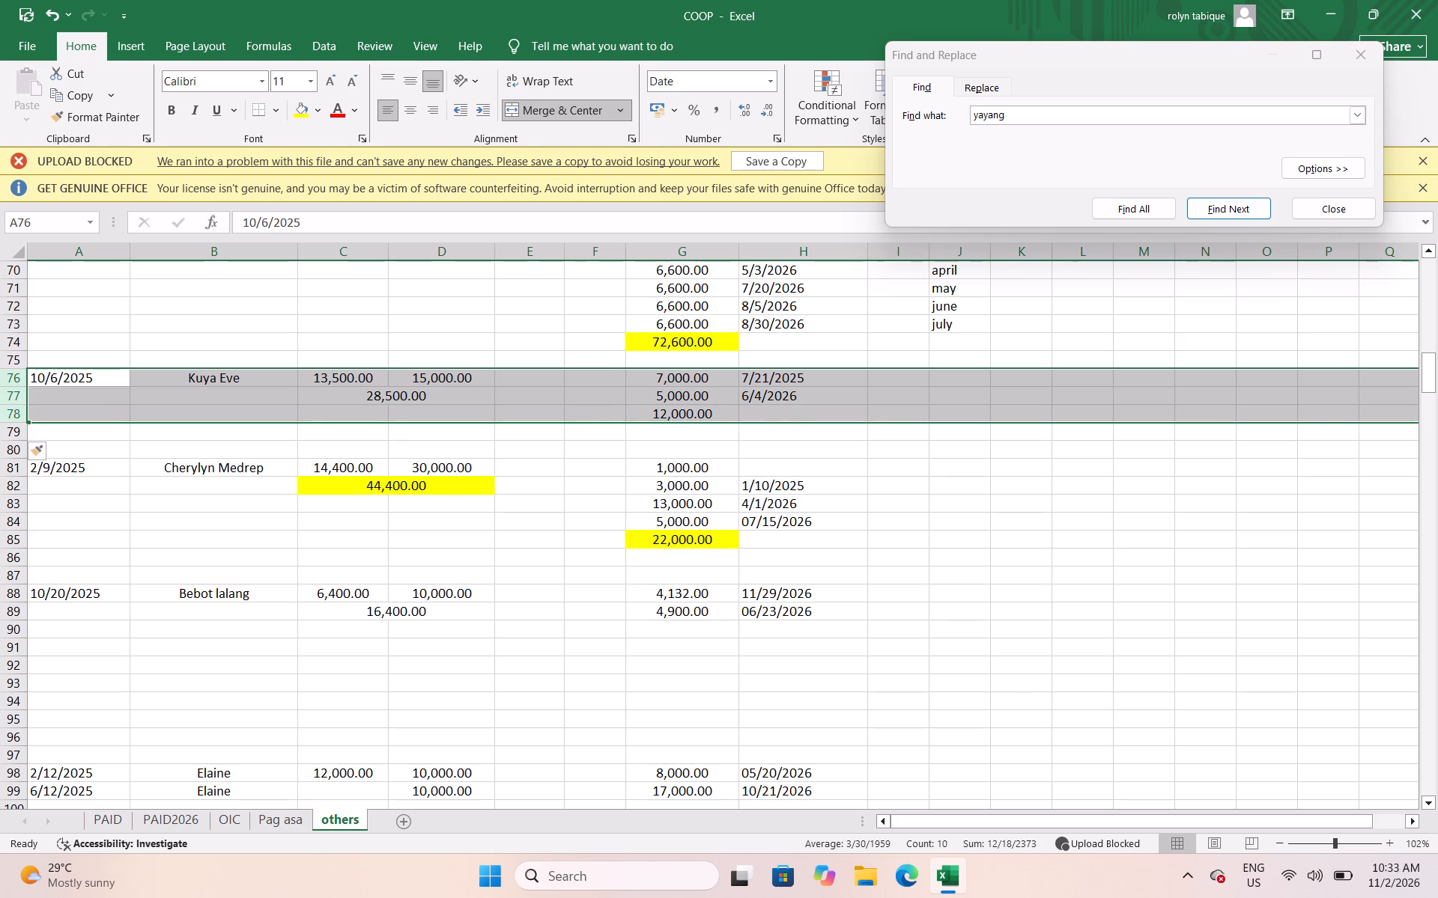
click(694, 413)
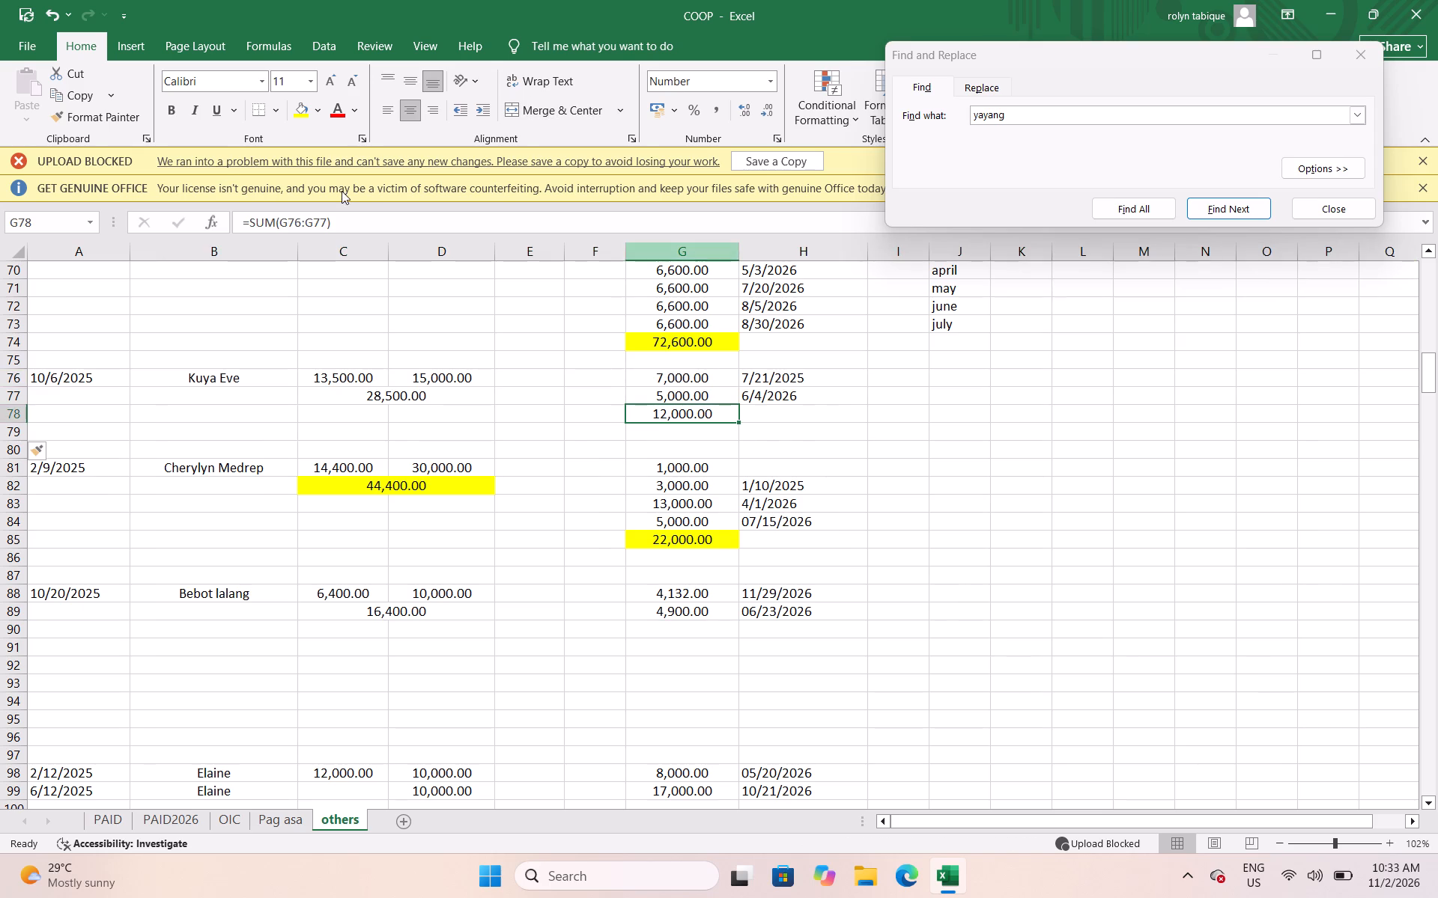
click(304, 109)
drag(479, 413, 485, 414)
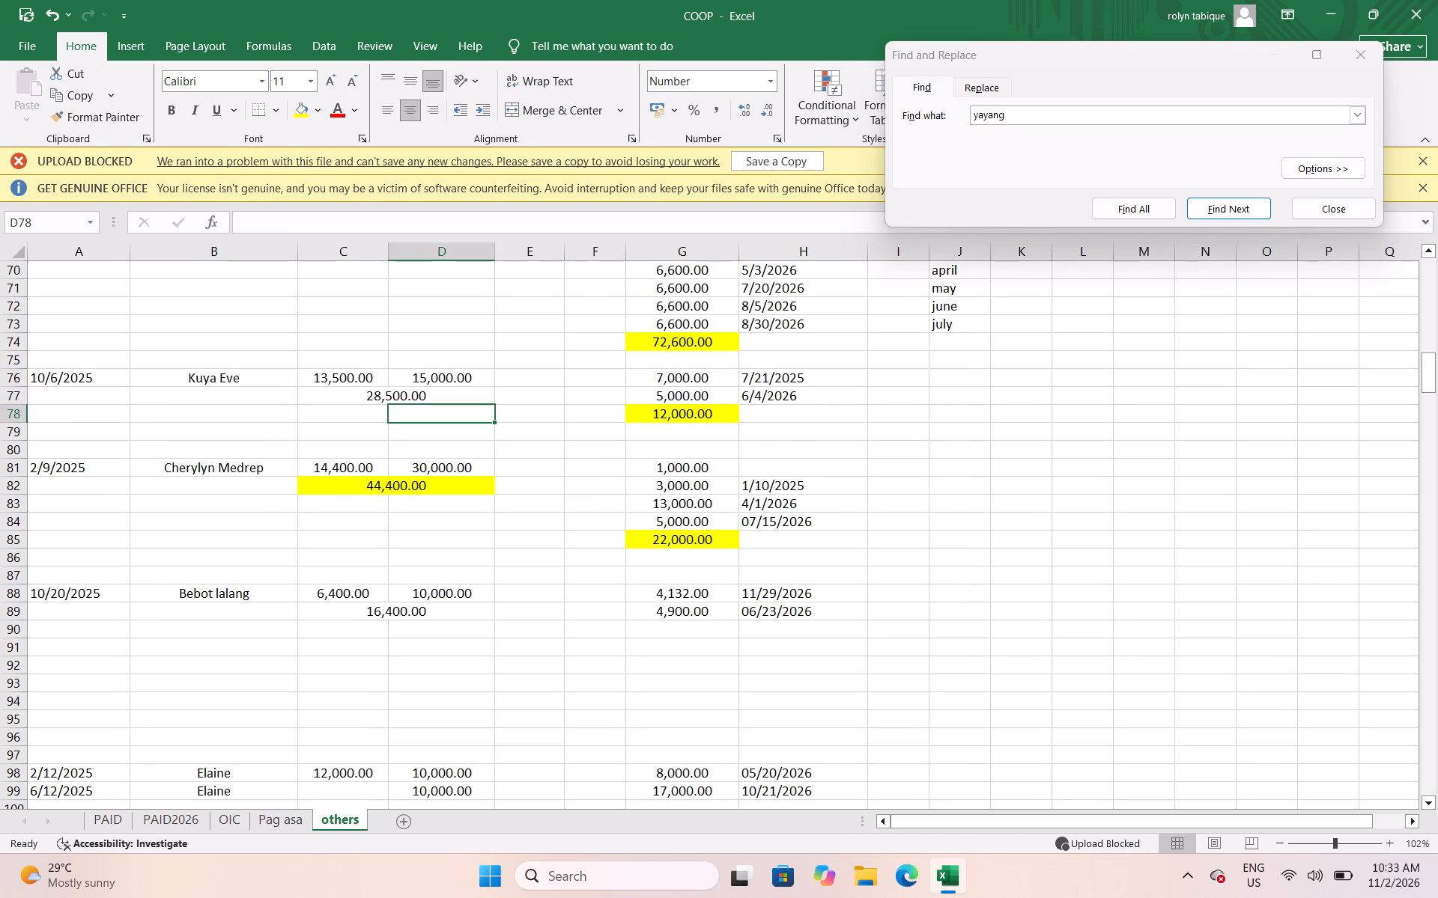
Insert a row above Kuya Eve's payment total and enter a 15000 payment in G78.
click(19, 416)
right_click(19, 416)
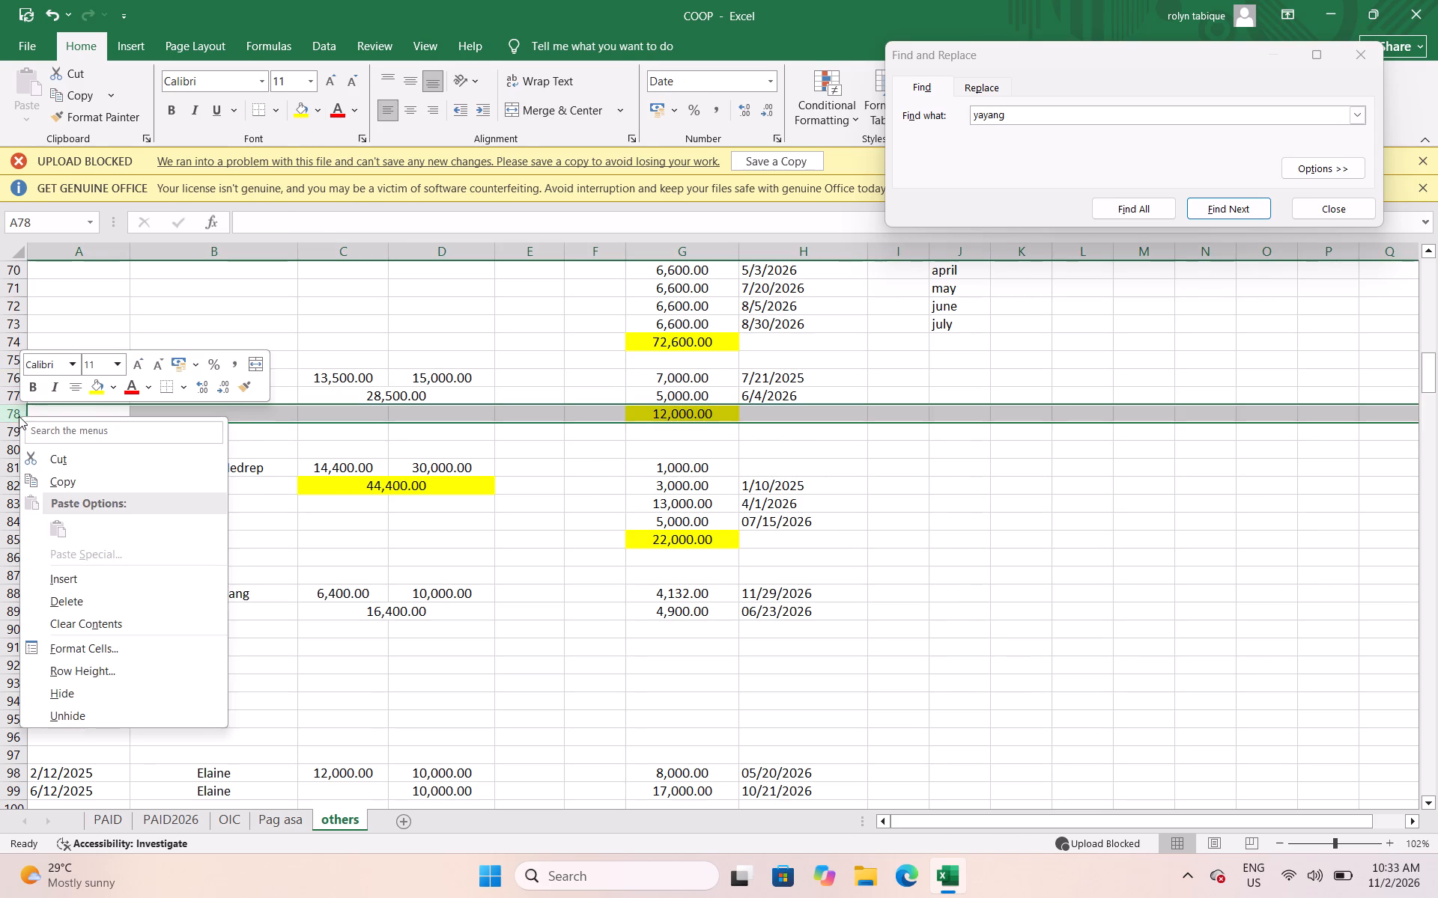
click(71, 584)
click(691, 415)
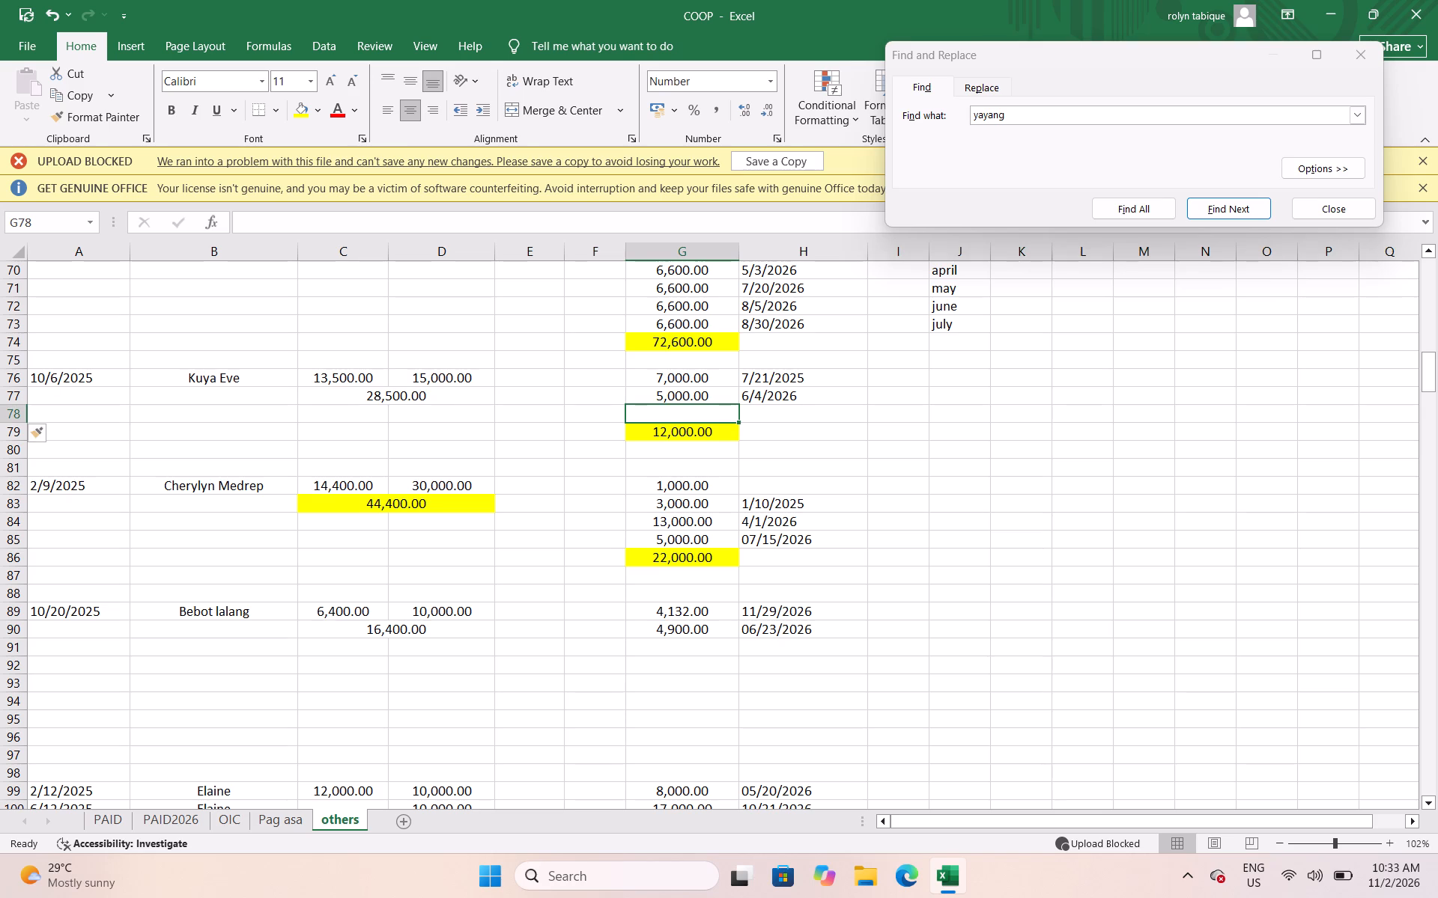
text(15000)
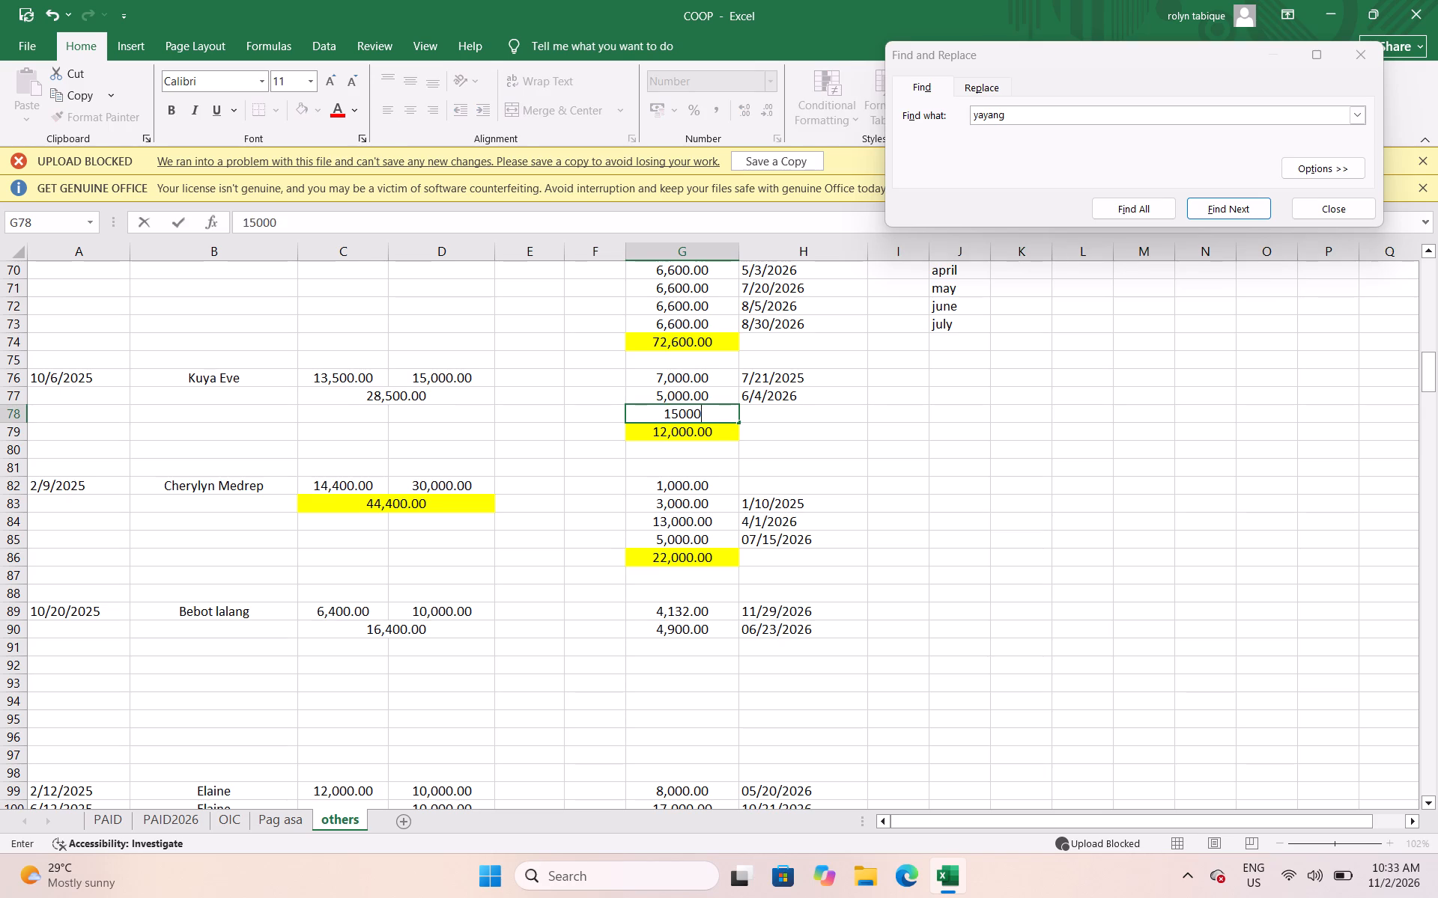
key(Right)
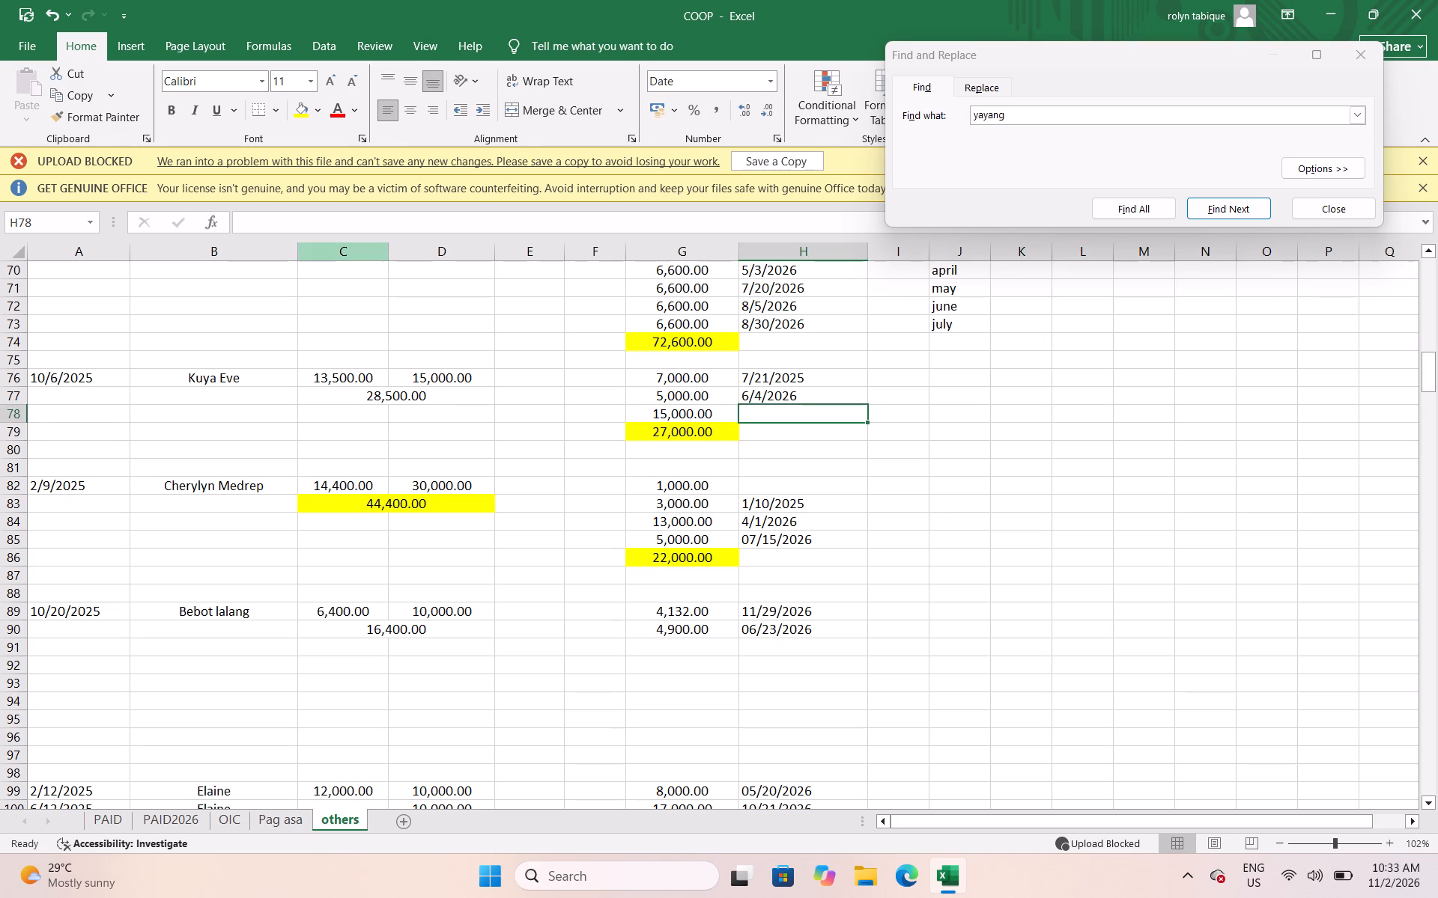
Set Kuya Eve's interest in C76 to 12000.
click(359, 377)
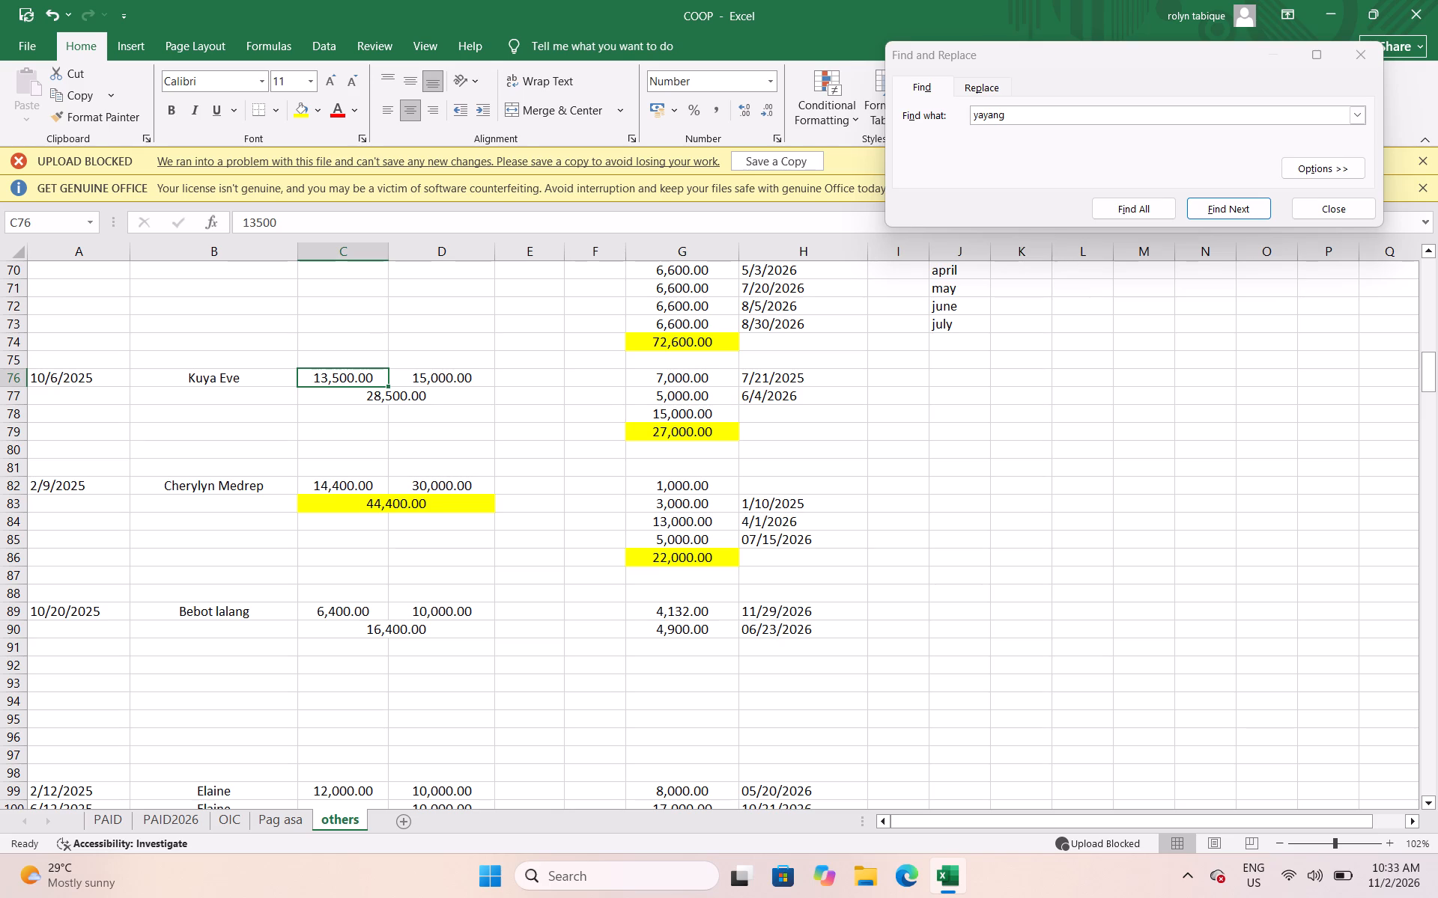
text(12000)
key(Right)
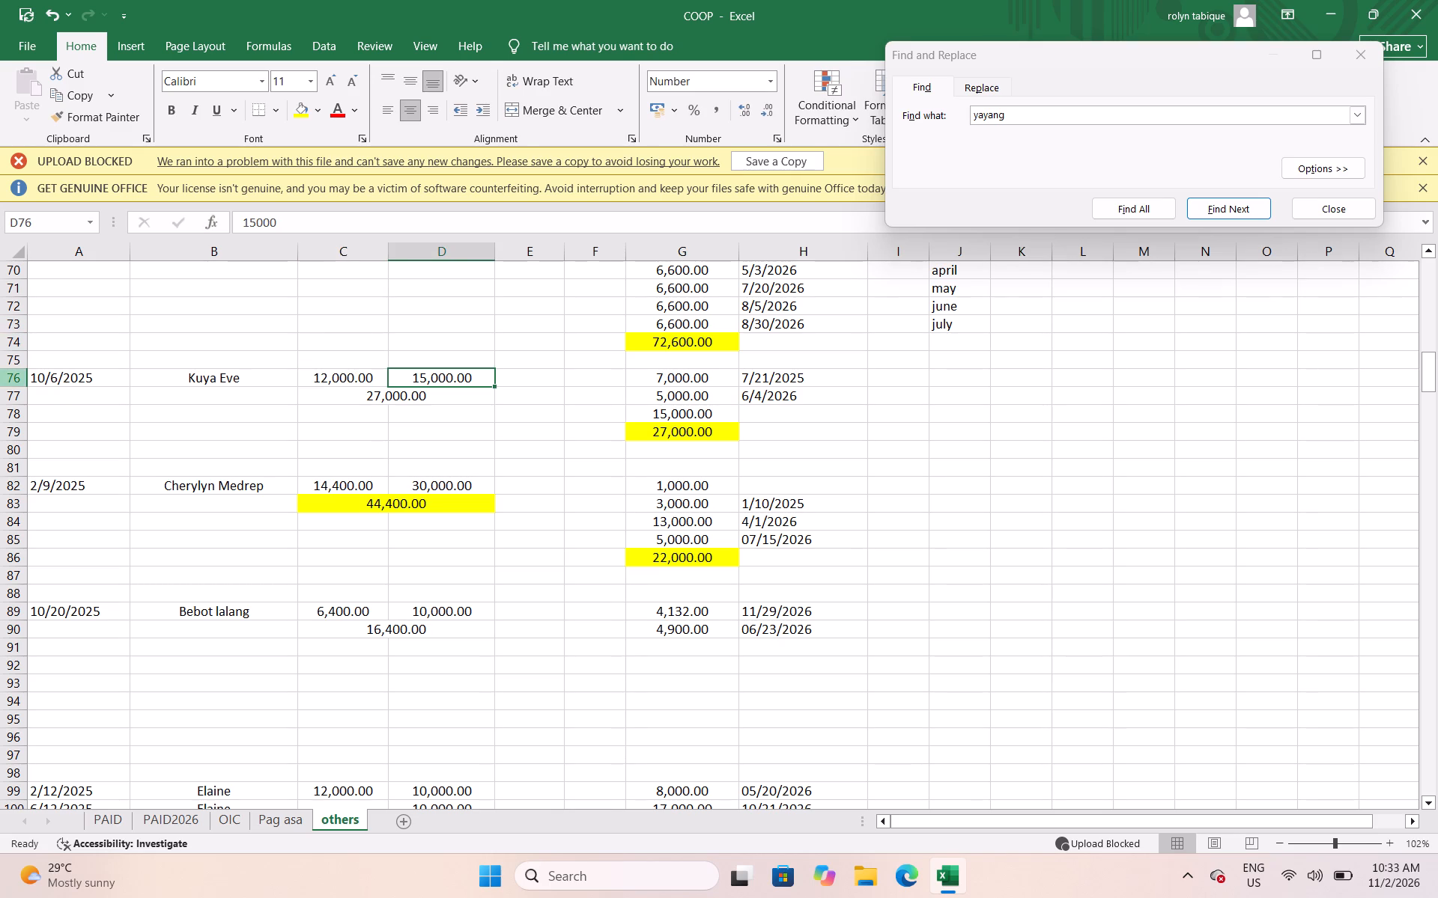
Enter "offset 08/30/2026" in H78 beside Kuya Eve's 15,000 payment.
drag(24, 379, 25, 431)
click(763, 411)
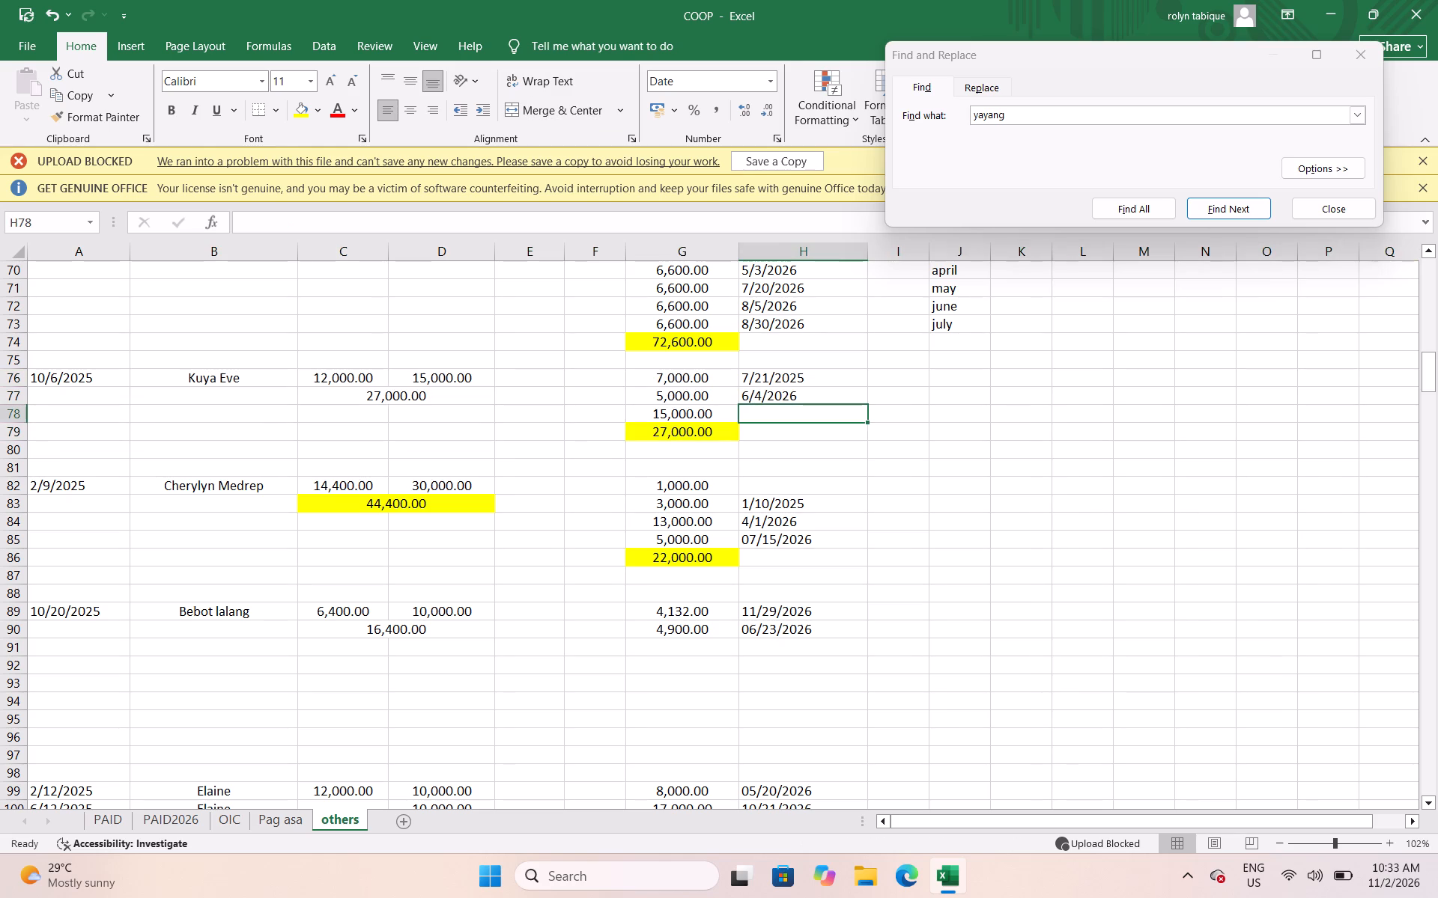
text(offset)
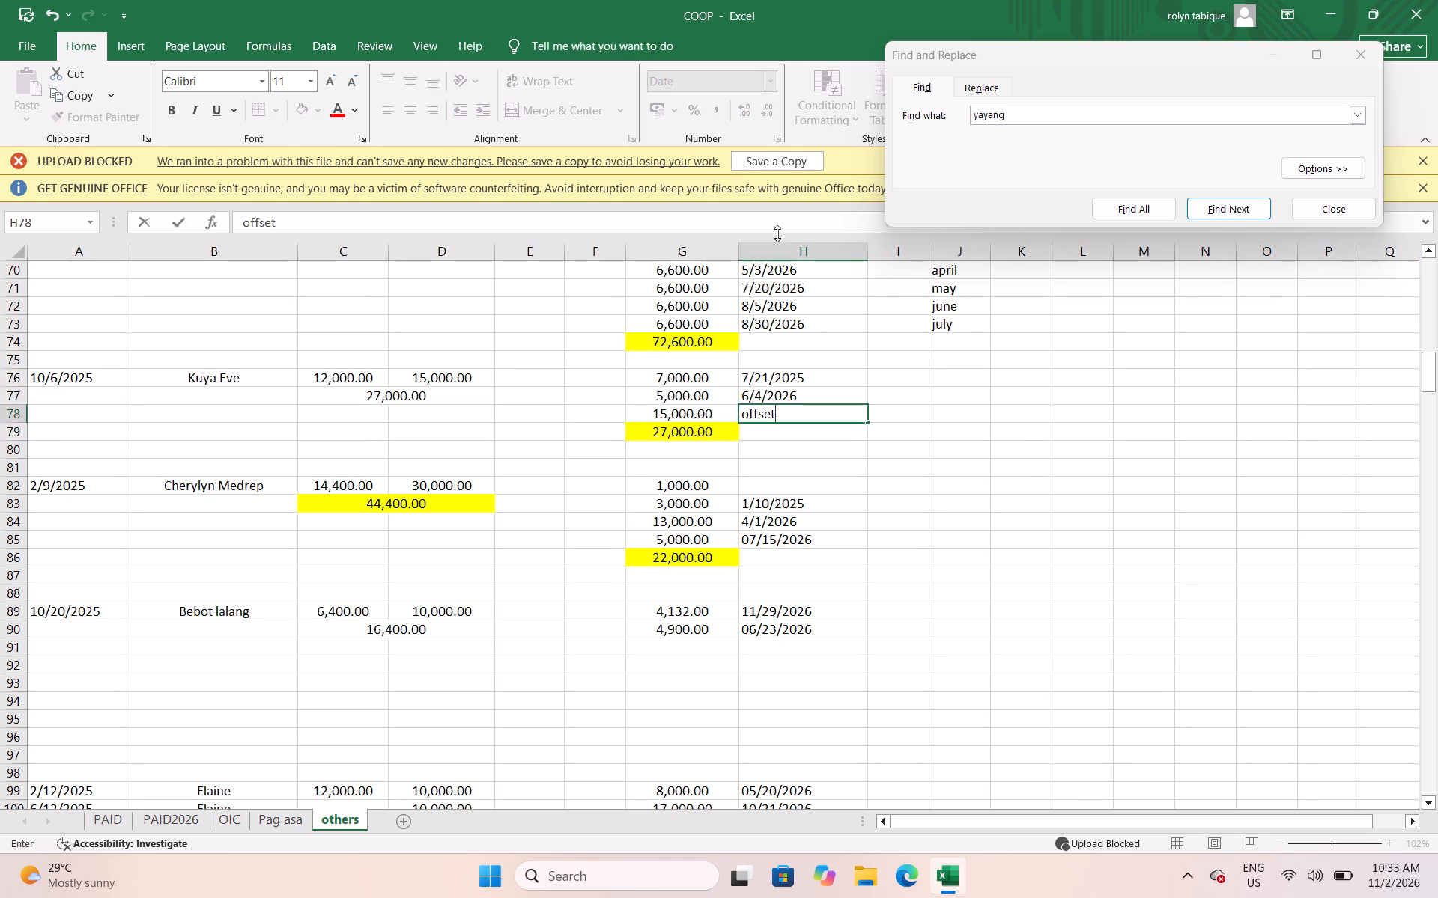
key(Right)
key(Left)
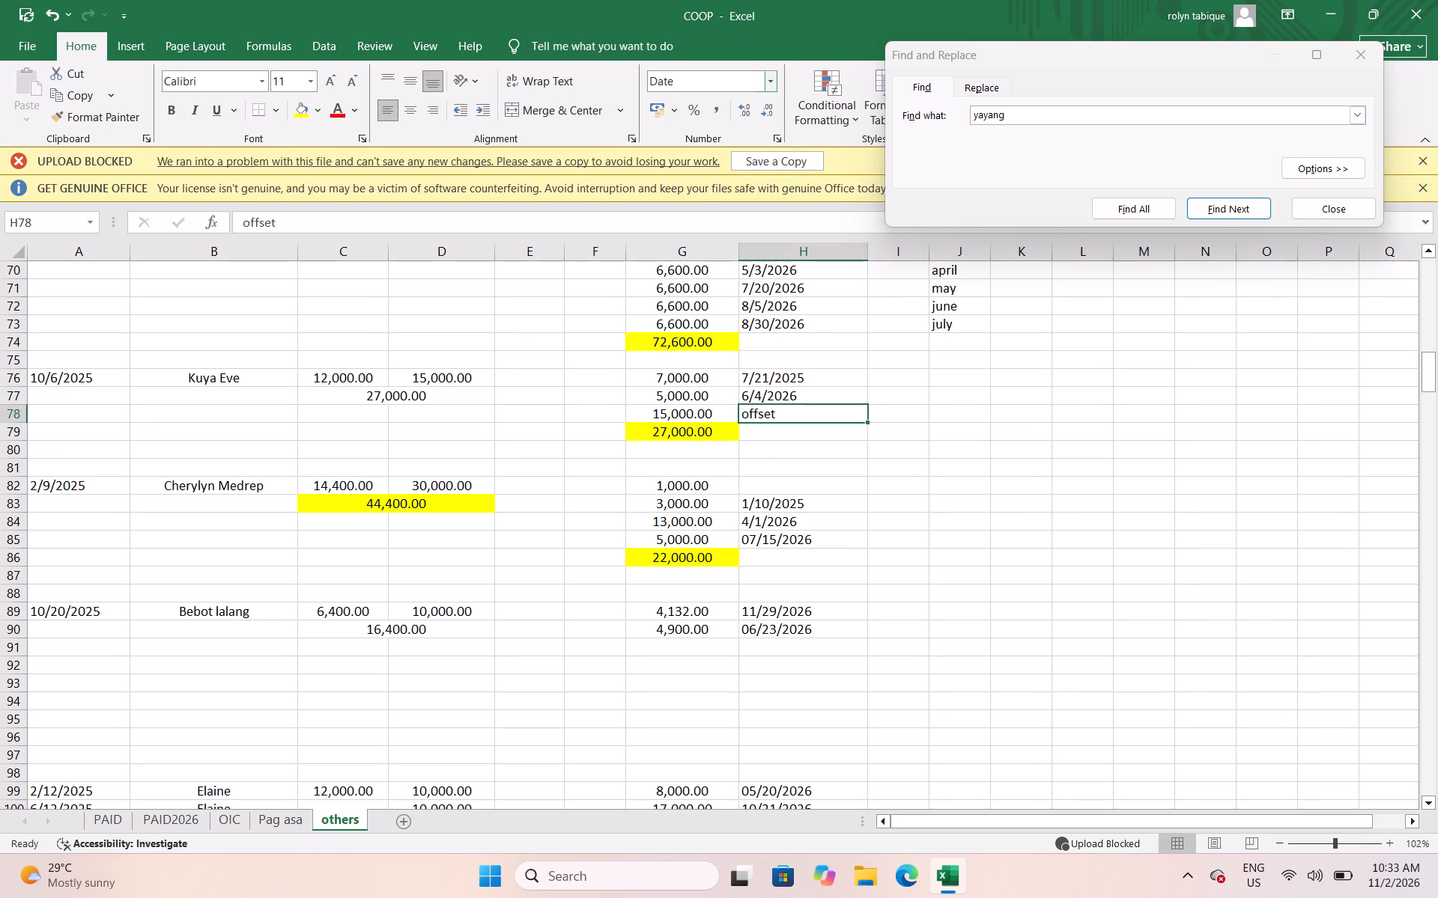
double_click(810, 415)
key(space)
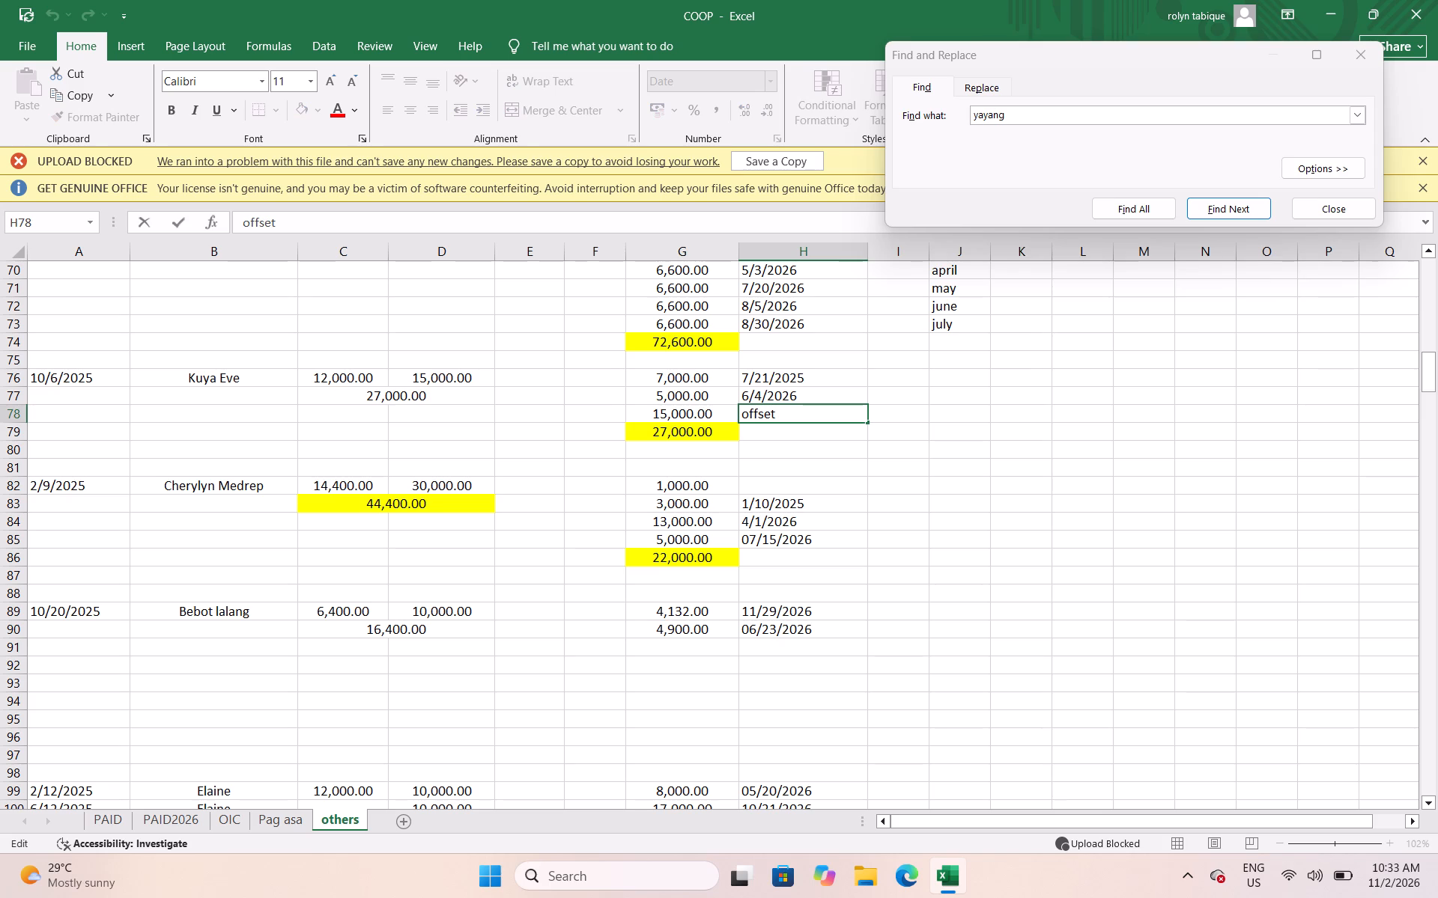
text(1)
key(BackSpace)
text(08/30/2026)
drag(11, 382, 11, 383)
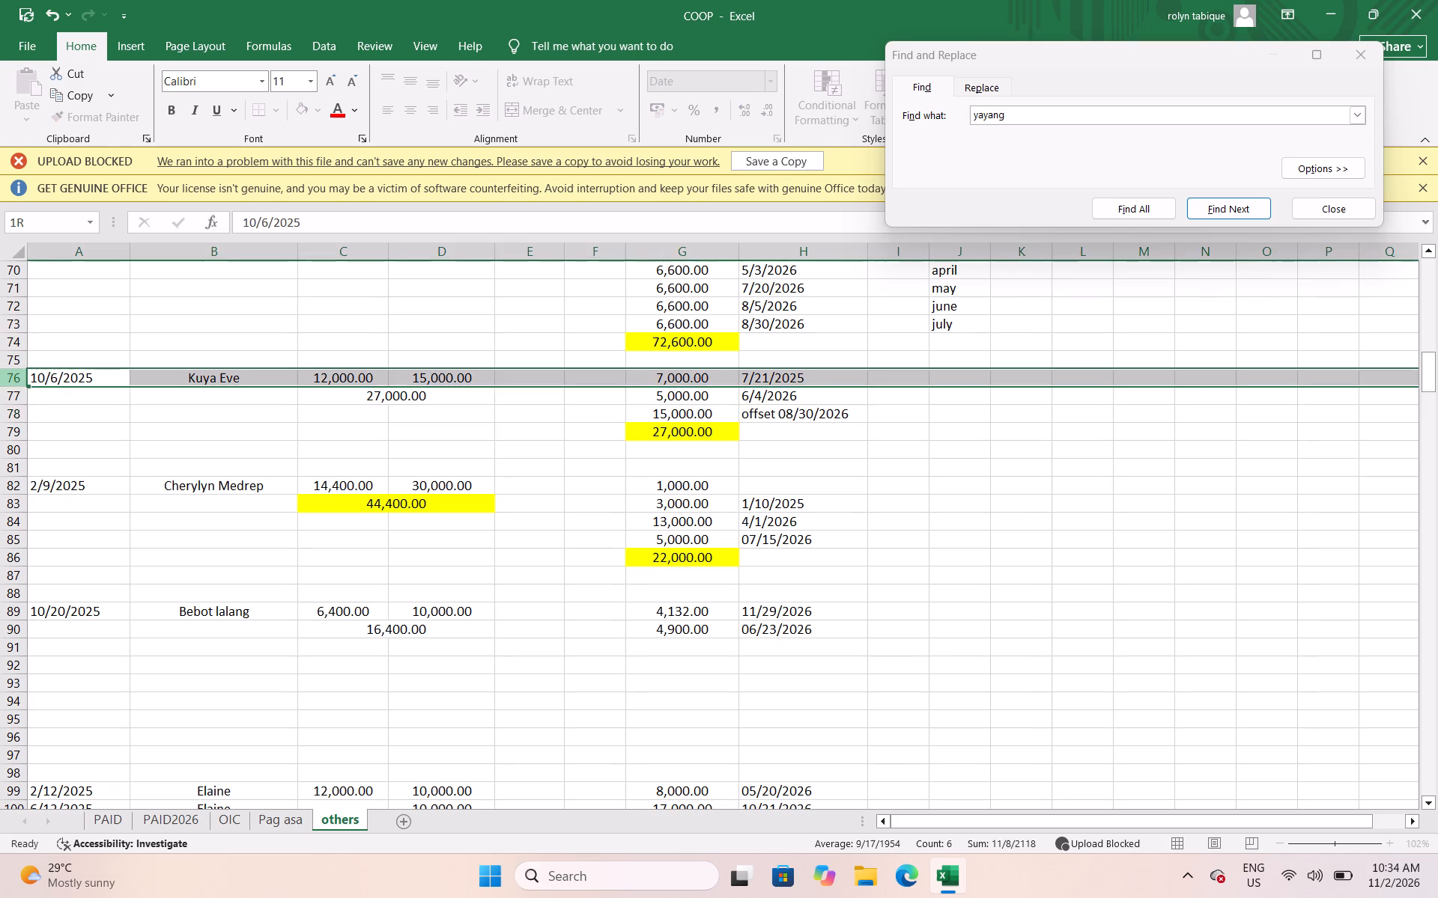
Set Kuya Eve's loan date in A76 to 06/10/2025.
drag(11, 383, 61, 435)
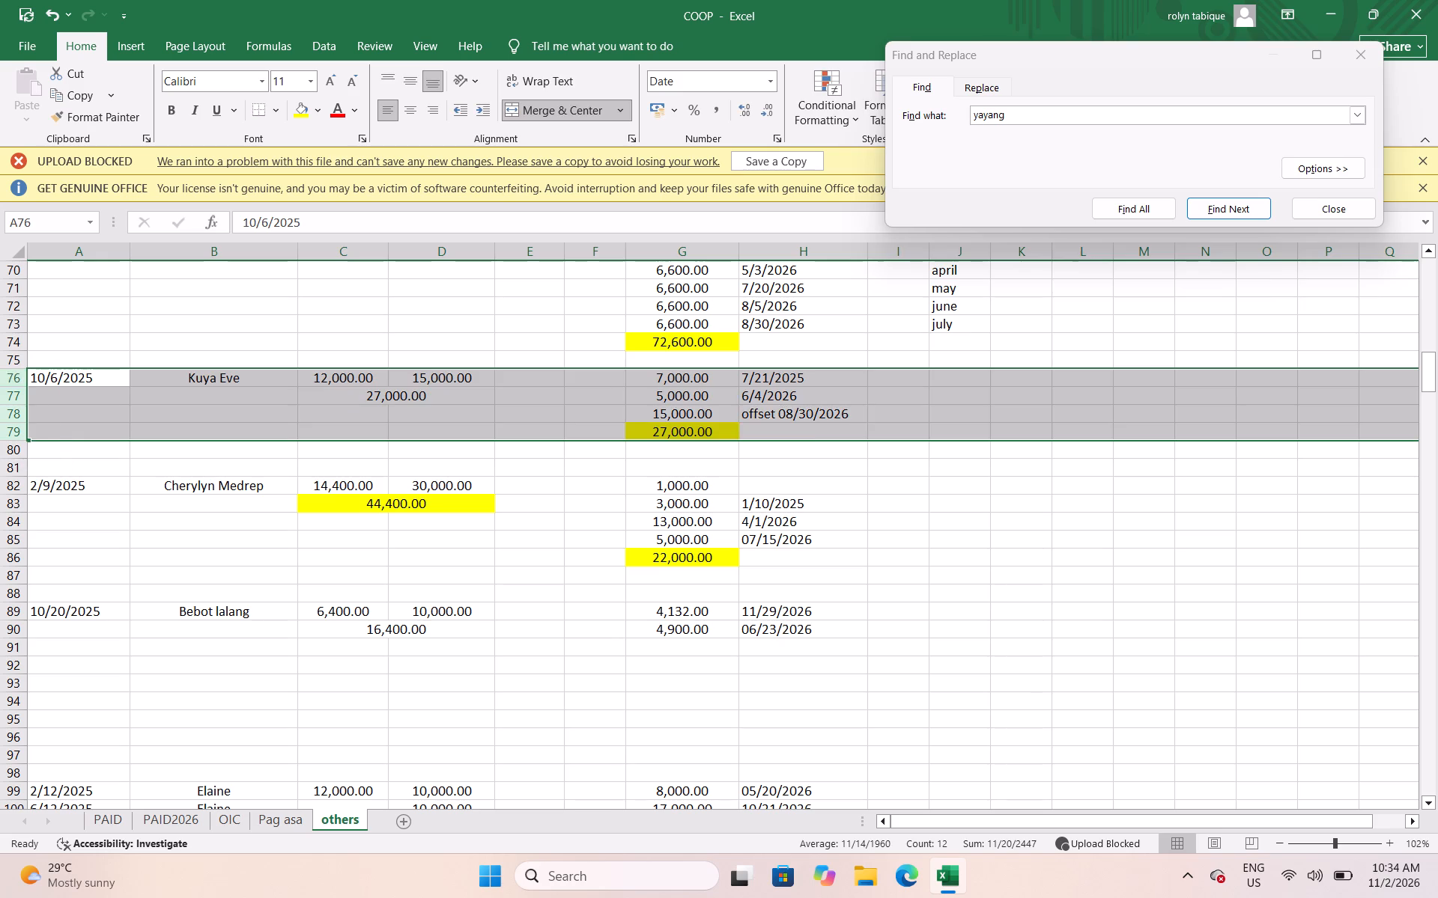
click(90, 379)
text(06/10/2026)
key(BackSpace)
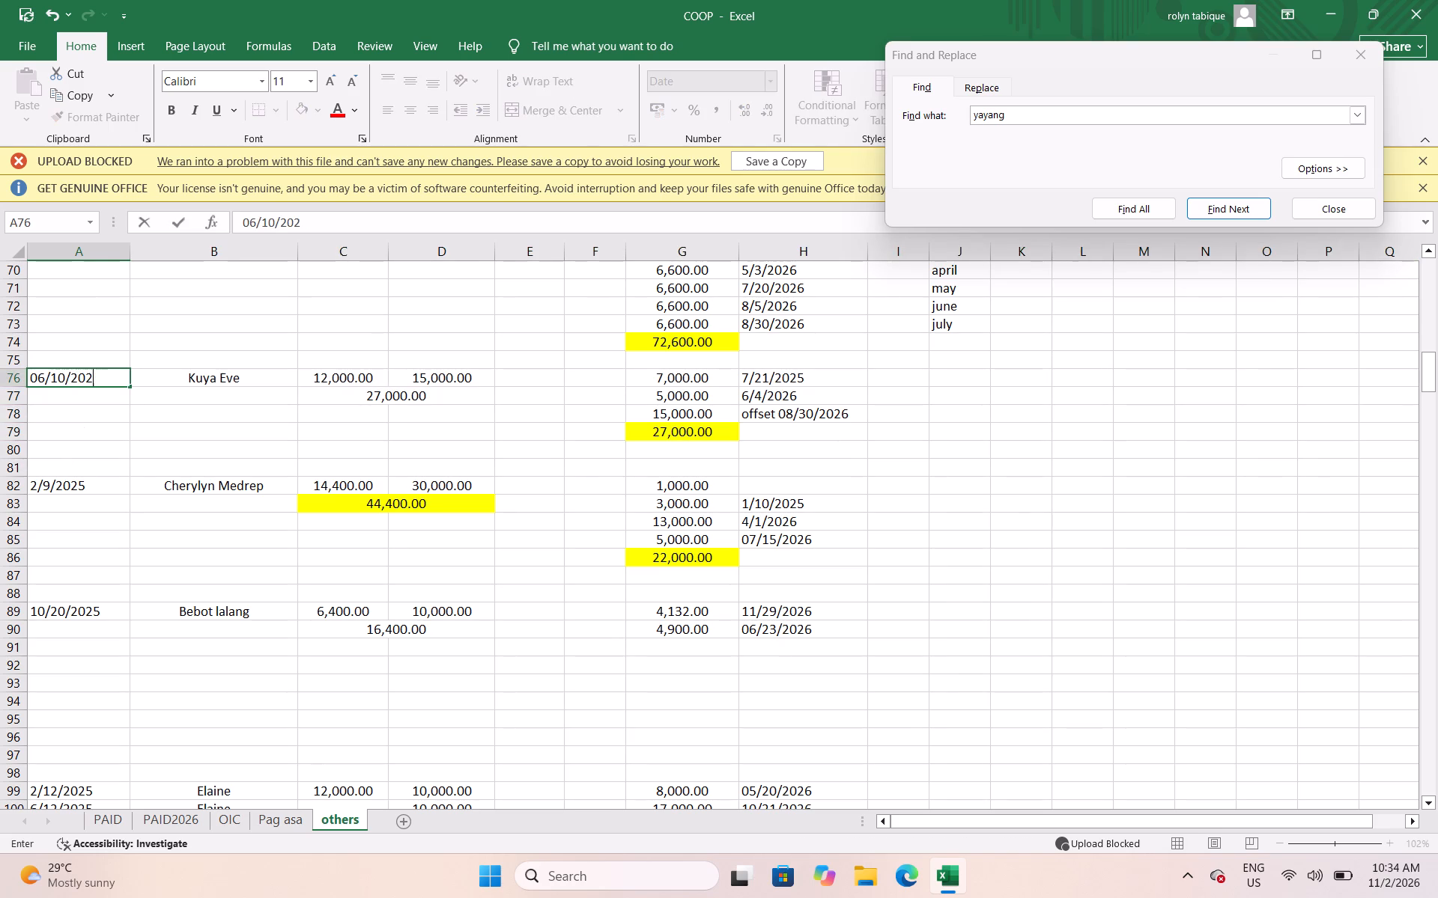
key(5)
Move Kuya Eve's loan record, rows 76 to 79 of the others sheet, to the PAID2026 sheet starting at A1163.
drag(13, 382, 27, 427)
right_click(147, 424)
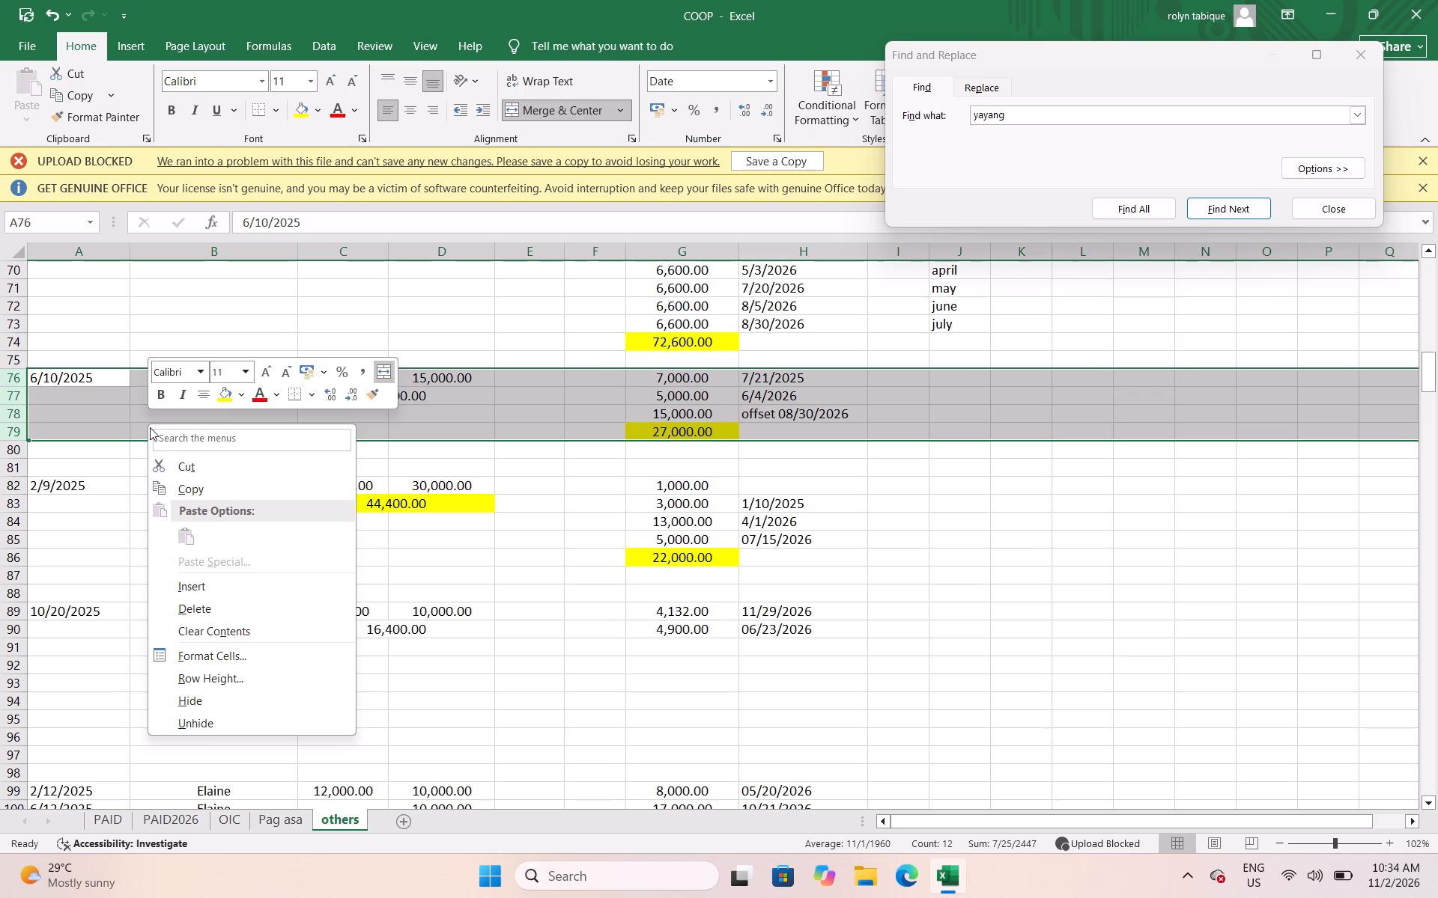
click(167, 462)
click(184, 821)
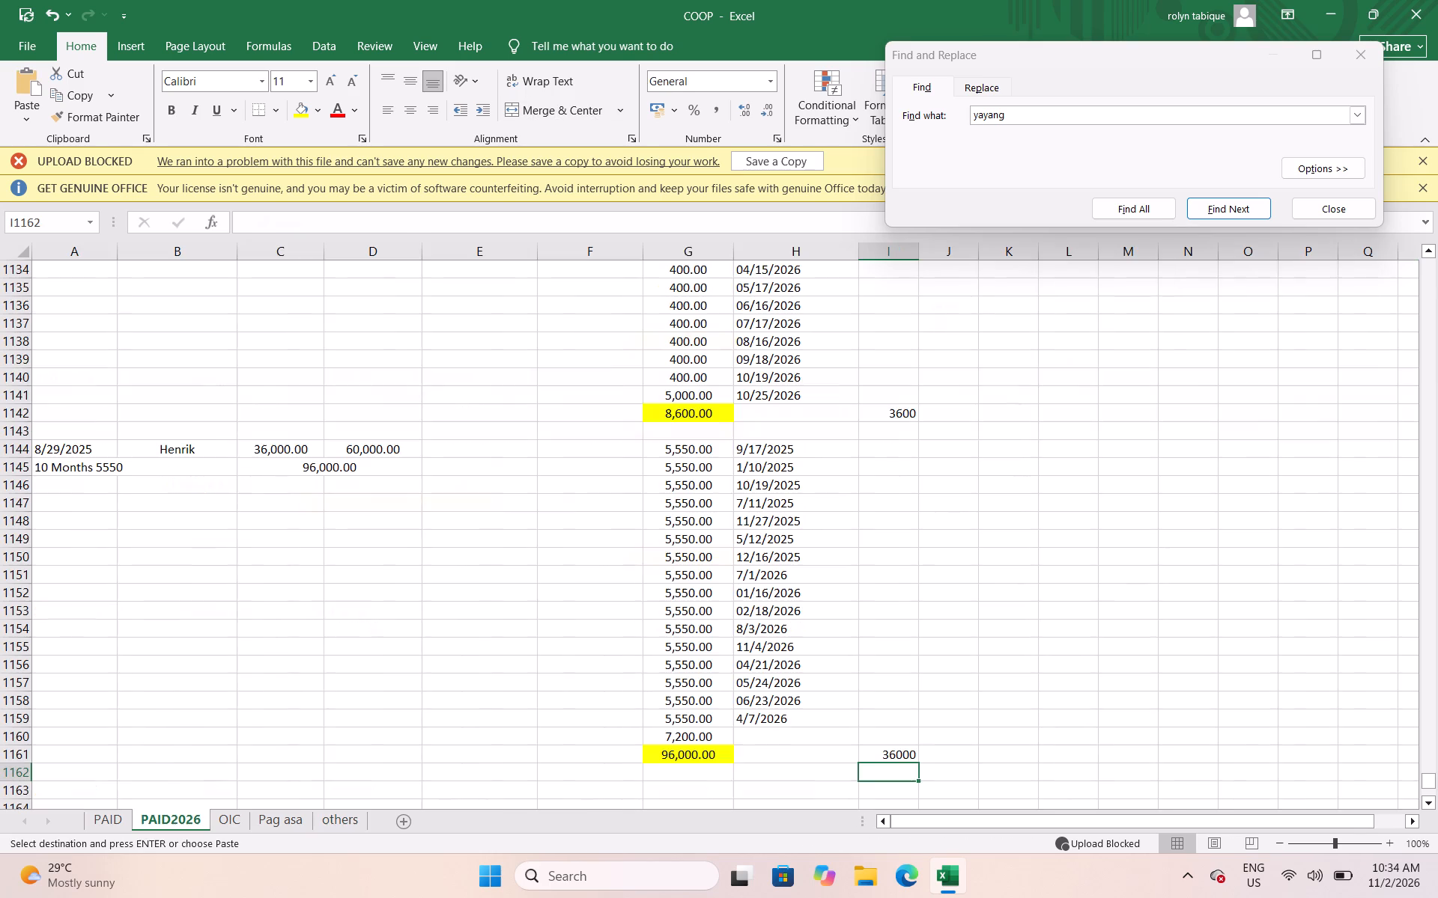
scroll(175, 594, down, 4)
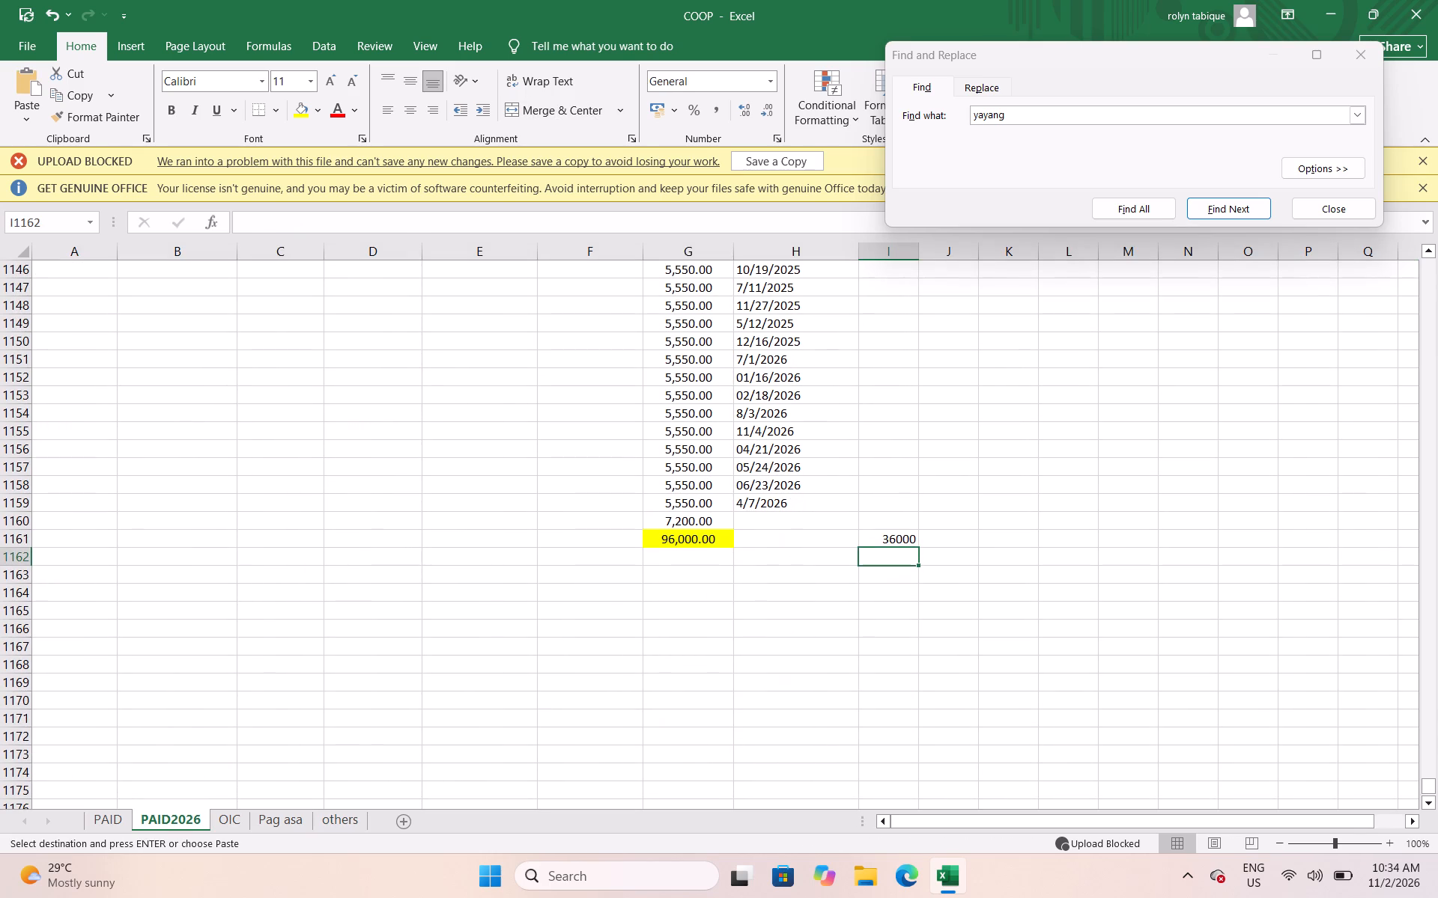
click(82, 569)
key(ctrl+v)
scroll(497, 606, down, 1)
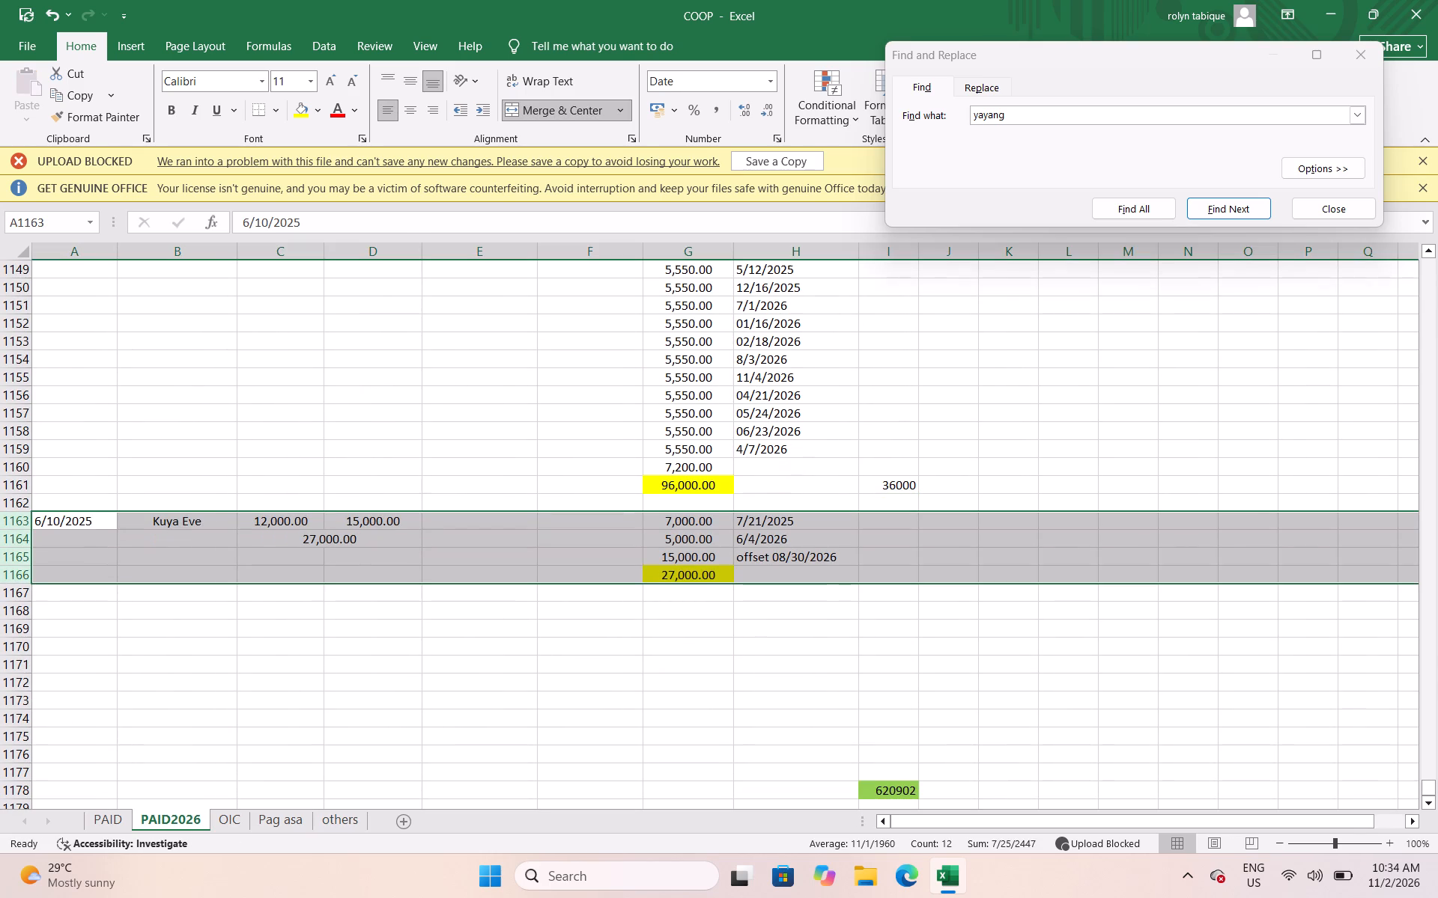
Enter 12000 as Kuya Eve's interest in I1166, in the same row as the payment total.
click(894, 574)
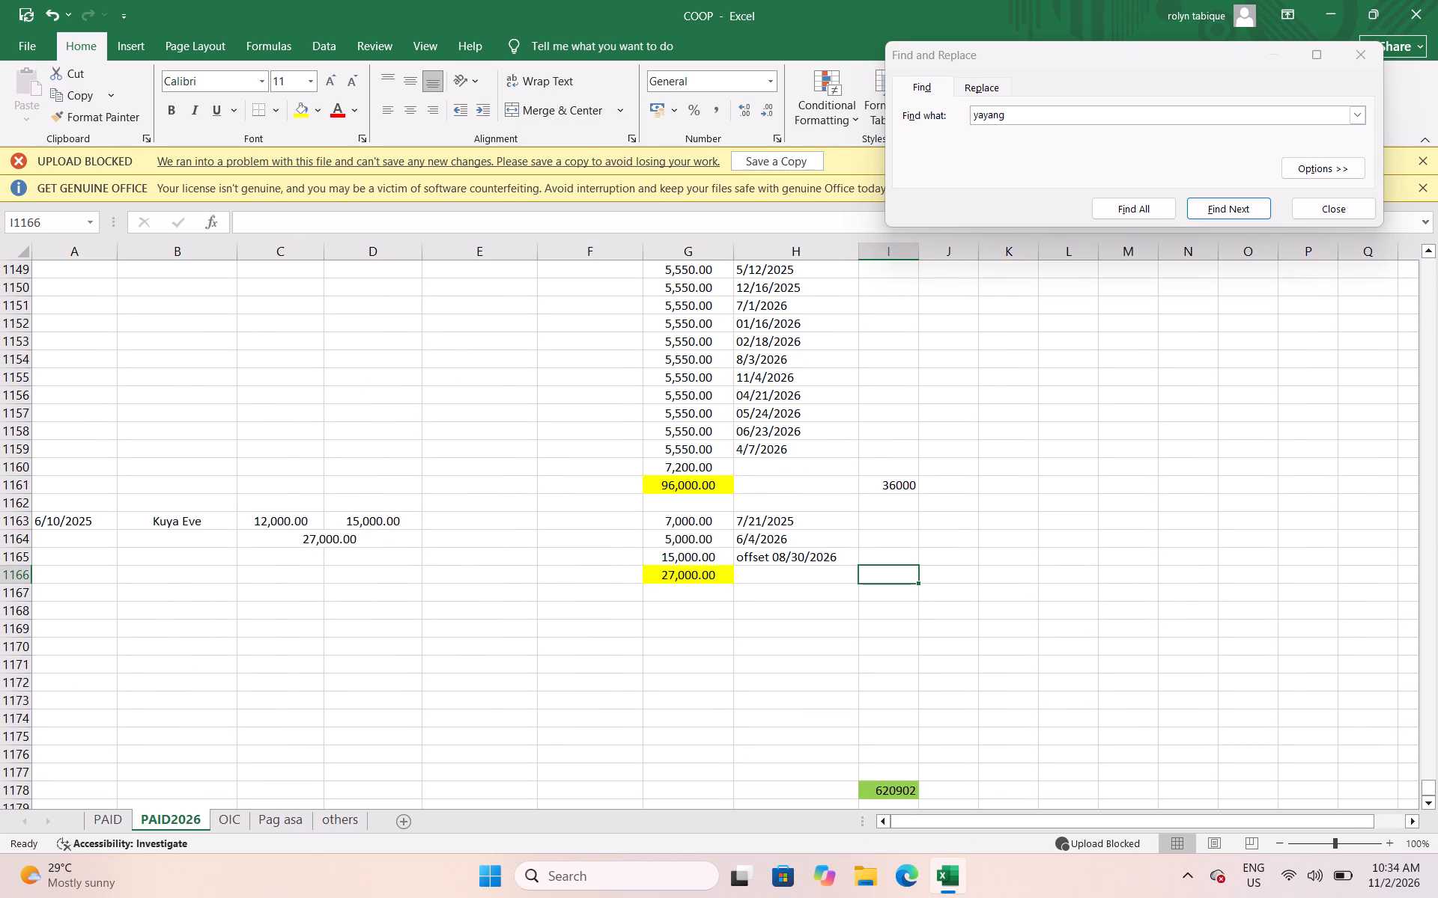
text(12000)
key(Down)
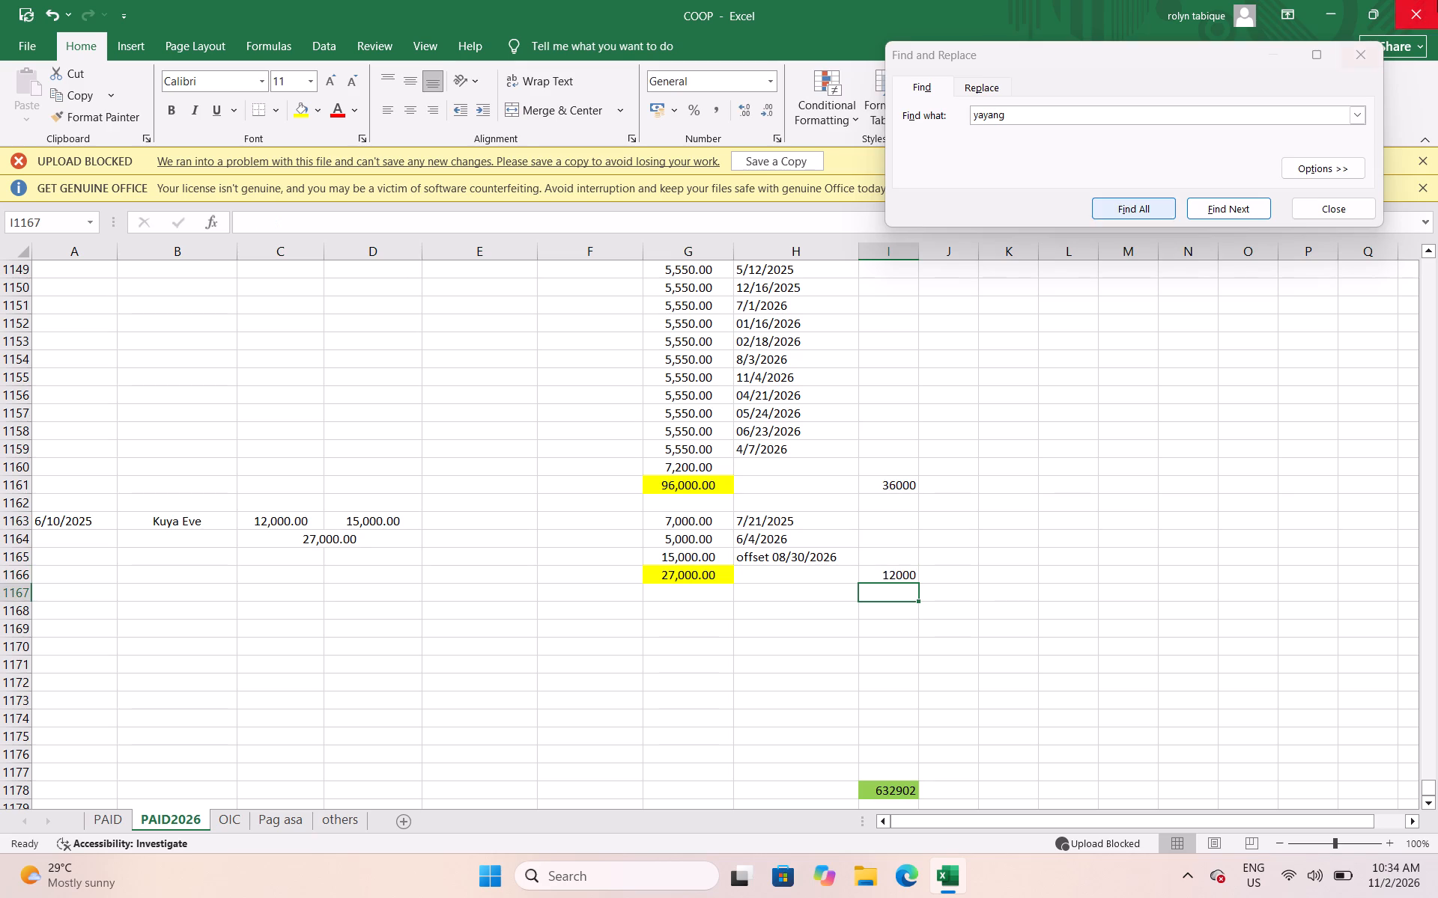
scroll(297, 558, down, 2)
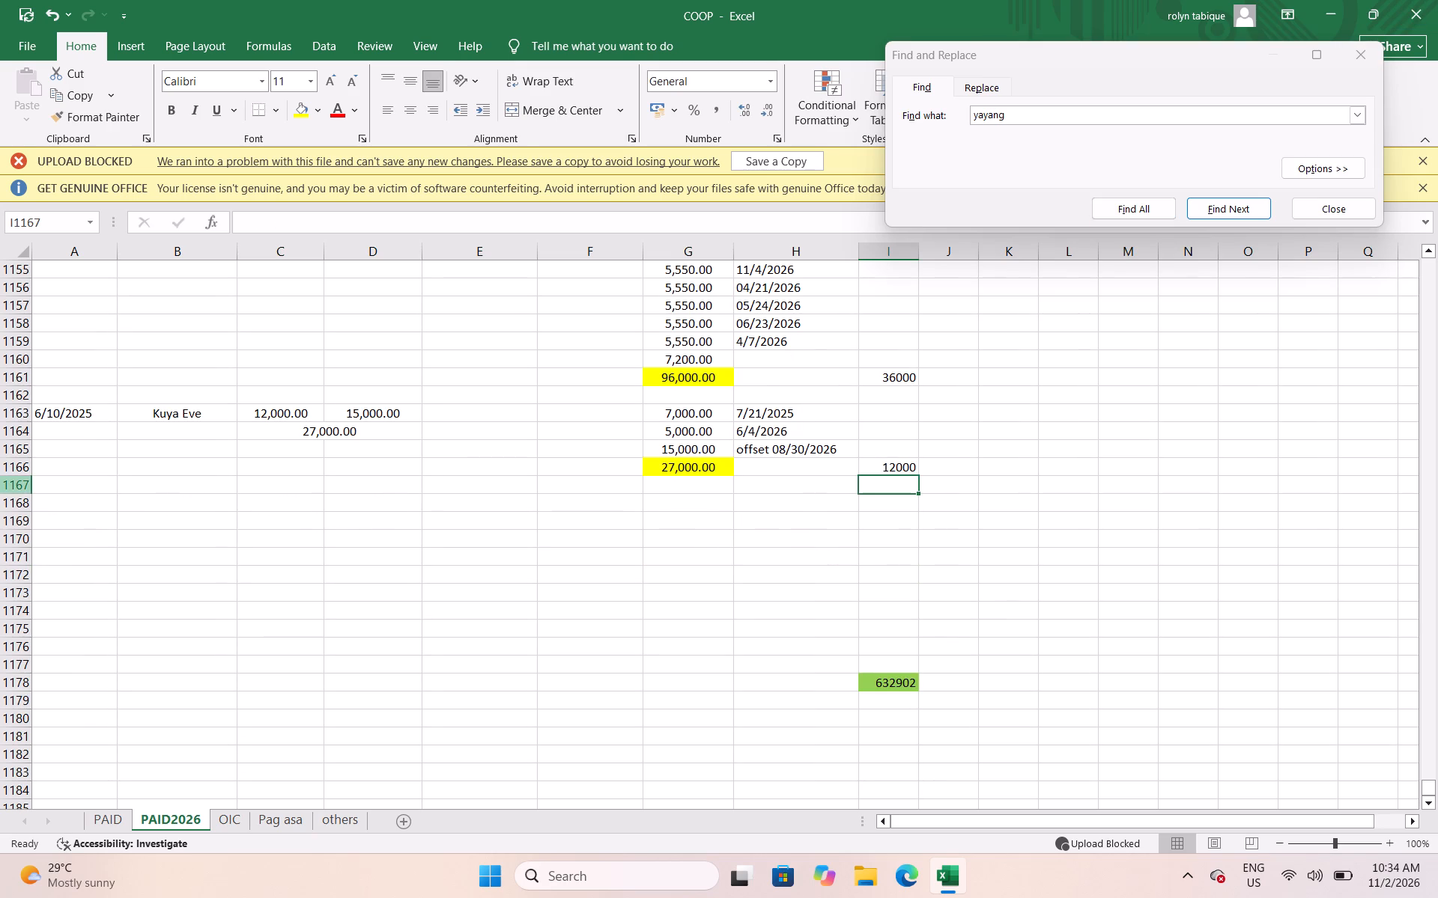
Insert four batches of ten blank rows at row 1168 of the PAID2026 sheet, above the green interest total.
drag(19, 486, 39, 580)
drag(20, 505, 23, 519)
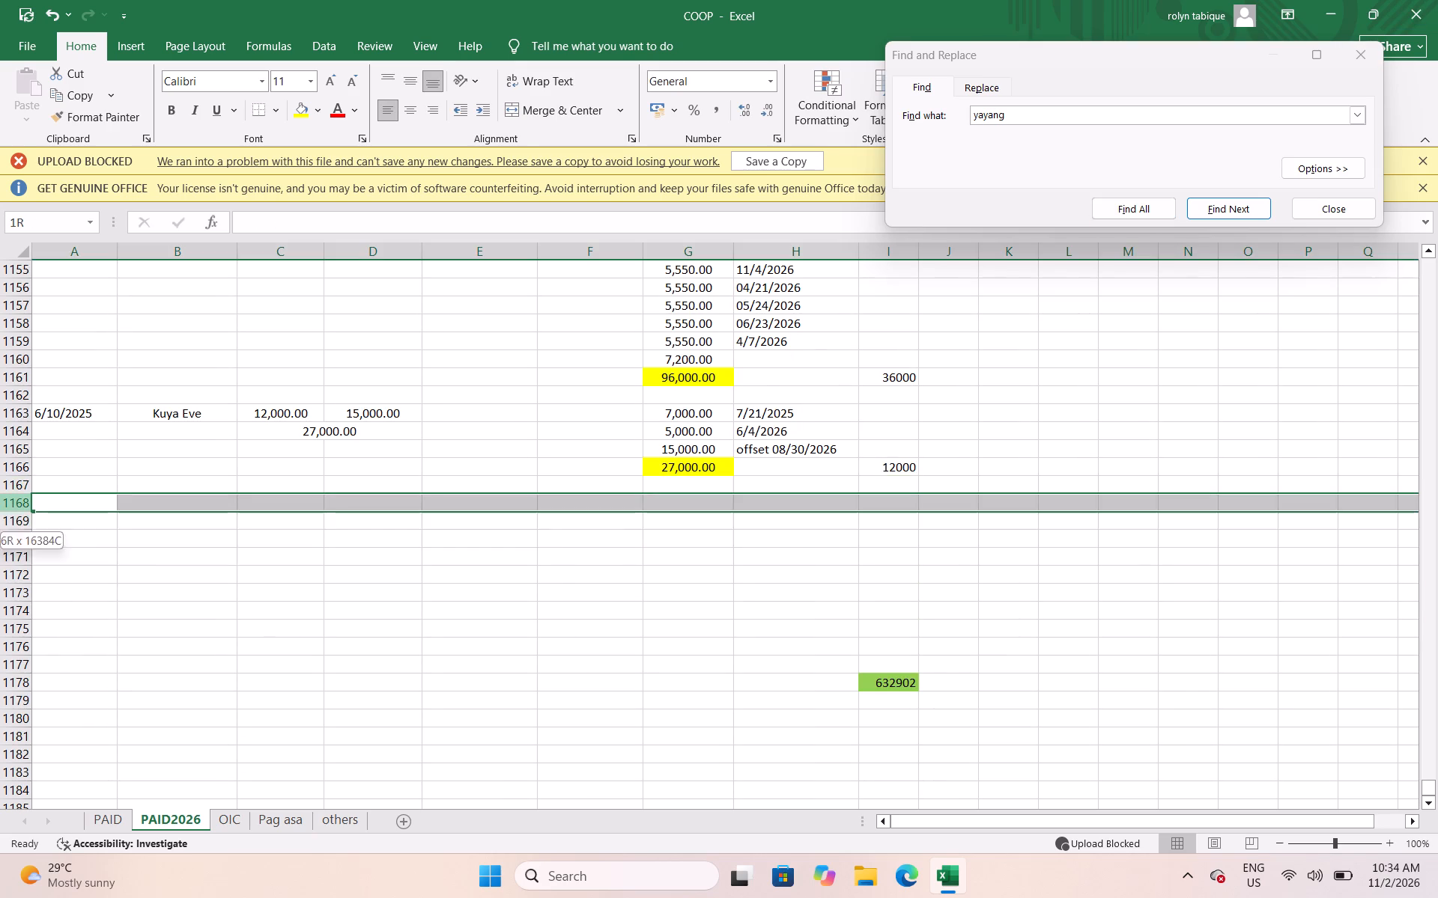
drag(23, 519, 65, 657)
right_click(189, 595)
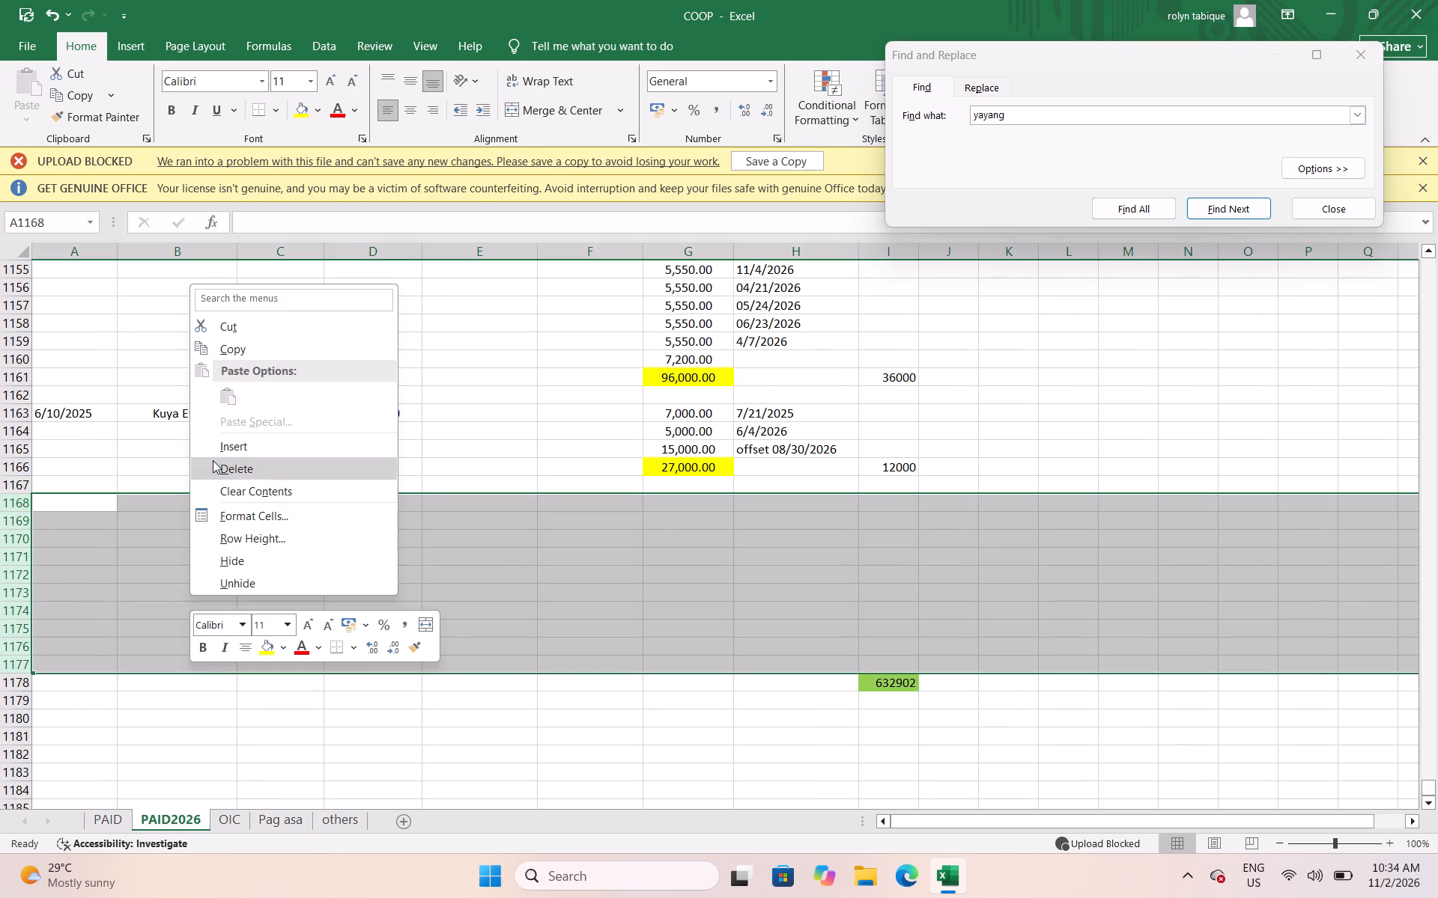
click(218, 444)
right_click(189, 558)
click(225, 413)
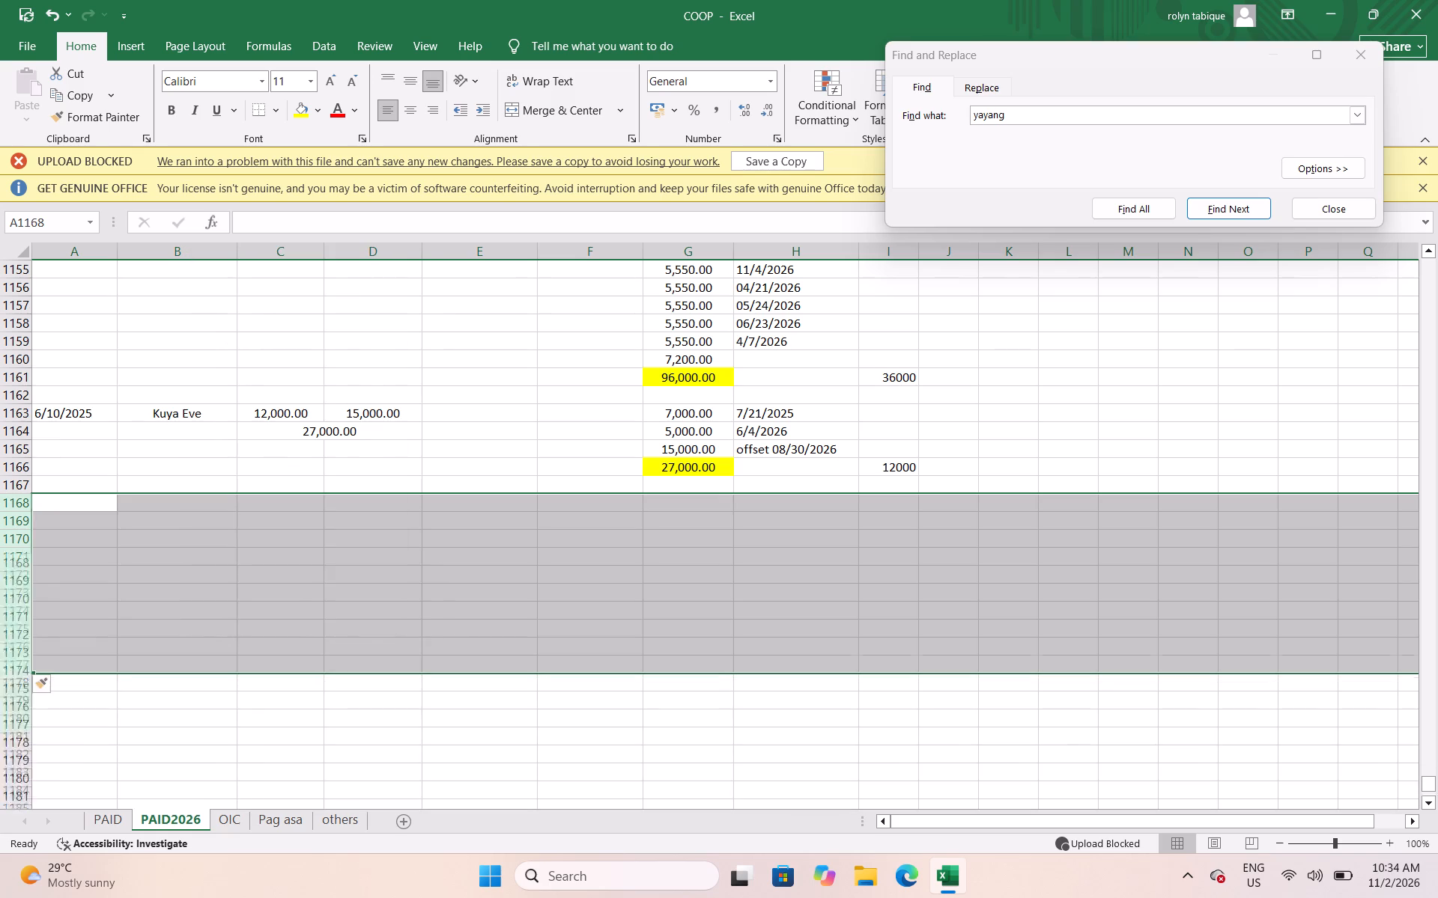
right_click(225, 526)
click(264, 688)
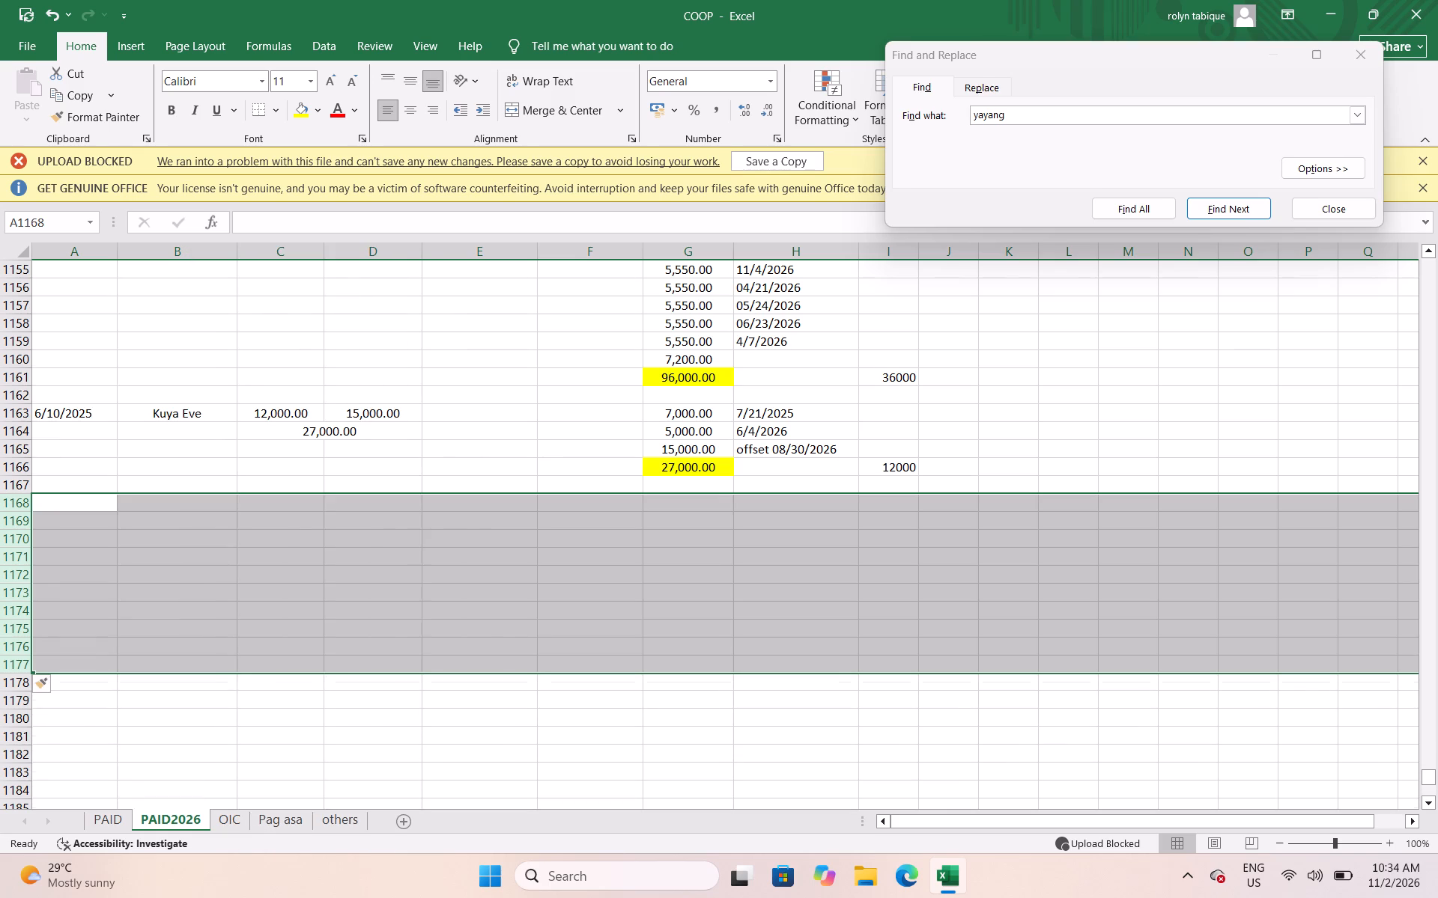
right_click(241, 610)
click(300, 468)
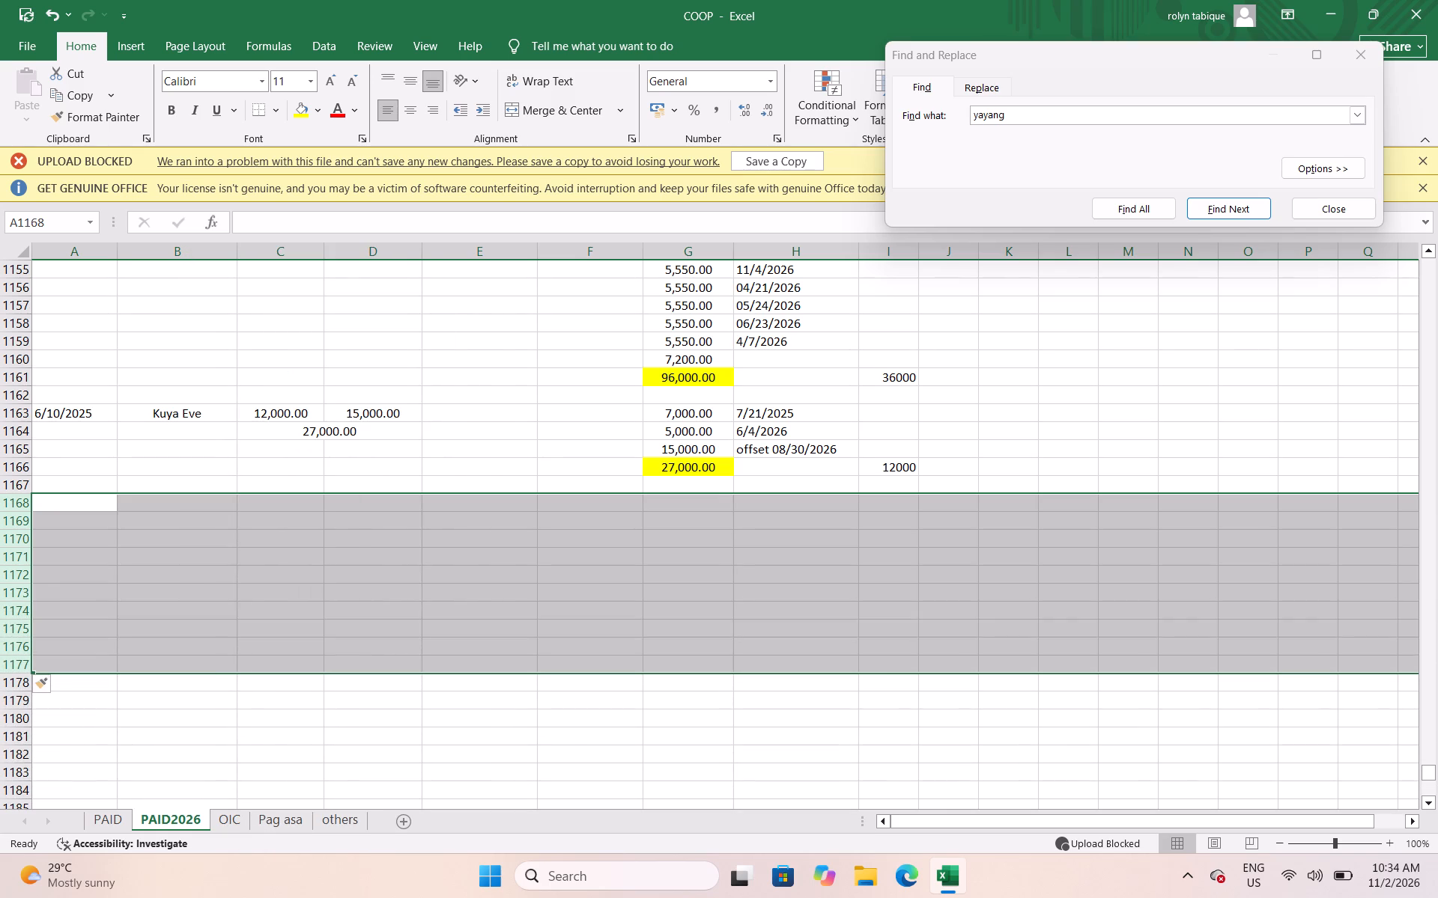
click(98, 509)
Delete the emptied rows 76 to 79 from the others sheet.
click(351, 826)
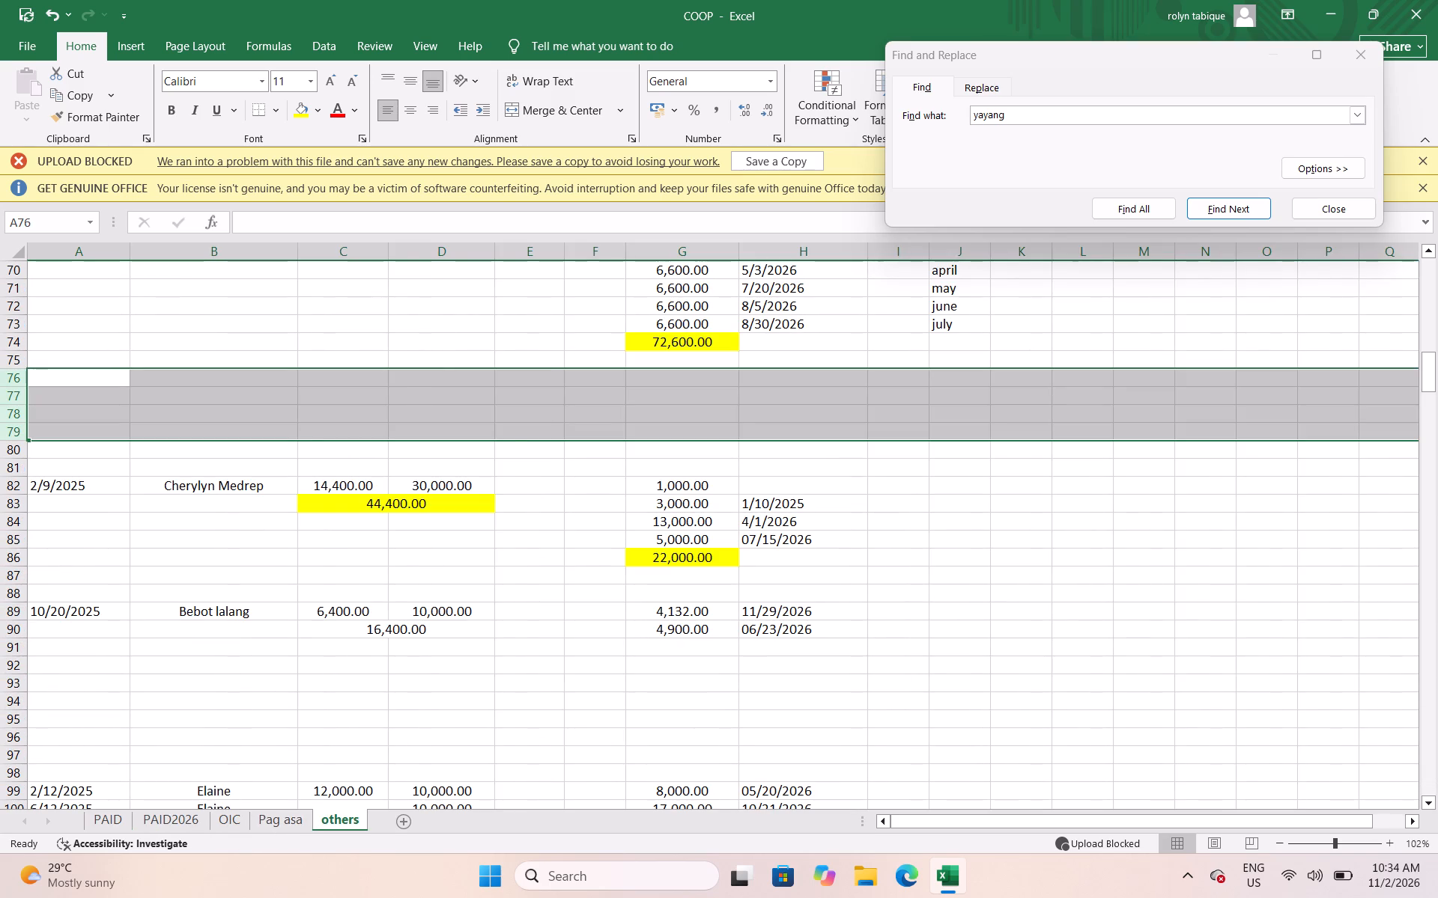
right_click(302, 426)
click(359, 611)
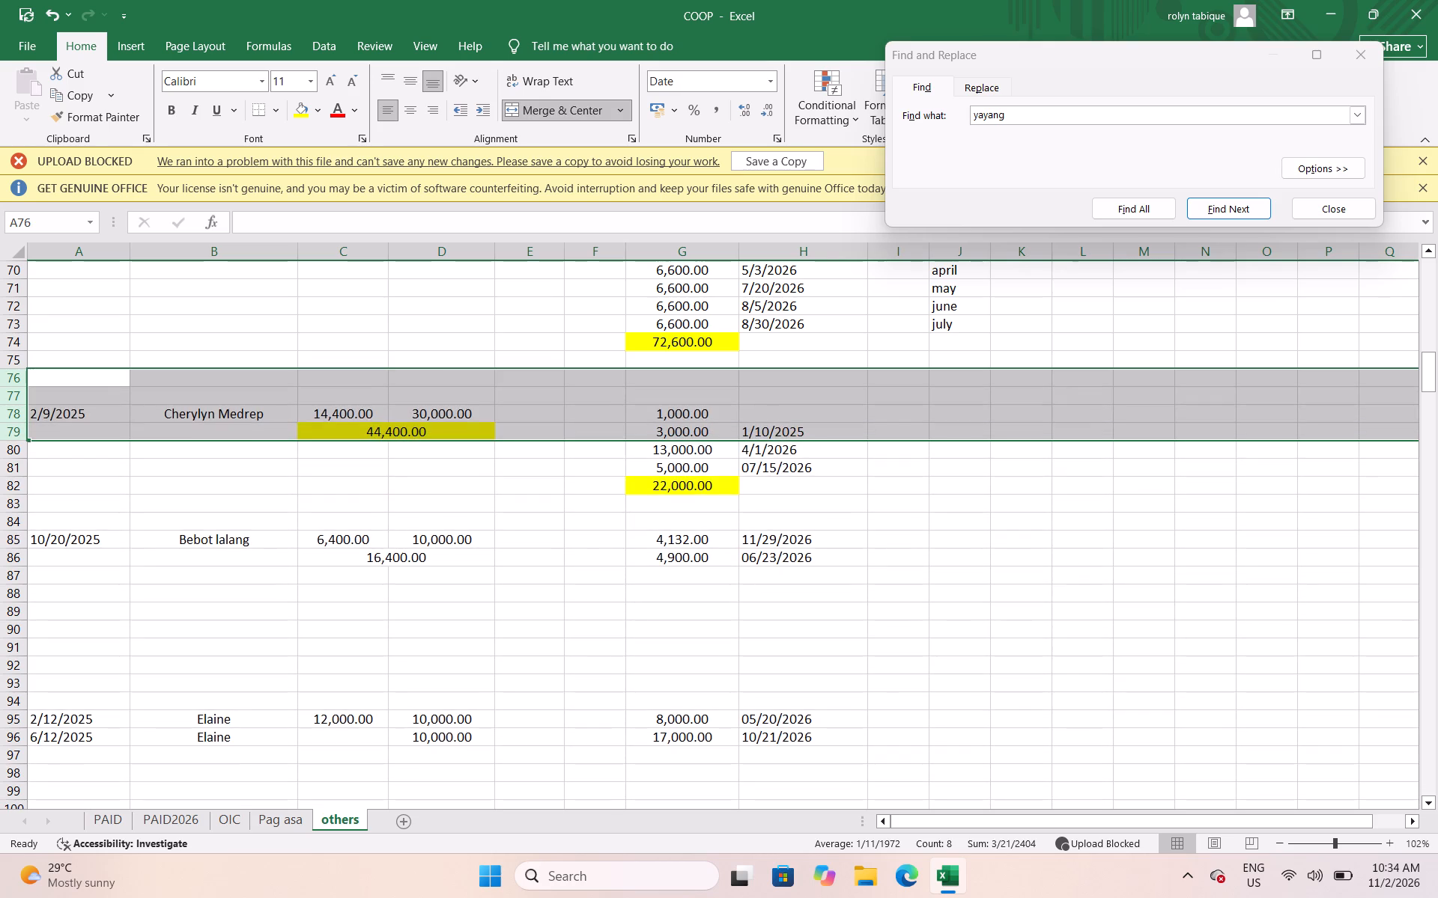
click(473, 367)
click(431, 322)
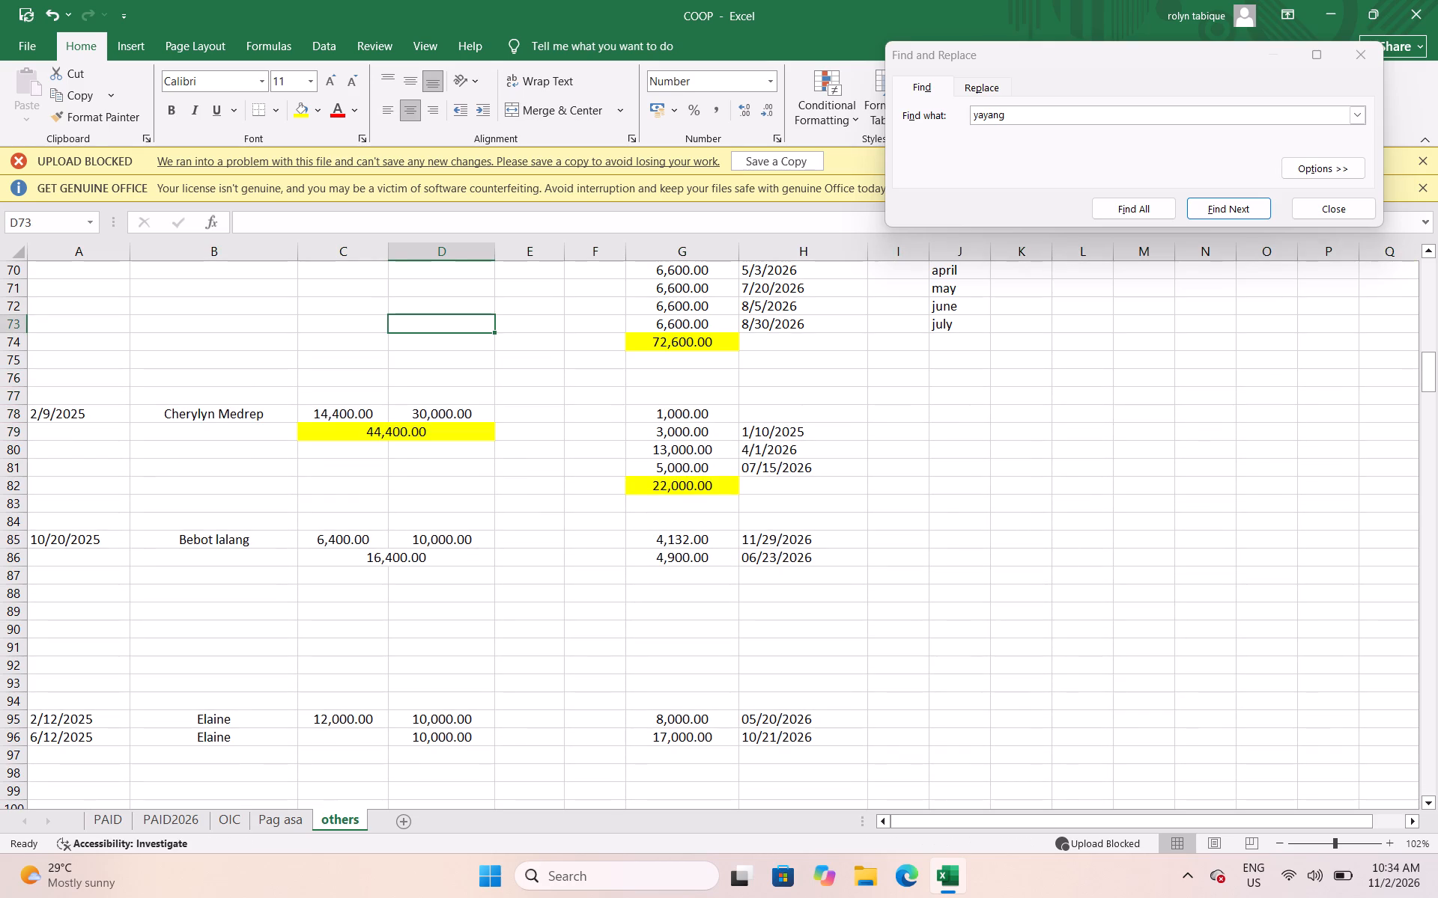
Save the COOP workbook.
key(ctrl+s)
Insert a blank row at row 82 of the others sheet, between Cherylyn's 5,000 payment and her highlighted payment total.
click(11, 481)
click(11, 485)
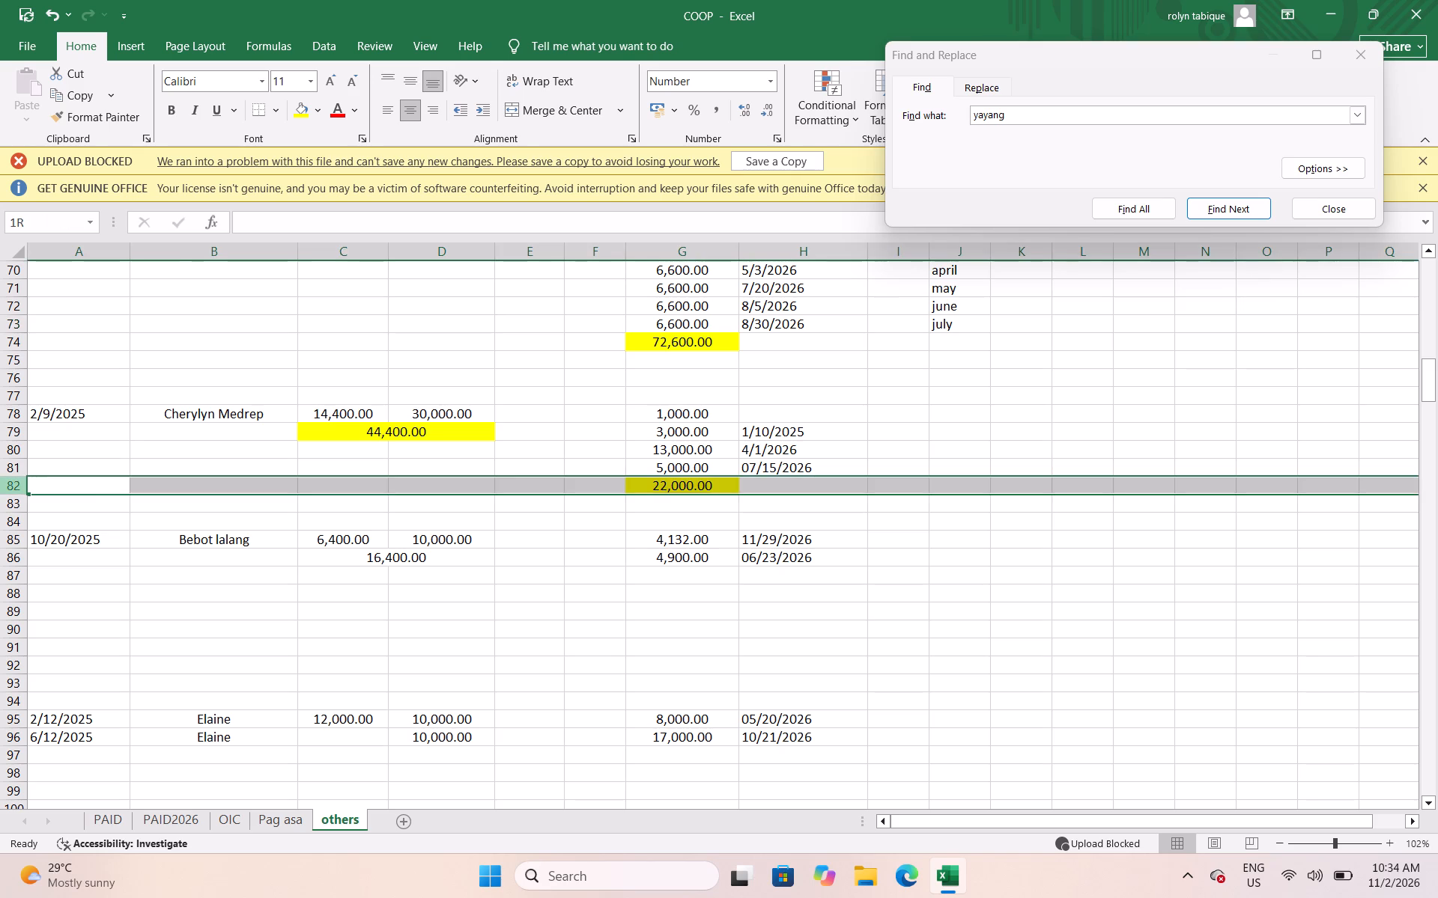
right_click(11, 486)
click(76, 649)
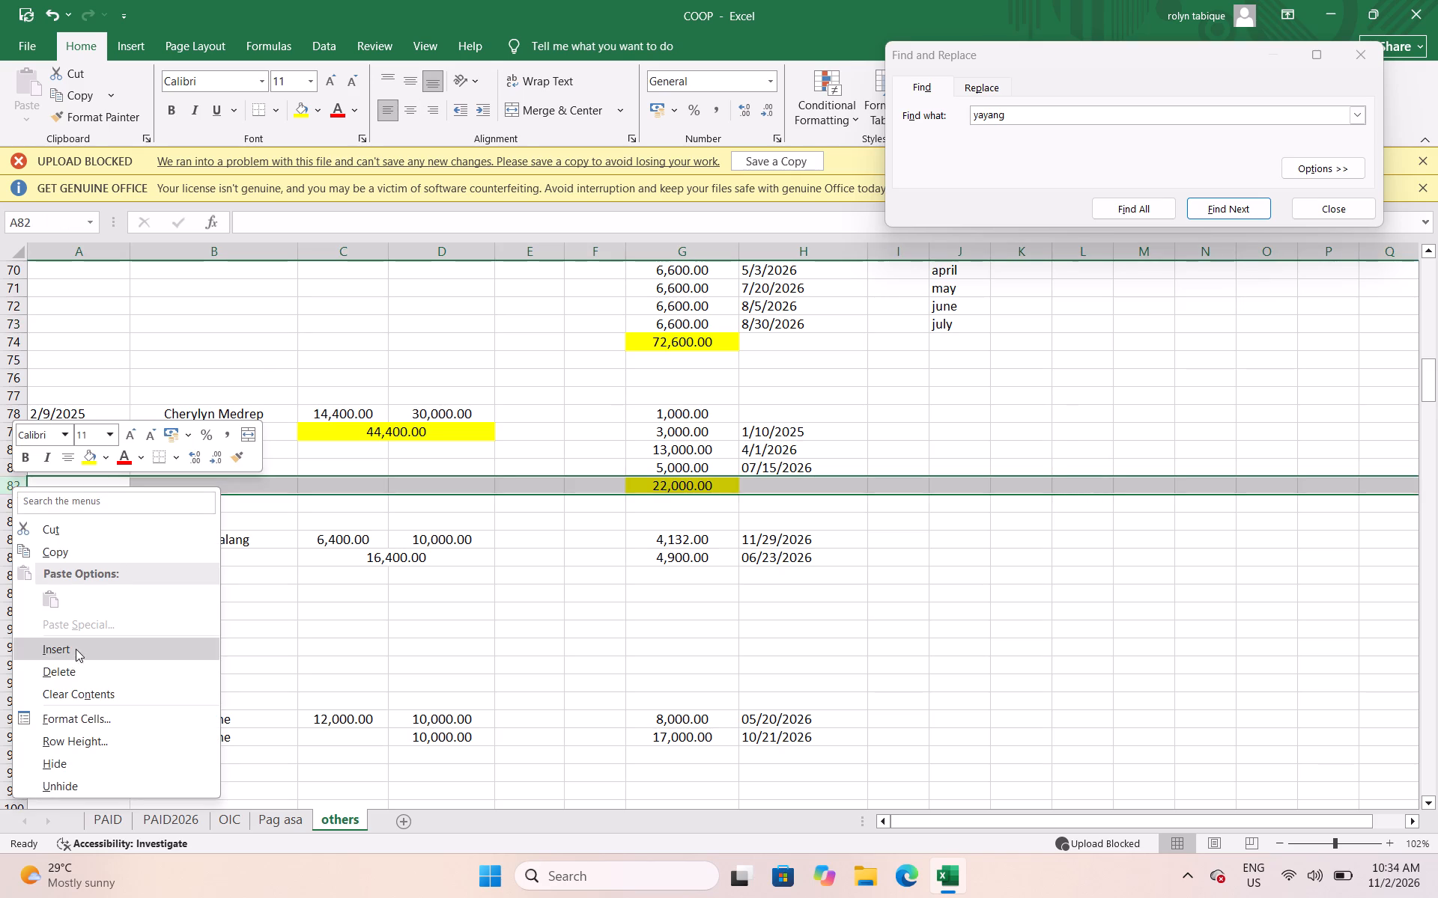
click(652, 485)
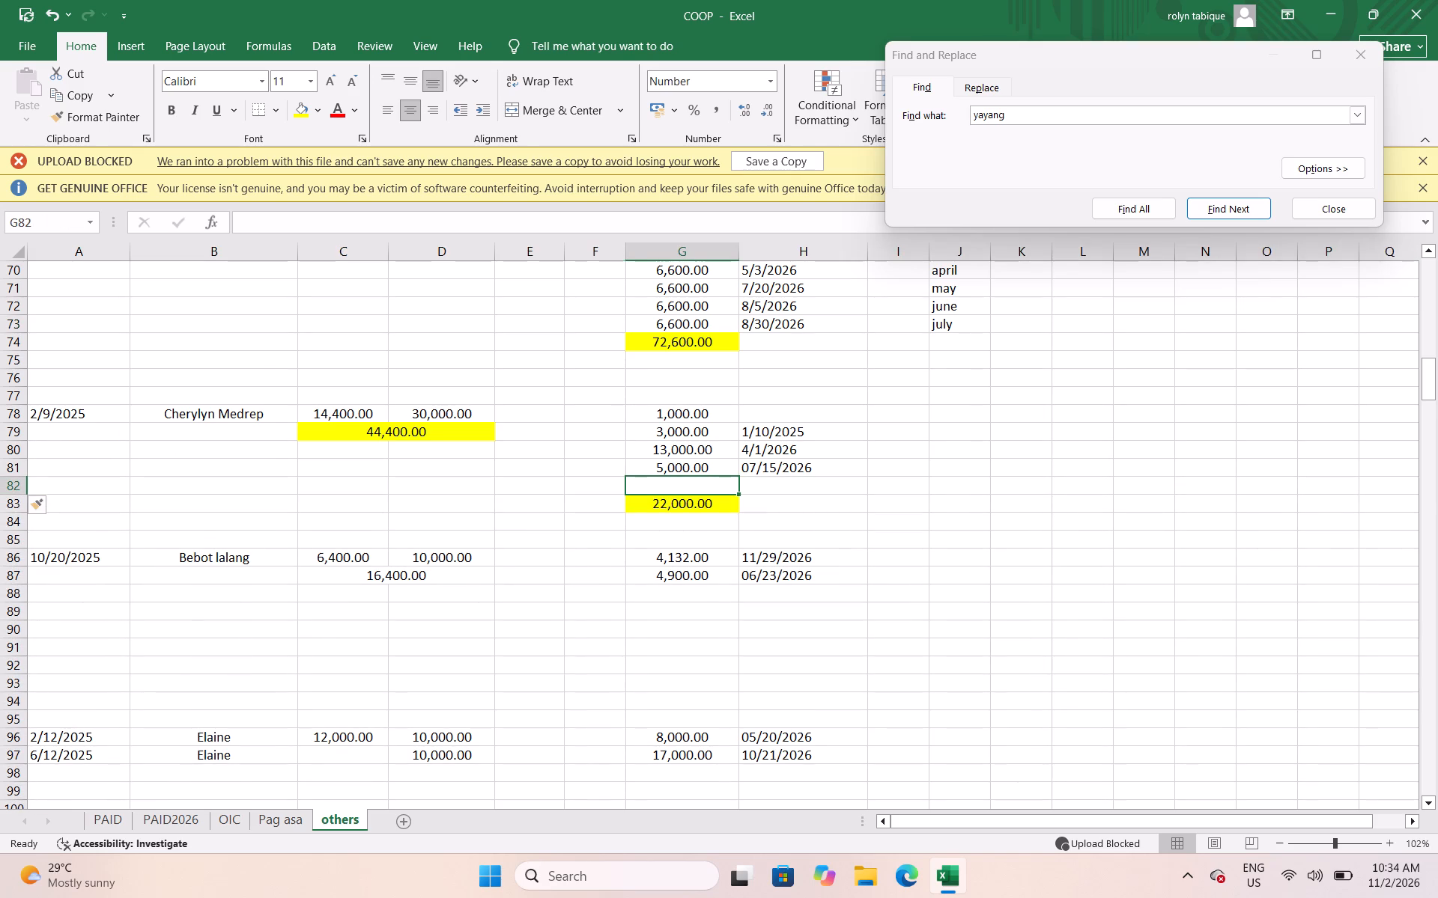
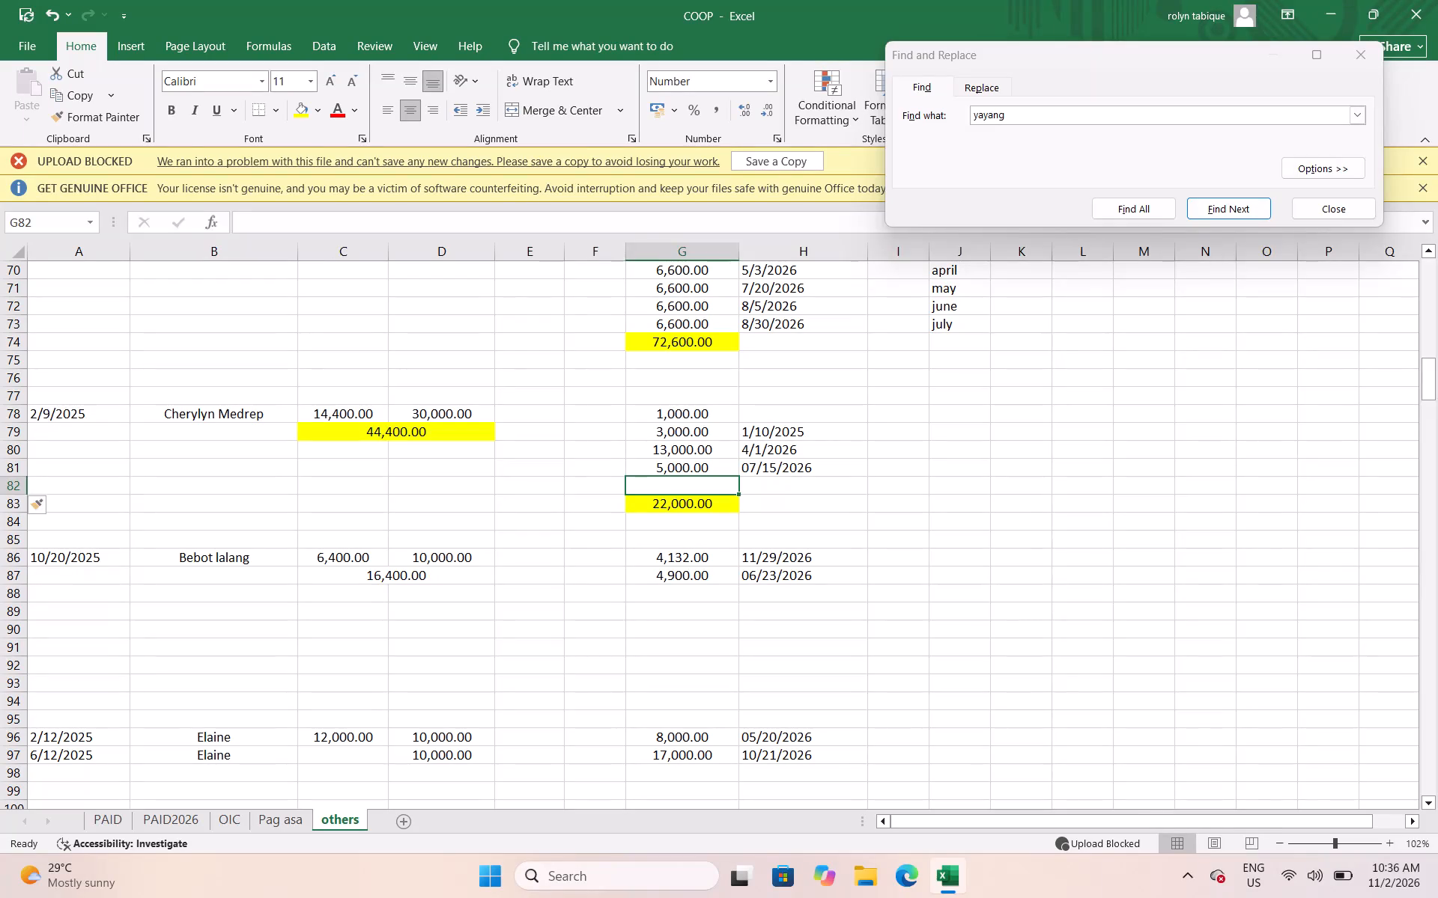
click(949, 533)
click(725, 482)
scroll(356, 636, down, 2)
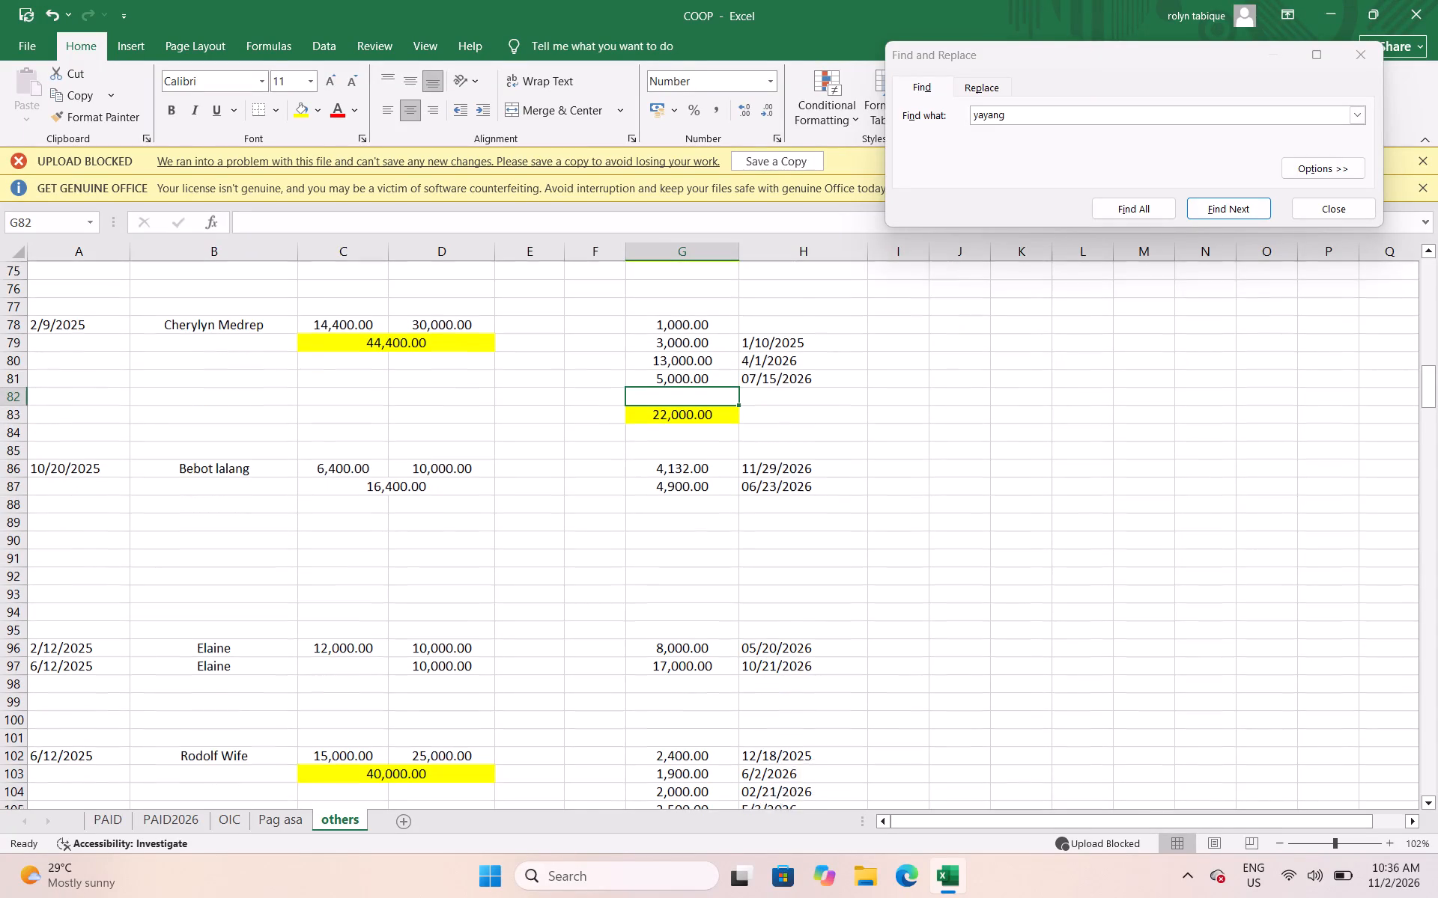
scroll(613, 728, down, 2)
scroll(744, 492, up, 2)
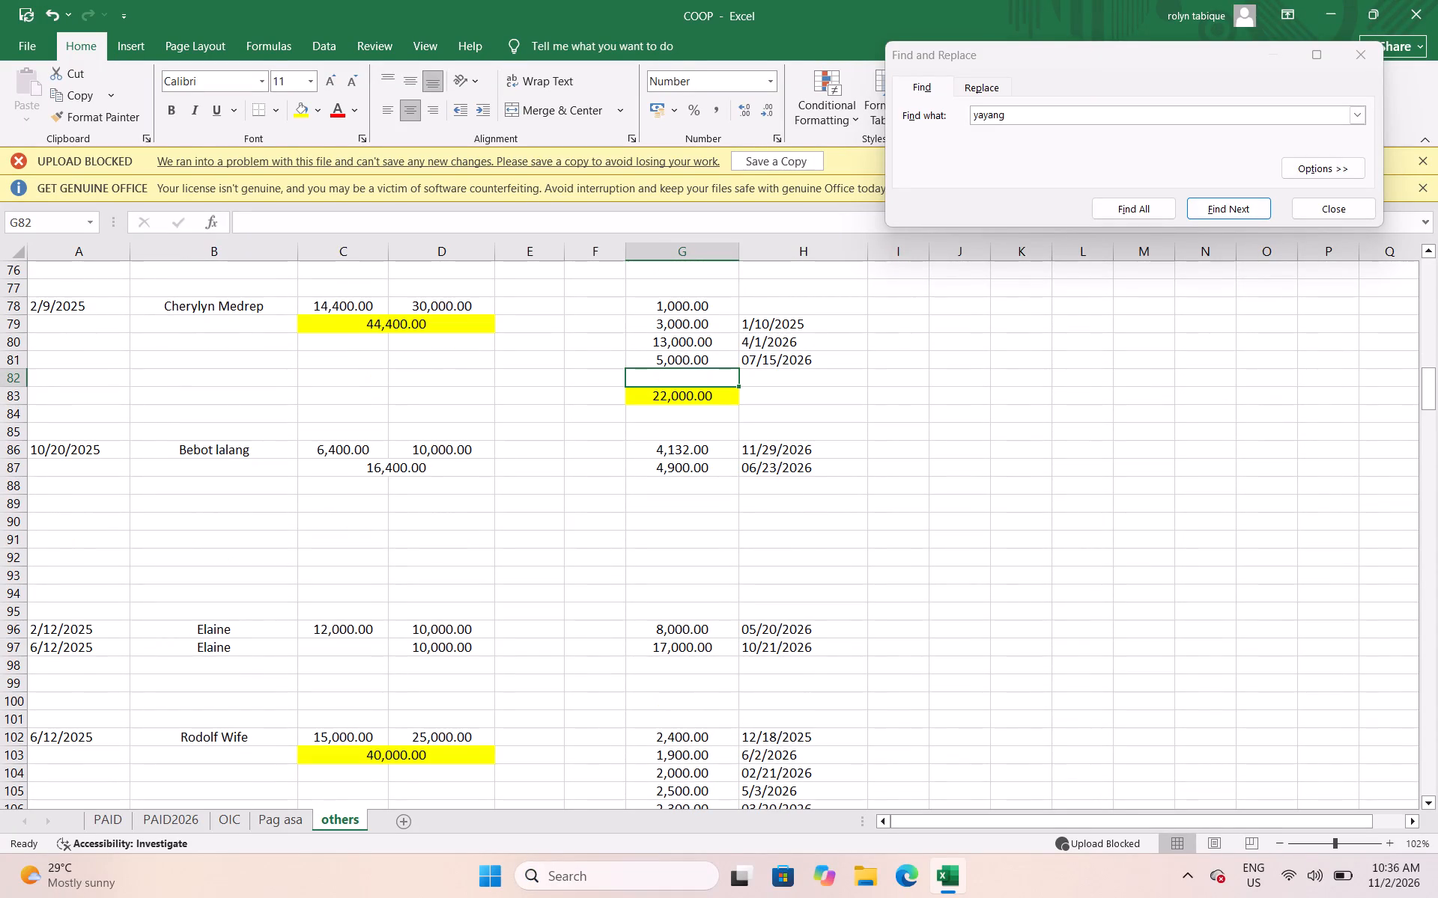
click(724, 488)
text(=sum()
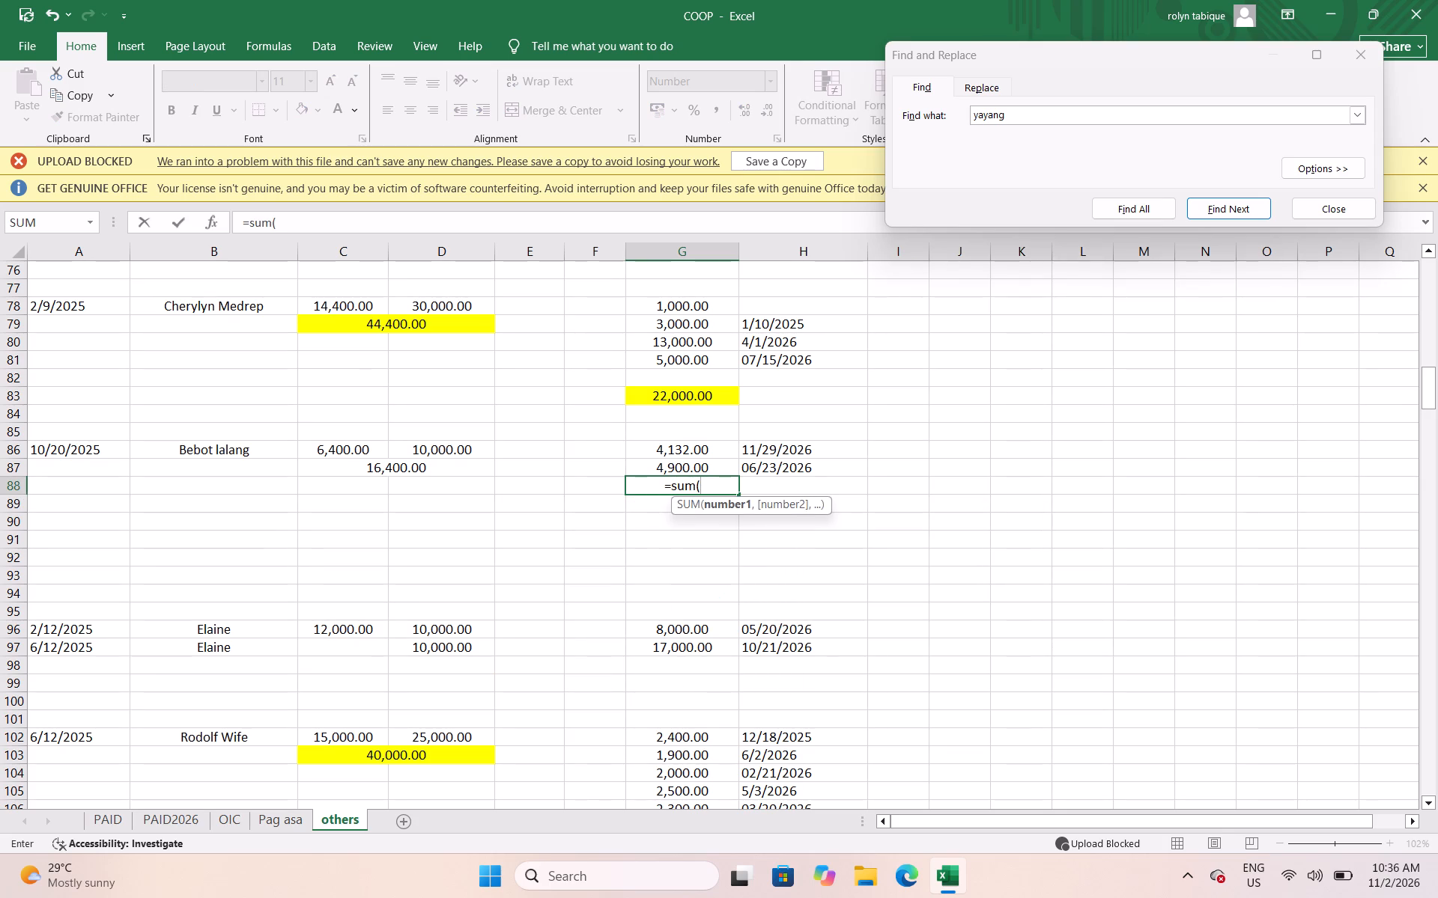
drag(722, 455, 721, 468)
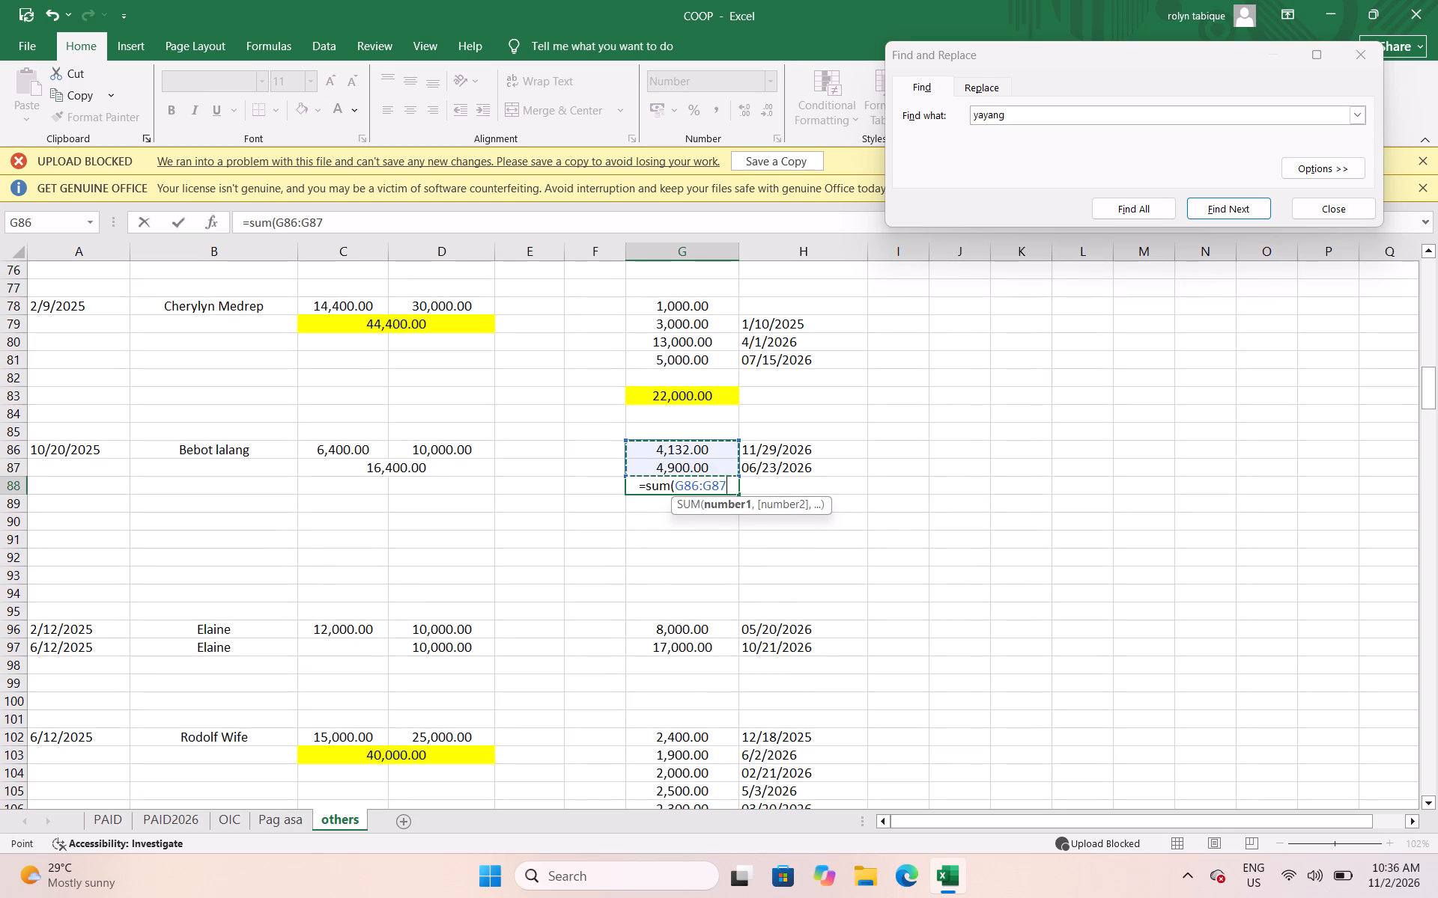
key(shift+parenright)
key(Return)
key(Up)
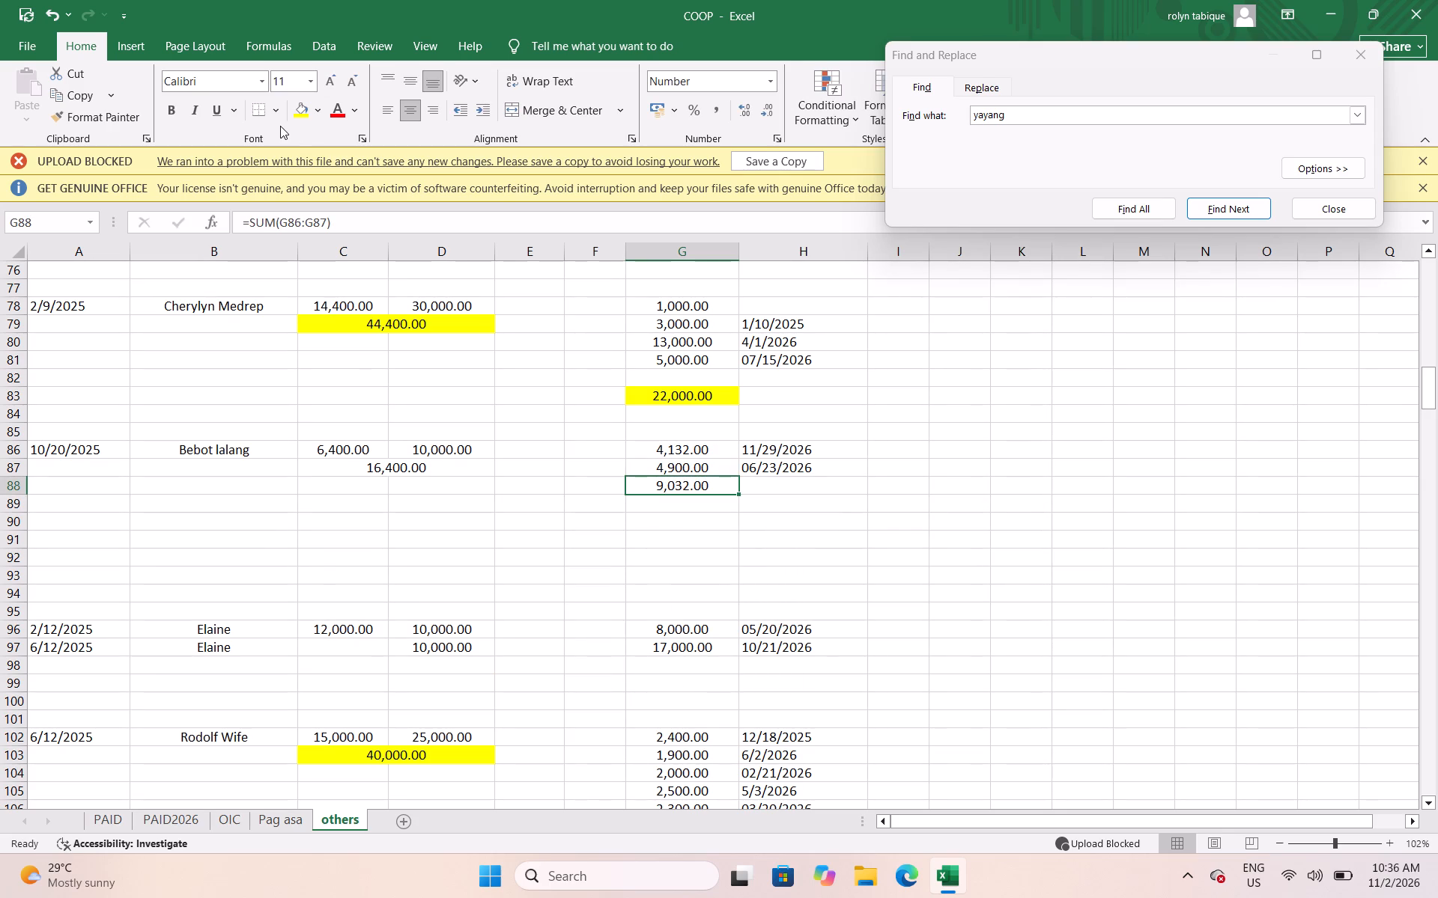
click(297, 109)
Save the COOP workbook.
key(ctrl+s)
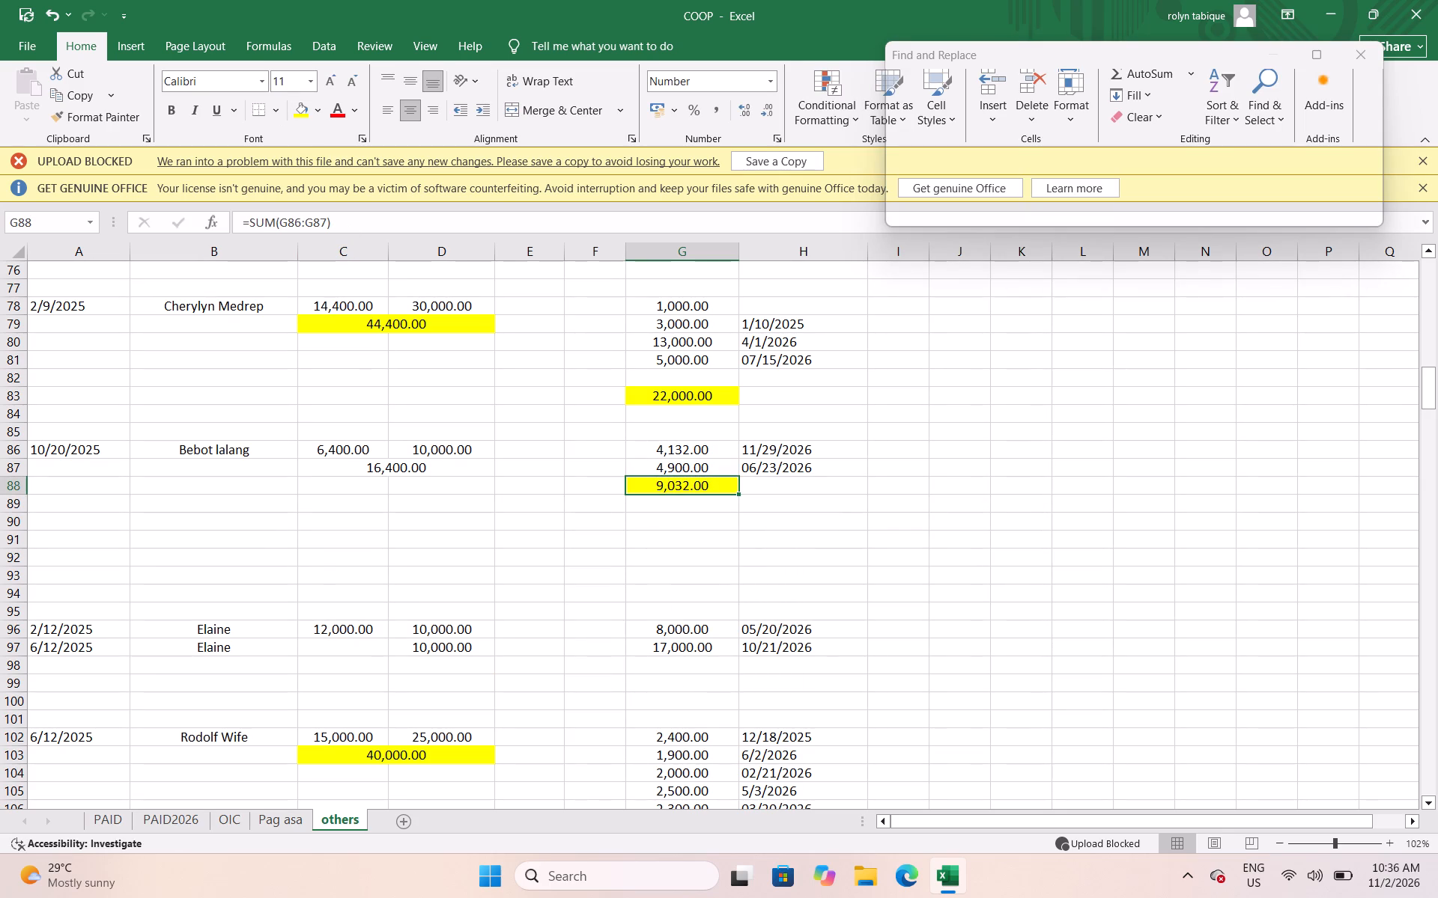
Delete the blank rows 91 to 94 between Bebot's and Elaine's records on the others sheet.
drag(15, 540, 14, 576)
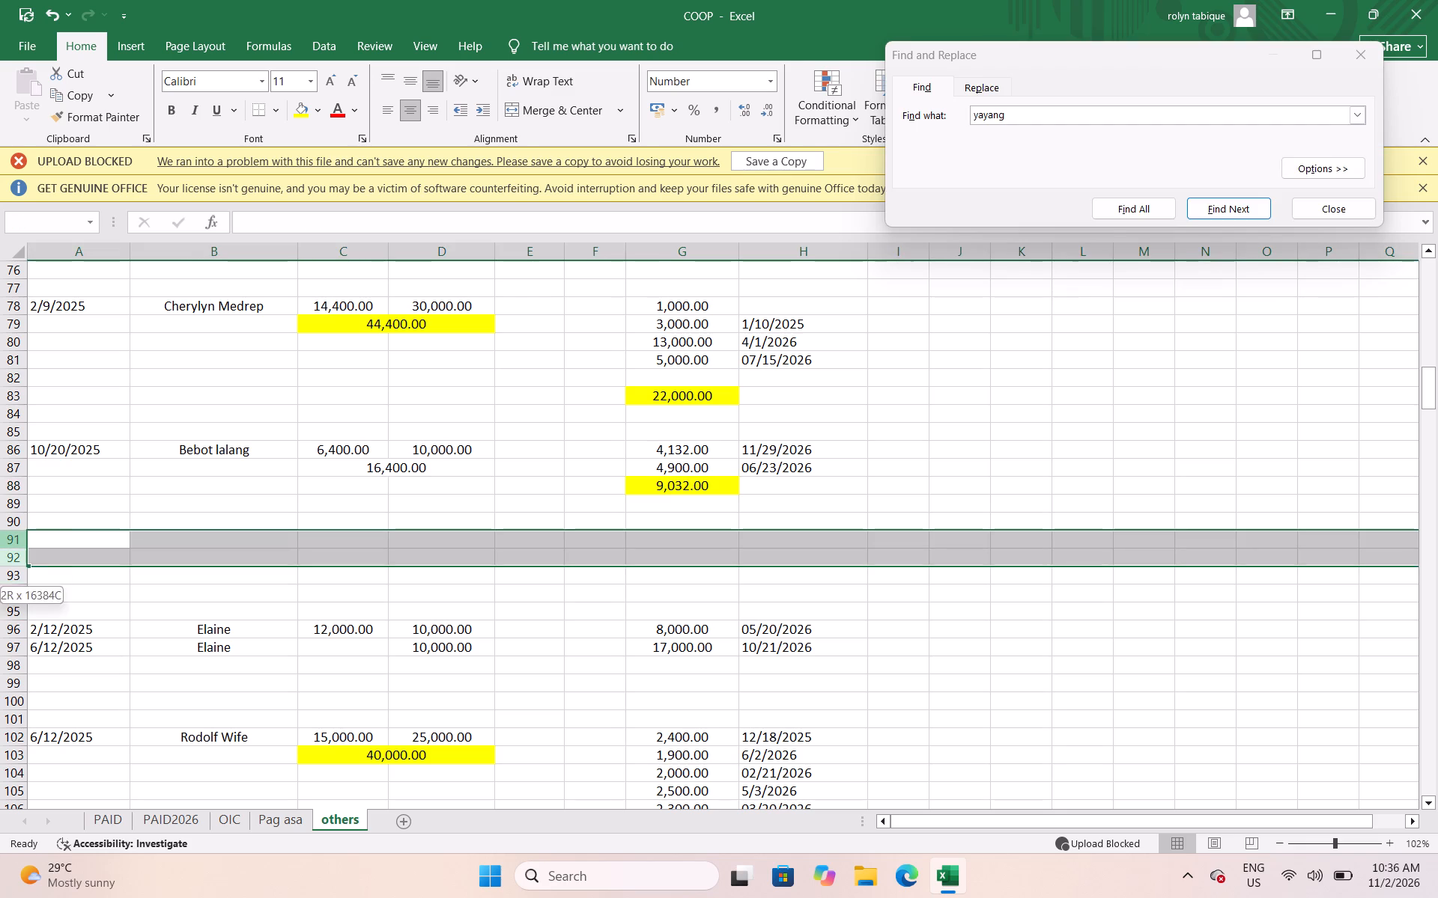
drag(14, 576, 18, 593)
right_click(89, 566)
click(139, 445)
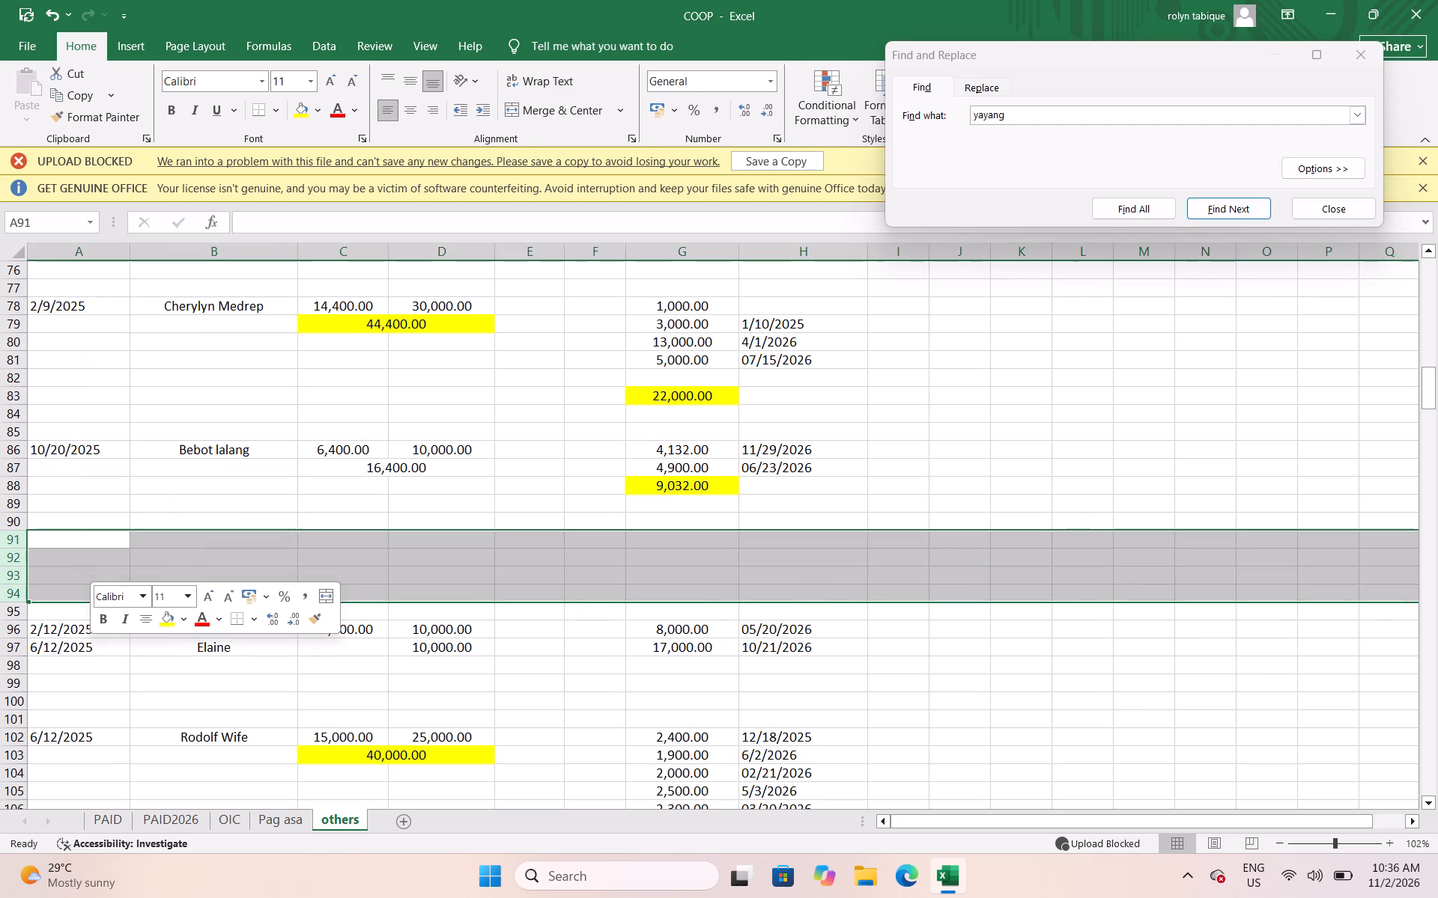
click(710, 526)
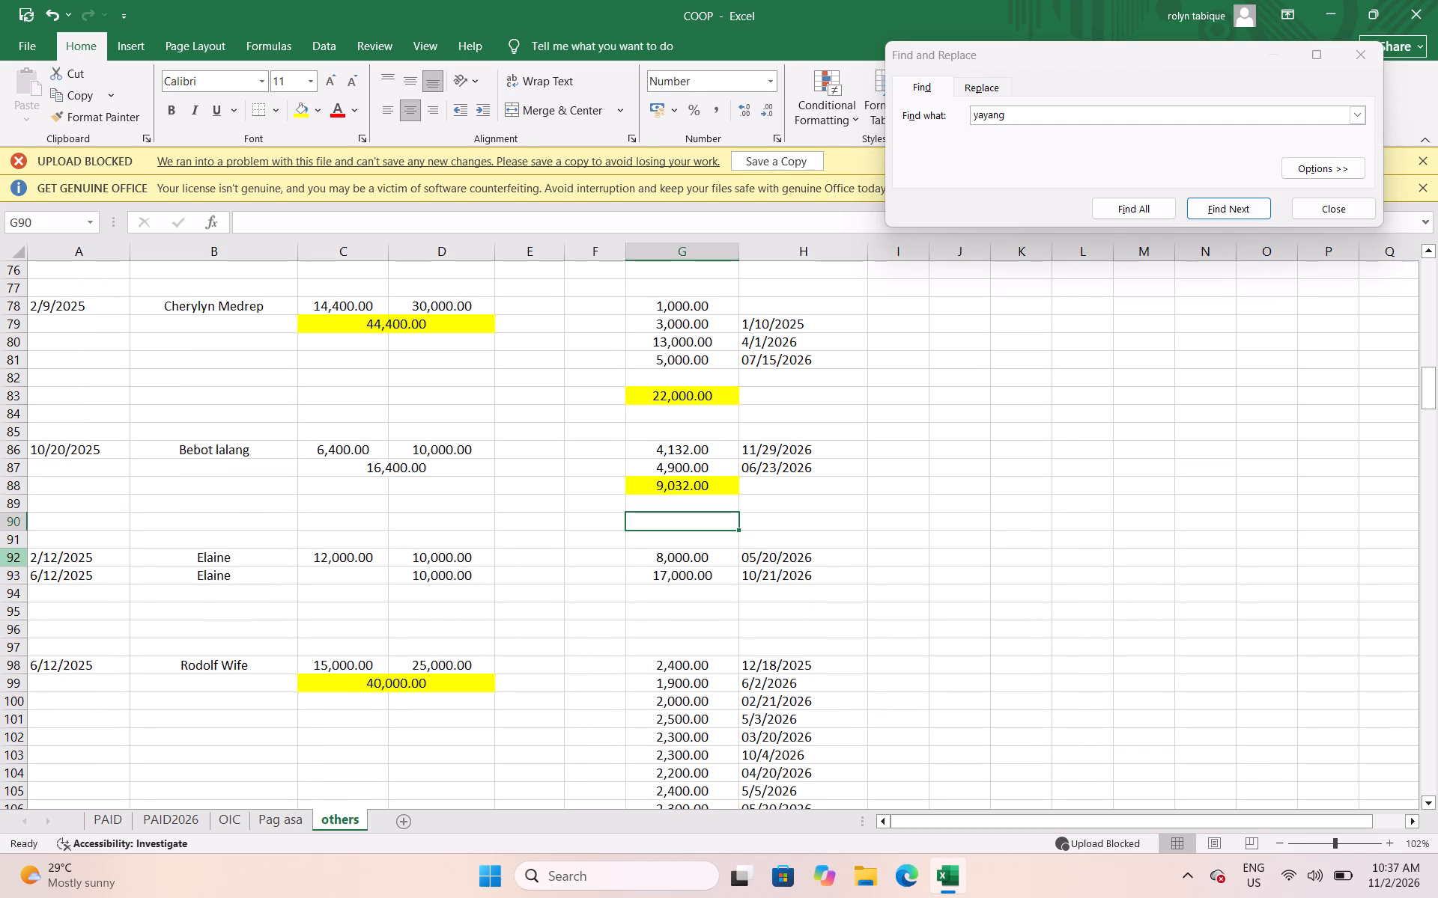
Move Elaine's two loan rows, 92 and 93, from the others sheet to row 1168 of the PAID2026 sheet.
drag(16, 557, 19, 575)
right_click(59, 571)
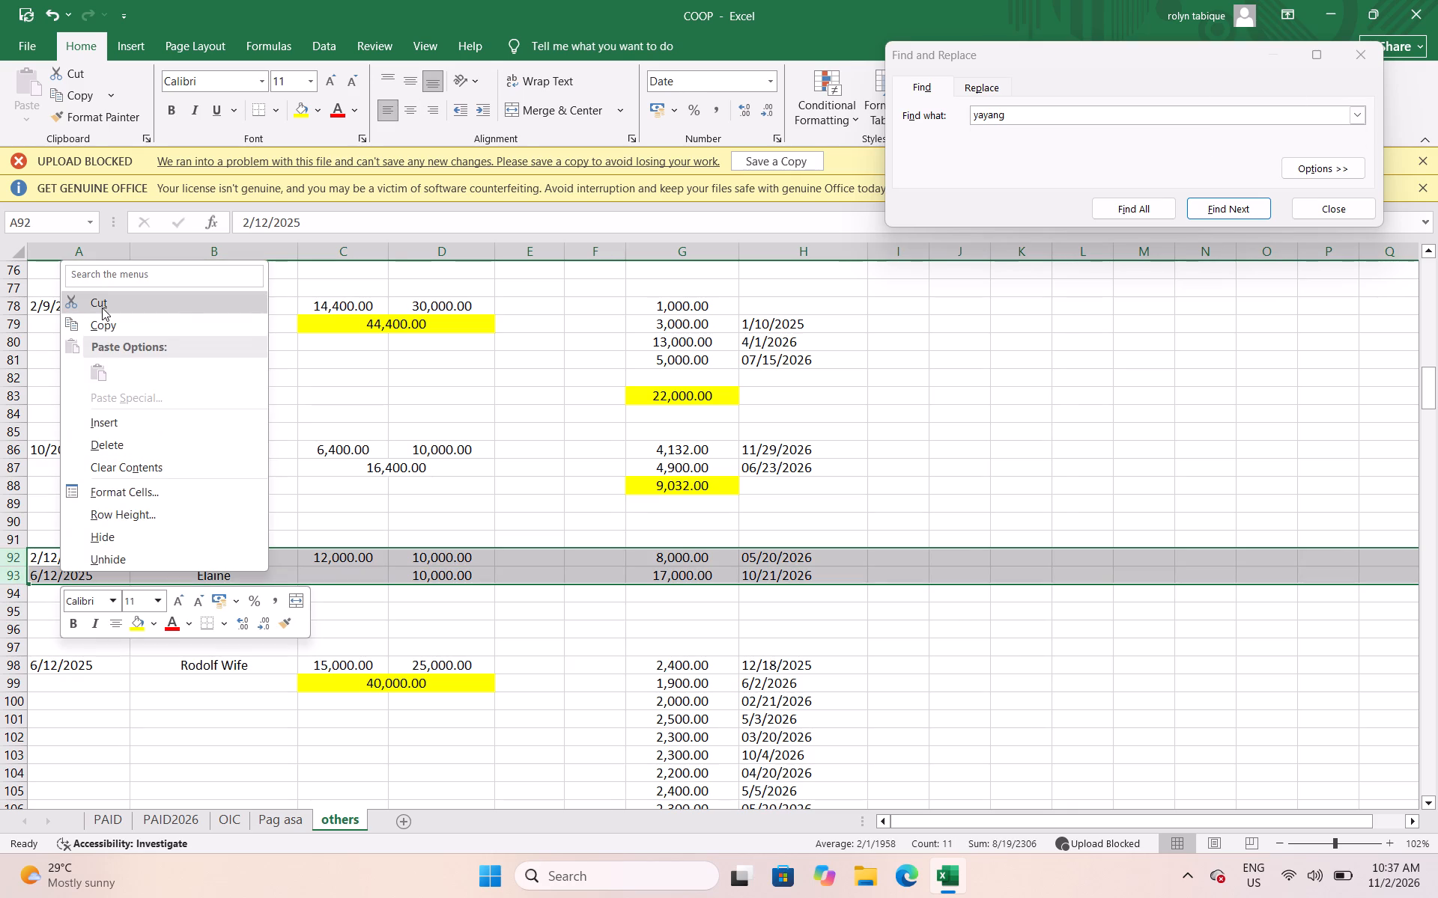
click(102, 308)
click(180, 822)
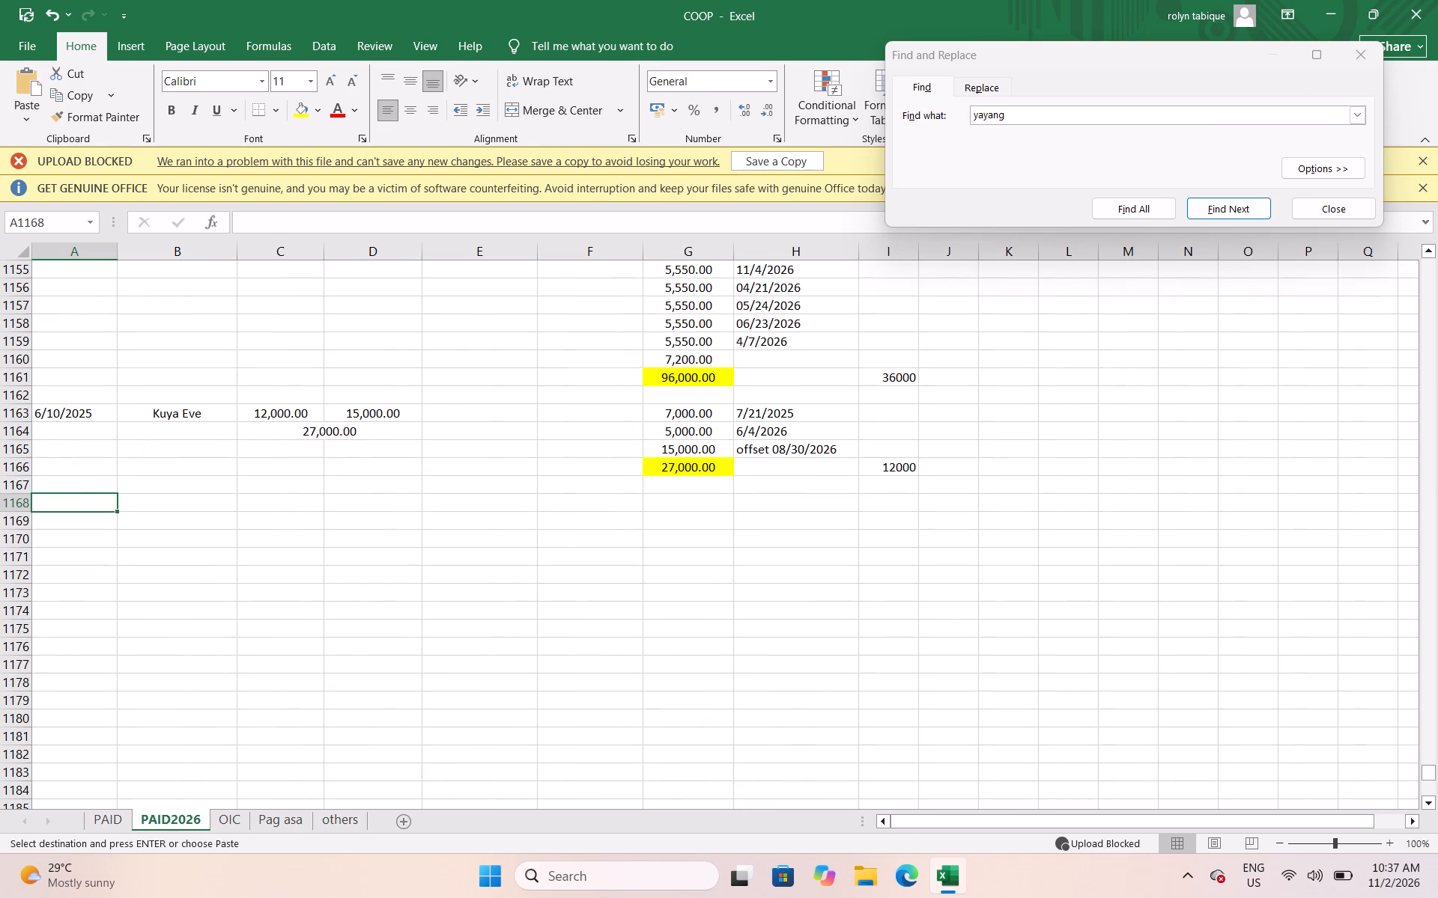
key(ctrl+v)
Add Elaine's payments of 4,000 dated 10/23/2026 and 3,000 dated 10/24/2026 in rows 1170 and 1171.
click(698, 542)
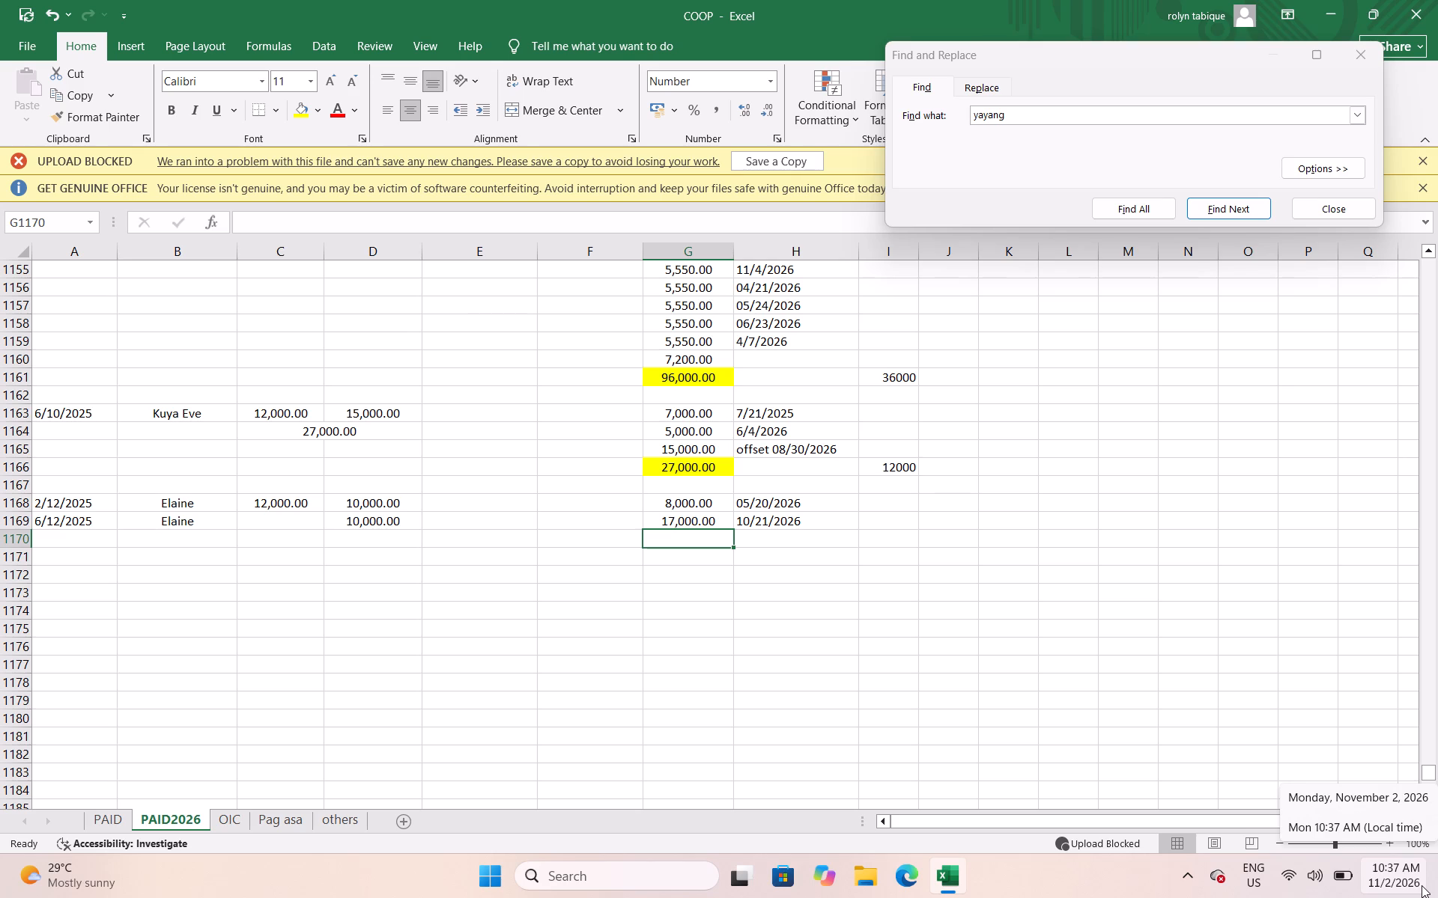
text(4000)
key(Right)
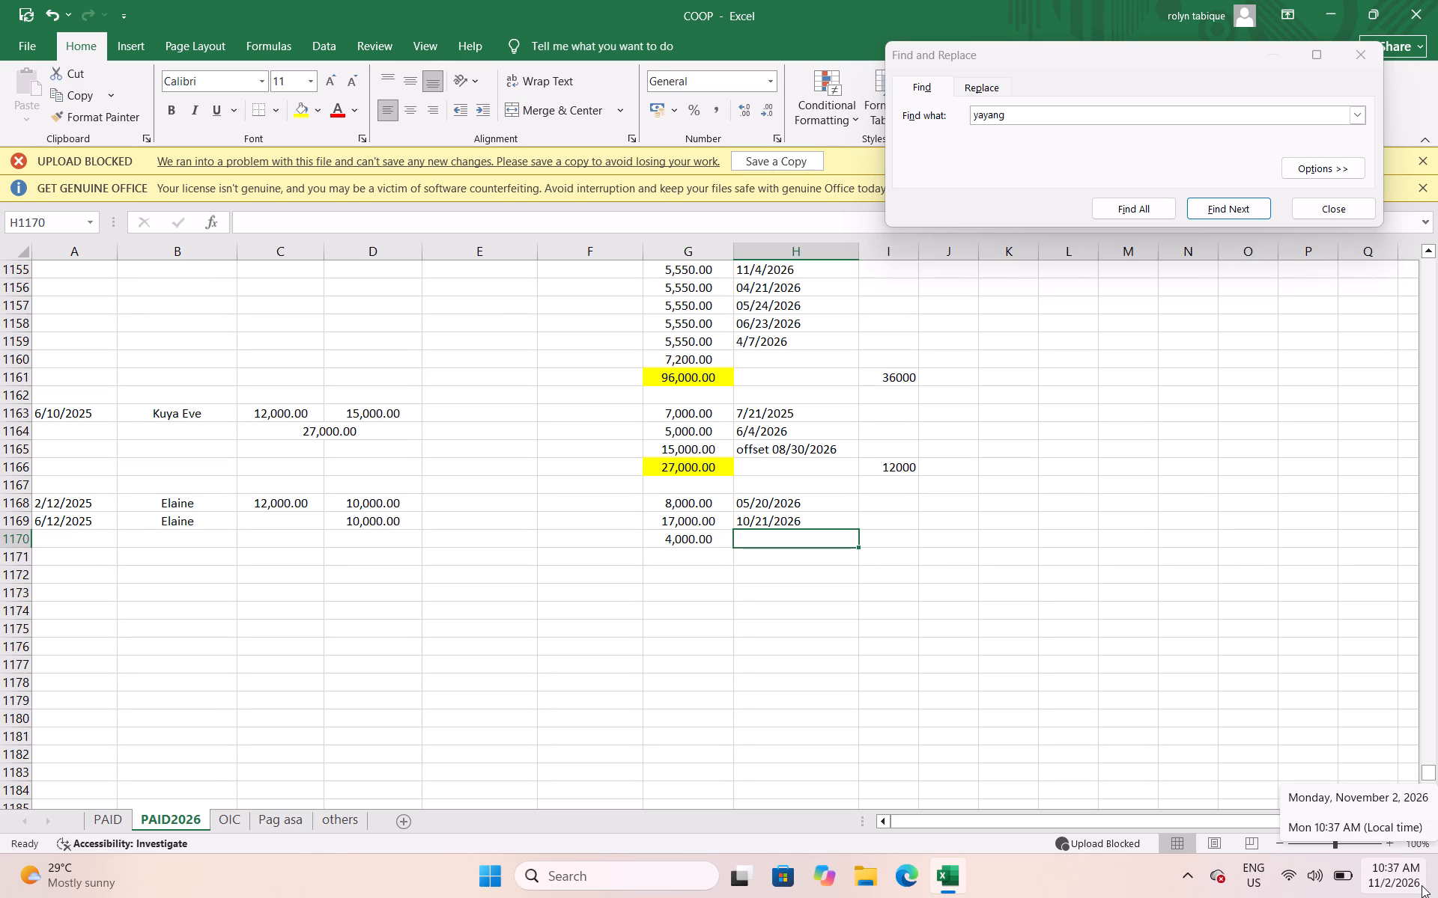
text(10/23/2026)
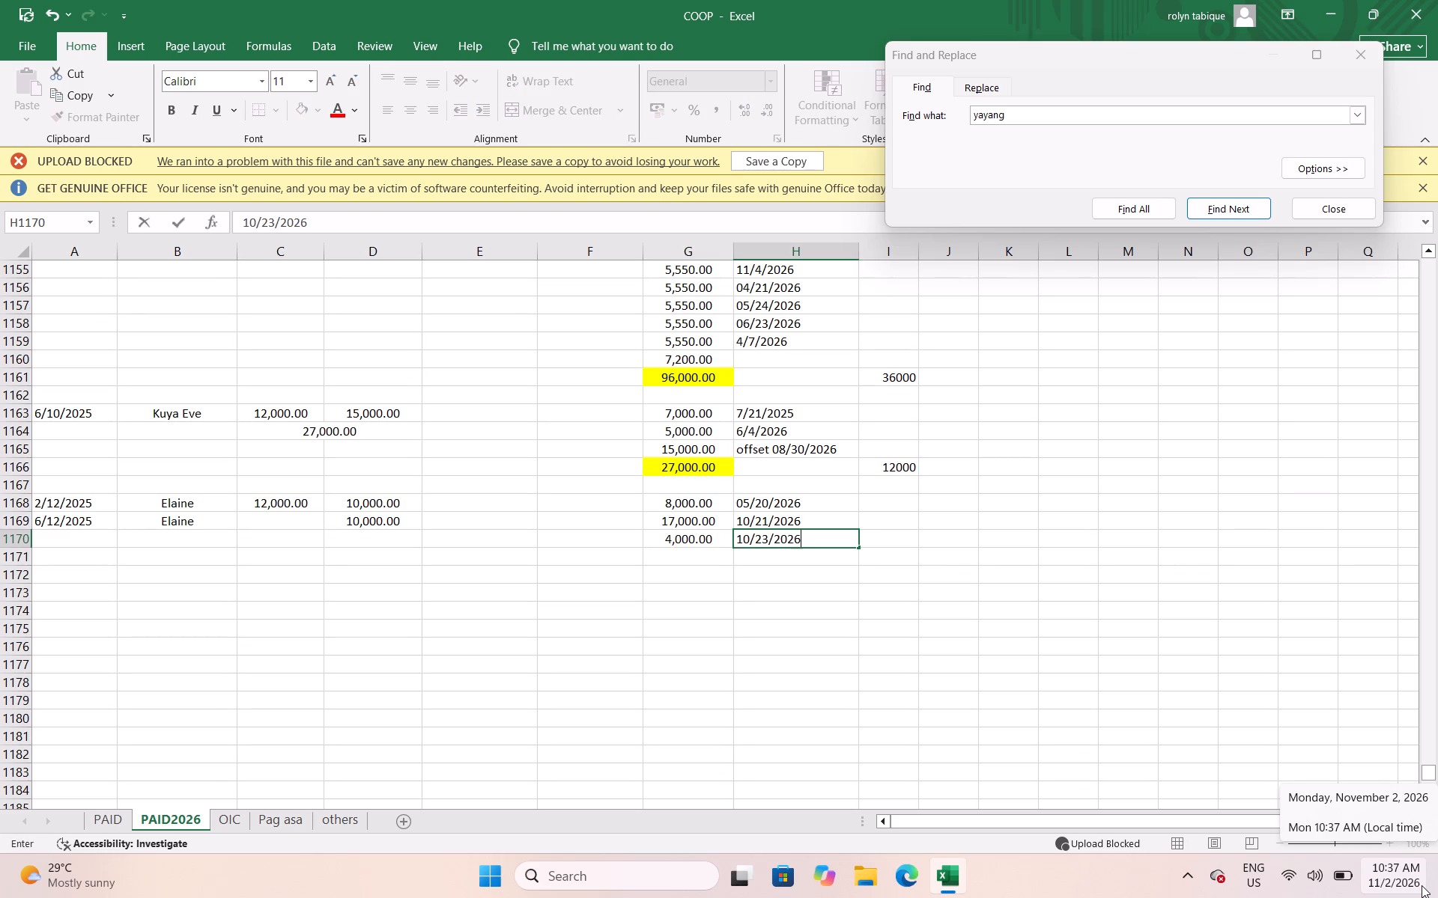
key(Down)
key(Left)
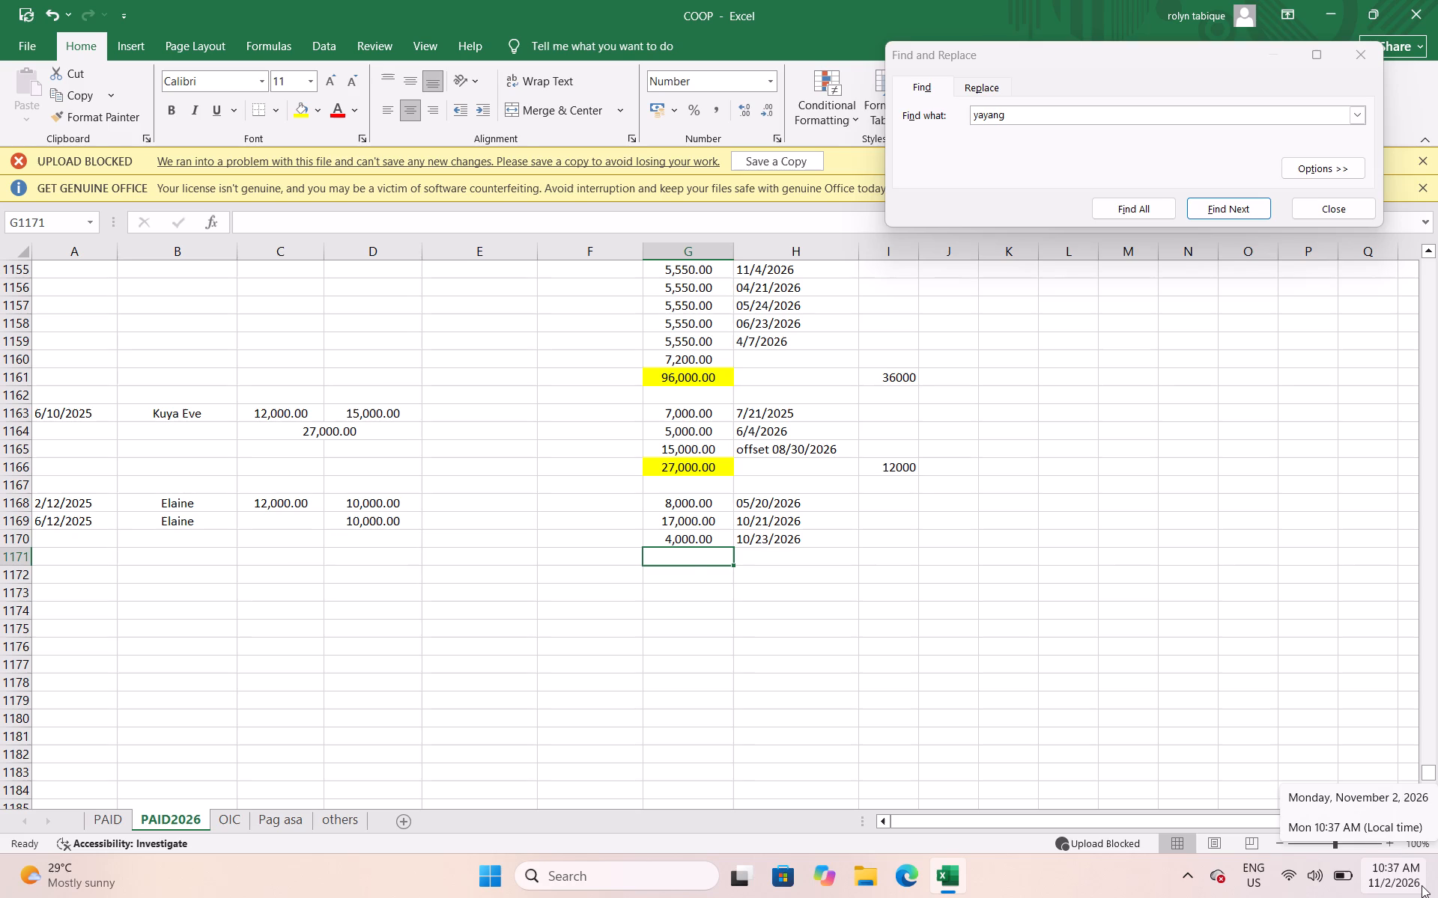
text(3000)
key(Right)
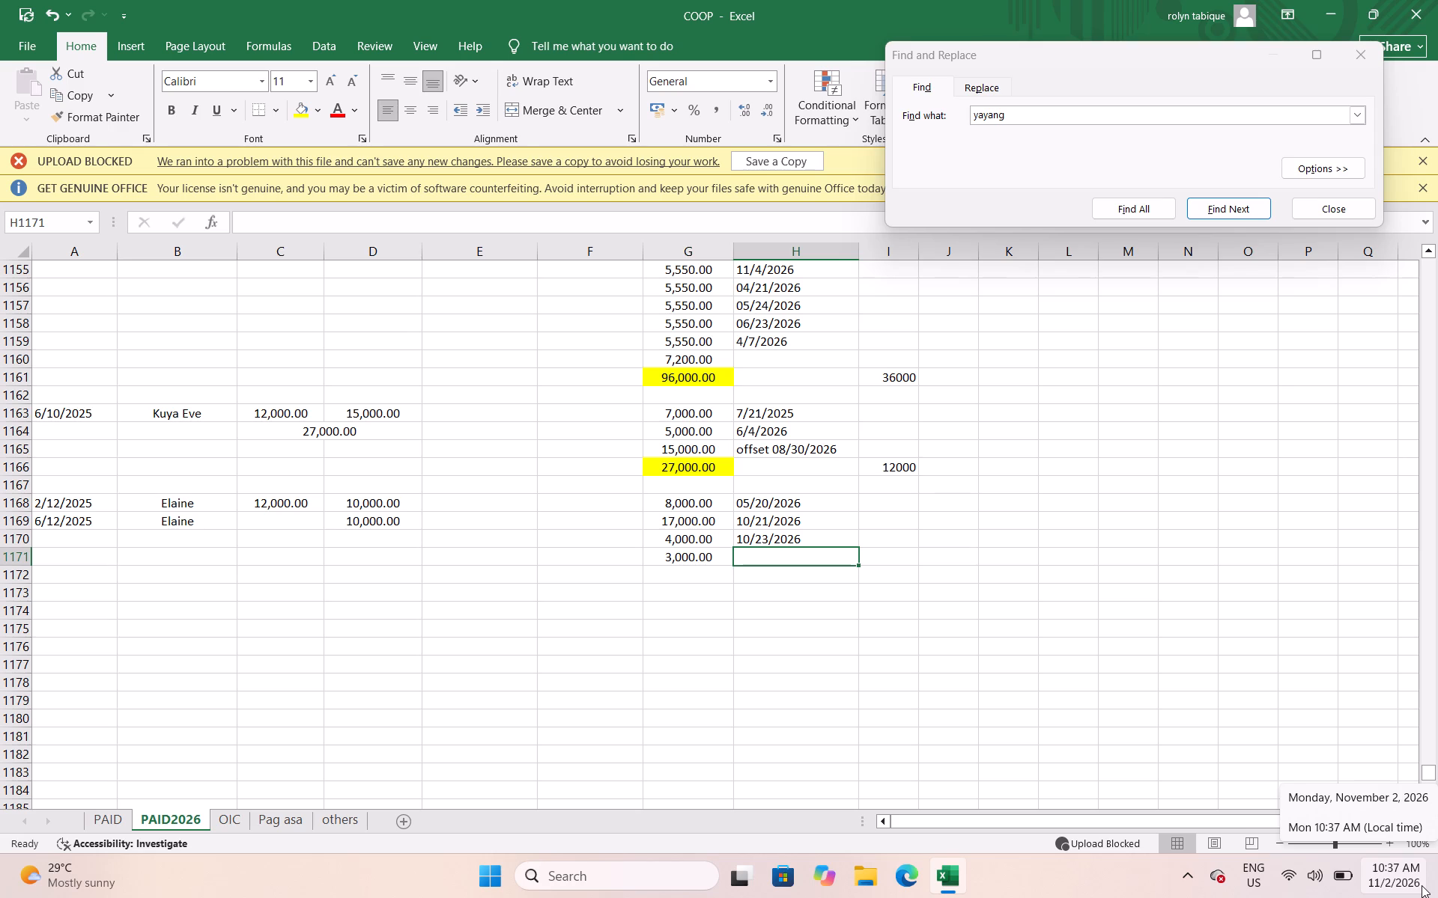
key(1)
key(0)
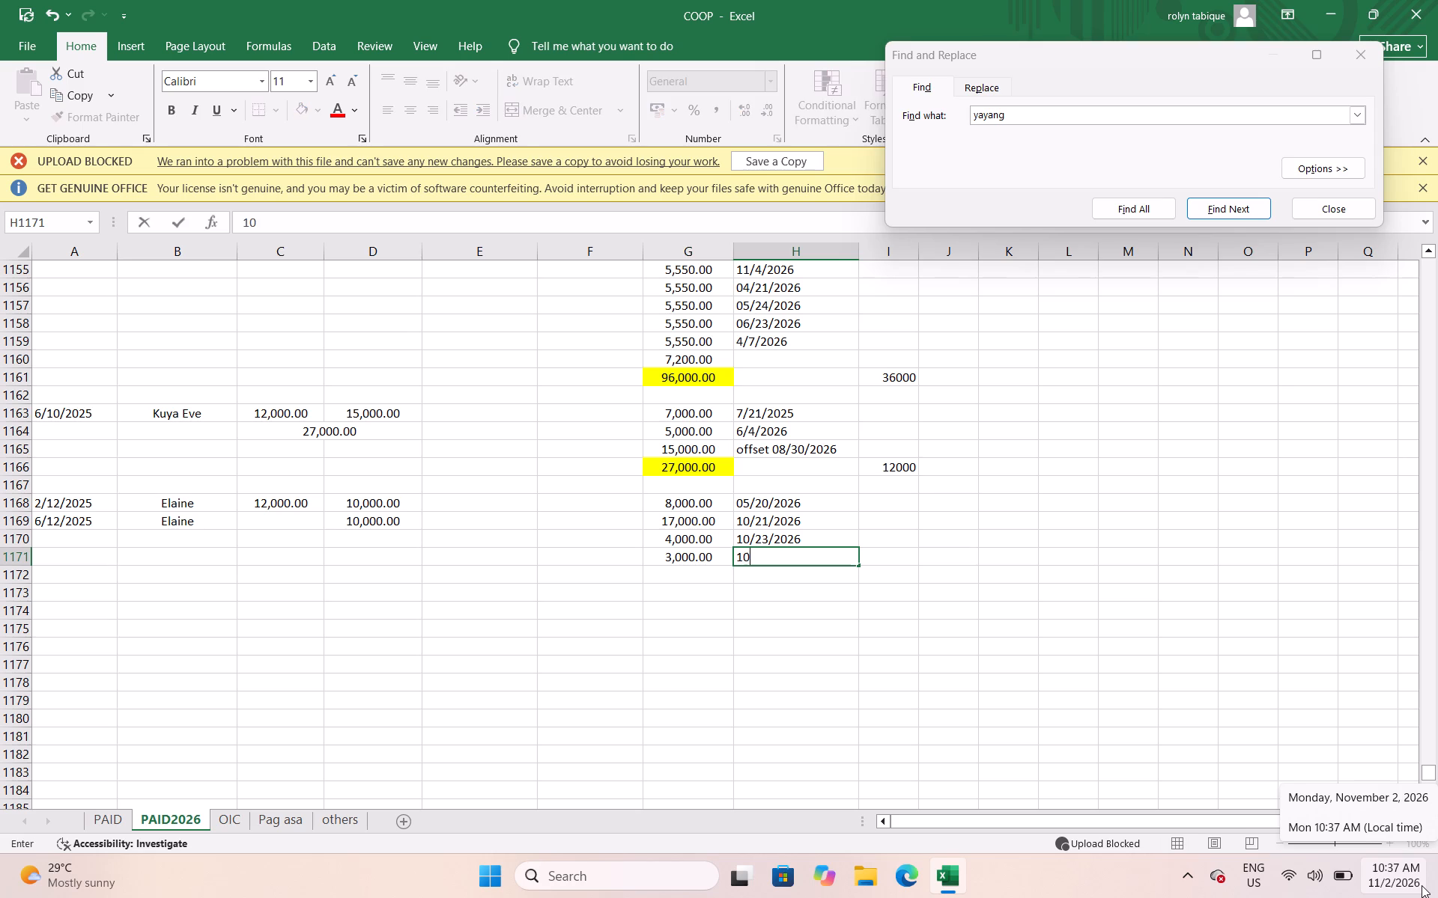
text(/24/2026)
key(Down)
Total Elaine's payments in G1172 with SUM of G1168:G1171 and highlight the total yellow.
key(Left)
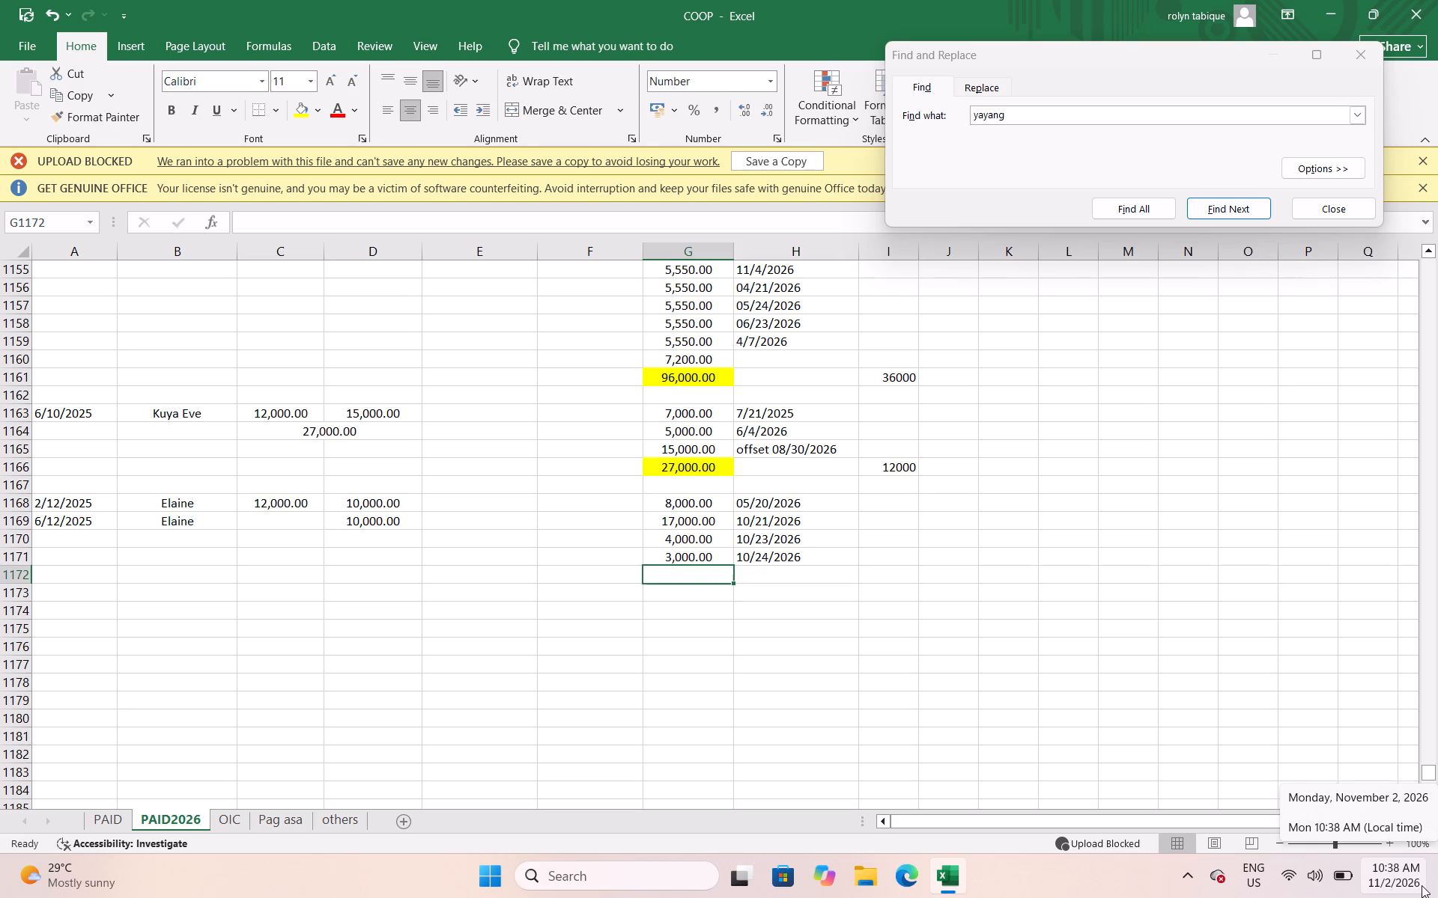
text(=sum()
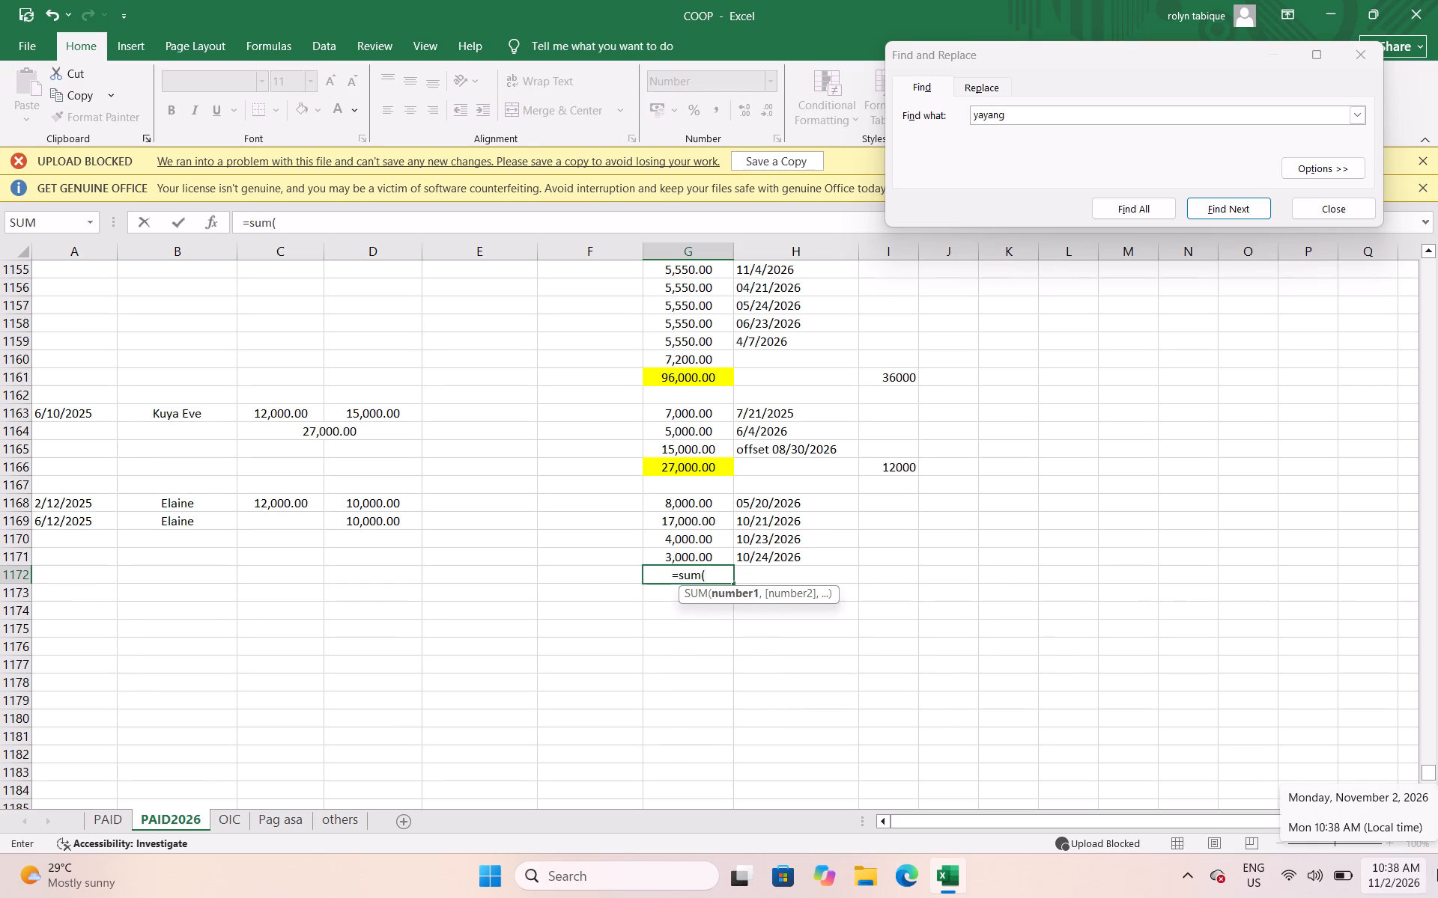
drag(705, 501, 701, 546)
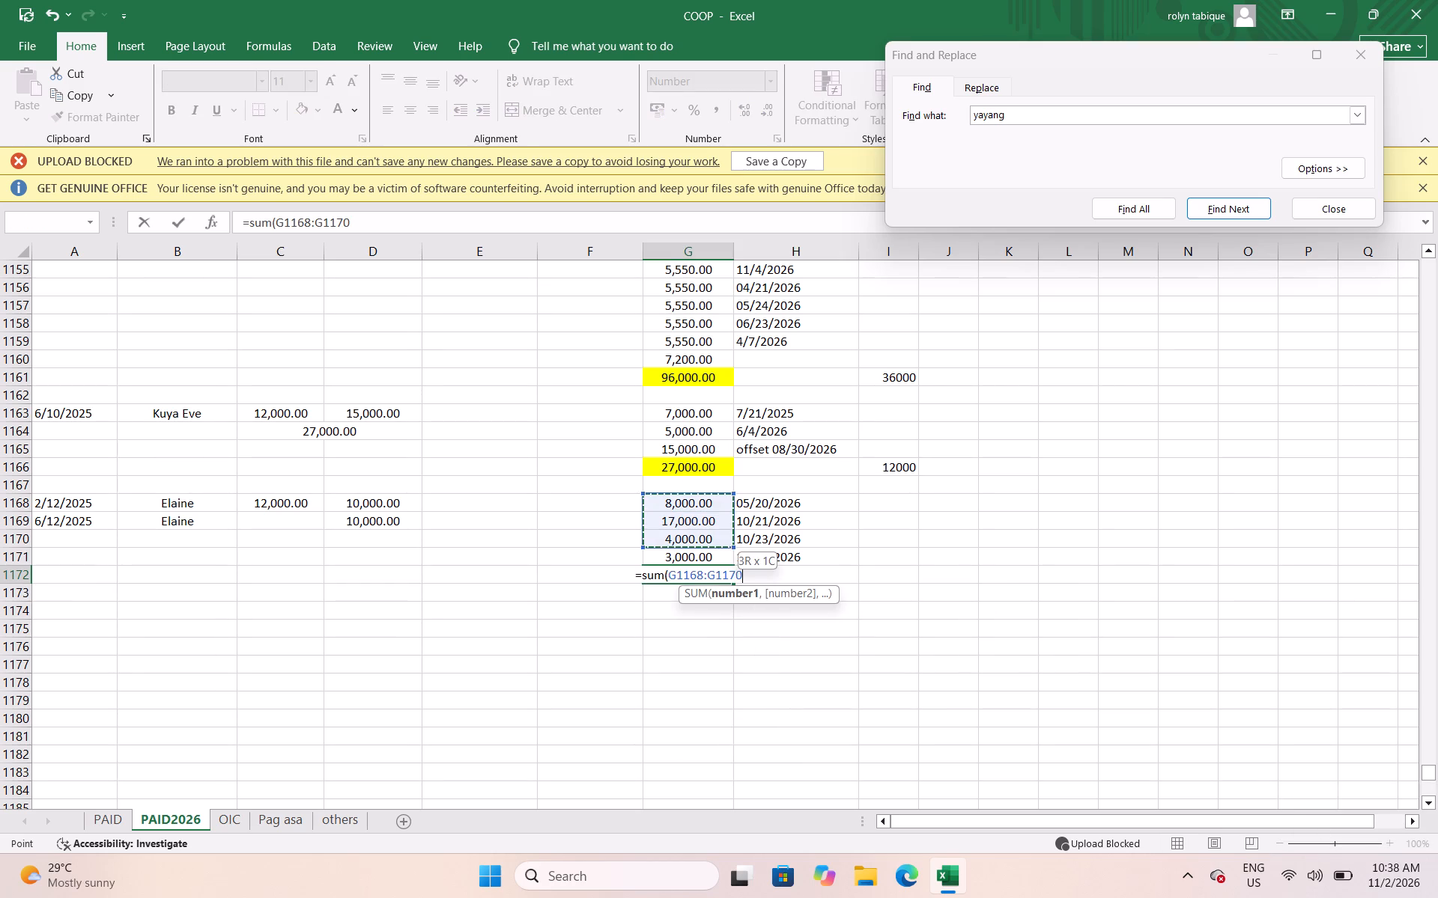
drag(701, 546, 701, 556)
key(shift+parenright)
key(Return)
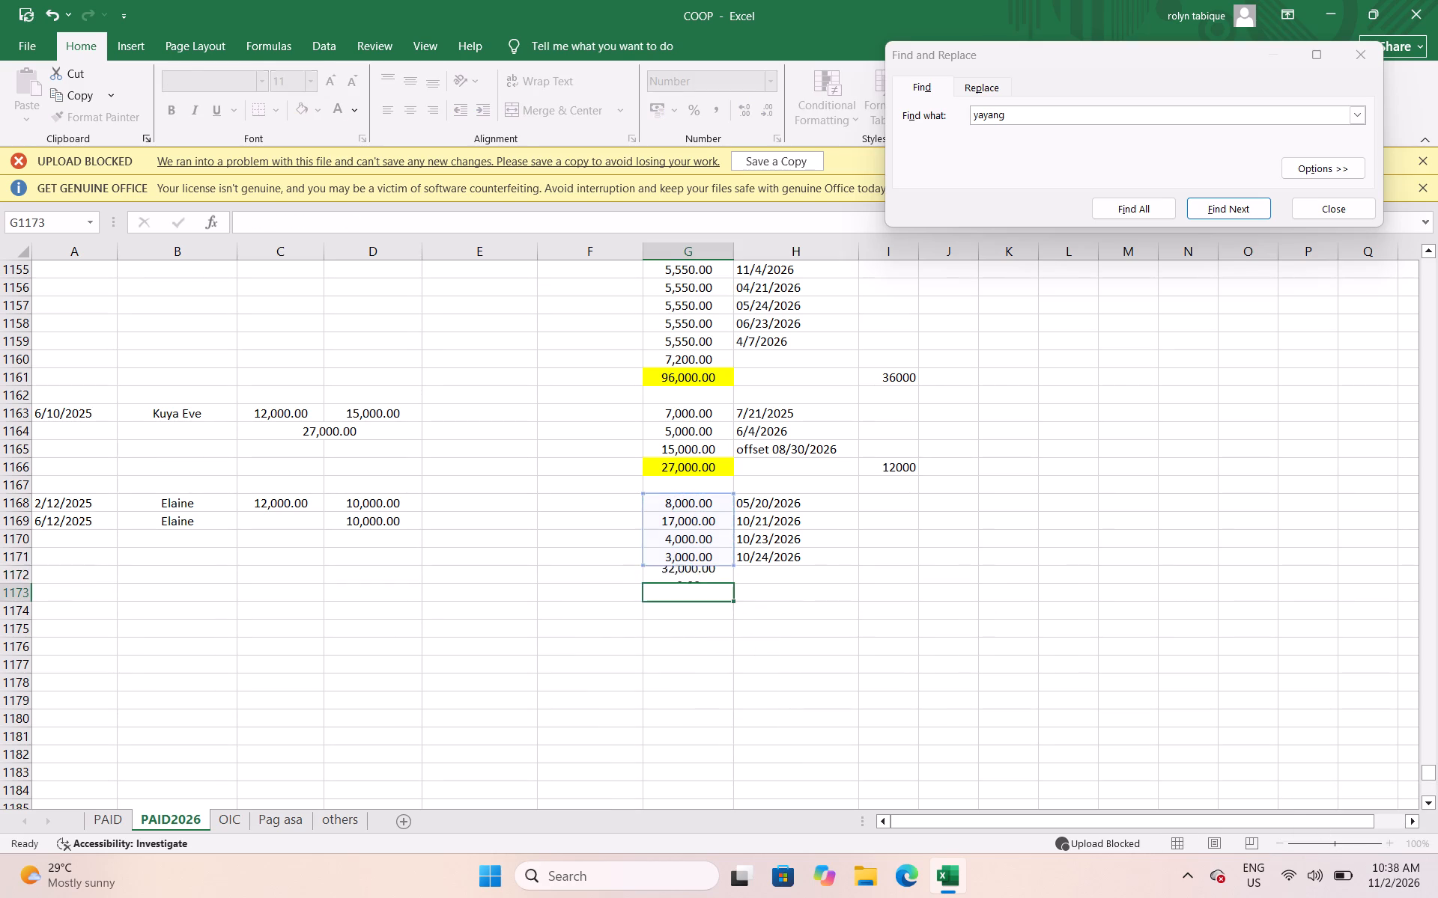
key(Up)
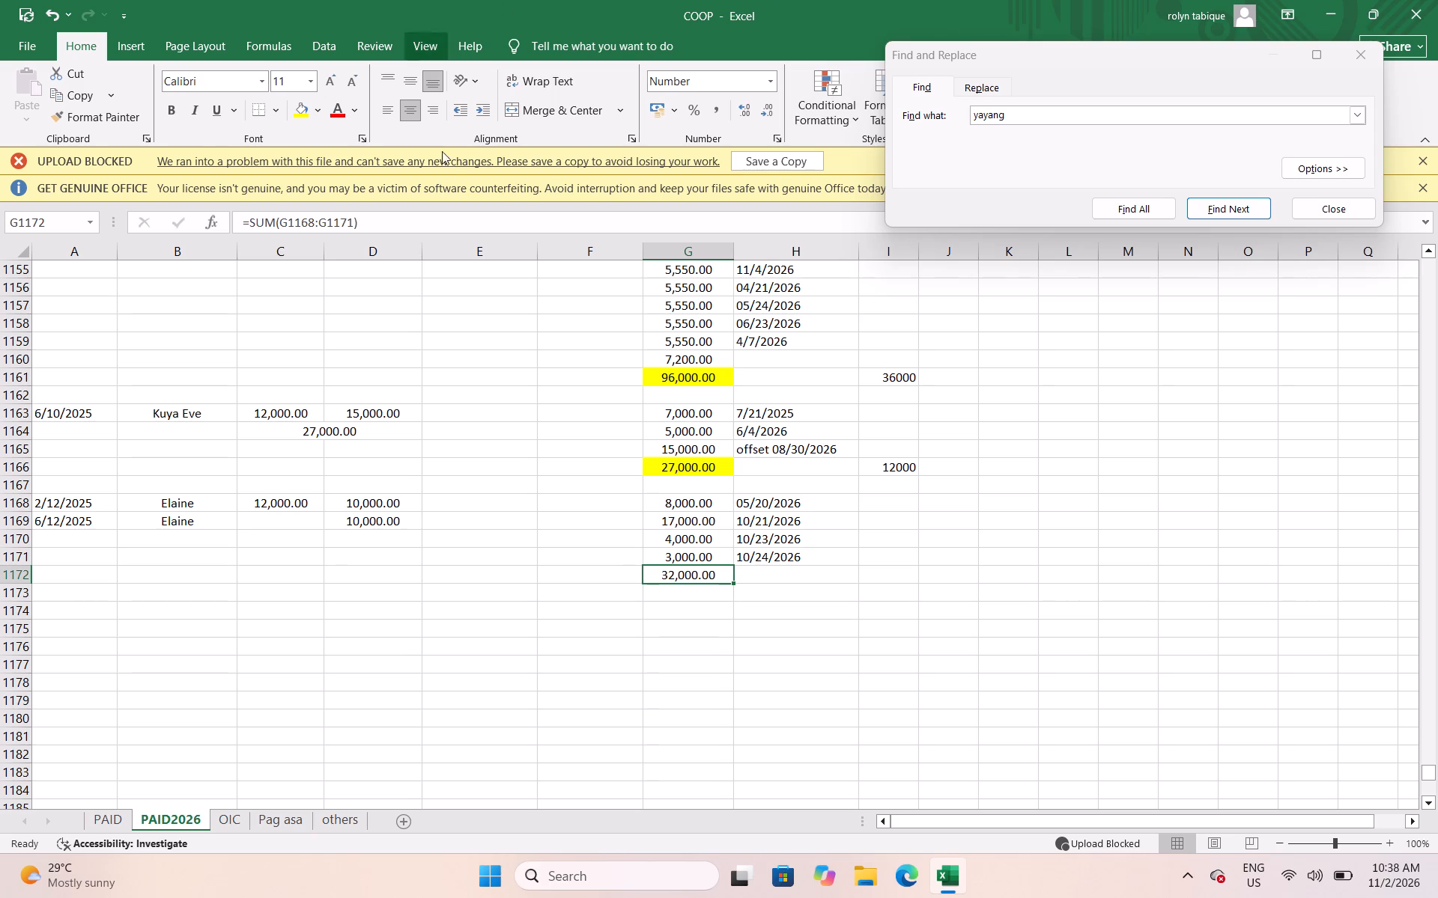
click(303, 110)
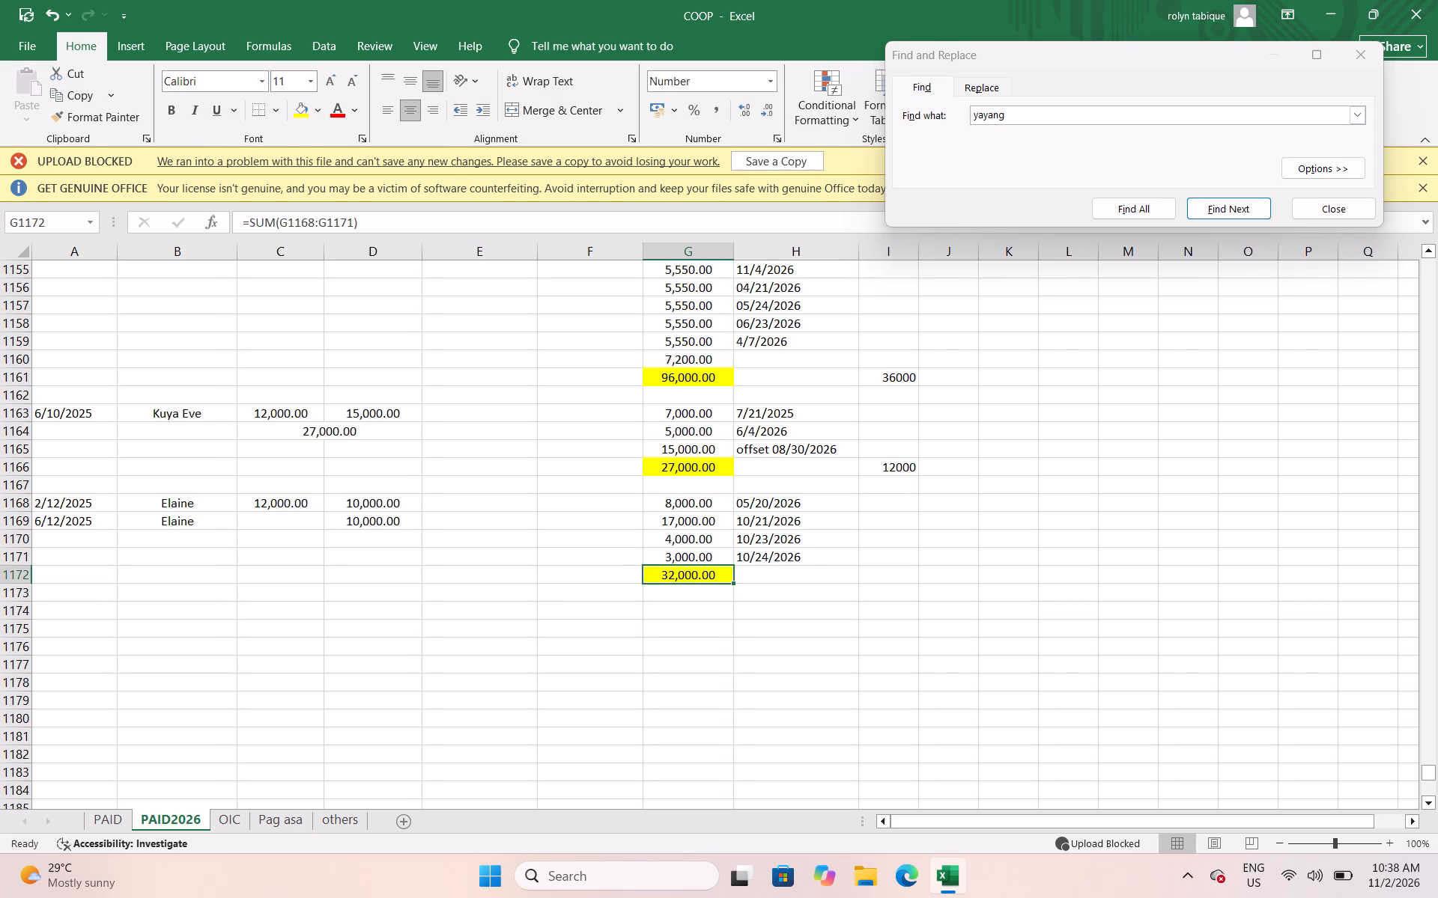
Merge C1170:D1170, total Elaine's loans there with SUM of C1168:D1169, and highlight the merged cell yellow.
drag(291, 543, 339, 543)
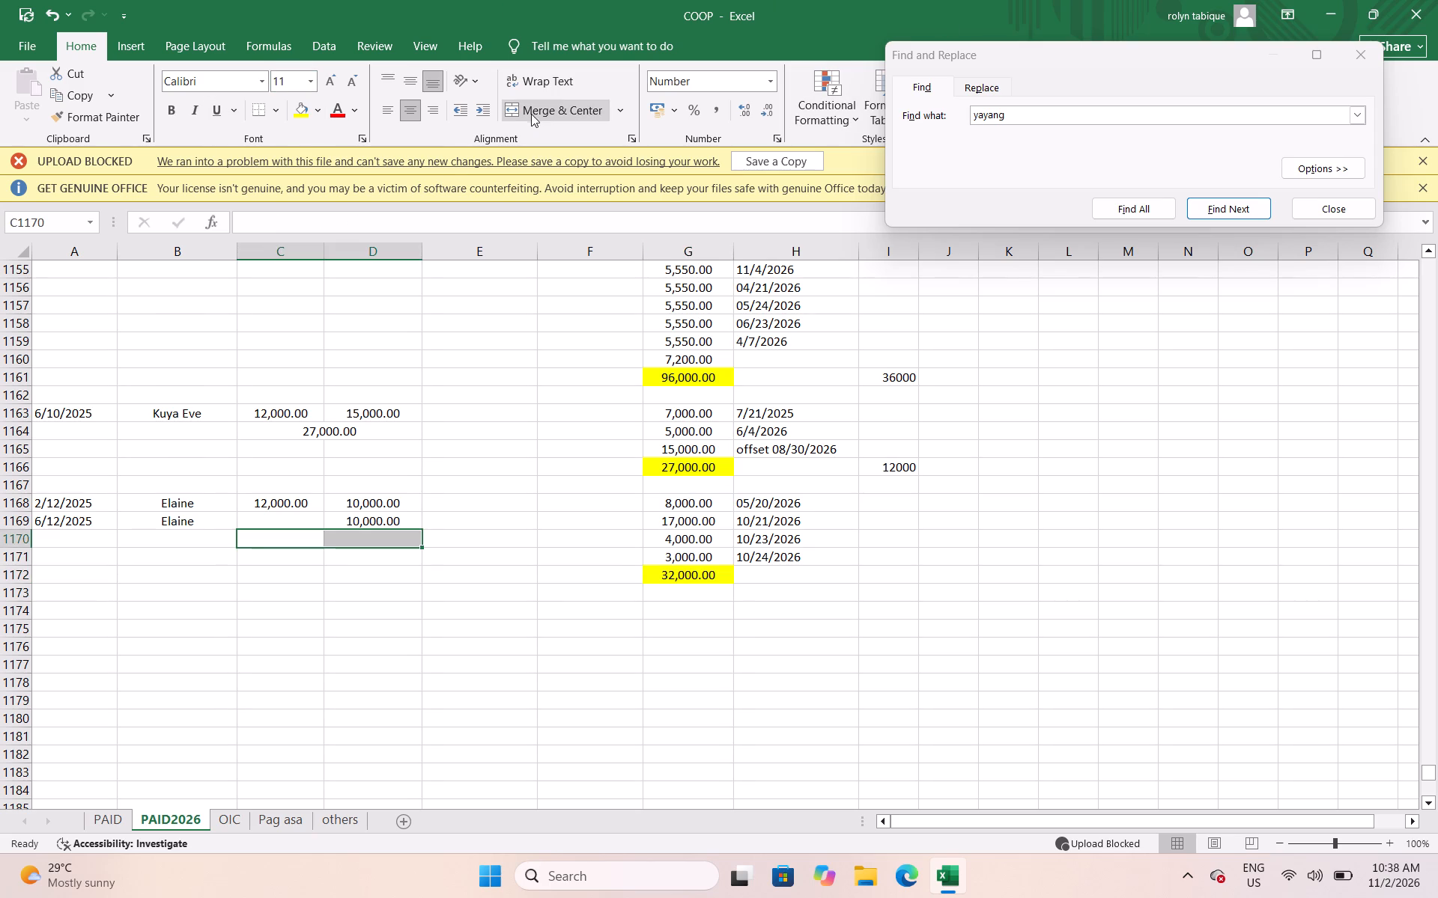
click(518, 116)
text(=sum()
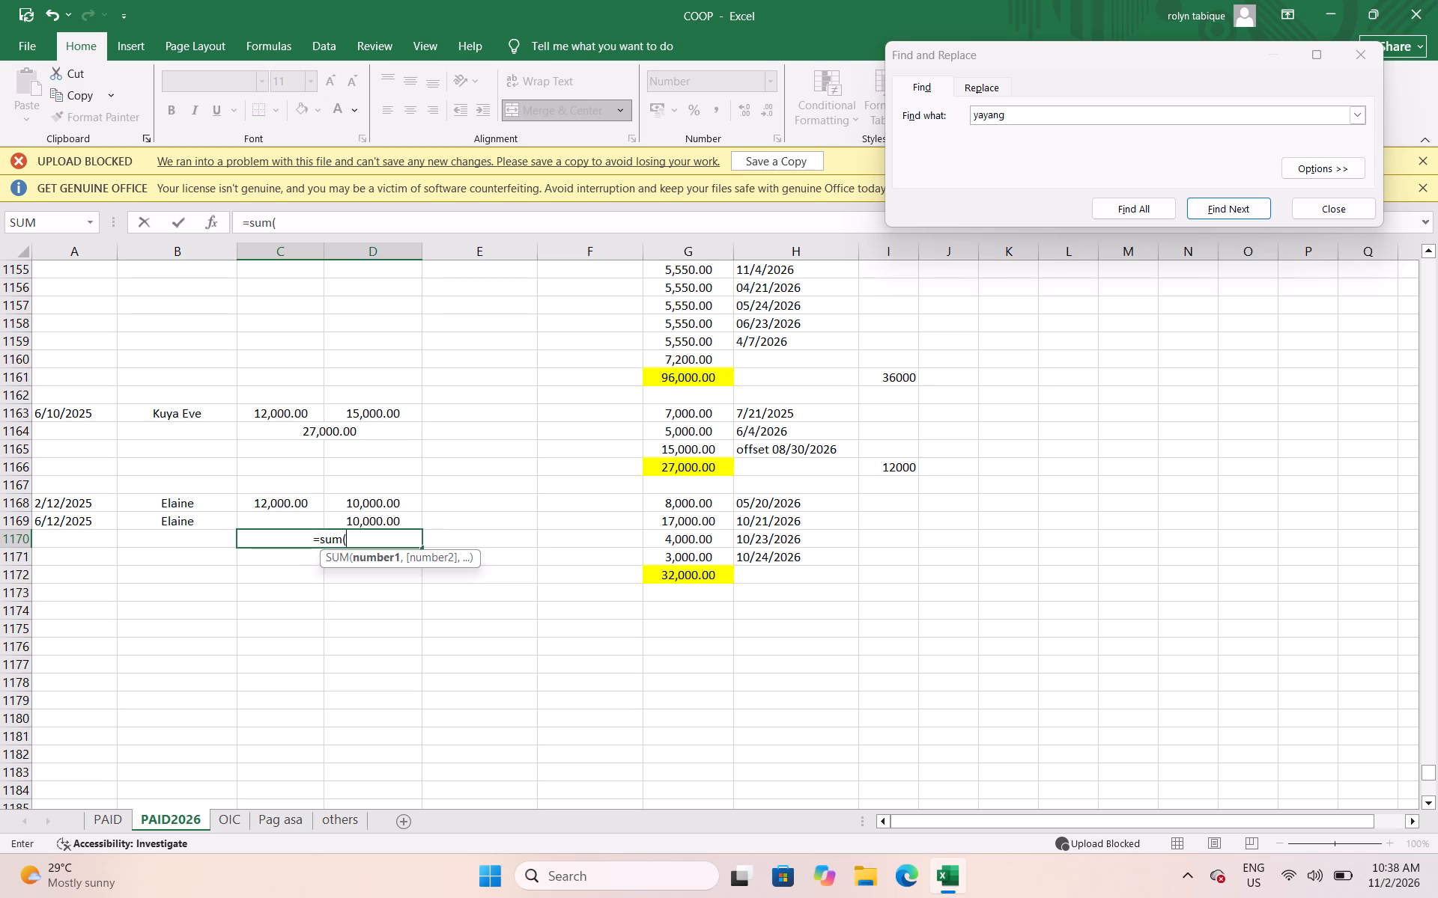
drag(297, 506, 357, 512)
key(shift+parenright)
key(Return)
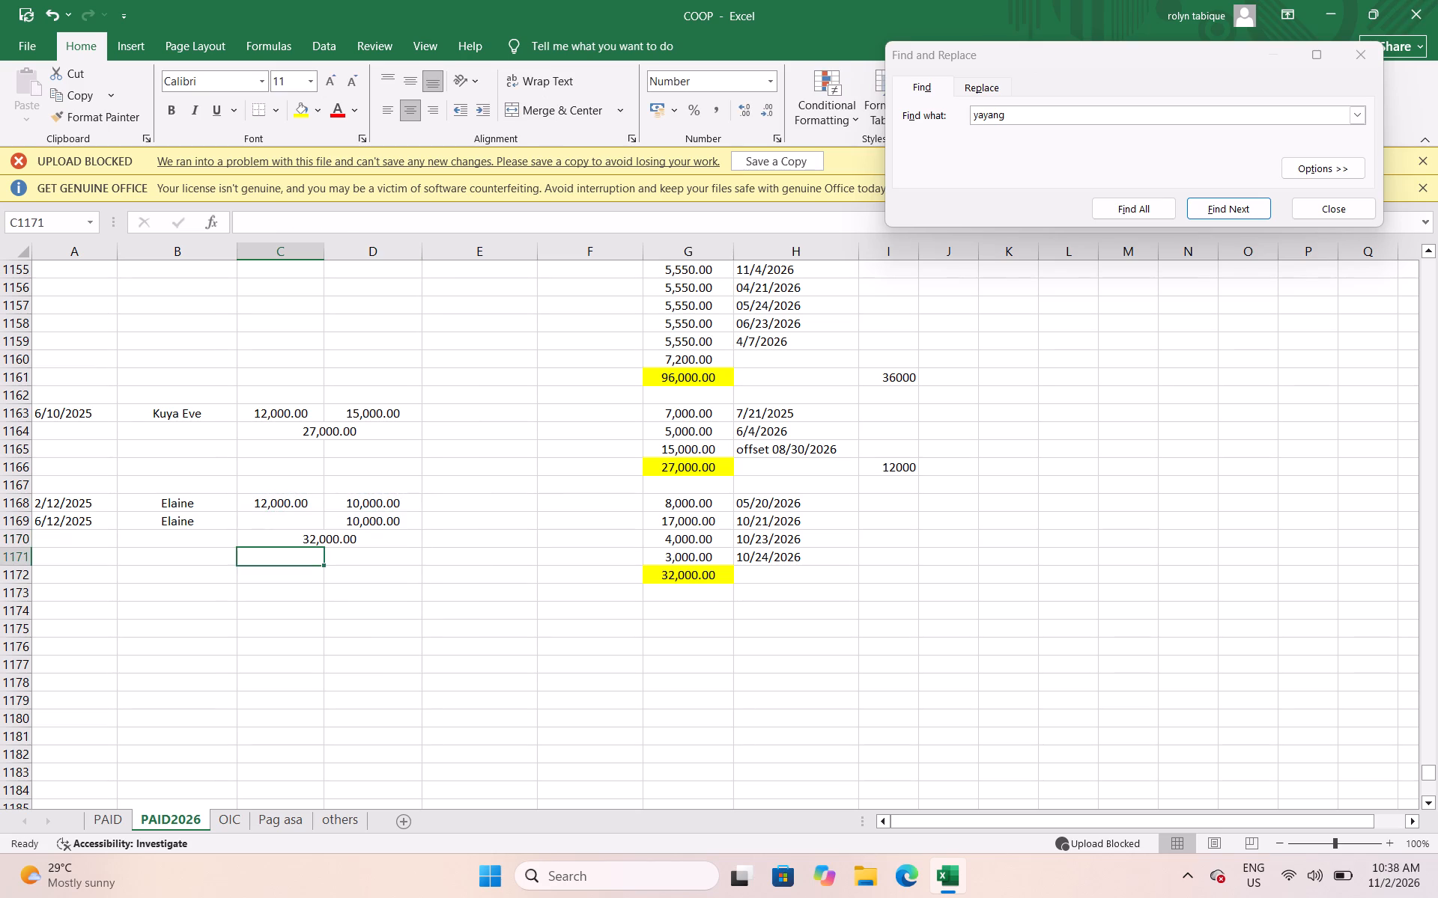
key(Up)
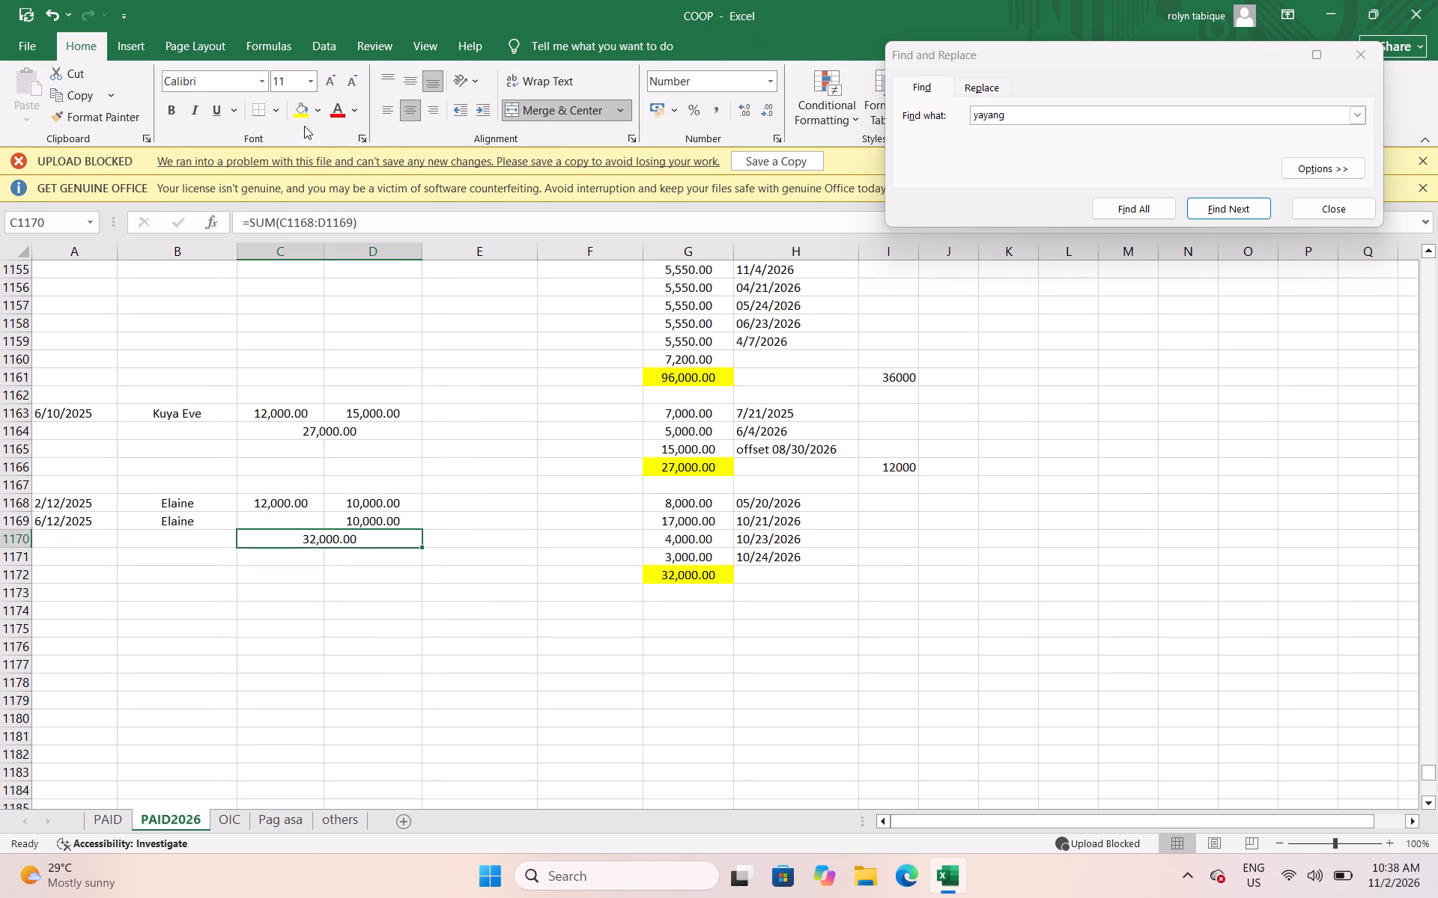
click(303, 114)
Highlight Kuya Eve's loan total in C1164 yellow.
click(322, 439)
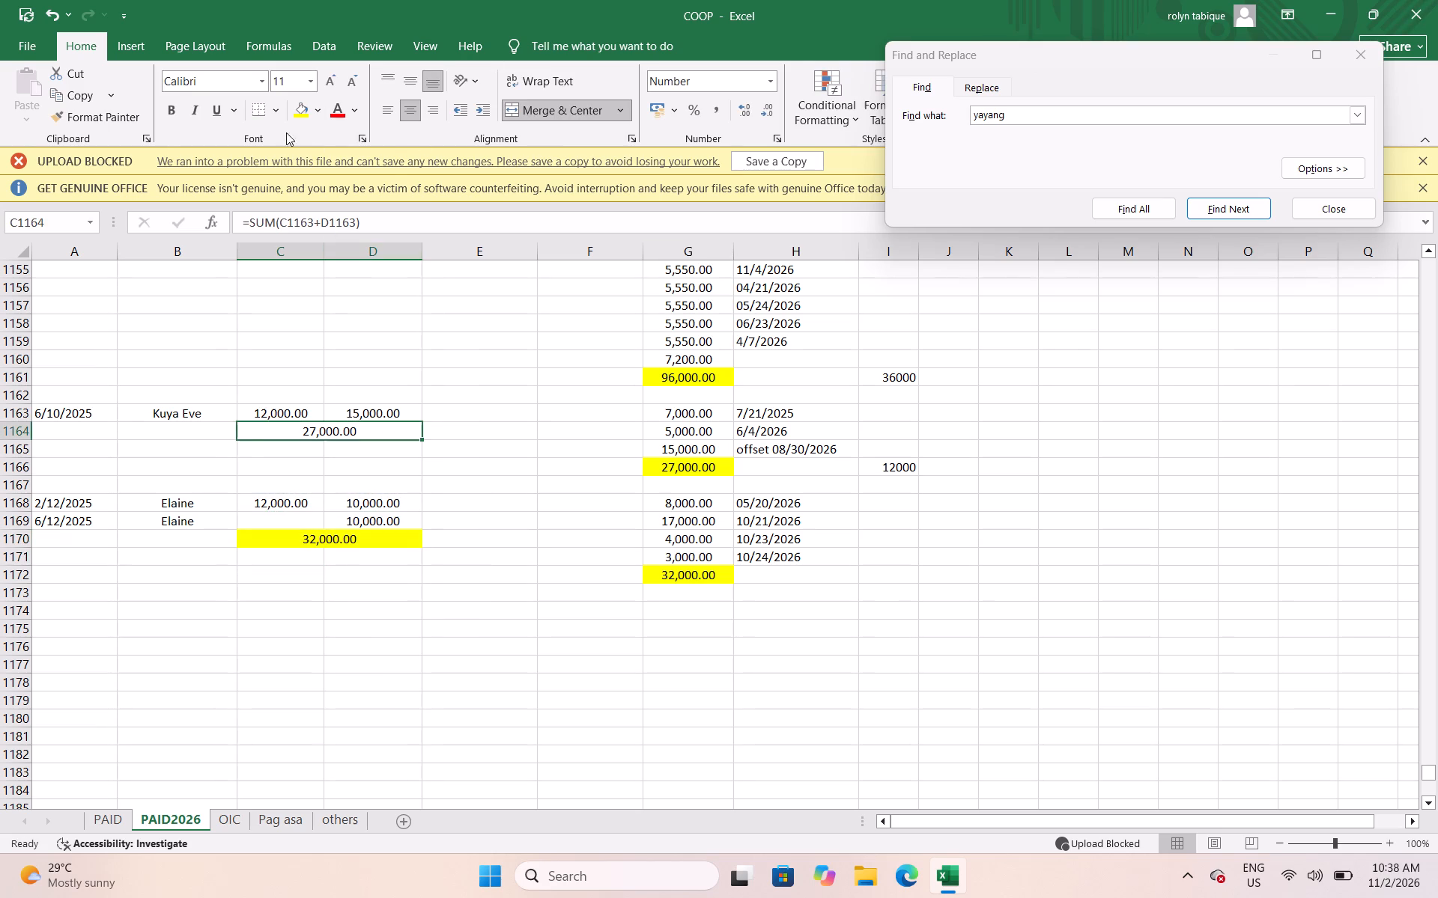
click(299, 109)
click(433, 636)
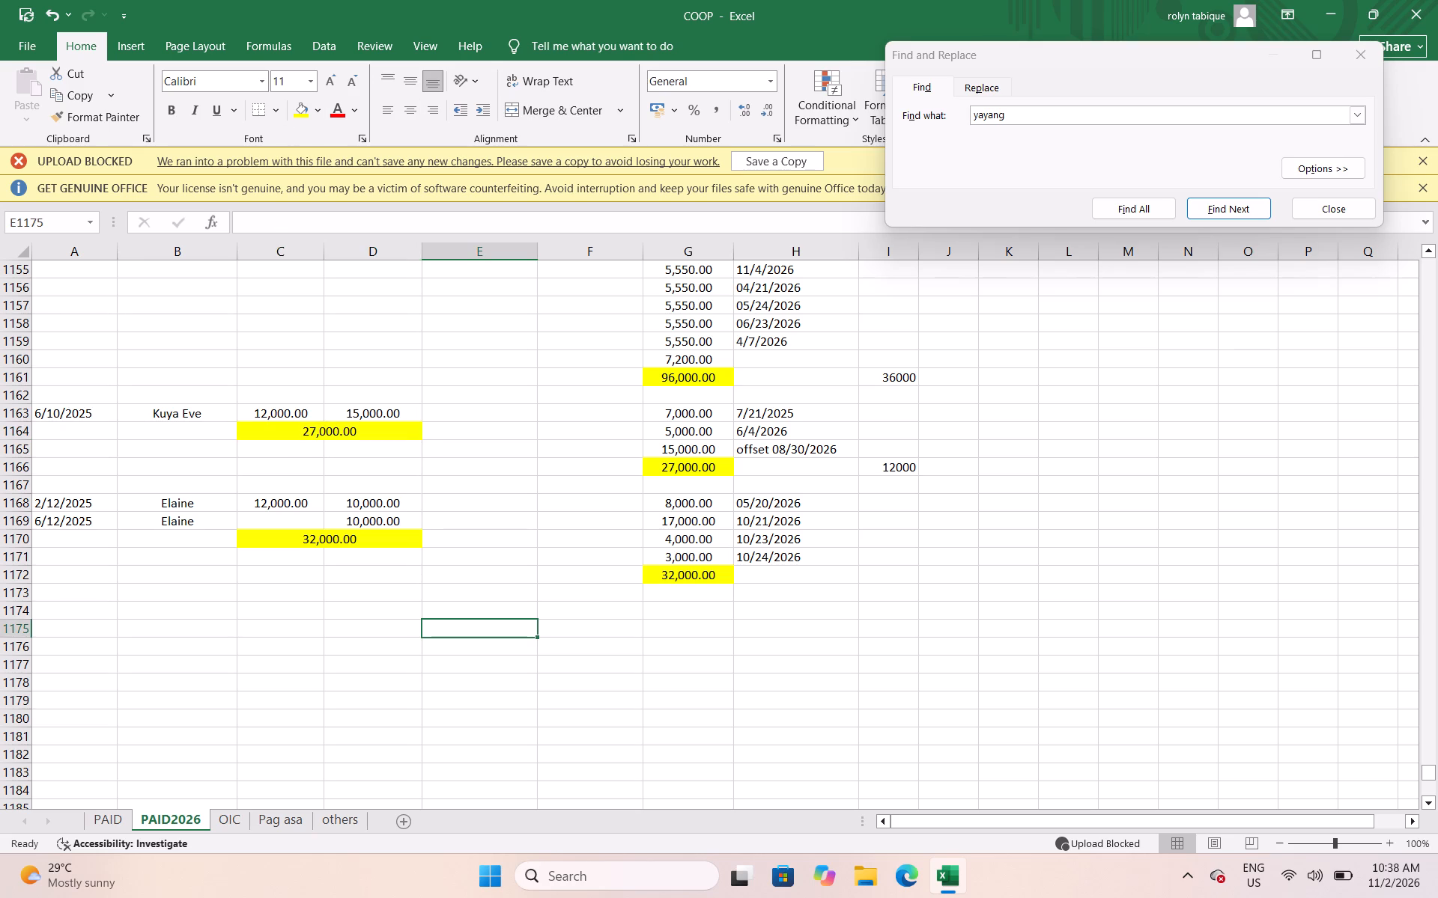
Save the COOP workbook.
key(ctrl+s)
Enter 12000 as Elaine's interest in I1172, on the row of the payment total.
click(879, 581)
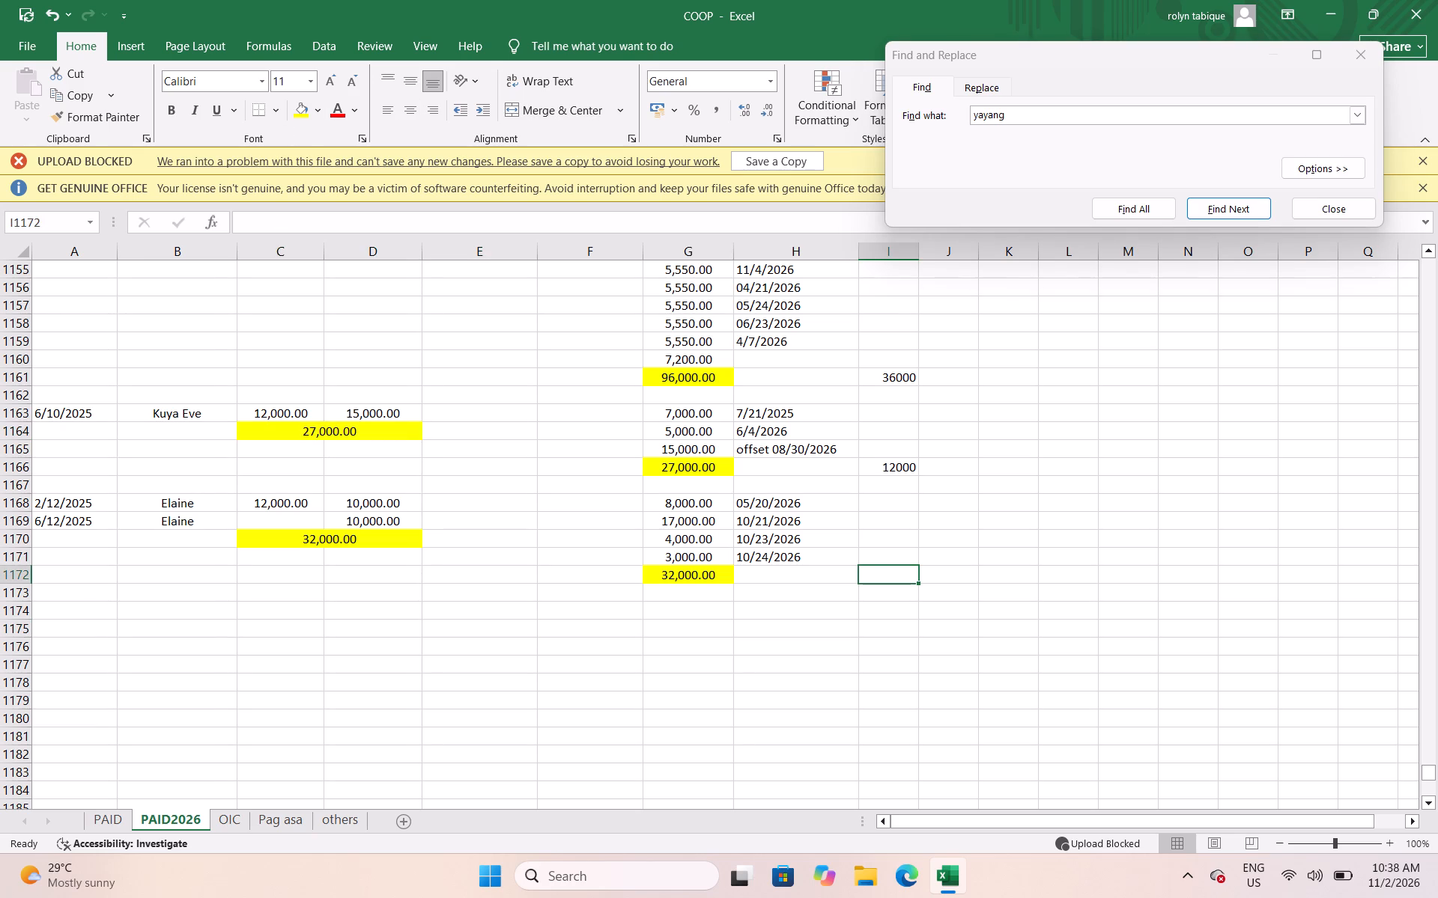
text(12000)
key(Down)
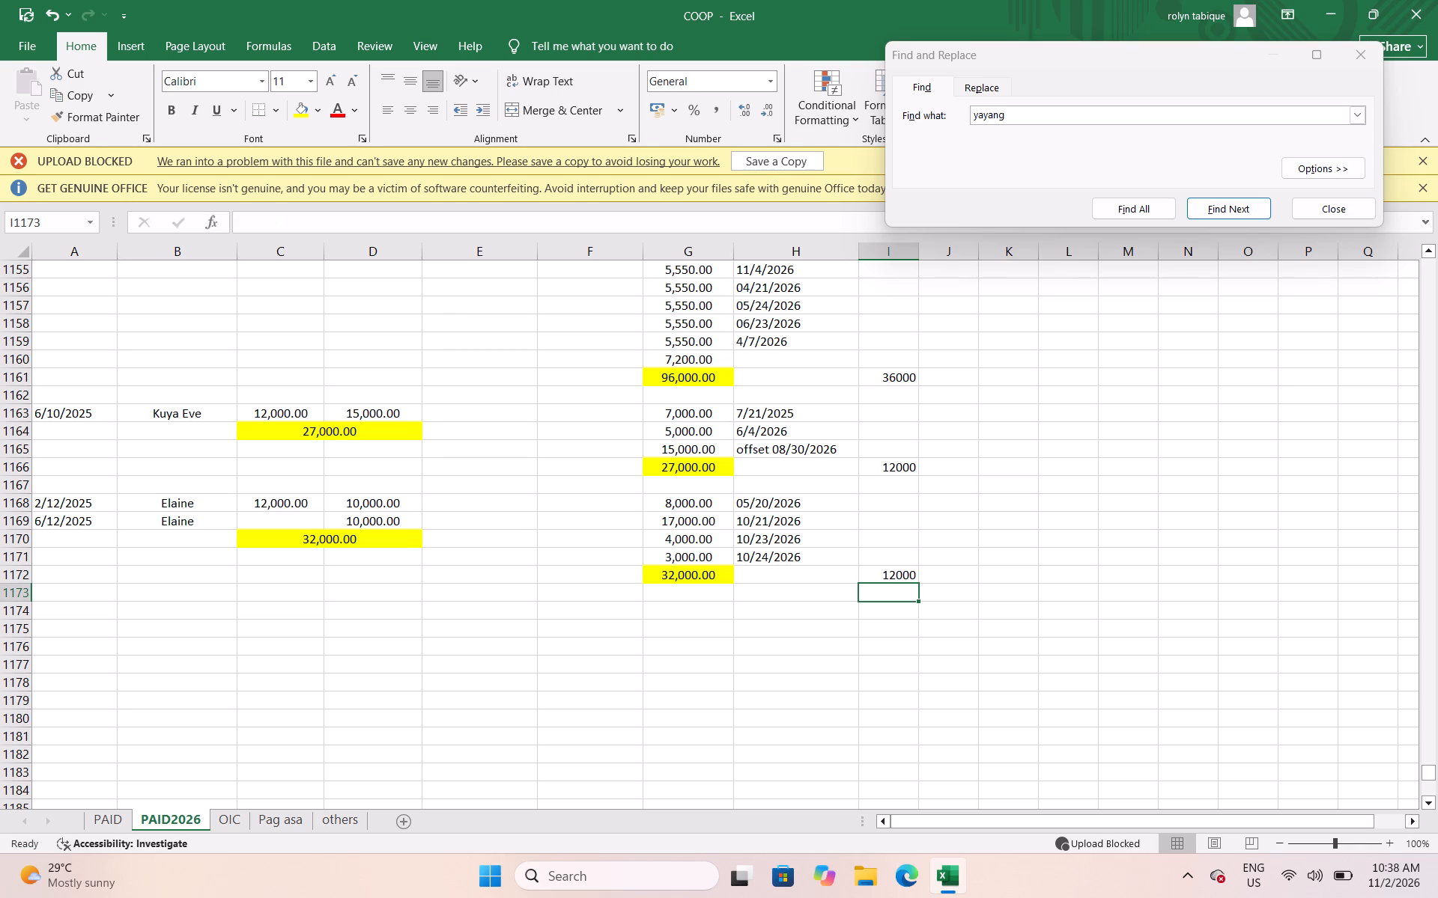
Save the COOP workbook.
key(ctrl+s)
Delete the blank rows 91 to 97 above Rodolf Wife's loan on the others sheet.
click(333, 823)
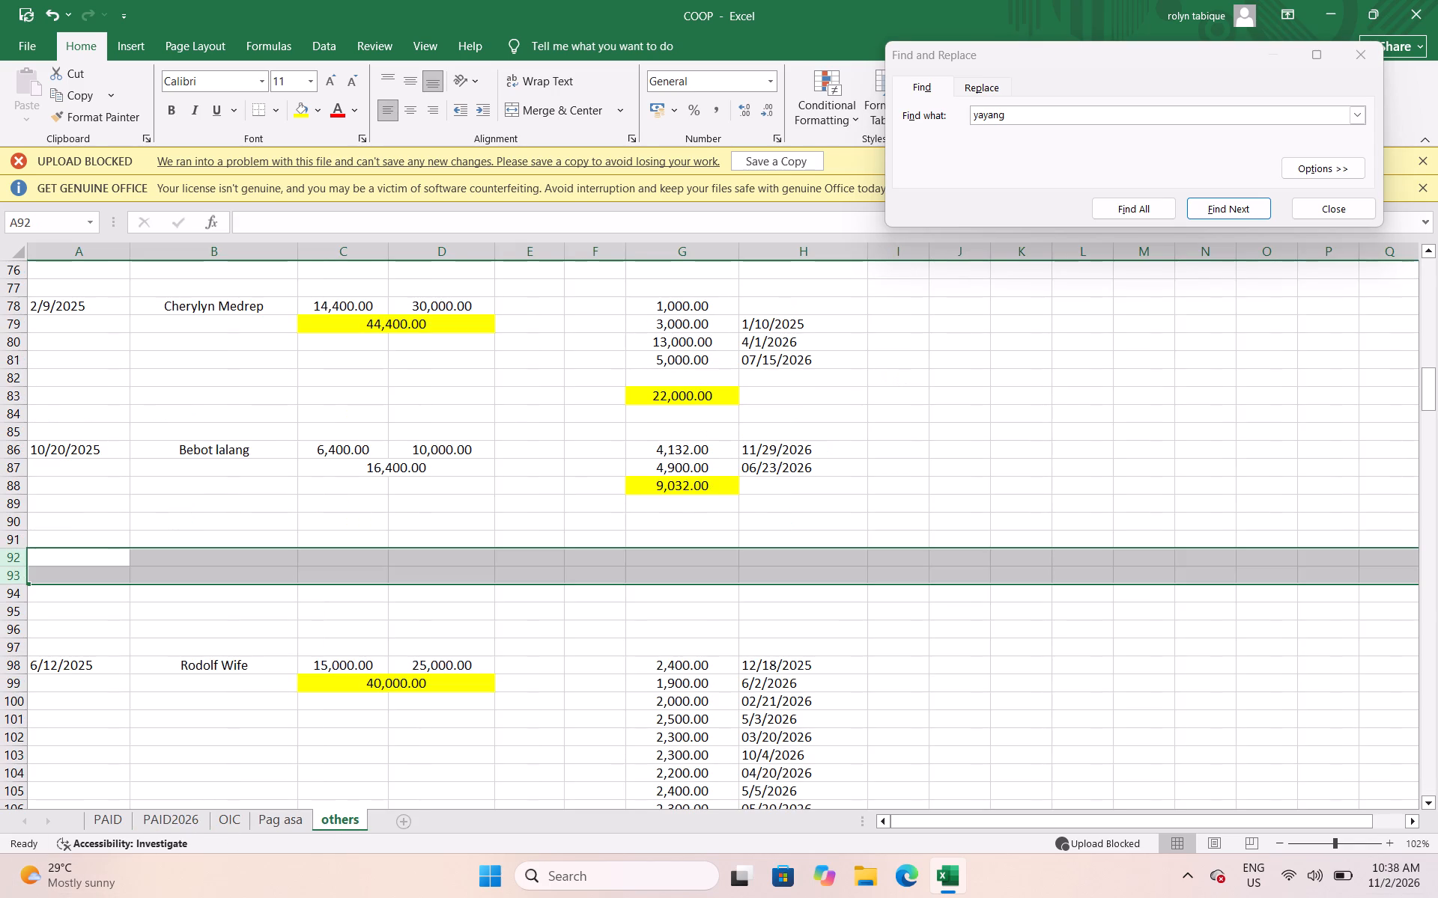
drag(17, 540, 17, 651)
right_click(93, 602)
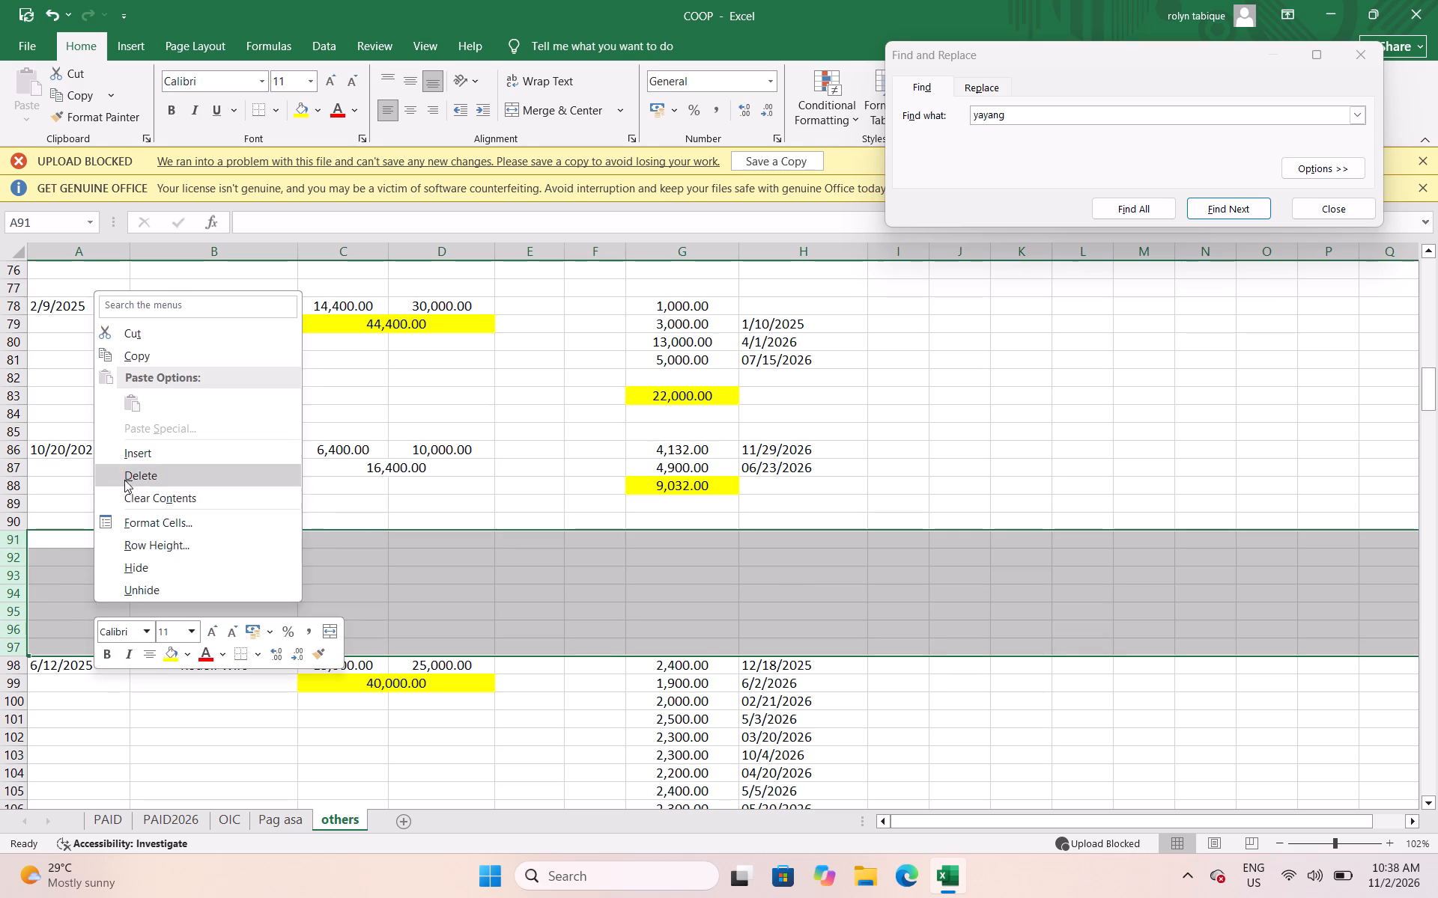
click(125, 477)
scroll(553, 547, down, 2)
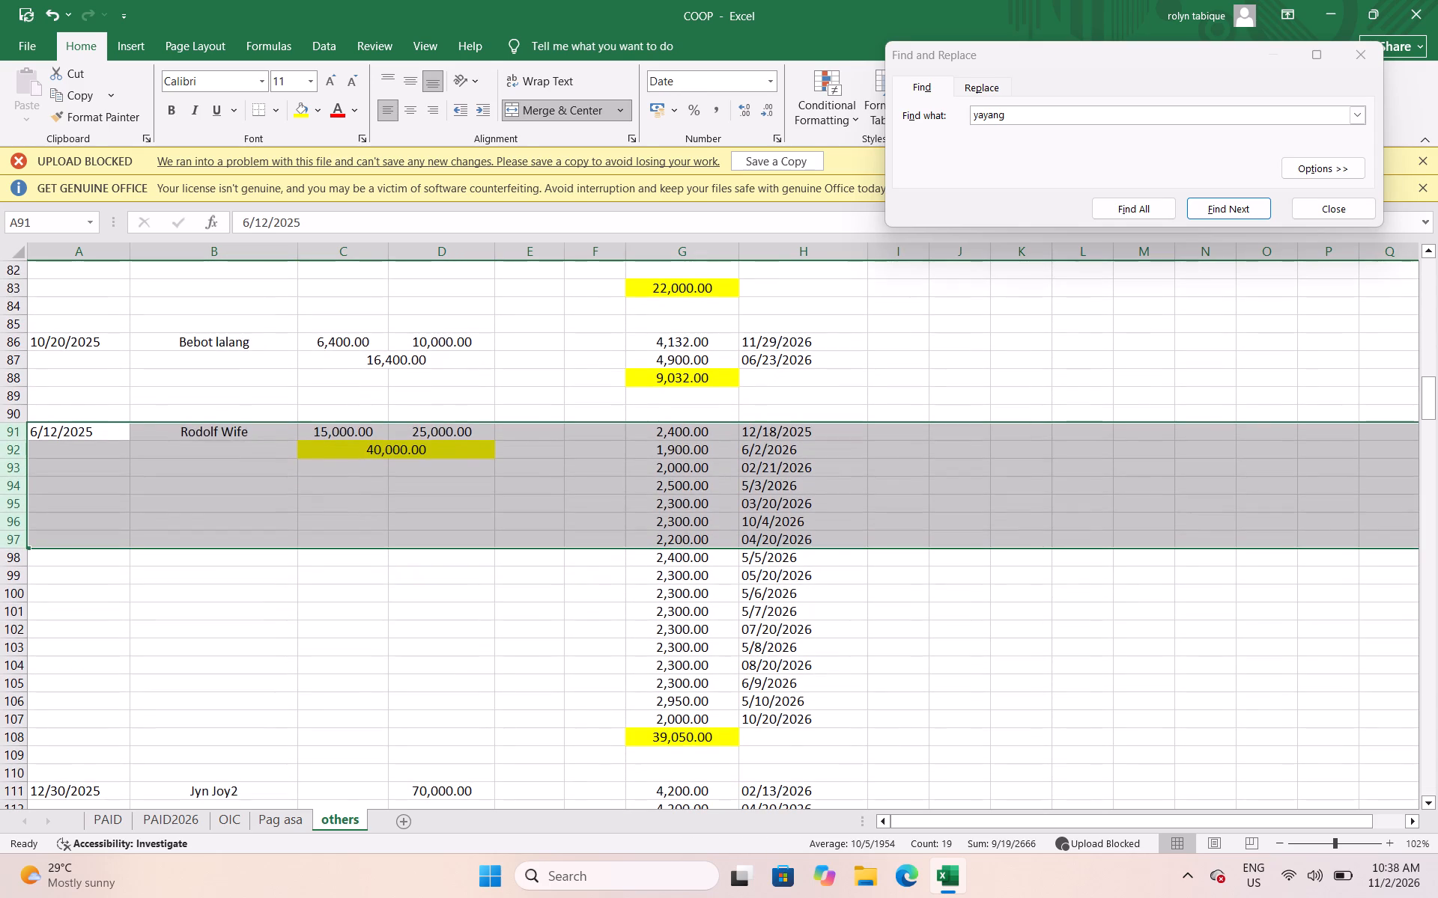
click(530, 603)
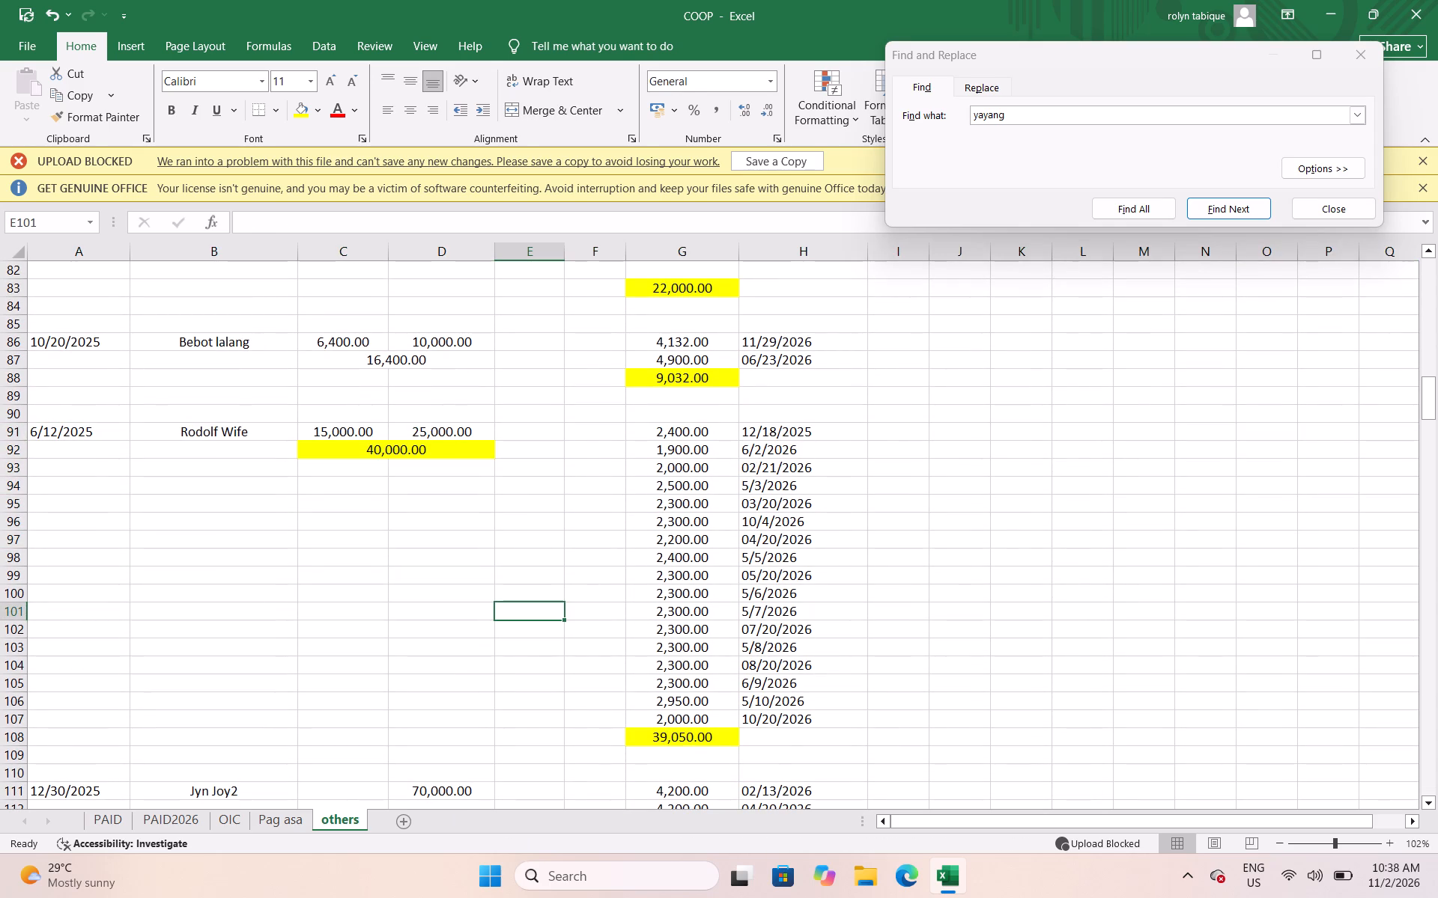
Insert a row above Rodolf Wife's payment total and enter a 950 payment with the note "offset" in the date column.
click(13, 734)
right_click(13, 735)
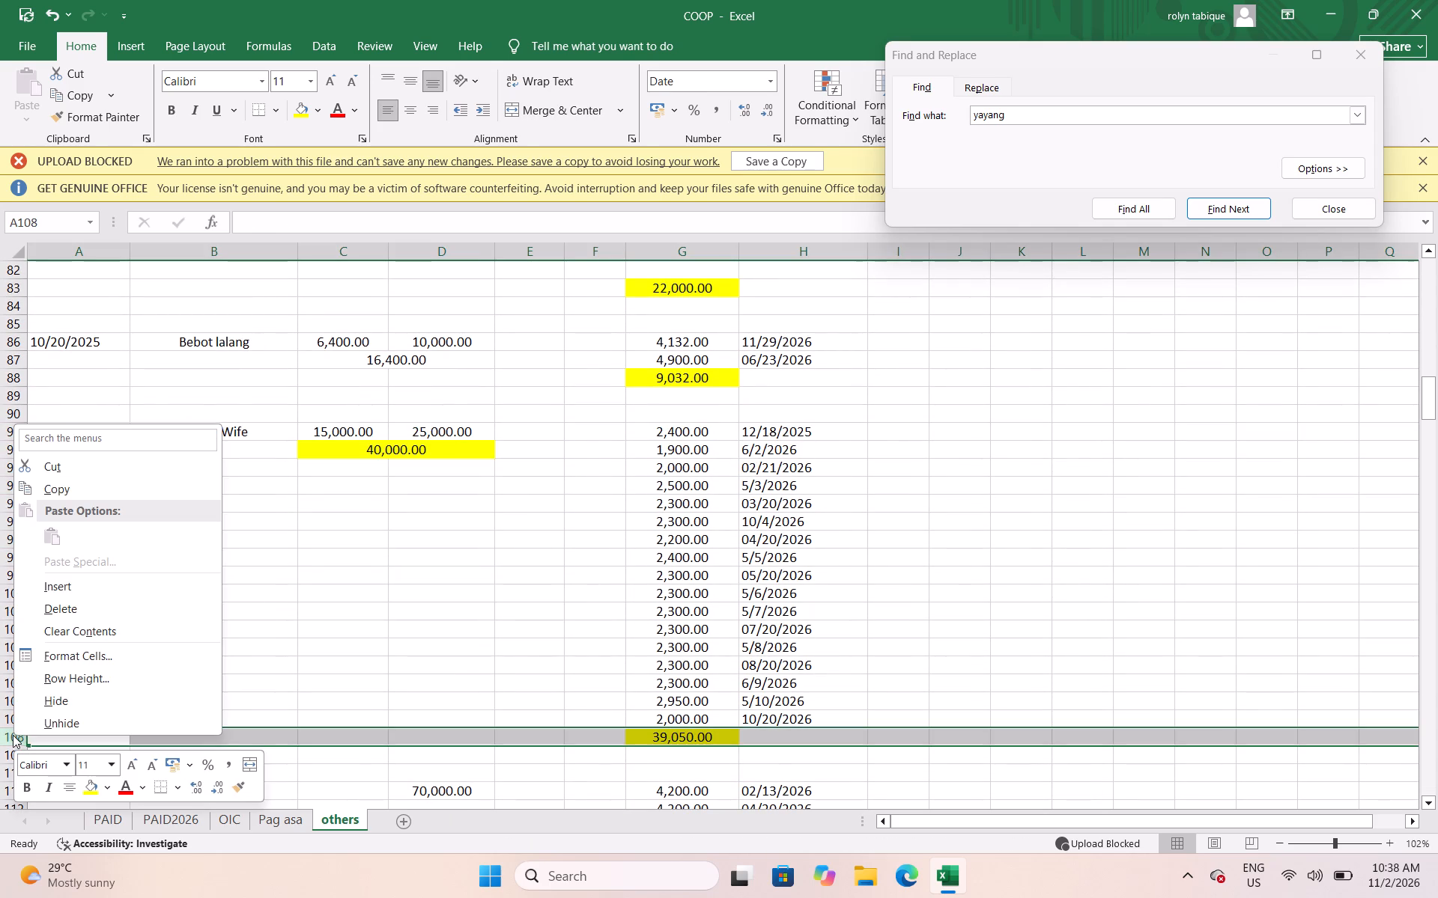
click(72, 583)
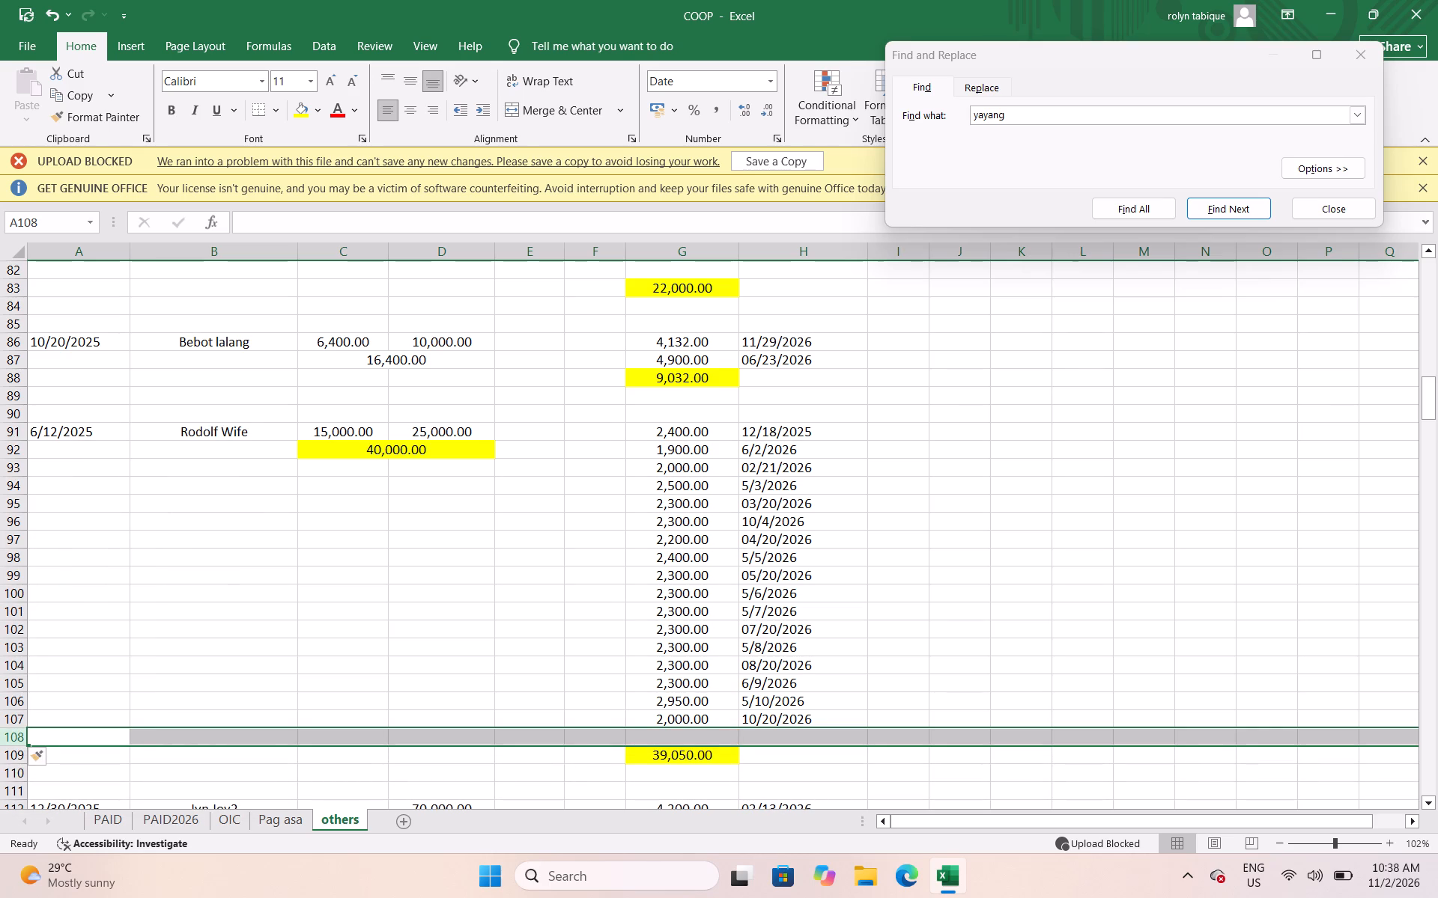
scroll(663, 743, down, 1)
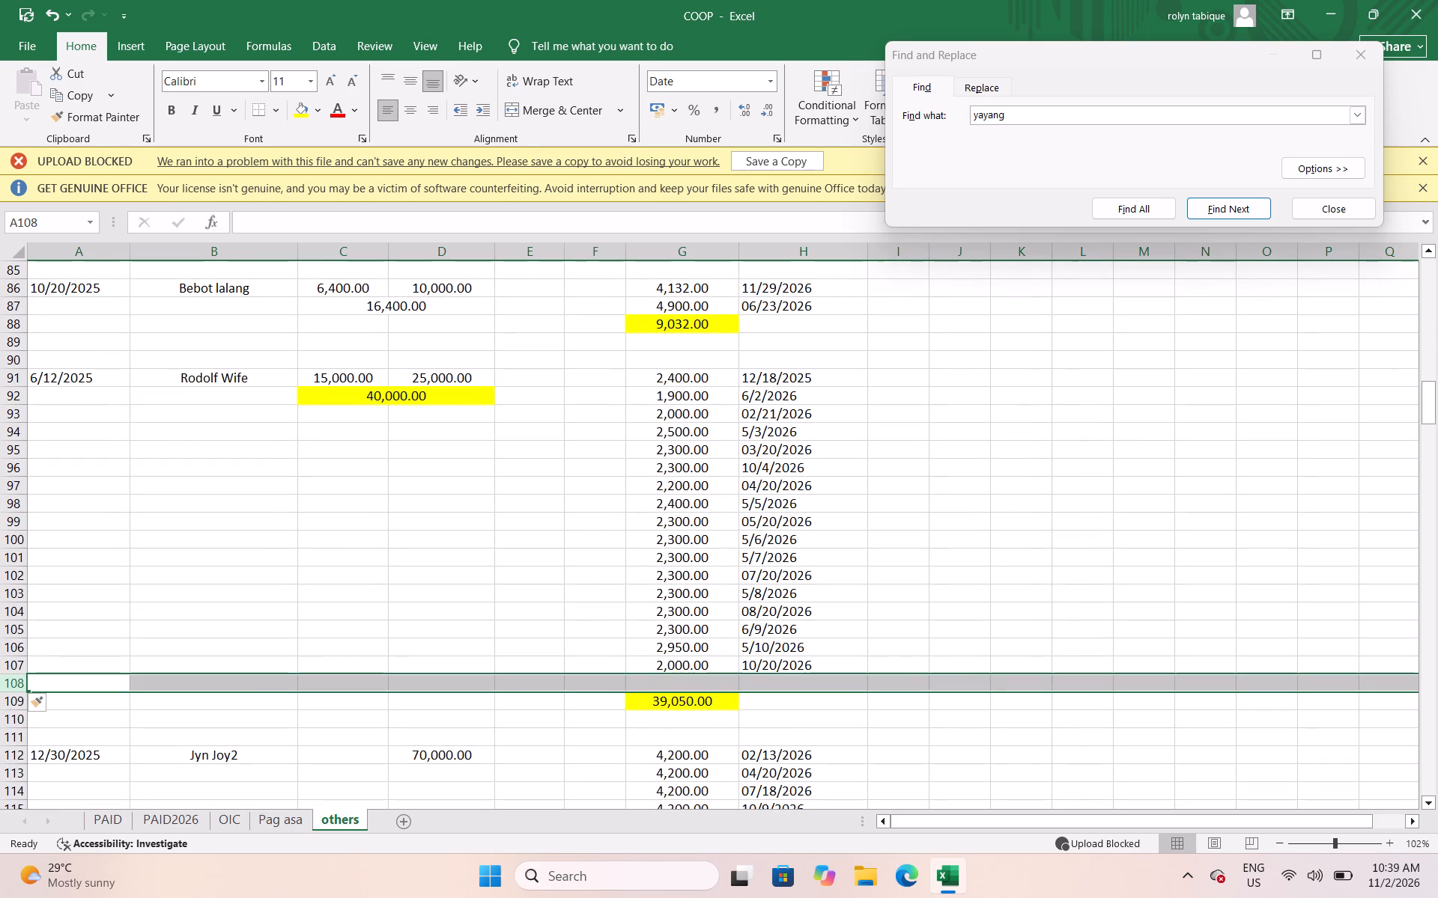
click(676, 687)
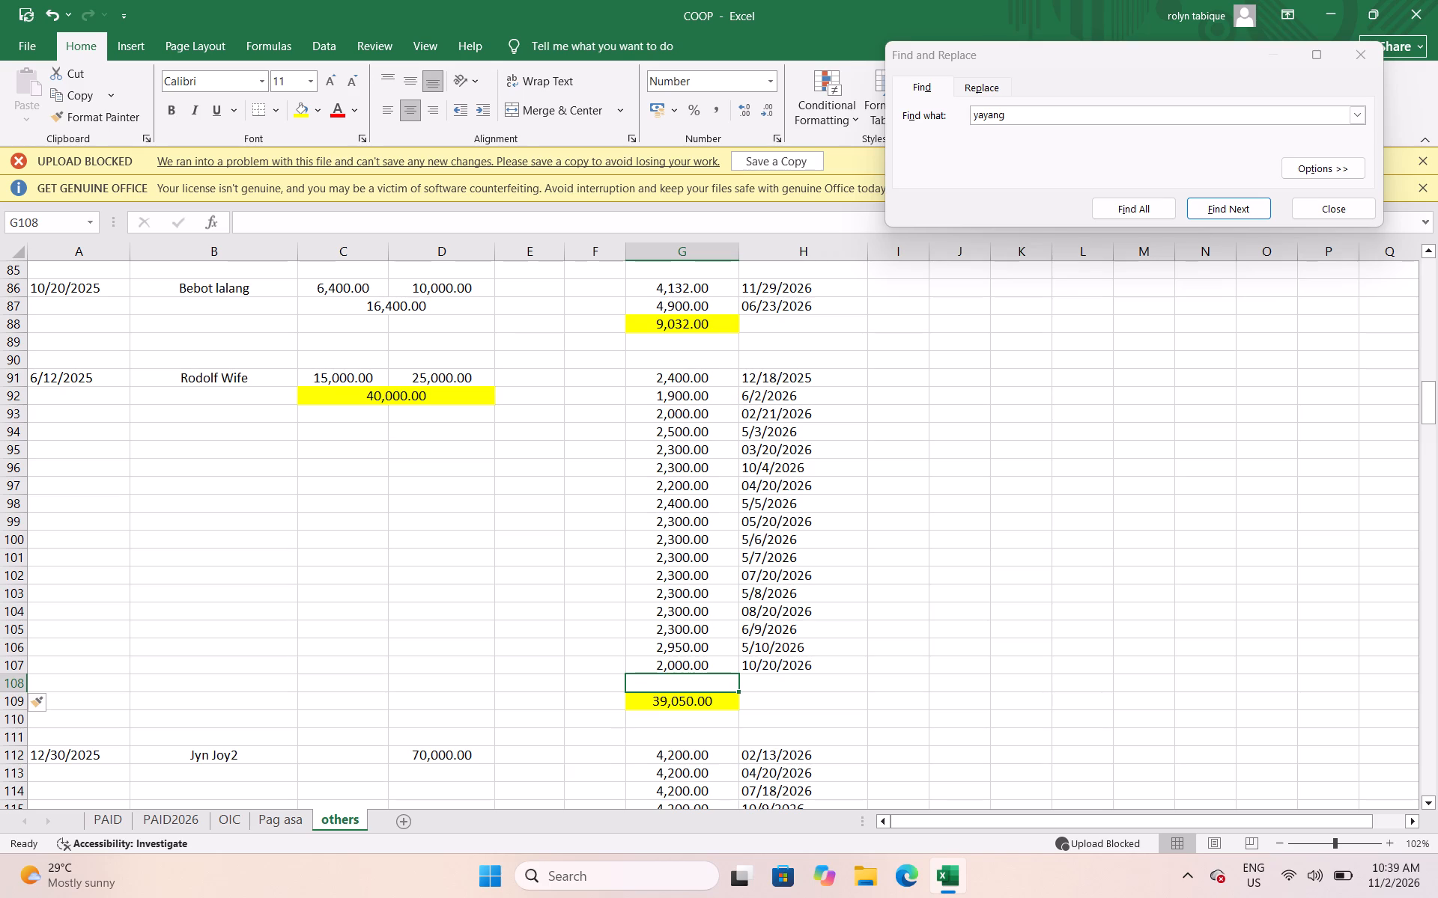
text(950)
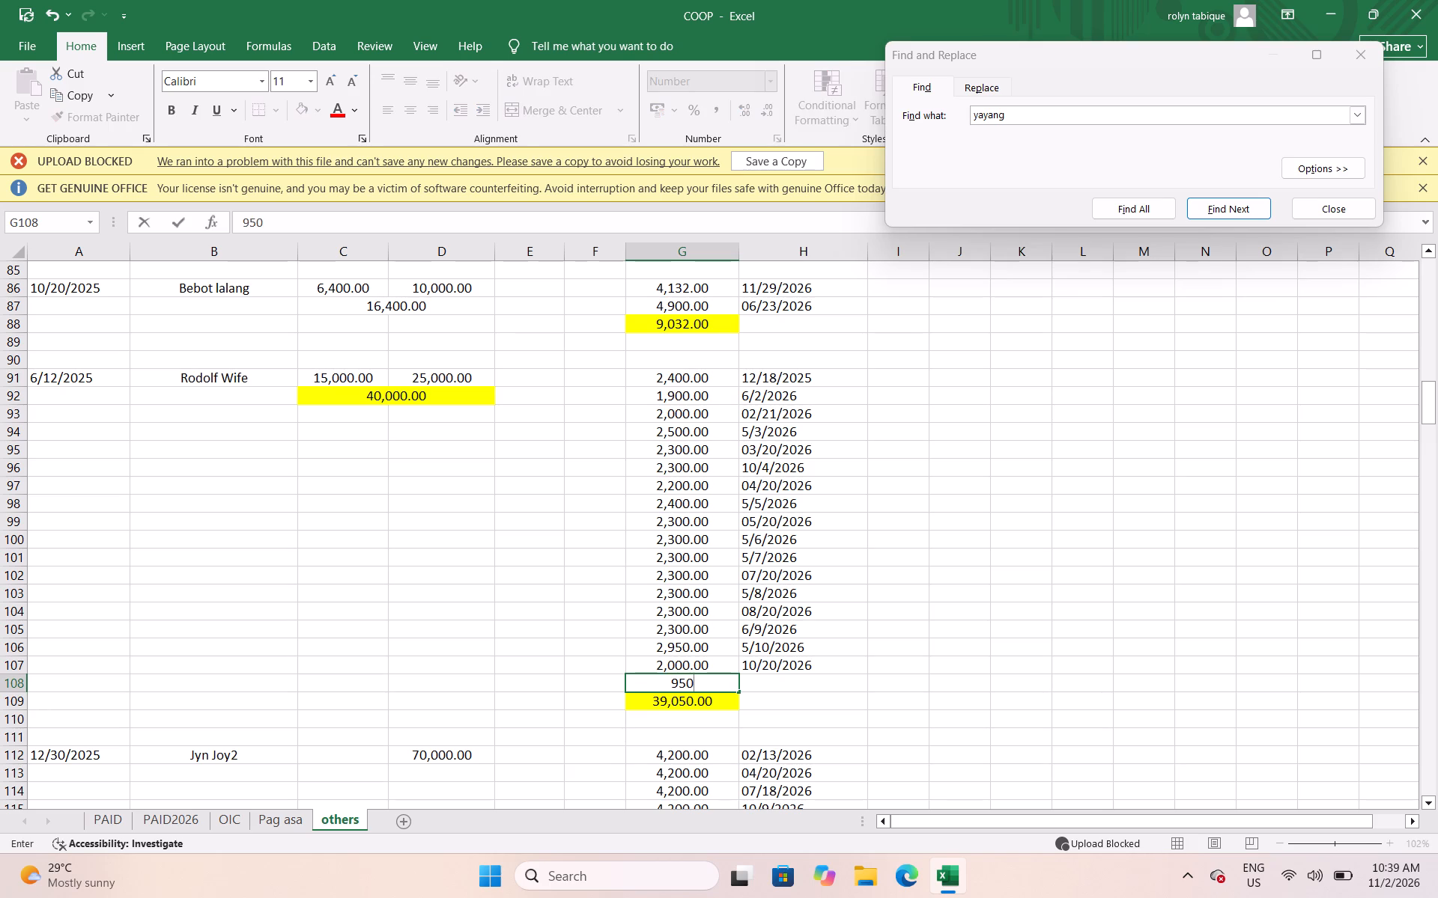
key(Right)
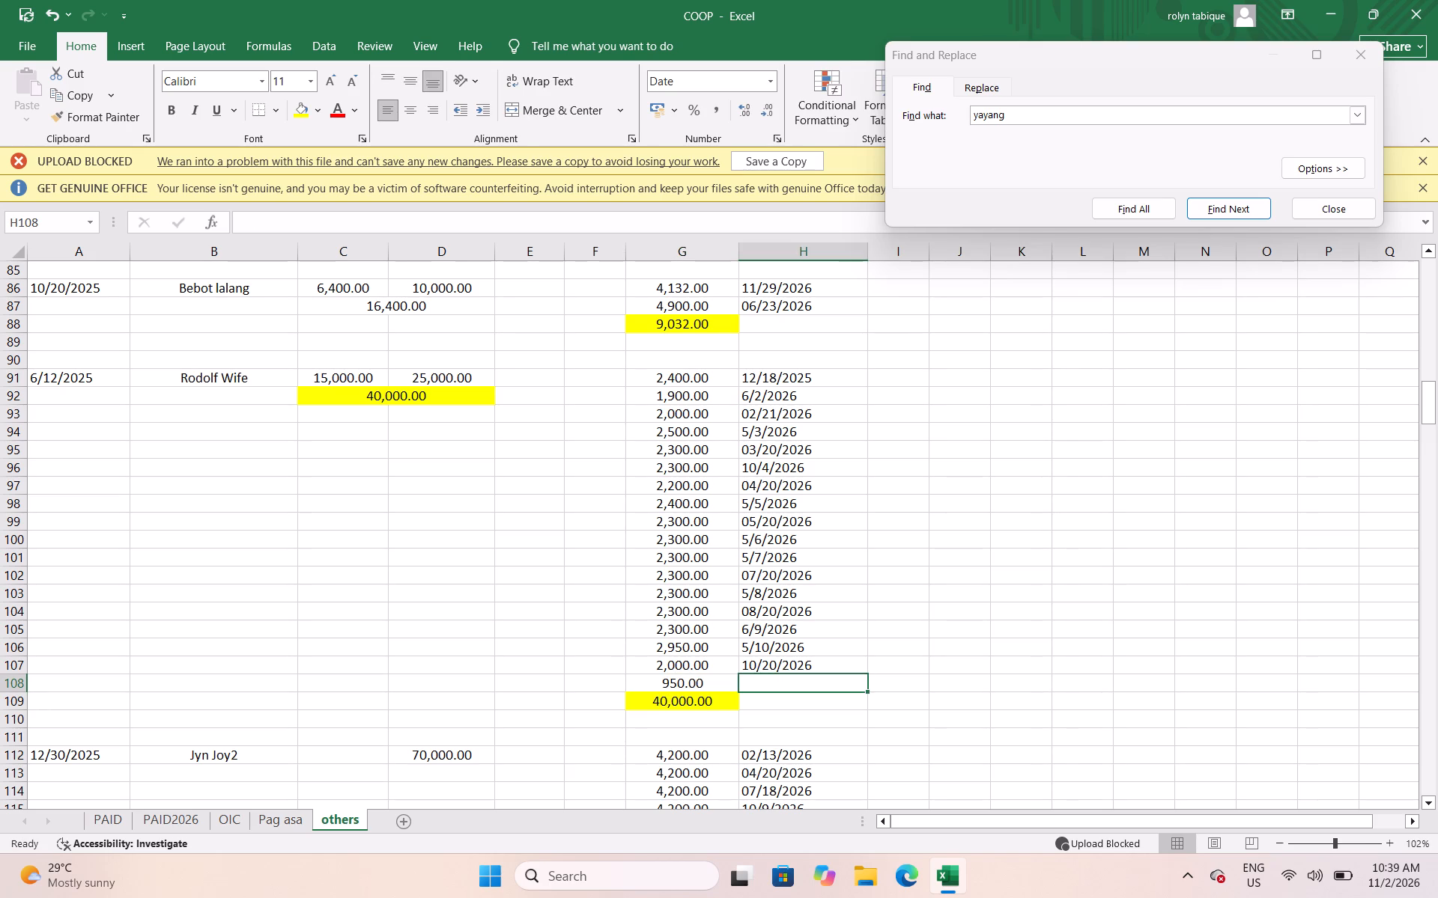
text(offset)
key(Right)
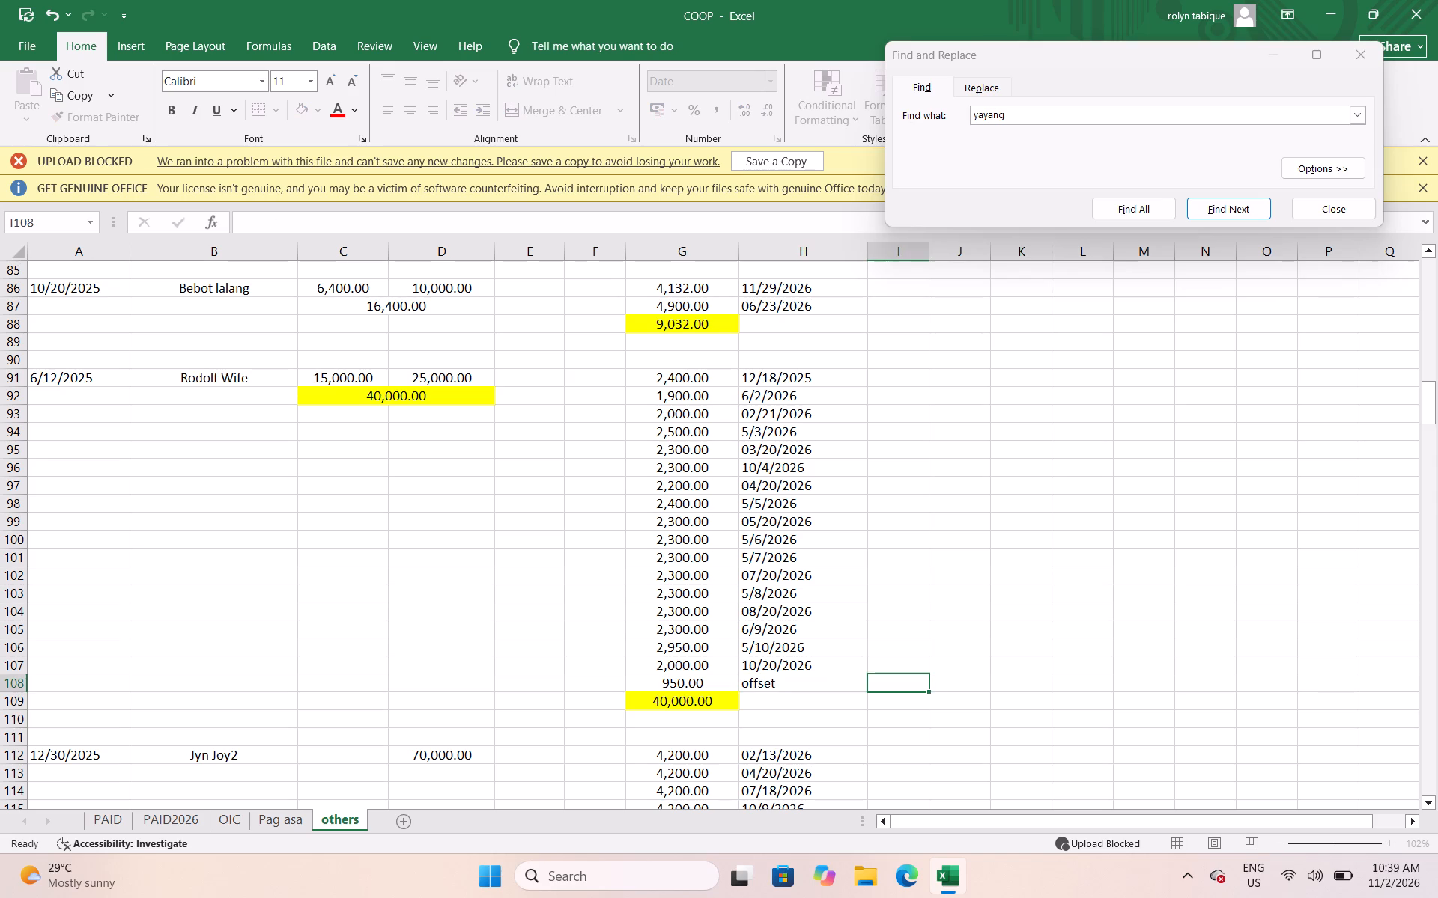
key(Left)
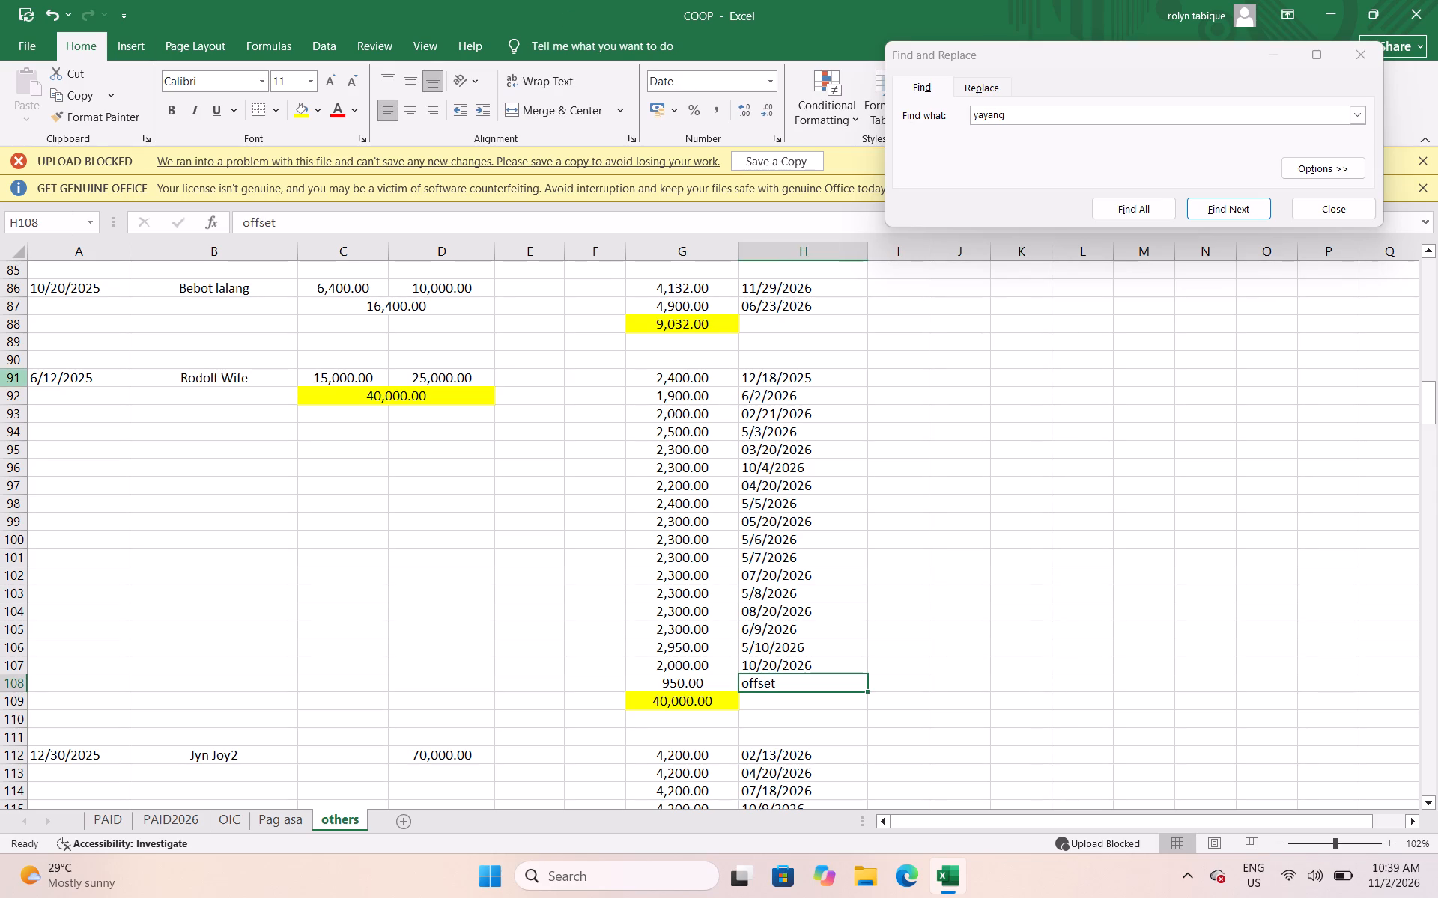
Move Rodolf Wife's whole loan record, rows 91 to 109, to the PAID2026 sheet starting at A1174.
drag(16, 381, 80, 707)
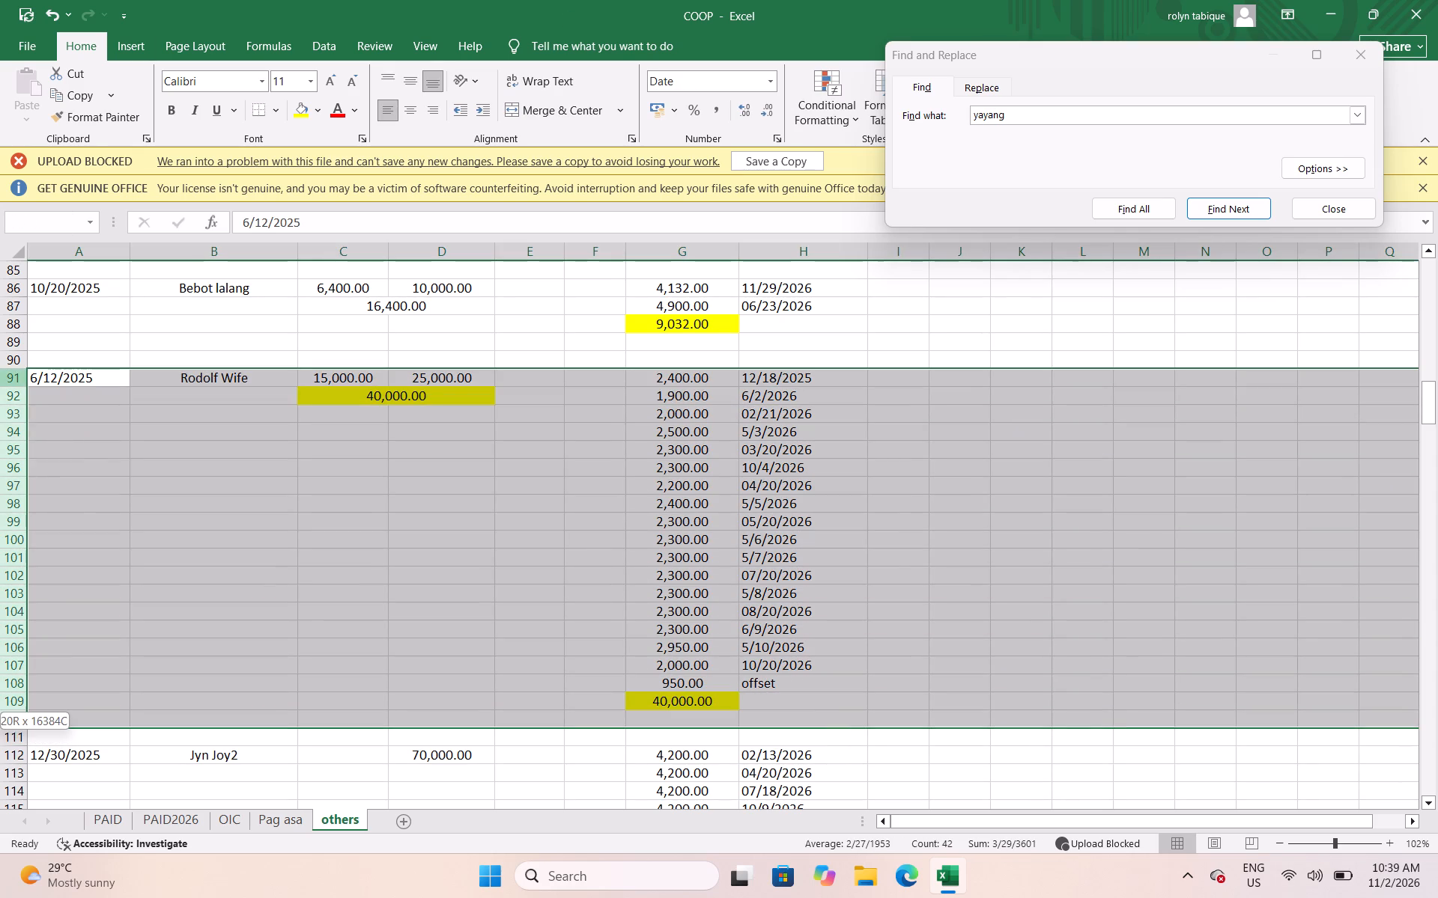
drag(80, 707, 88, 694)
right_click(173, 575)
click(208, 305)
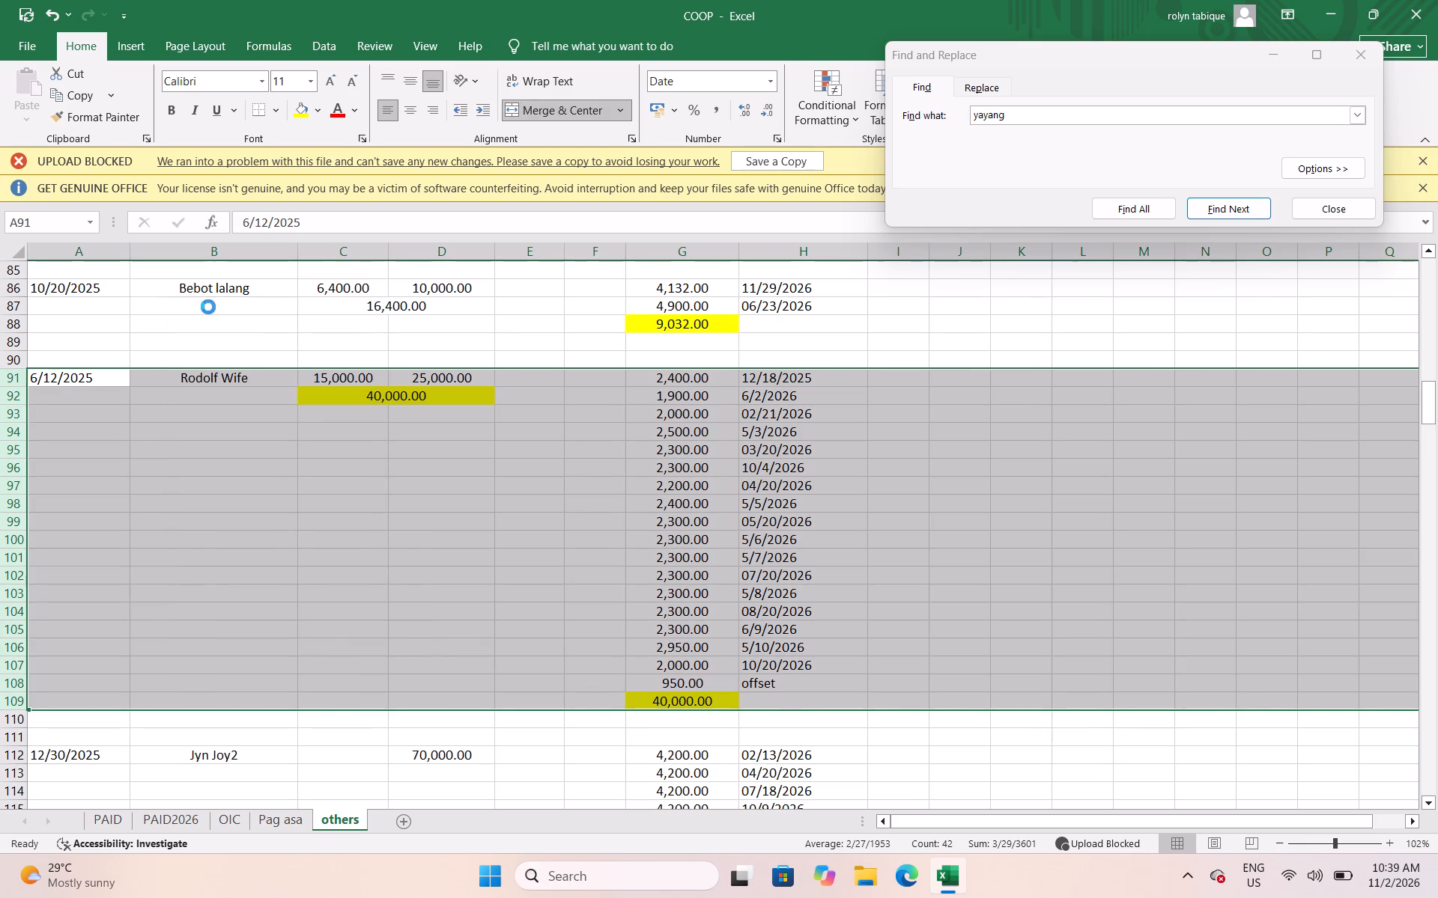
click(186, 828)
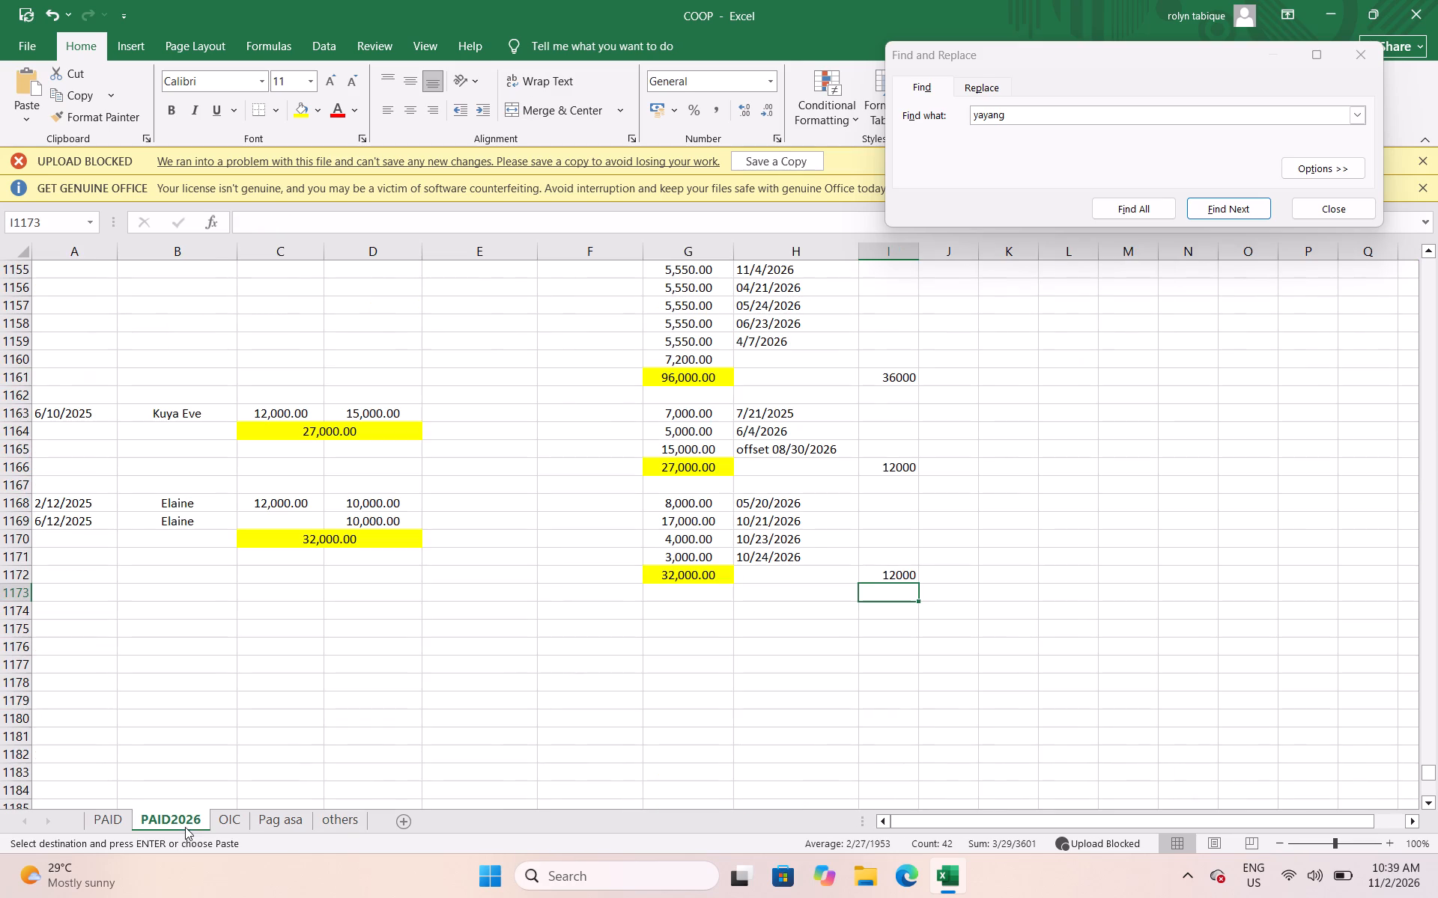
scroll(398, 652, down, 7)
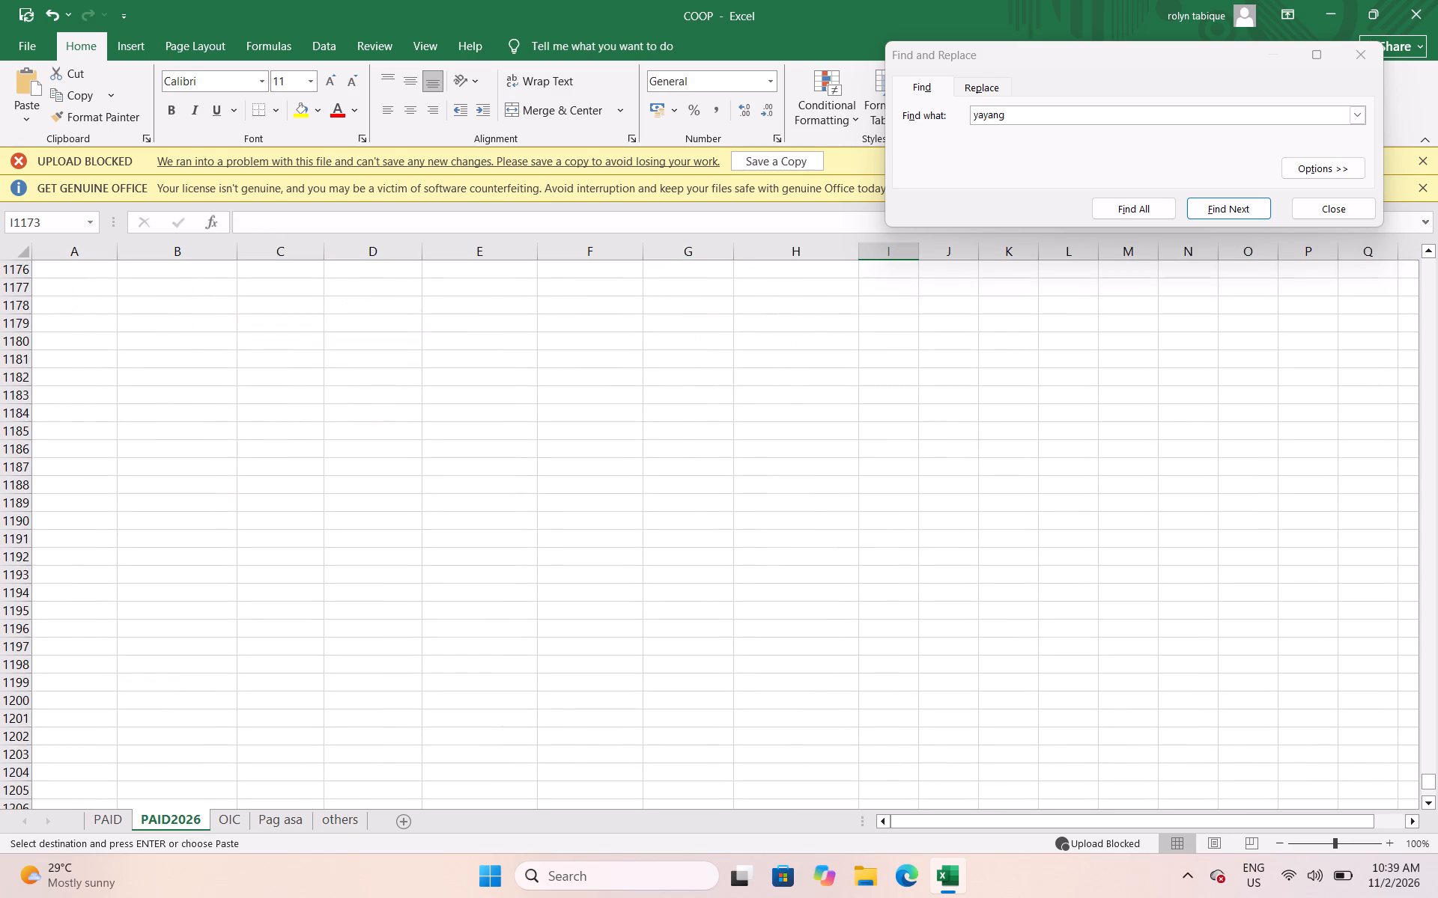
scroll(398, 652, up, 3)
click(95, 394)
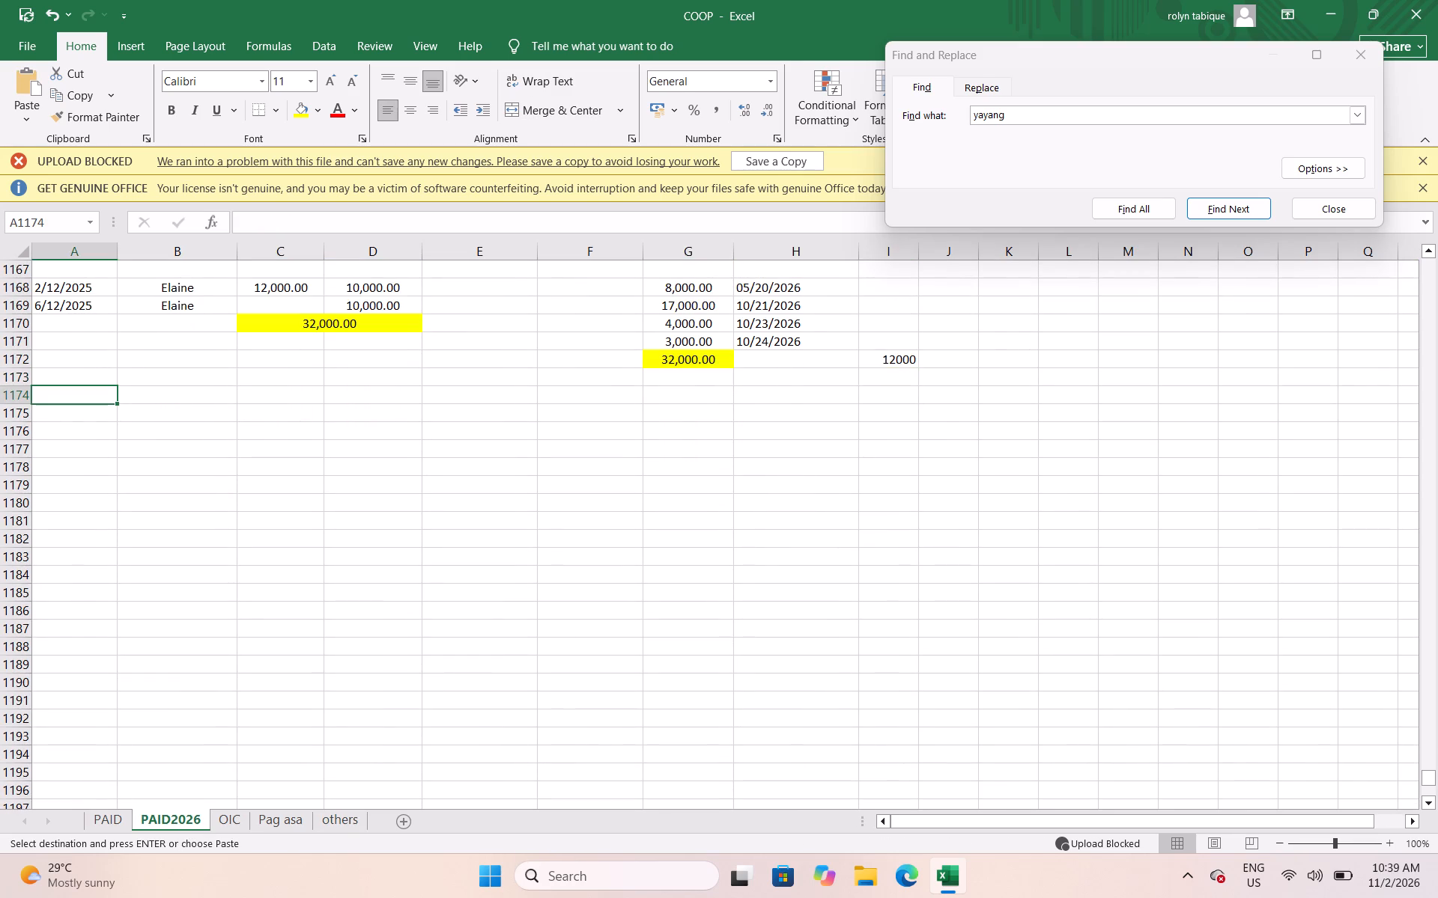
key(ctrl+v)
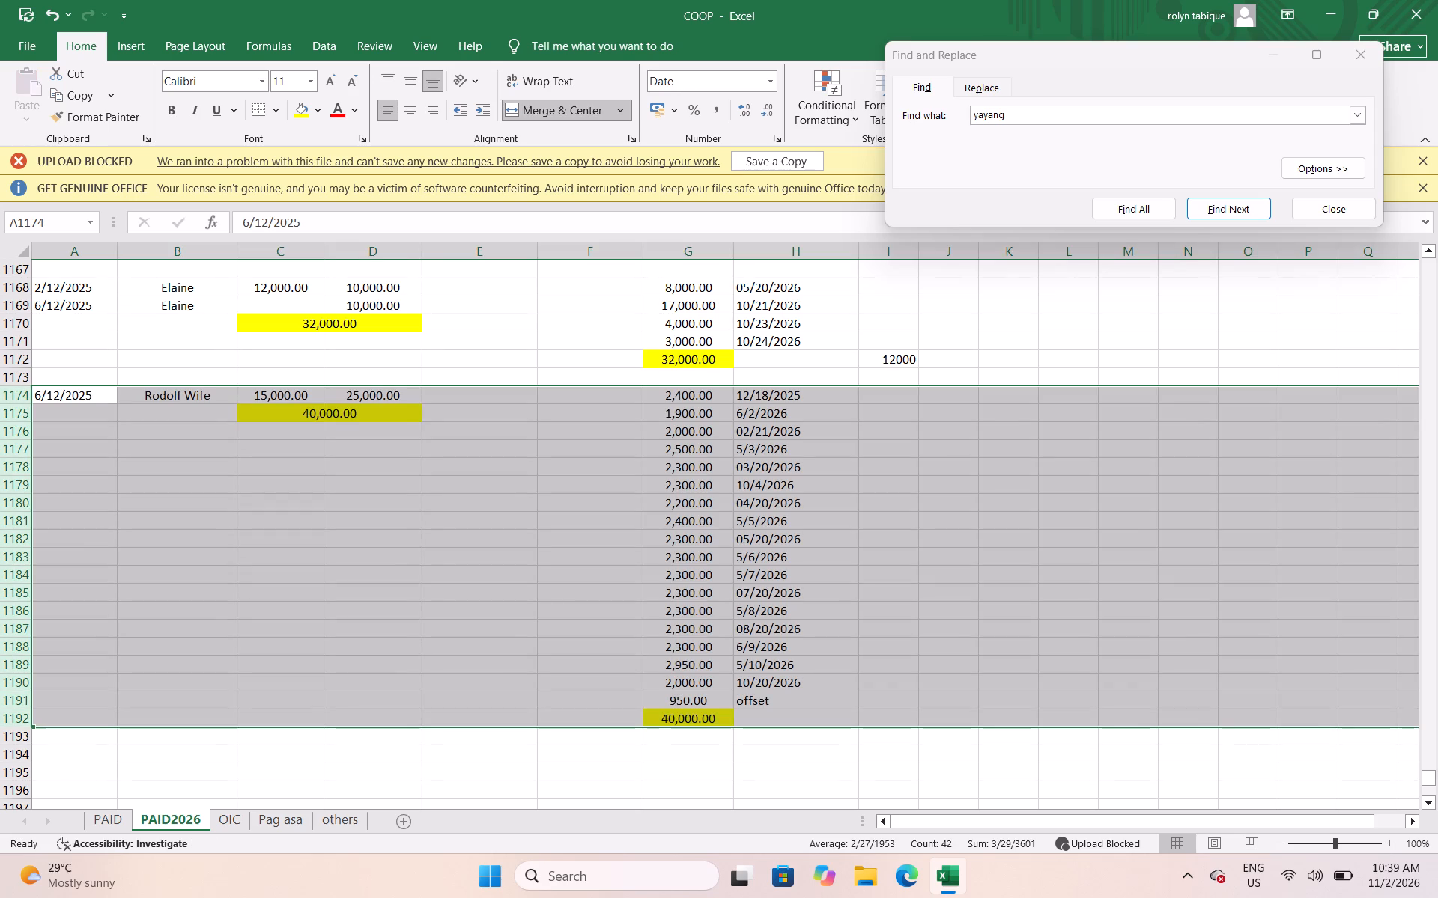
Enter 15000 as Rodolf Wife's interest in I1192, on the row of the payment total.
click(888, 714)
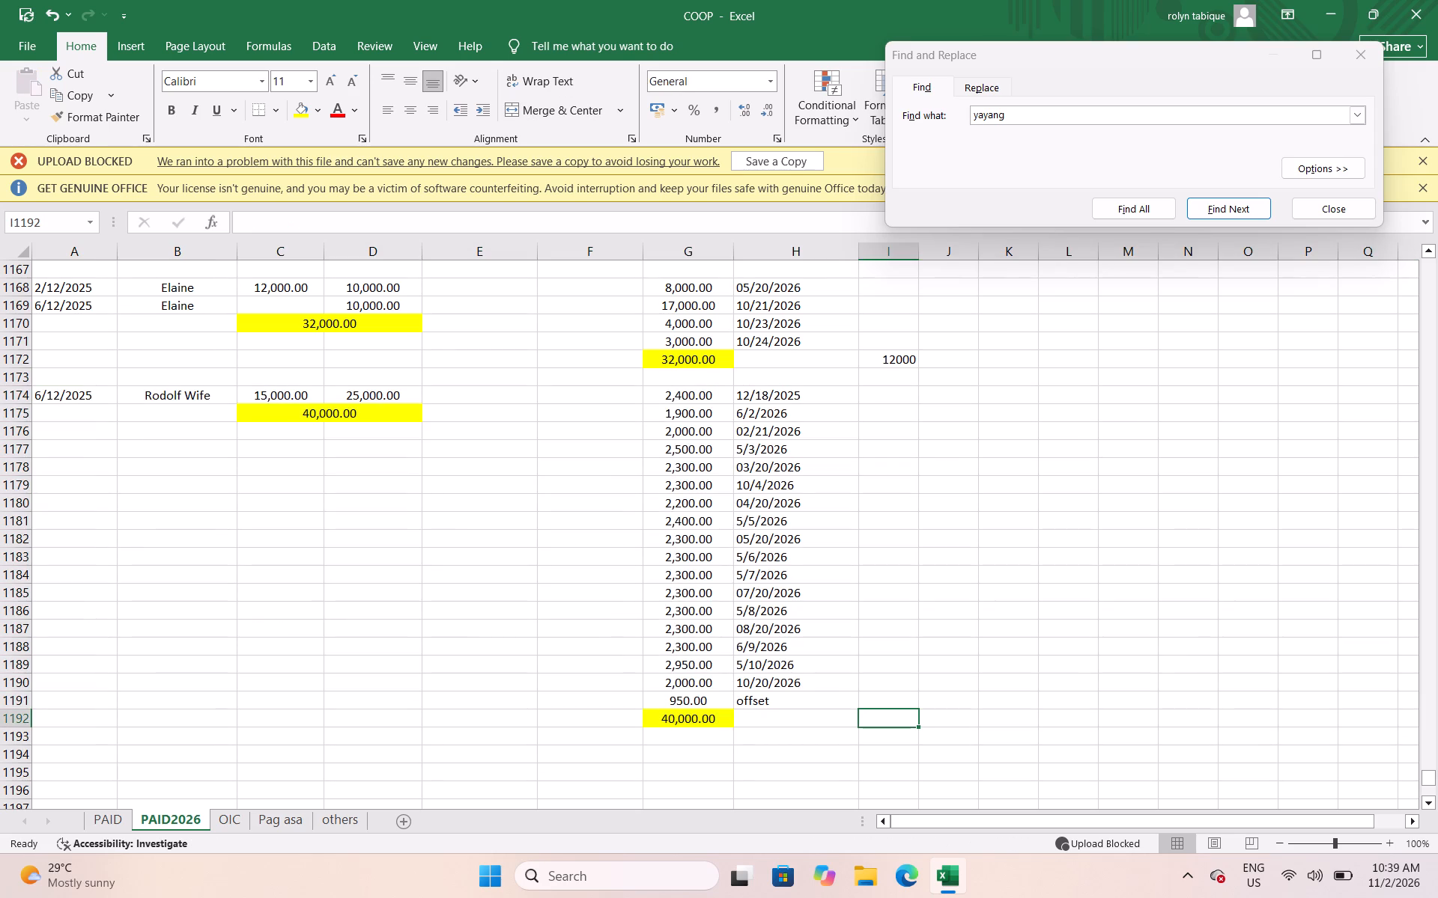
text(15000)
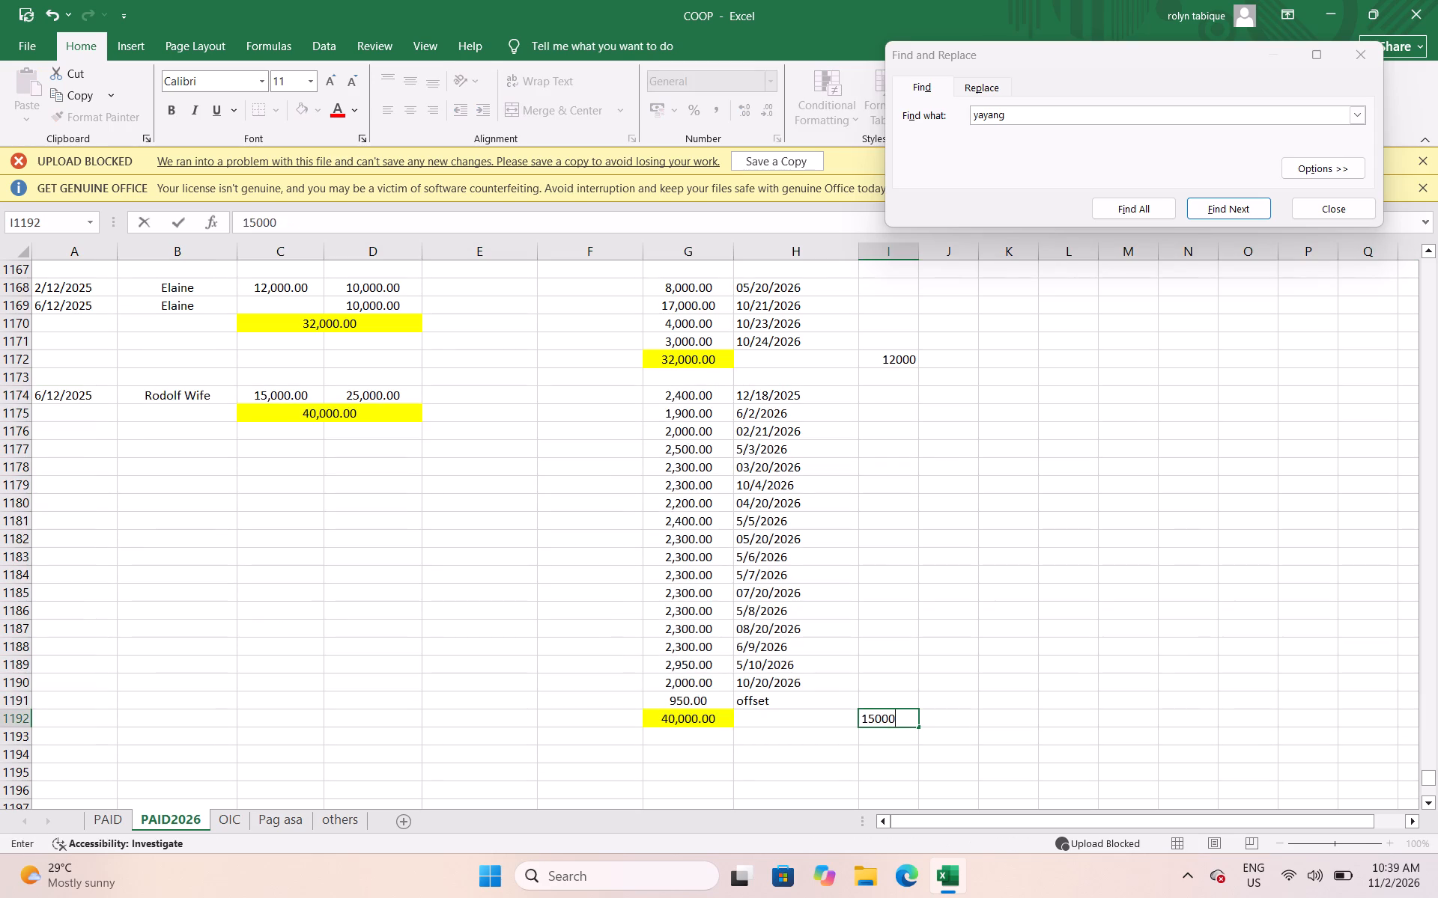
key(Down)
Save the COOP workbook.
scroll(777, 666, down, 7)
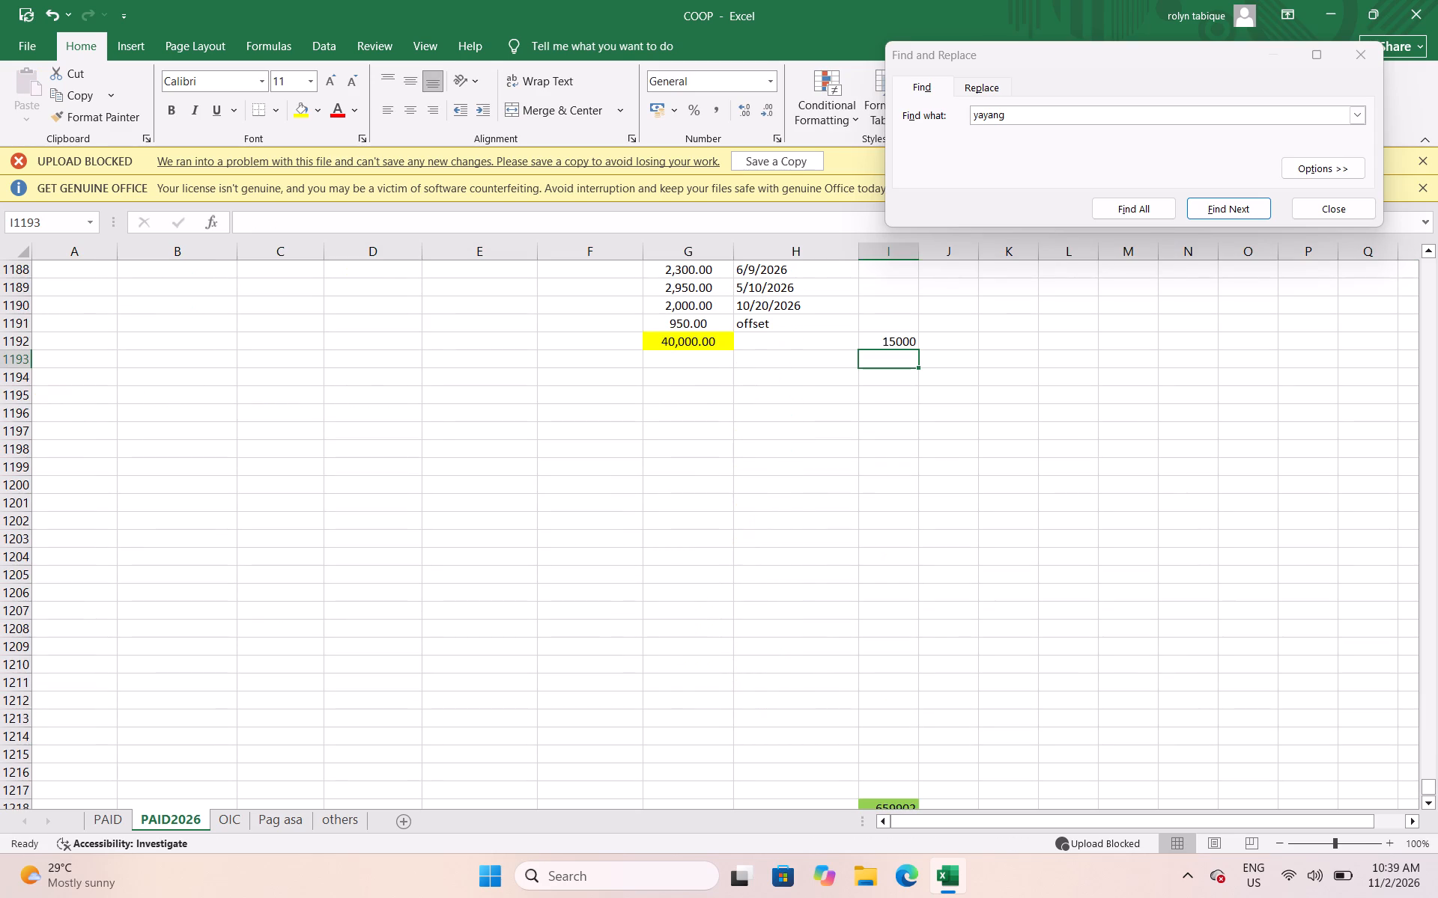
click(77, 379)
key(ctrl+s)
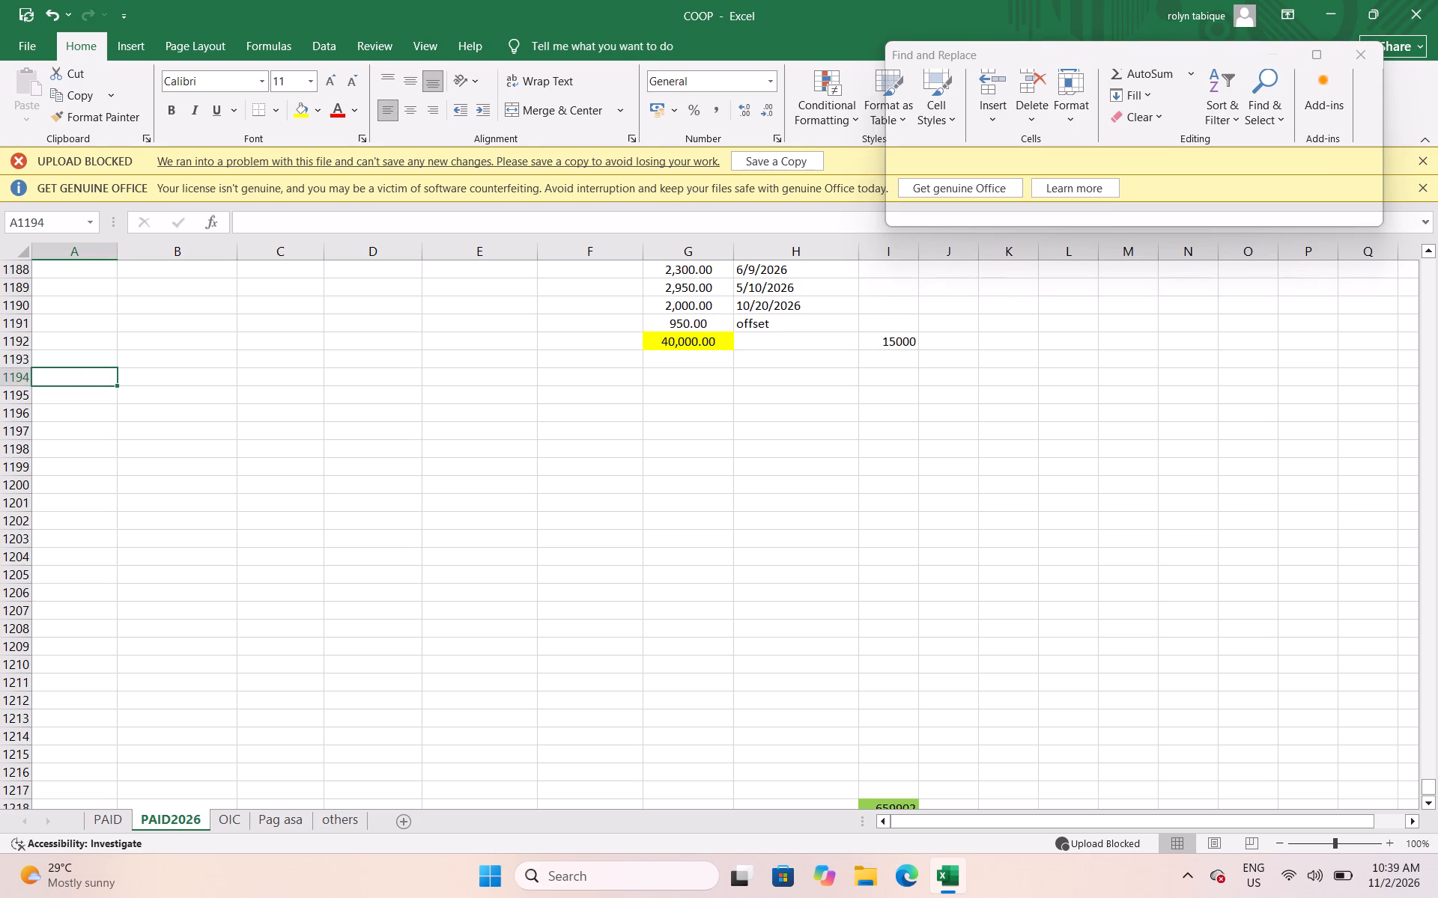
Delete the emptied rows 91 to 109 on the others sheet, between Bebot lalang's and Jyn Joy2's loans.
click(345, 818)
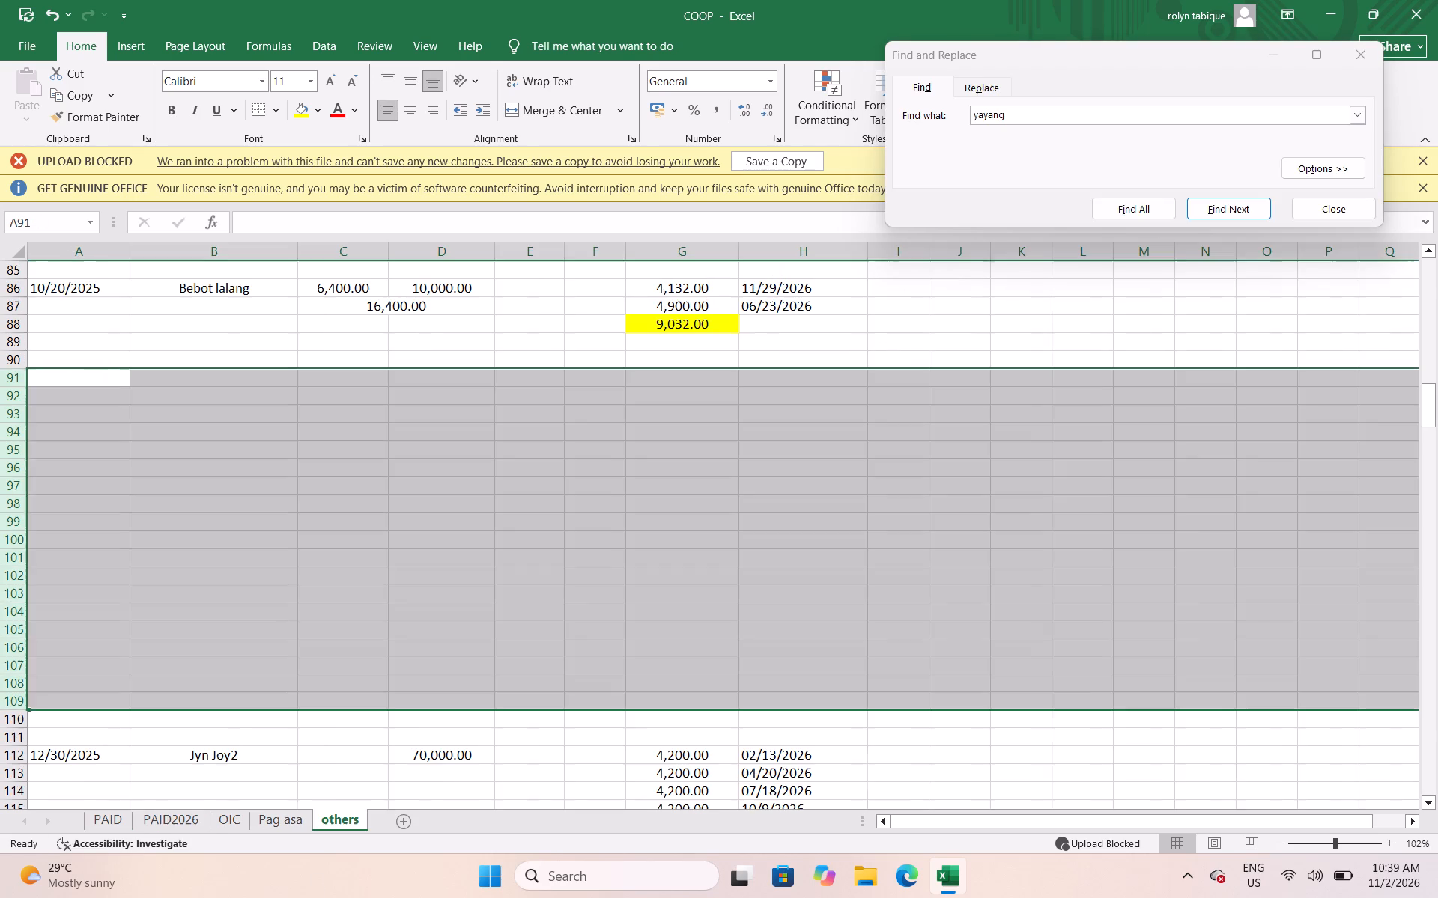
right_click(376, 517)
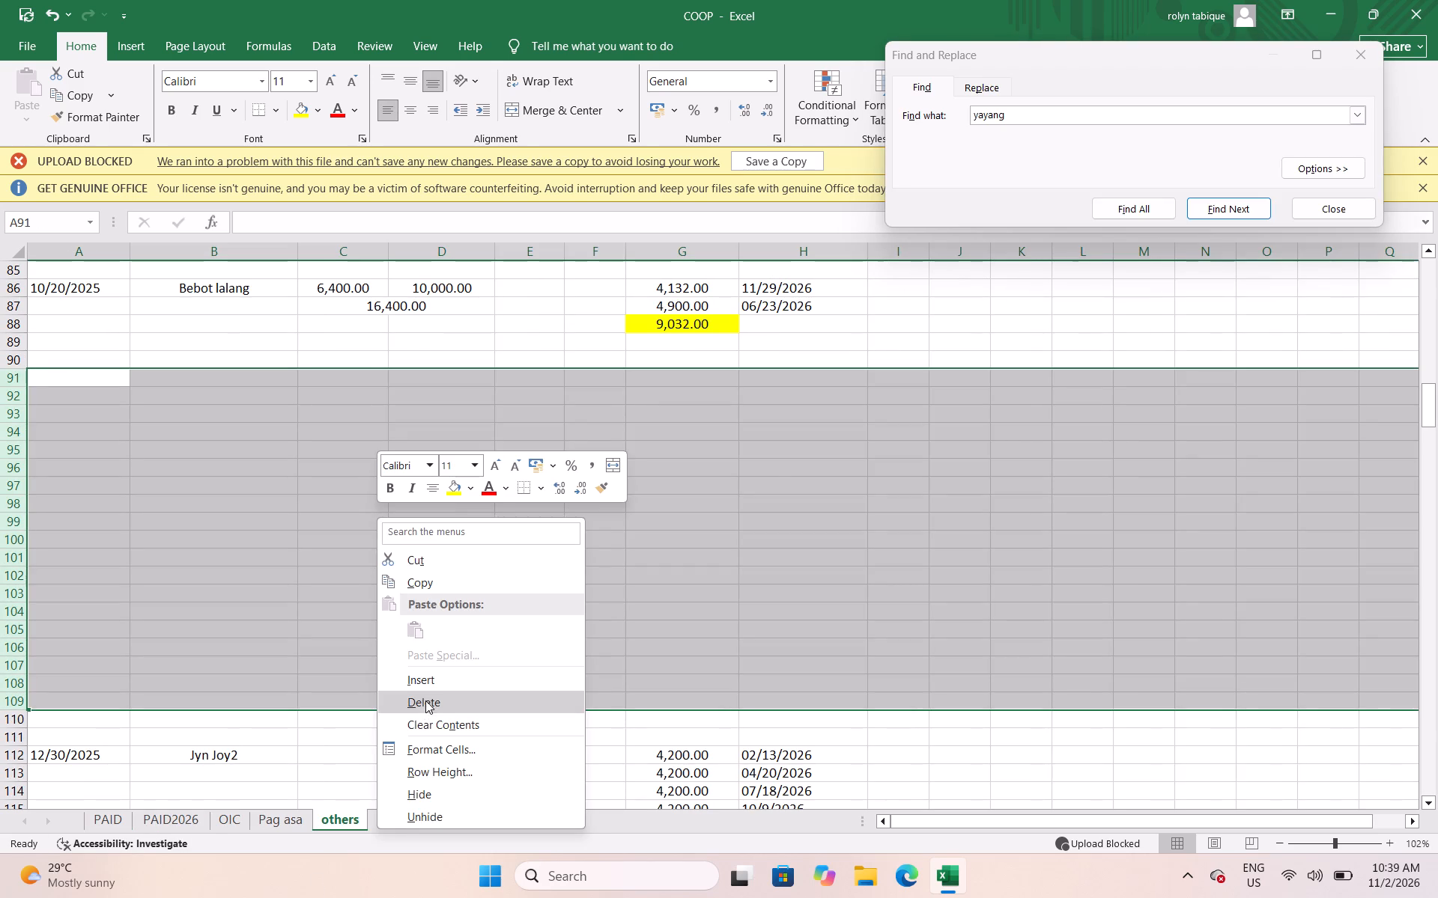
click(425, 700)
click(425, 330)
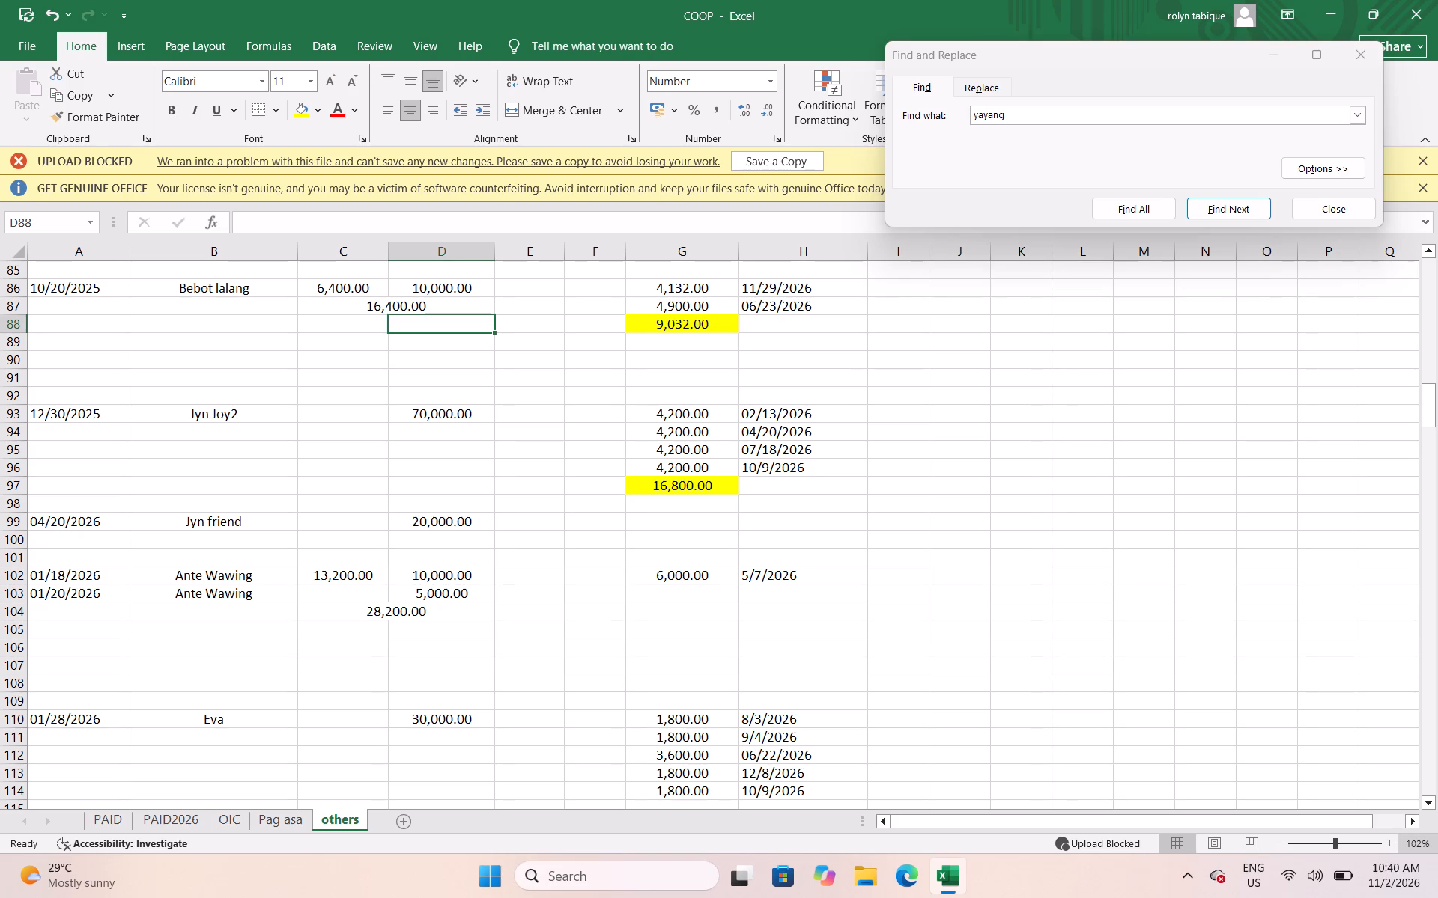
click(57, 364)
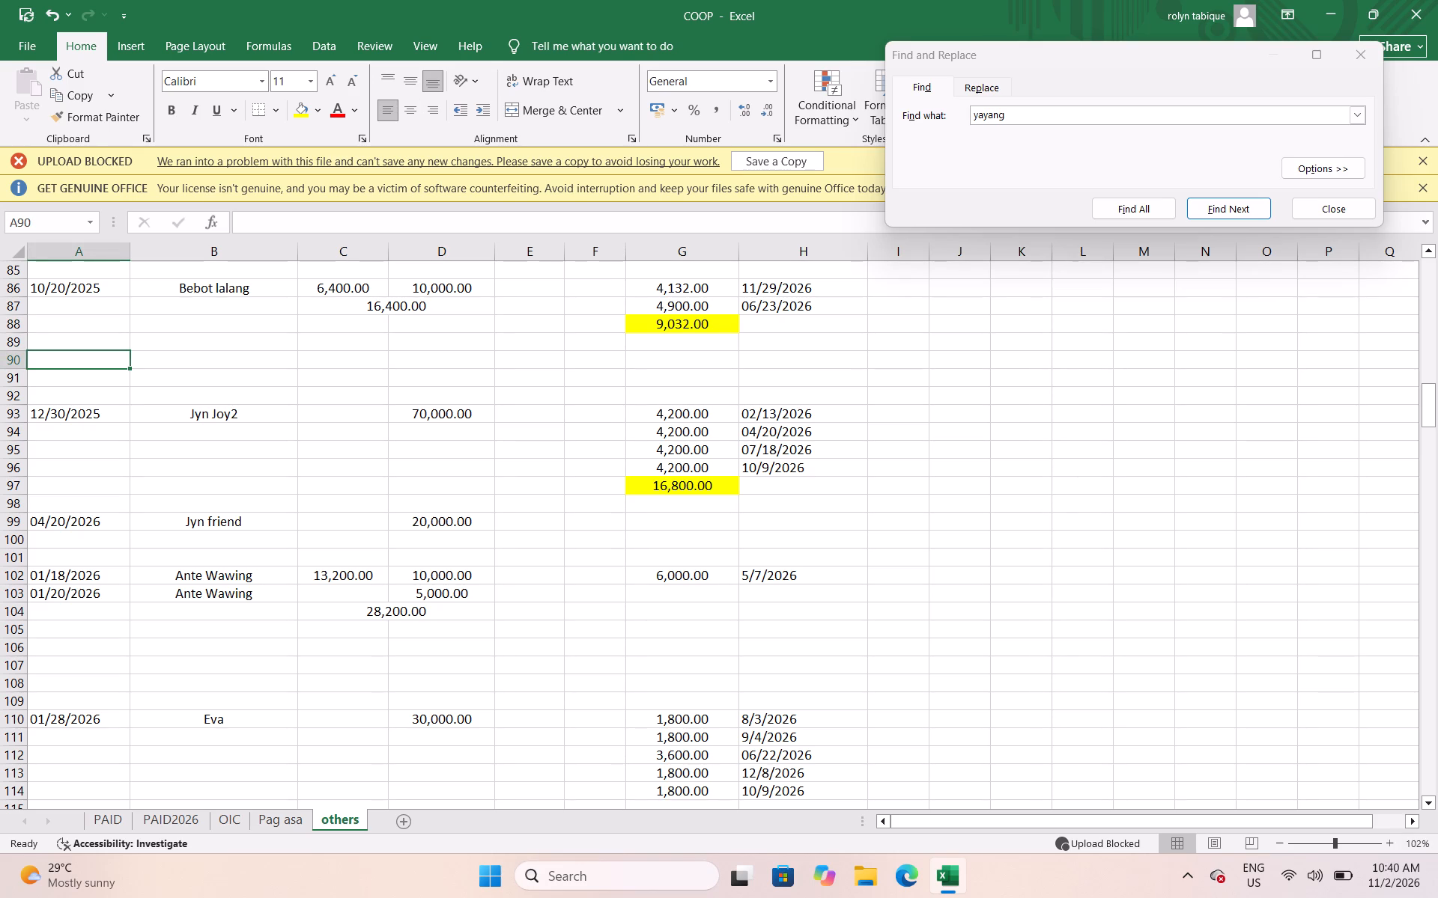
Review the remaining loans and payments on the others sheet from Jyn Joy2 down to Len2x's loan of 04/15/2026.
scroll(638, 482, down, 3)
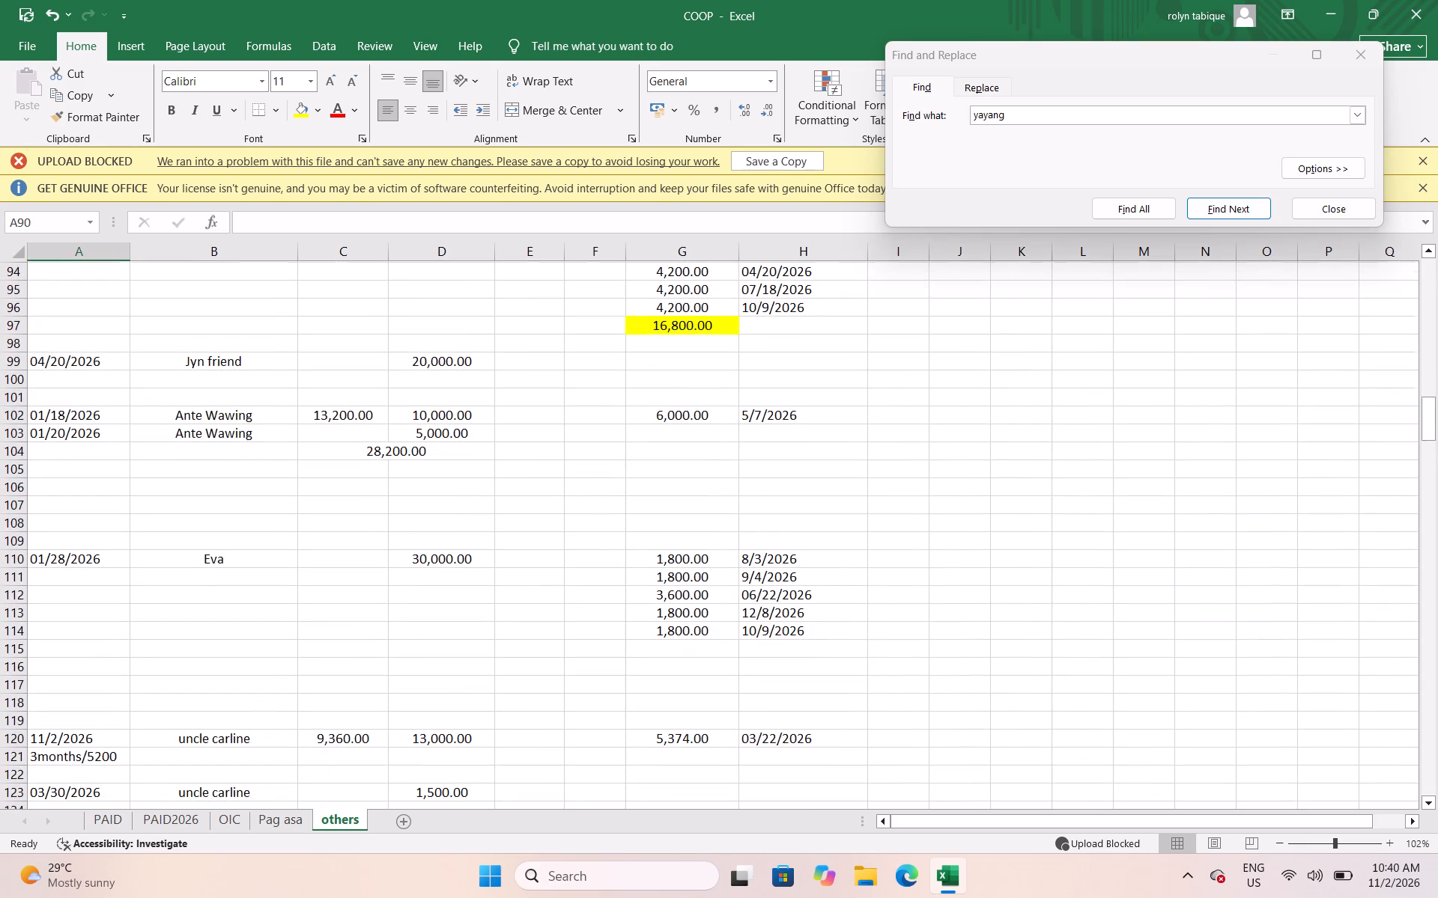
scroll(635, 484, down, 2)
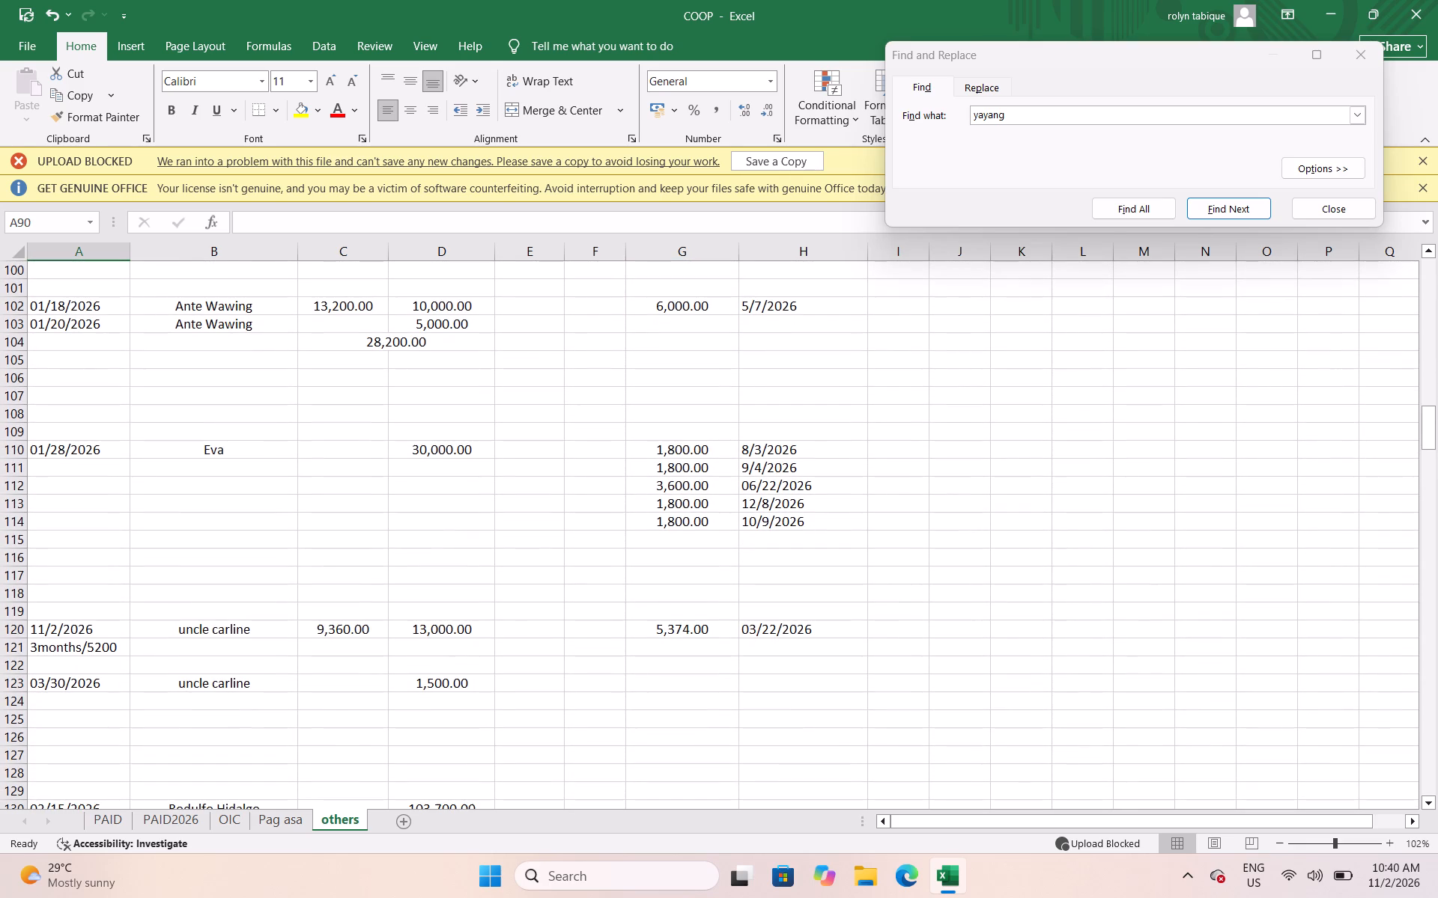
scroll(592, 558, down, 2)
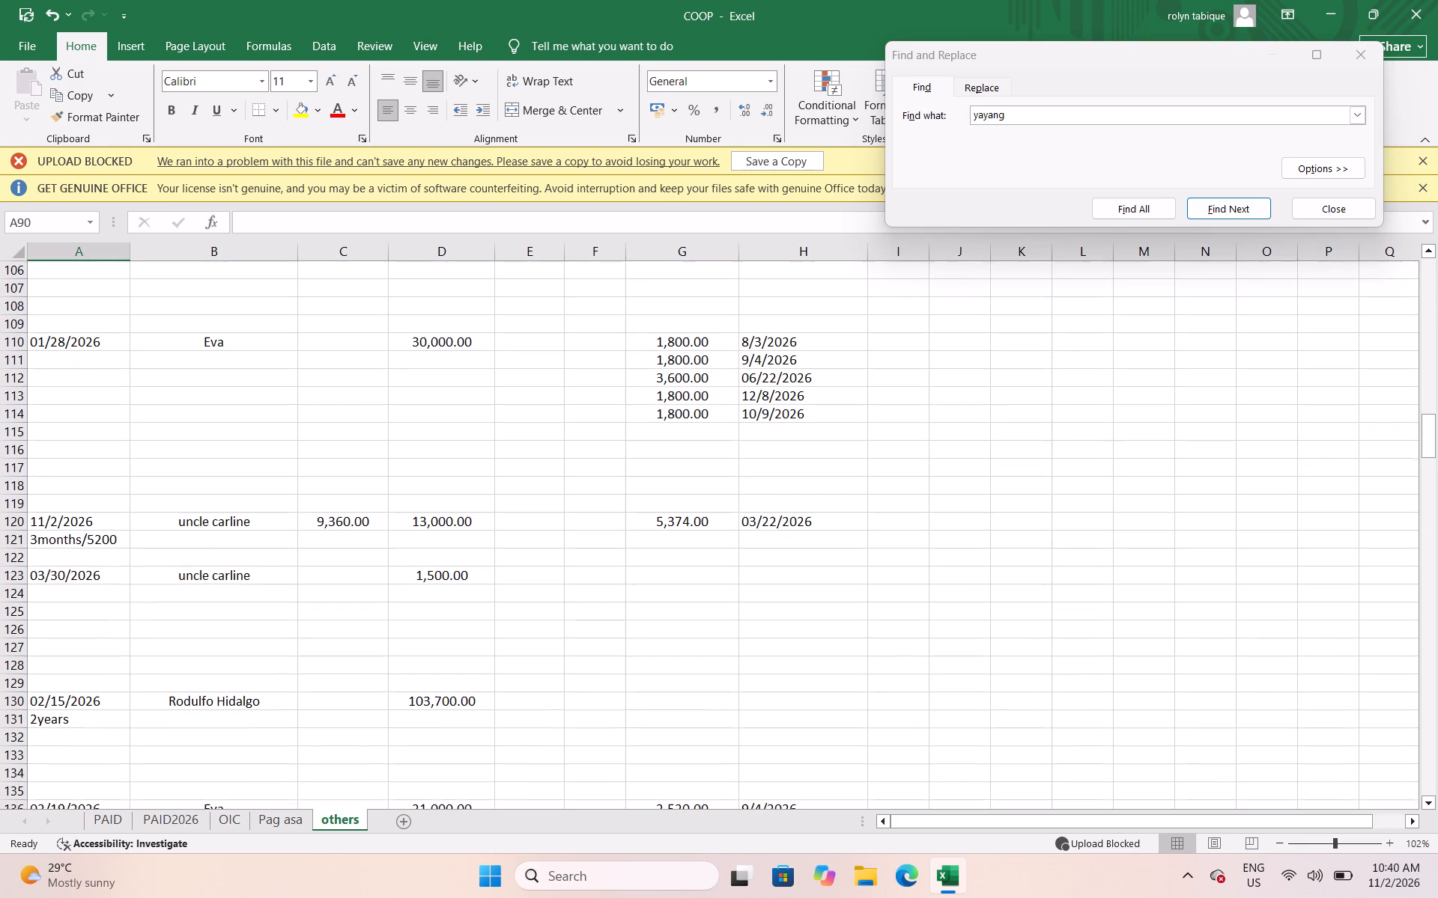
scroll(592, 558, down, 2)
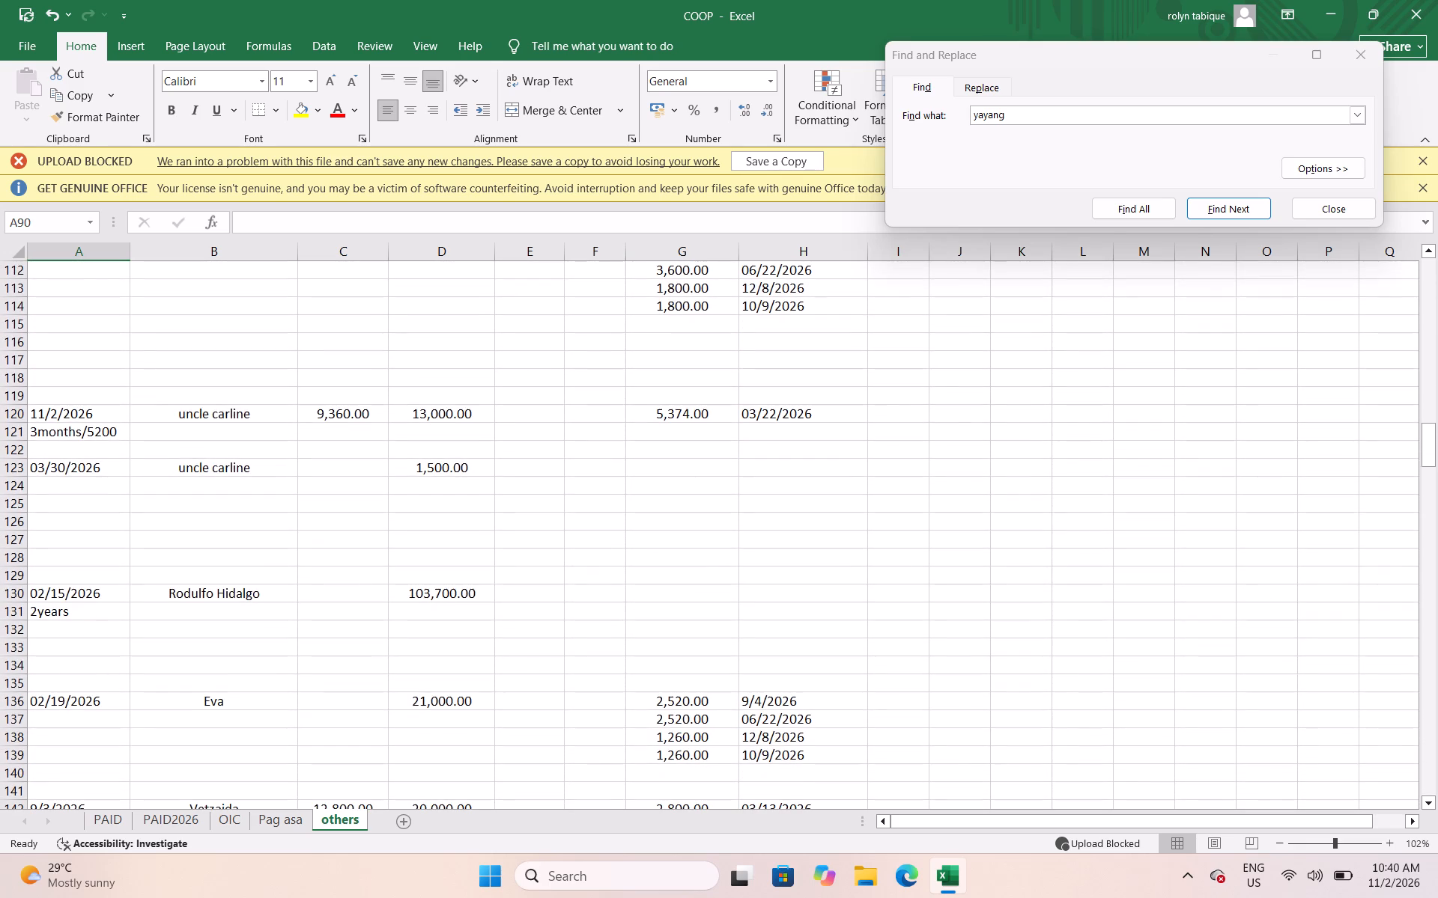
scroll(592, 558, down, 3)
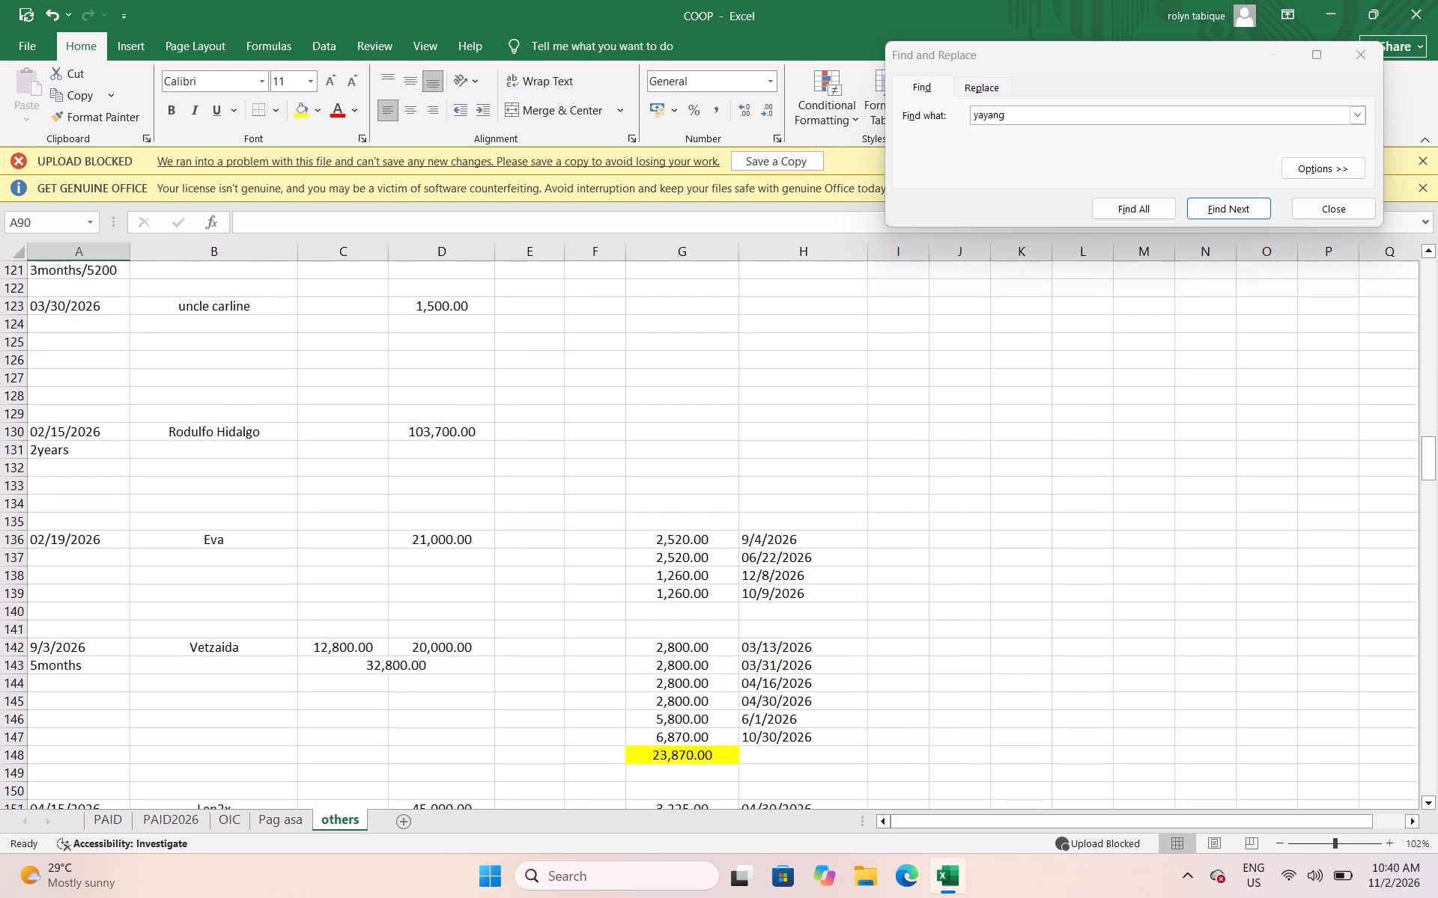
scroll(592, 558, down, 6)
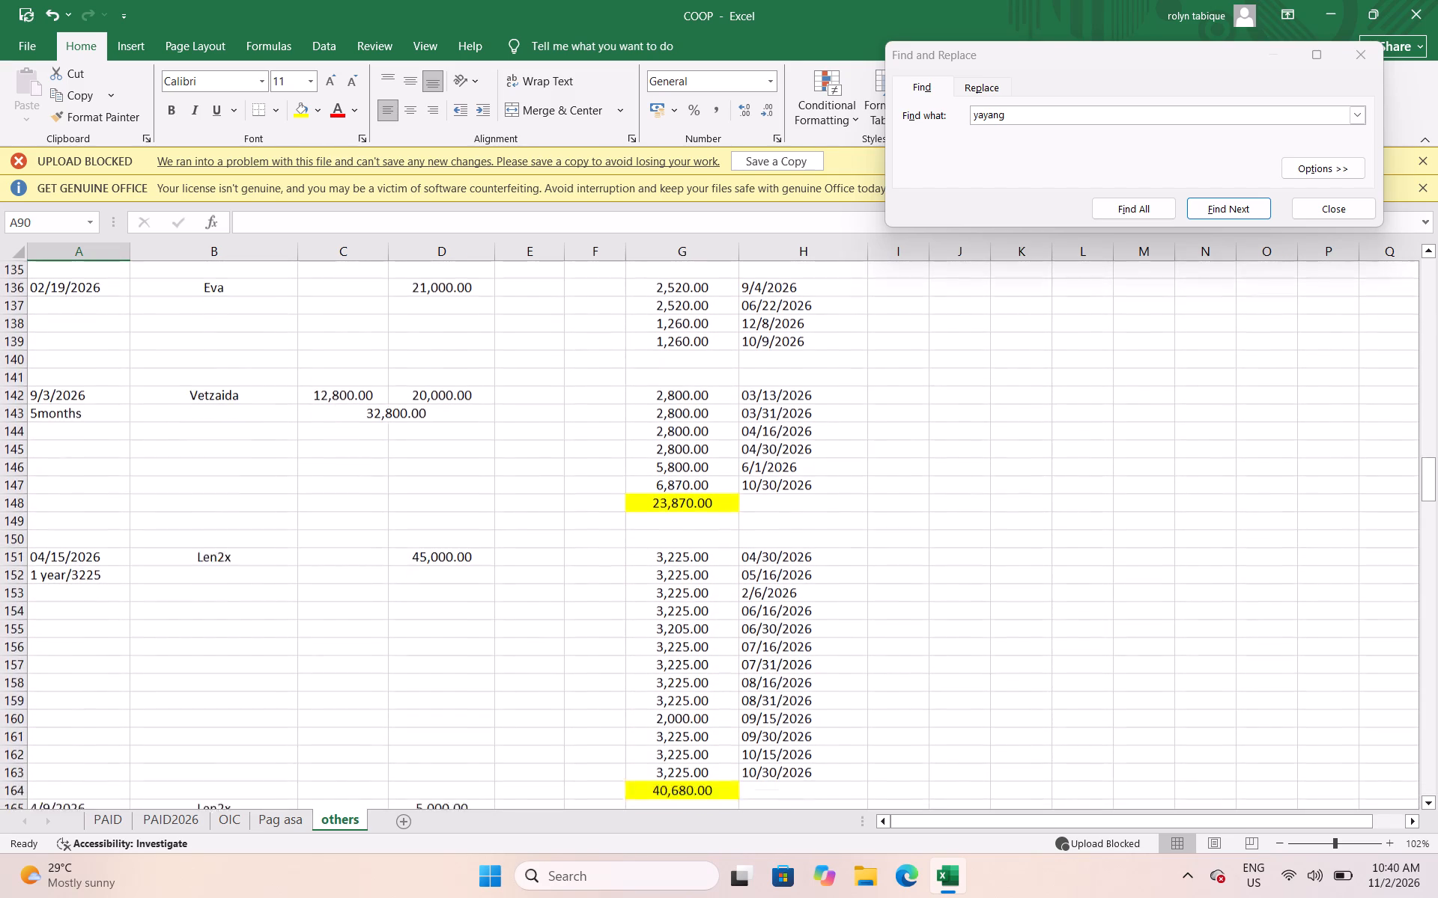
scroll(592, 558, down, 4)
scroll(592, 558, up, 2)
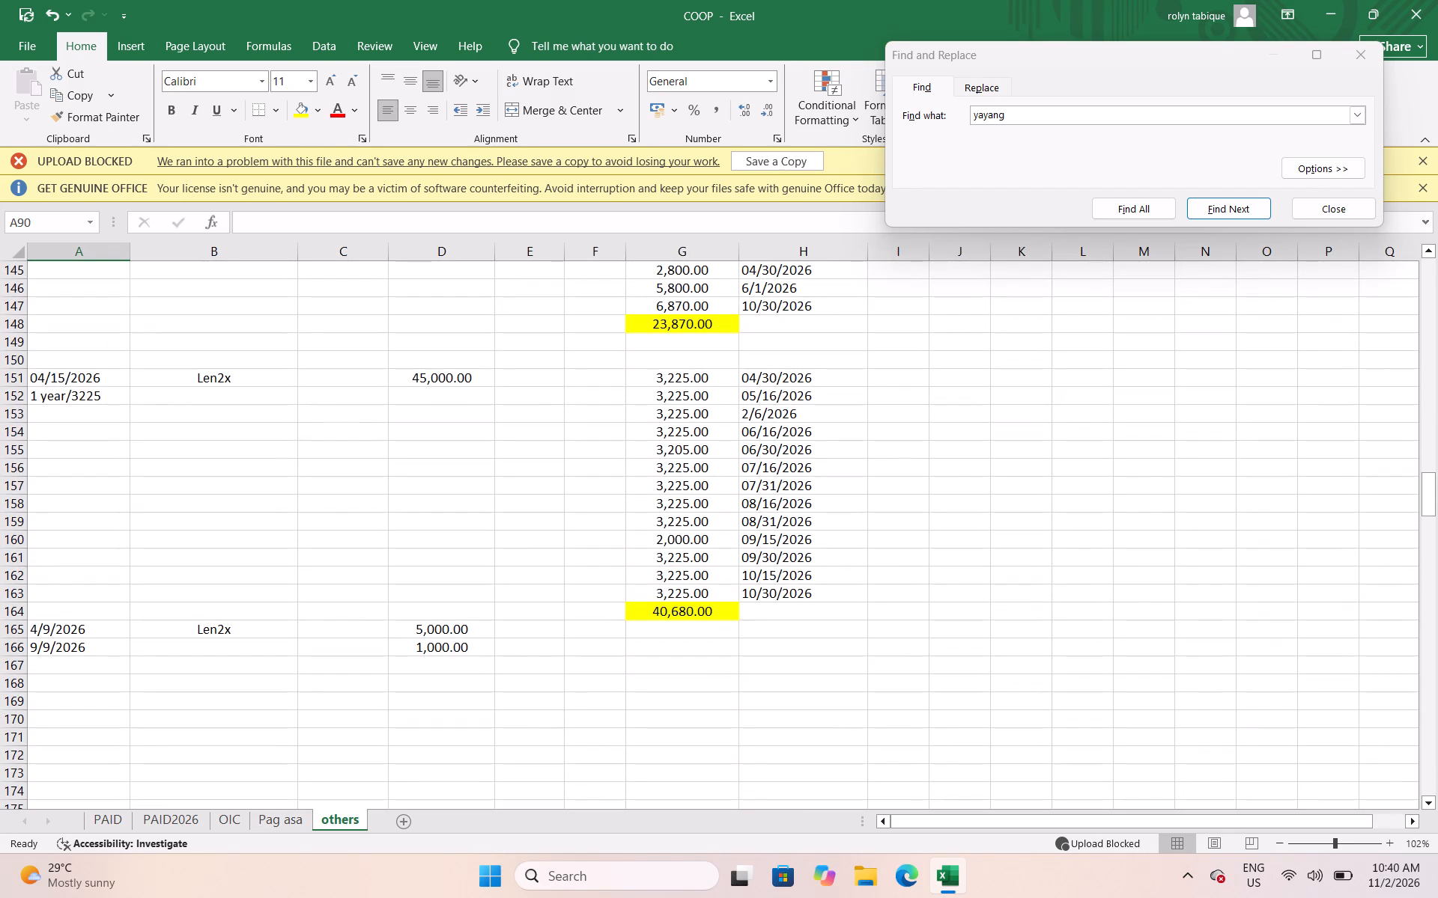
click(330, 379)
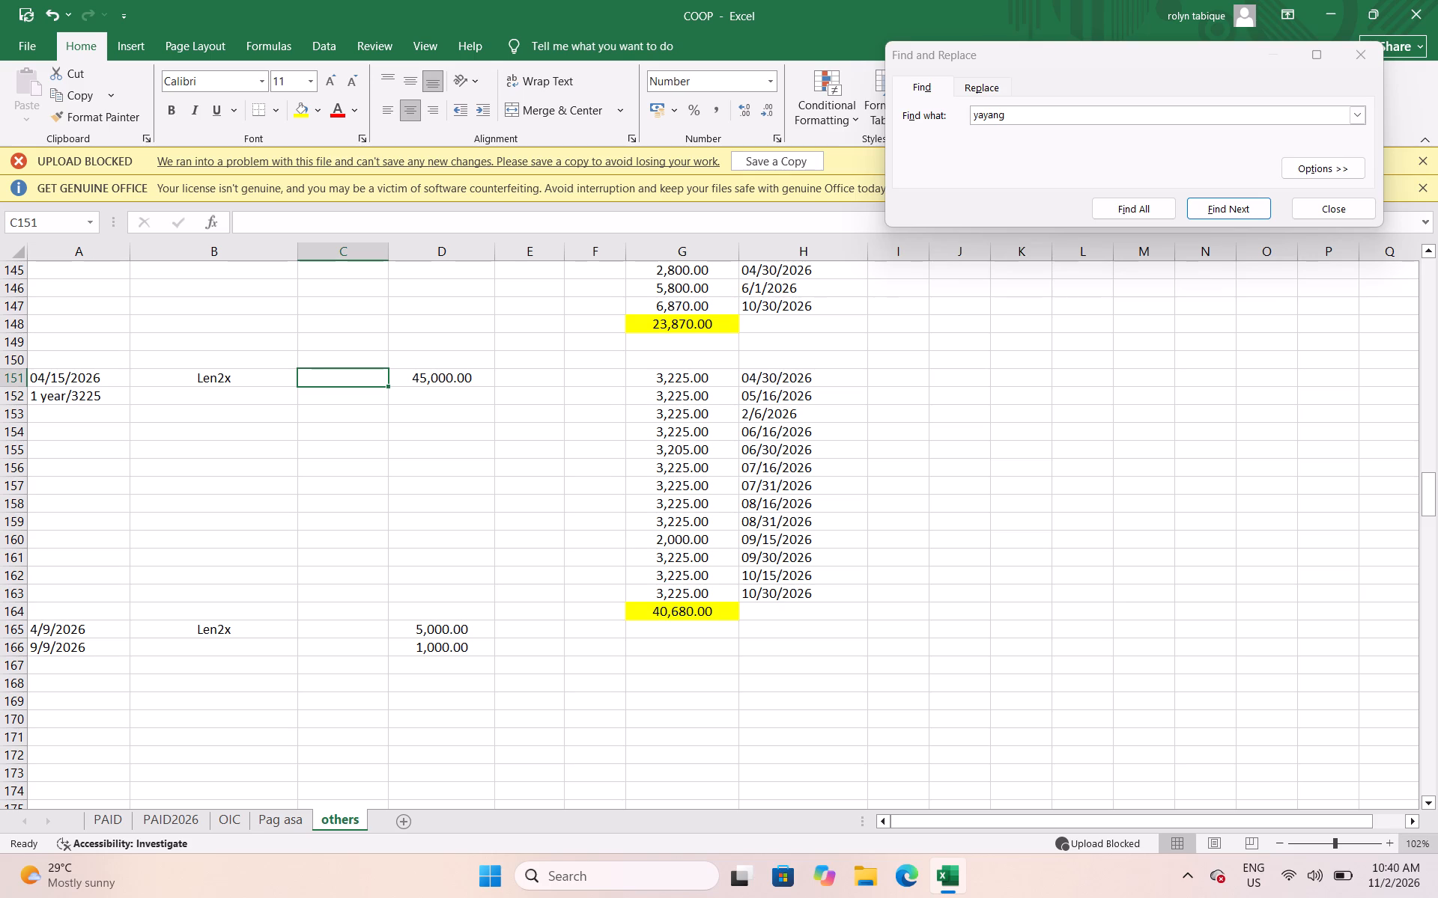
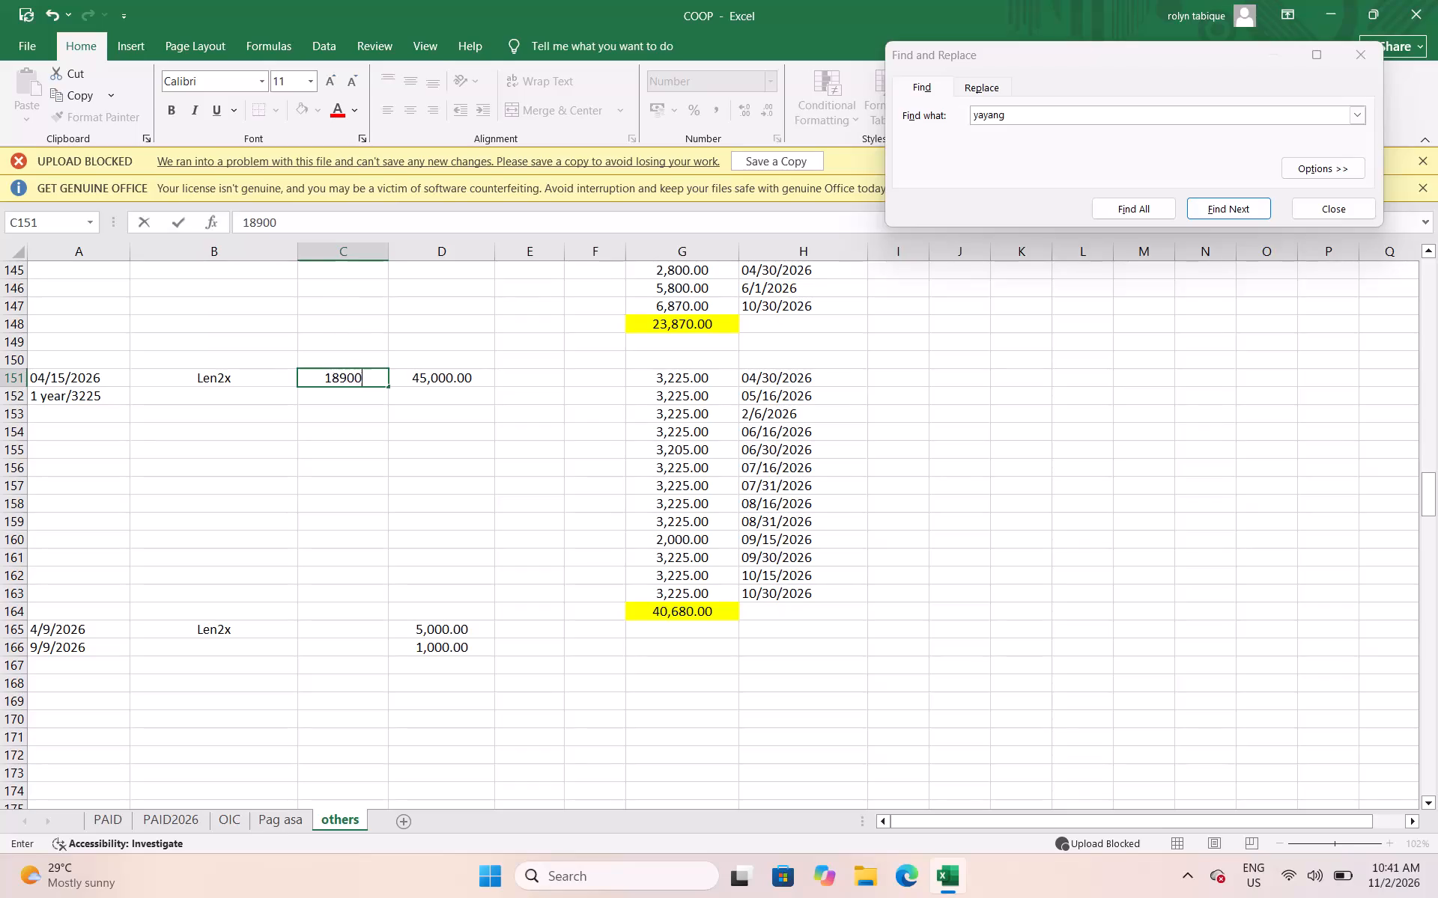
Enter 18900 in C151, beside Len2x's 45,000.00 loan of 04/15/2026.
key(Right)
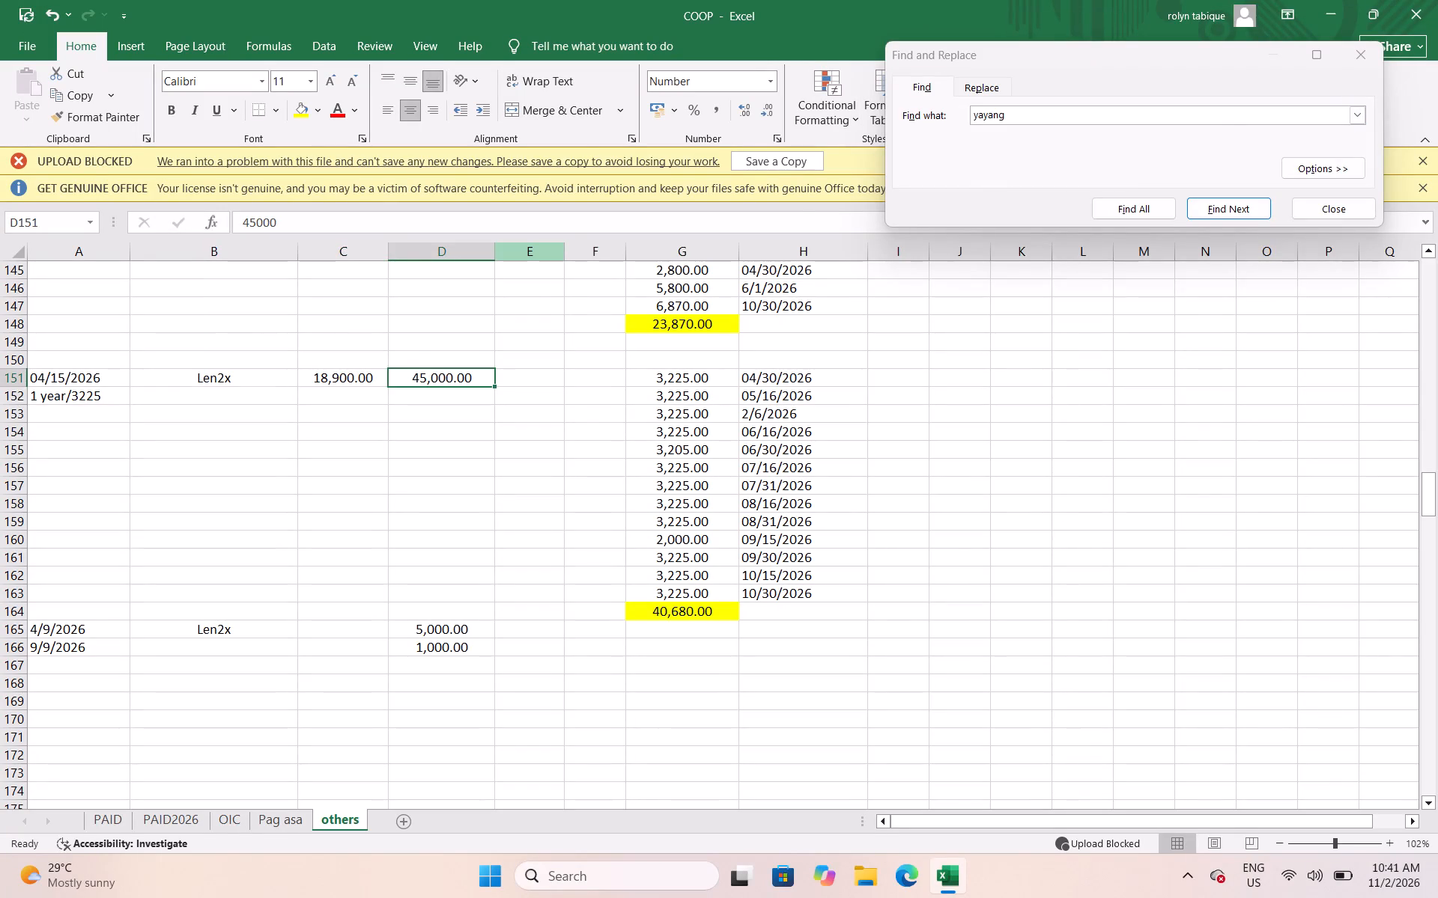
Merge C152:D152 below Len2x's loan, enter the sum of C151:D151 in it and fill it yellow.
drag(374, 402, 402, 401)
click(506, 112)
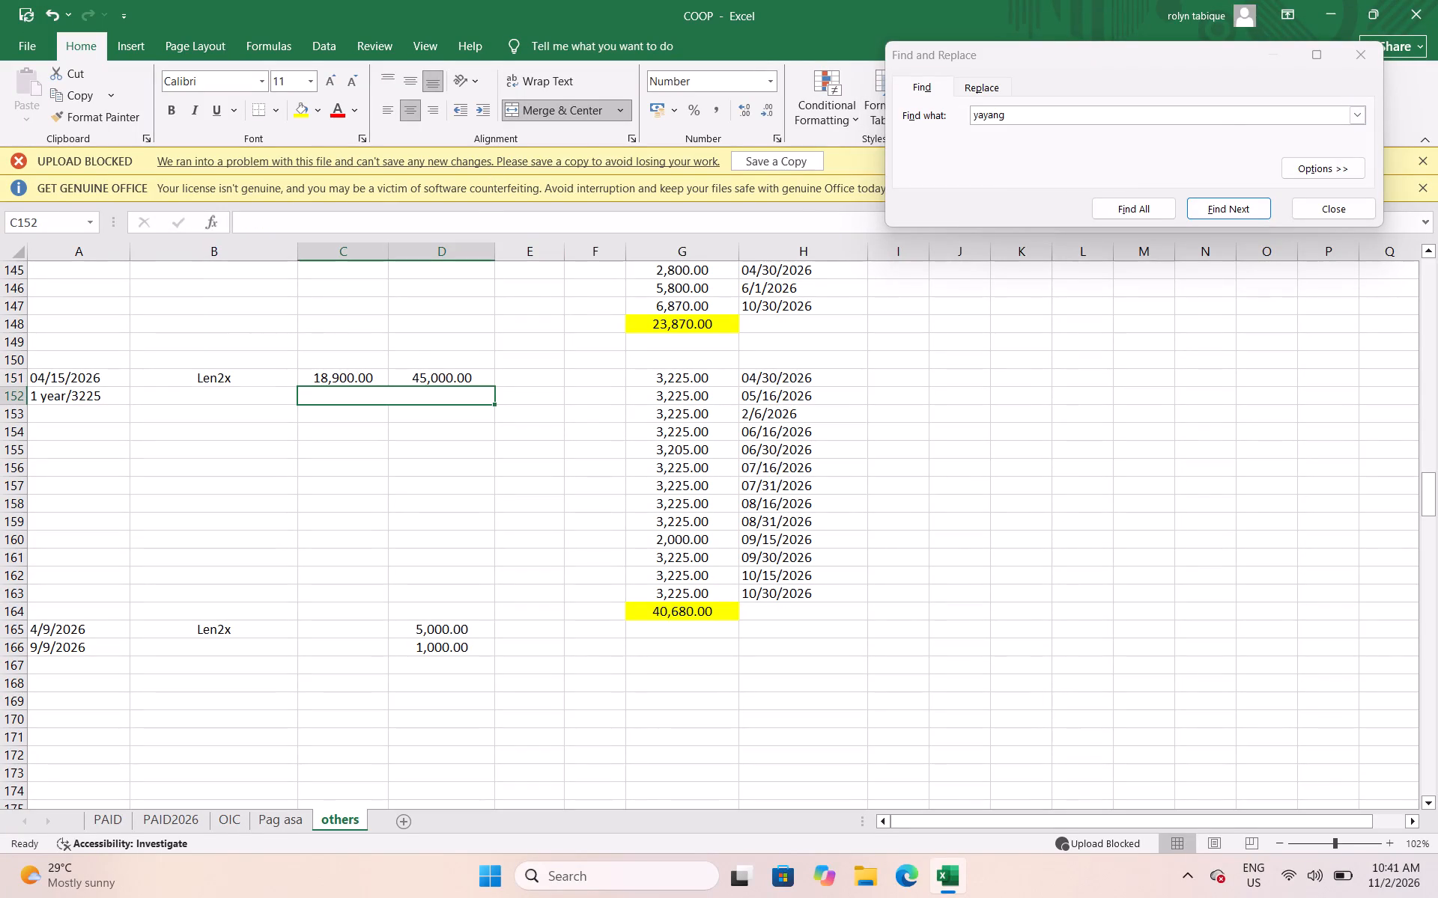
text(=sum()
drag(374, 373, 398, 376)
key(shift+parenright)
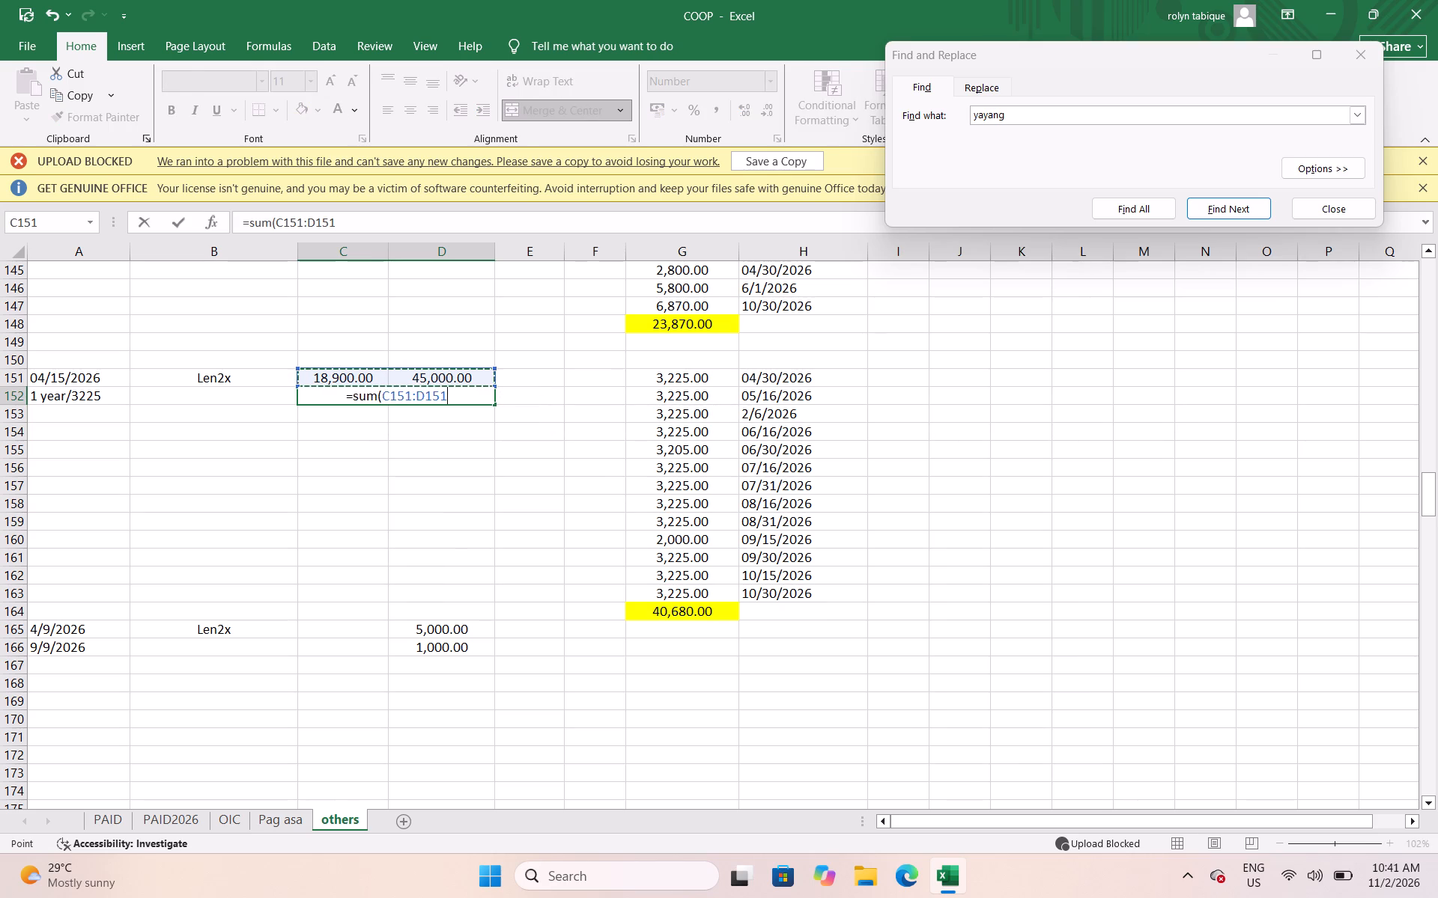
key(Return)
key(Up)
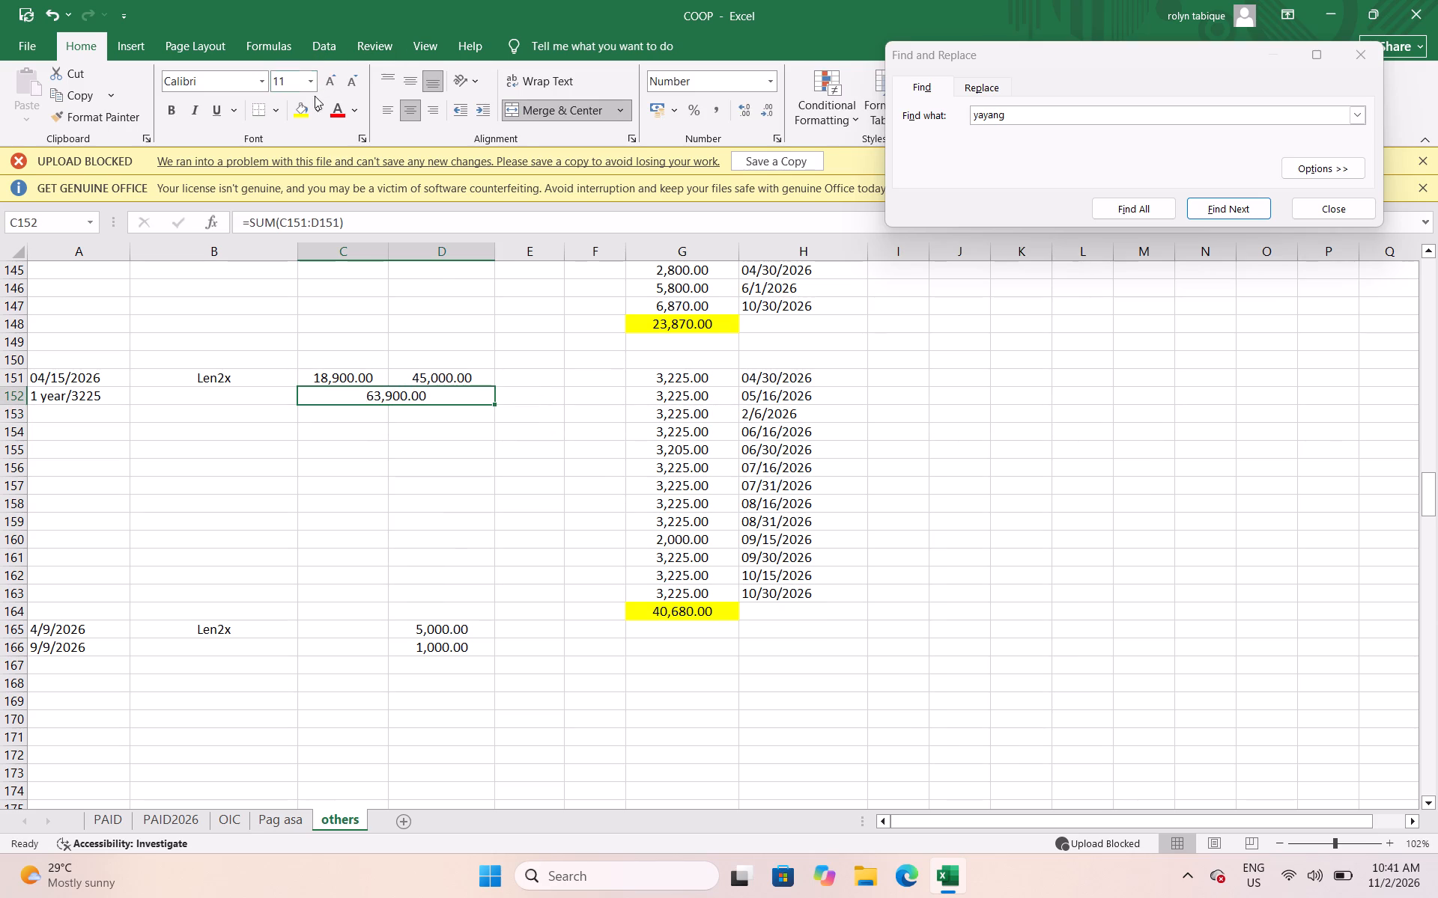
click(306, 100)
click(379, 503)
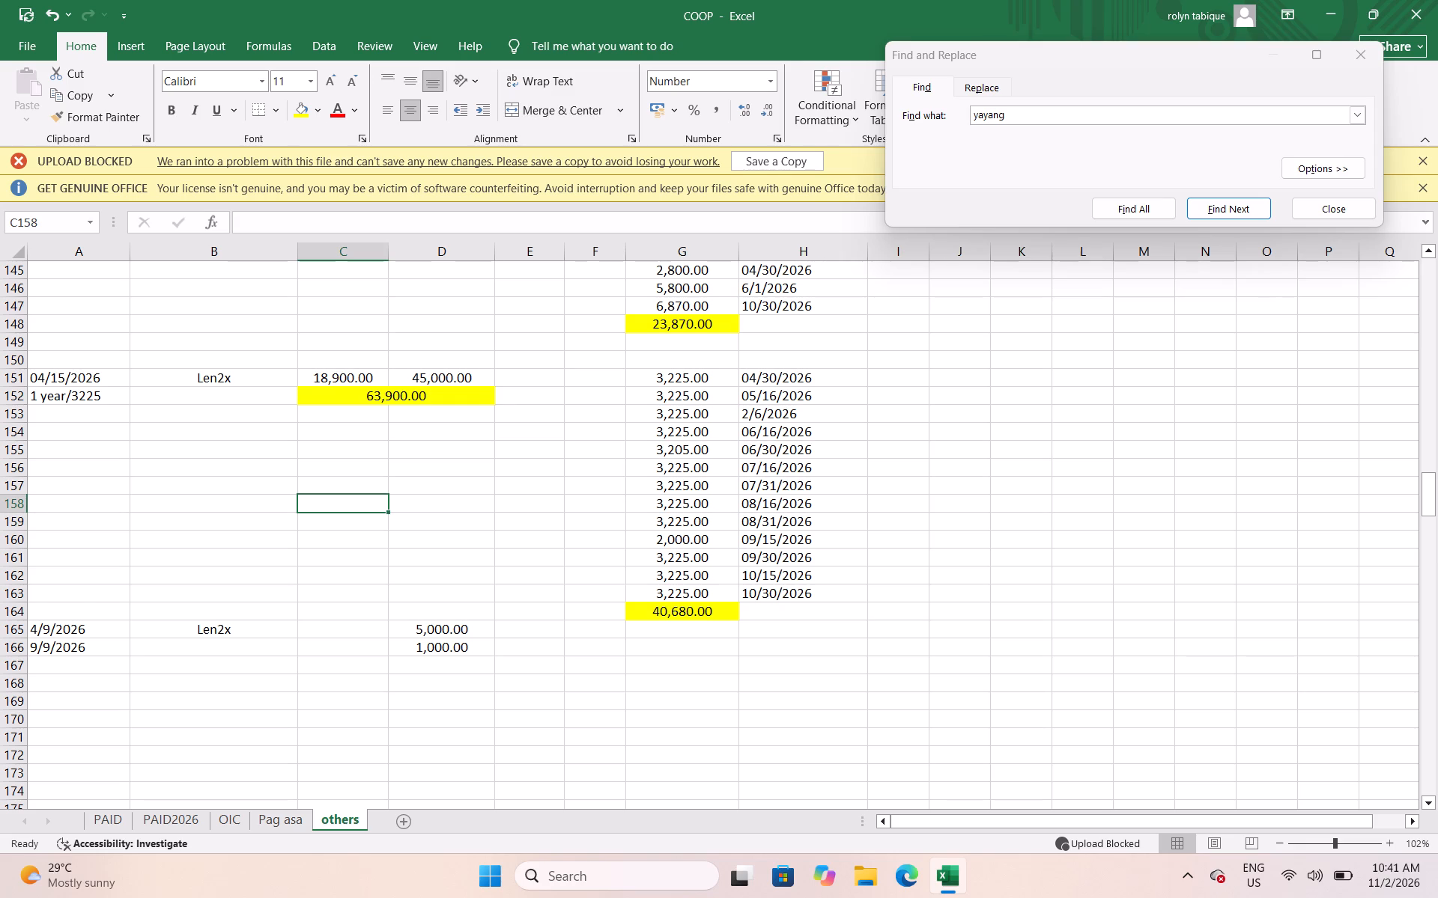
Enter 45000 in J158 and 23220 in J159, beside Len2x's August payments.
scroll(631, 509, down, 1)
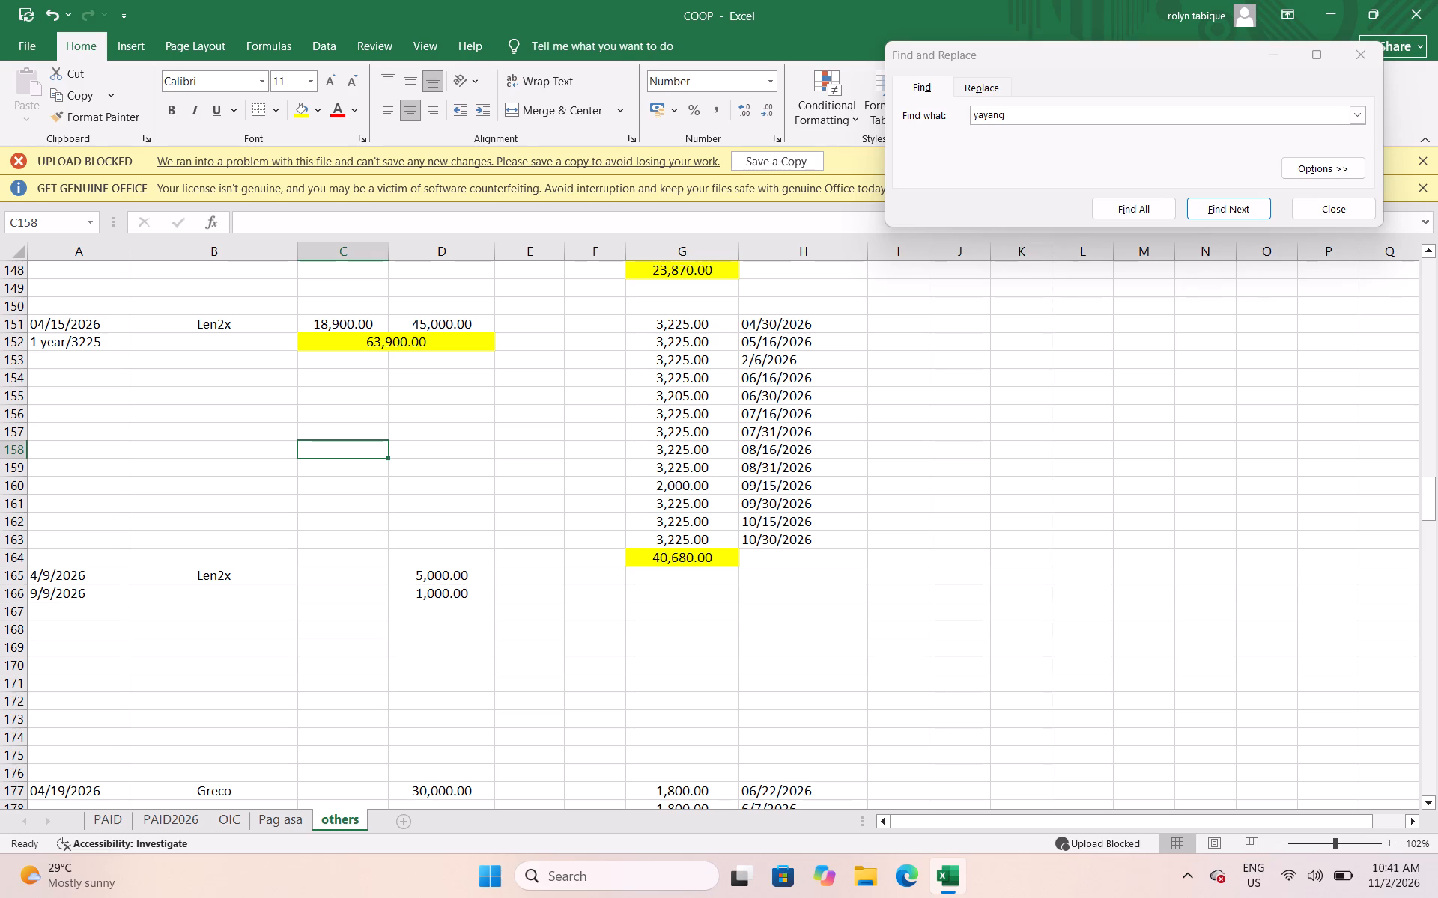
click(971, 461)
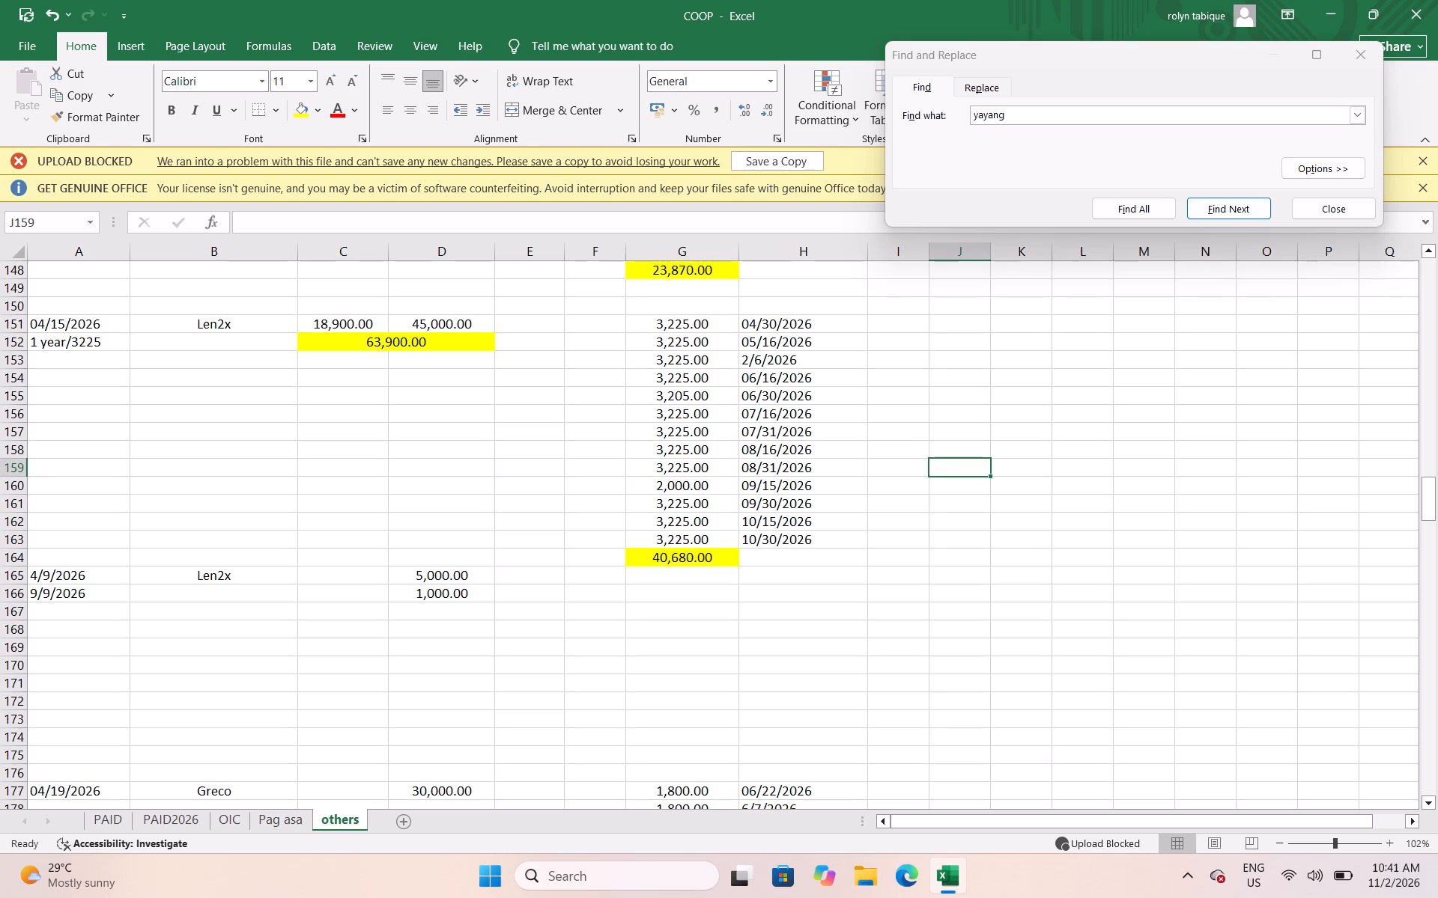
text(23220)
key(Down)
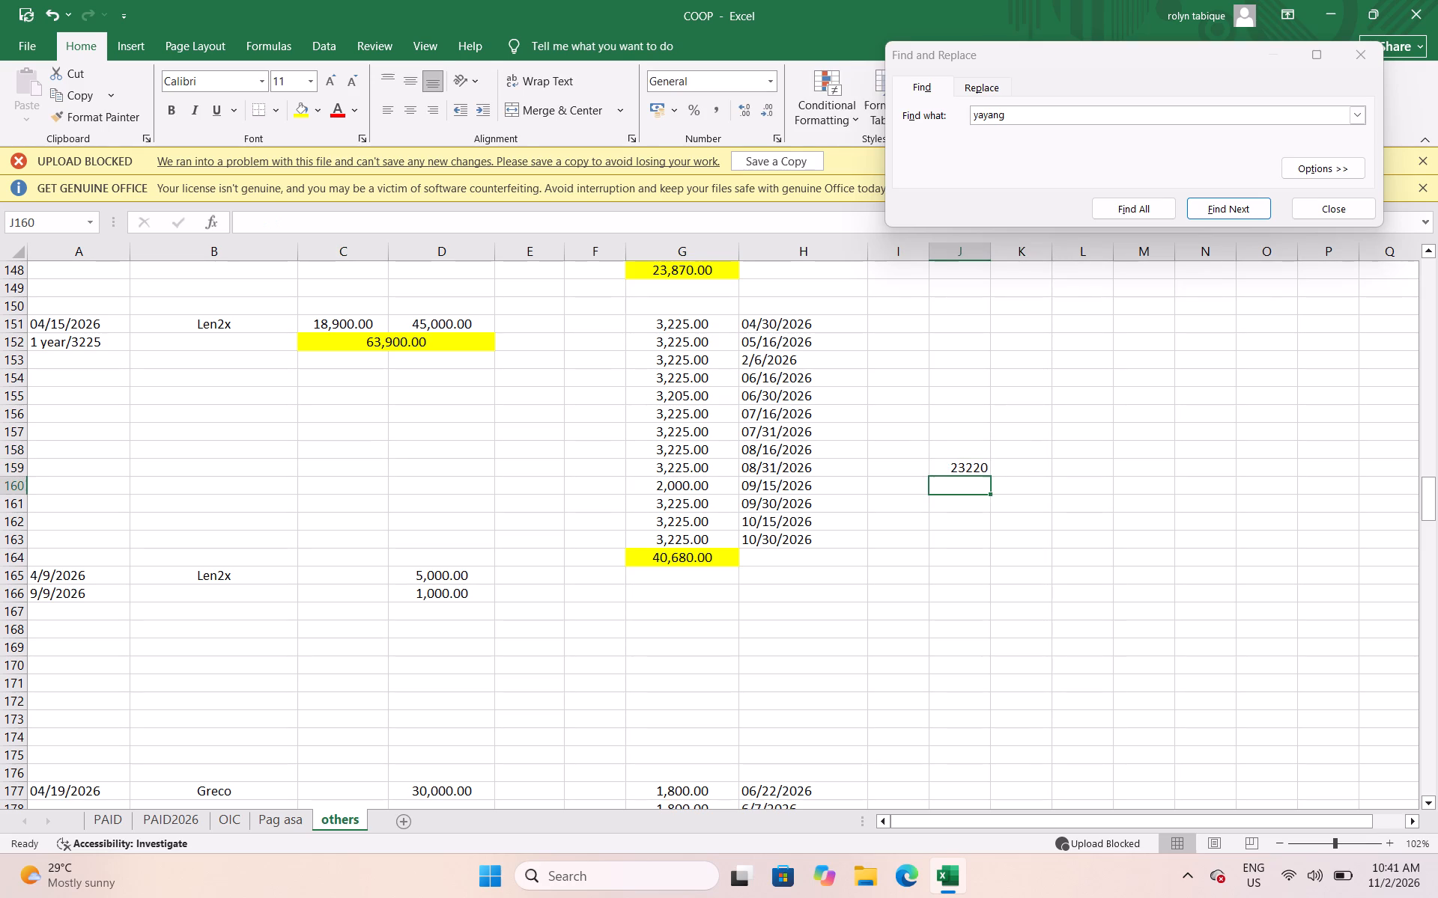
key(Up)
key(Up)
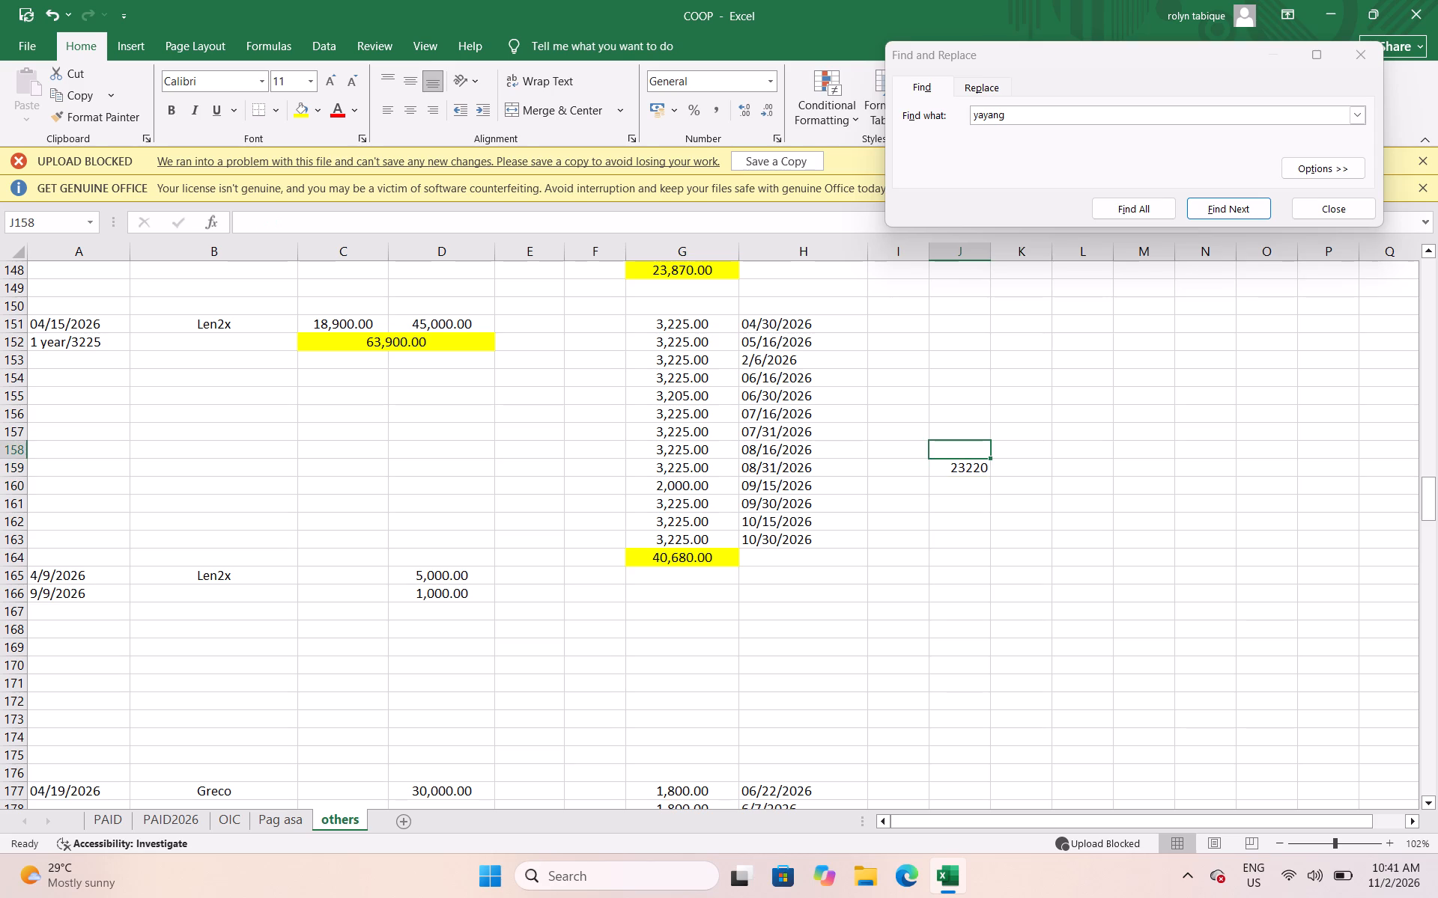
text(45000)
key(Down)
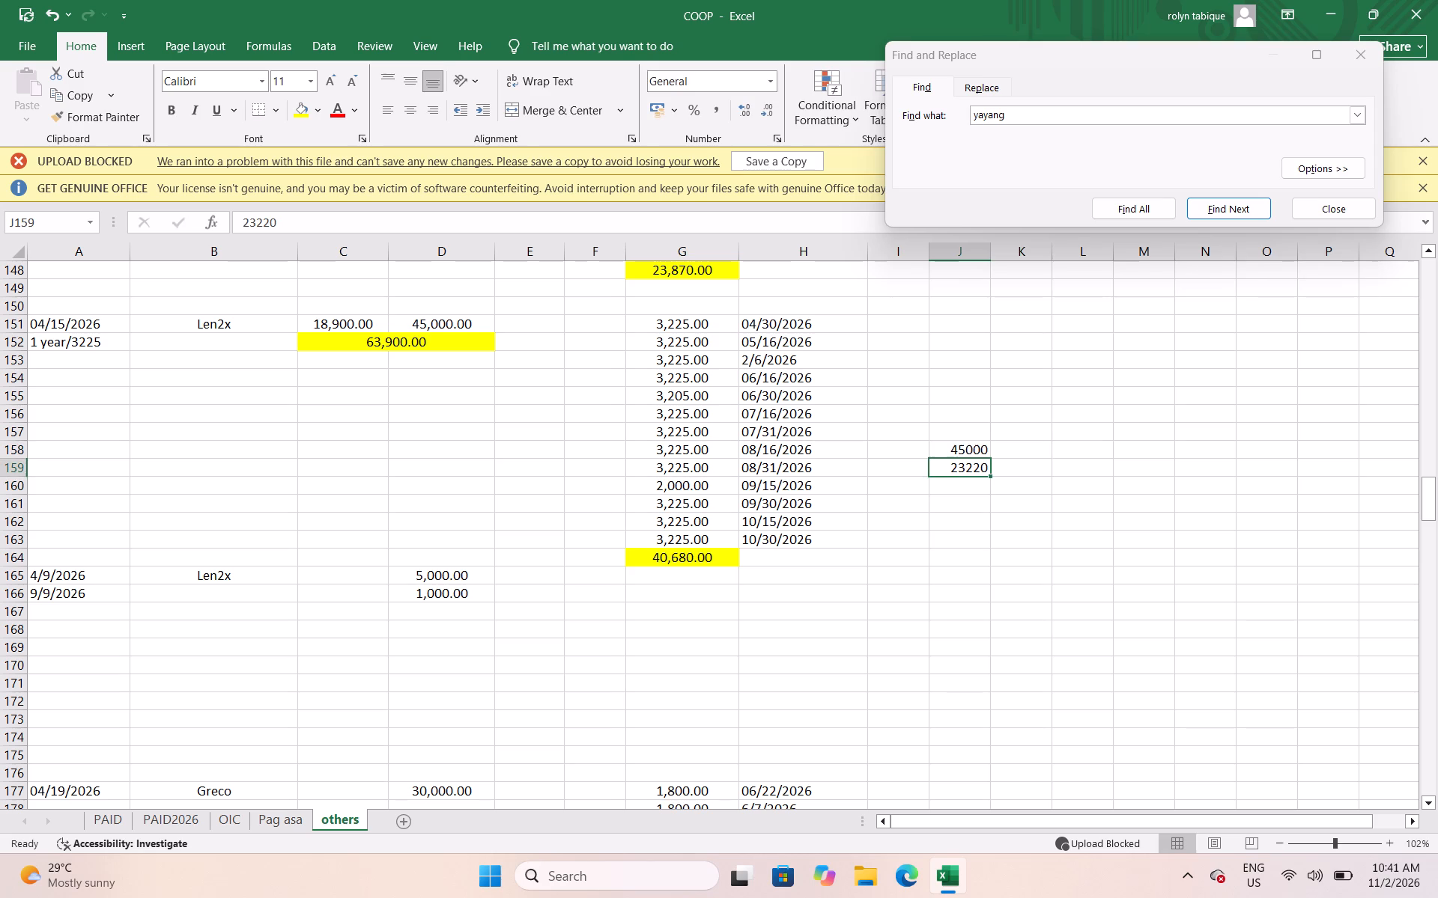
key(Down)
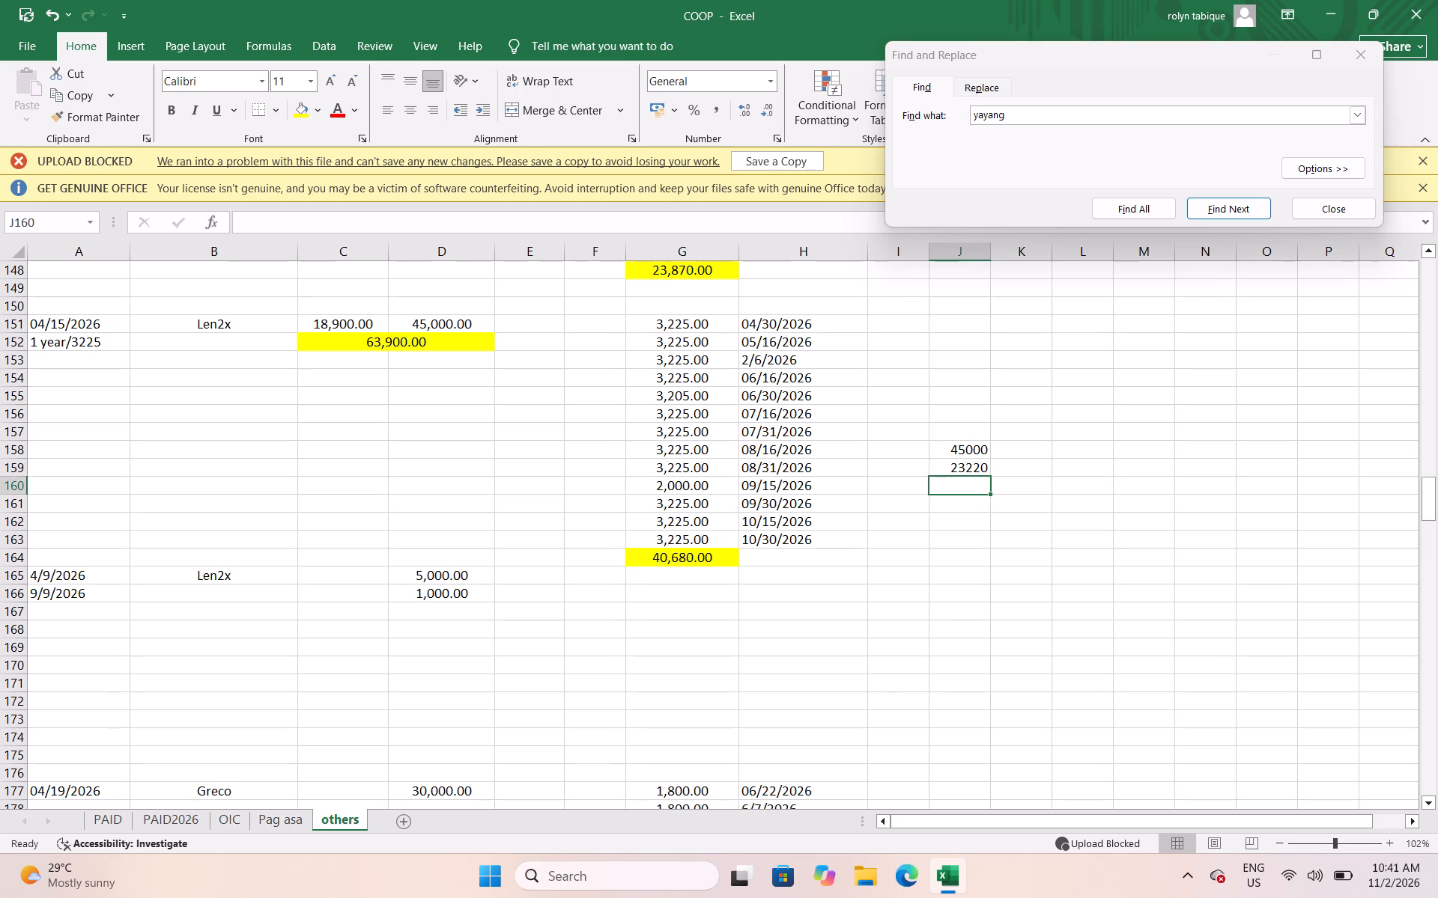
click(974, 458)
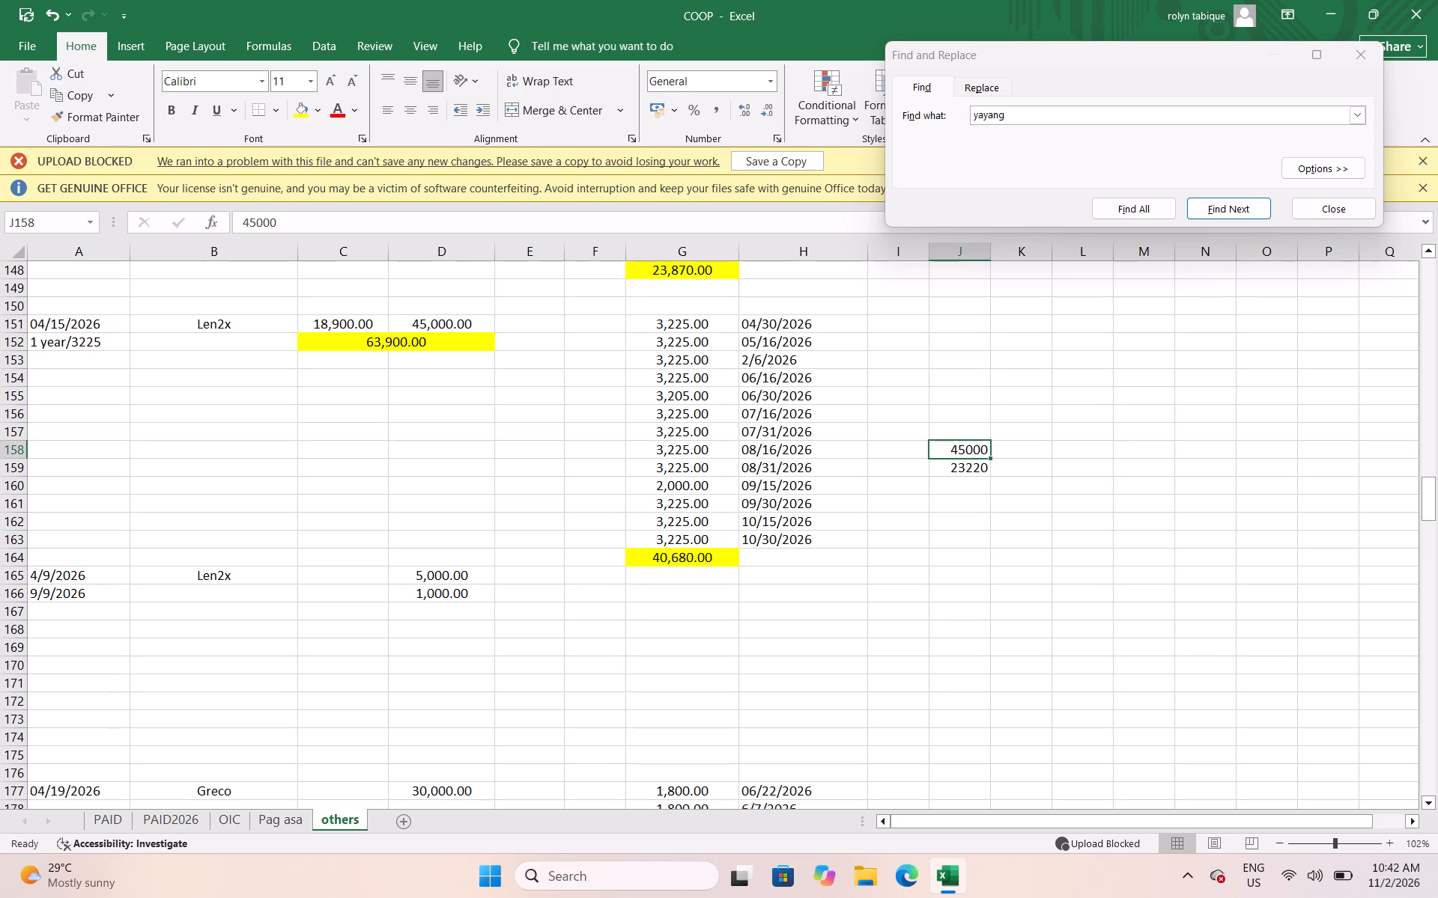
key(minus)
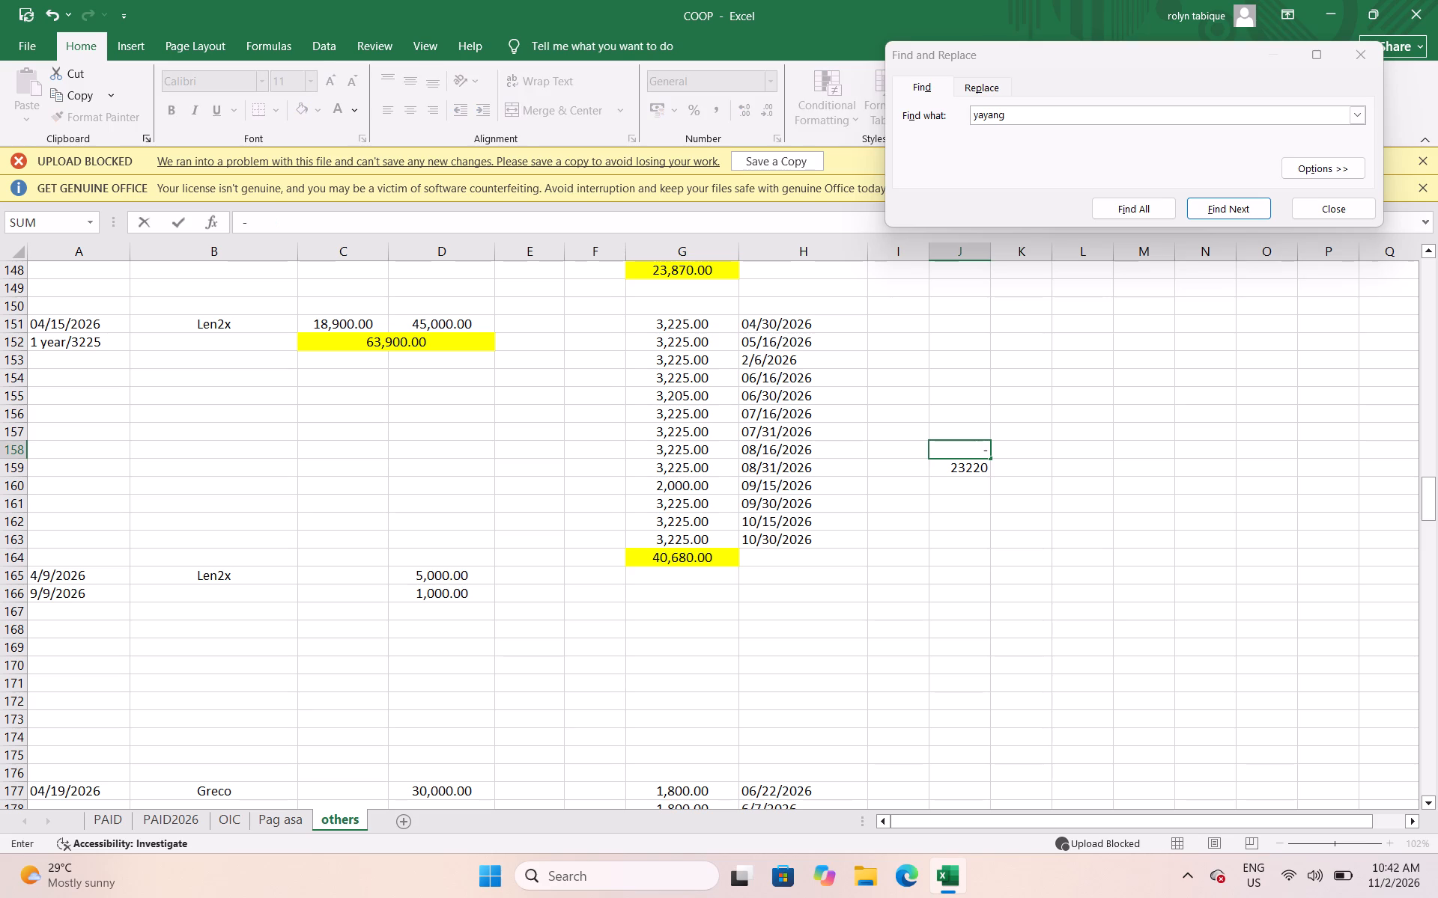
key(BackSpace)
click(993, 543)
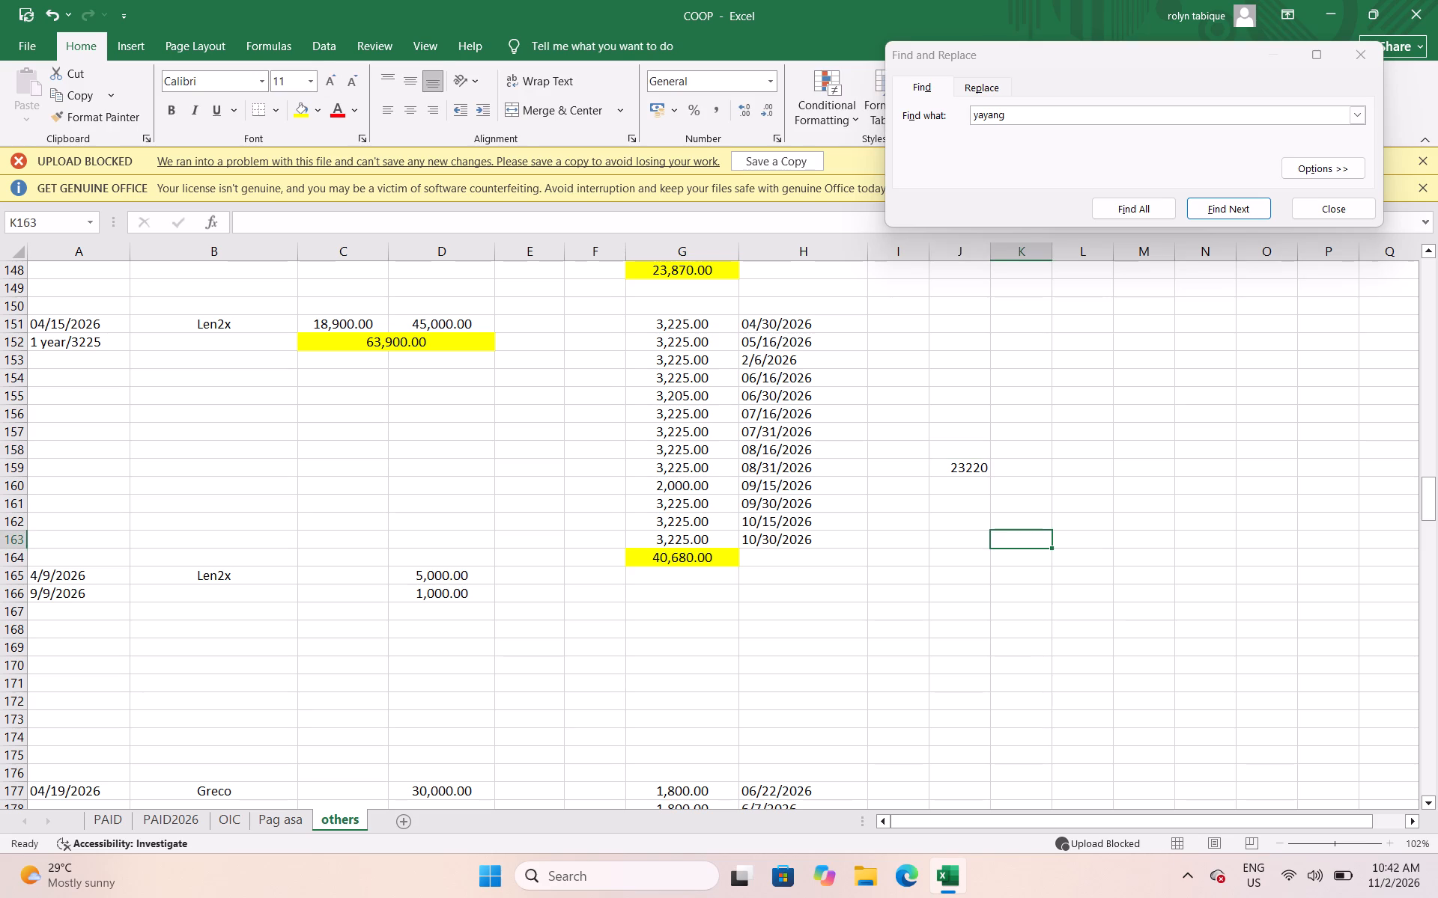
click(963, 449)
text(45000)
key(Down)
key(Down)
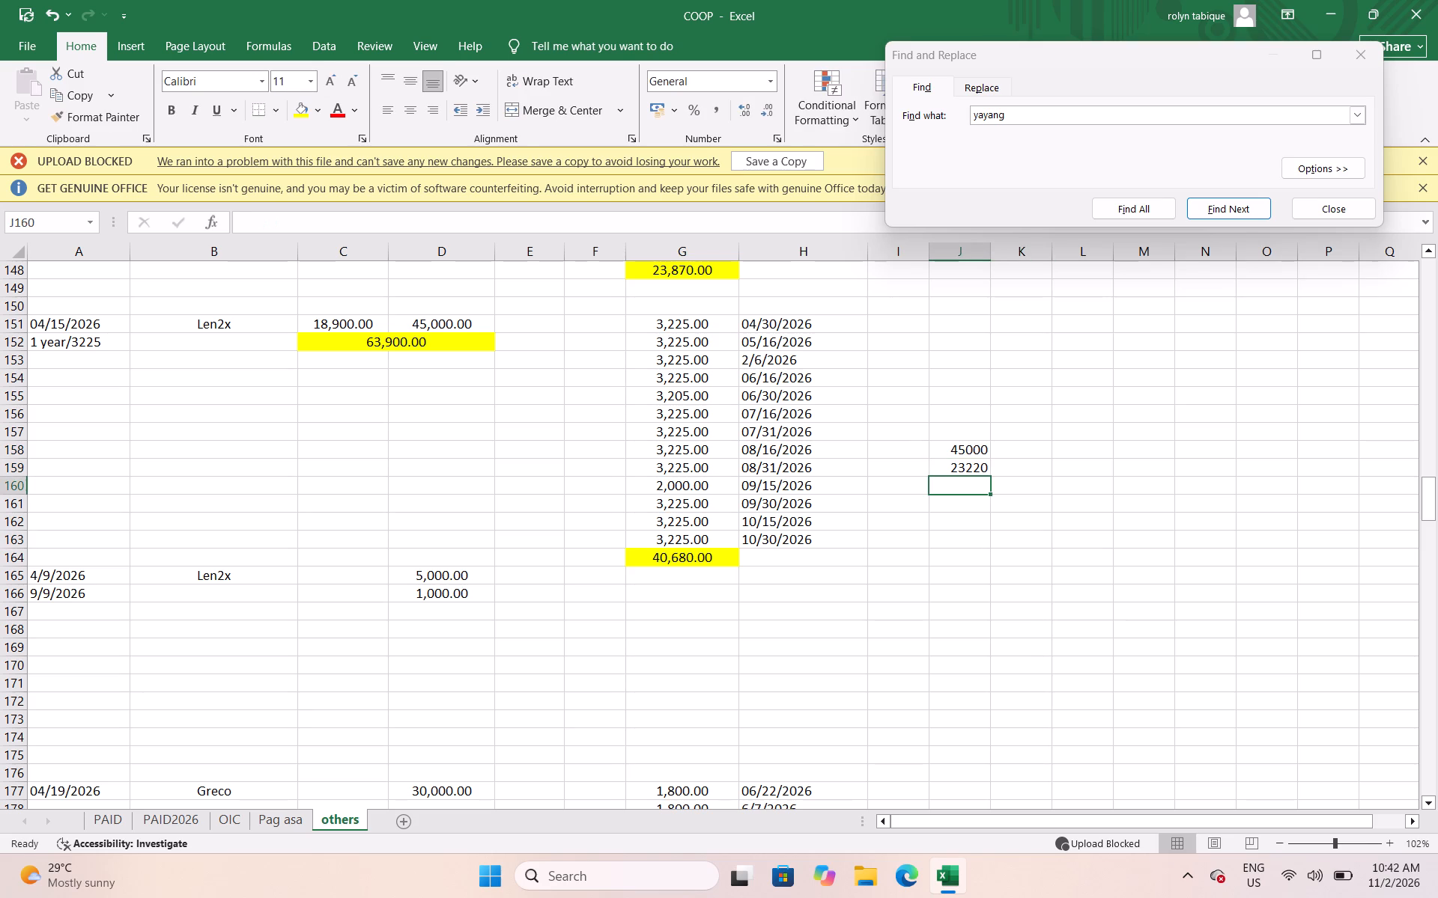
Subtract J159 from J158 with a formula in J160 and label the result net in K160.
key(equal)
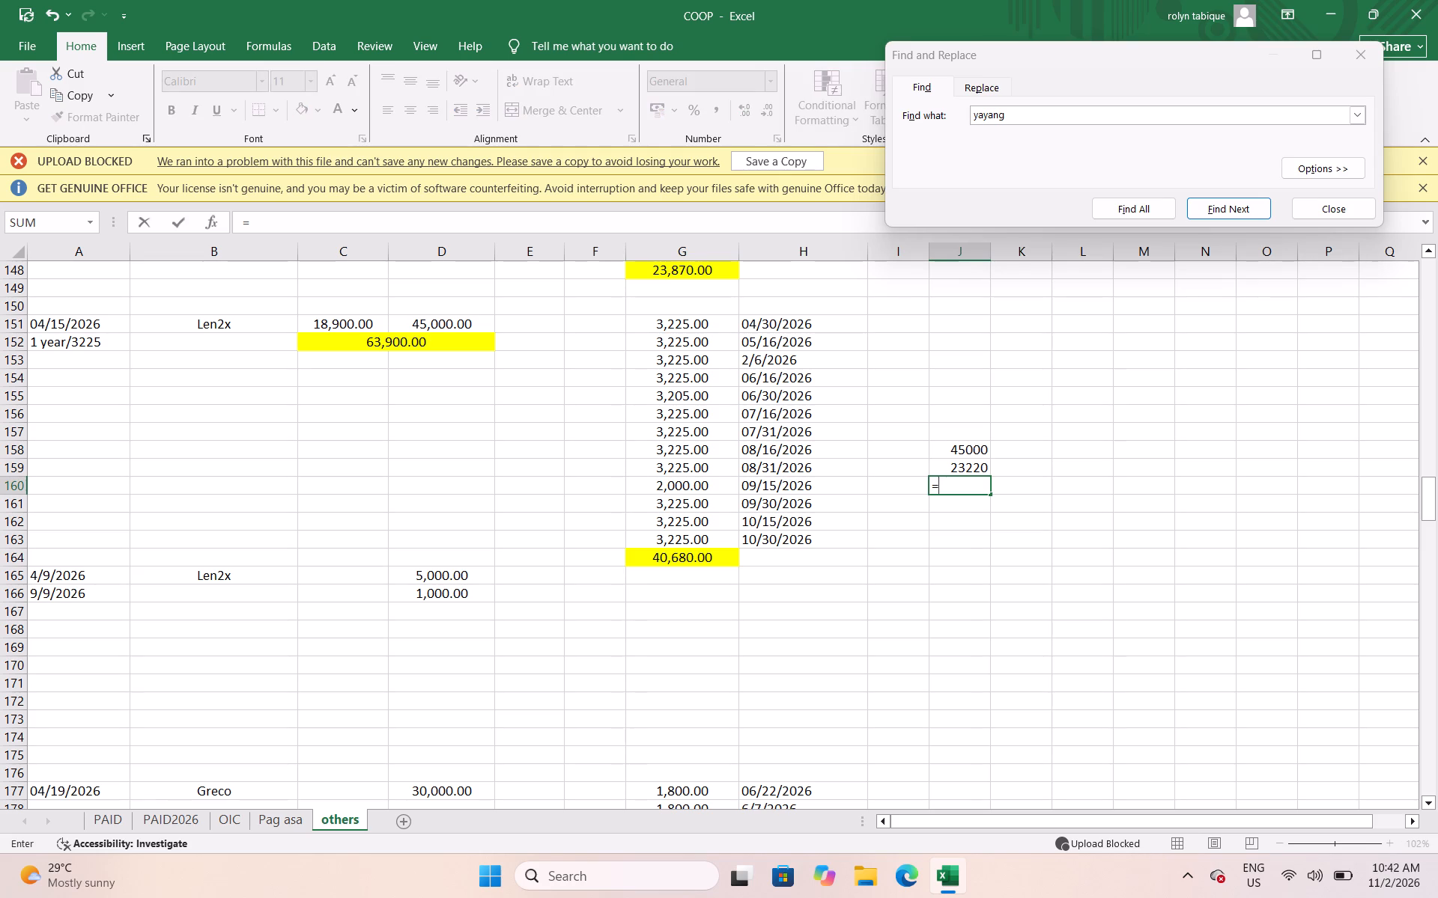
click(972, 445)
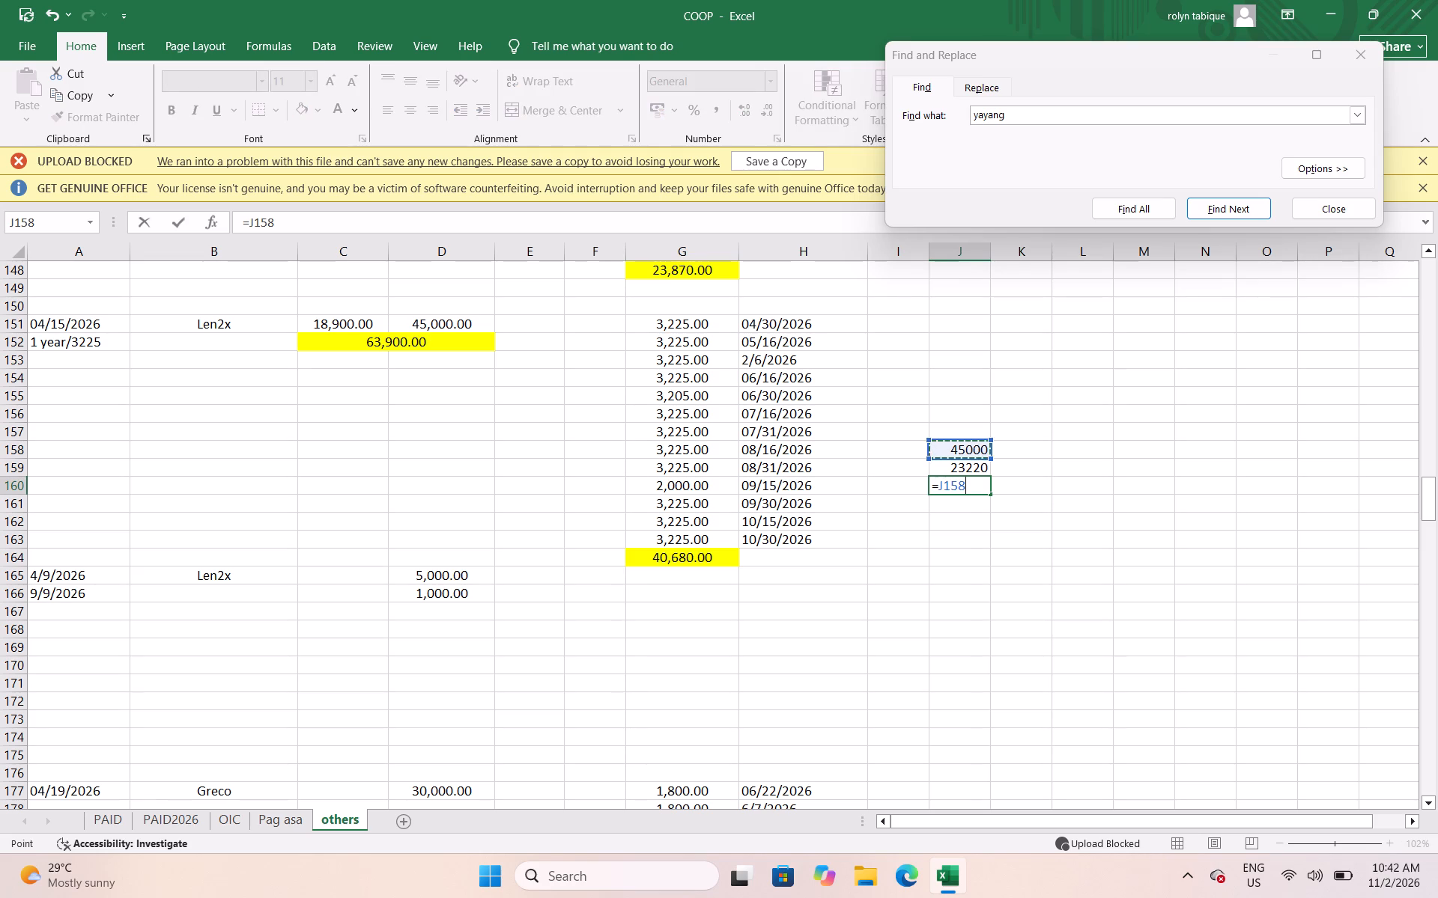
key(minus)
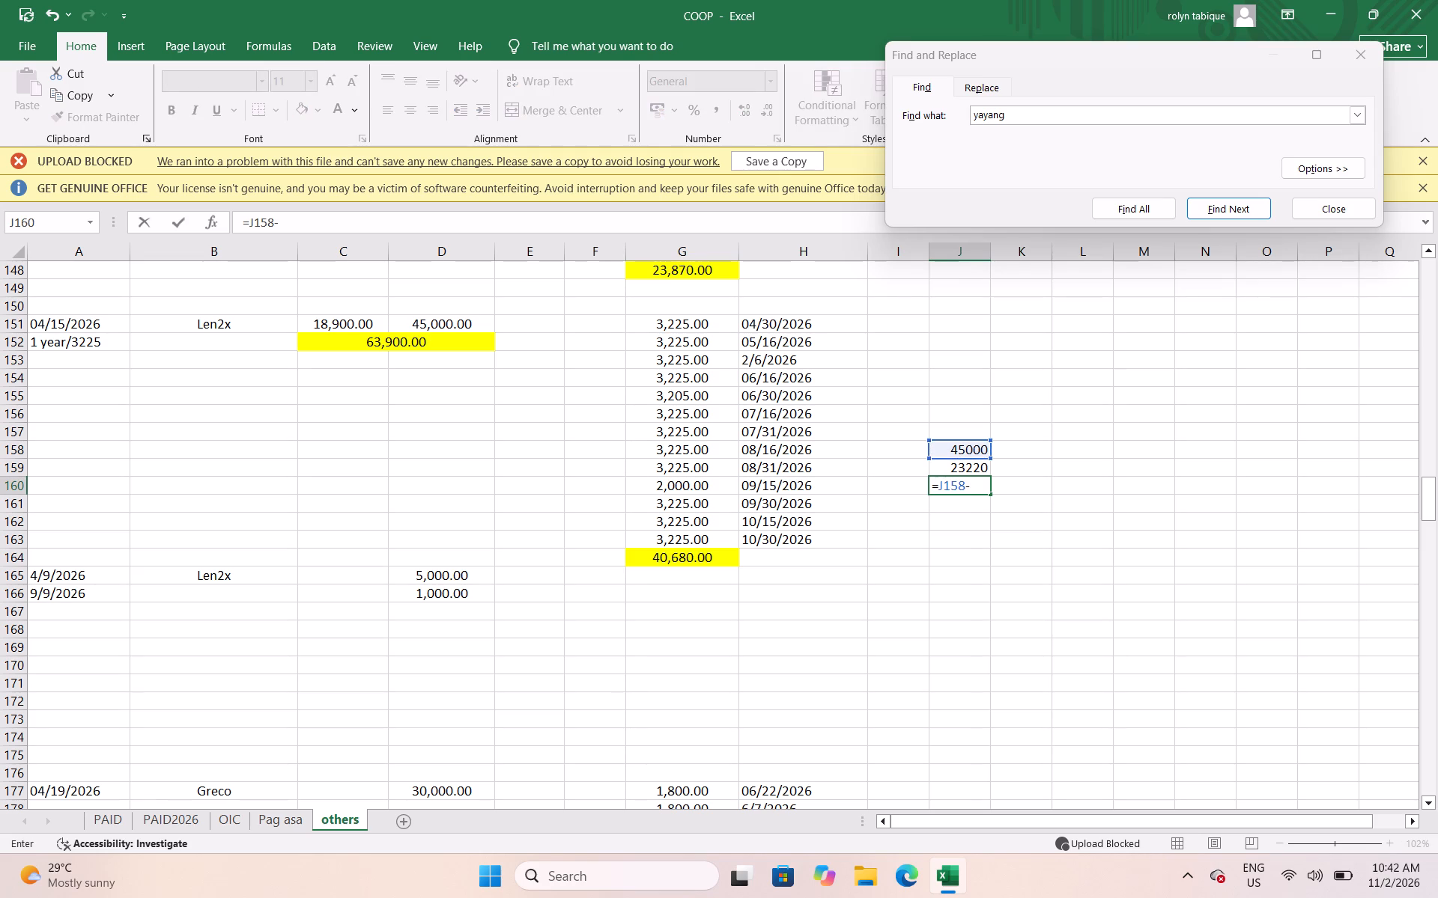
click(966, 471)
key(Return)
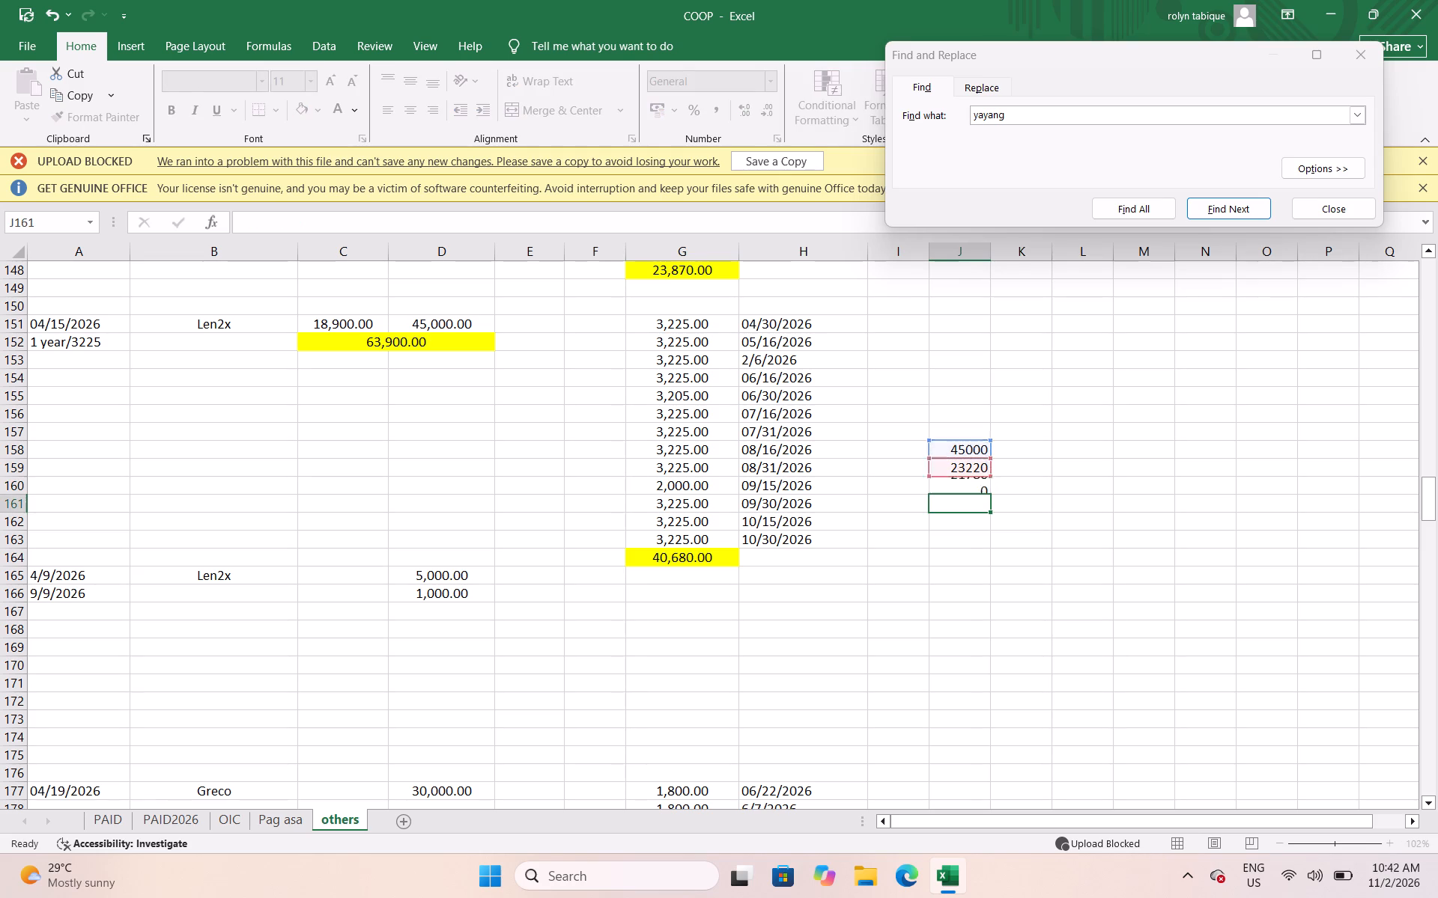
click(948, 486)
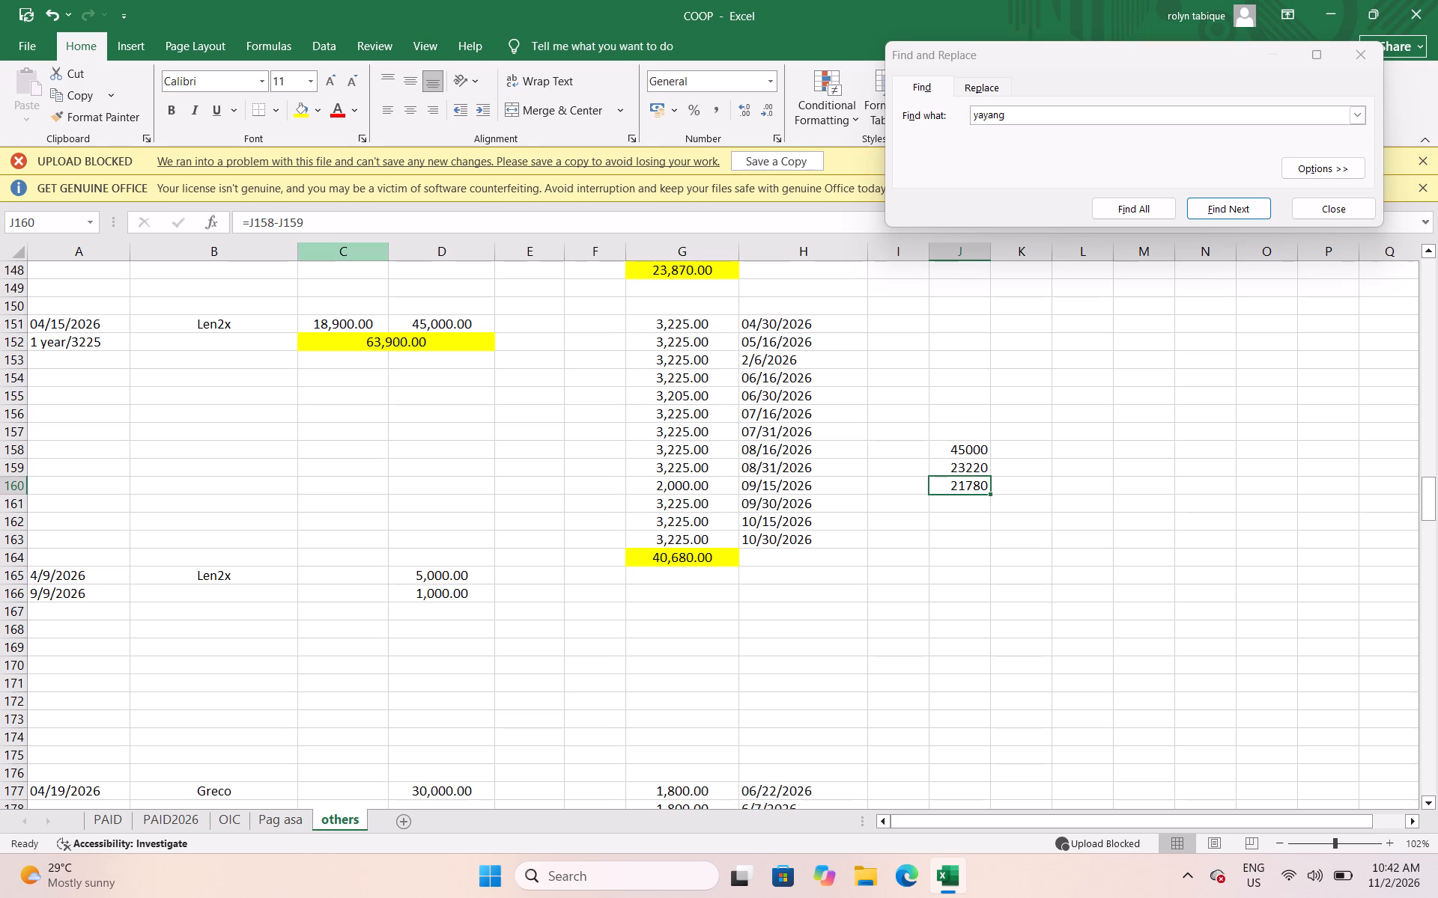
click(1021, 489)
text(net)
key(Right)
key(Left)
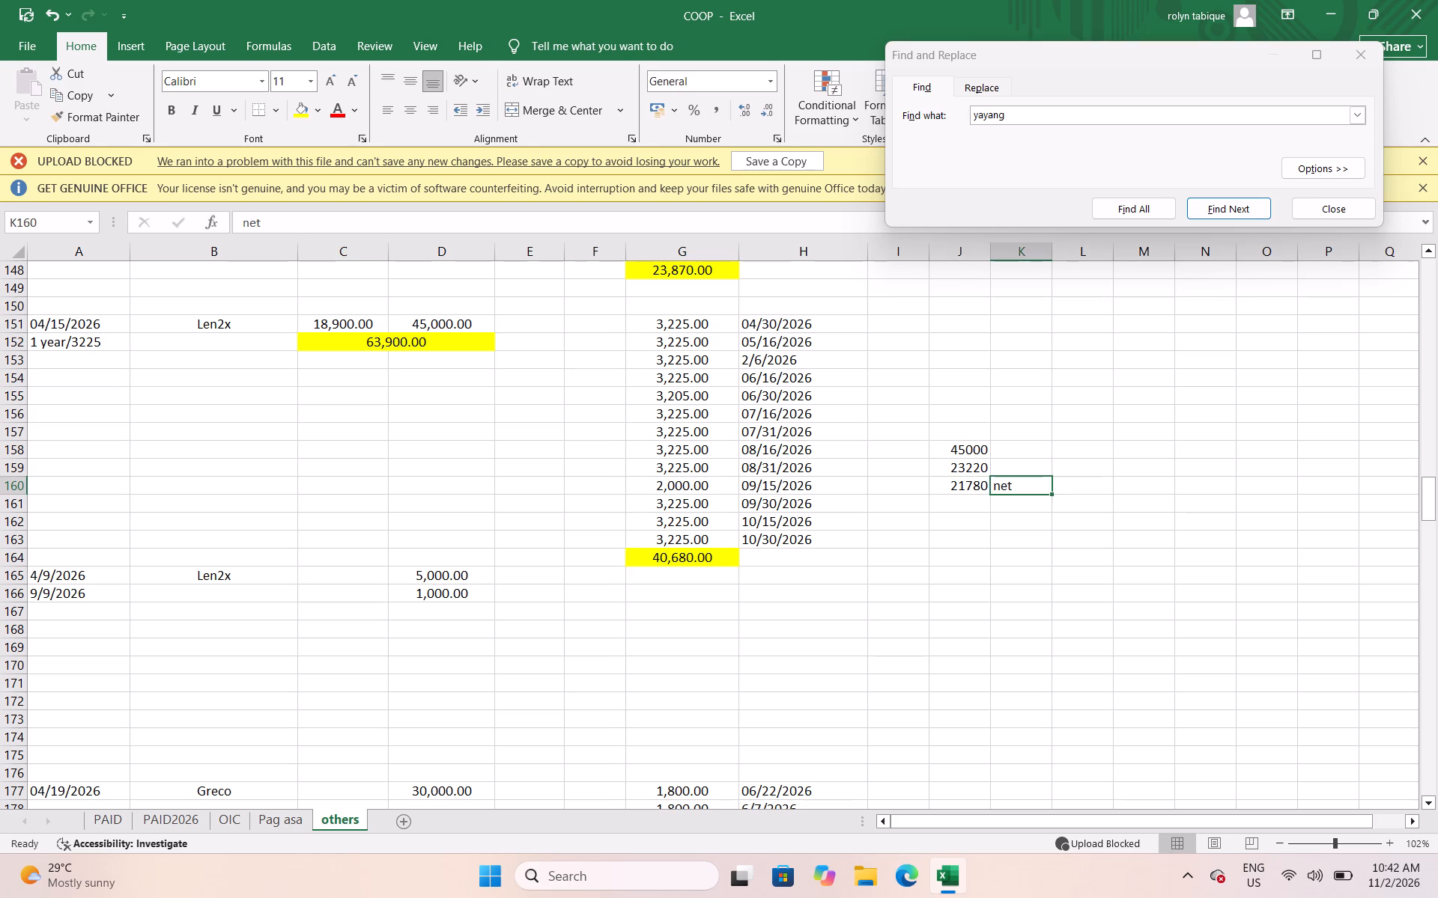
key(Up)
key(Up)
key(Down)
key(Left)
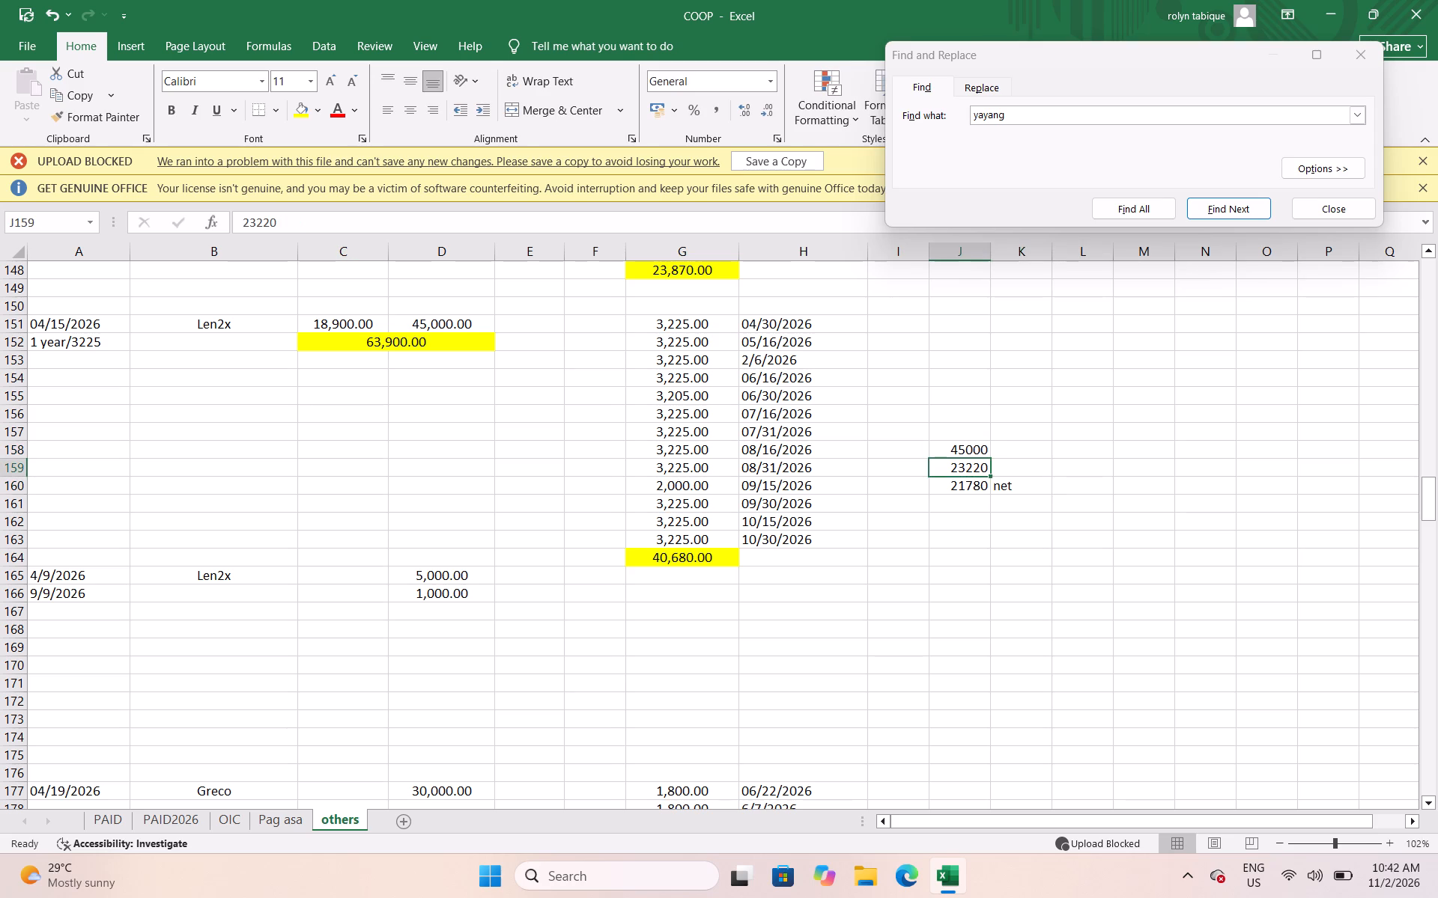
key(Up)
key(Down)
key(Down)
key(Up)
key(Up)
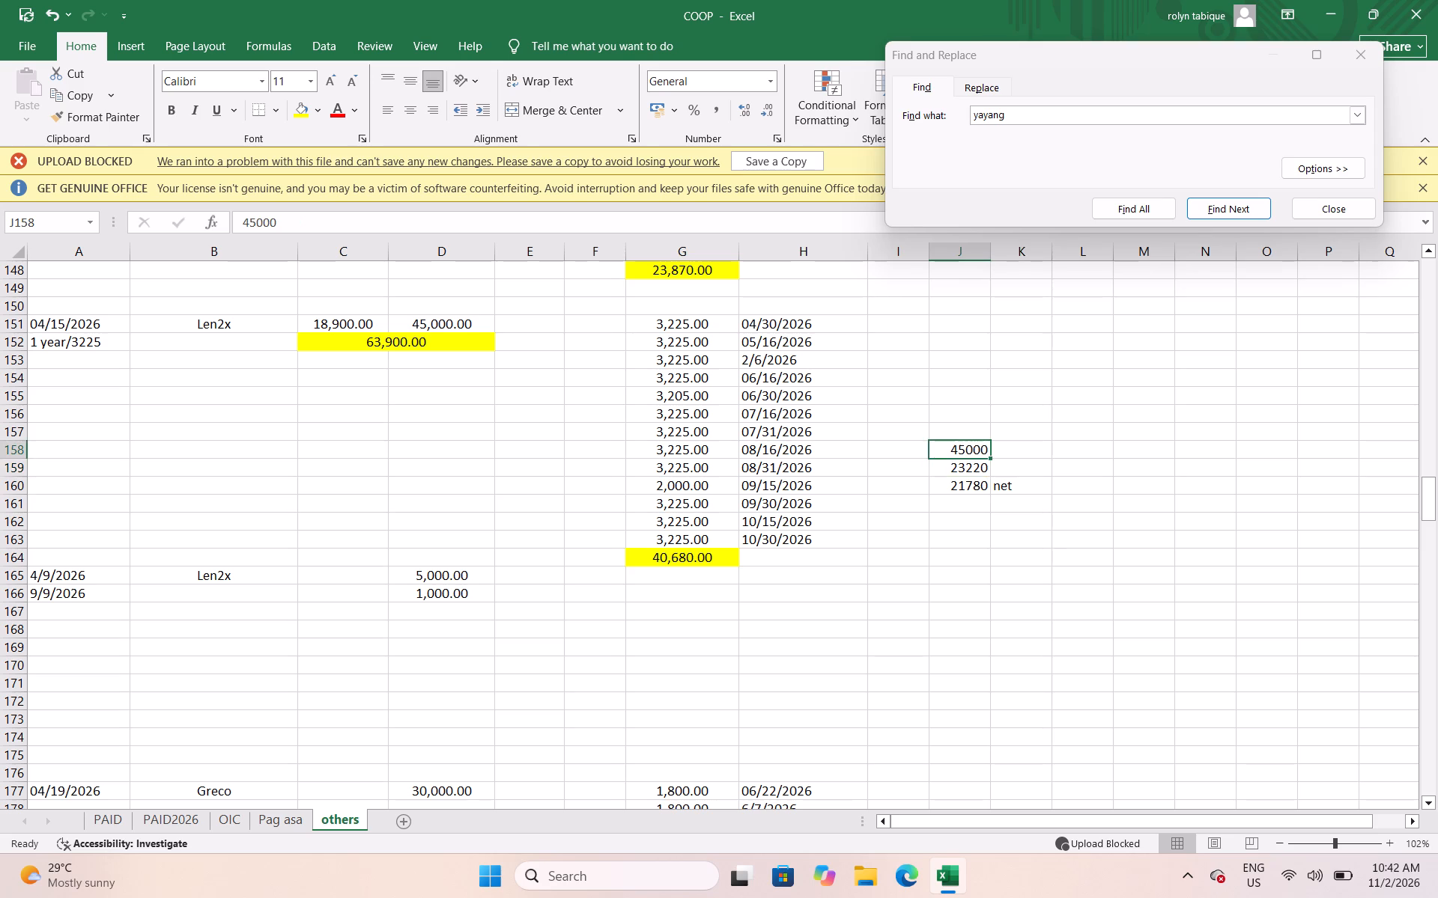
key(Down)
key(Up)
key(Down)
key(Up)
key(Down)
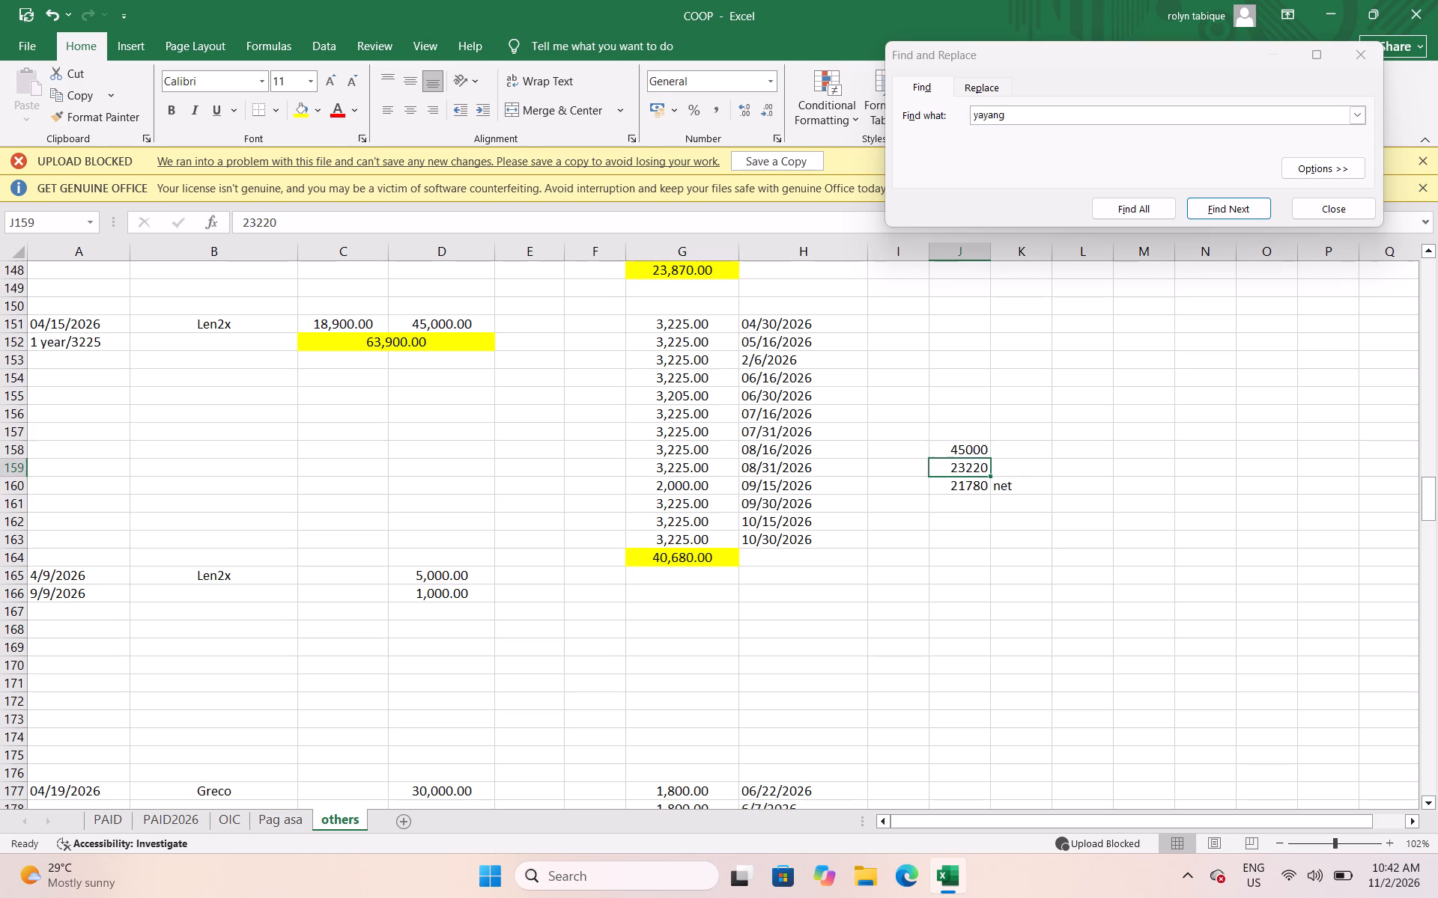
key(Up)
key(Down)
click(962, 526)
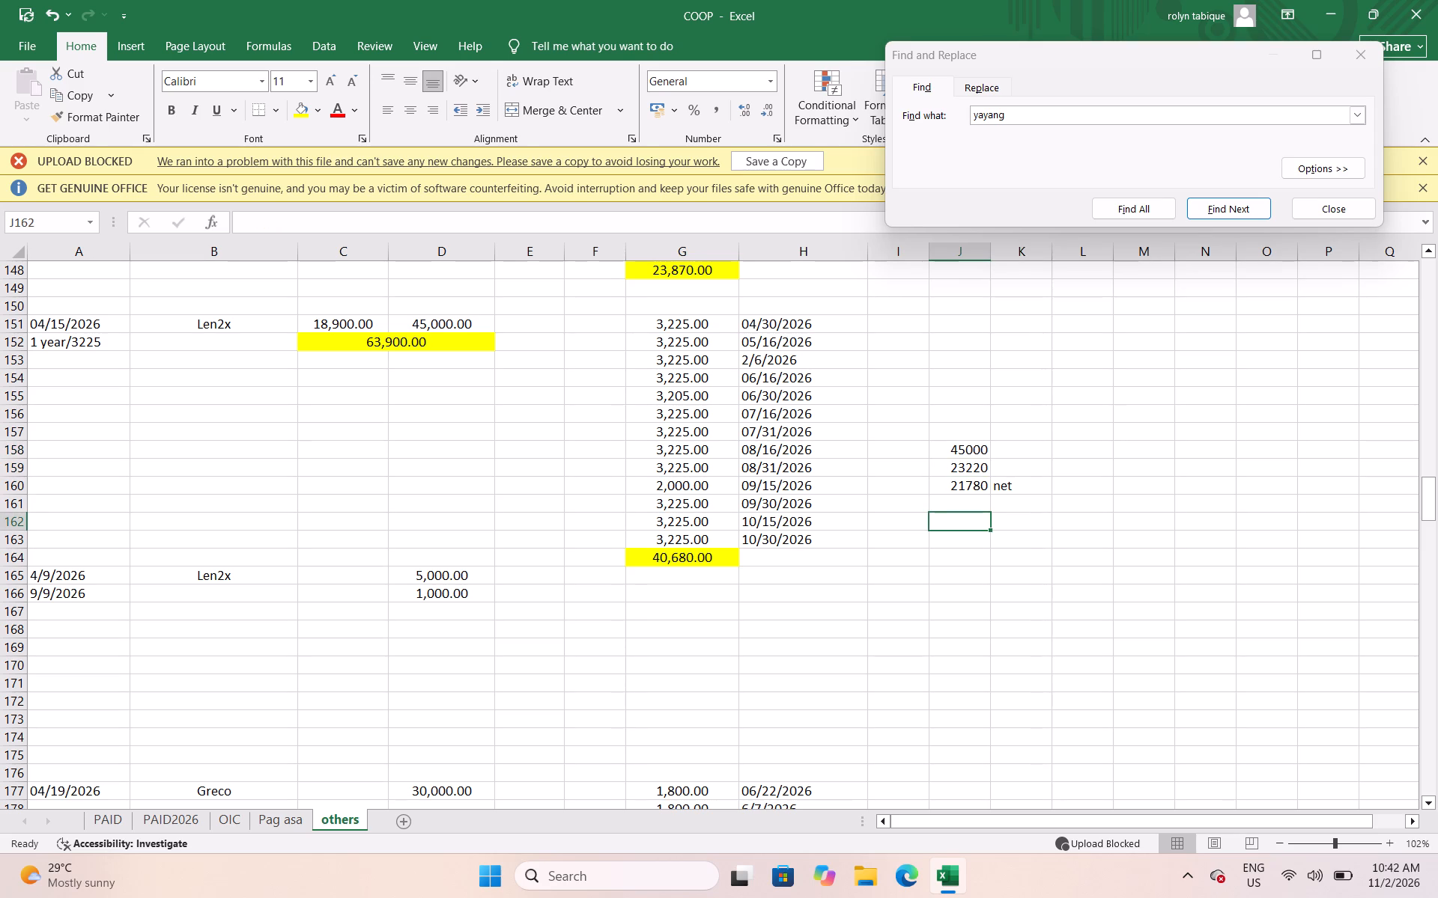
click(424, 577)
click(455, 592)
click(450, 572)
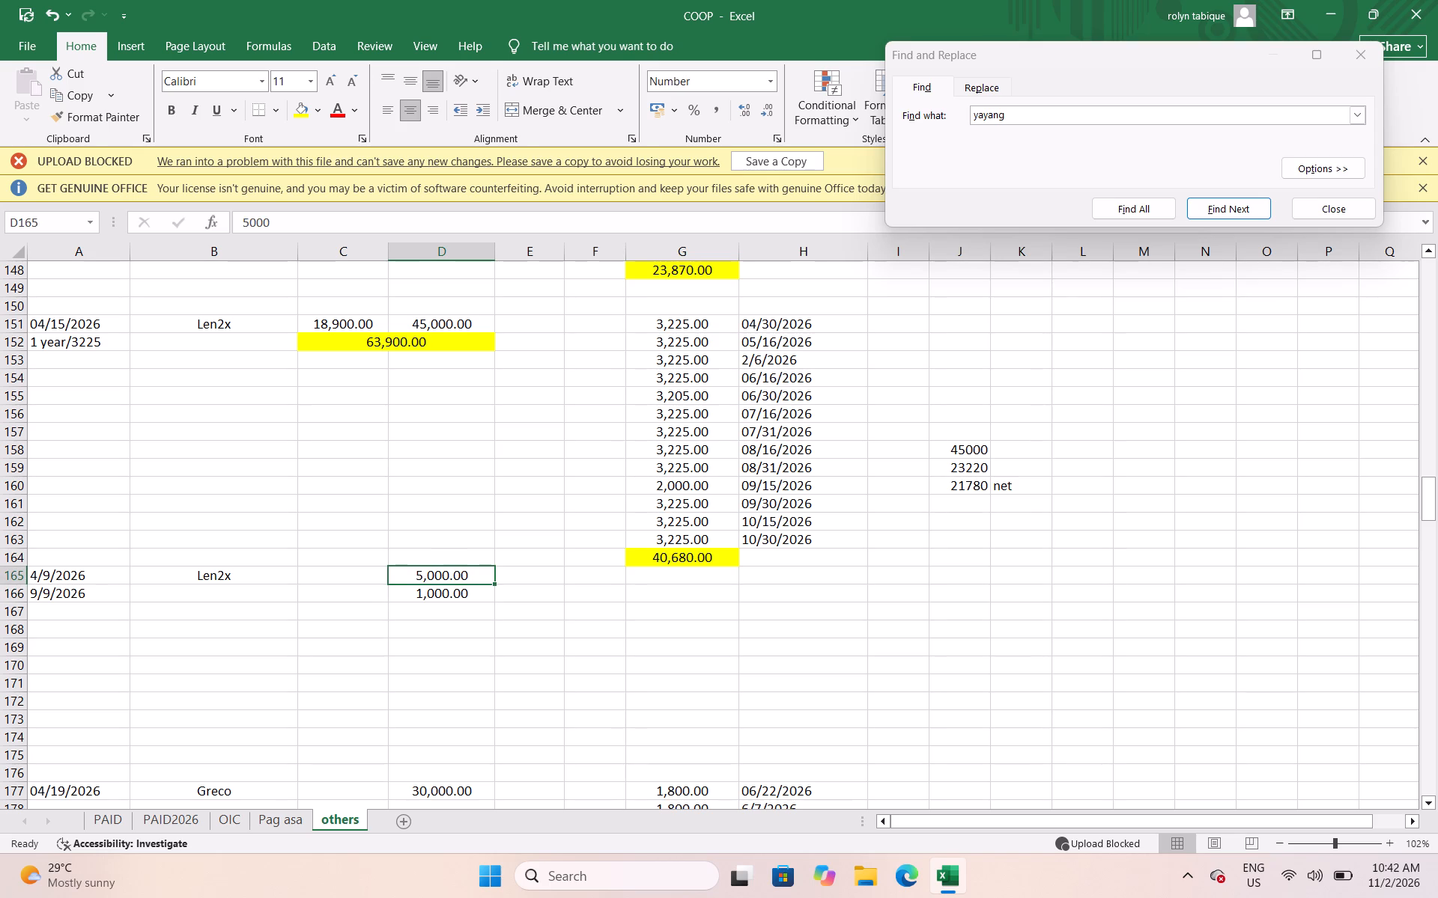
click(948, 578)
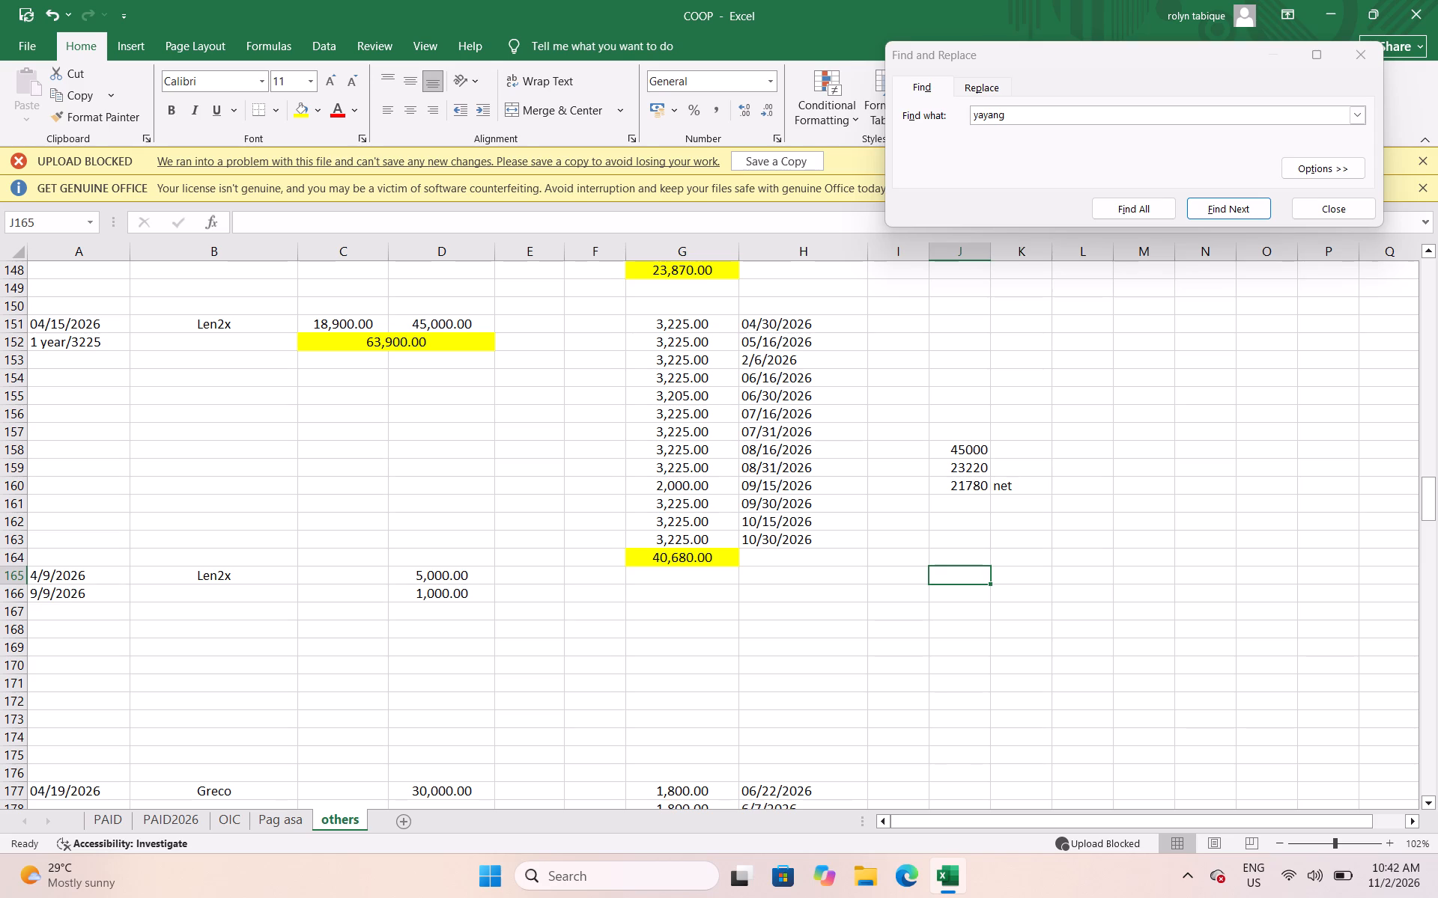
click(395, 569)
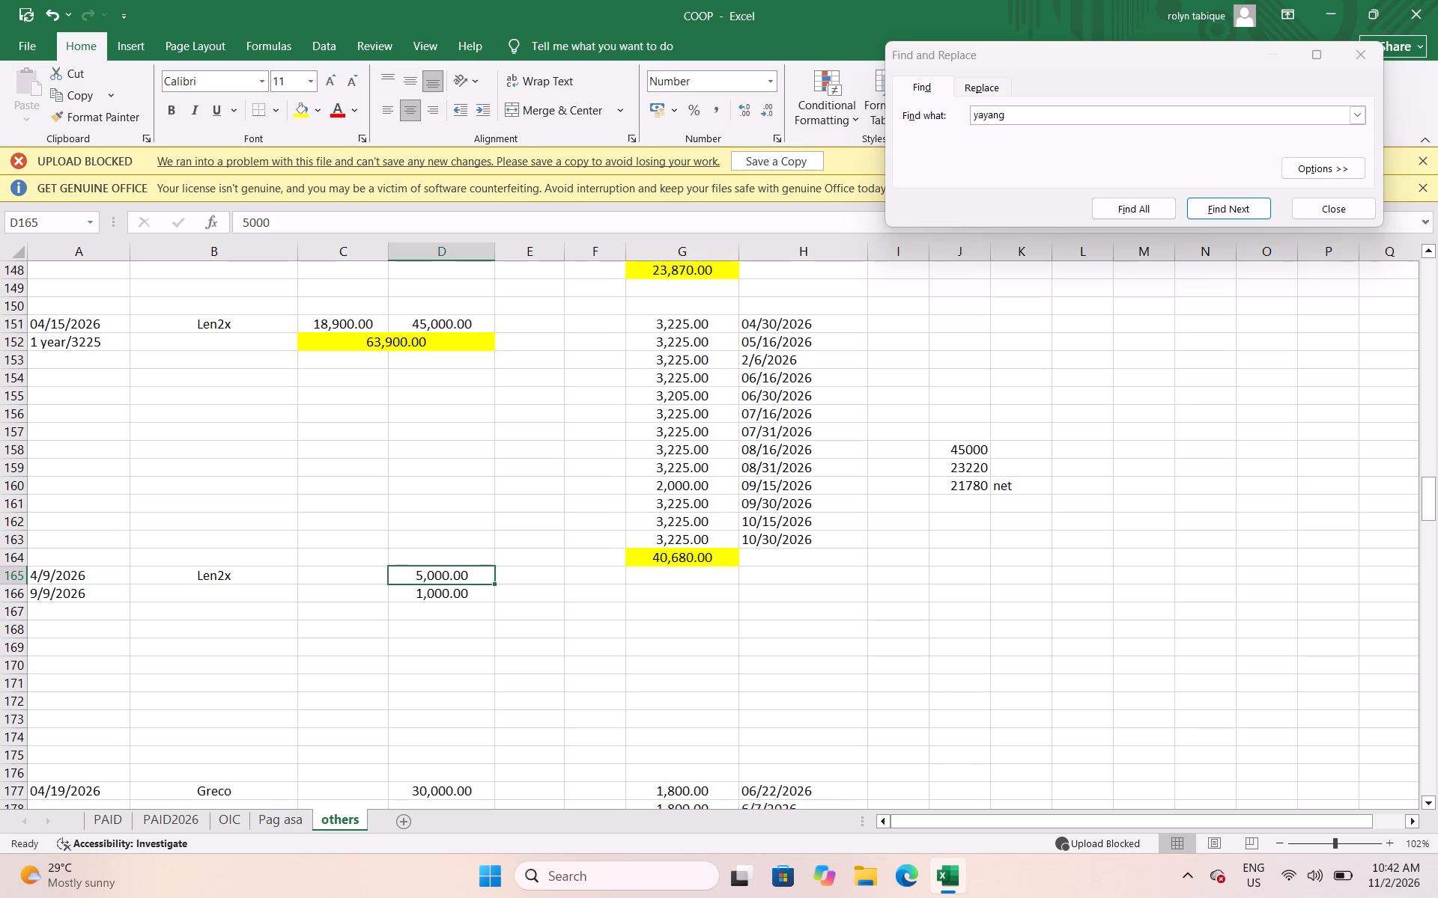
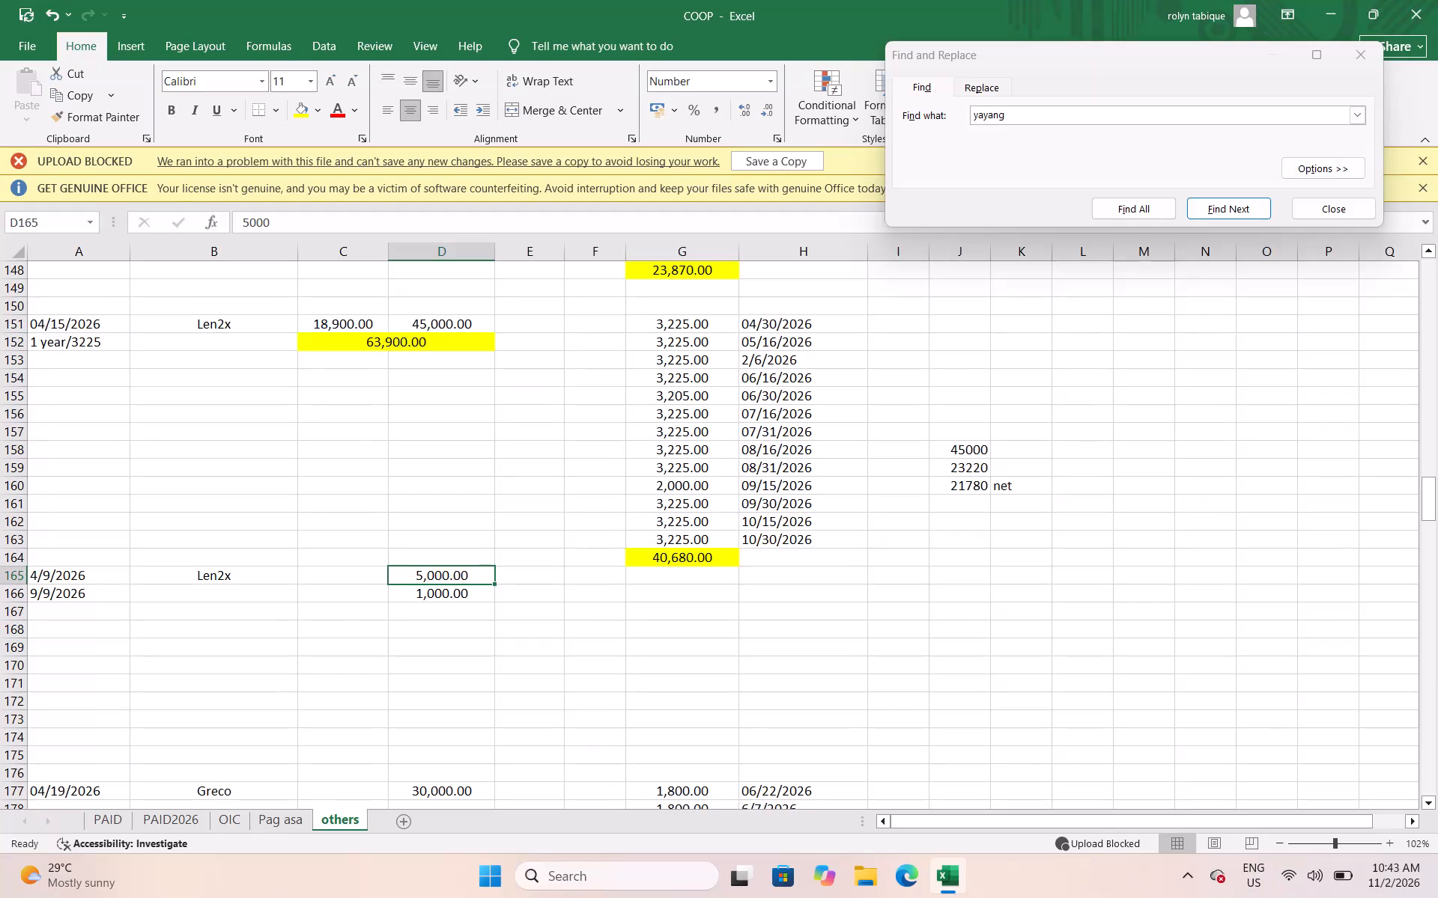
Change the date in A165, beside Len2x's 5,000.00 loan, to 9/04/2026.
scroll(595, 559, down, 2)
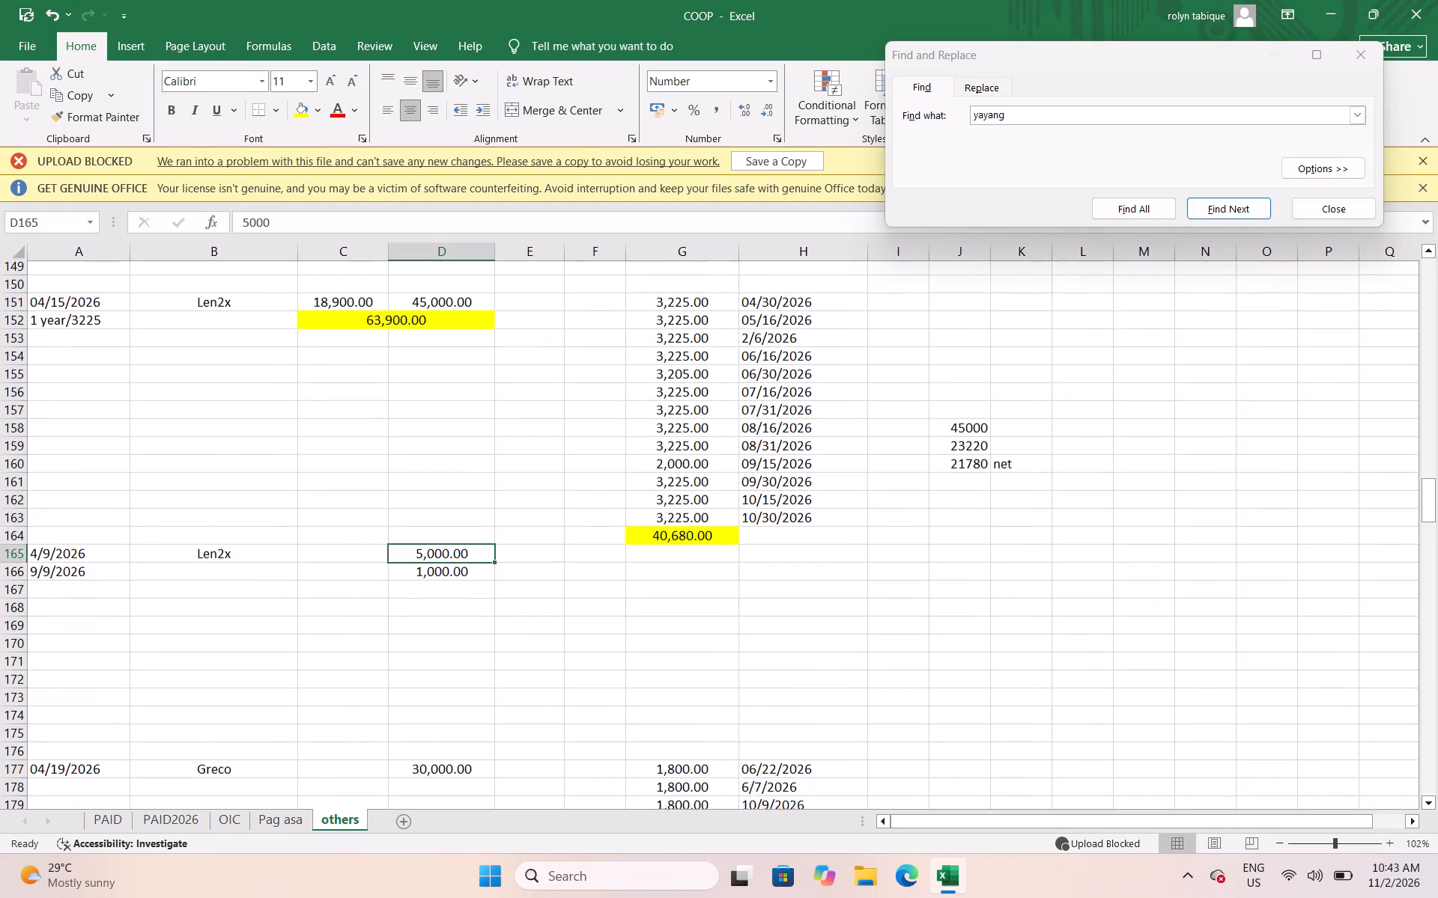
click(972, 471)
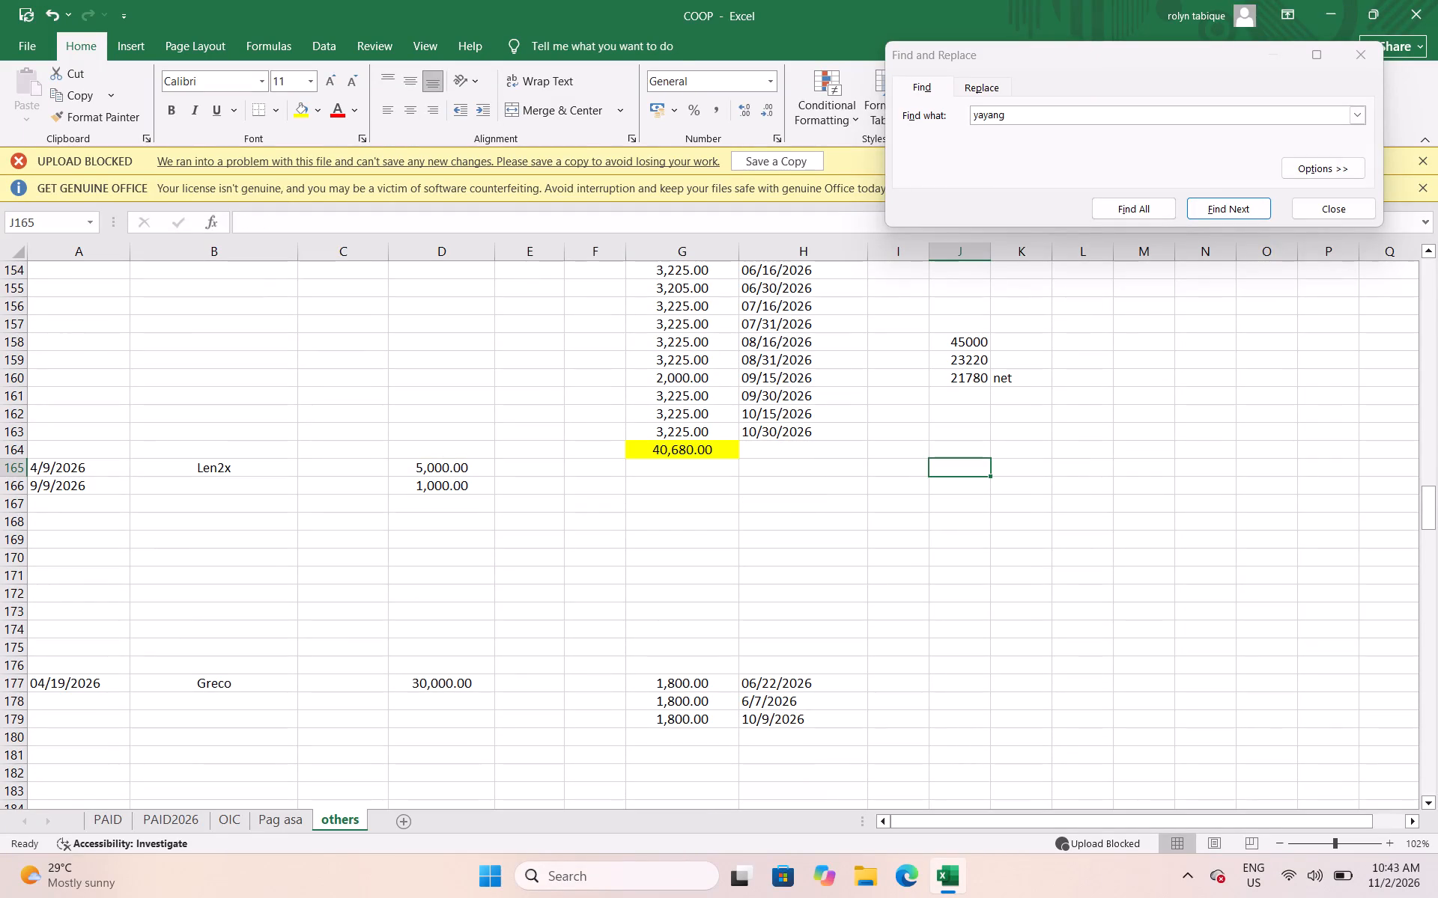
key(Left)
key(Left)
key(Left)
key(Left)
key(Left)
key(Left)
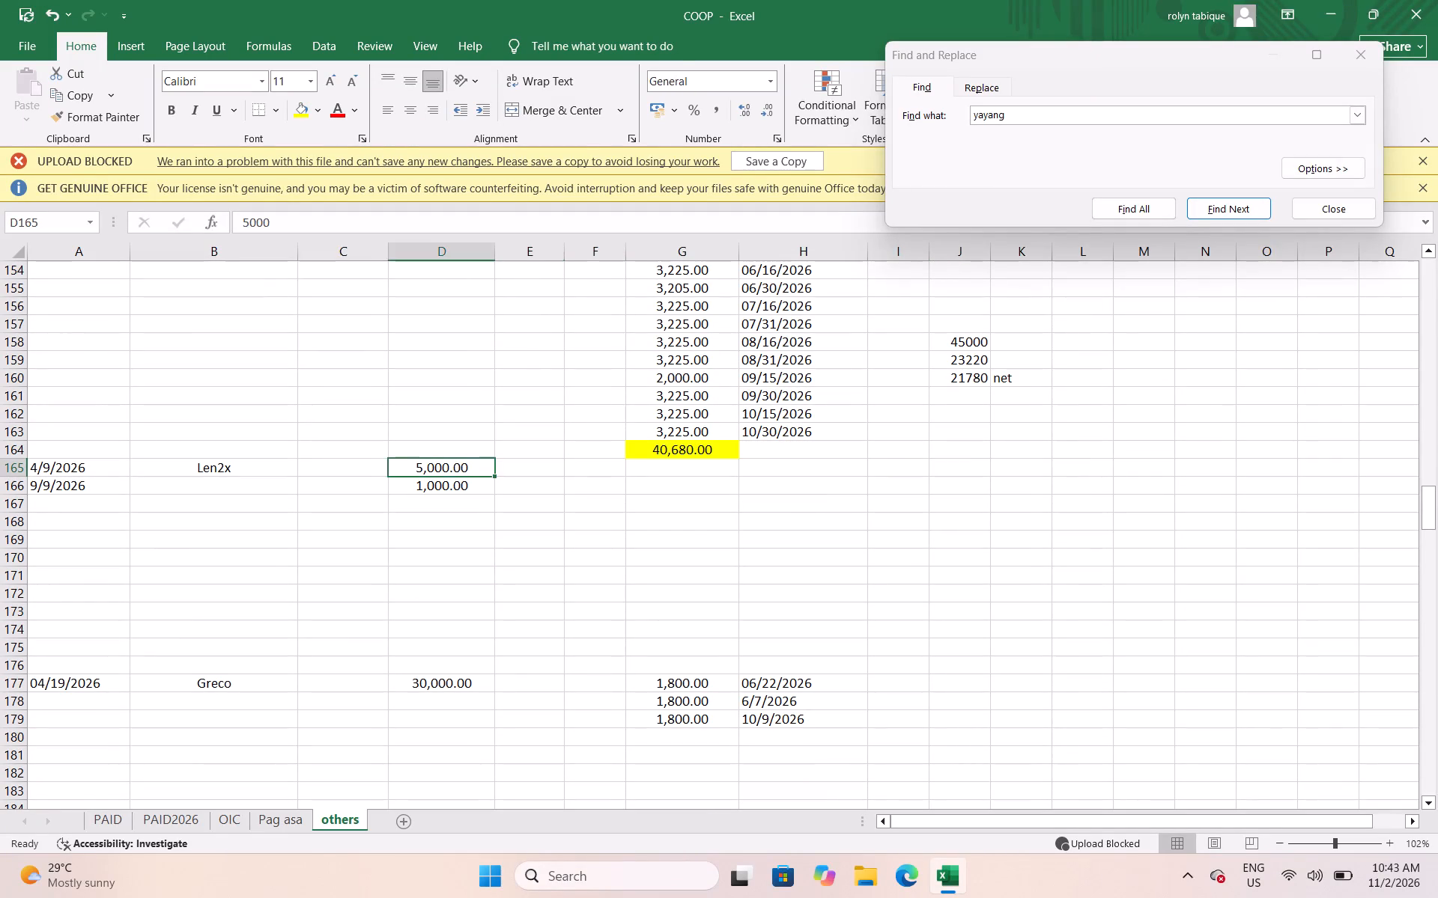
key(Left)
key(Left)
key(Left)
key(Left)
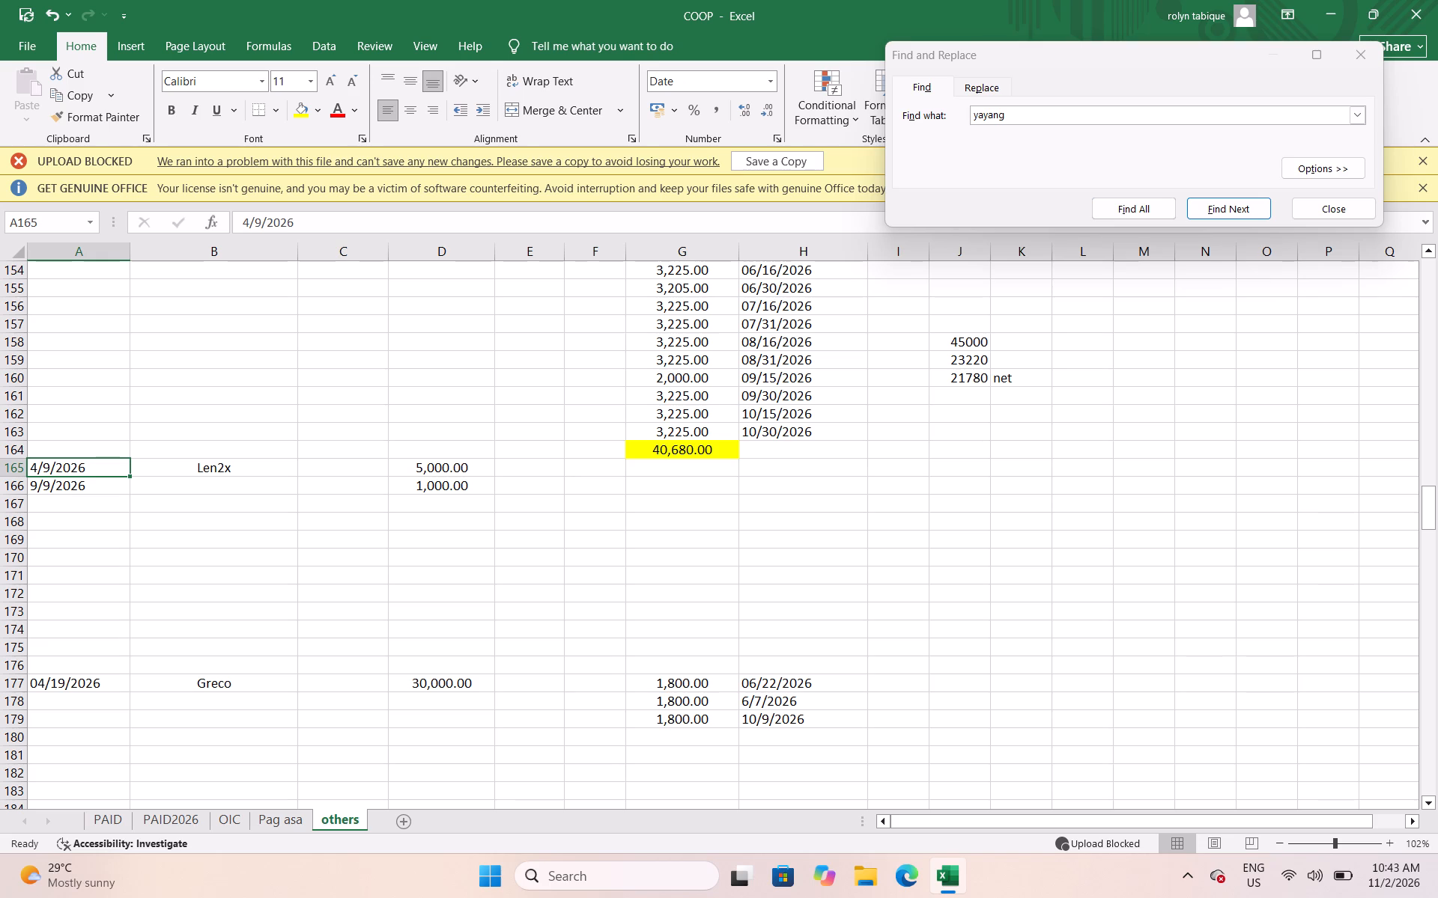
text(9/04/2026)
key(Right)
key(Right)
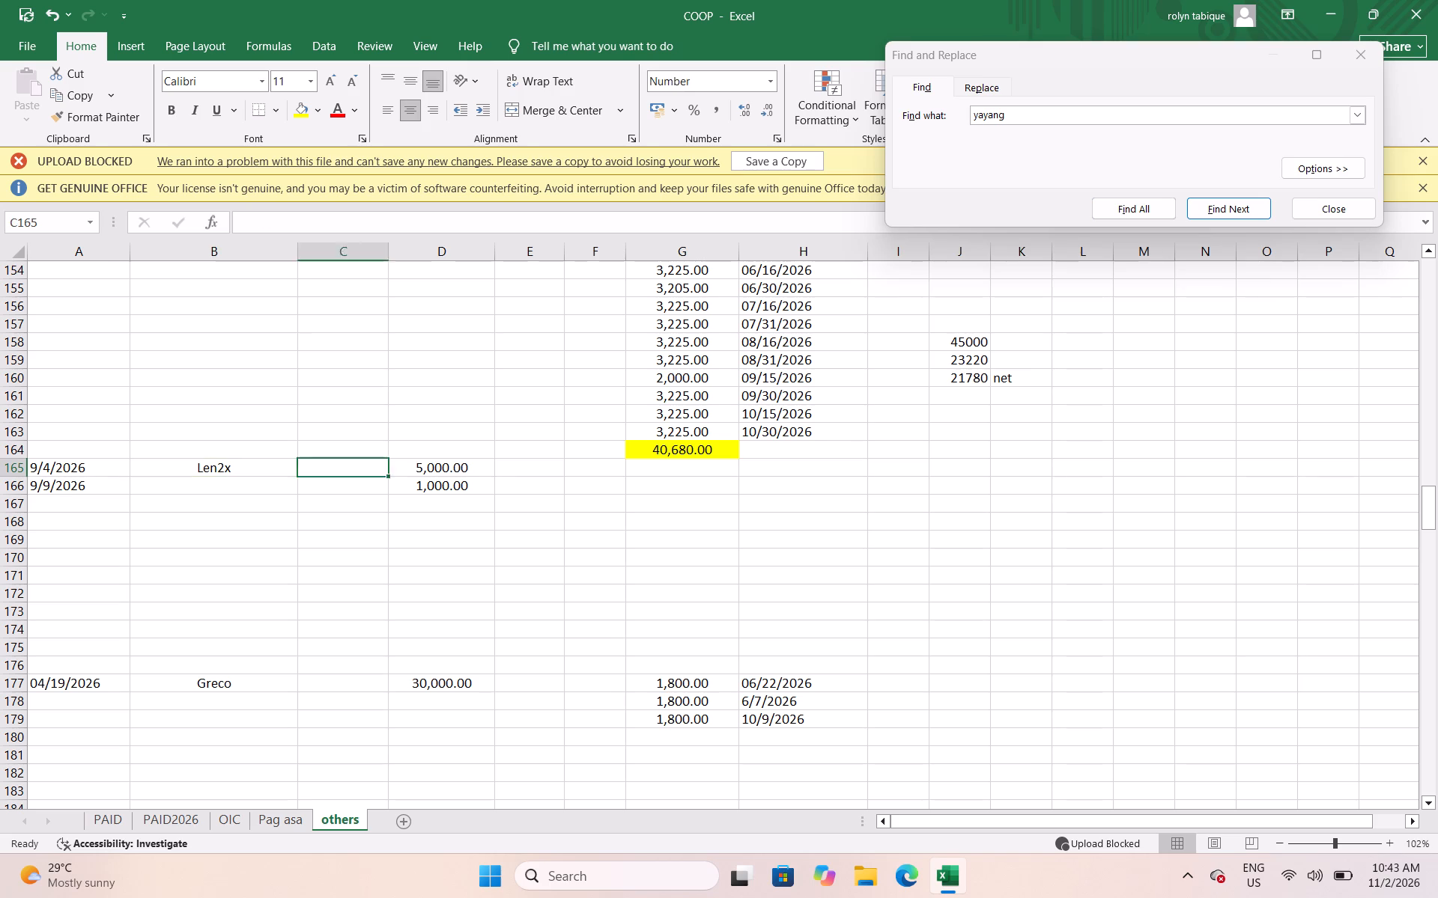
key(Right)
key(Right)
key(Right)
key(Right)
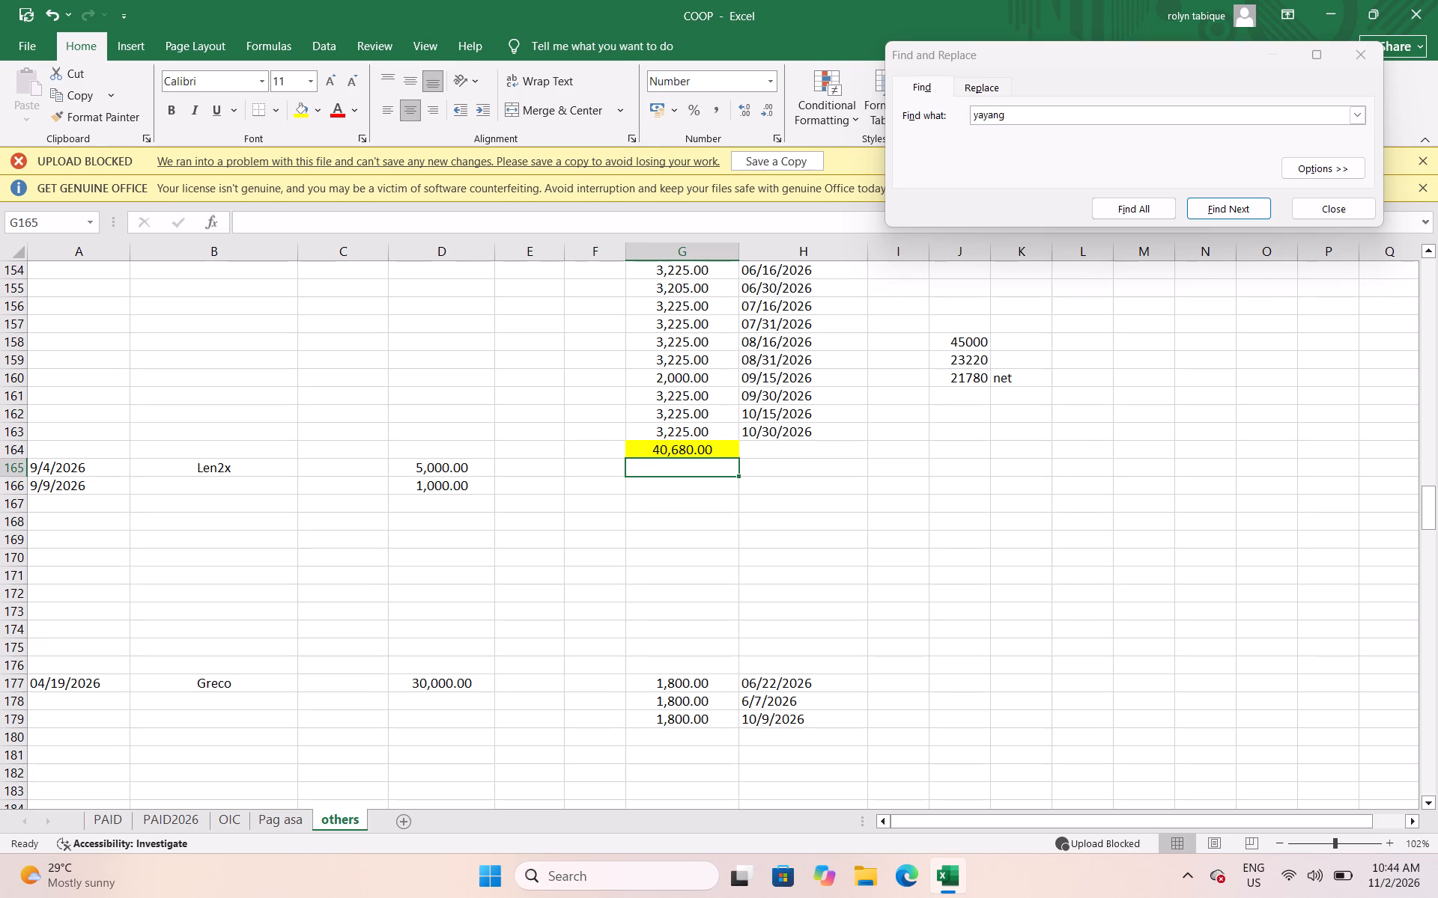
text(5600)
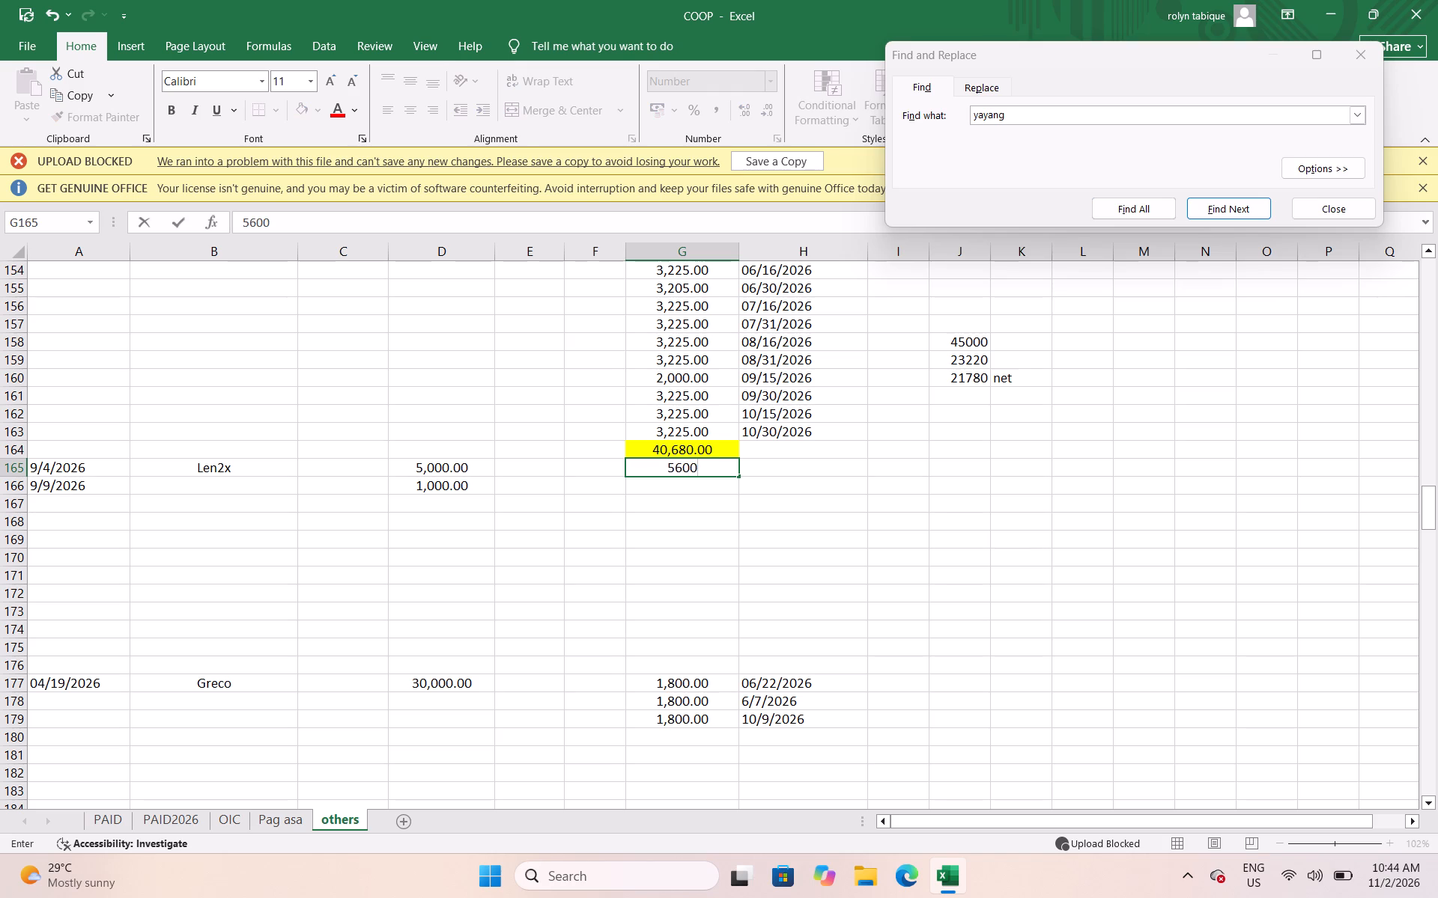
key(Down)
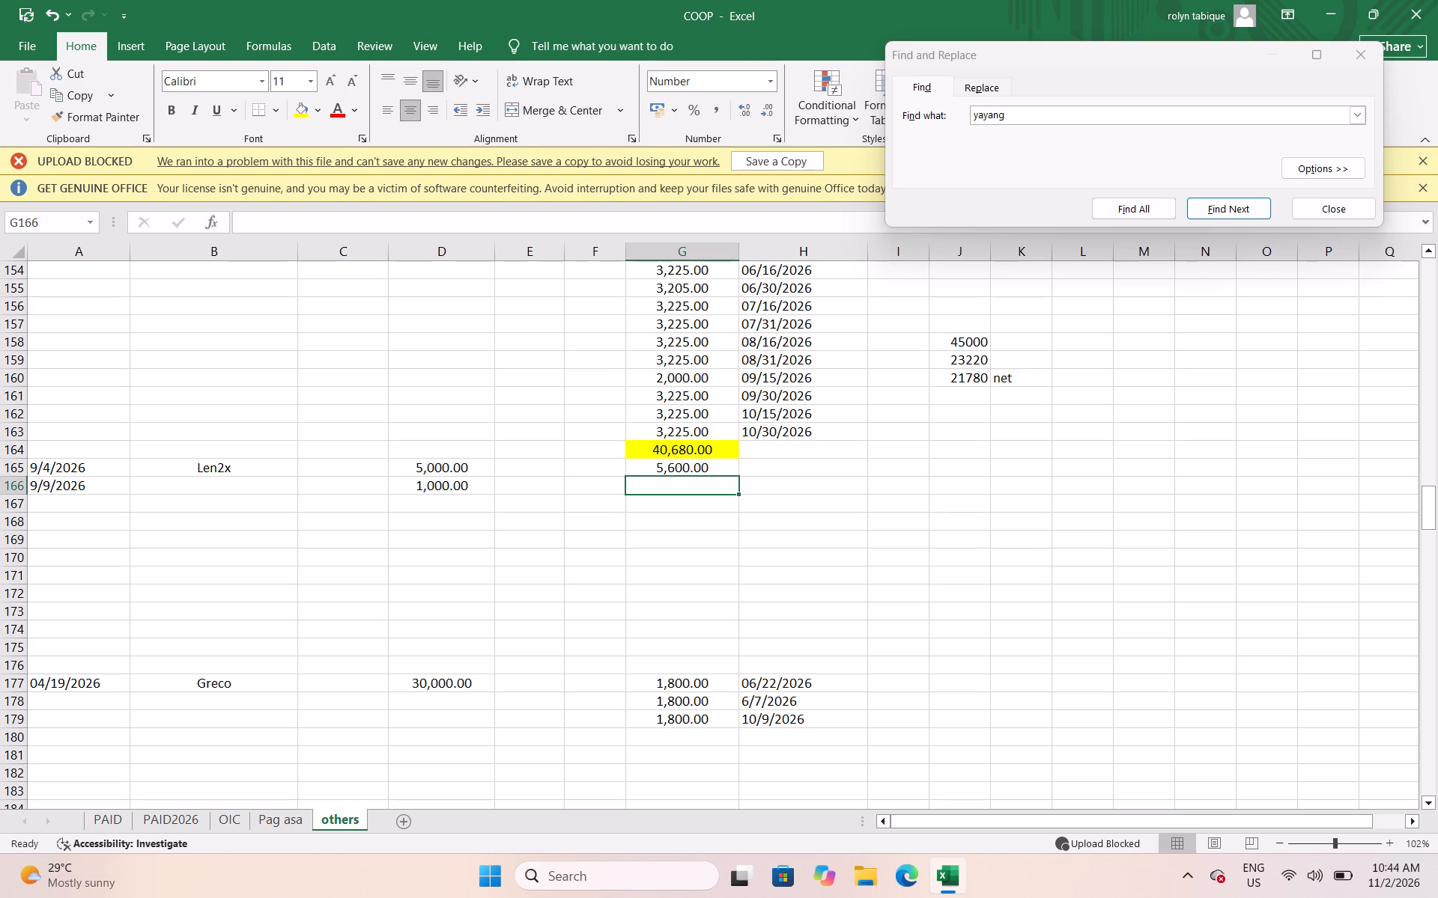
text(1120)
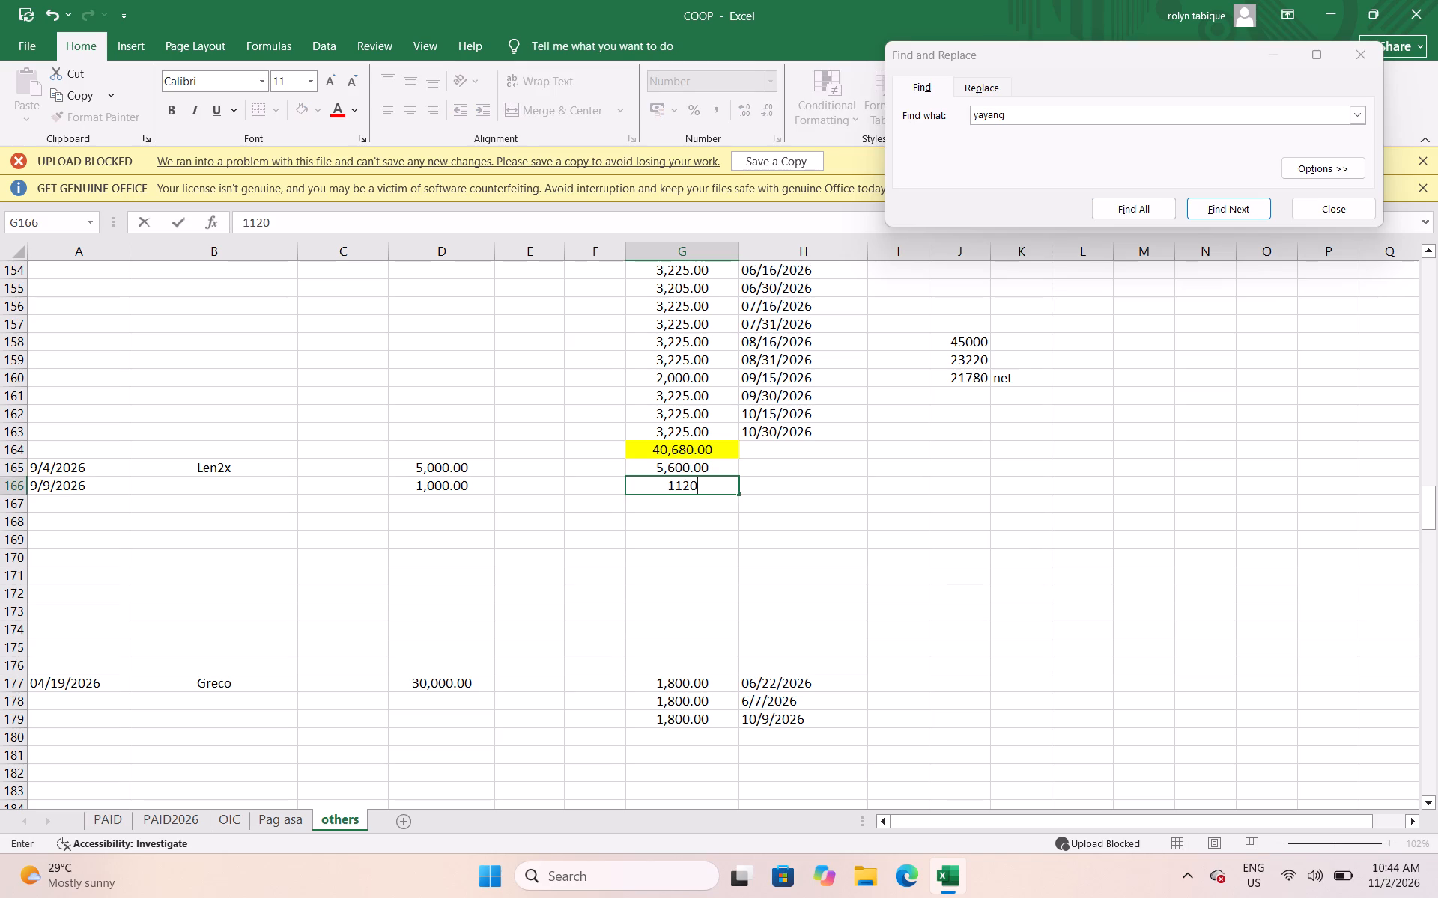
key(Down)
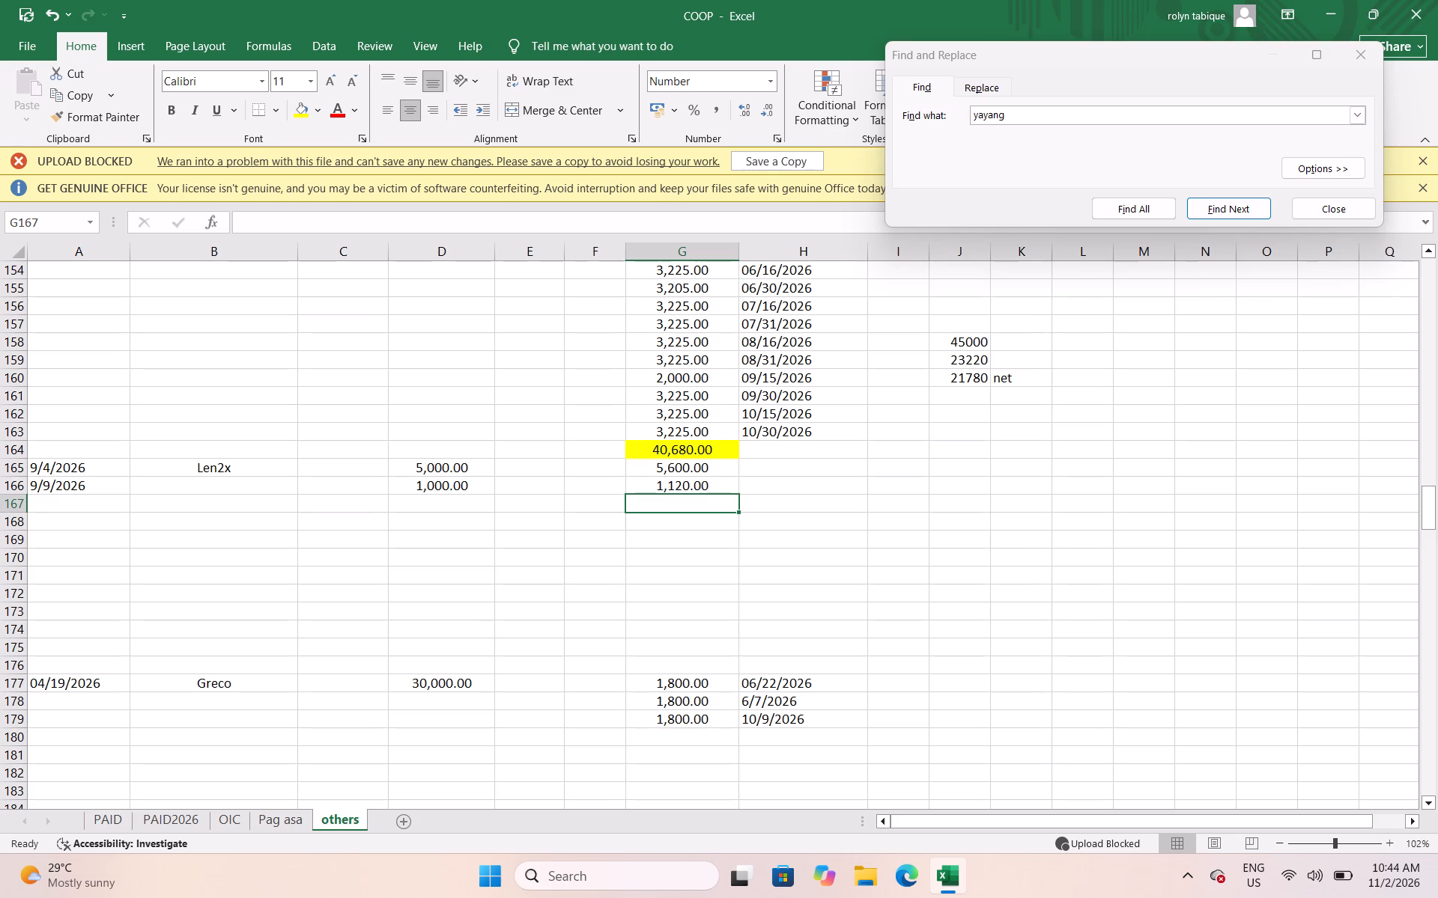
Fill the net result in J160 with yellow.
click(978, 405)
click(971, 380)
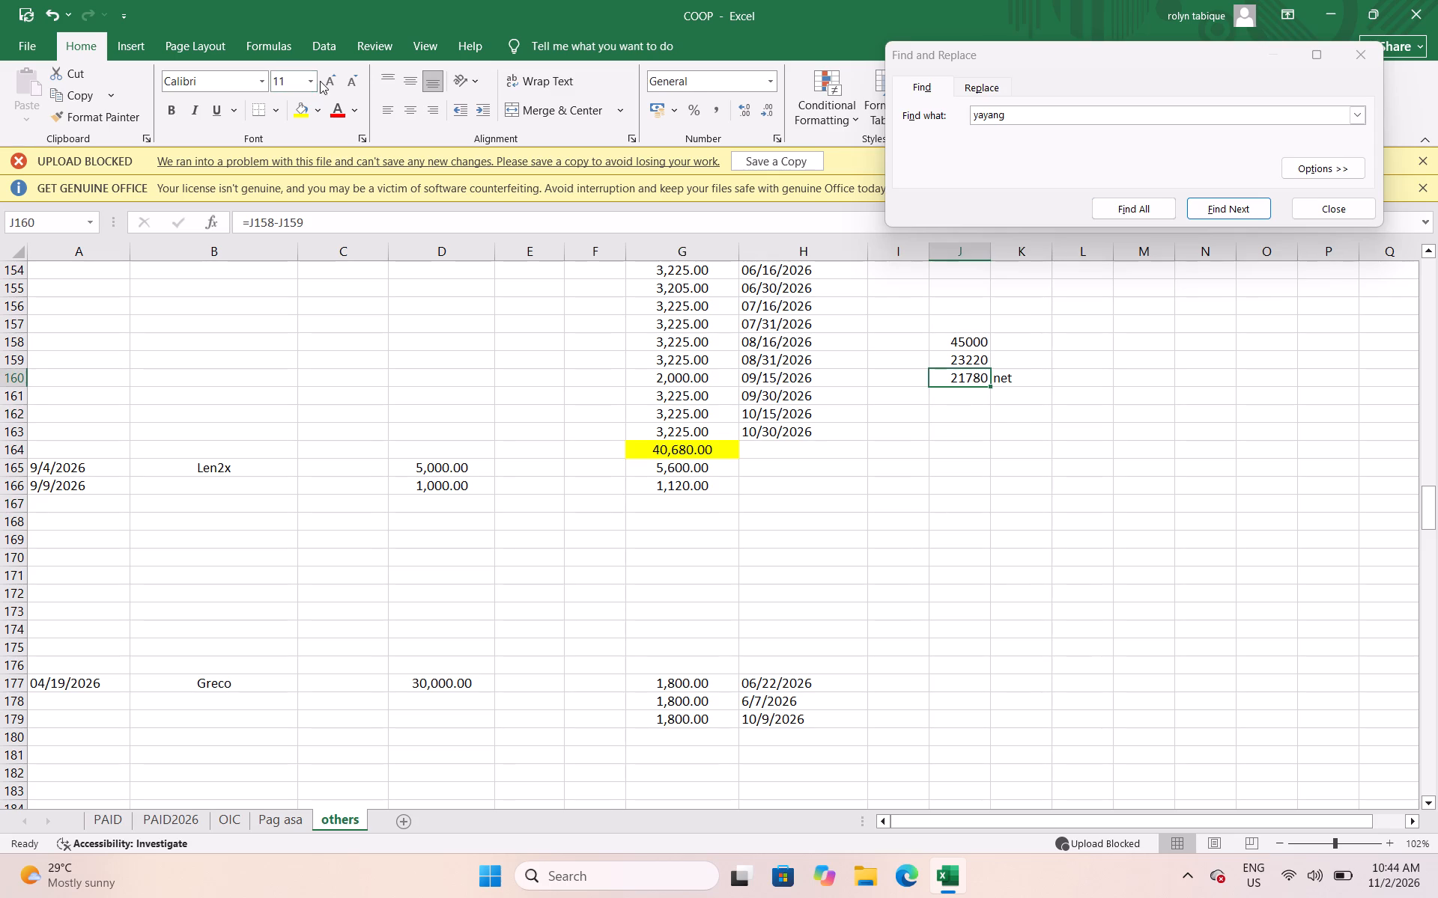
click(302, 110)
click(1042, 497)
click(969, 415)
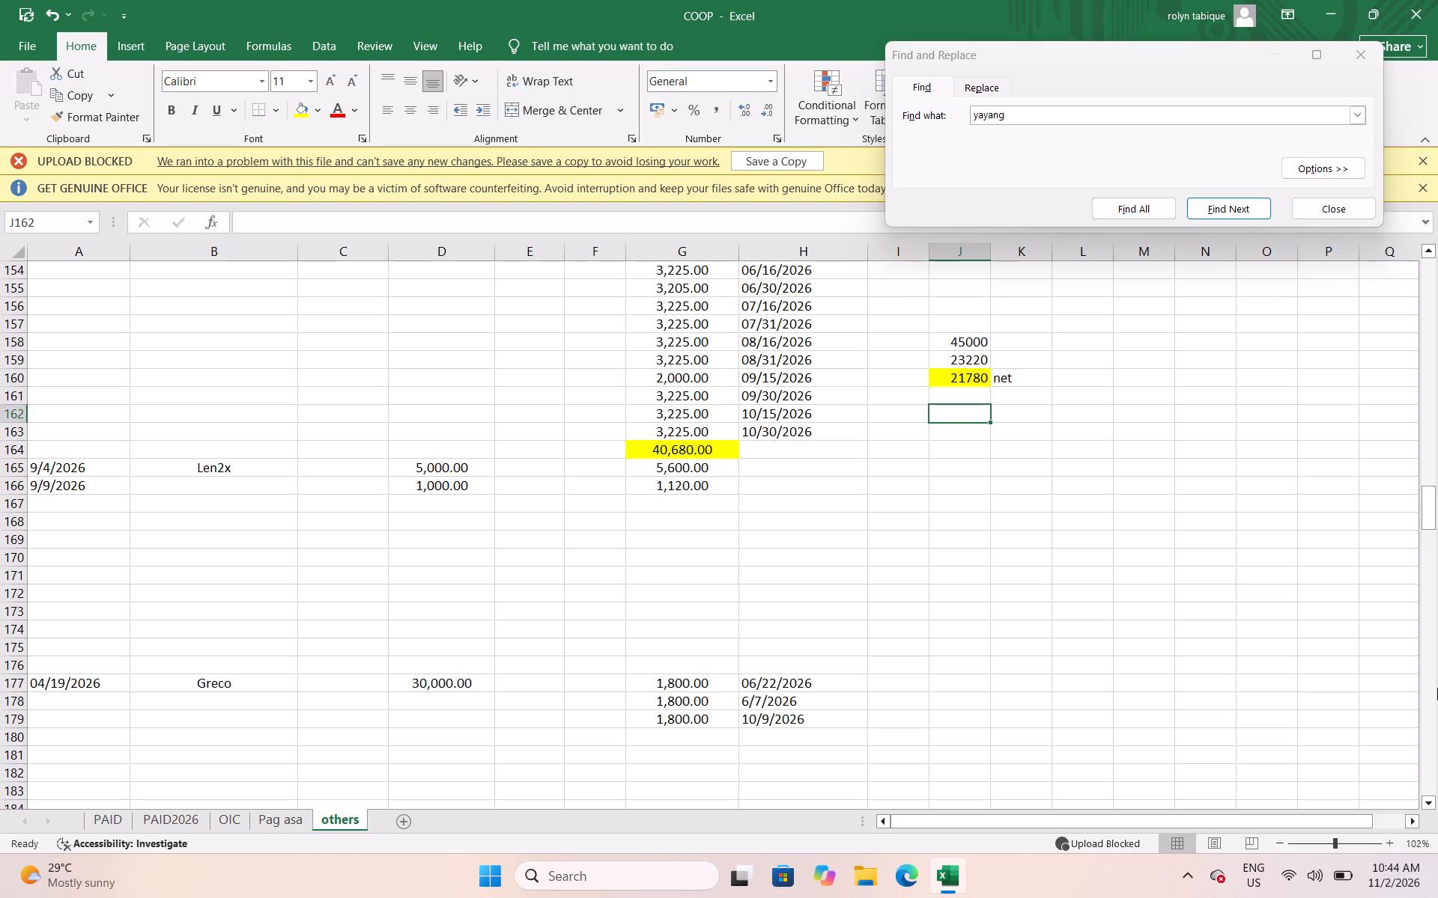
Save the workbook.
key(ctrl+s)
Label I162 less and enter 5600 in J162 and 1120 in J163, below the net amount.
click(890, 412)
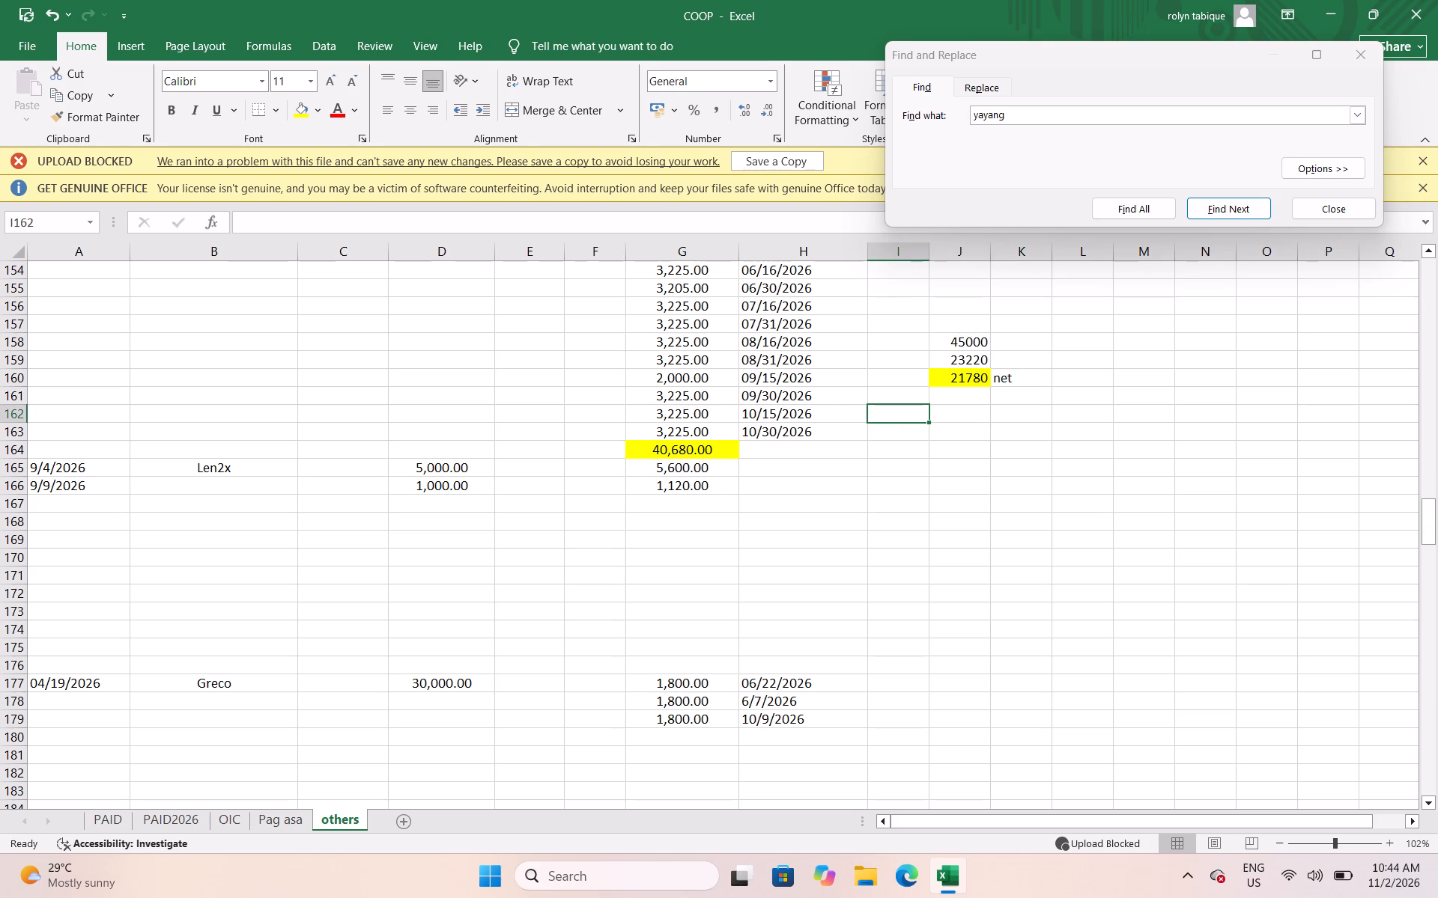
text(less)
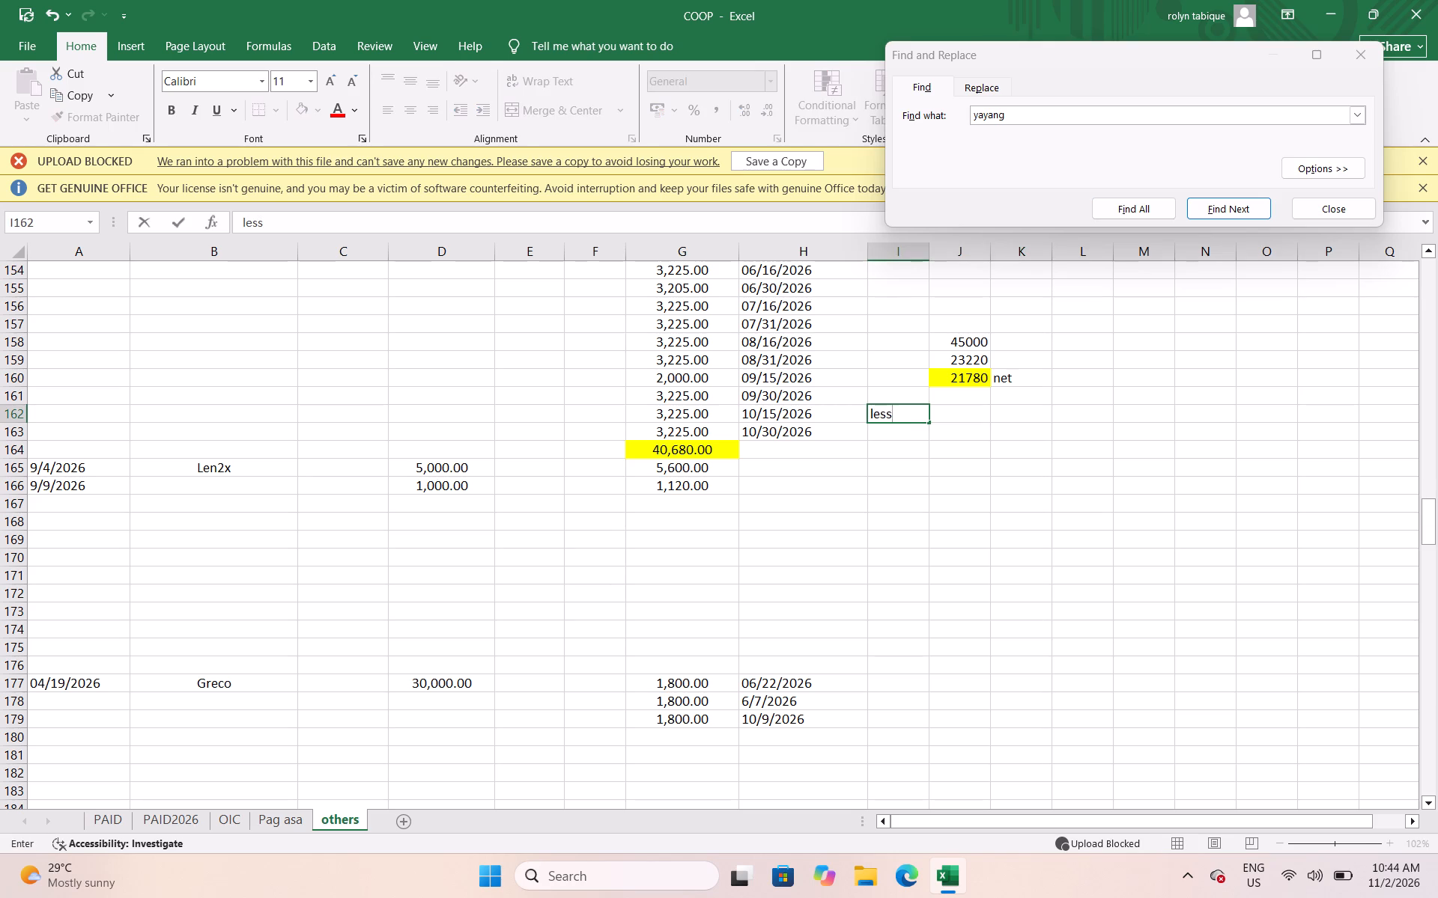
key(Right)
text(5600)
key(Down)
text(1120)
key(Down)
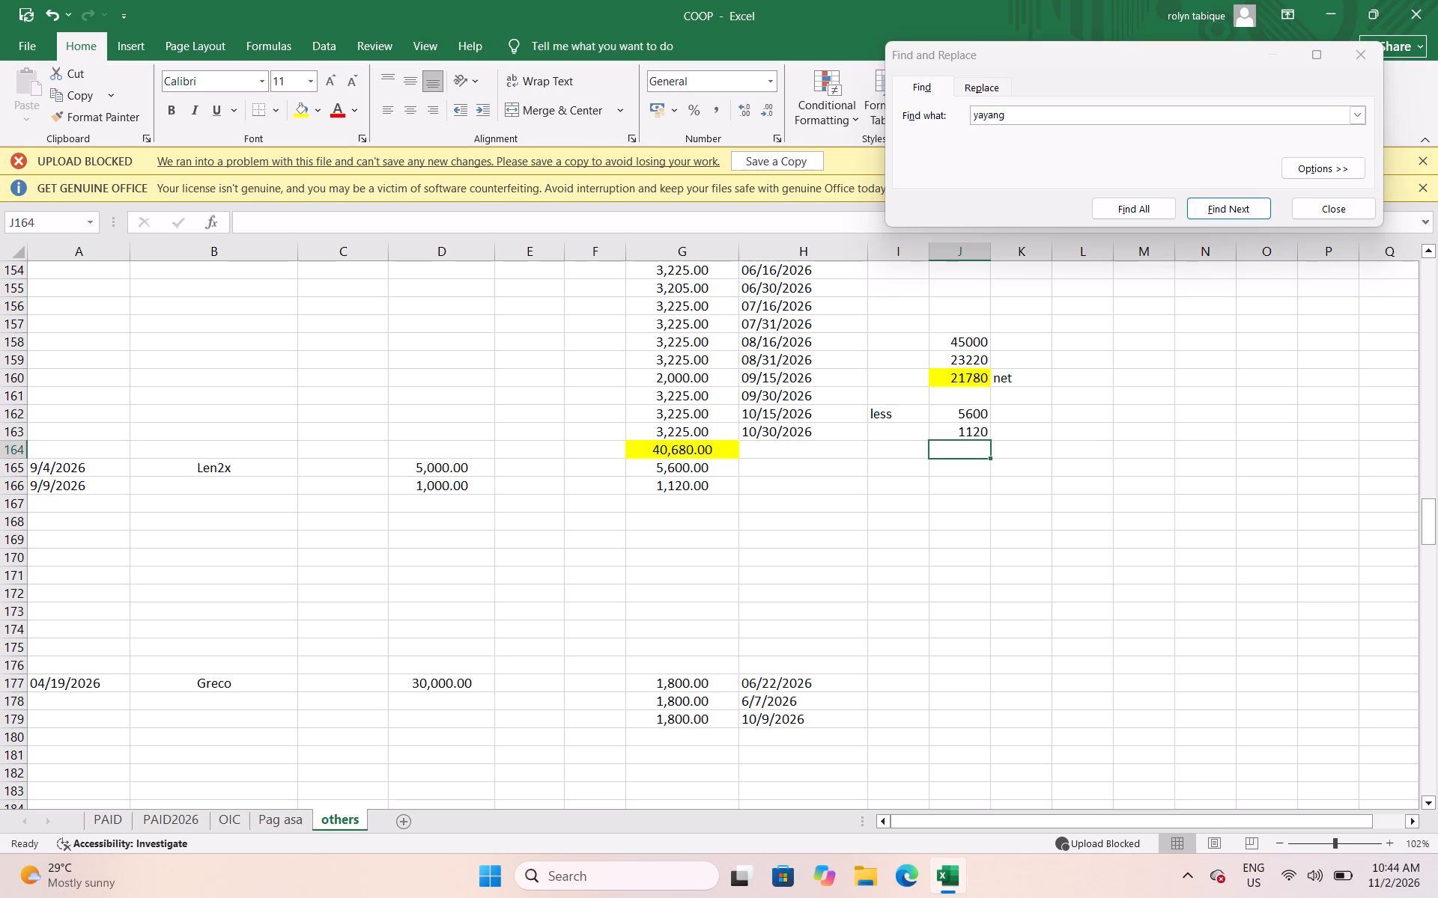
Search the others sheet for len and examine Len2x's loan entries.
drag(1095, 123, 1058, 114)
drag(1046, 112, 980, 114)
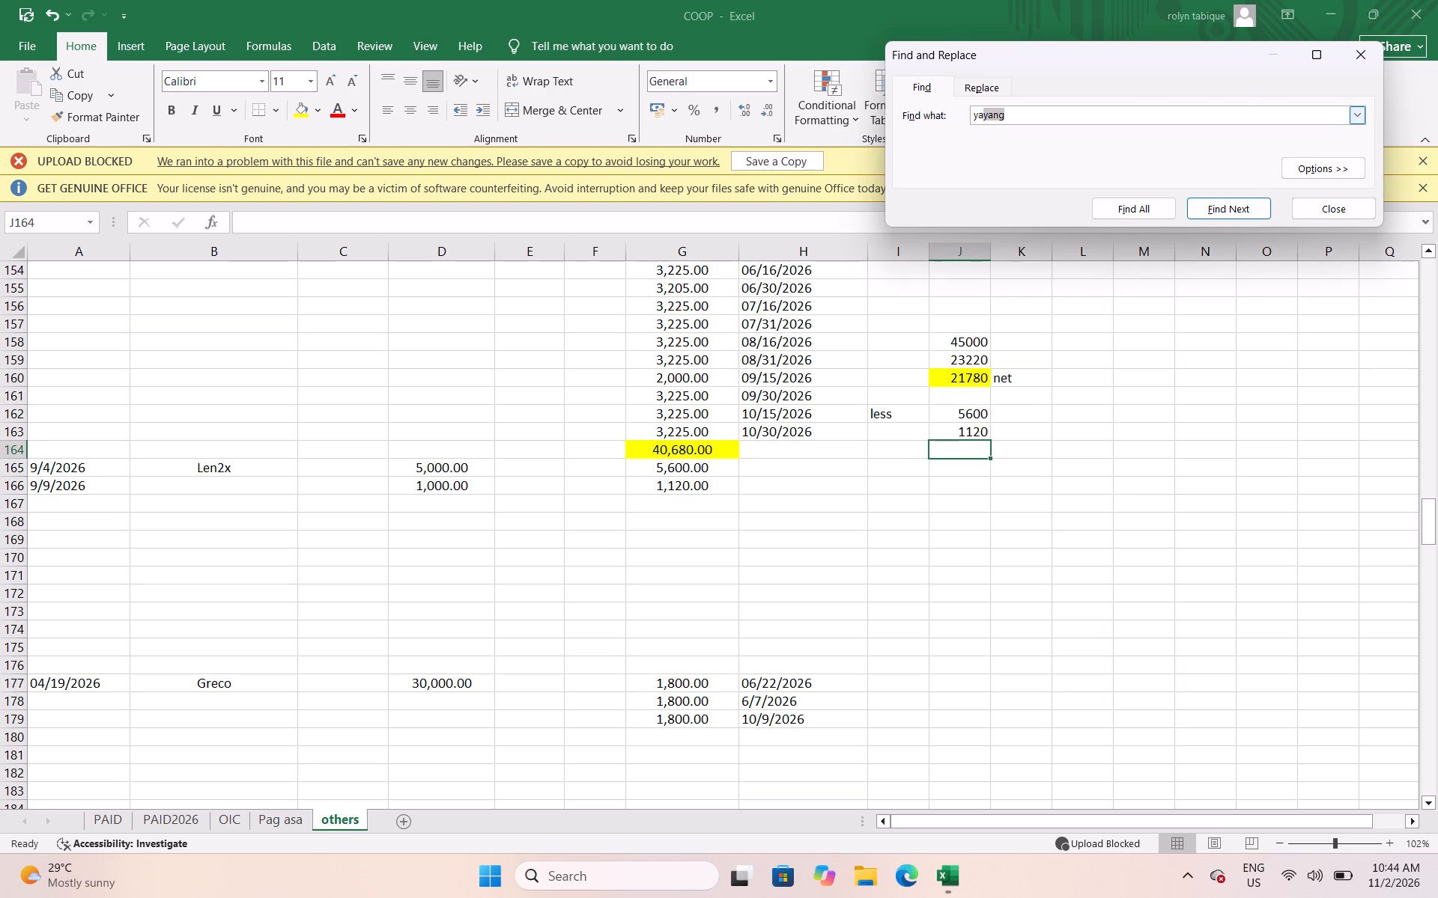
drag(980, 114, 944, 110)
key(BackSpace)
text(le)
key(n)
key(Return)
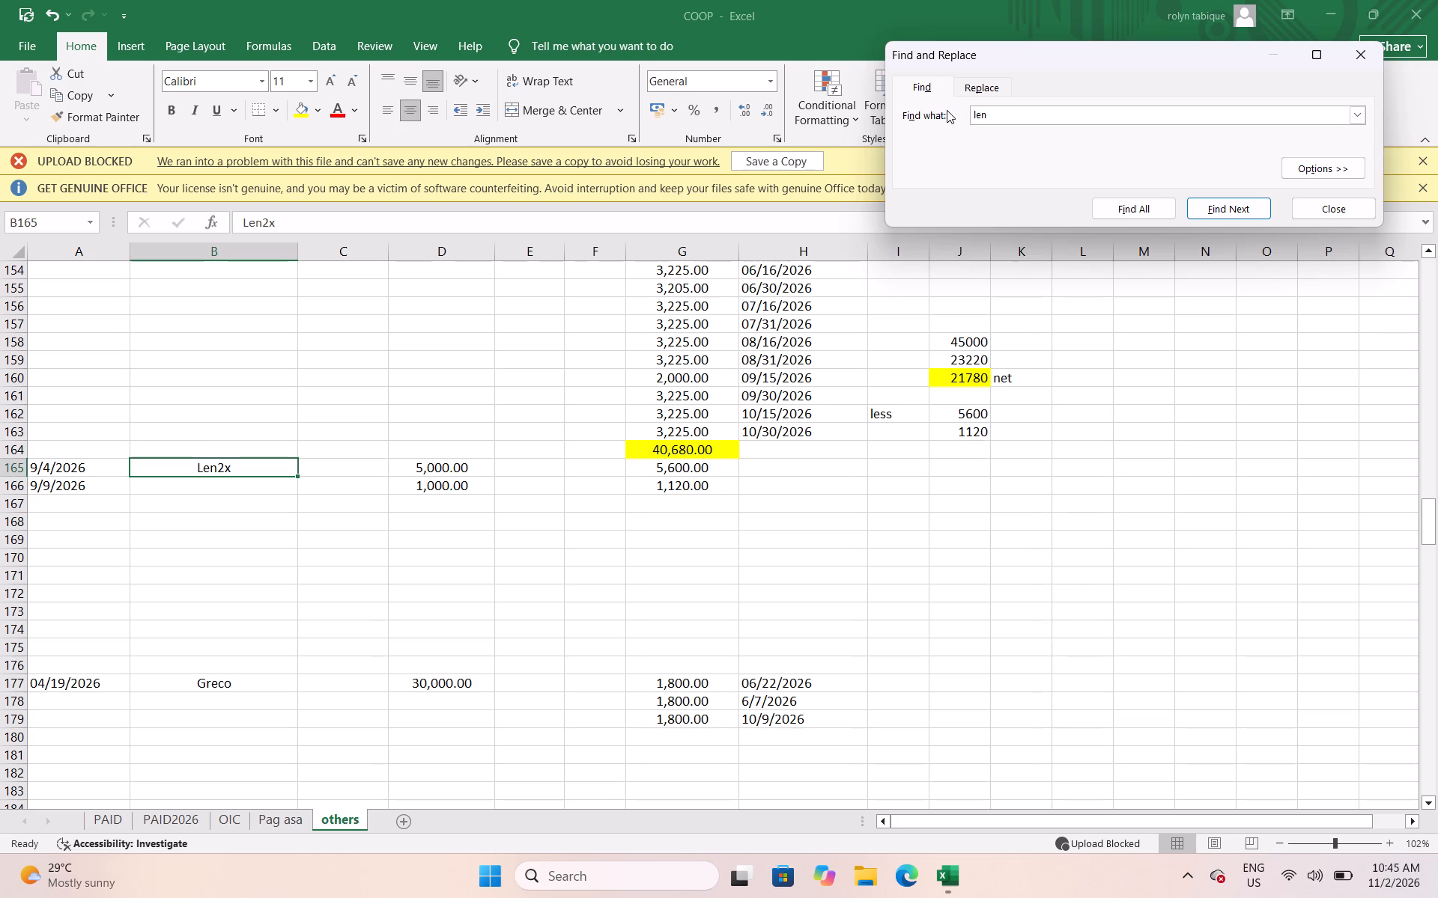
key(Return)
key(Return)
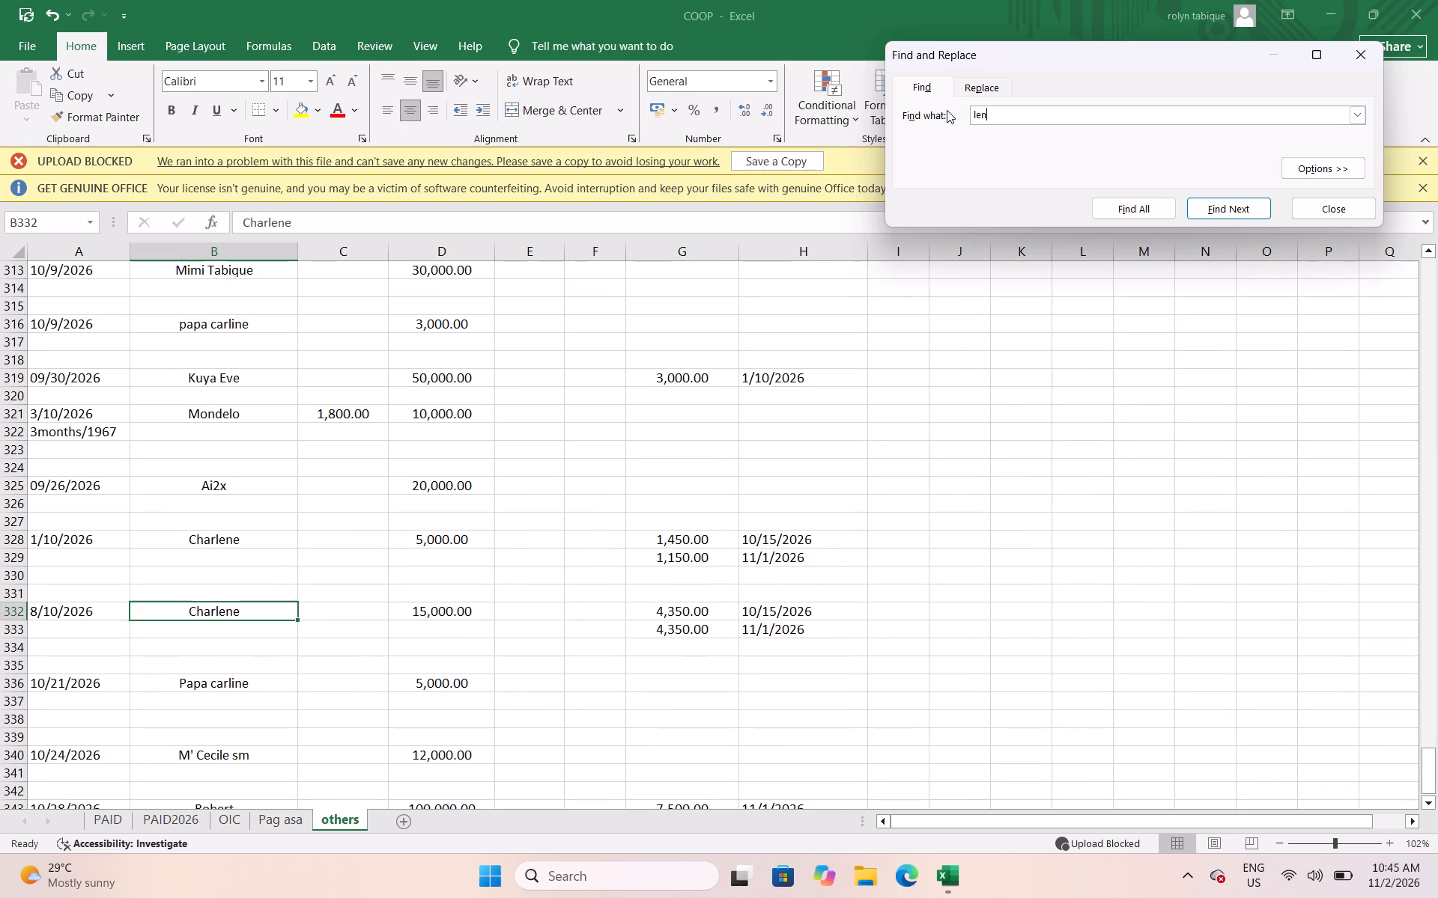
key(Return)
key(Return)
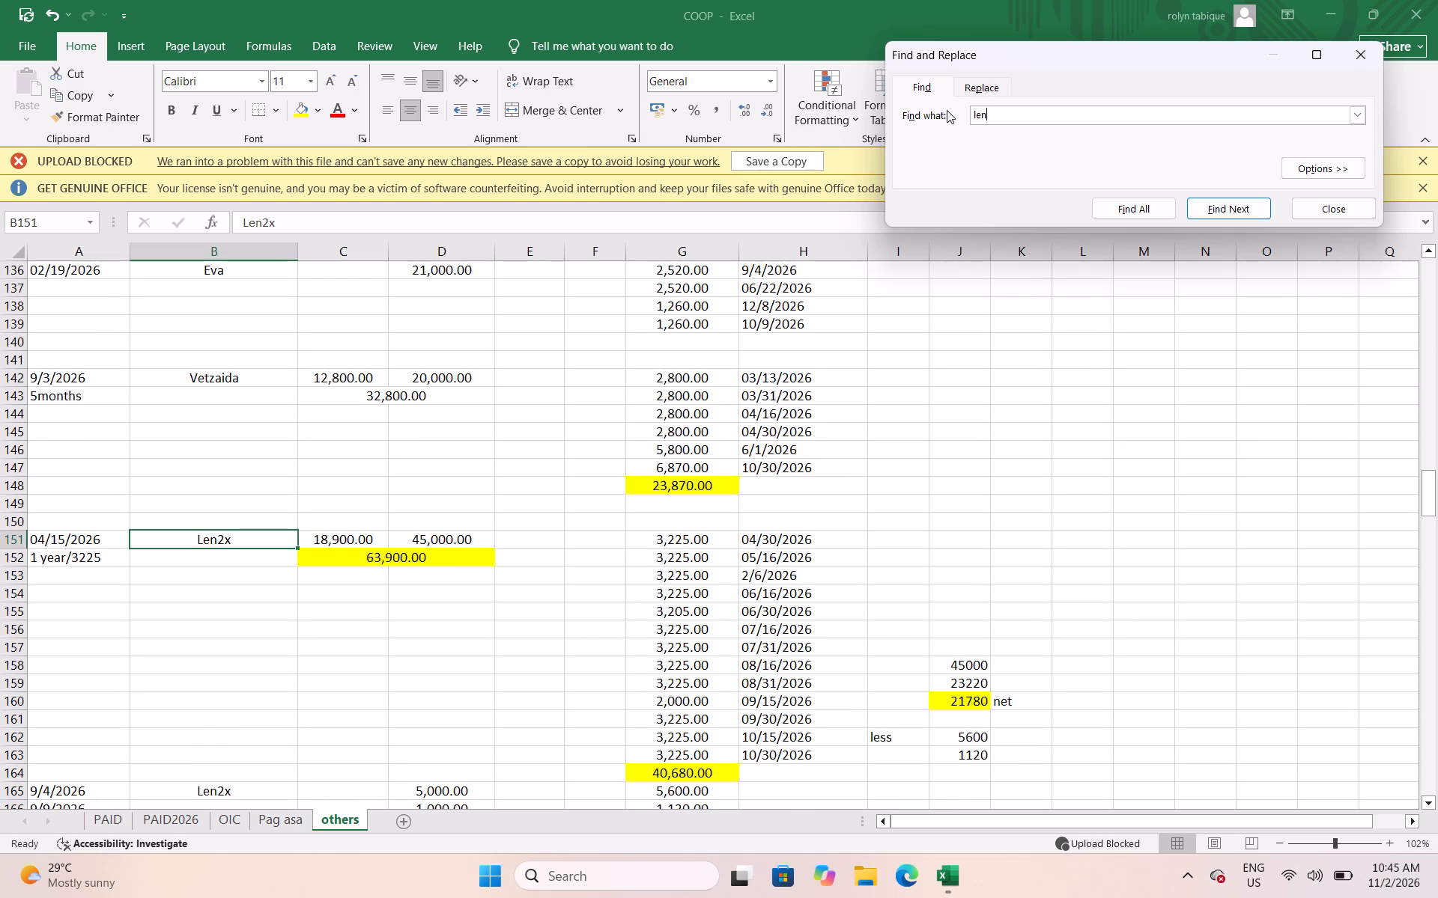
key(Return)
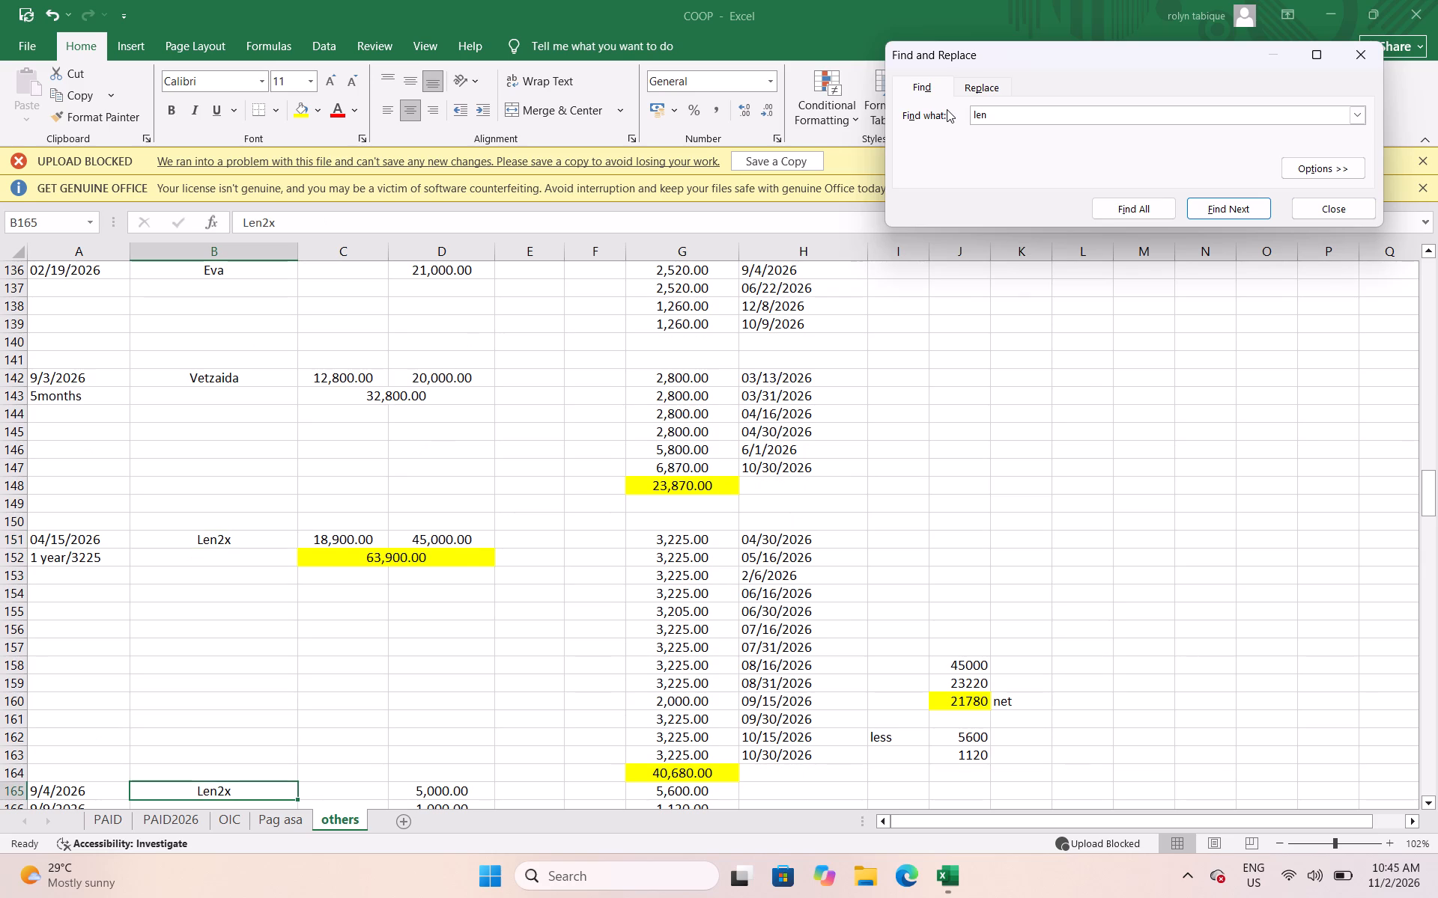
scroll(957, 121, down, 4)
scroll(917, 481, down, 4)
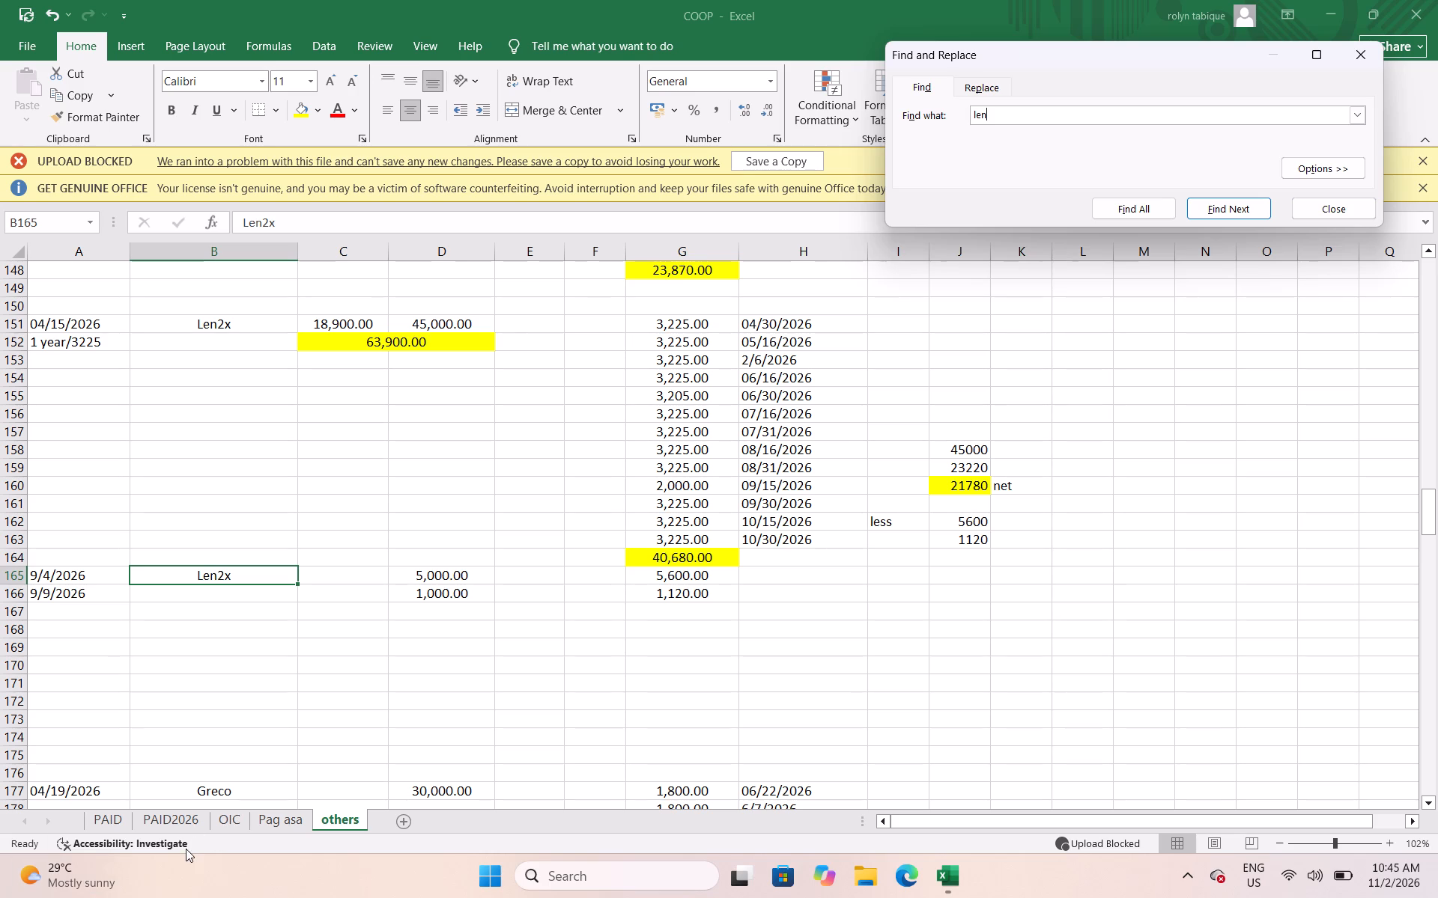
scroll(464, 754, down, 1)
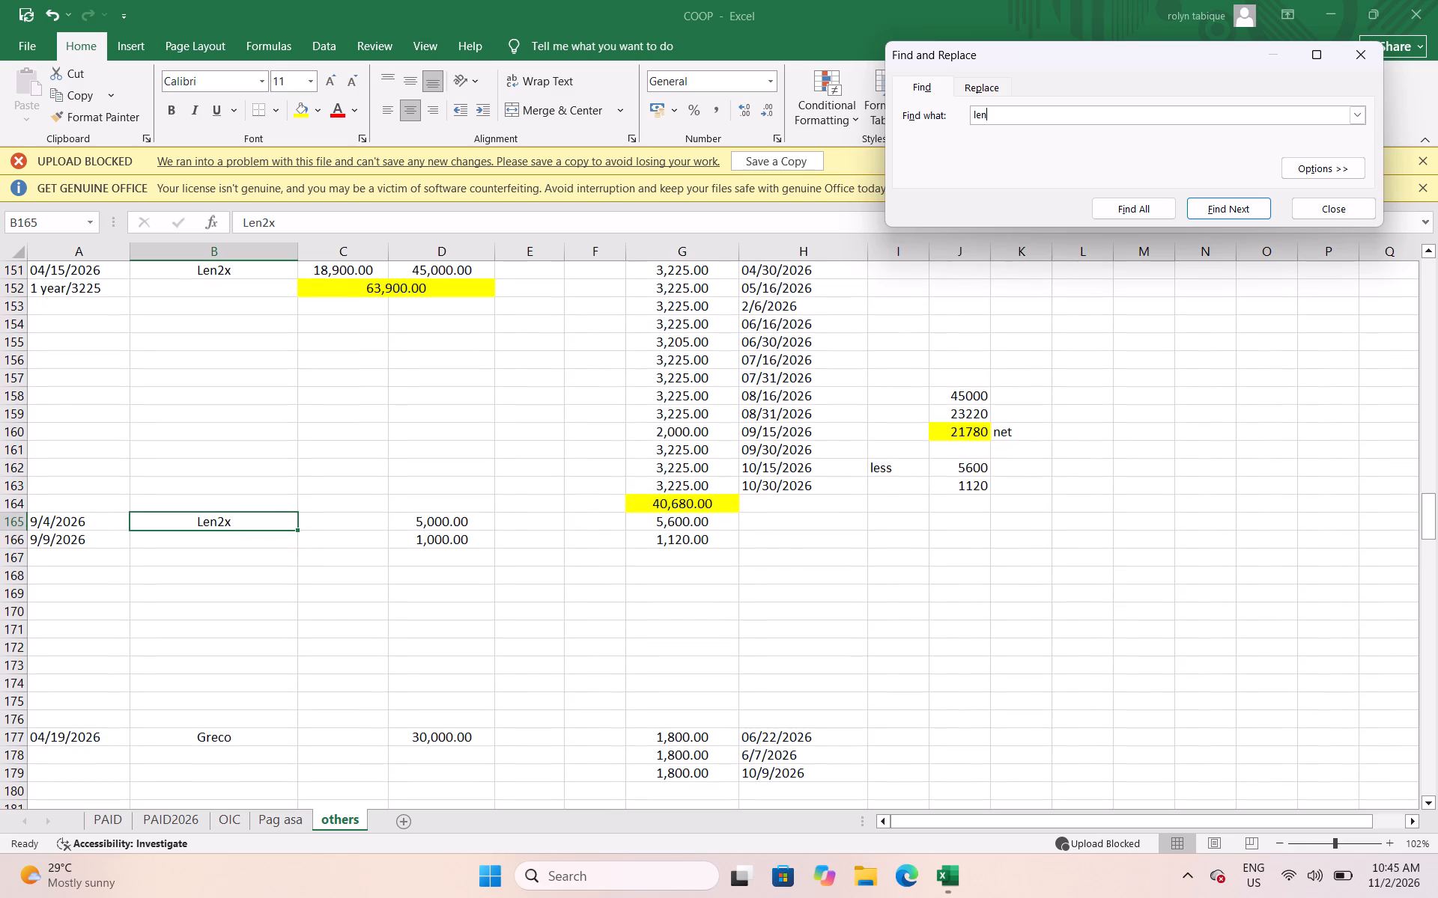
click(88, 596)
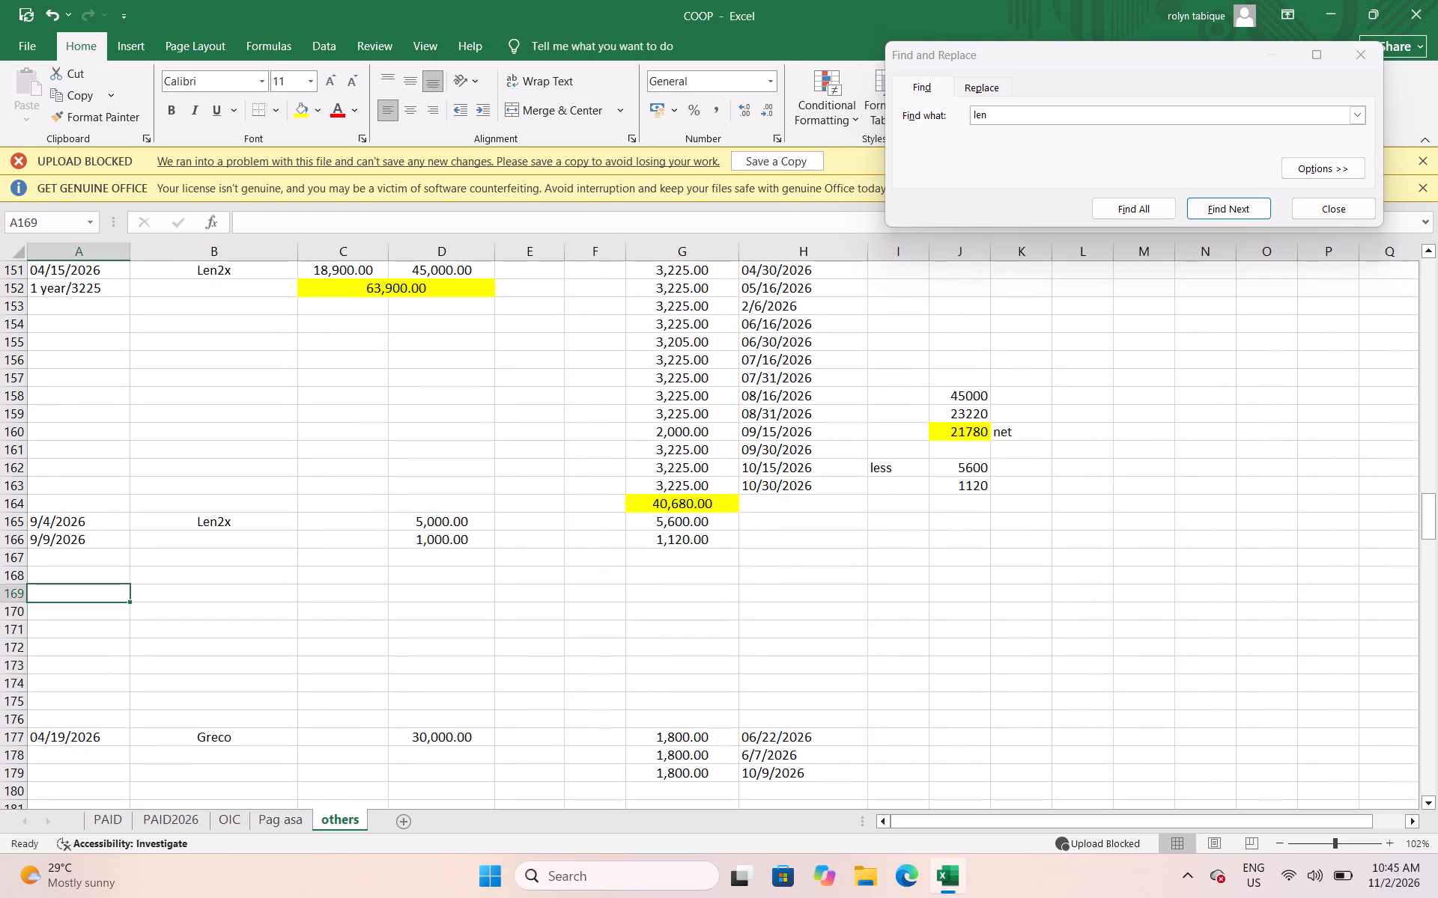
Search the PAID2026 sheet for len and examine the borrower's settled loan entries.
click(178, 818)
click(1047, 118)
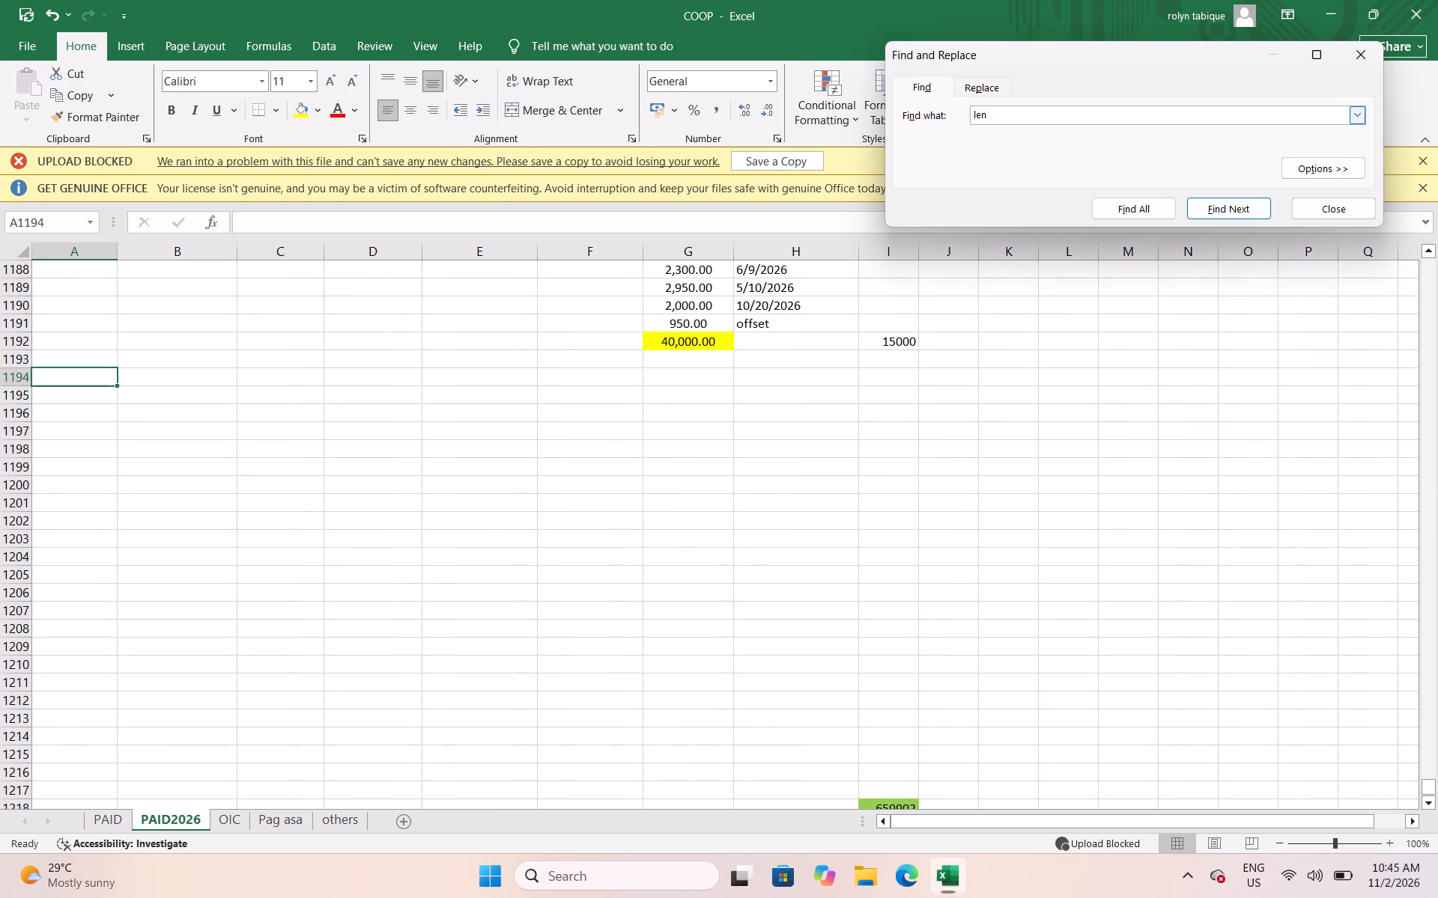
key(Return)
key(Return)
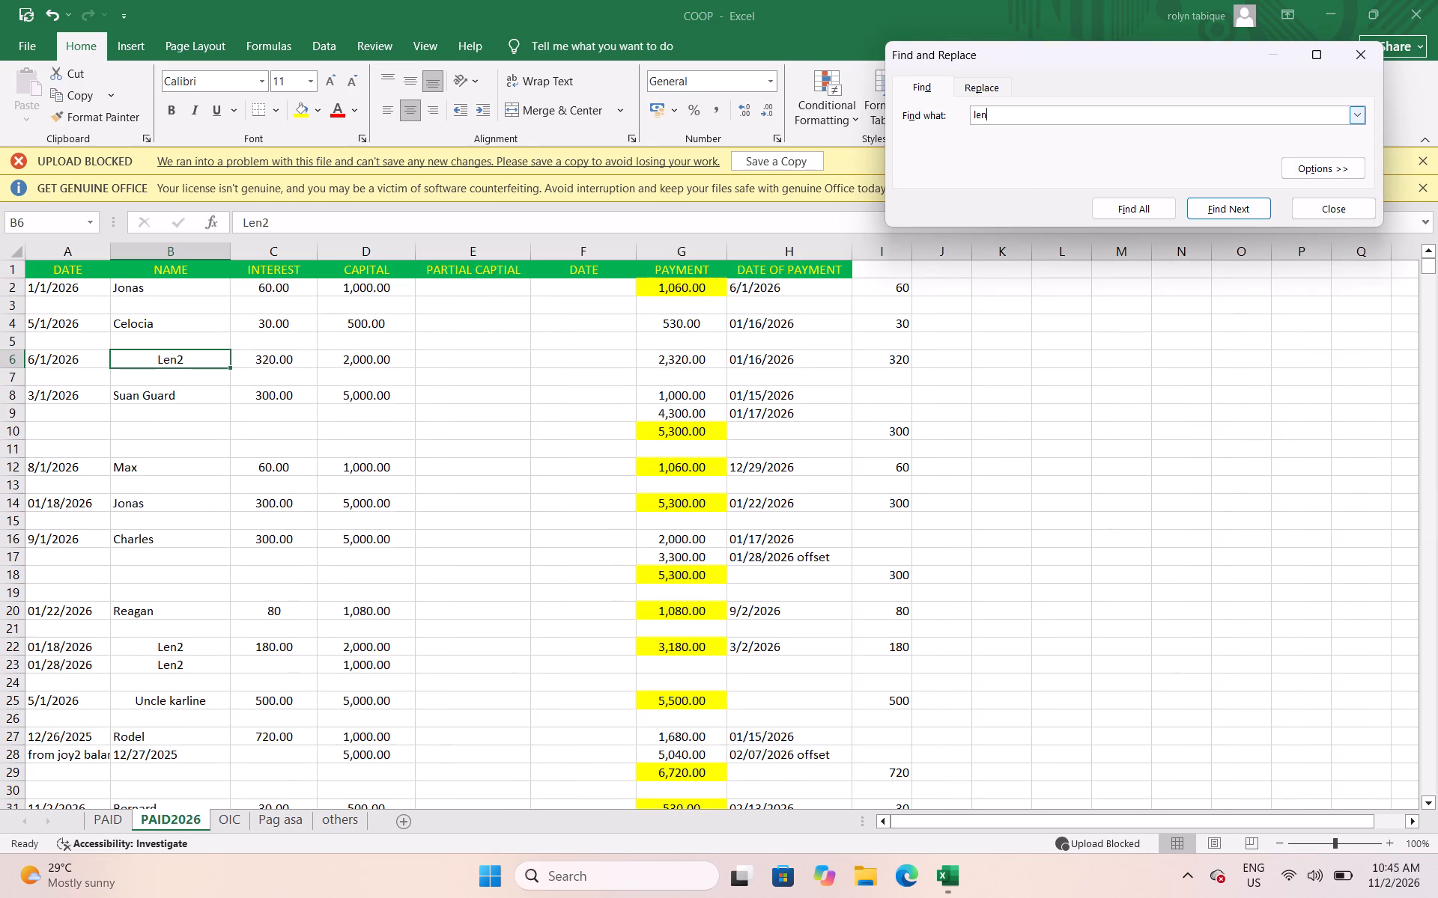
key(Return)
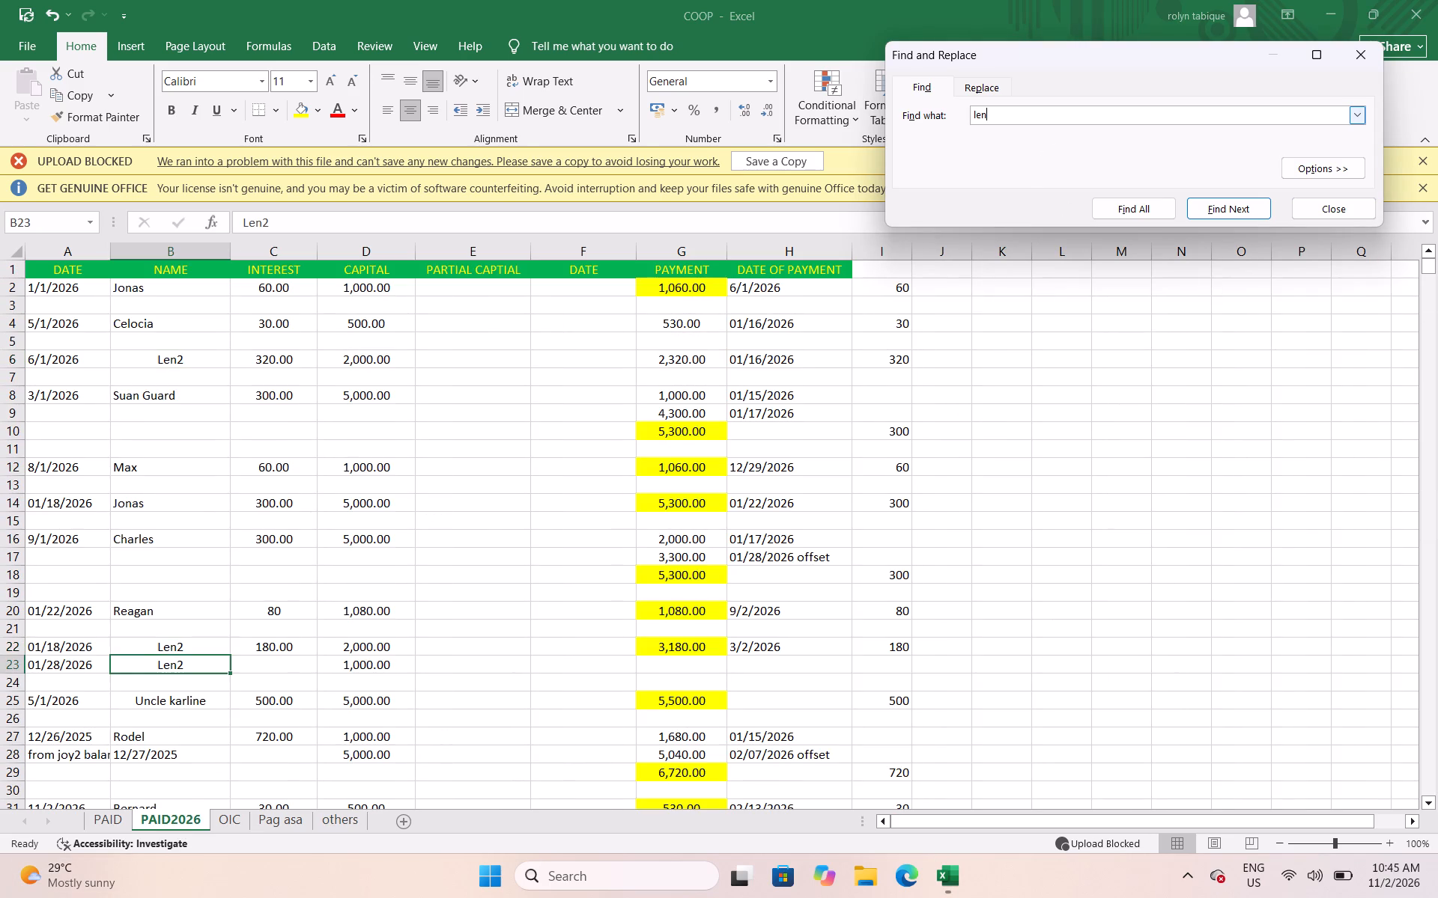
key(Return)
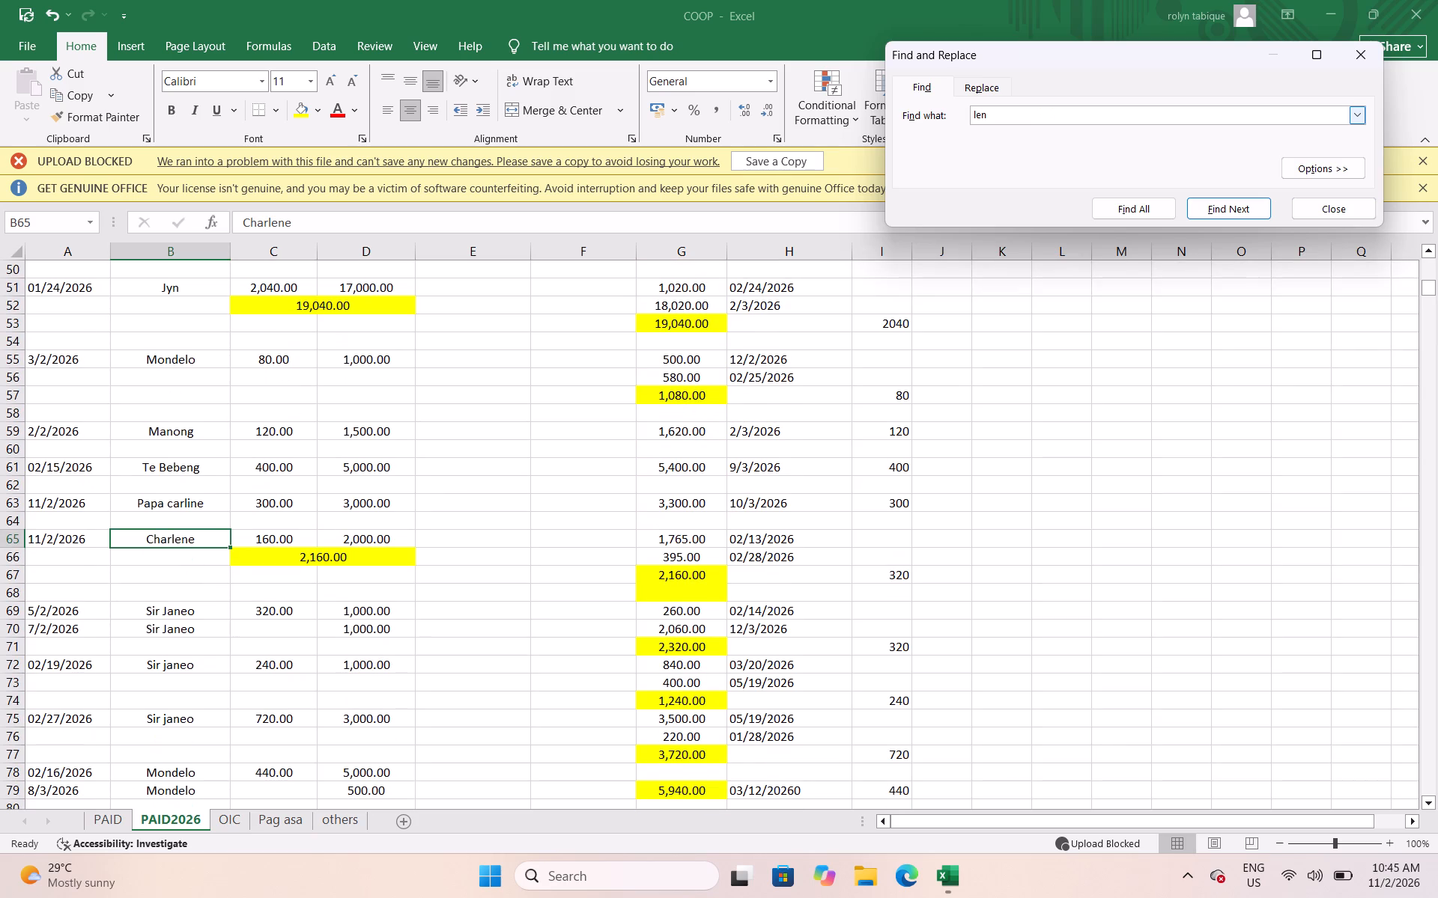
key(Return)
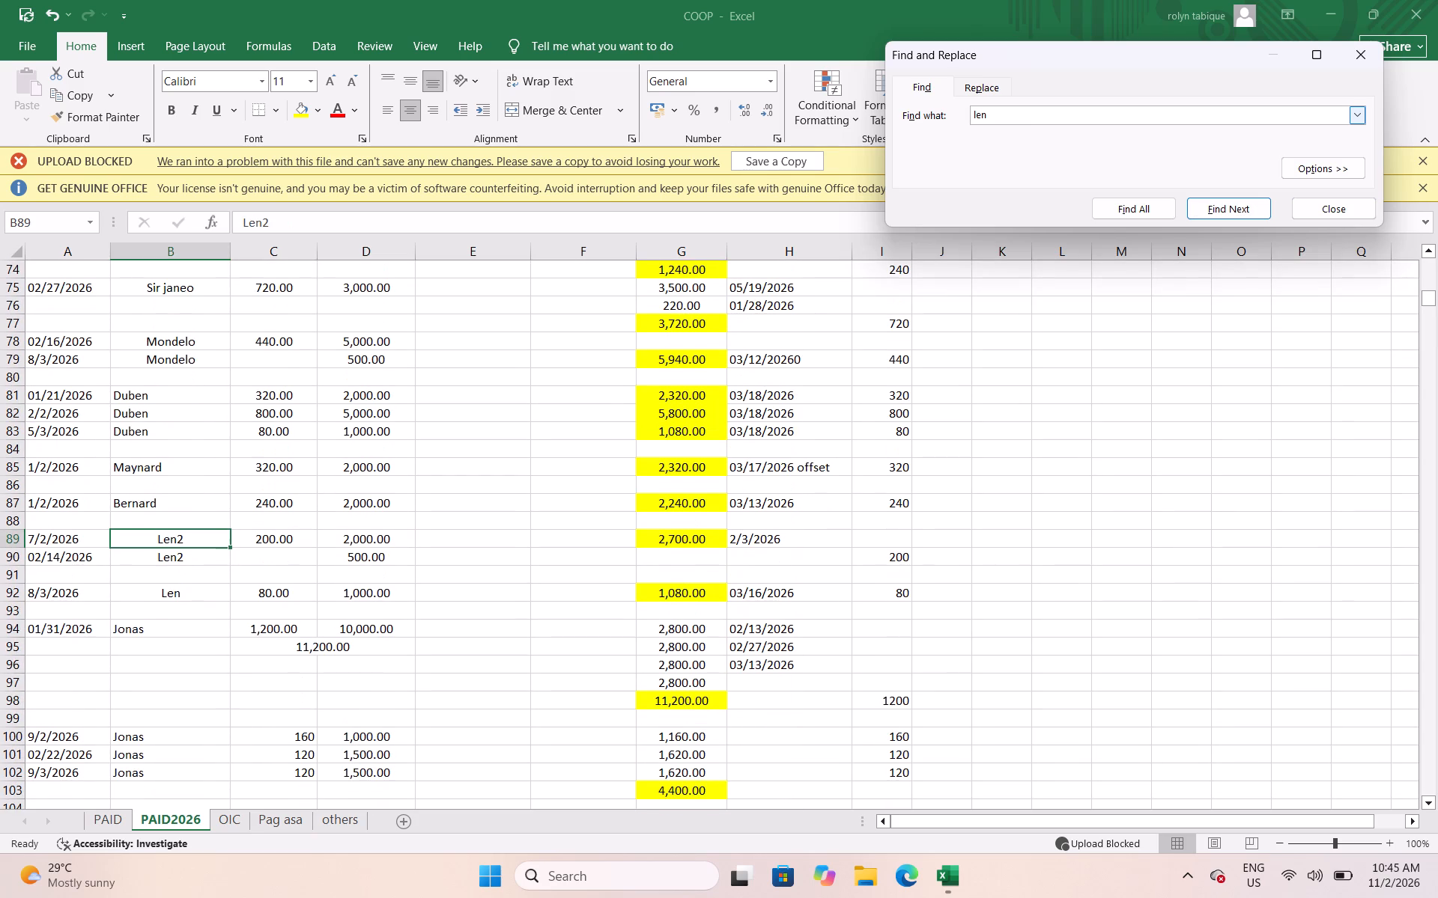
key(Return)
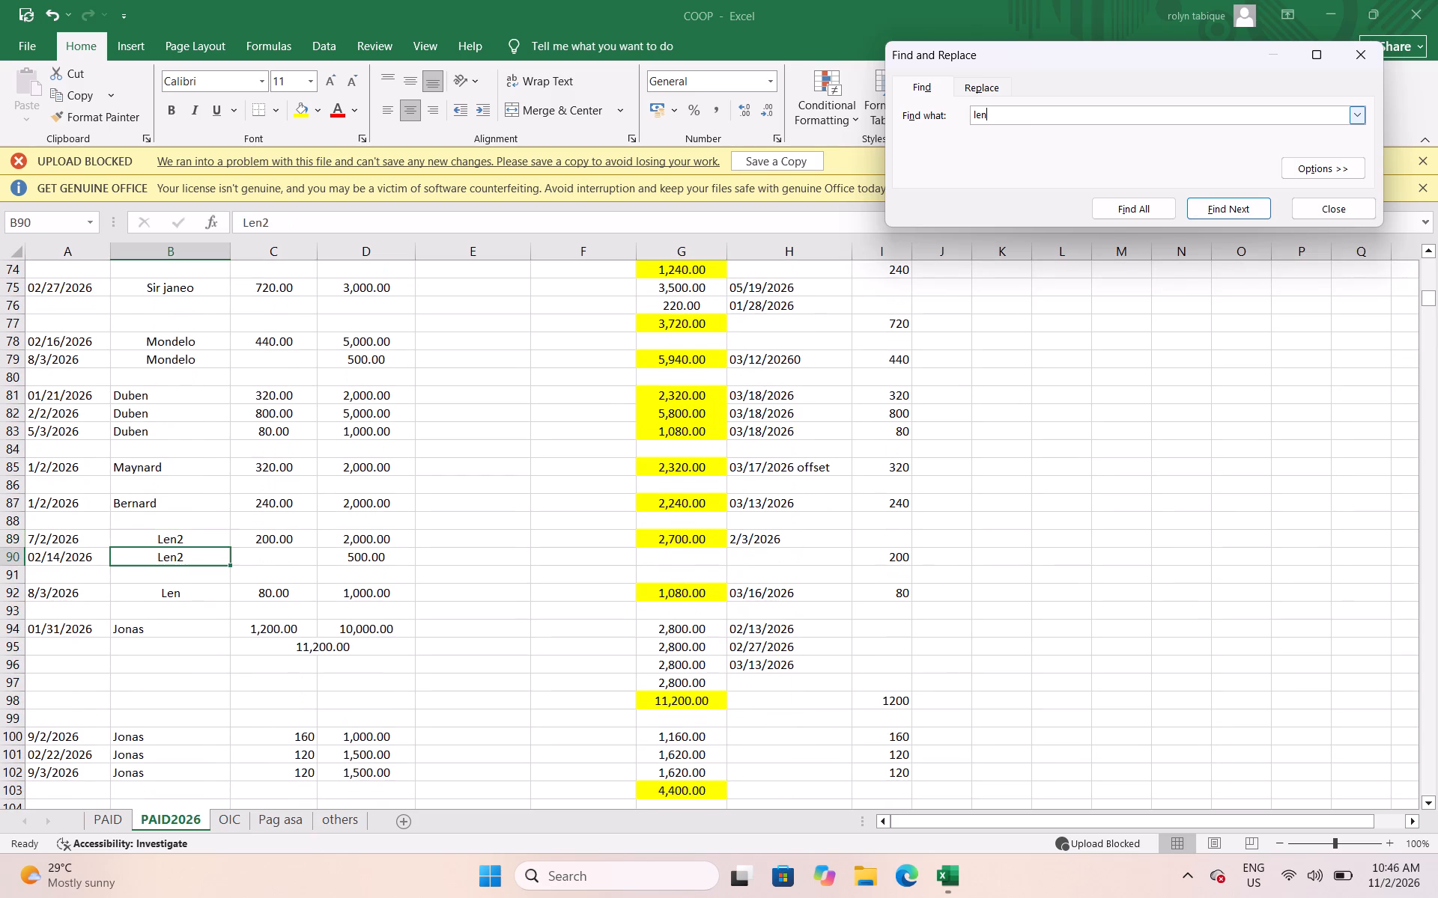
key(Return)
key(Return)
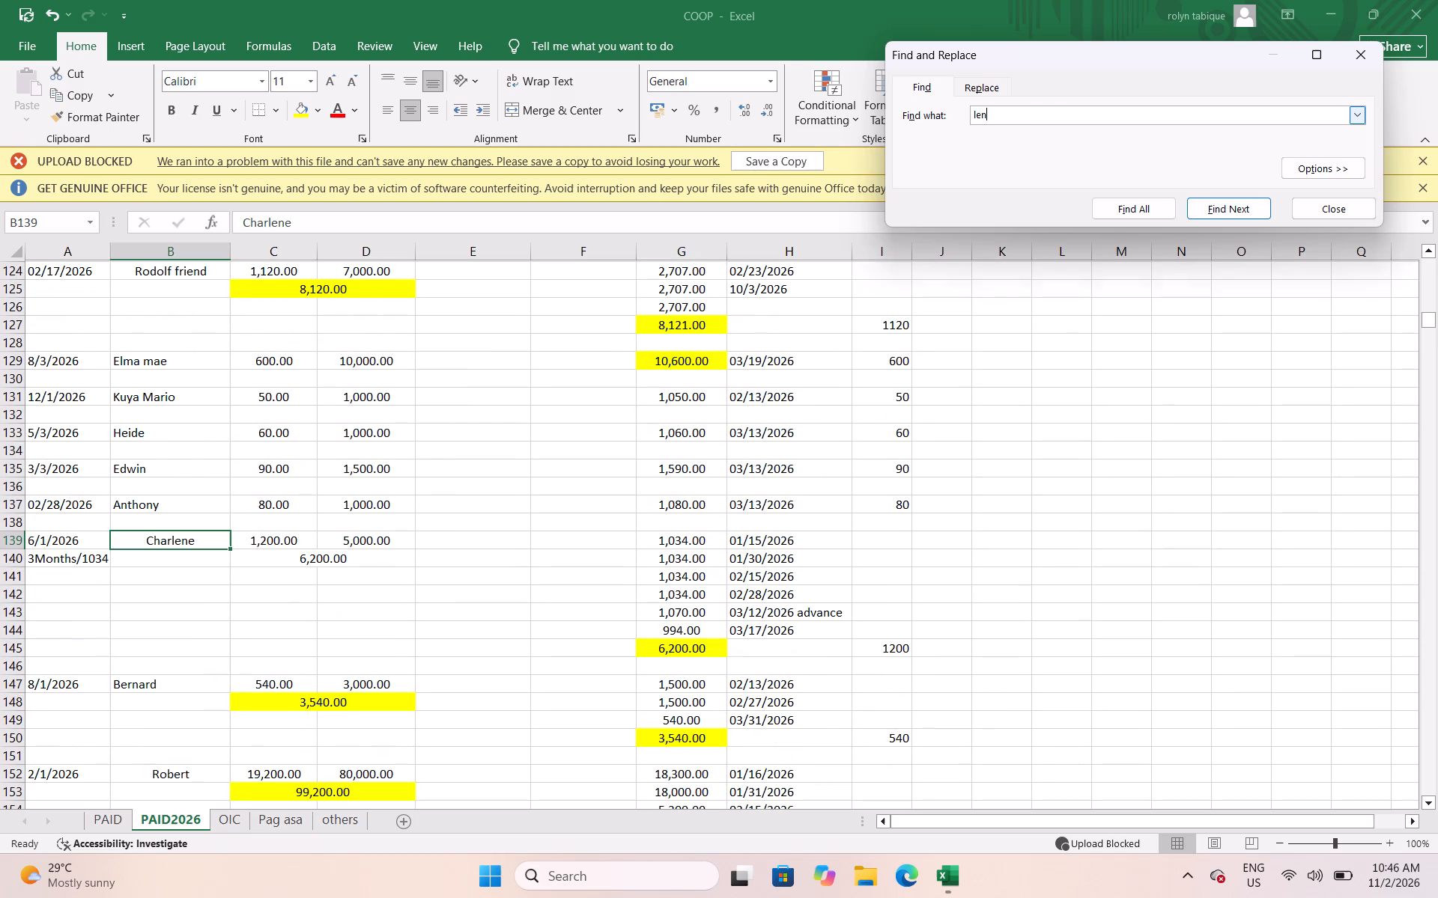
key(Return)
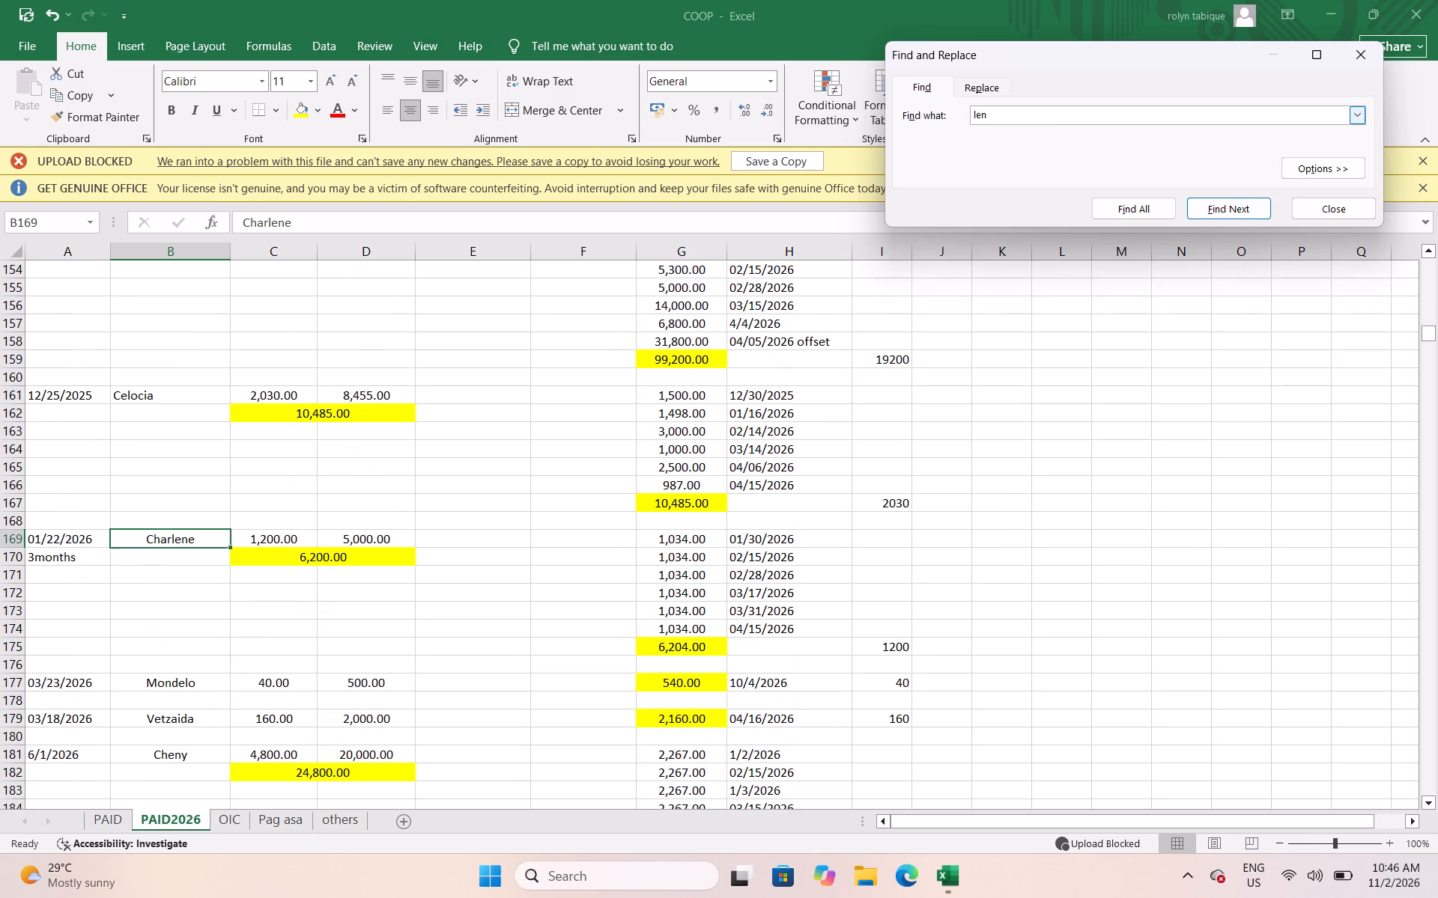
key(Return)
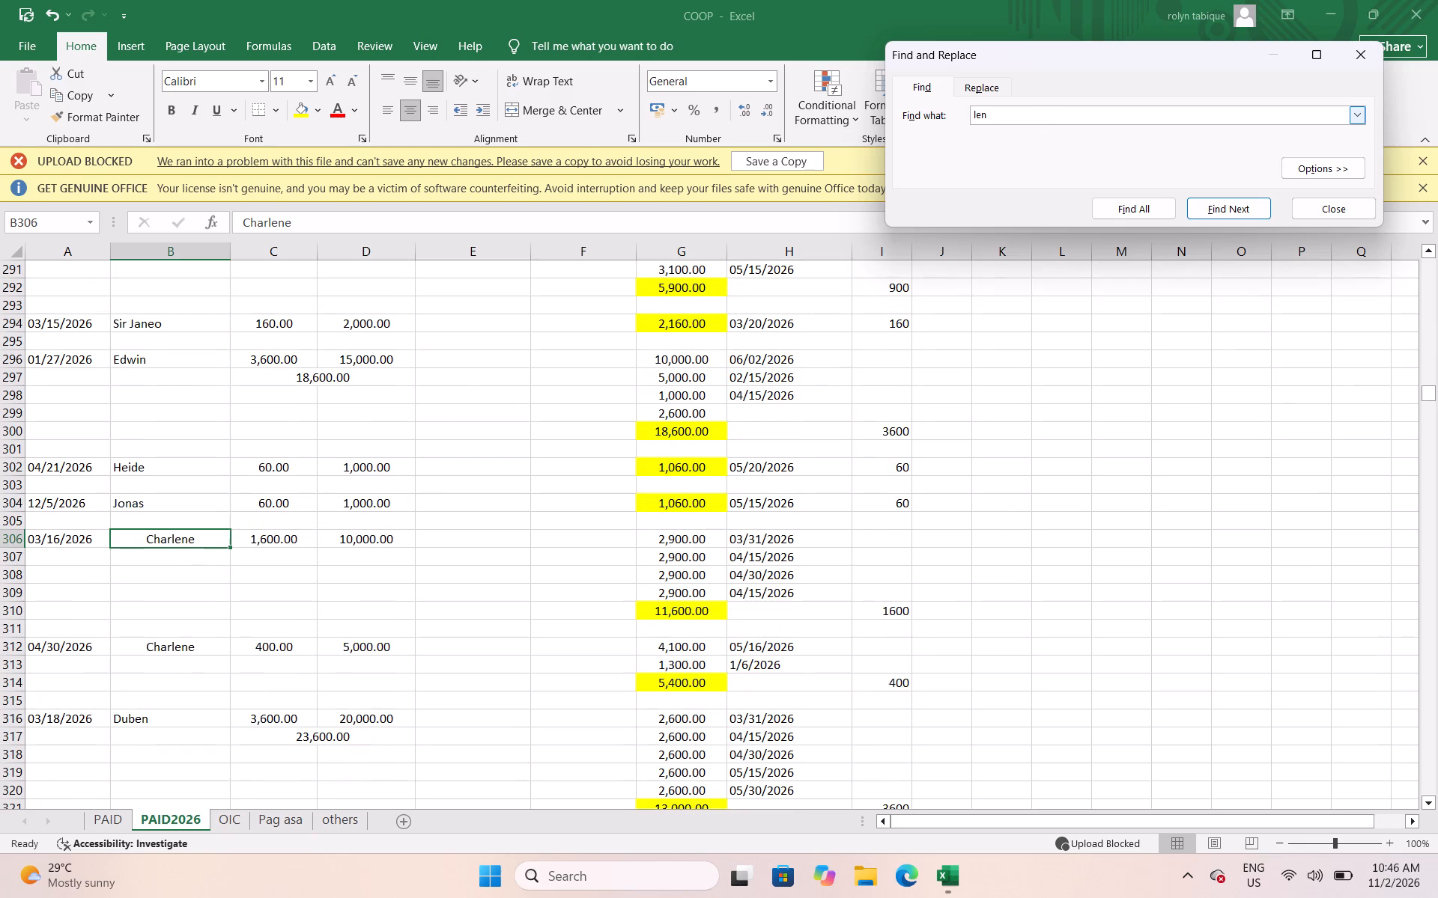
key(Return)
key(Return)
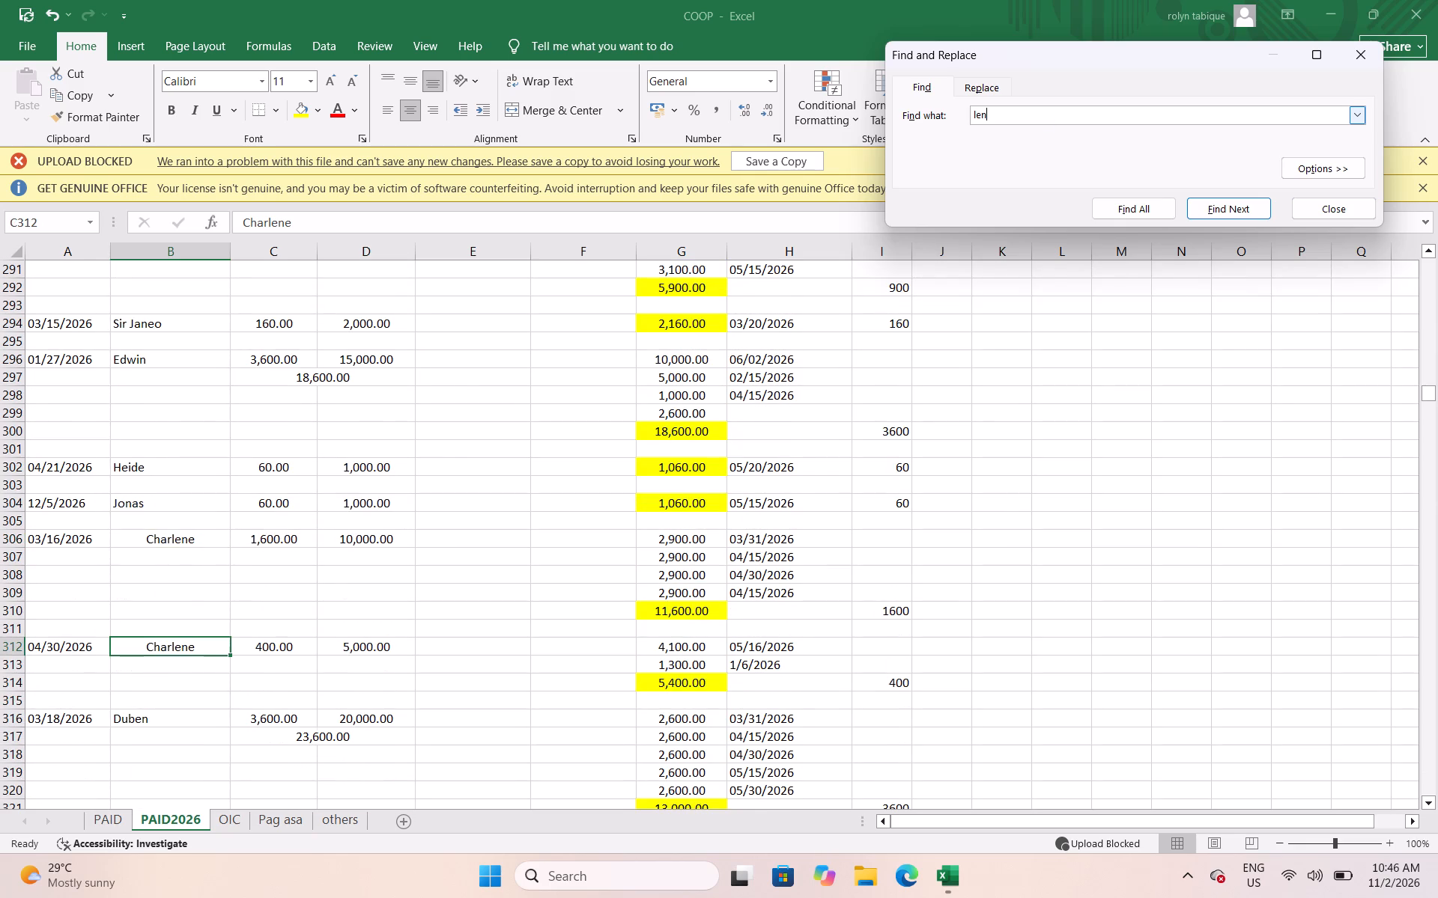
key(Return)
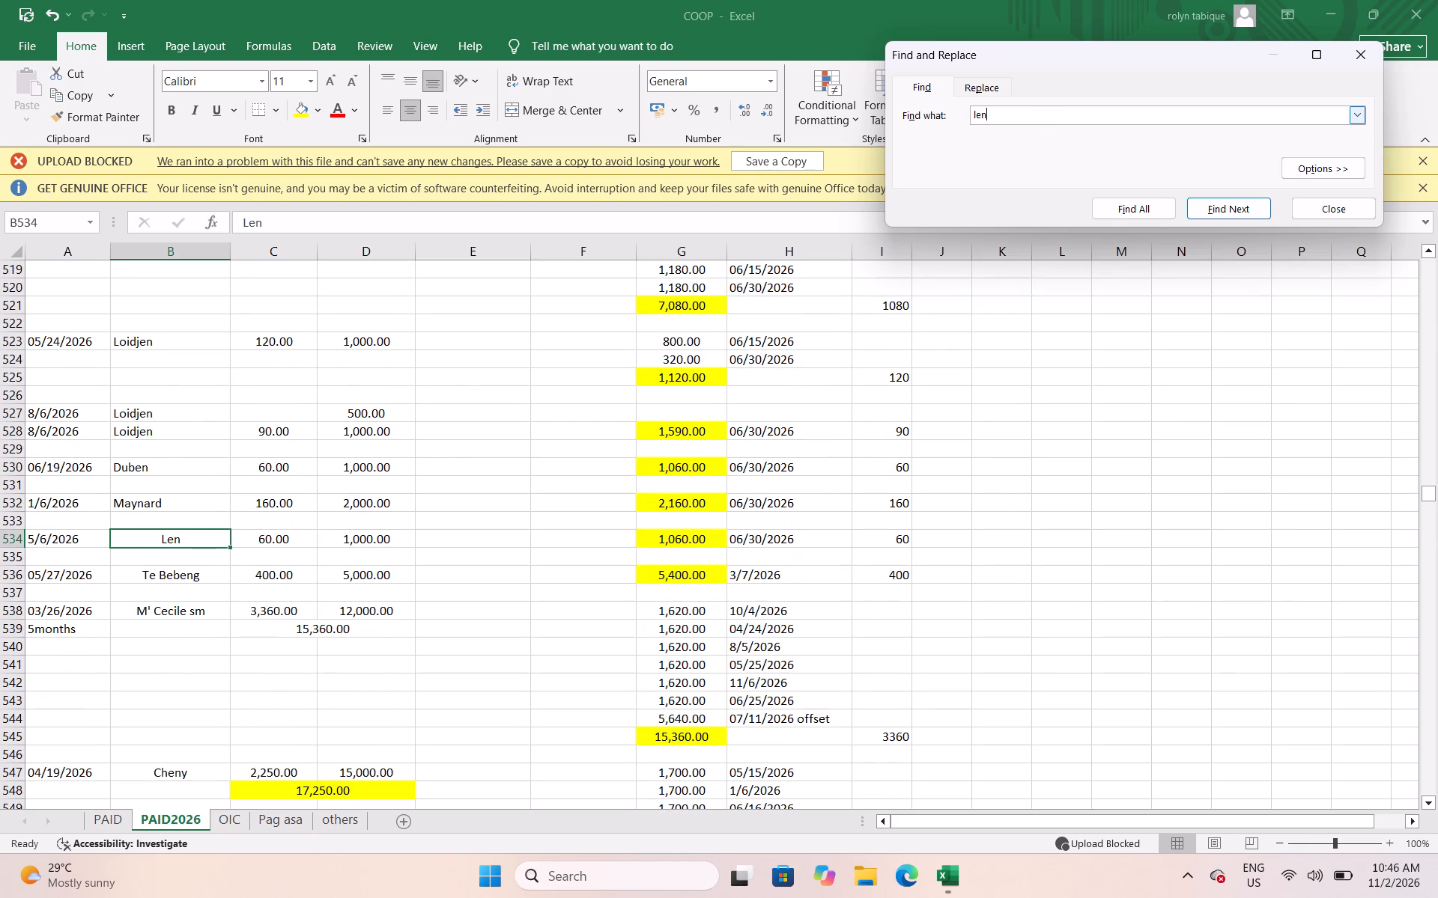
key(Return)
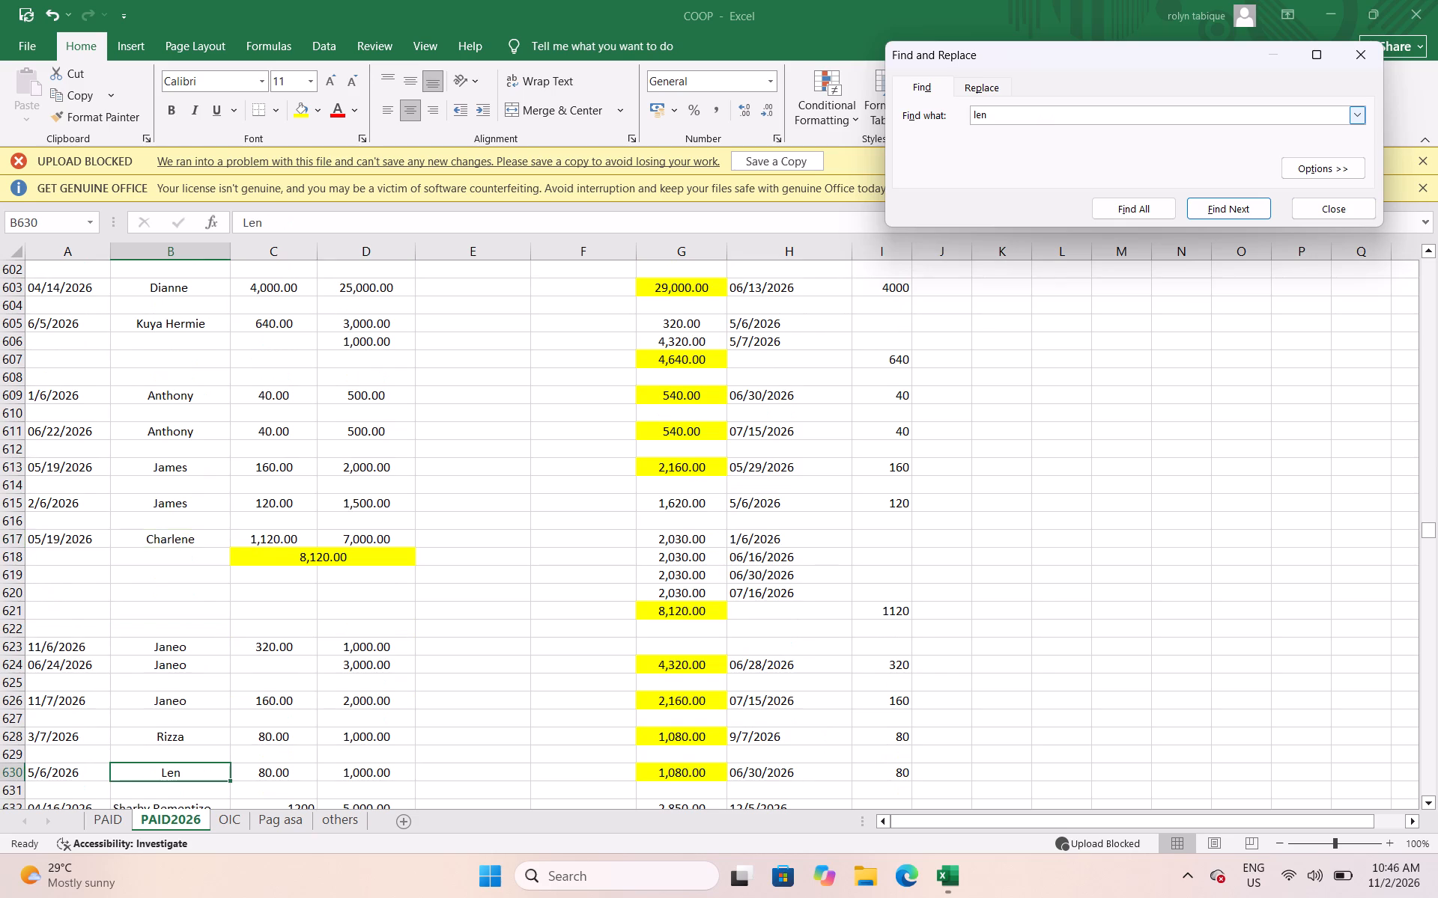
key(Return)
key(Return)
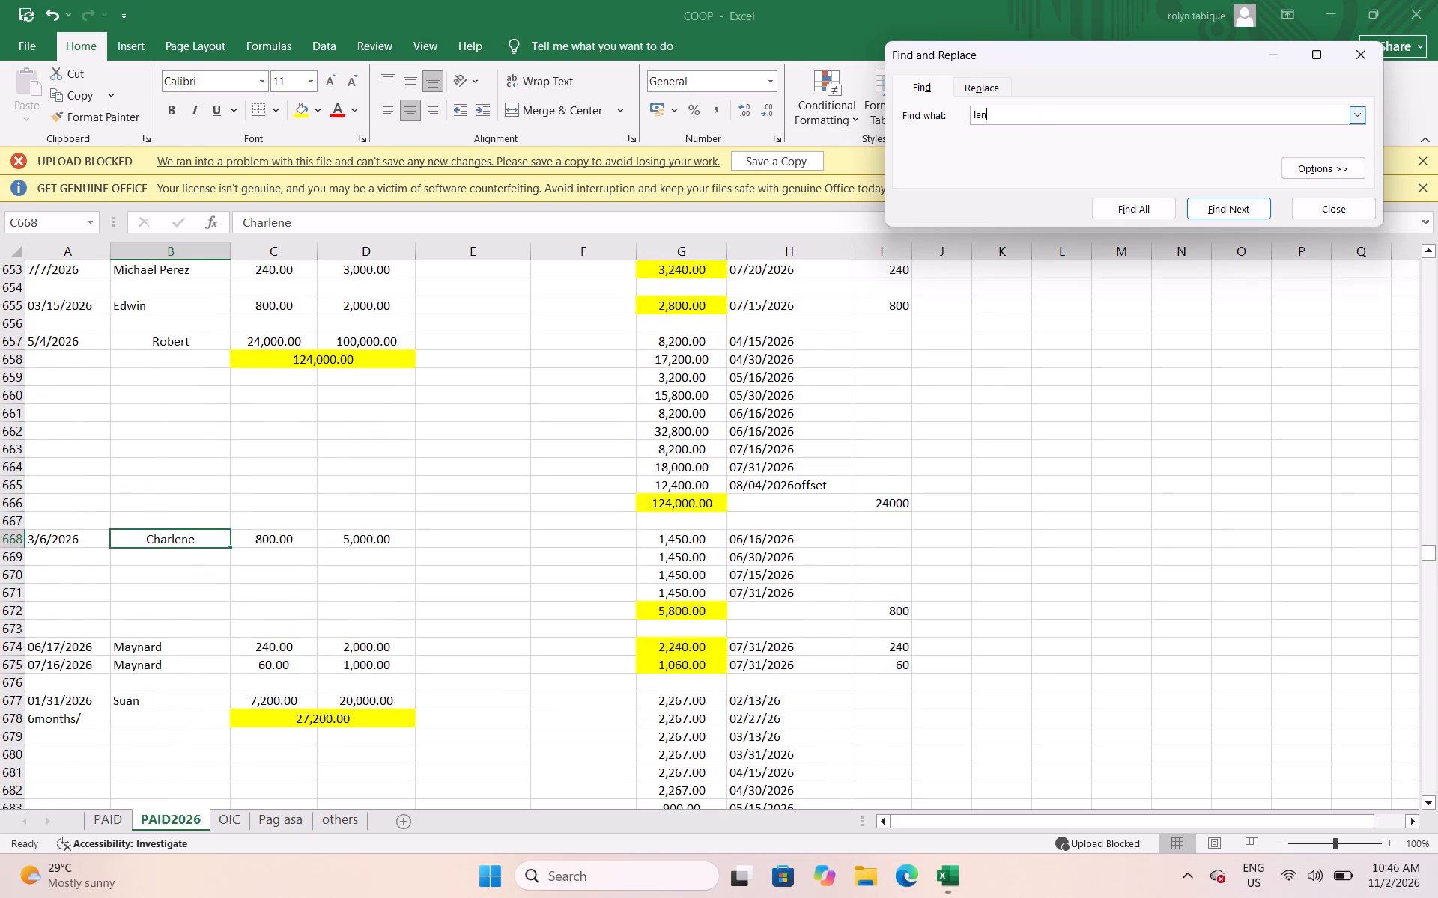
key(Return)
key(Return)
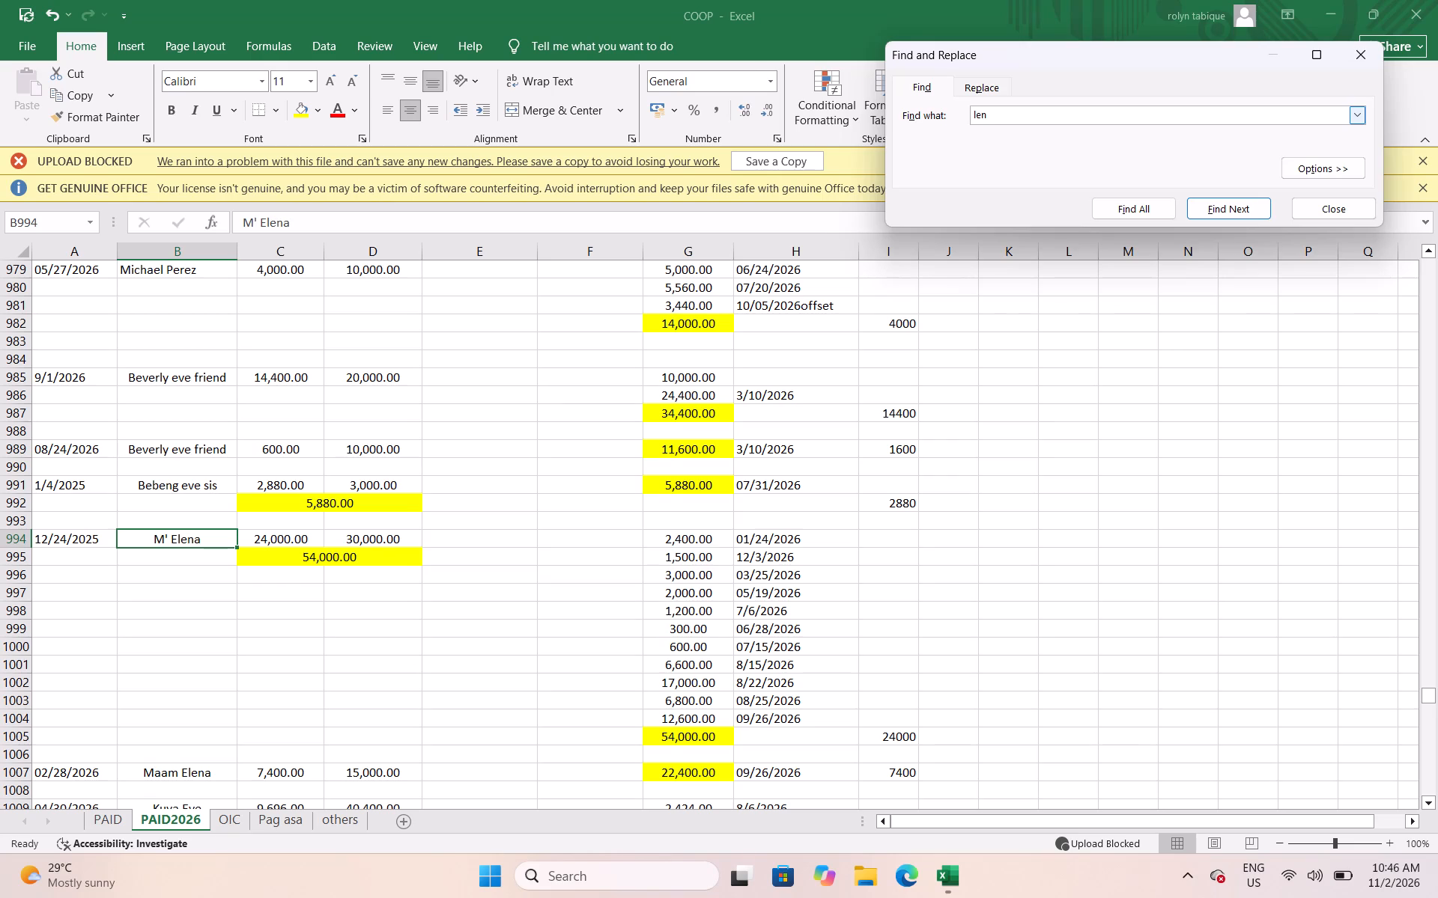
key(Return)
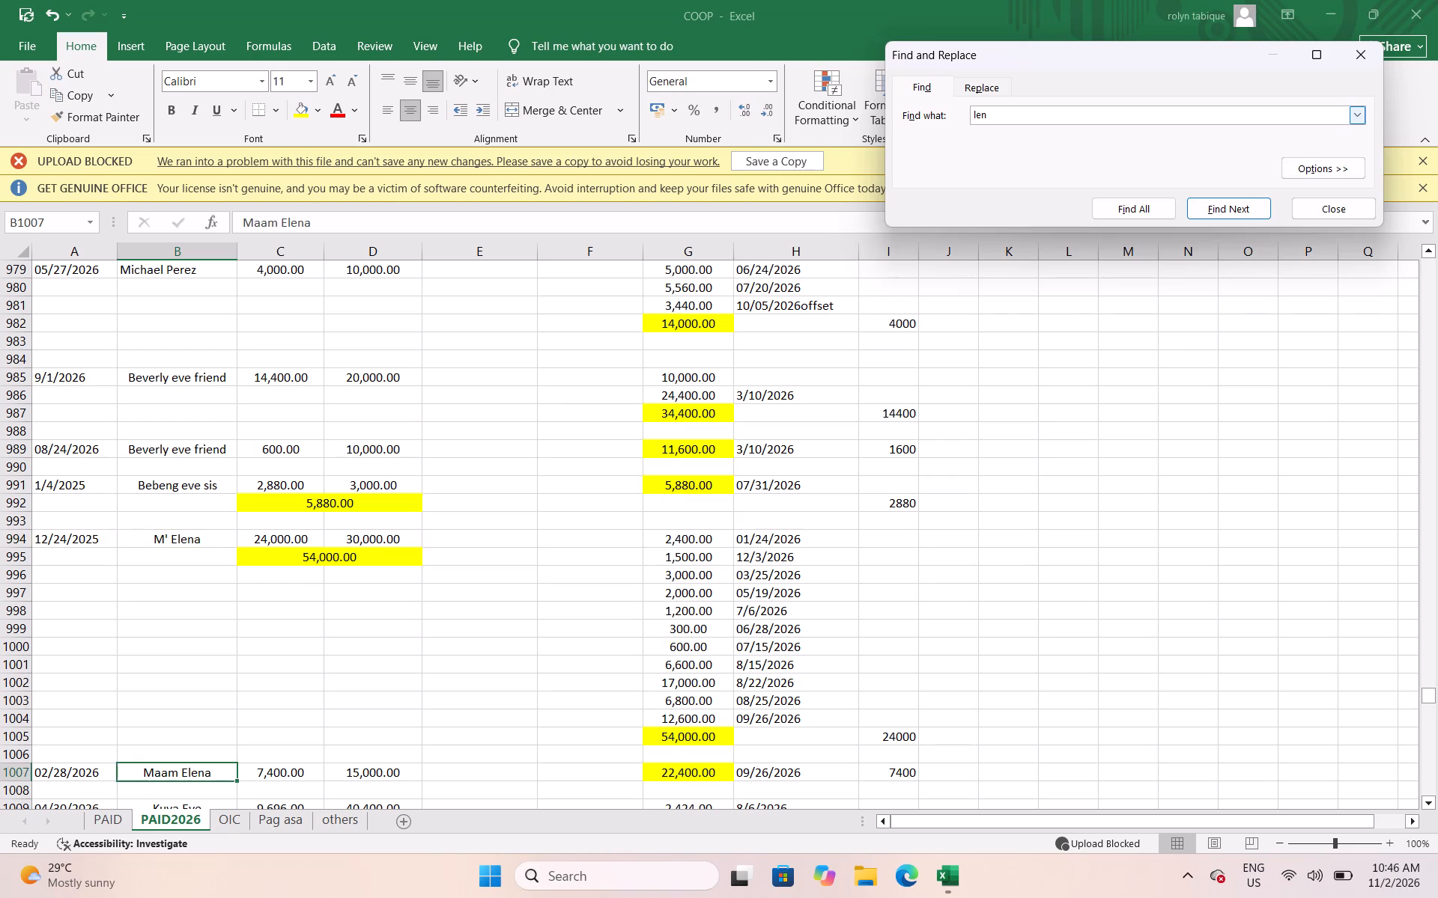
key(Return)
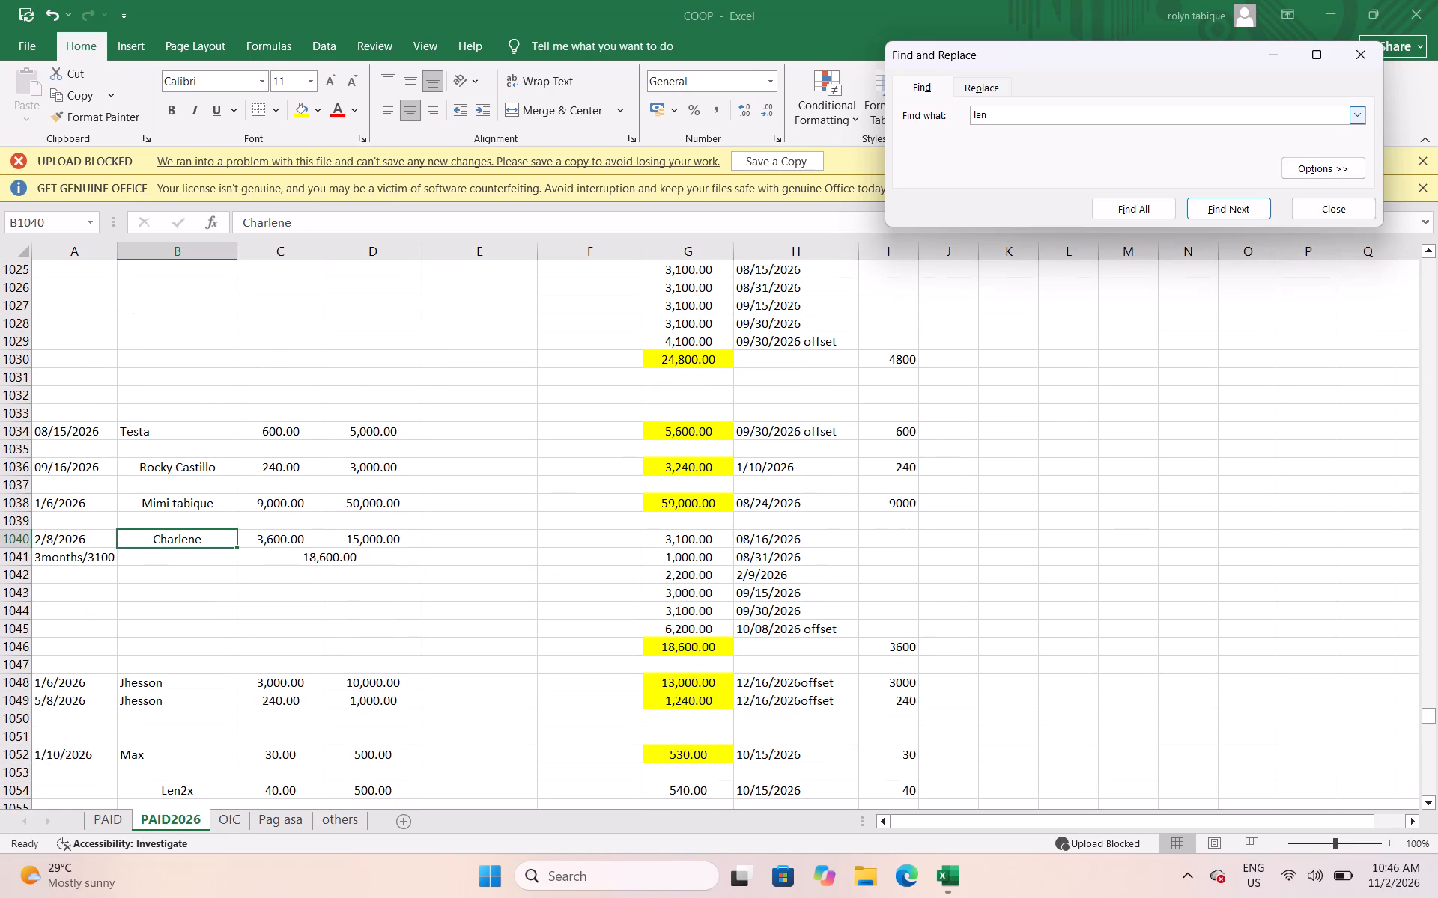
key(Return)
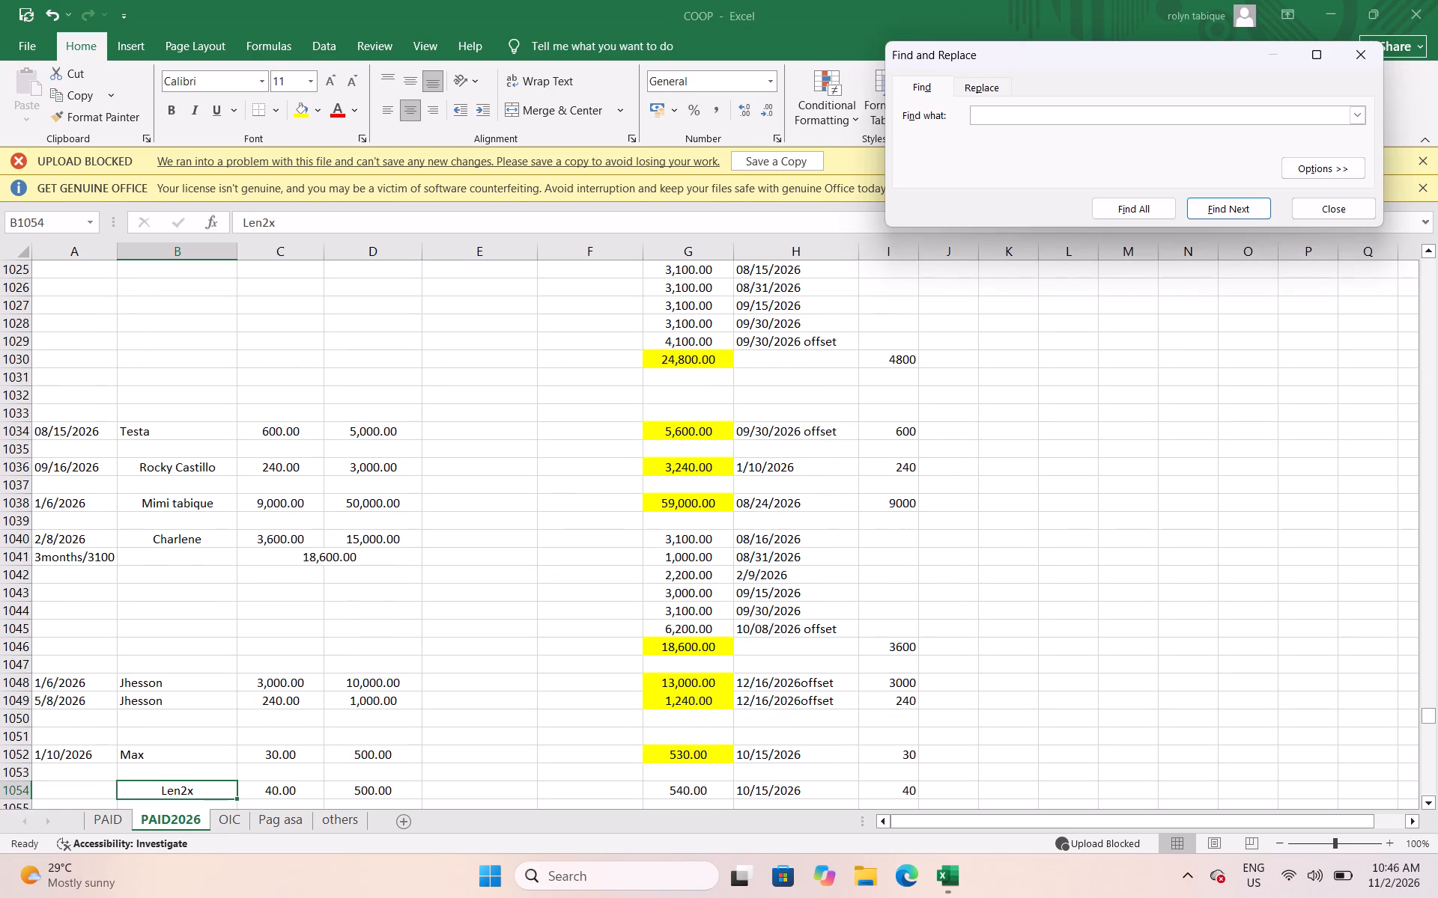
scroll(561, 574, down, 5)
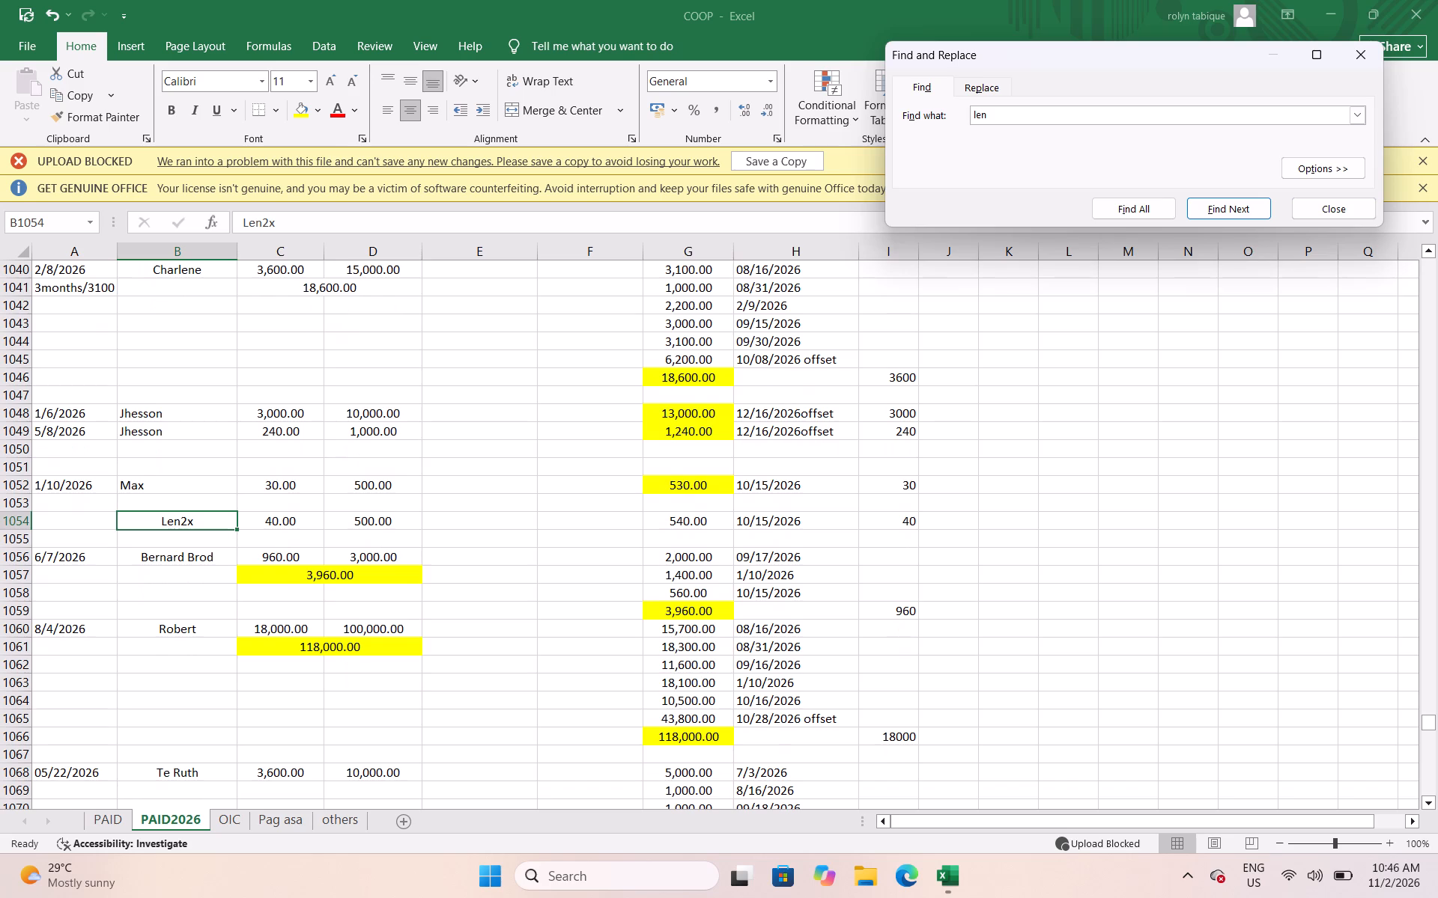
key(Return)
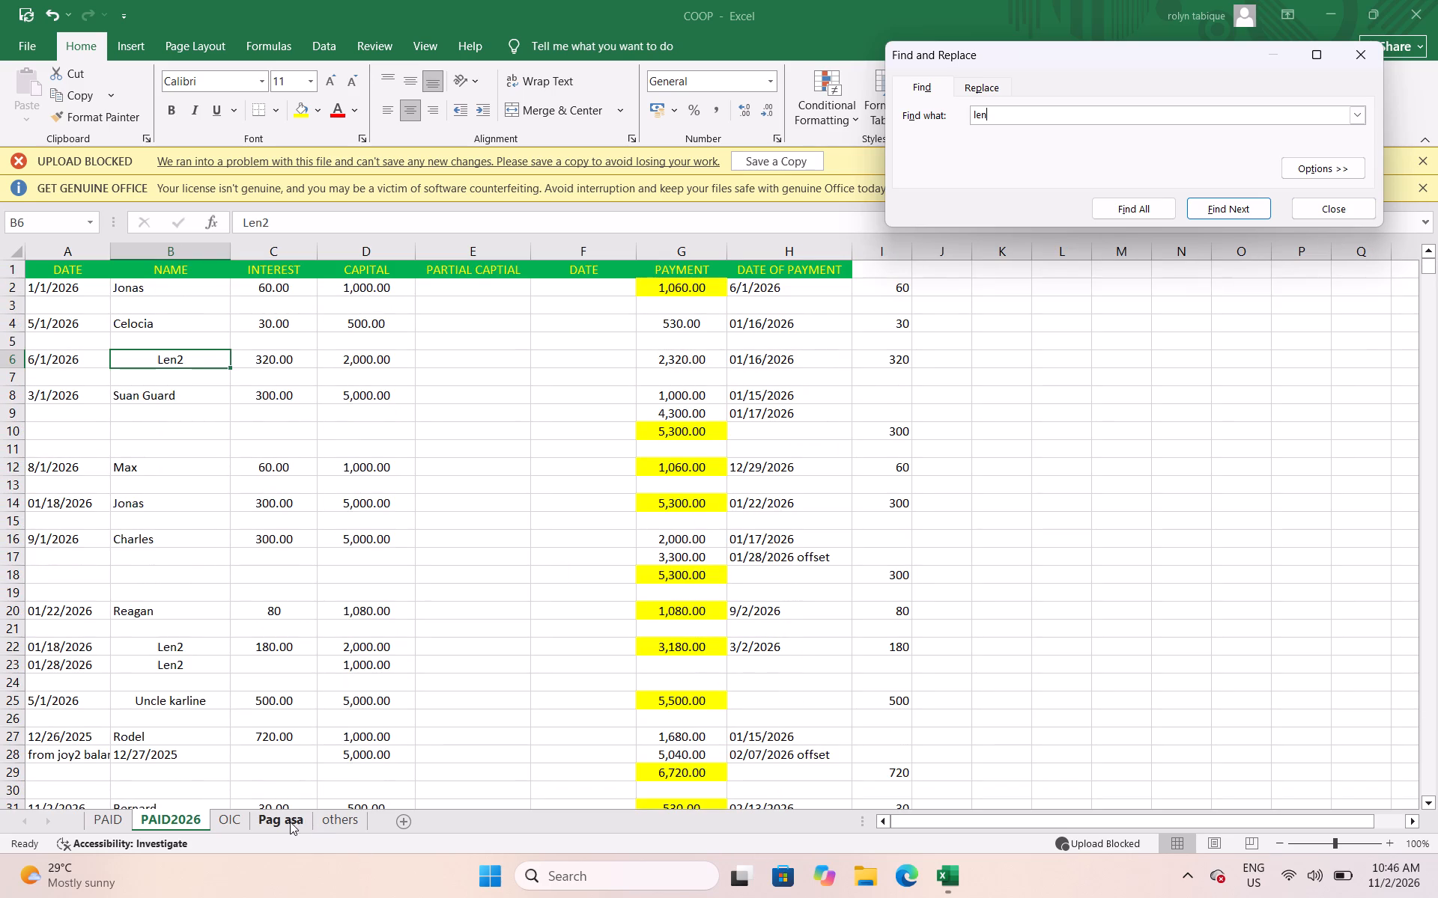
Add Len2x's 9/19/2026 loan in row 167 of the others sheet, with capital 1500 and payment 1680.
click(352, 826)
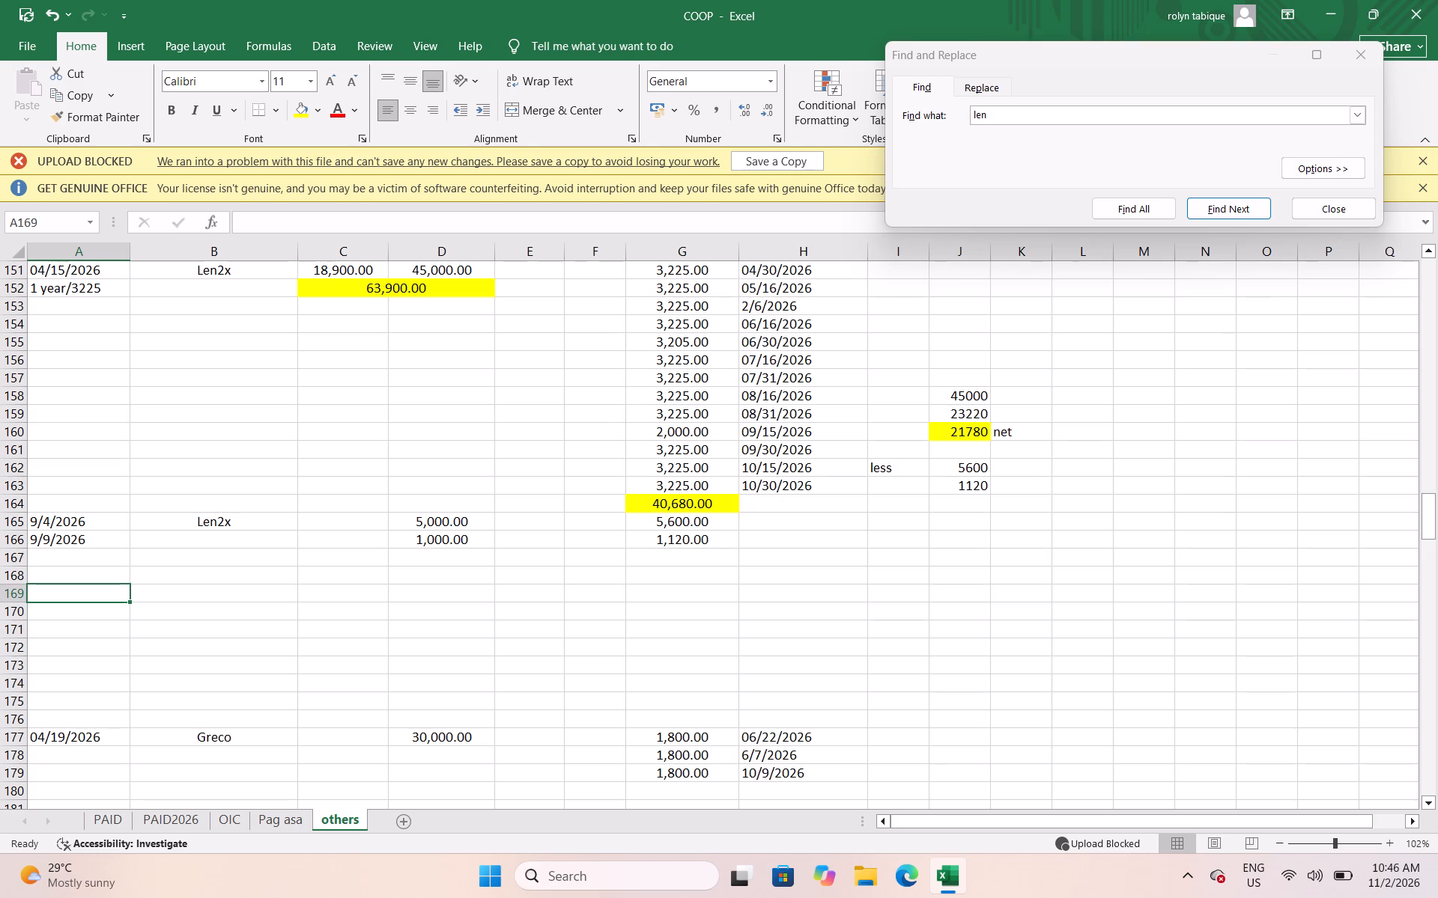
click(47, 563)
text(9/19/2026)
key(Right)
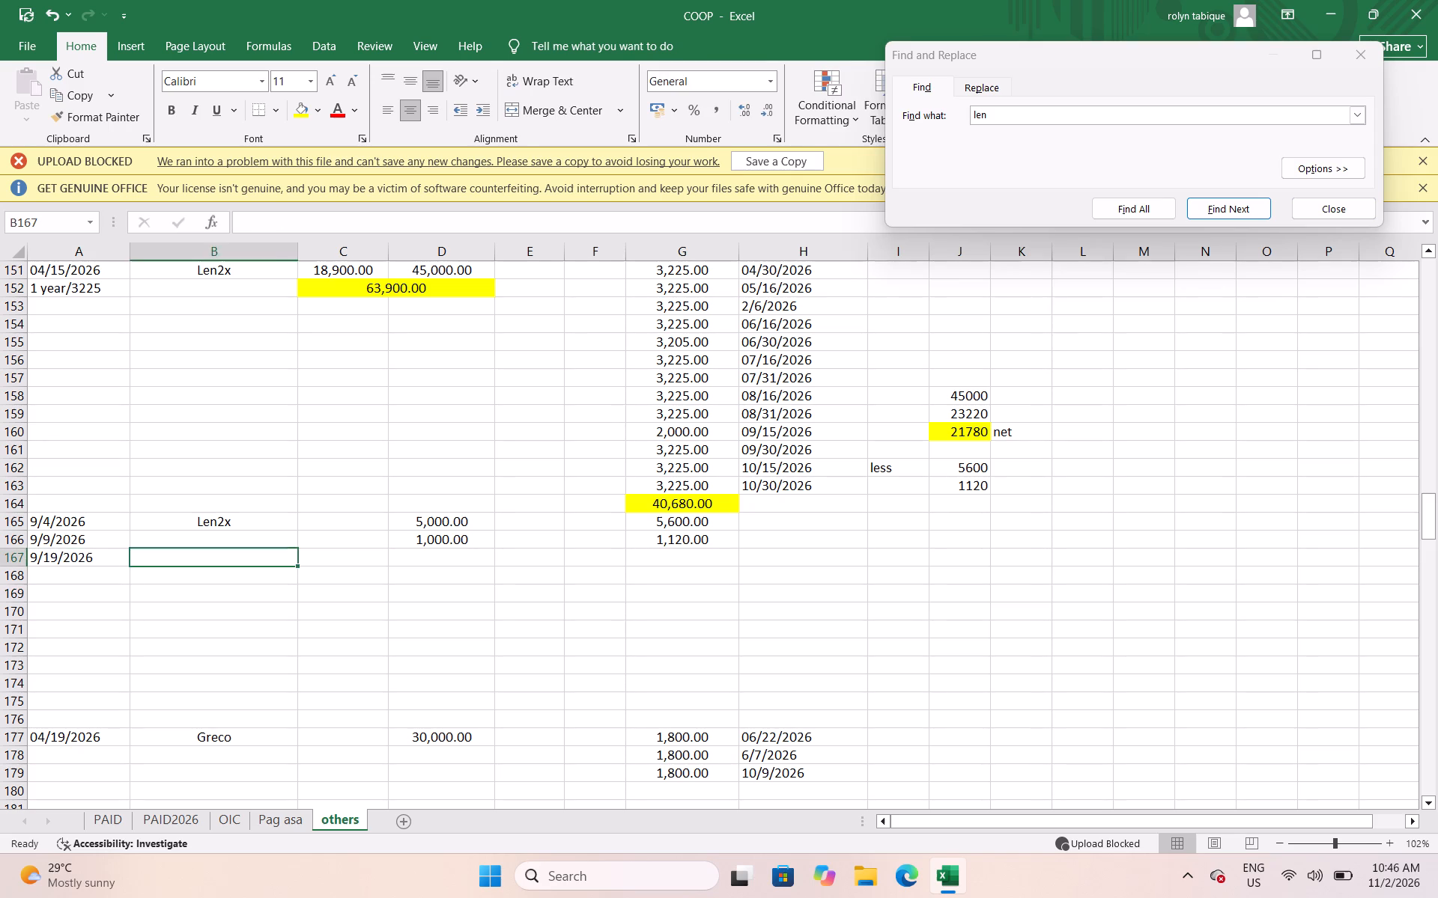
key(Right)
key(Right)
text(1500)
key(Right)
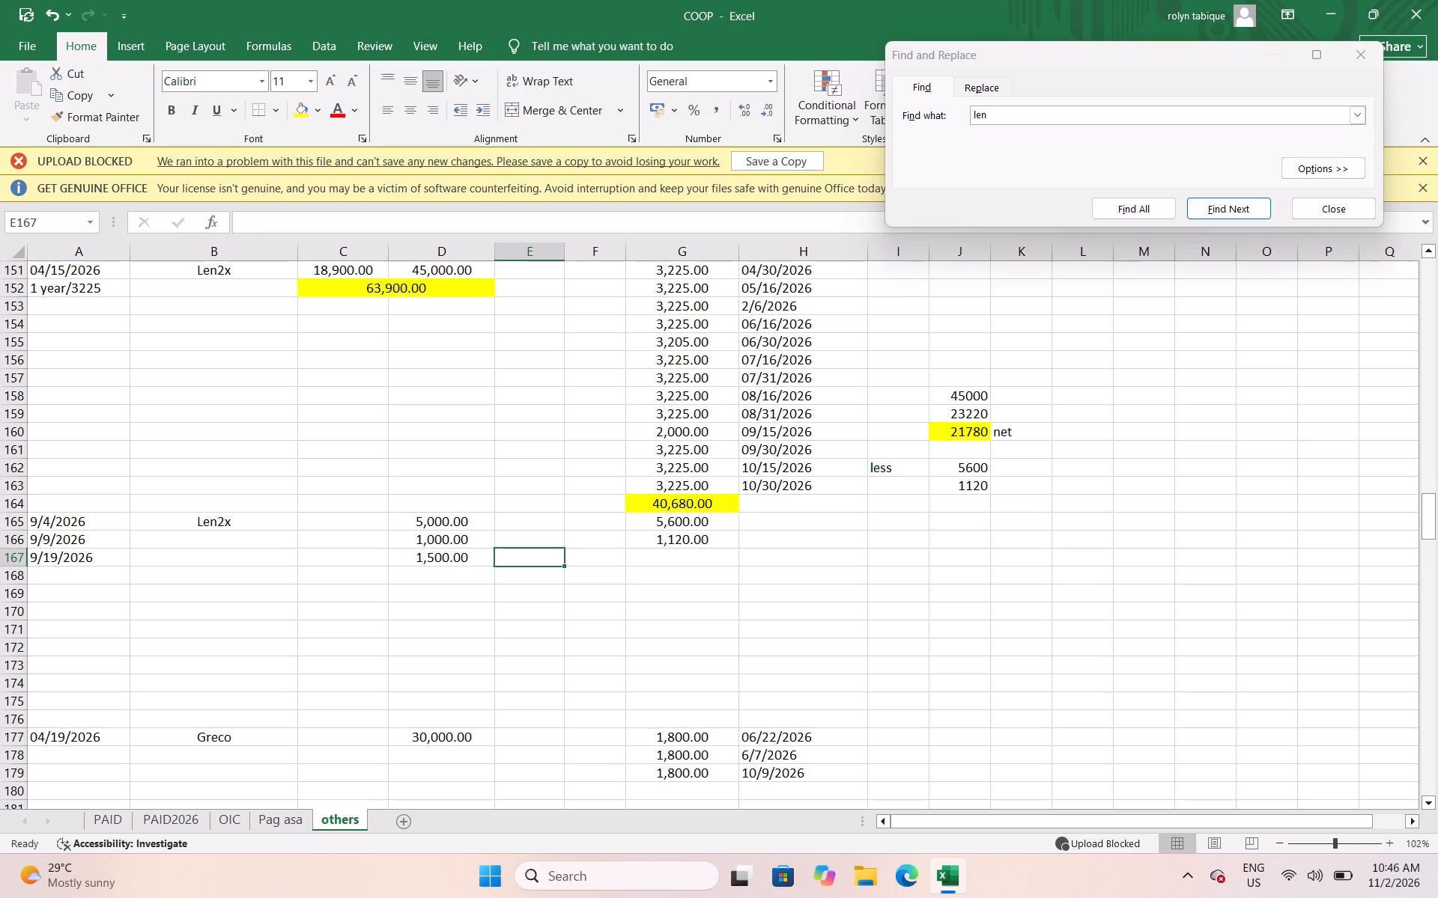
key(Right)
key(Right)
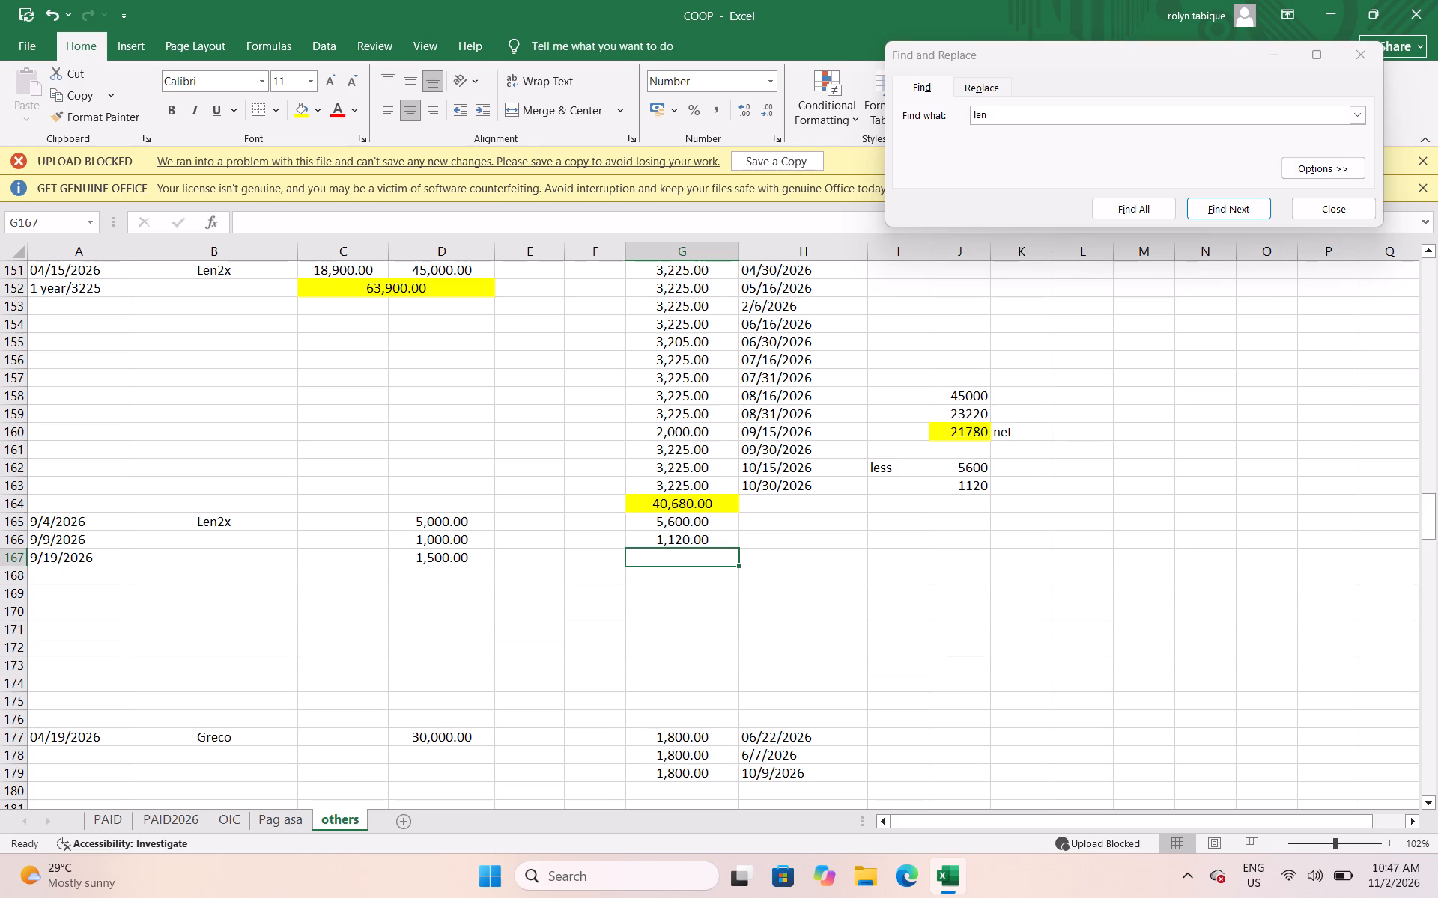
text(1680)
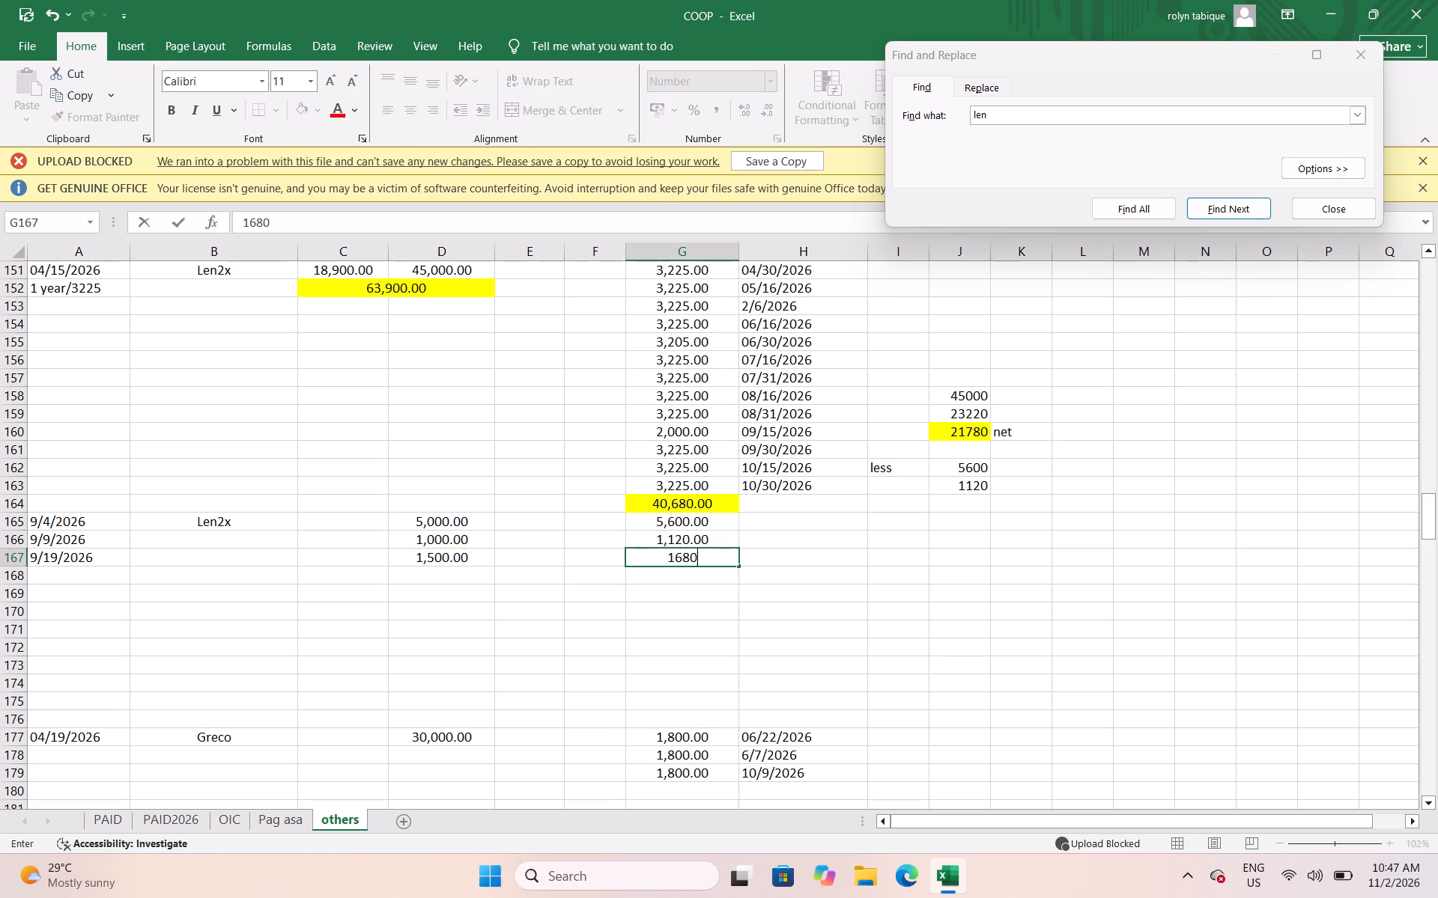
key(Right)
Enter 1680 in J164 as the next amount in Len2x's less list.
key(Right)
key(Up)
key(Up)
key(Up)
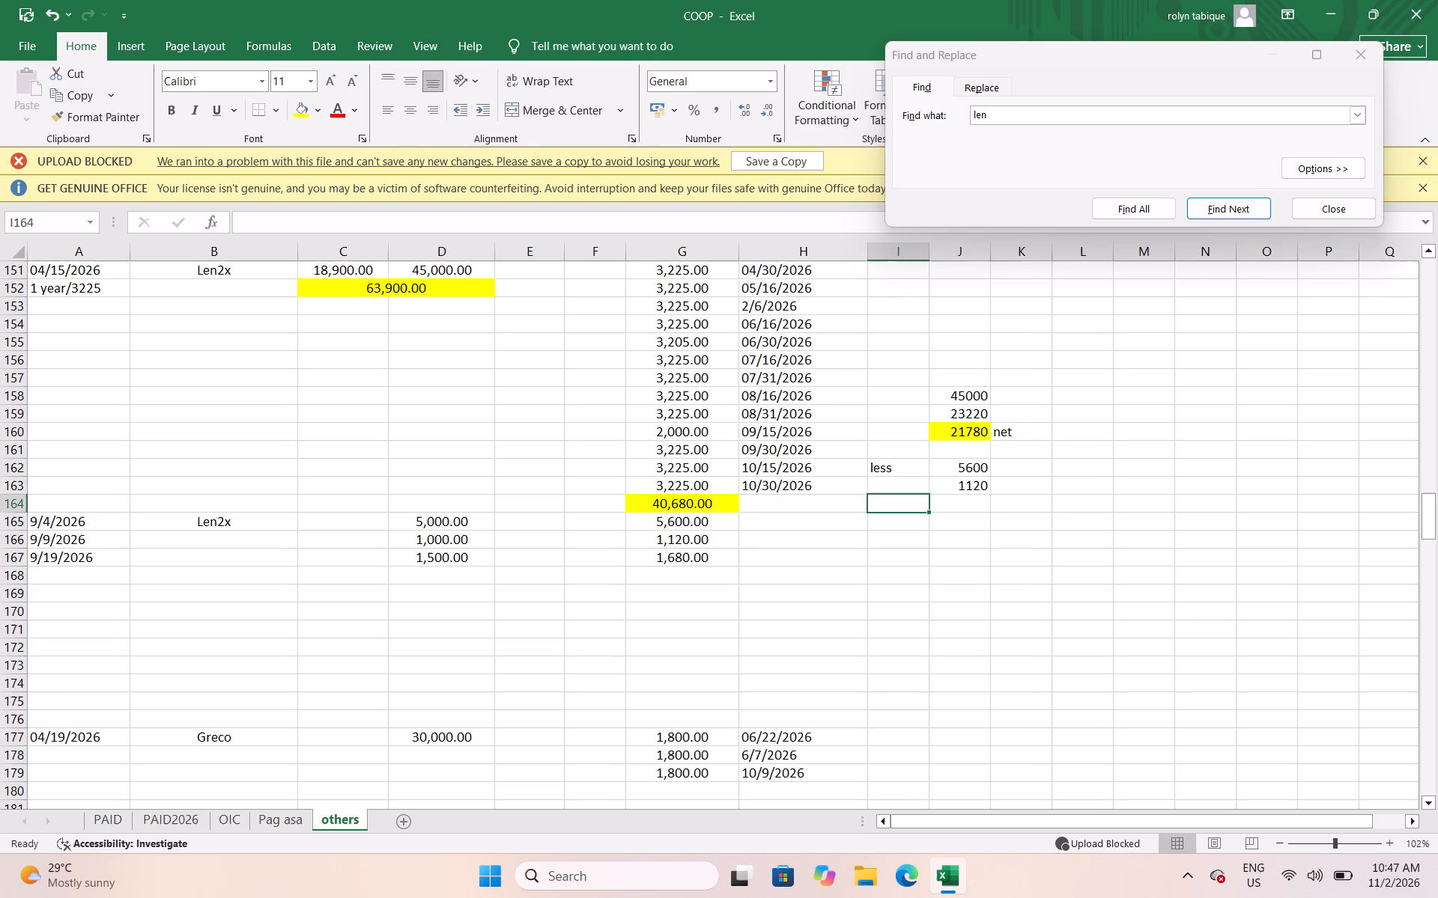
key(Right)
text(16)
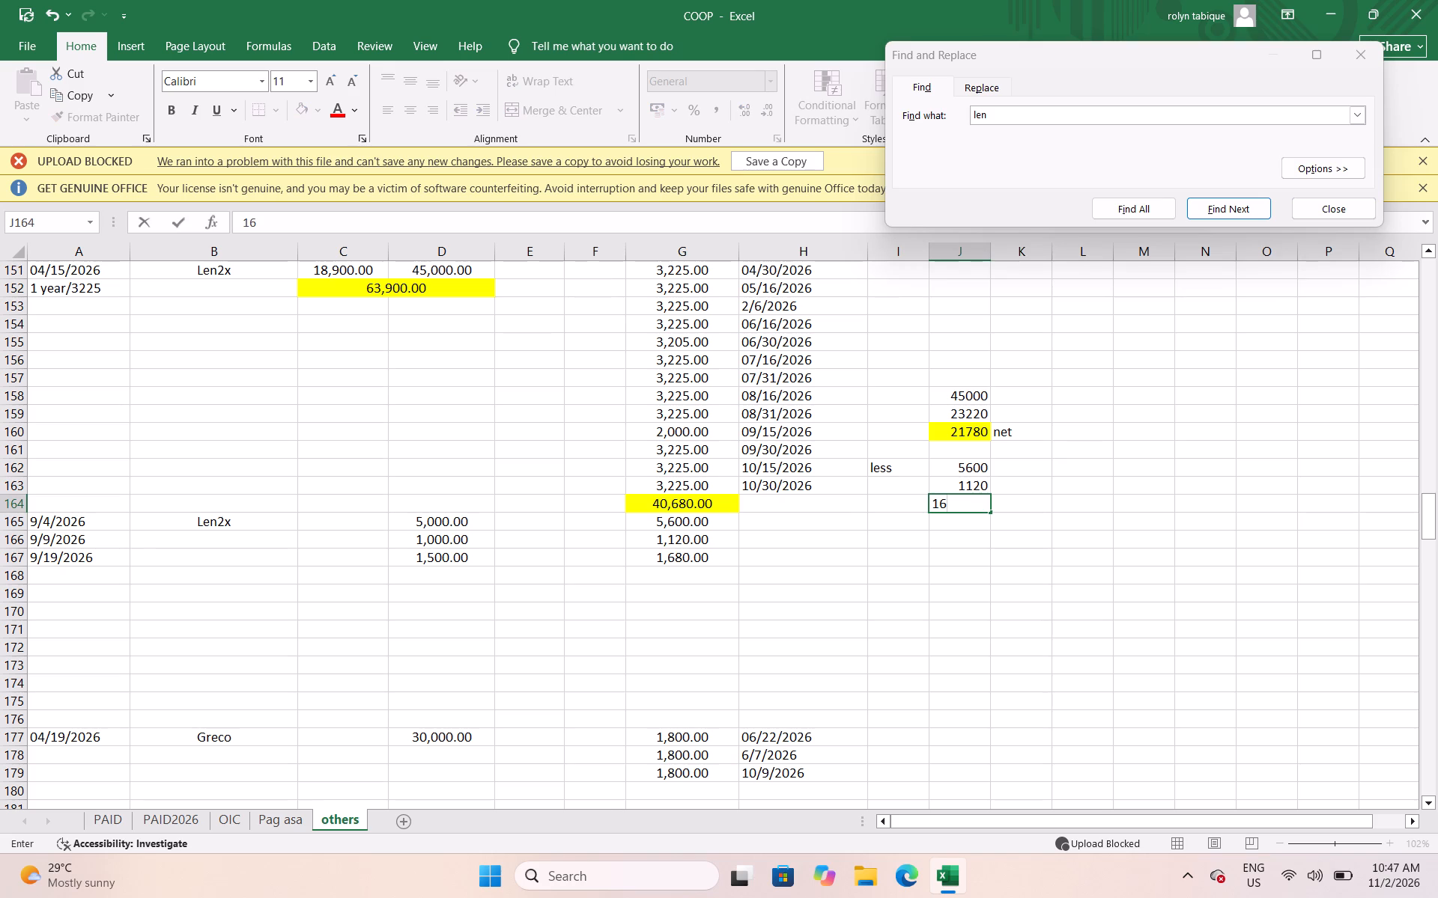
text(80)
key(Down)
Add Len2x's 10/02/2026 loan in row 168, with capital 1500 and payment 1680.
key(Down)
key(Down)
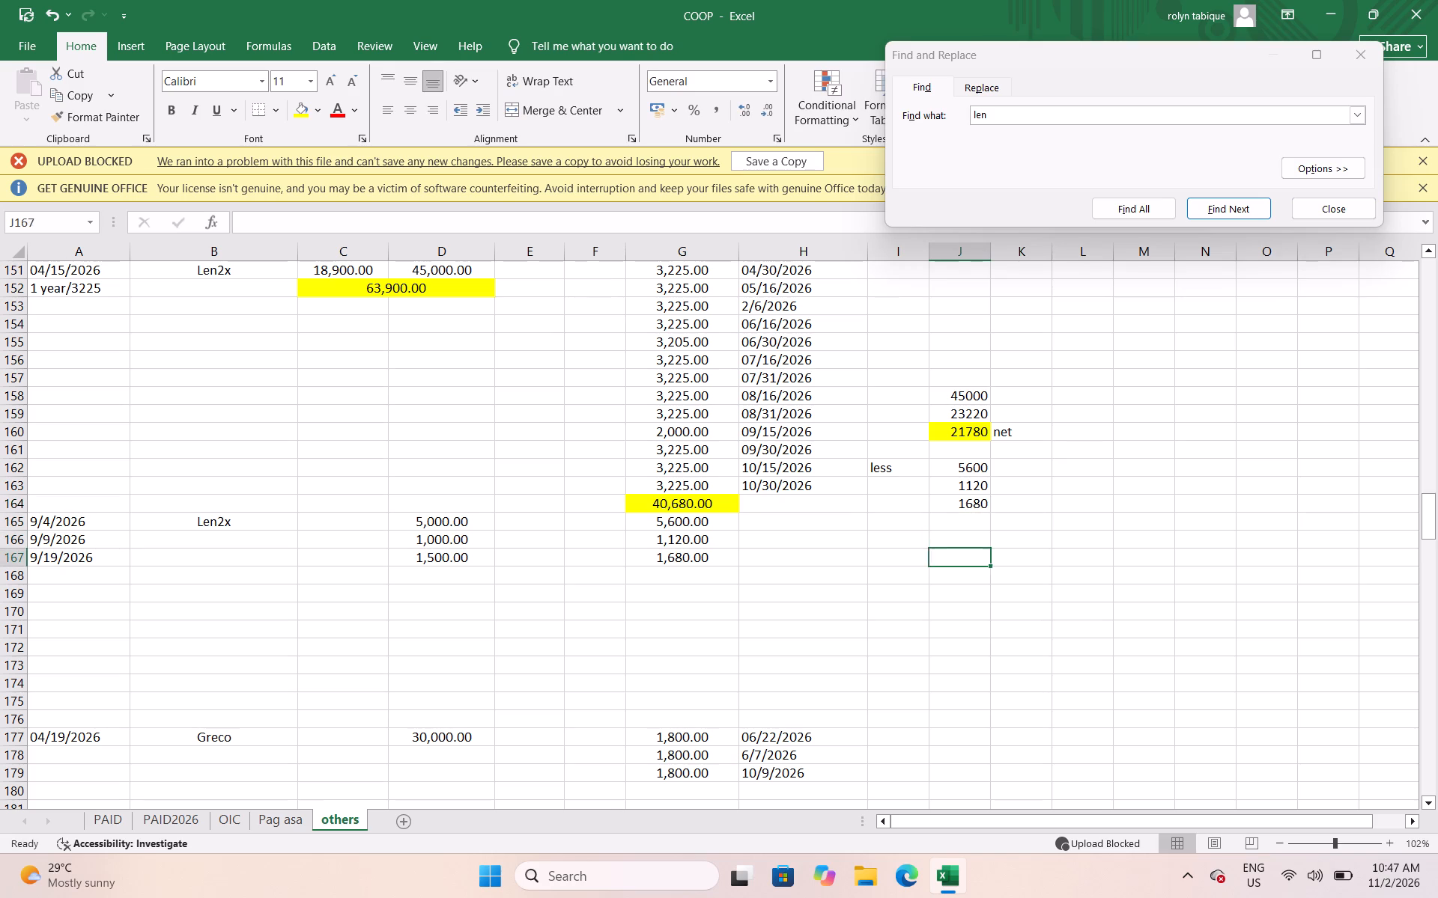
key(Down)
key(Left)
key(Left)
key(Left)
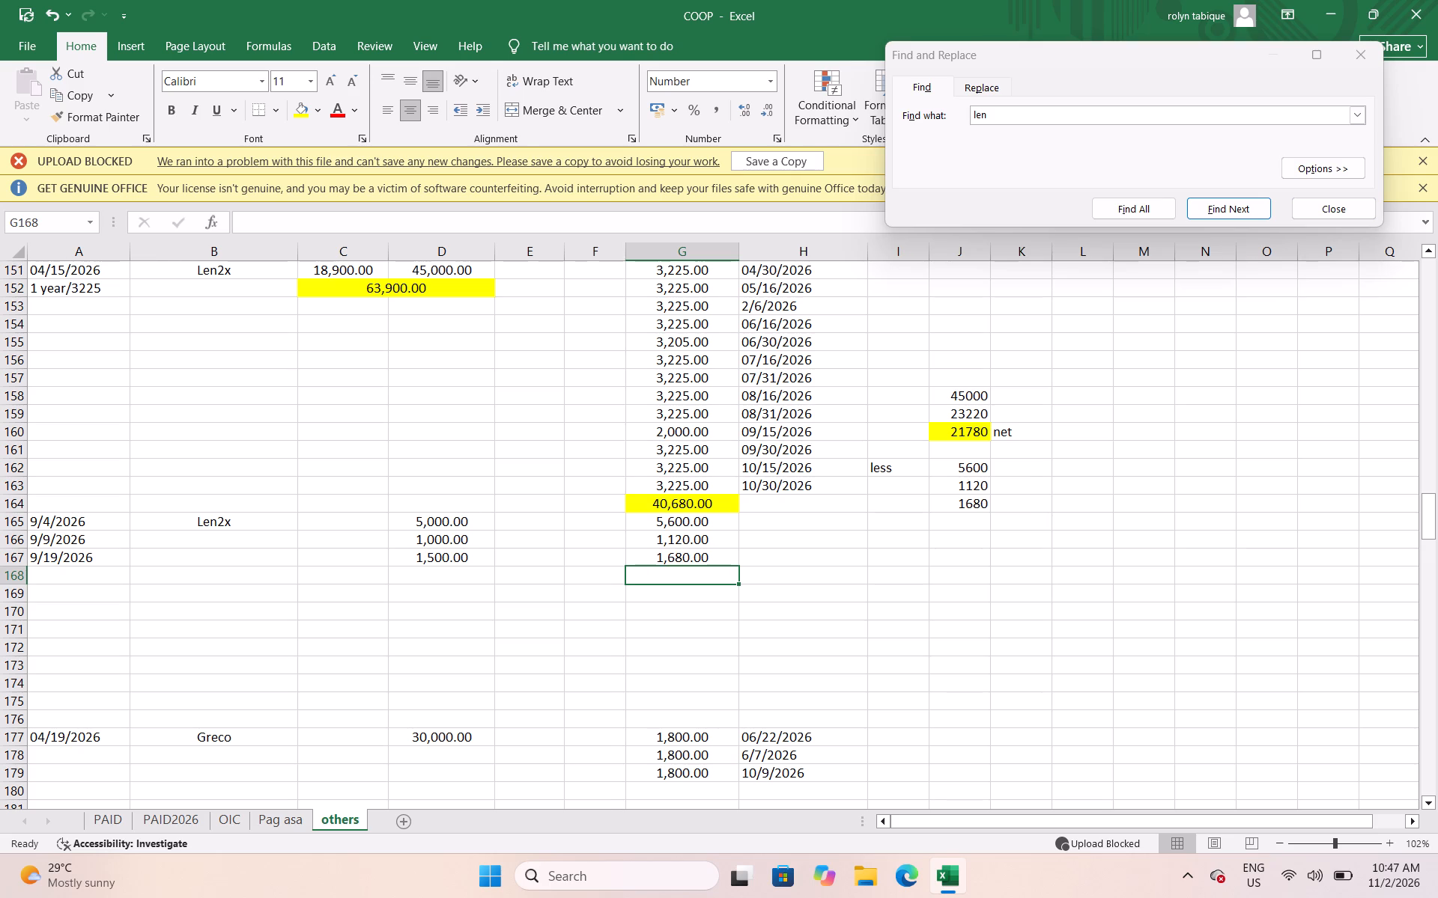
key(Left)
key(Left)
key(Left)
key(Left)
key(Left)
key(Left)
text(10)
text(/02/2026)
key(Right)
key(Right)
key(Right)
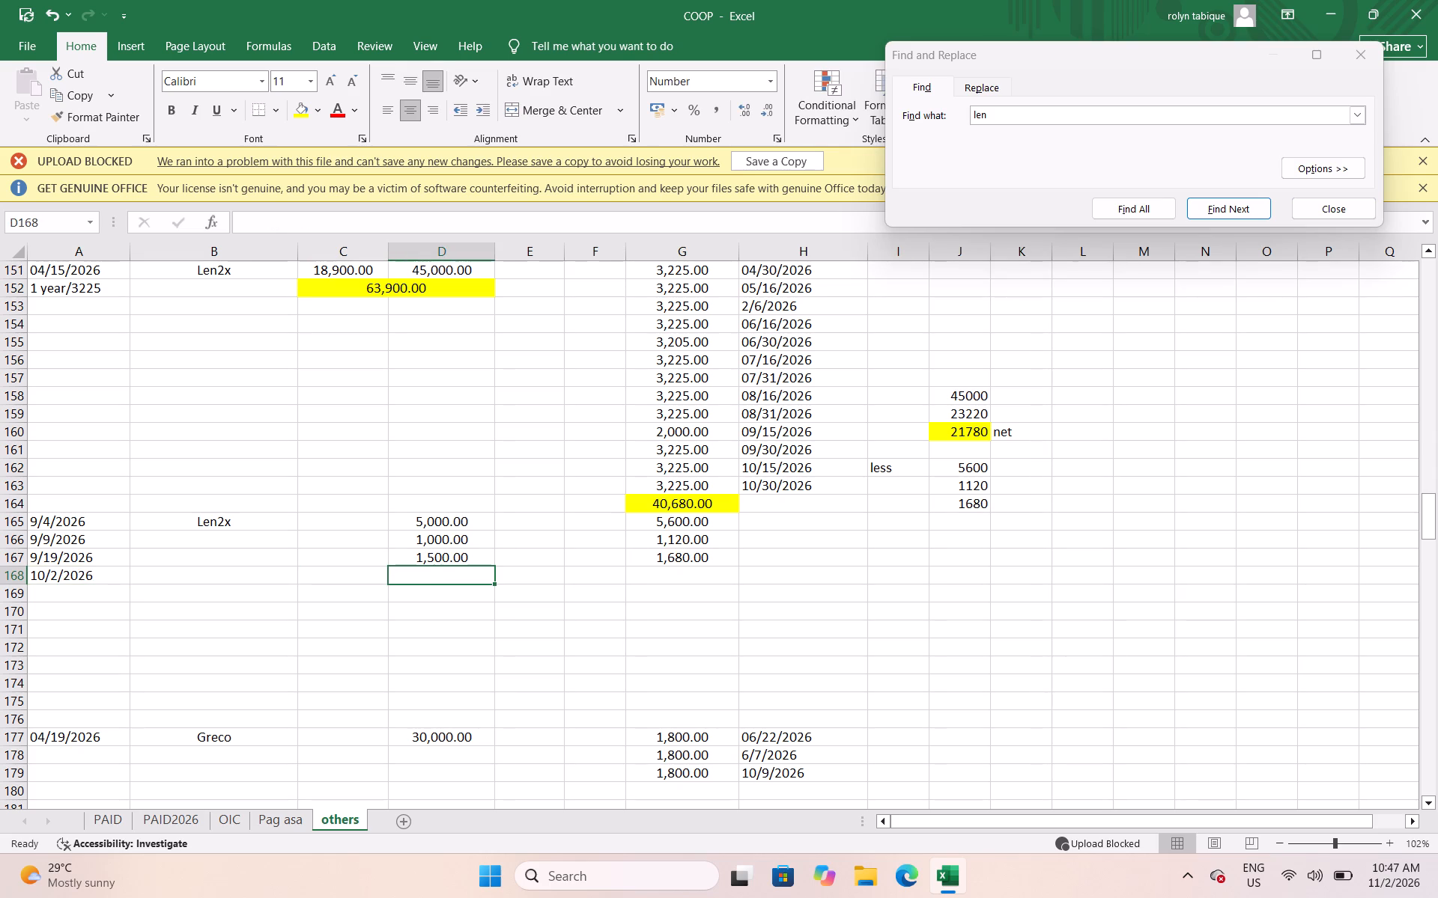
text(1500)
key(Right)
key(Right)
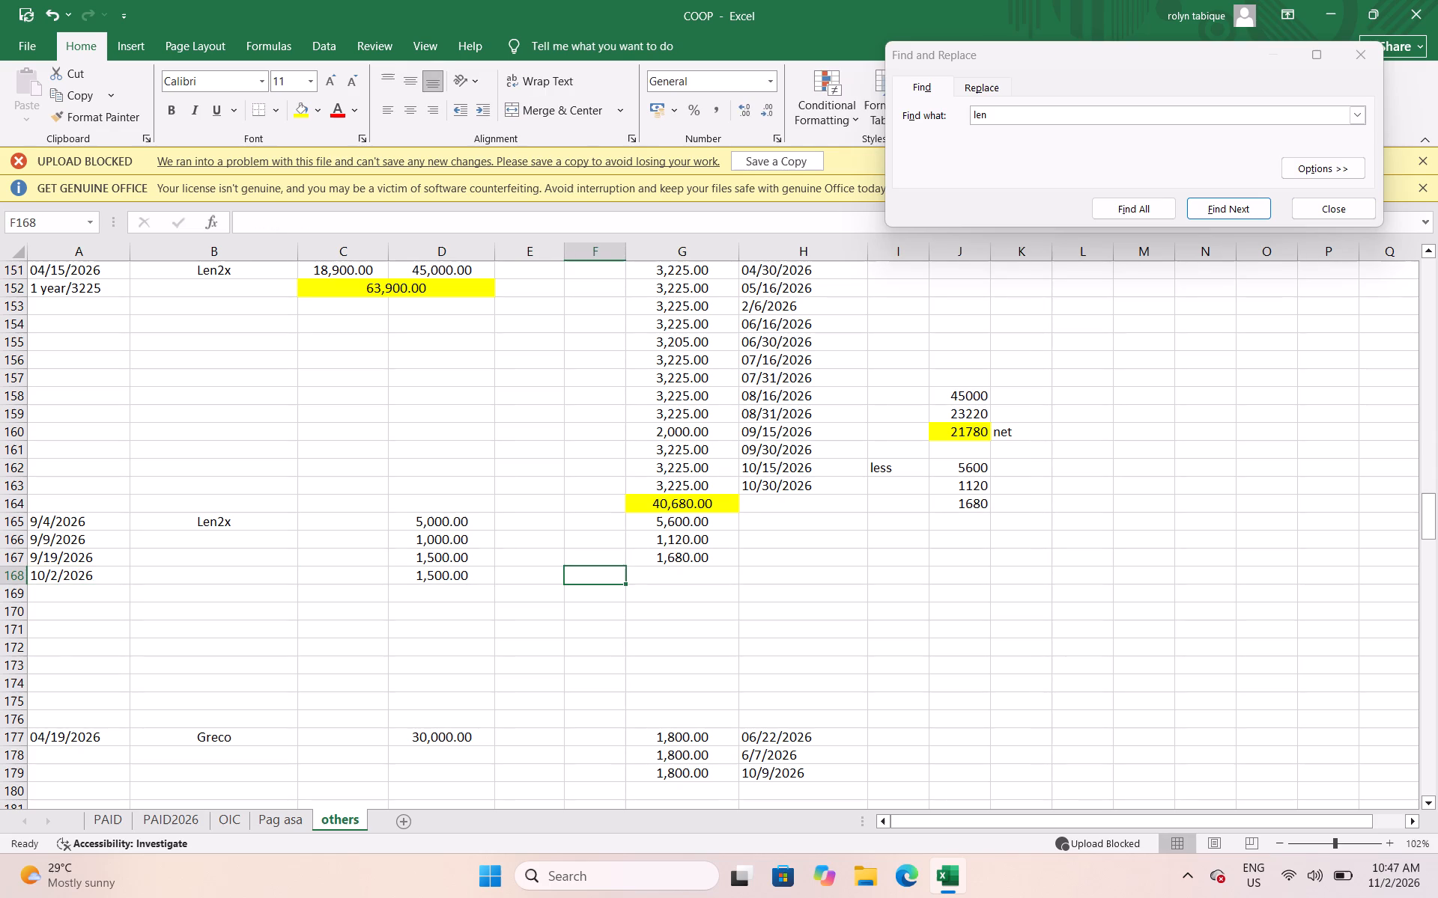
key(Right)
text(1650)
key(Down)
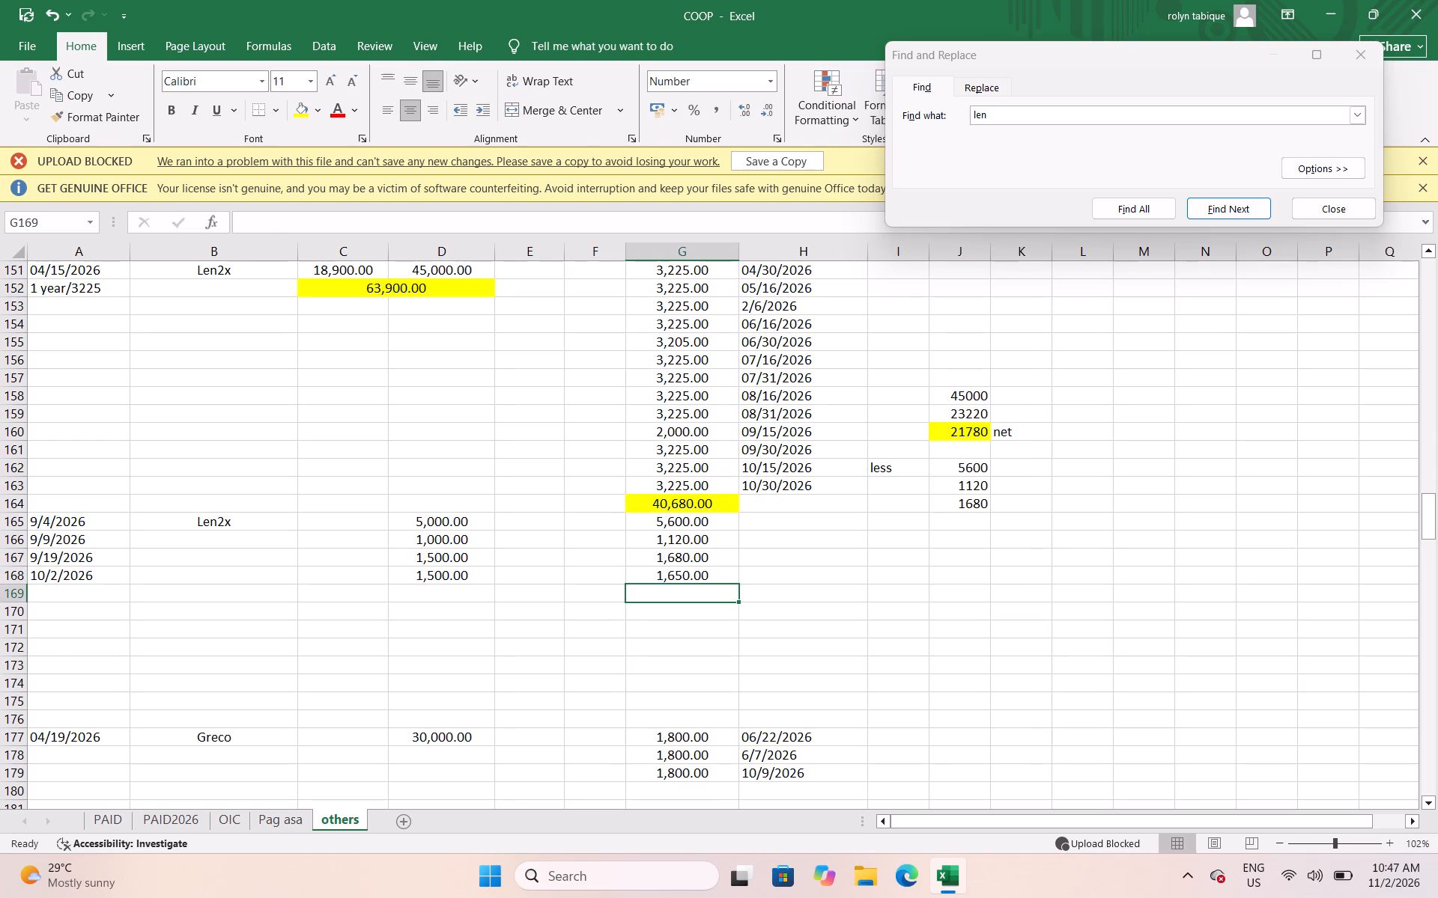
key(Up)
text(1680)
key(Down)
Enter 1680 in J165 as the next amount in Len2x's less list.
key(Left)
key(Right)
key(Right)
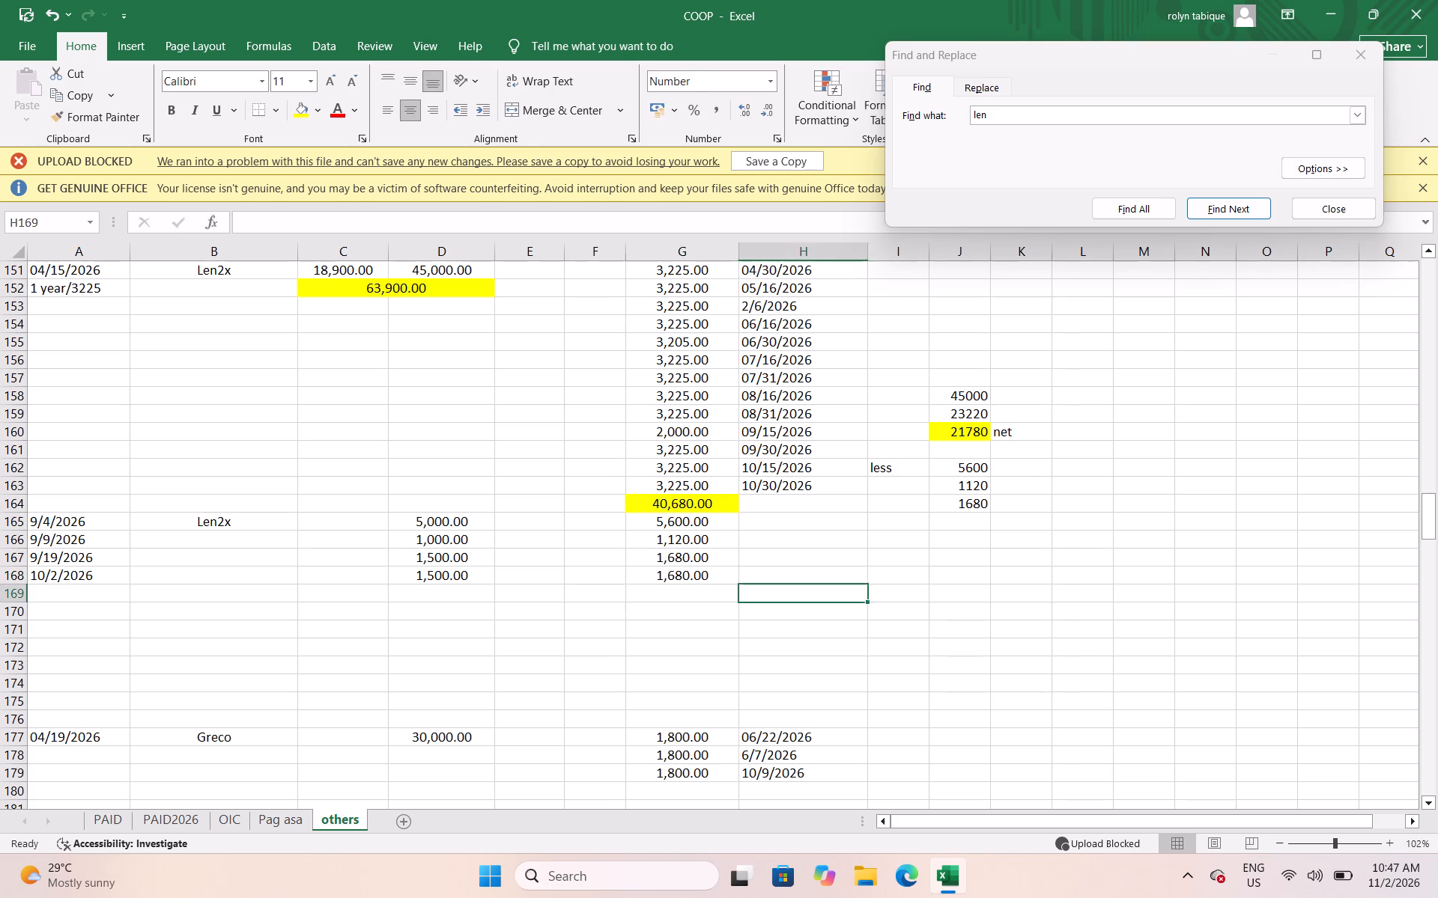
key(Right)
key(Right)
key(Up)
key(Up)
key(Up)
key(Up)
text(1680)
key(Down)
key(Up)
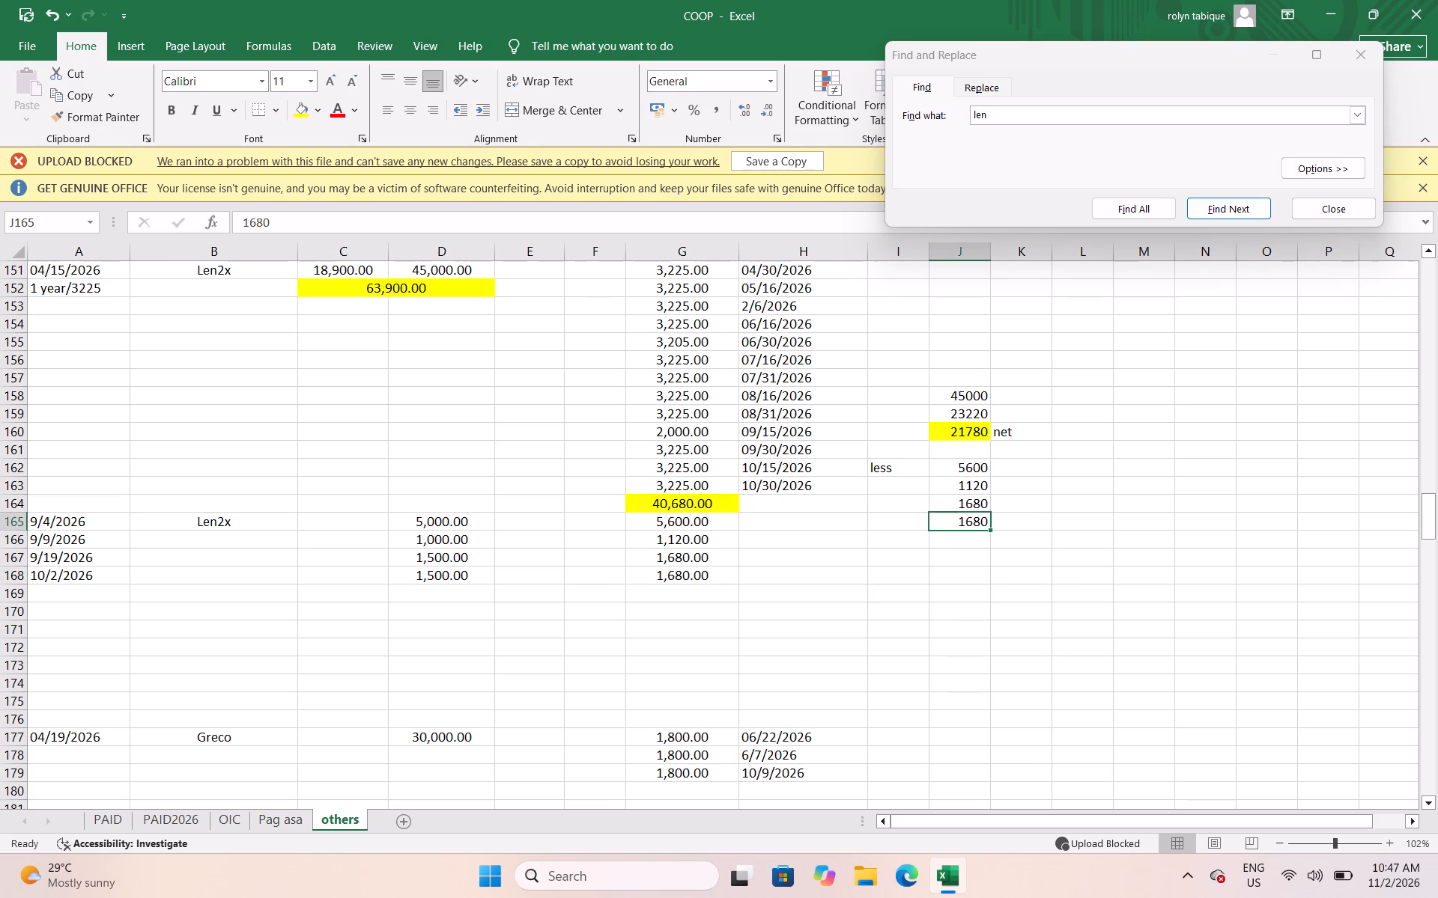
key(Down)
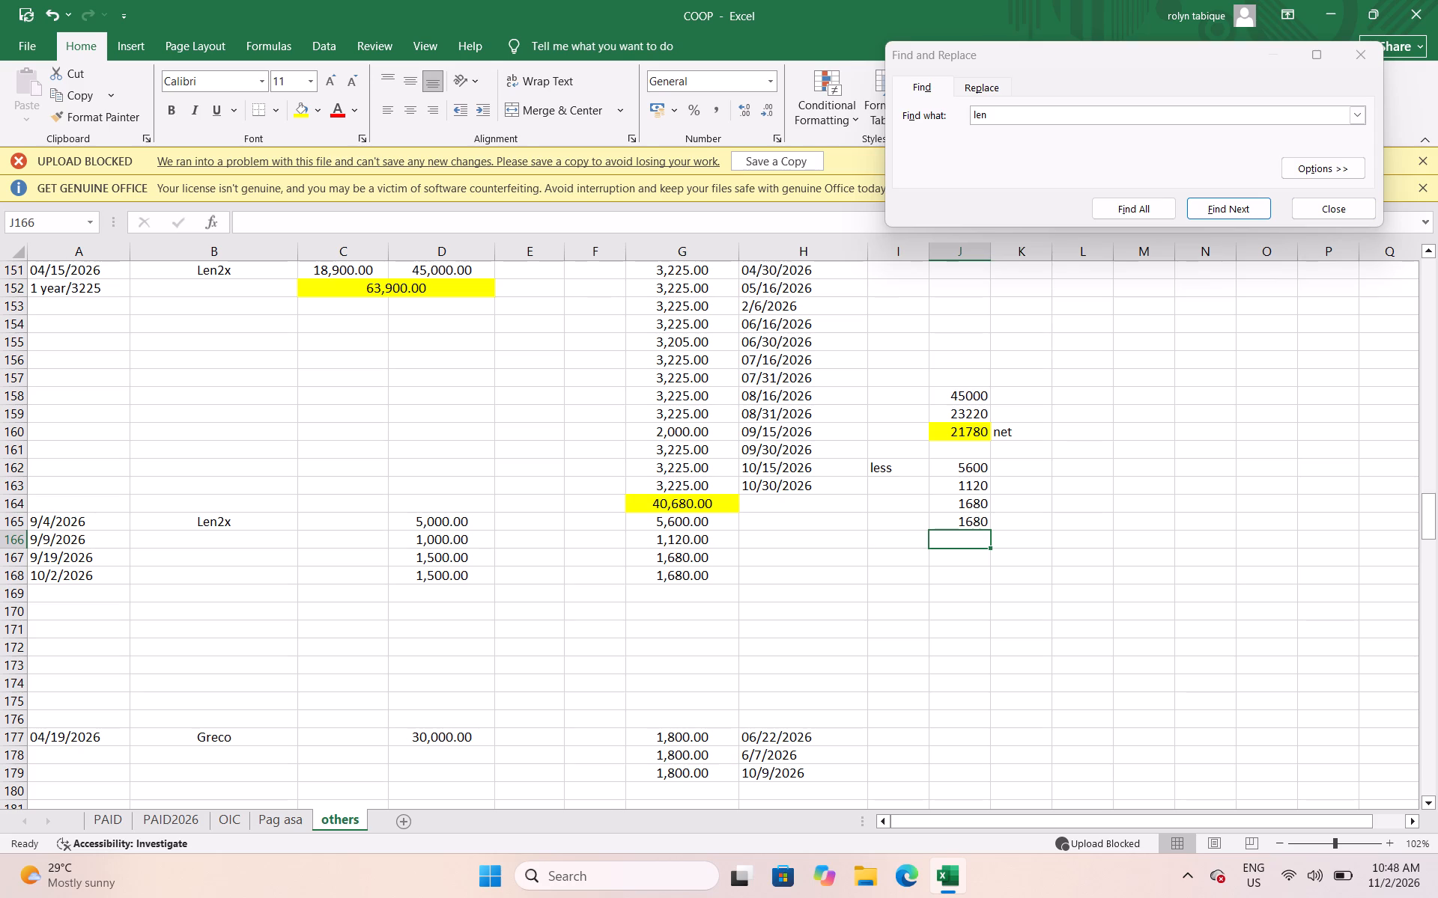
On the PAID2026 sheet, enter the loan date 10/09/2026 in A1054 for Len2x's 500 loan and save the workbook.
click(176, 819)
scroll(294, 623, down, 16)
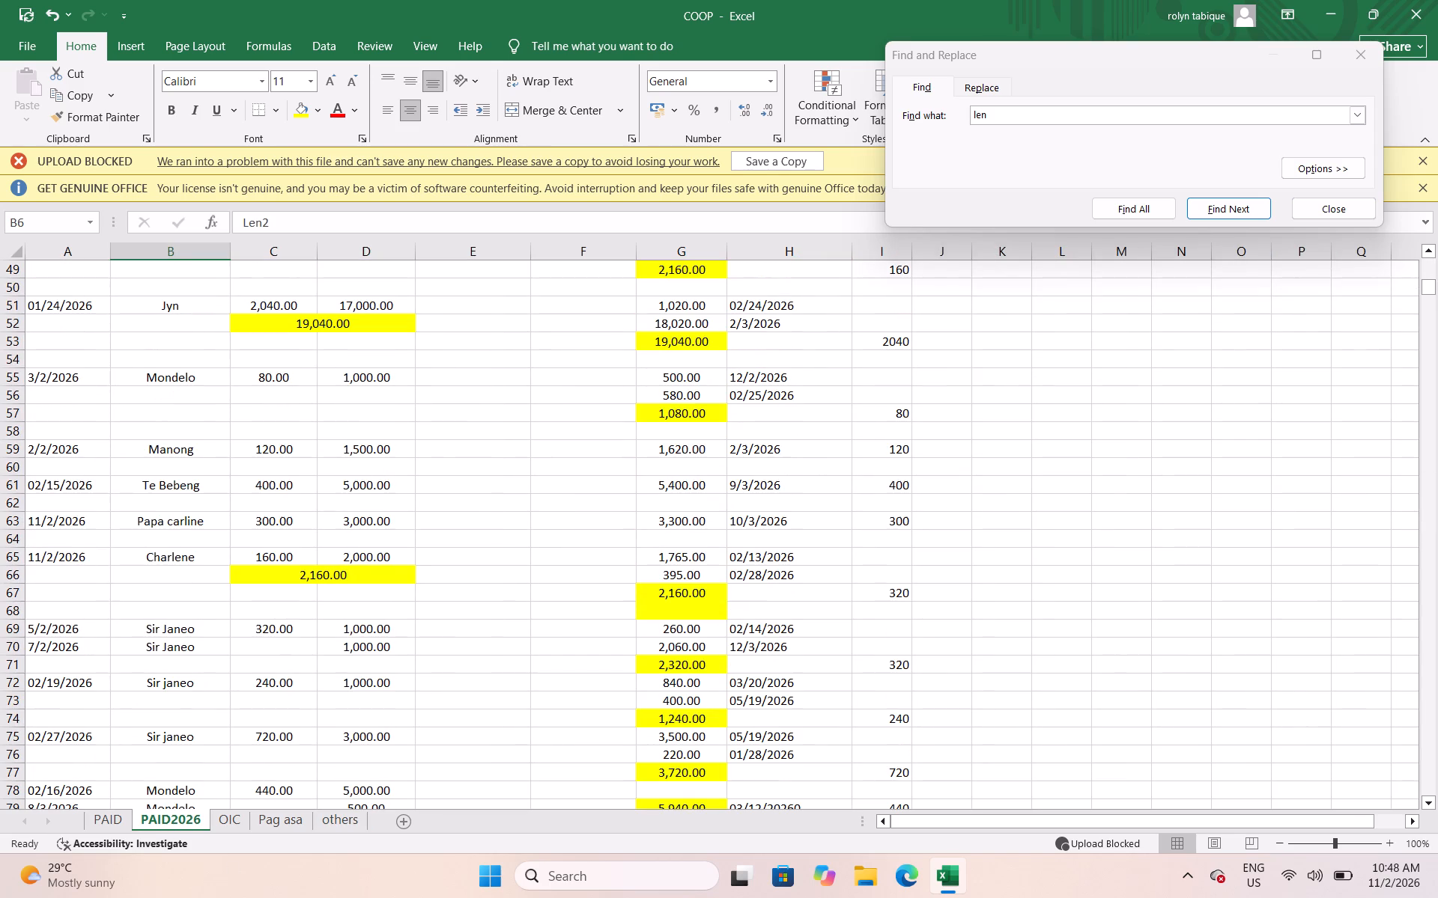
drag(1424, 290, 1434, 761)
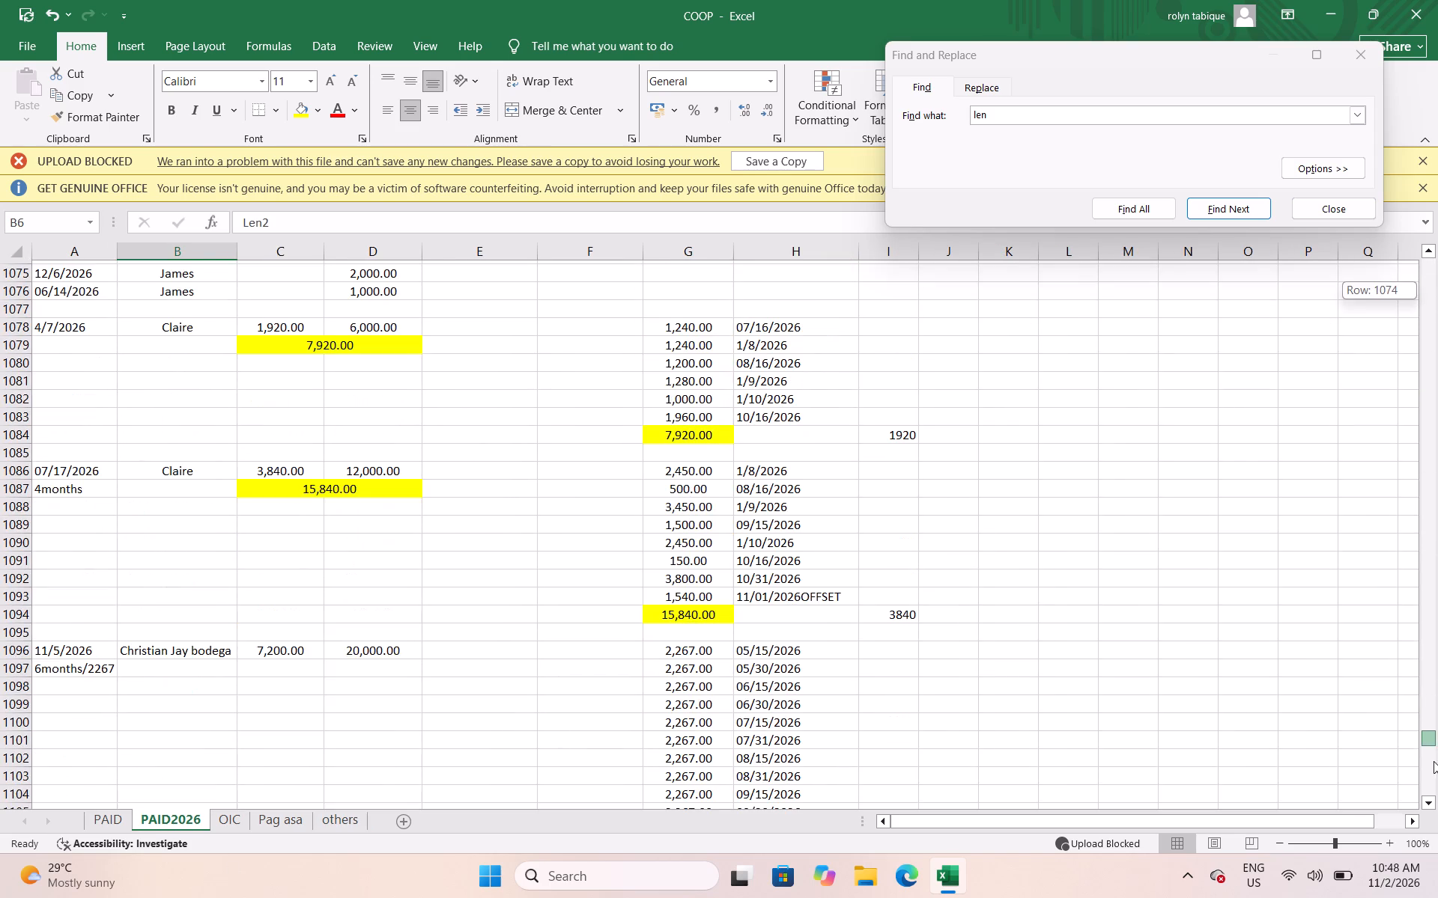
drag(1434, 761, 1428, 801)
scroll(911, 569, up, 9)
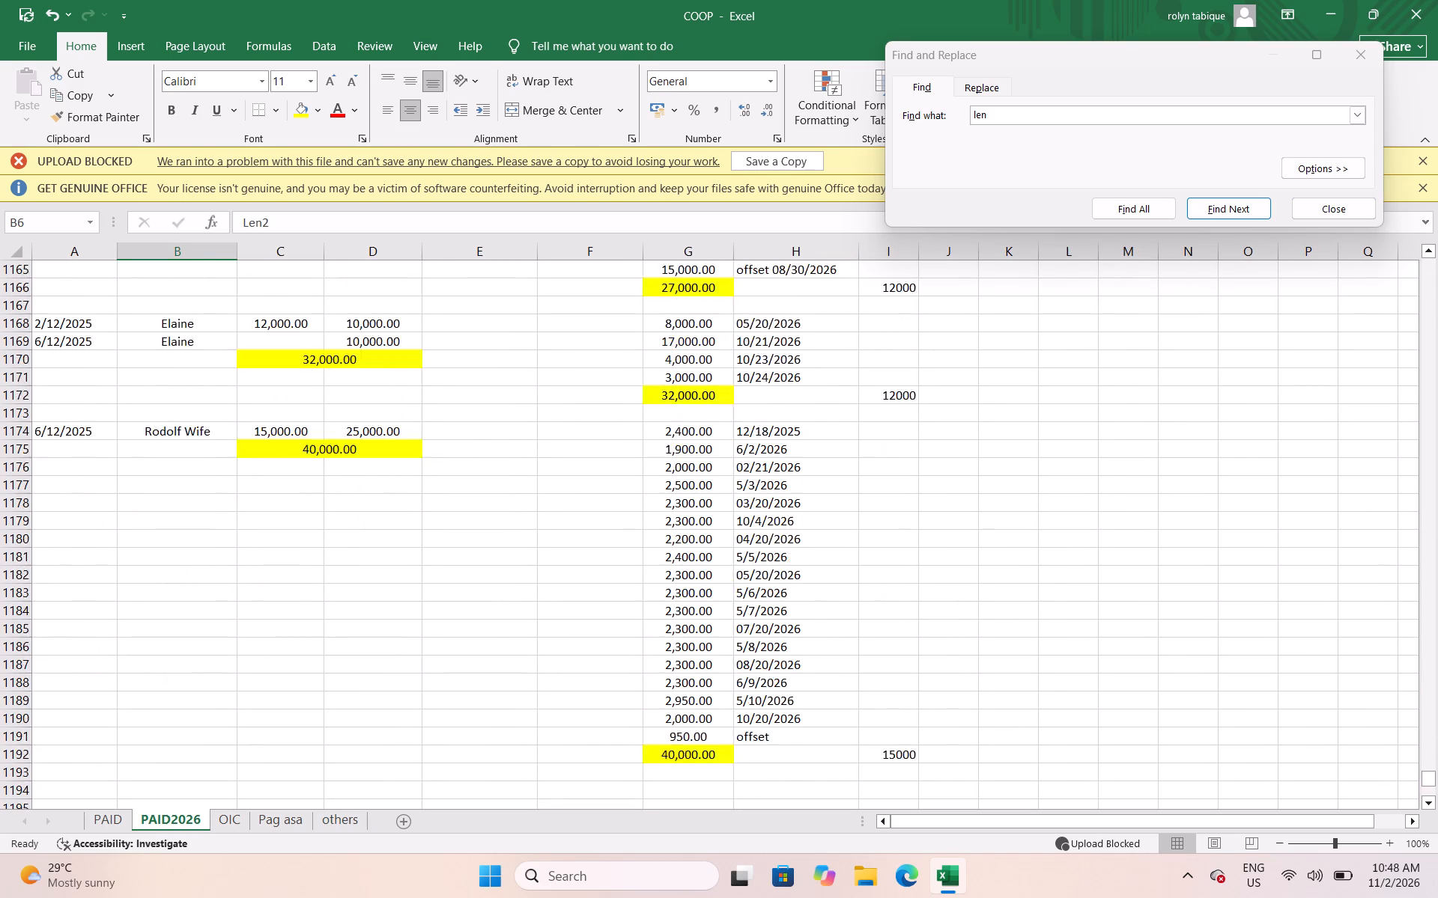
scroll(907, 587, down, 11)
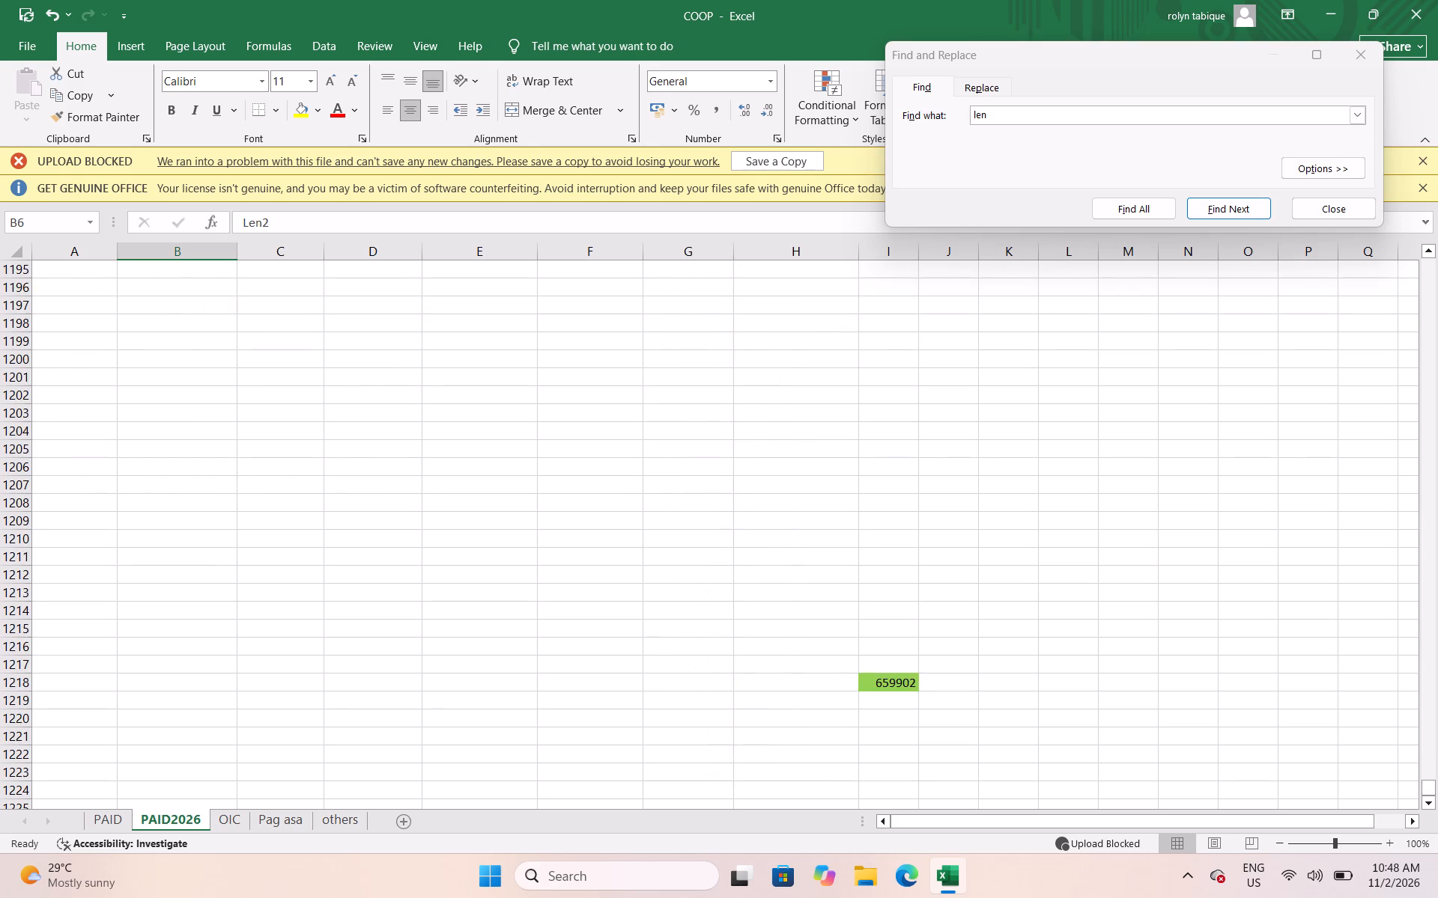
scroll(904, 593, up, 20)
scroll(904, 593, up, 10)
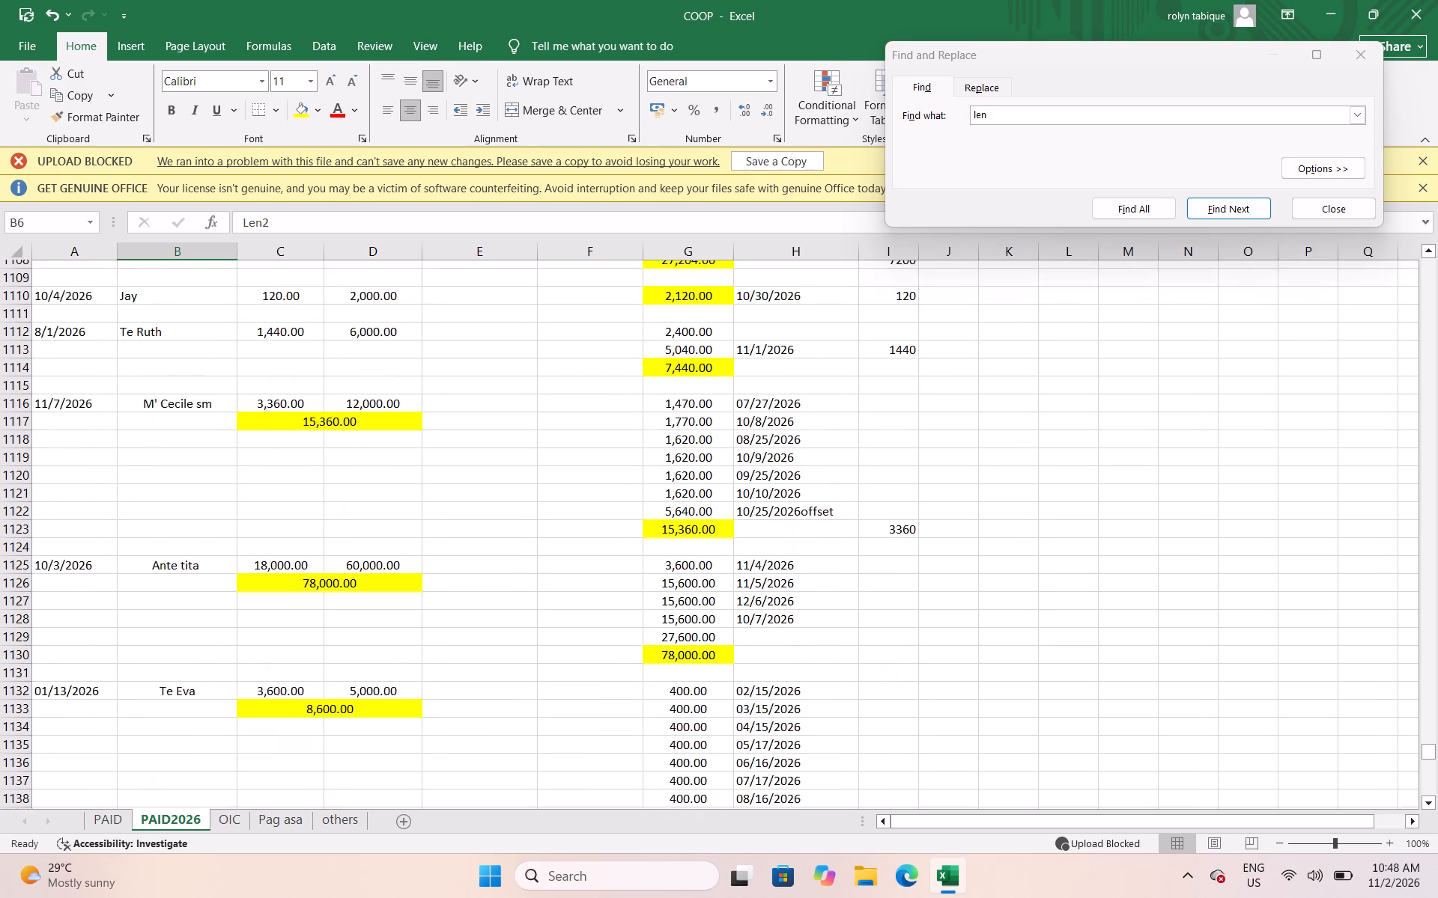
scroll(904, 593, up, 20)
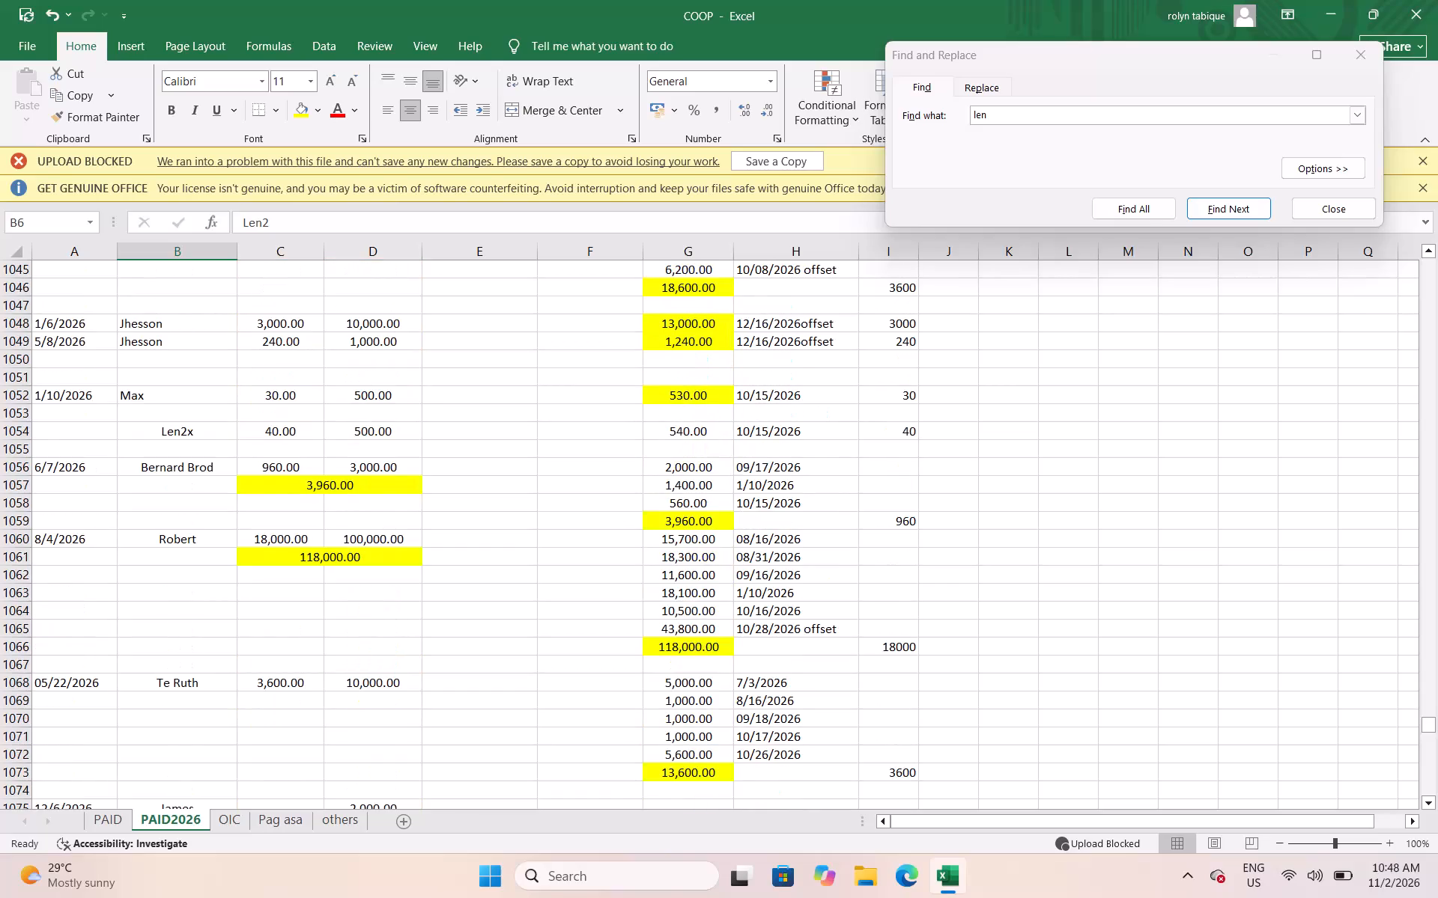
scroll(905, 593, up, 1)
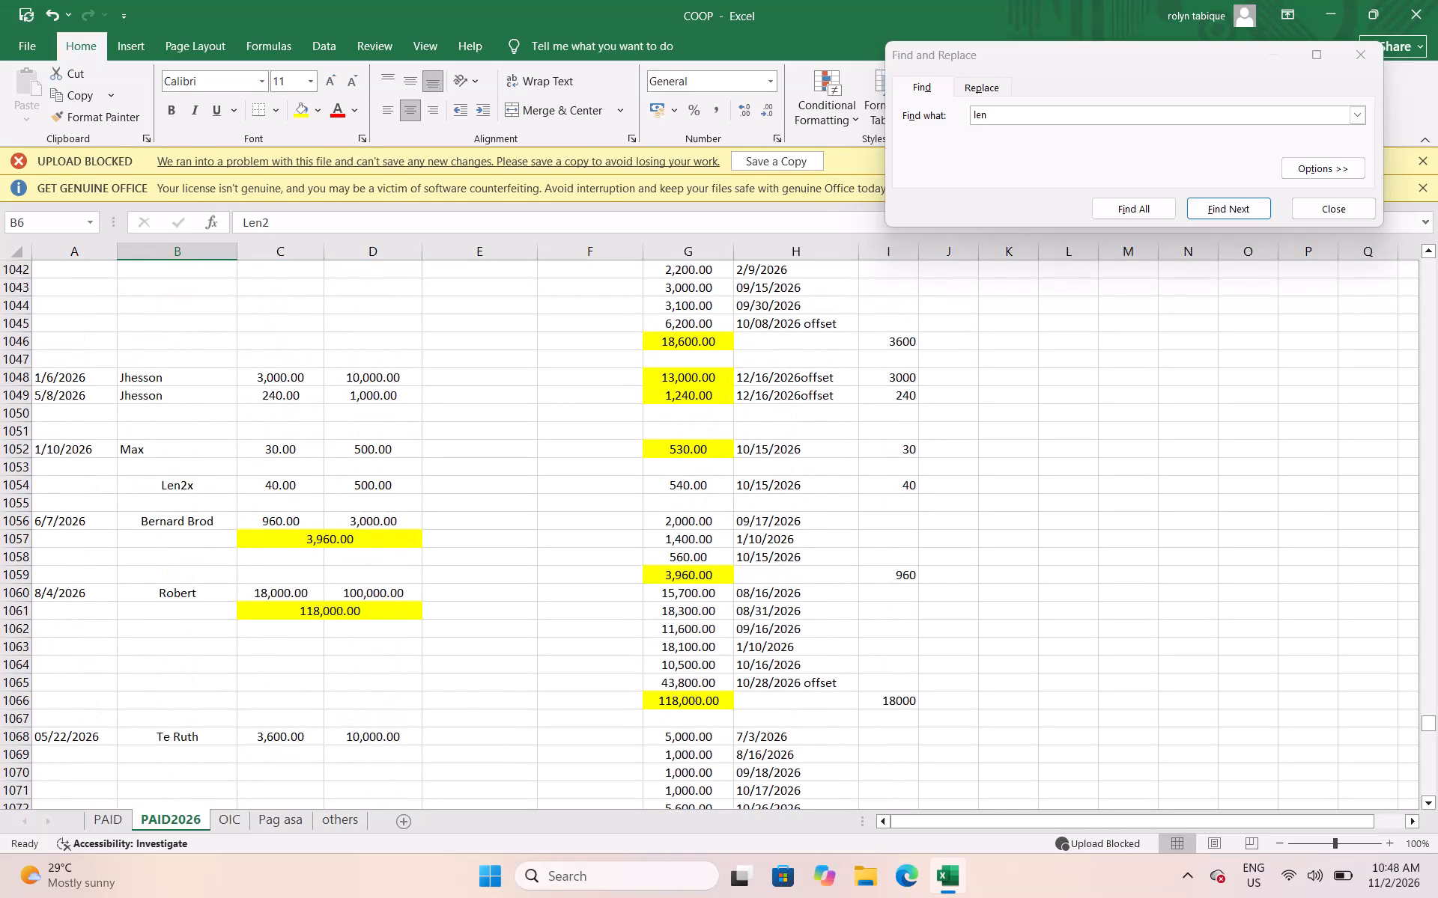
scroll(905, 593, down, 2)
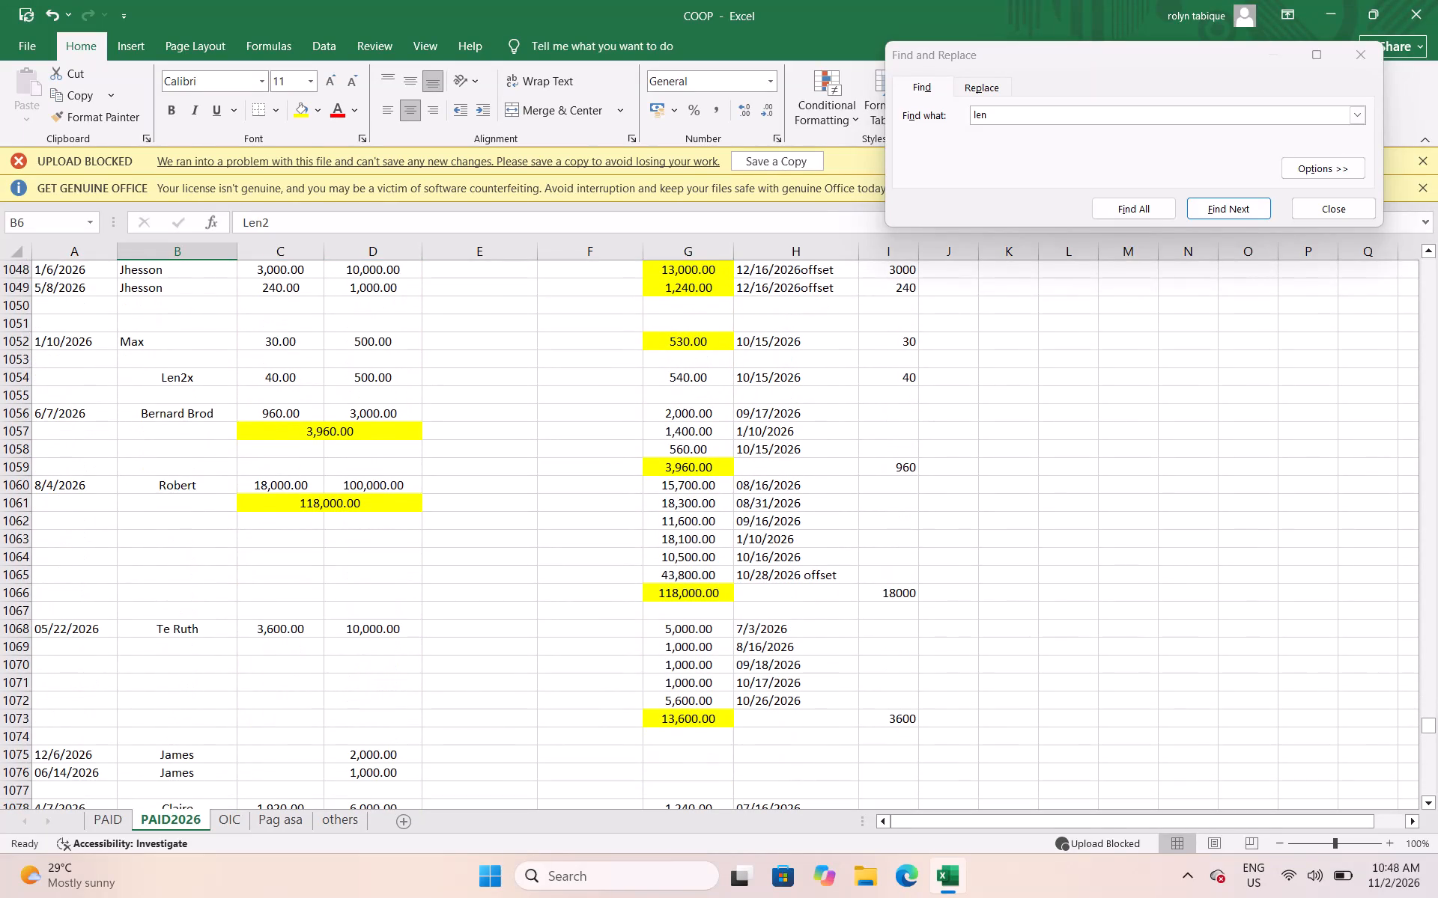
scroll(905, 593, up, 2)
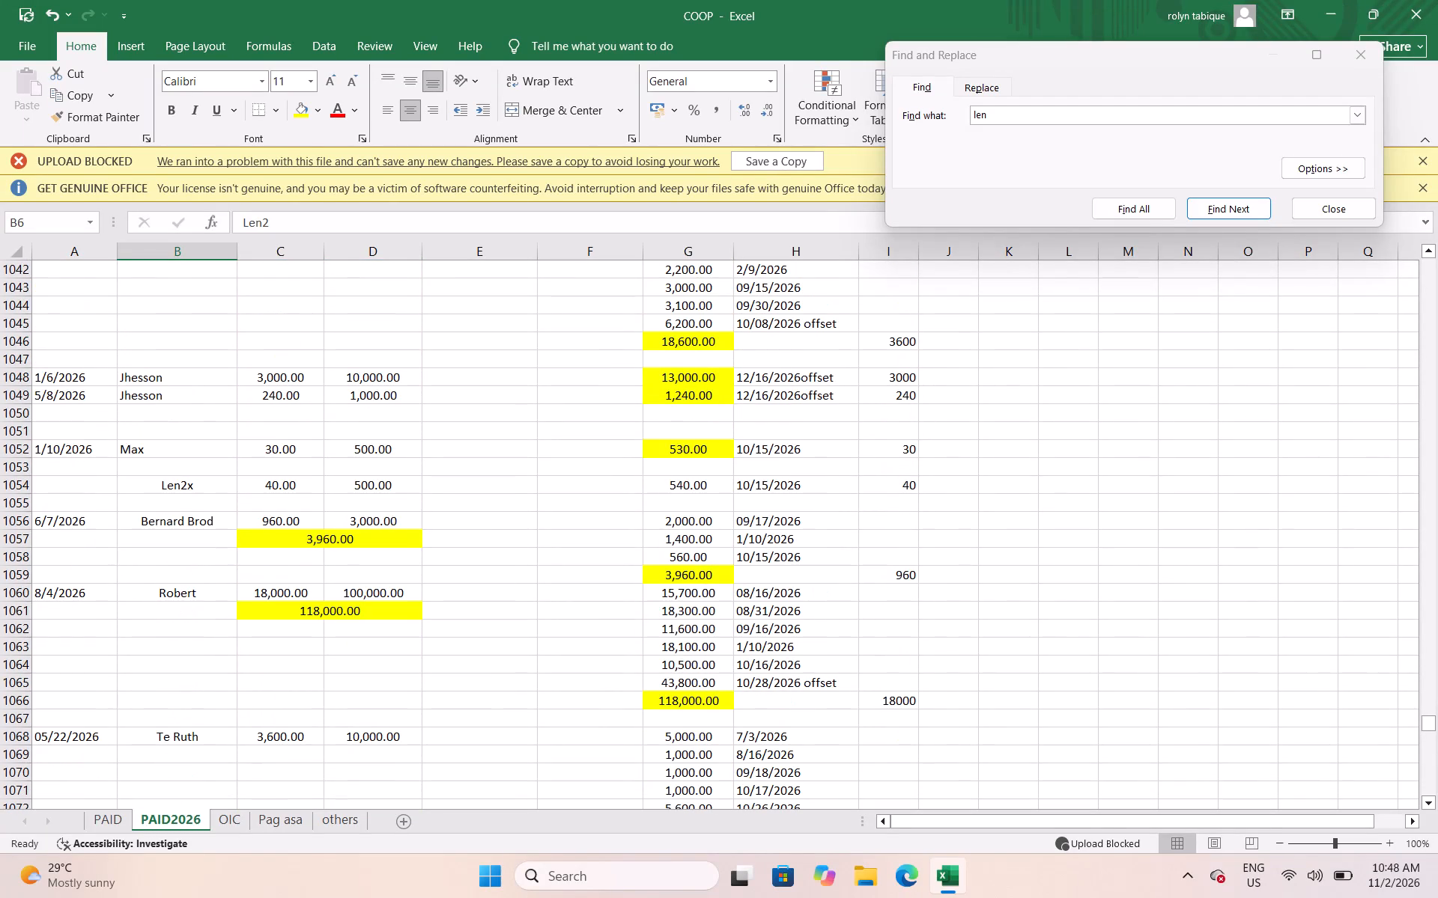
scroll(906, 594, down, 4)
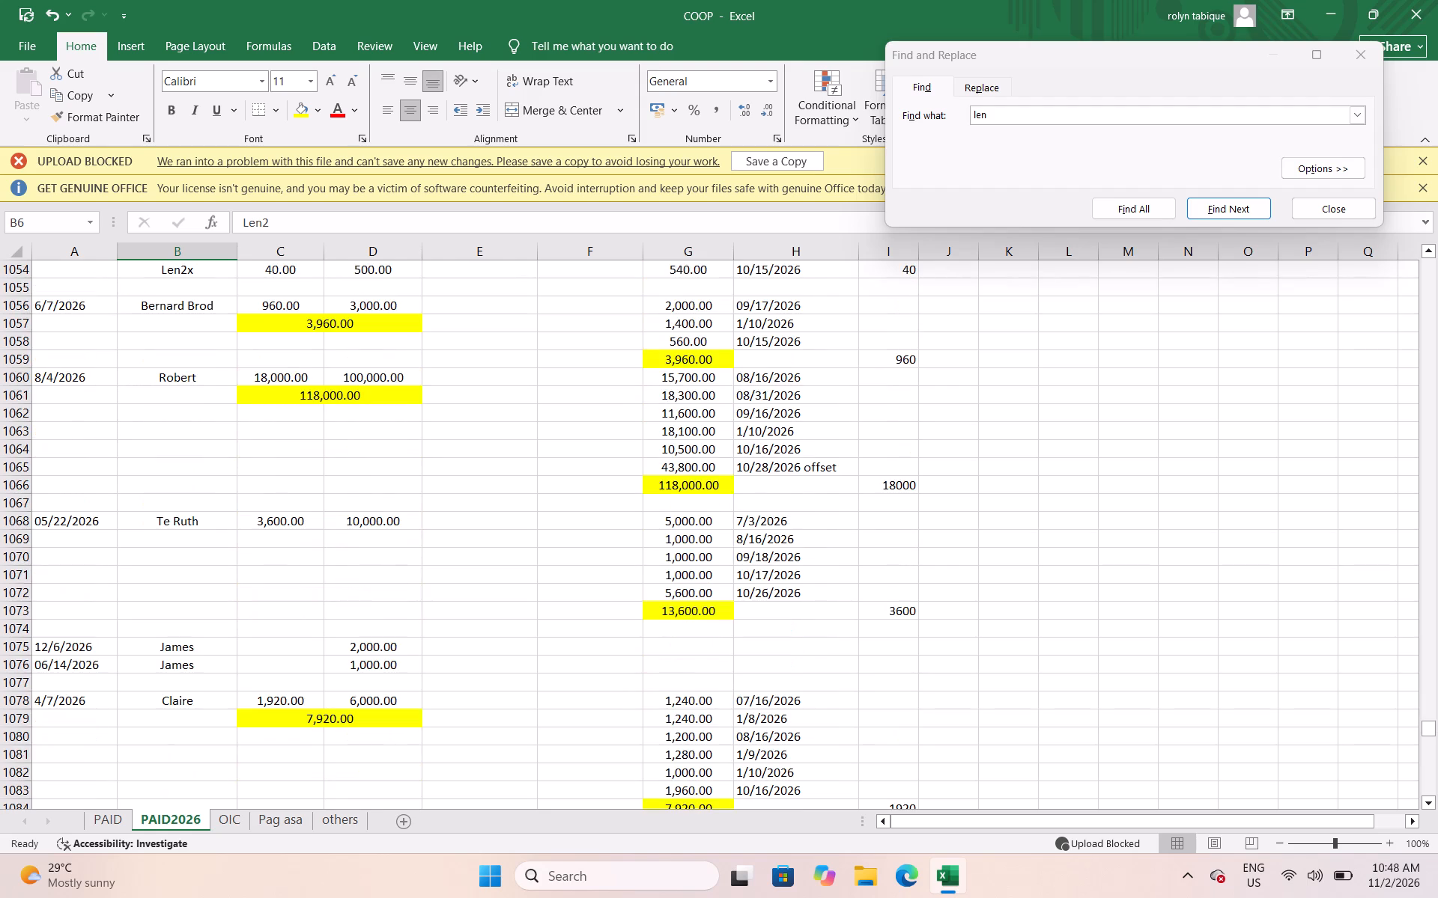
scroll(906, 594, up, 3)
click(90, 433)
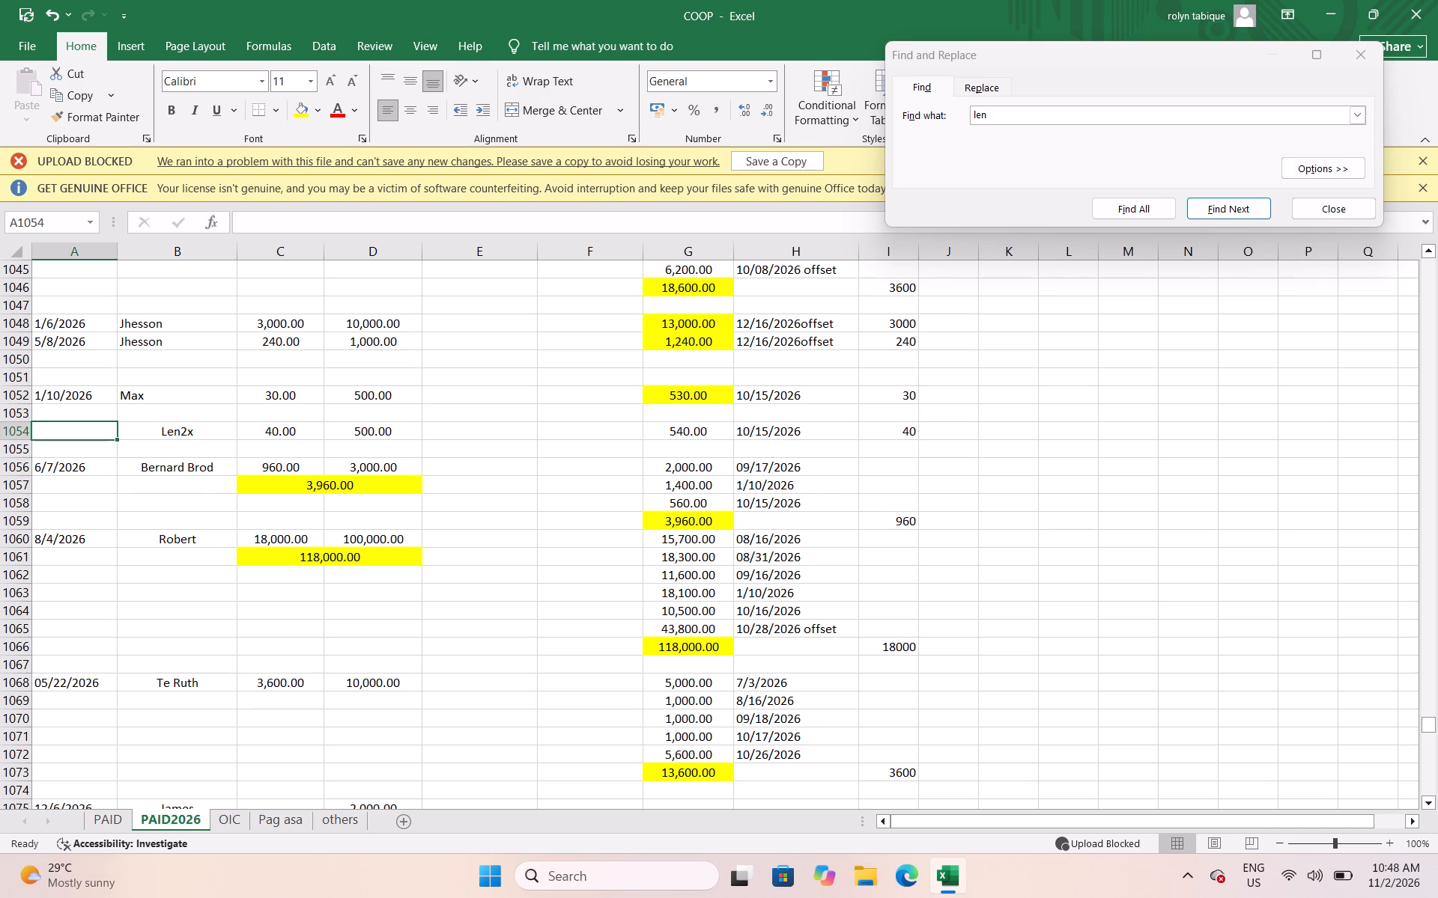
text(10)
text(/09/)
text(2026)
key(ctrl+s)
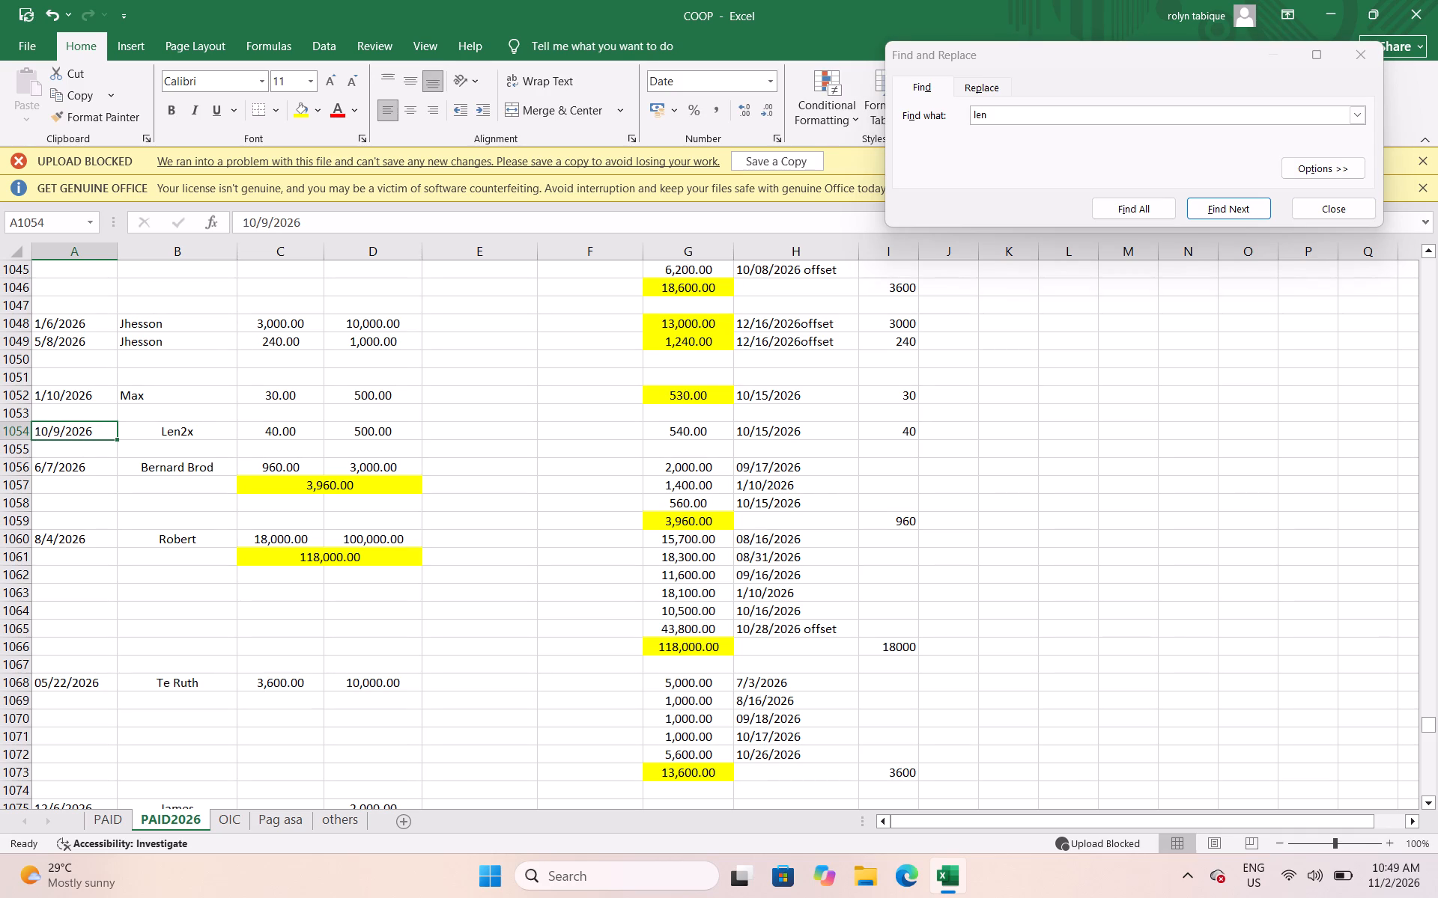
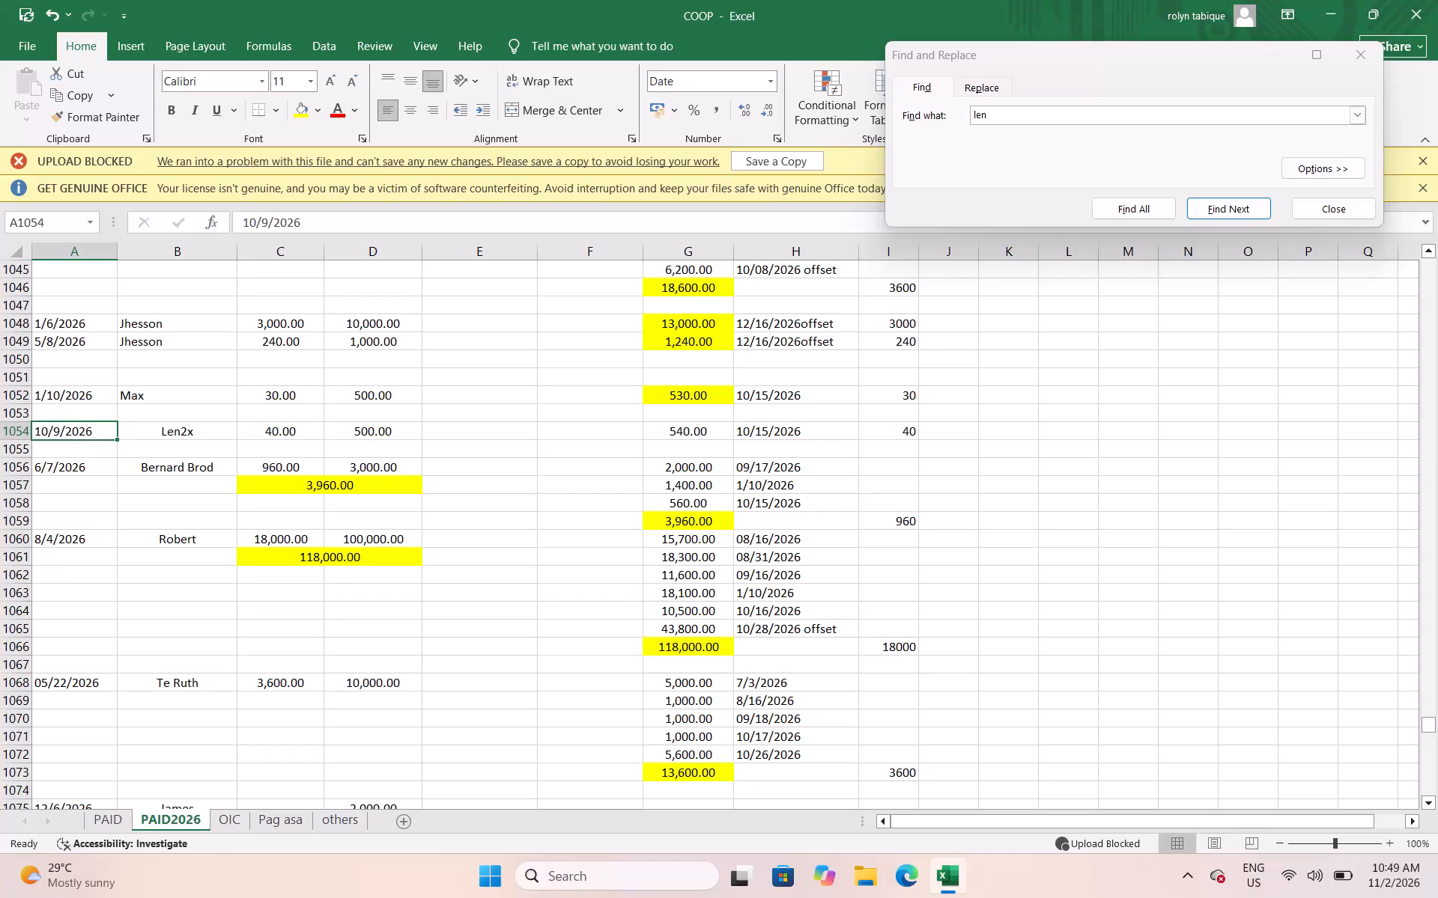
Copy the borrower name Len2x from B1054 into B1194, below the last entry of the PAID2026 sheet.
scroll(109, 472, down, 1)
scroll(108, 473, up, 1)
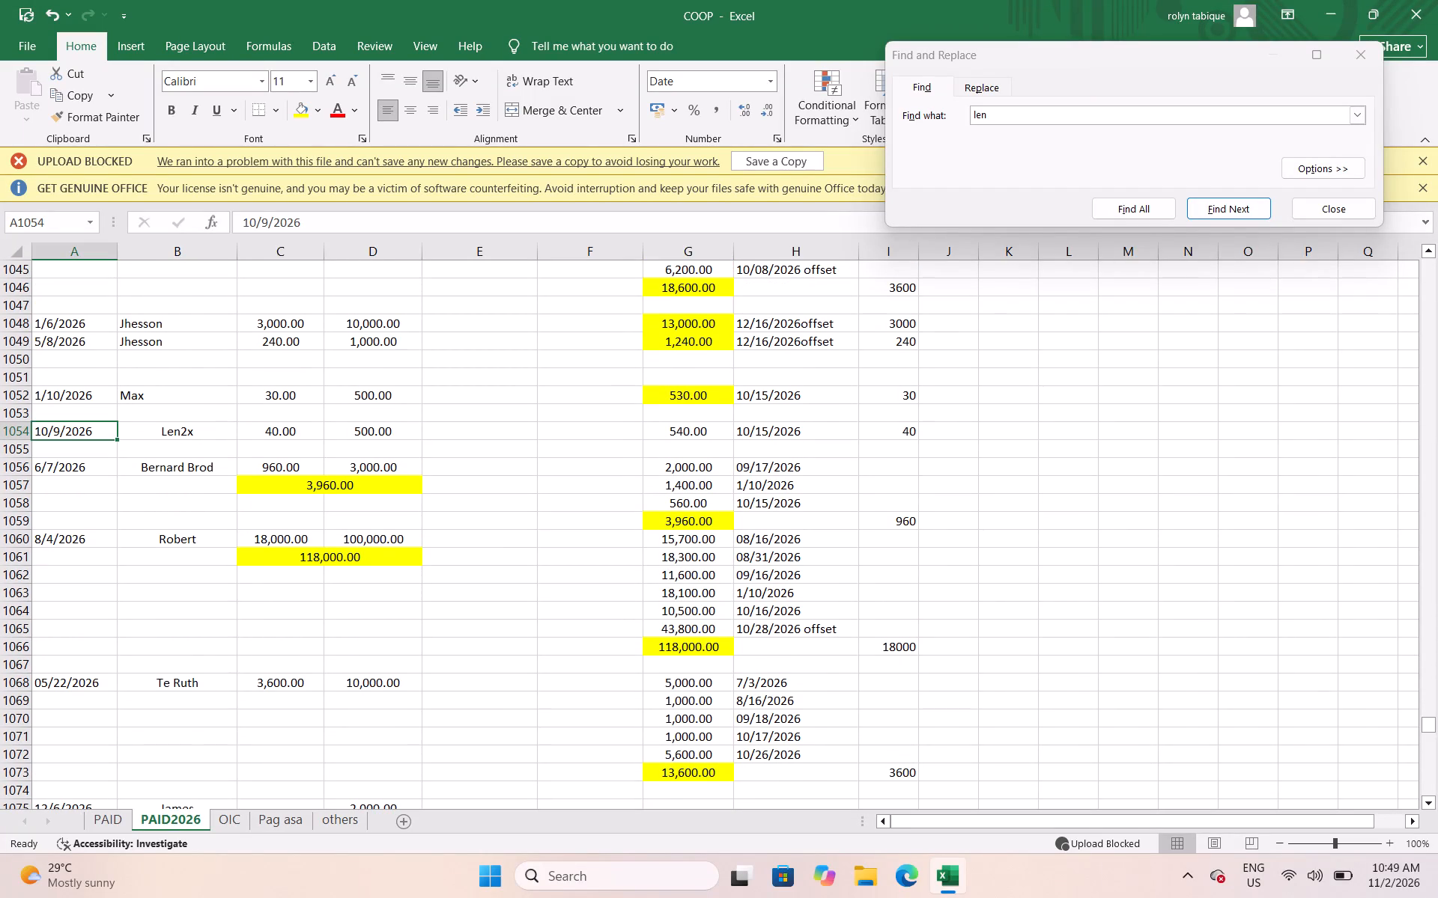
click(180, 436)
key(ctrl+c)
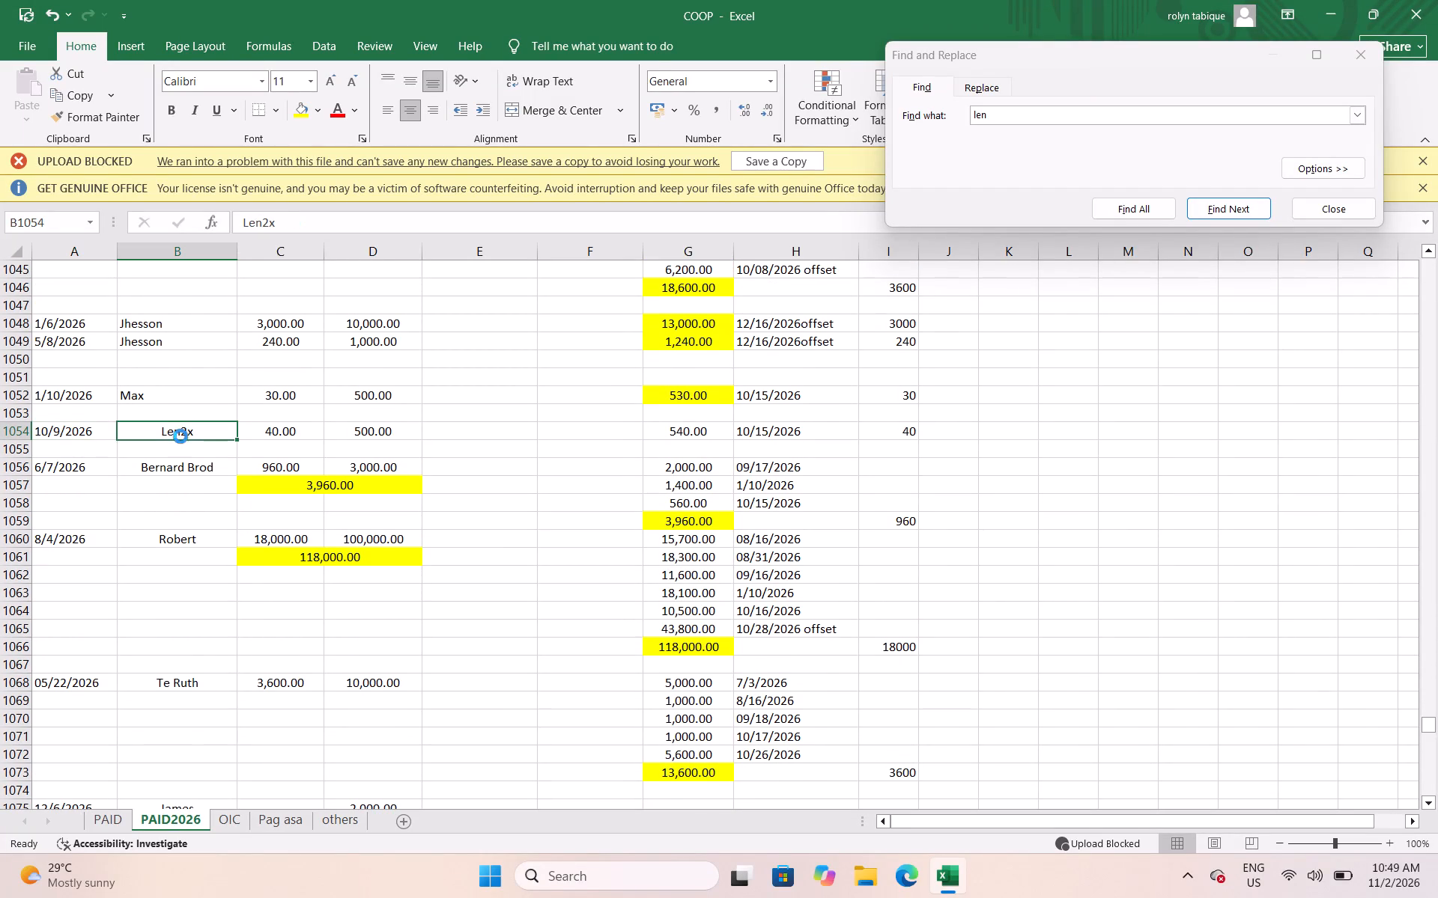
scroll(182, 435, down, 18)
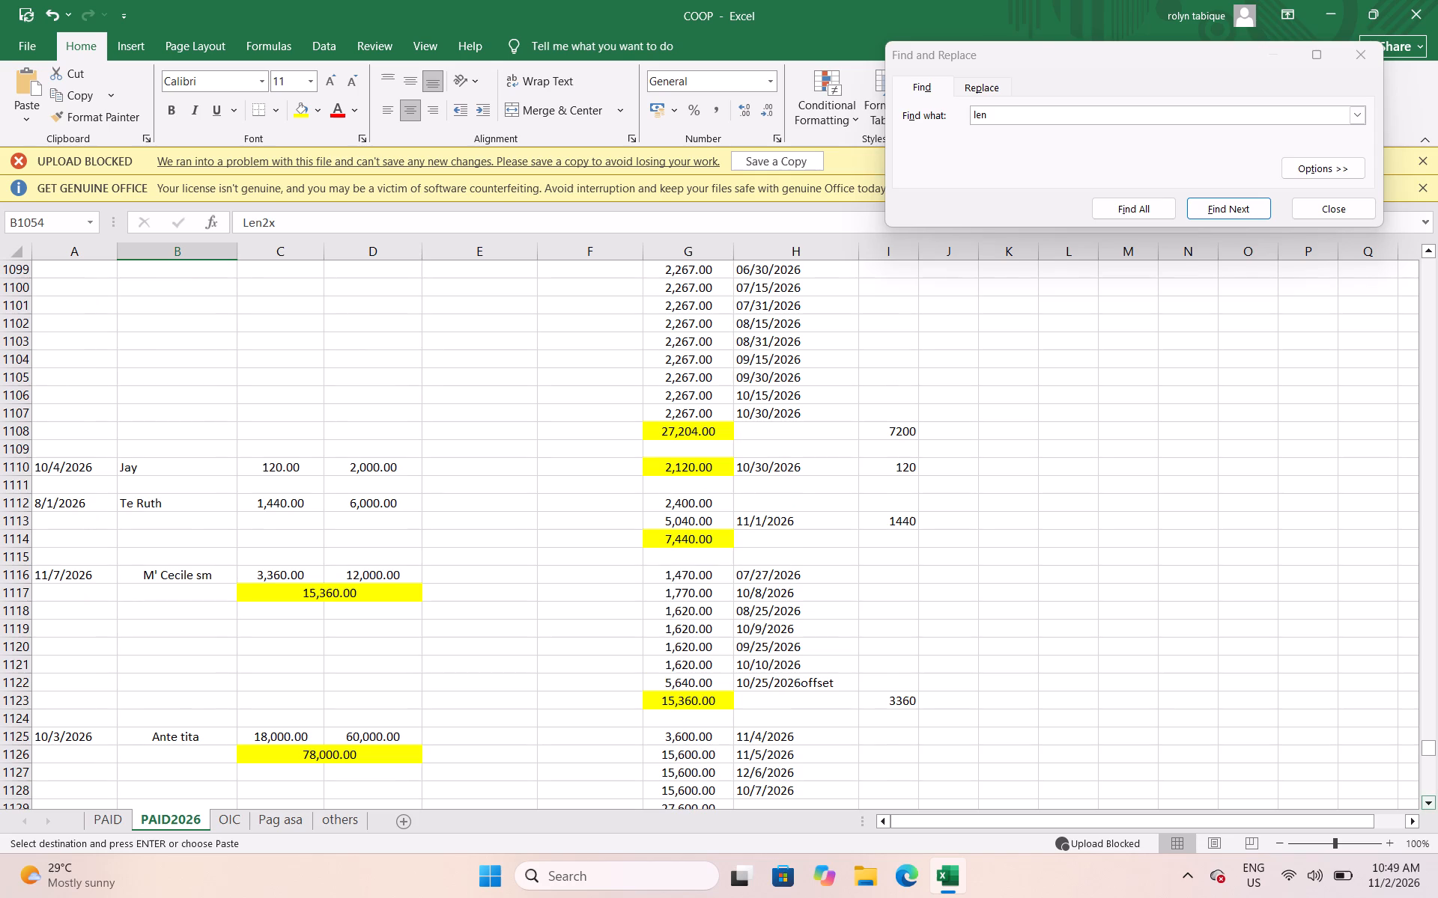
drag(1437, 751, 1431, 795)
drag(1425, 748, 1429, 754)
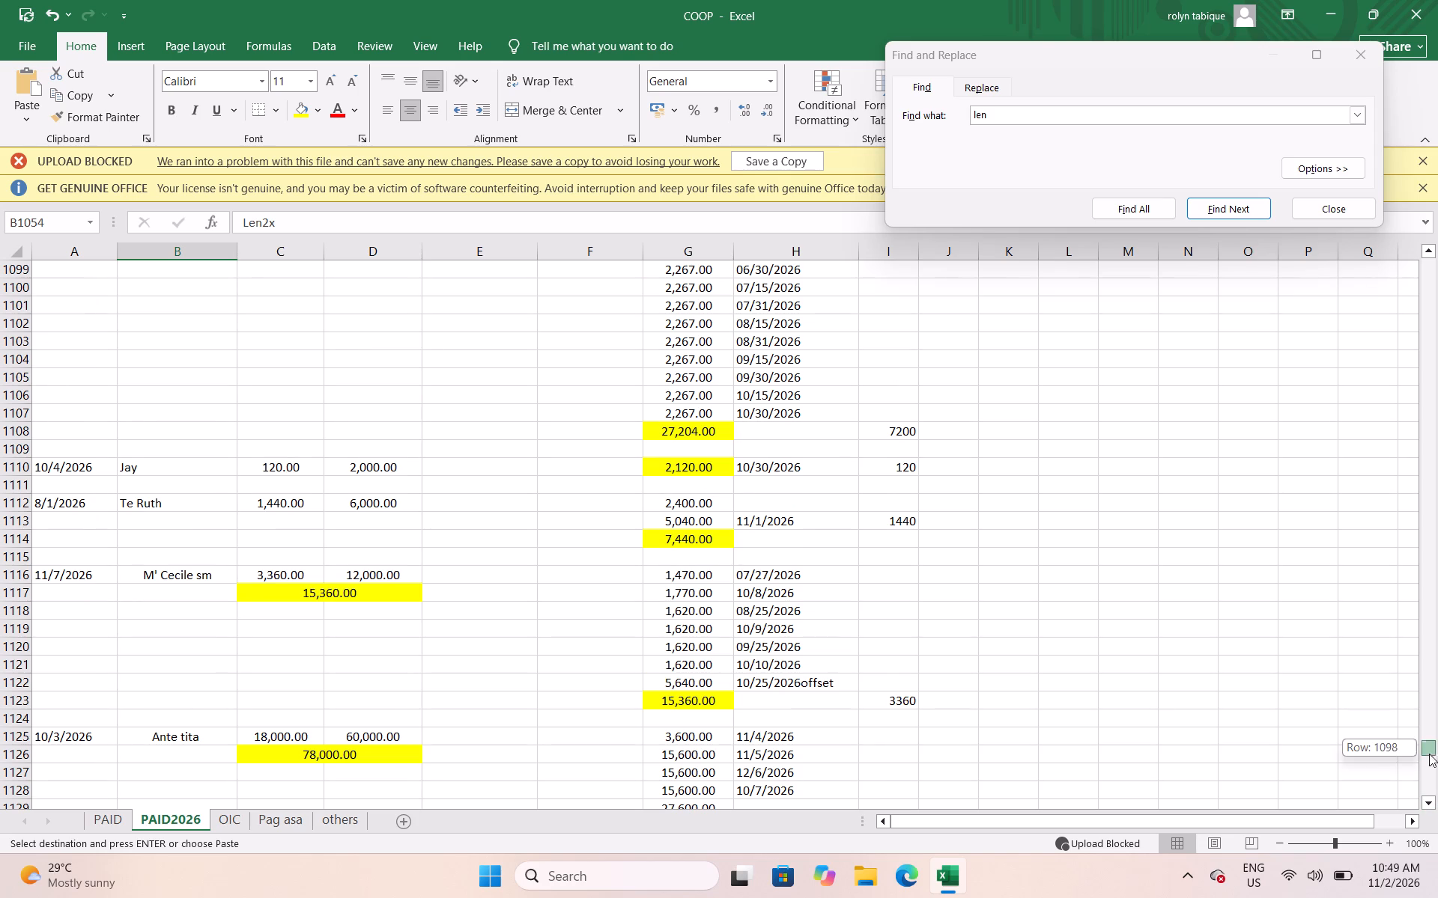
drag(1429, 754, 1428, 794)
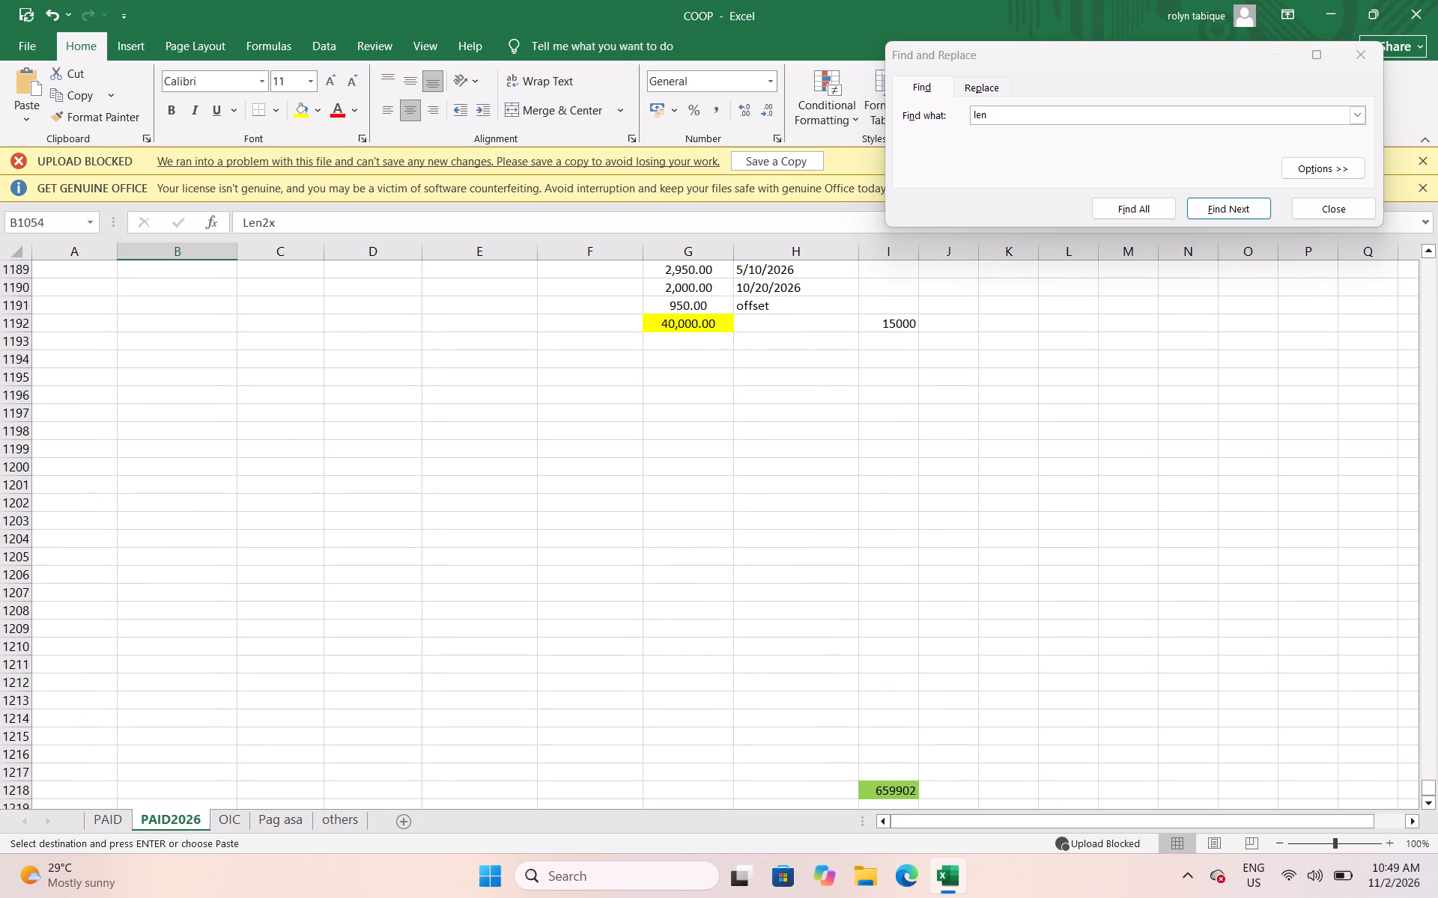
click(204, 356)
key(ctrl+v)
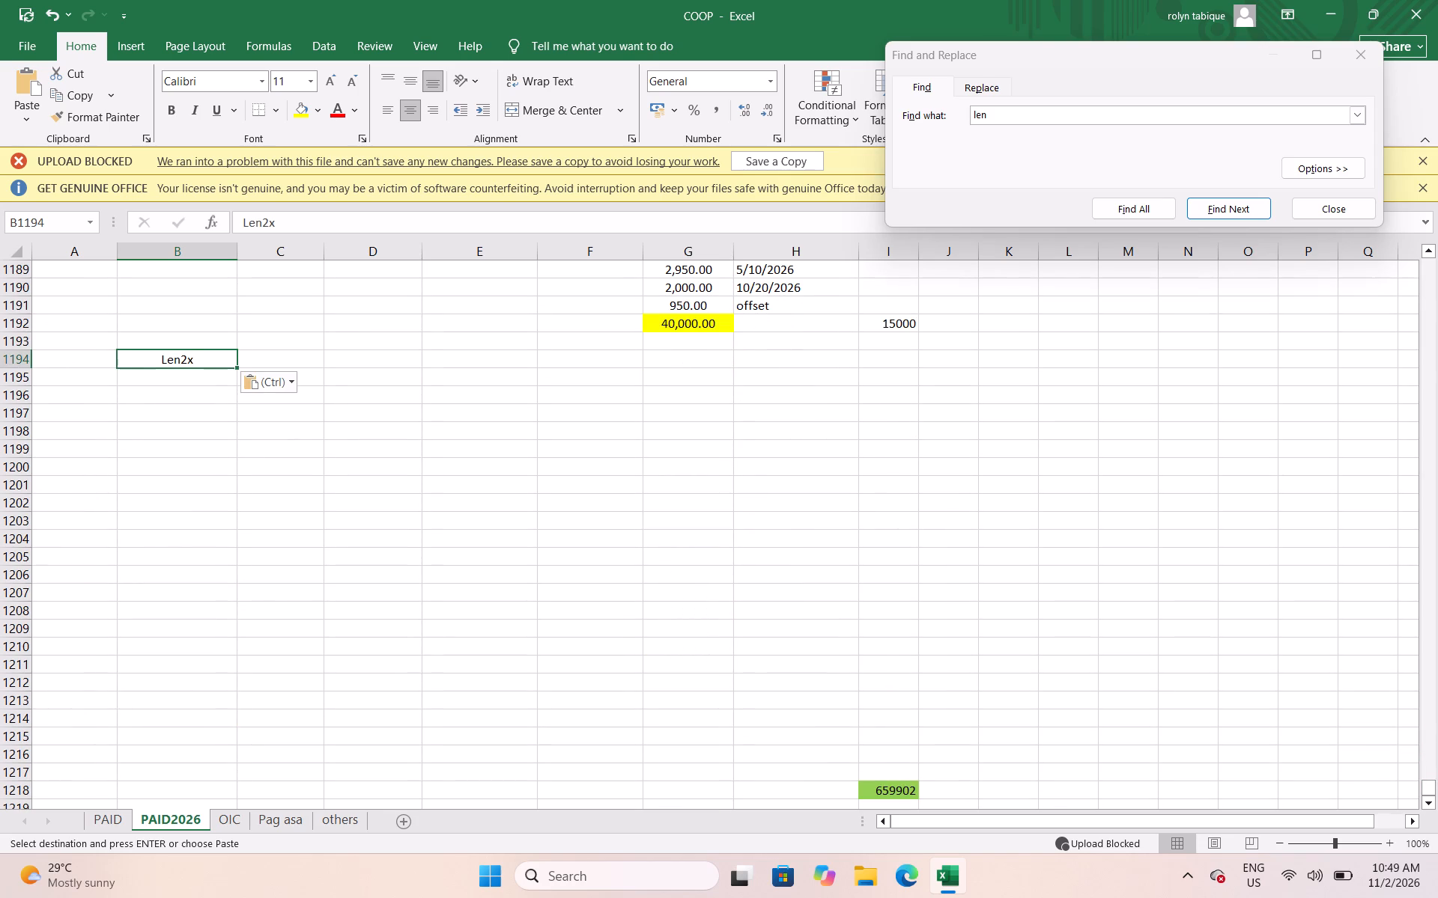
Complete the loan details in row 1194 with date 10/17/2026 in column A, 60 in column C and 1000 in column D.
click(66, 364)
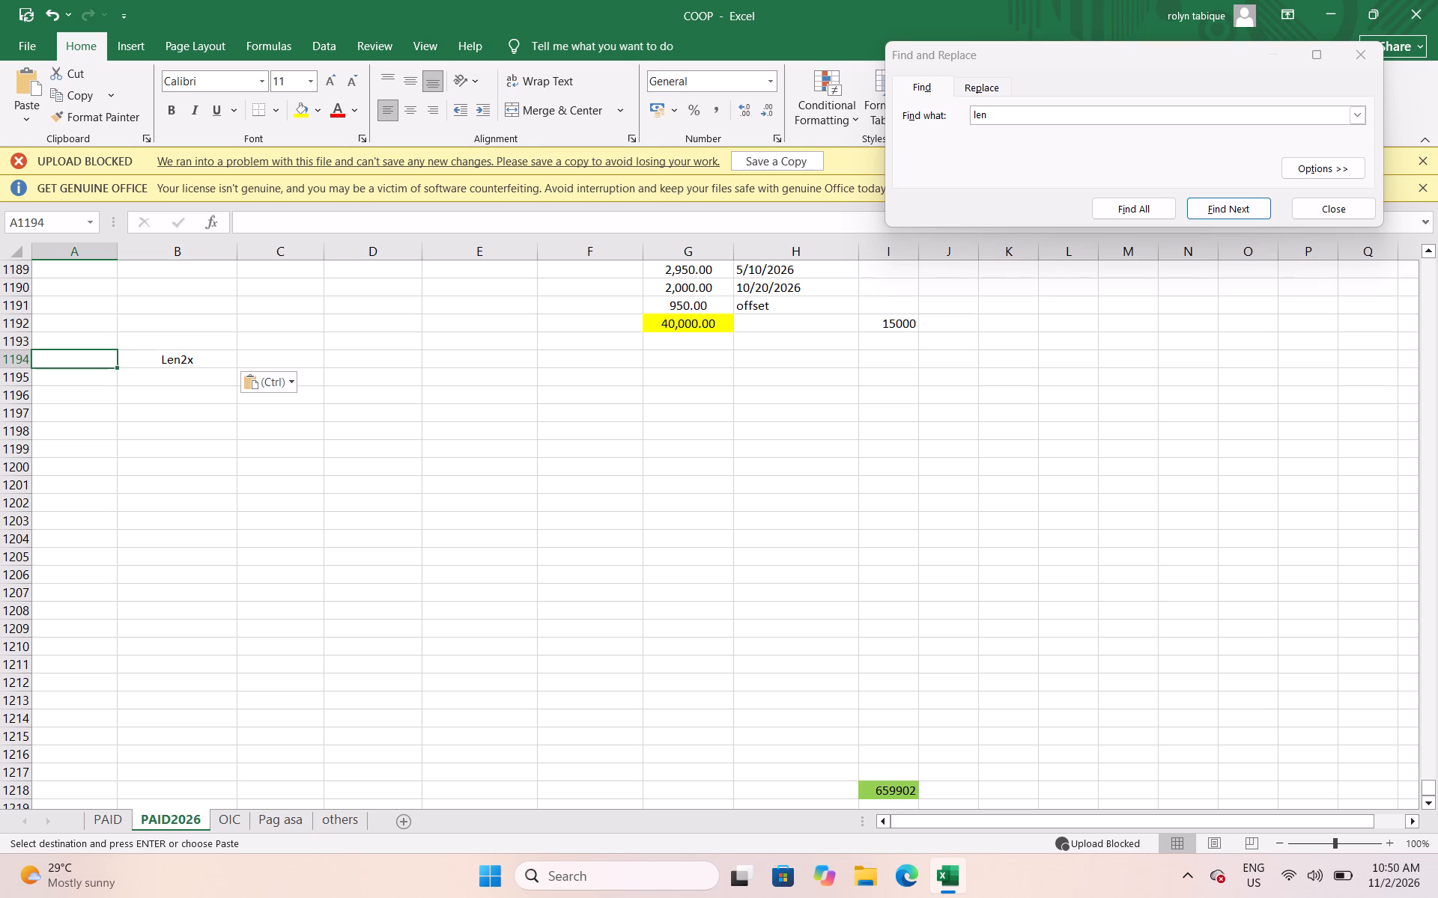
text(10/17/2026)
key(Right)
key(Right)
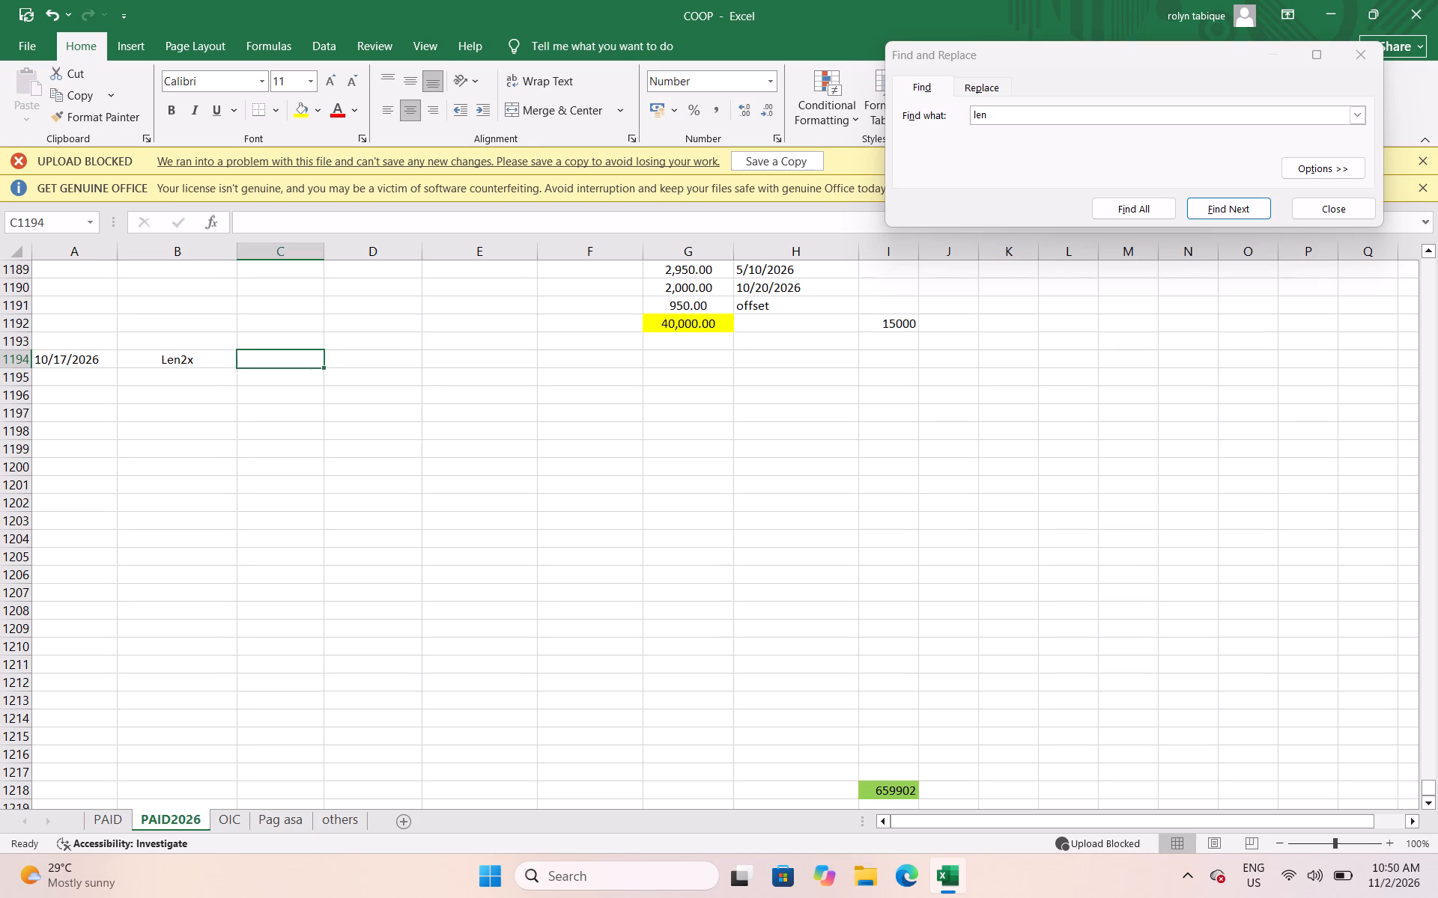
text(60)
key(Right)
key(Right)
key(Right)
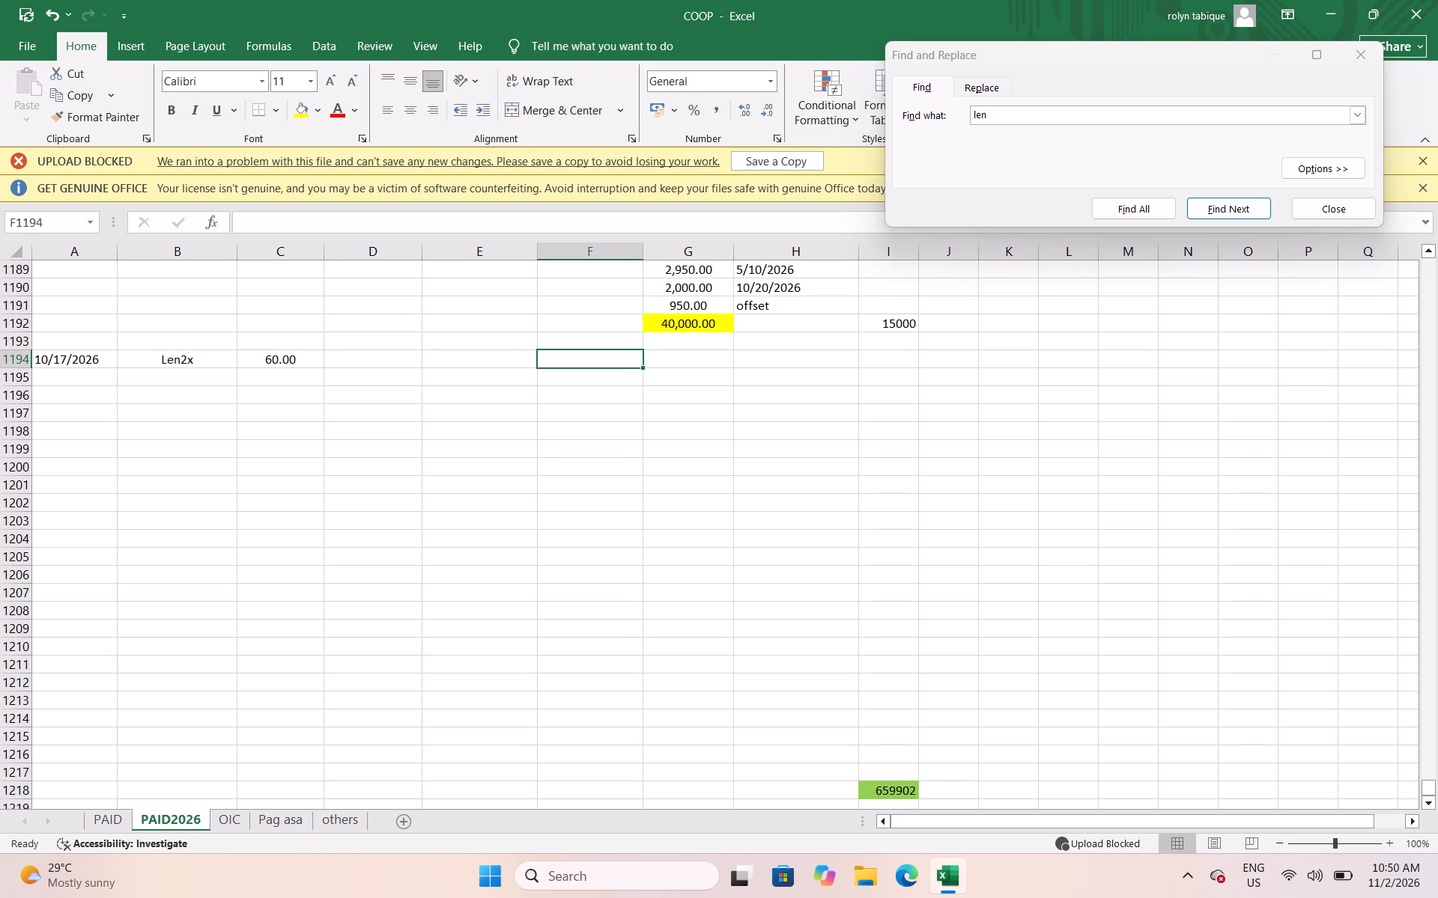
scroll(435, 358, up, 3)
click(354, 522)
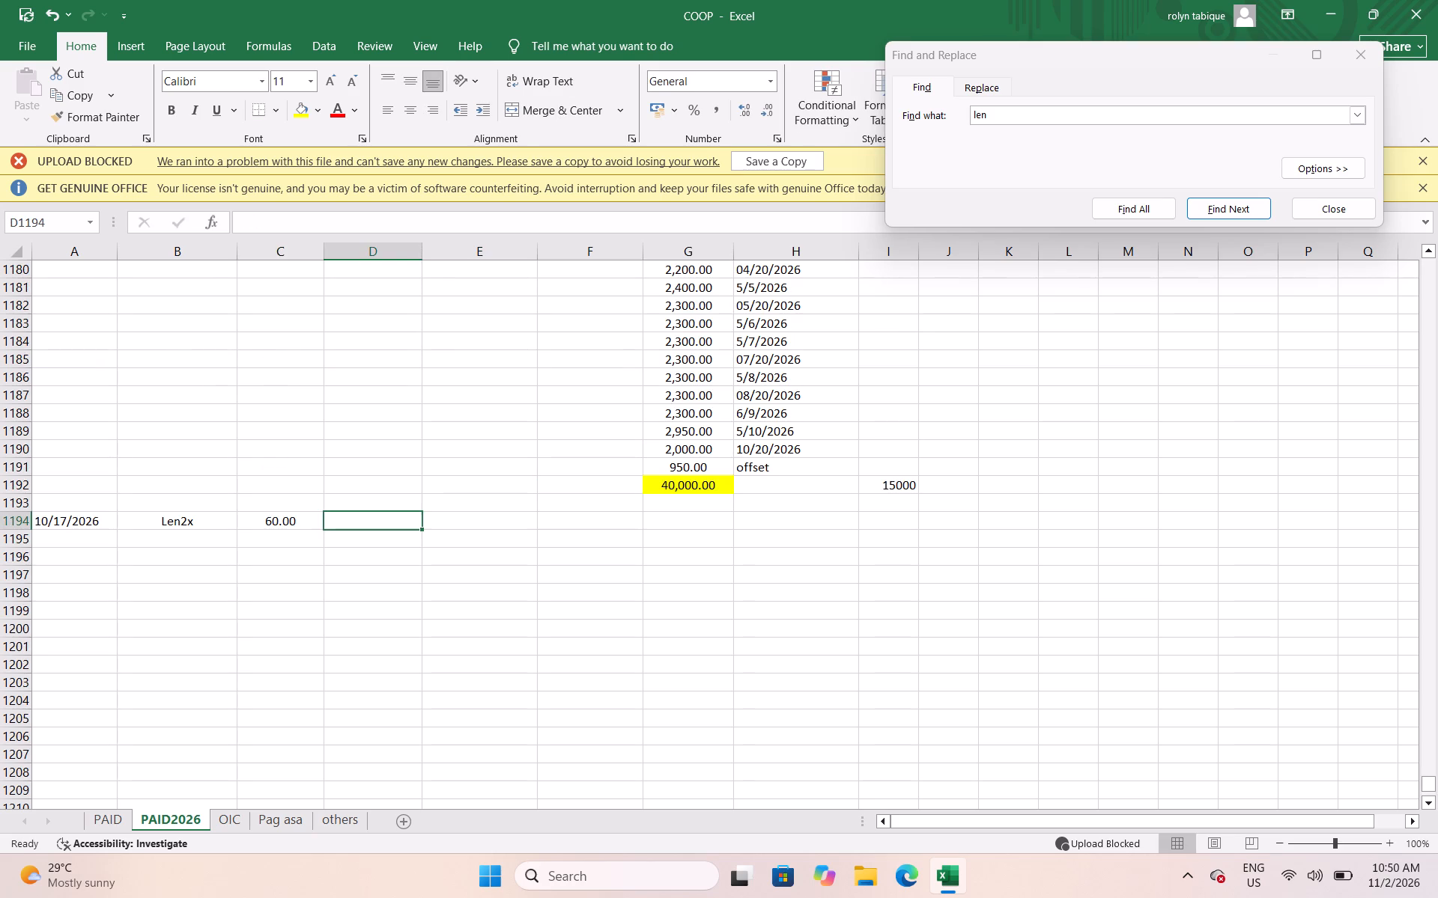
text(1000)
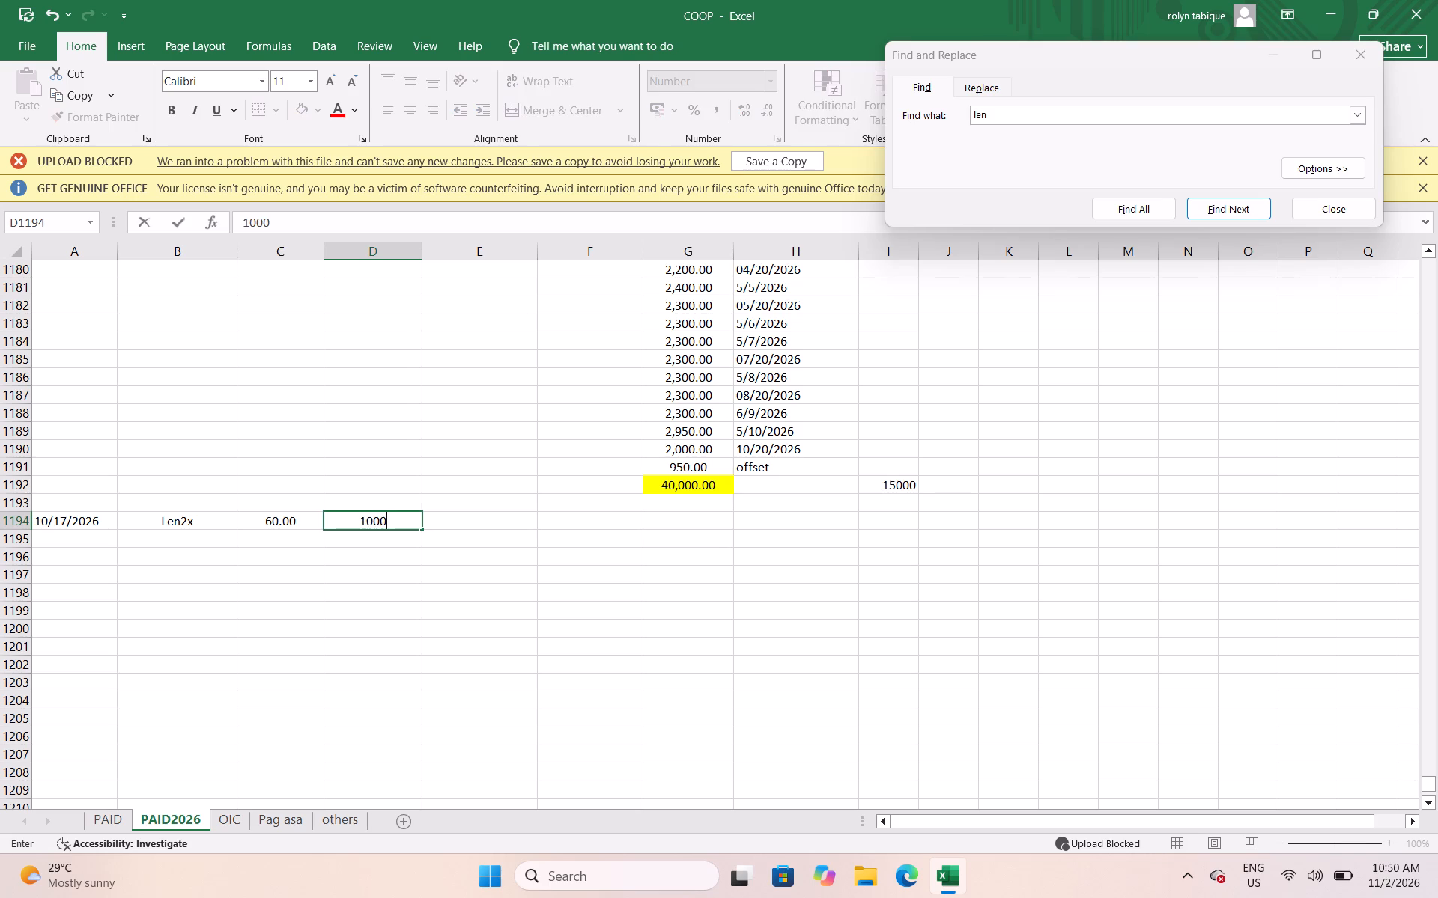
key(Right)
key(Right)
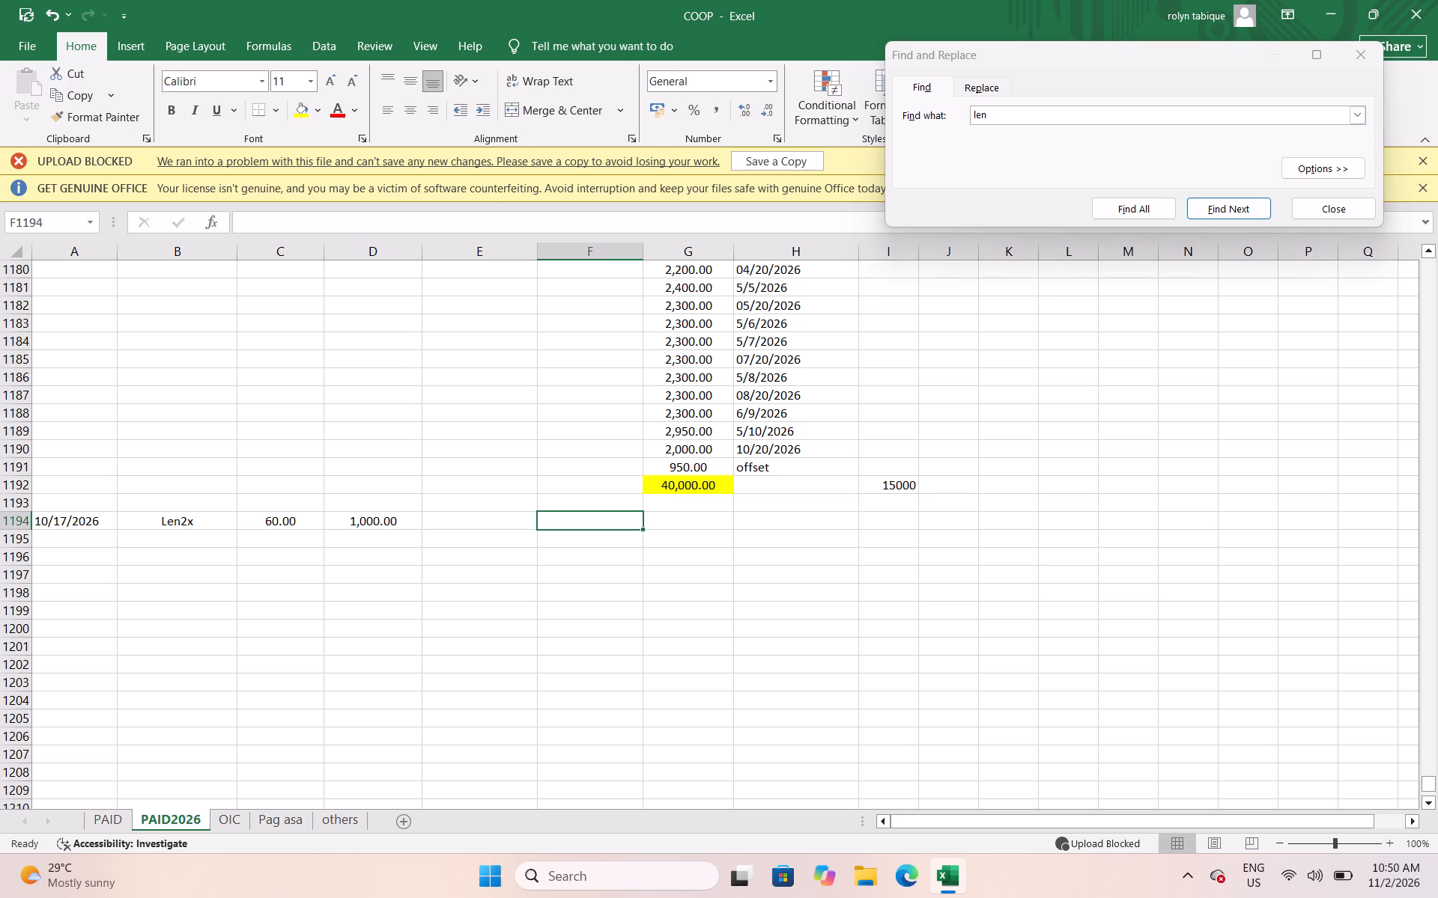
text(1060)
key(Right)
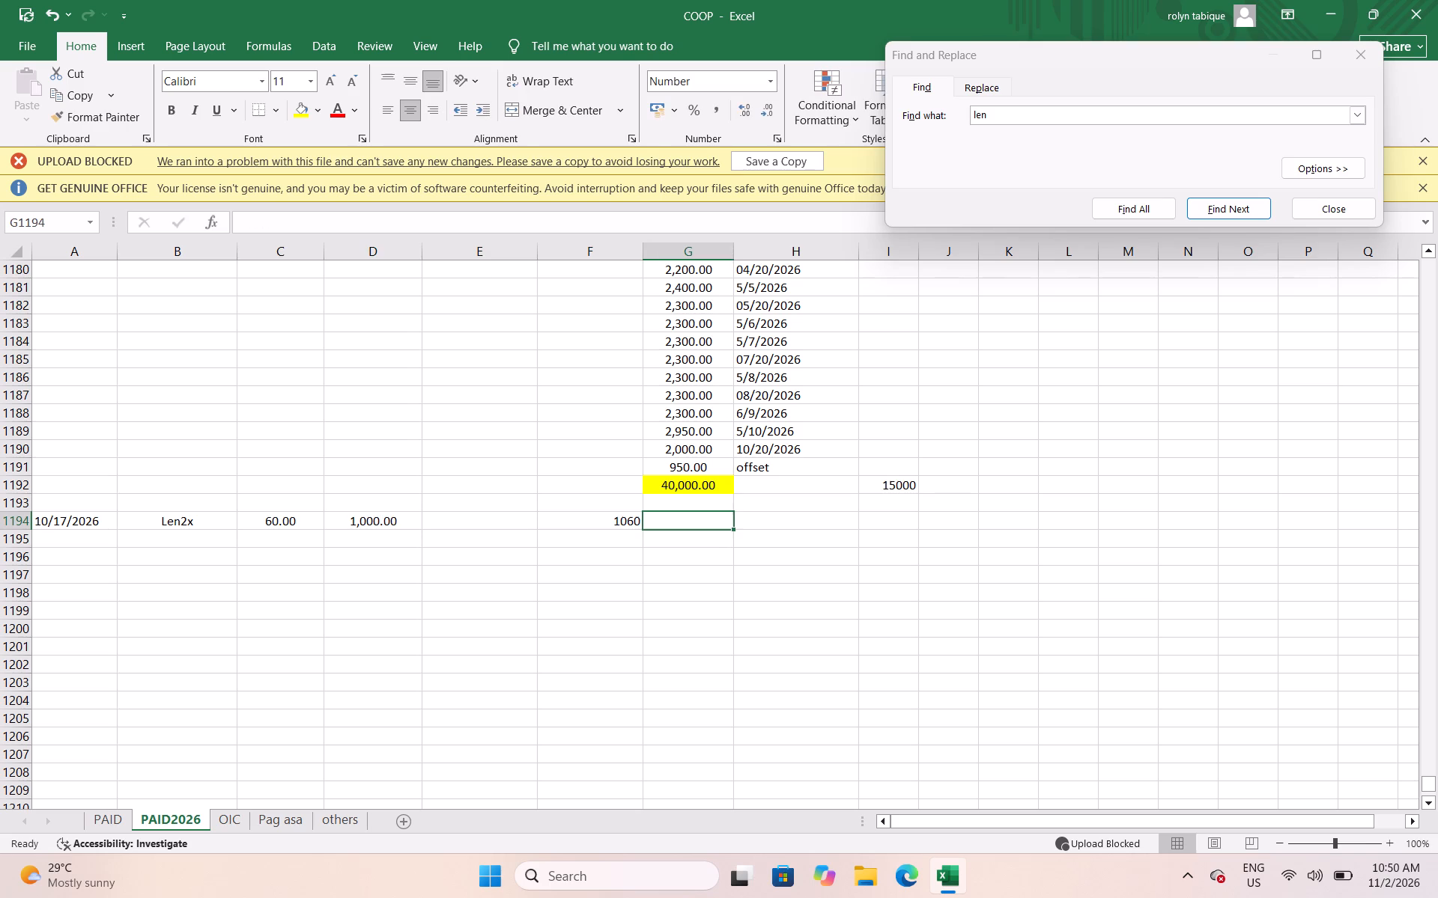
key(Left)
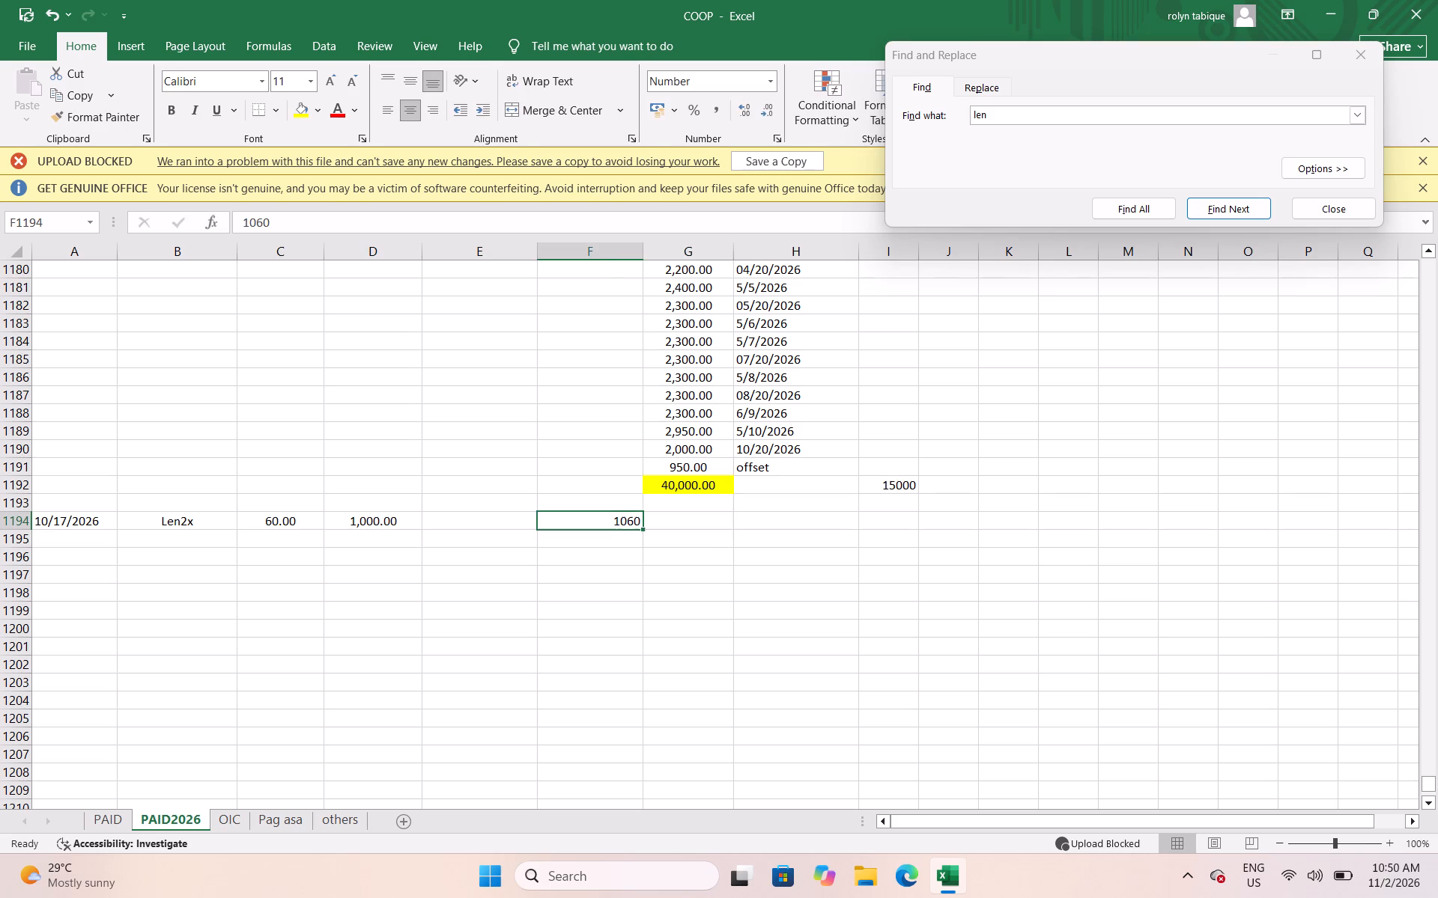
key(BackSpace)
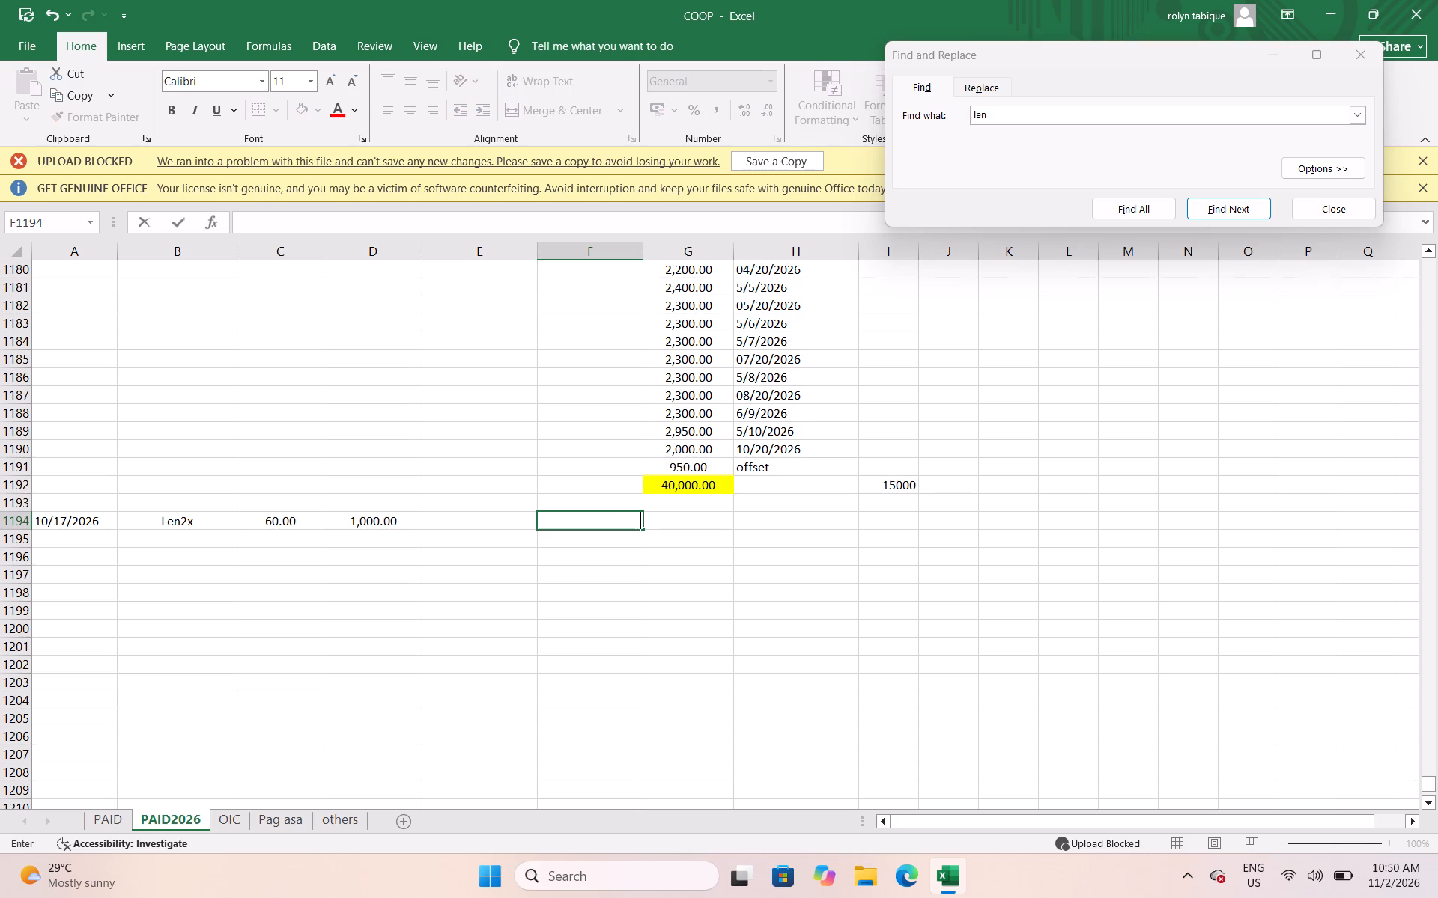
Record the Len2x payment in row 1194 with 1060 in column G and date 10/30/2026 in column H.
scroll(445, 507, up, 4)
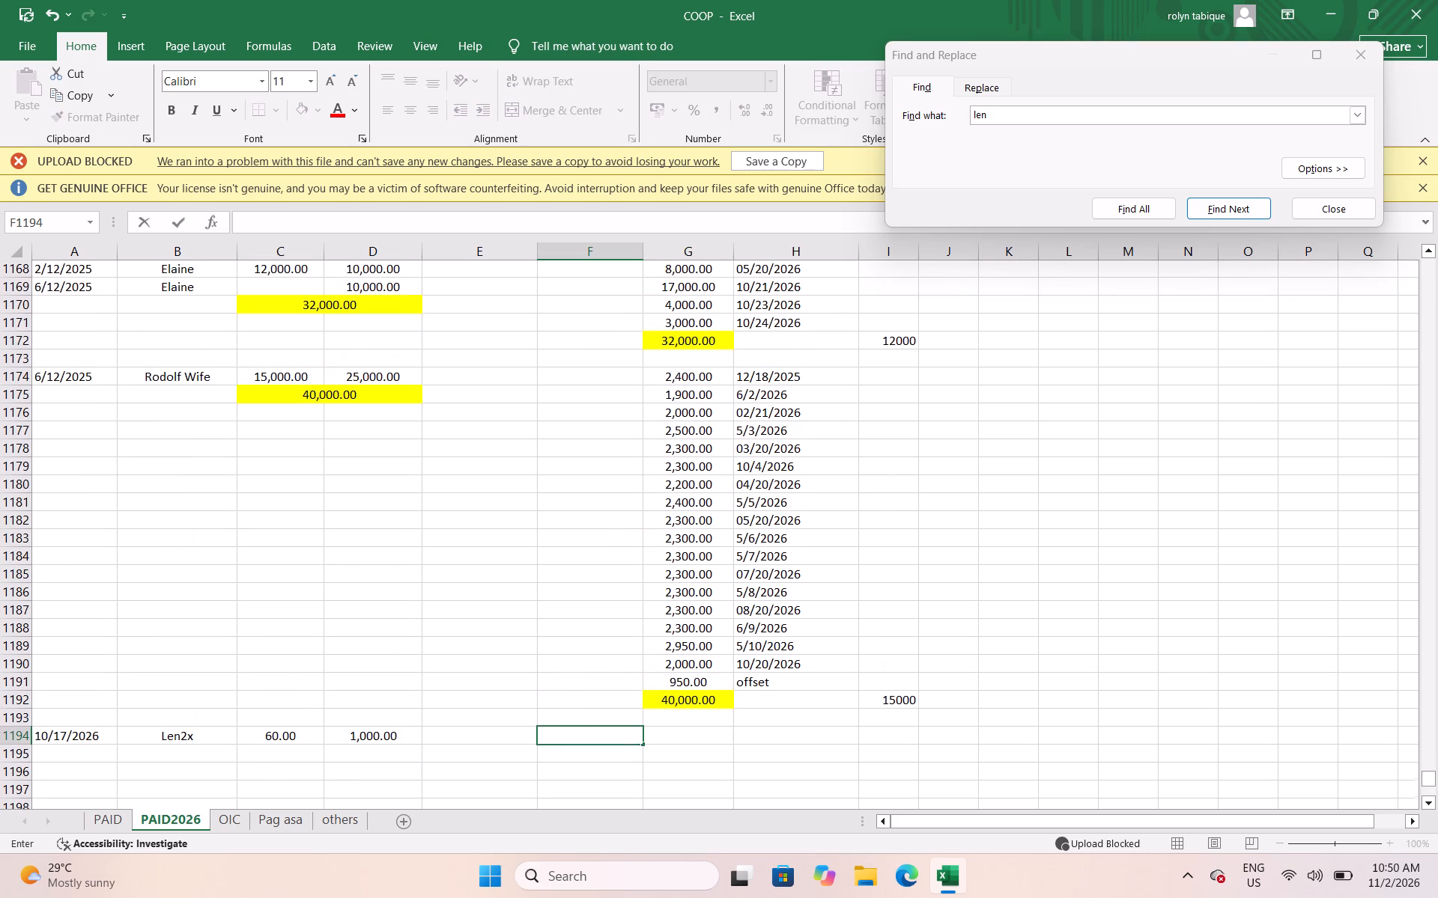
click(710, 736)
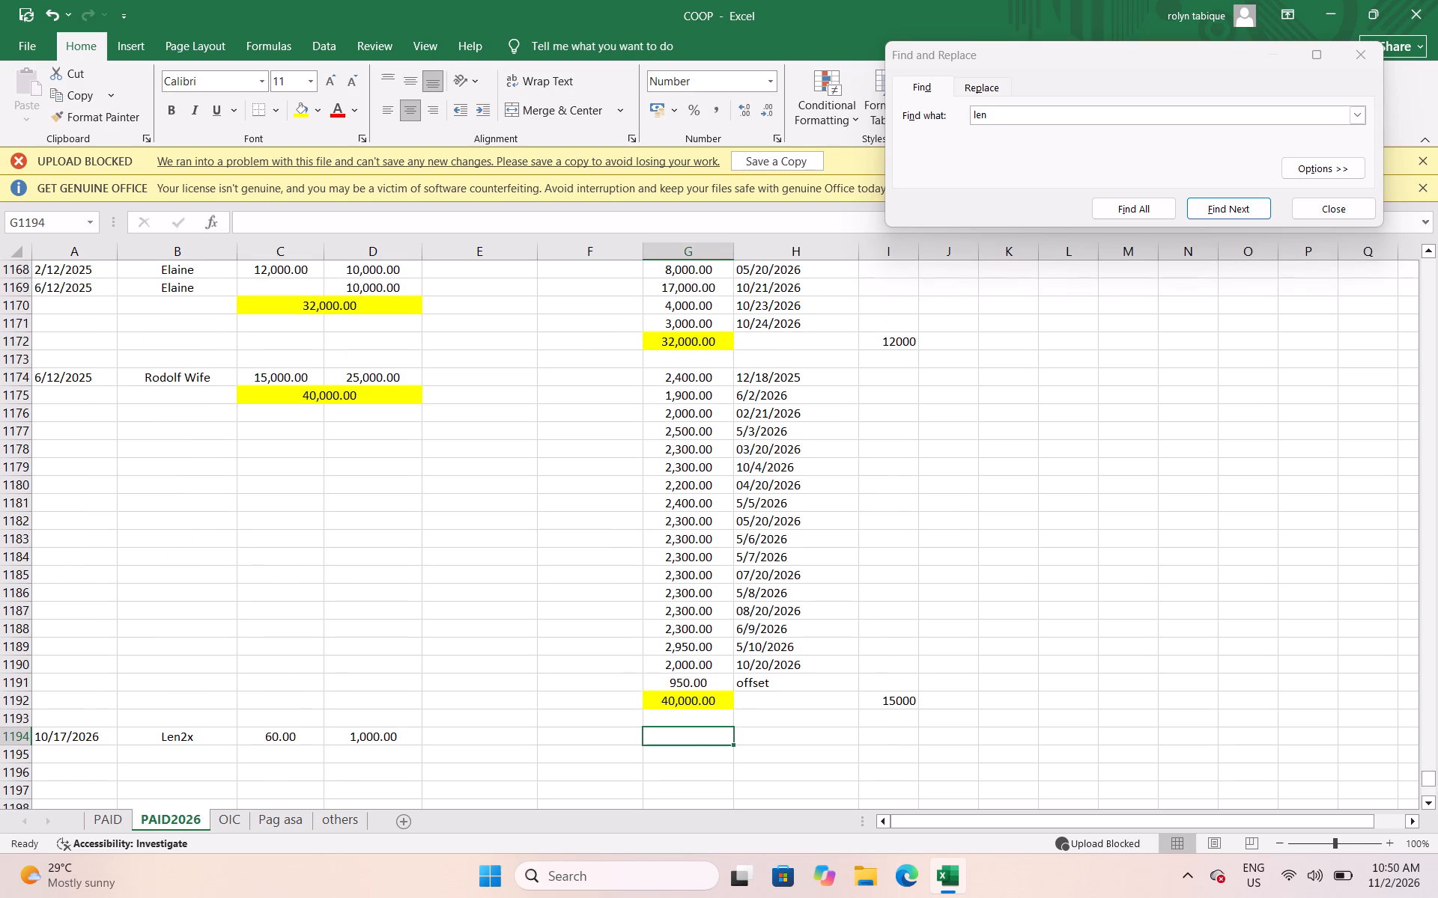
text(1060)
key(Right)
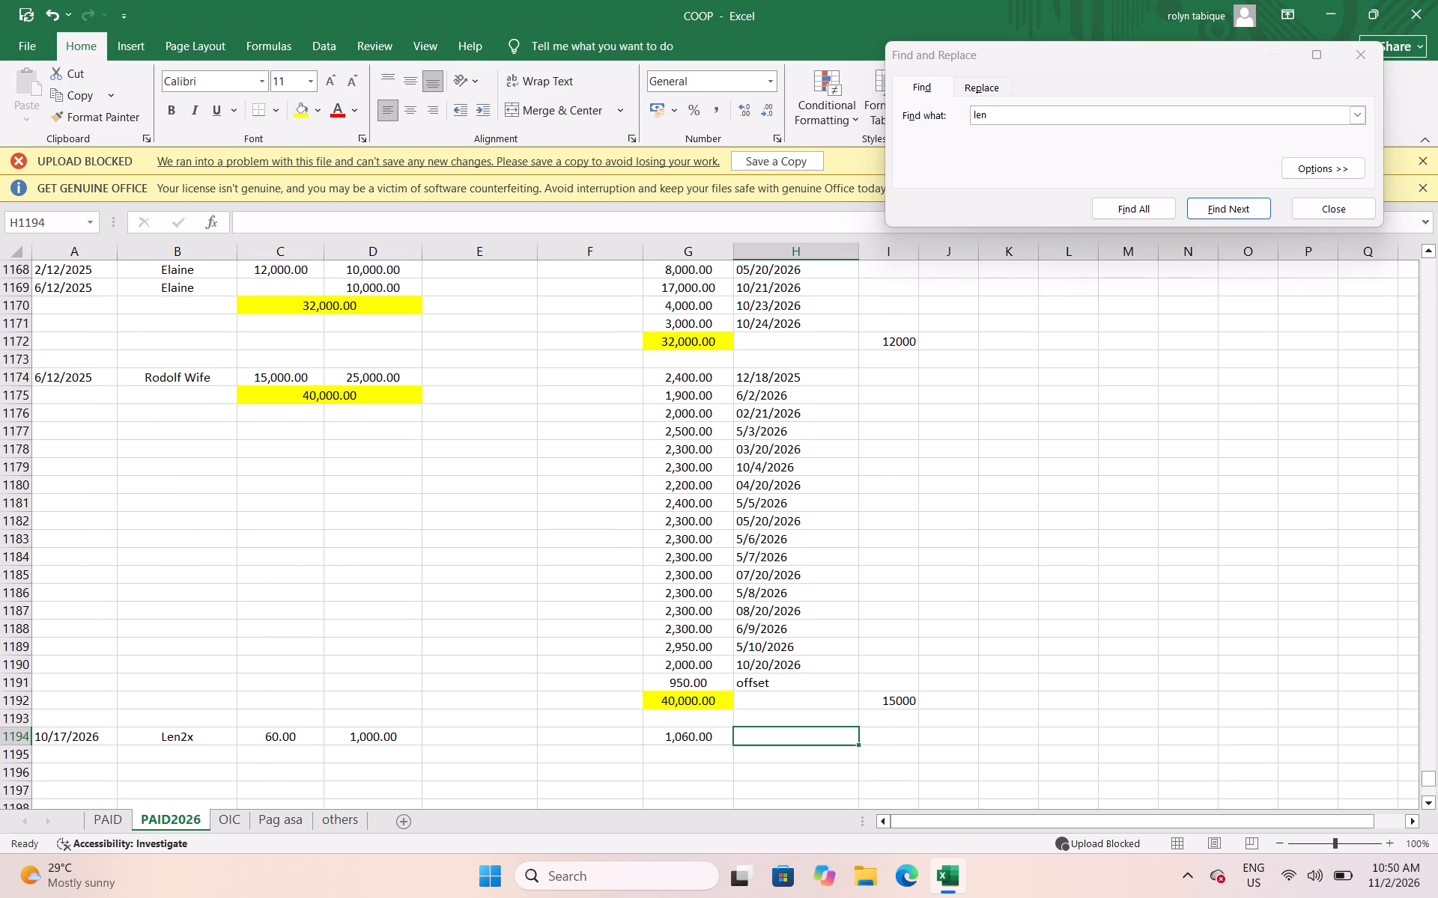
text(10/30/2026)
key(Left)
Highlight the payment amount in G1194 with yellow fill.
key(Left)
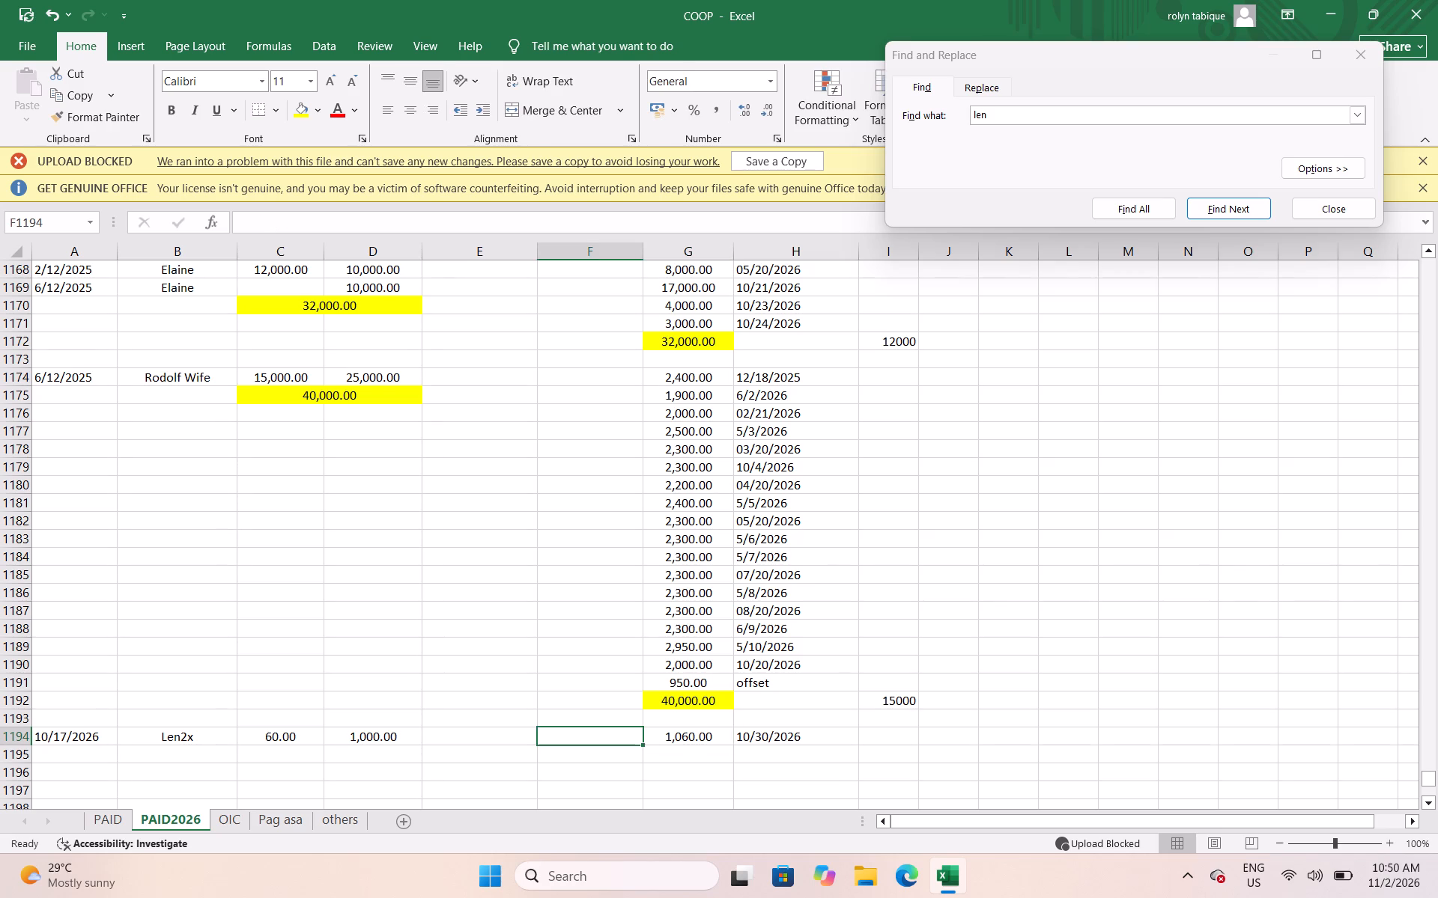
key(Right)
click(297, 113)
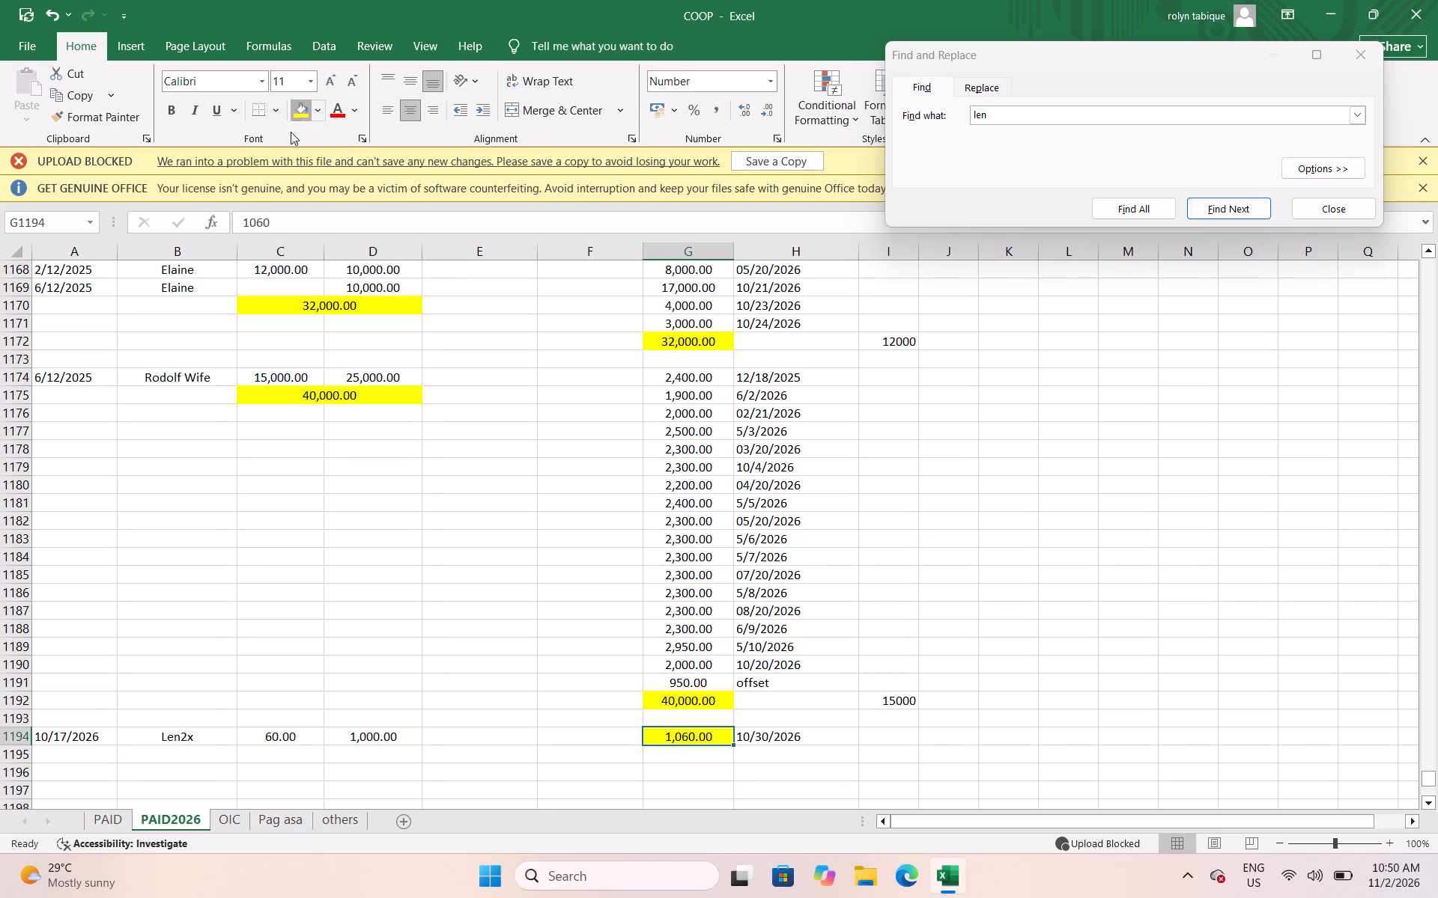
click(435, 660)
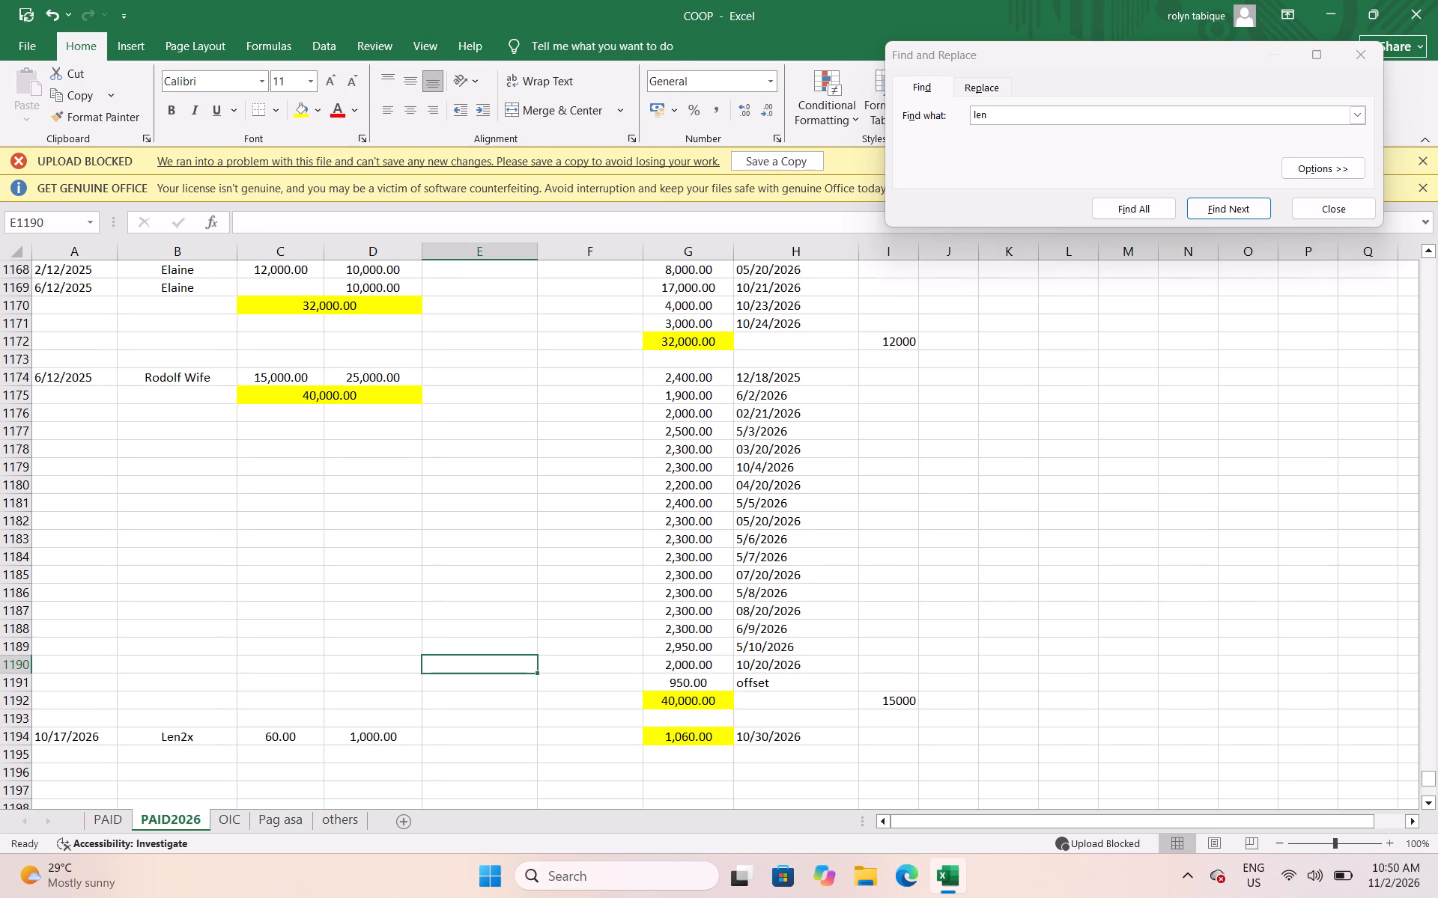
Enter the interest of 60 in I1194 and save the workbook.
click(886, 738)
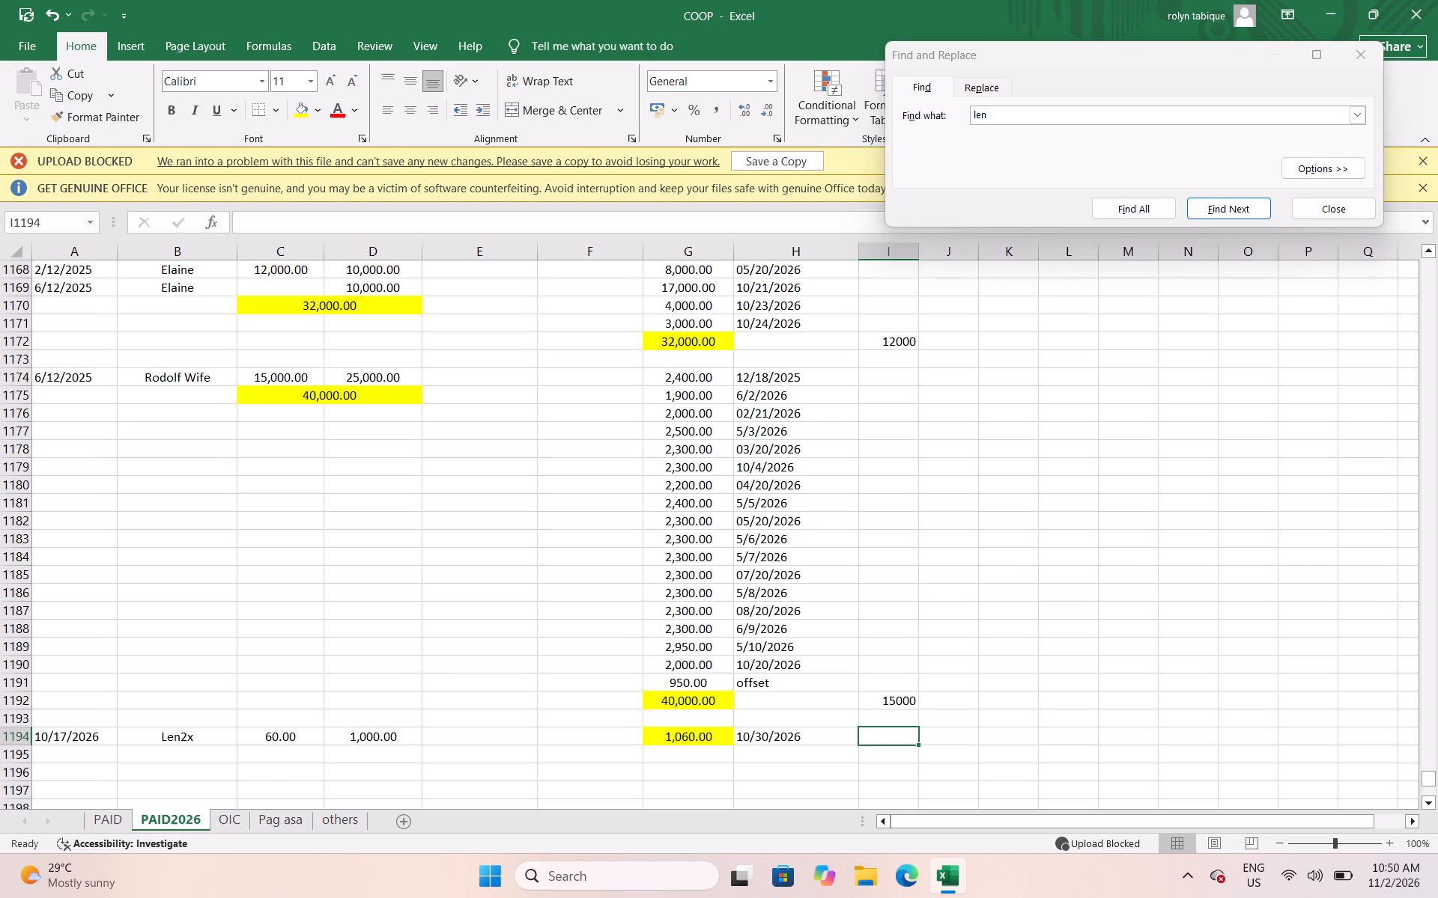
text(60)
key(Down)
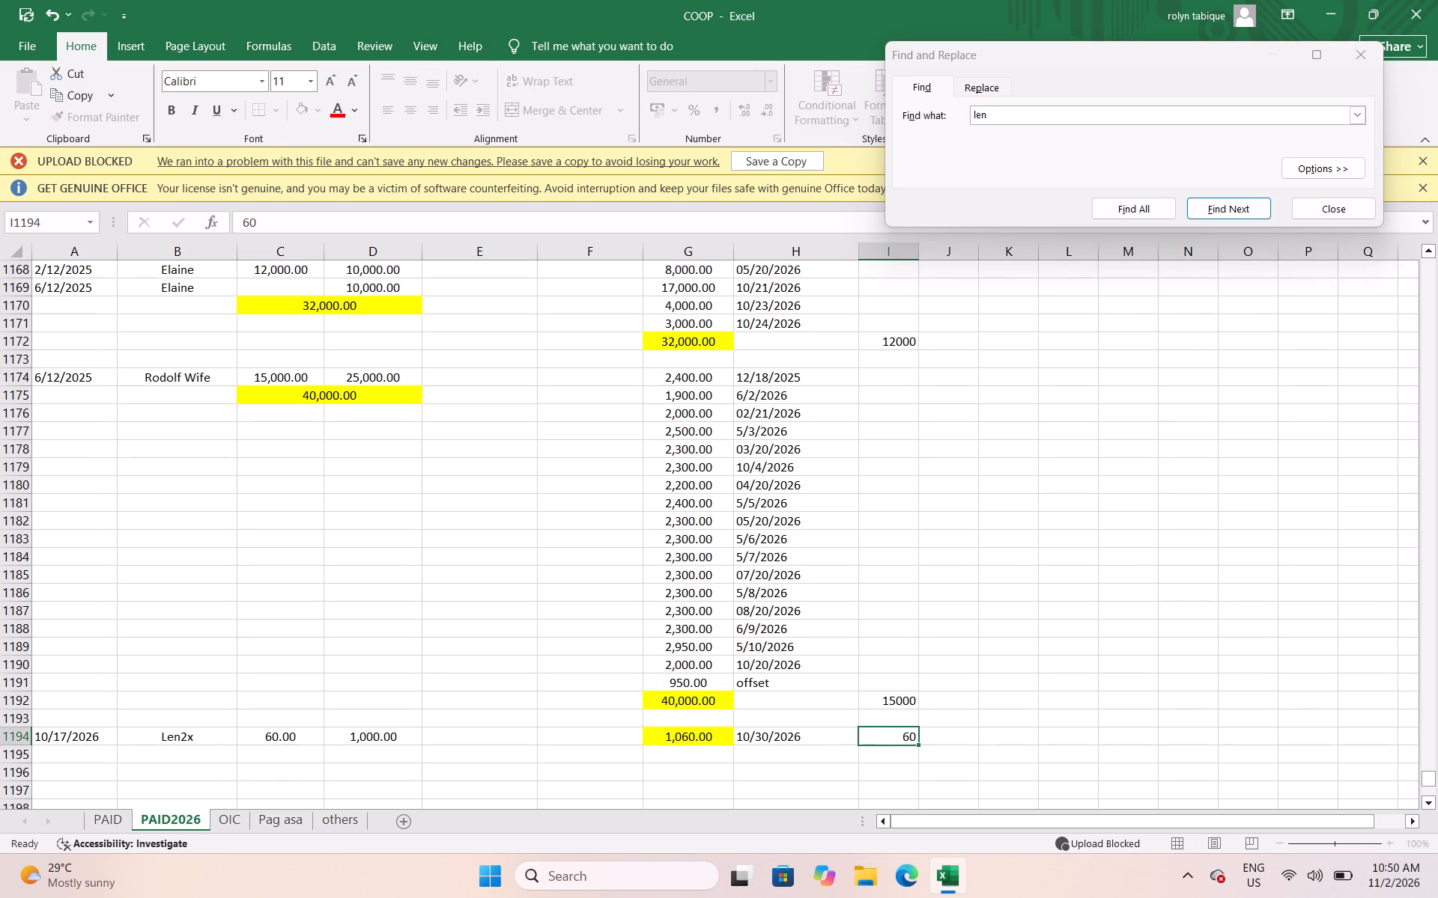
key(ctrl+s)
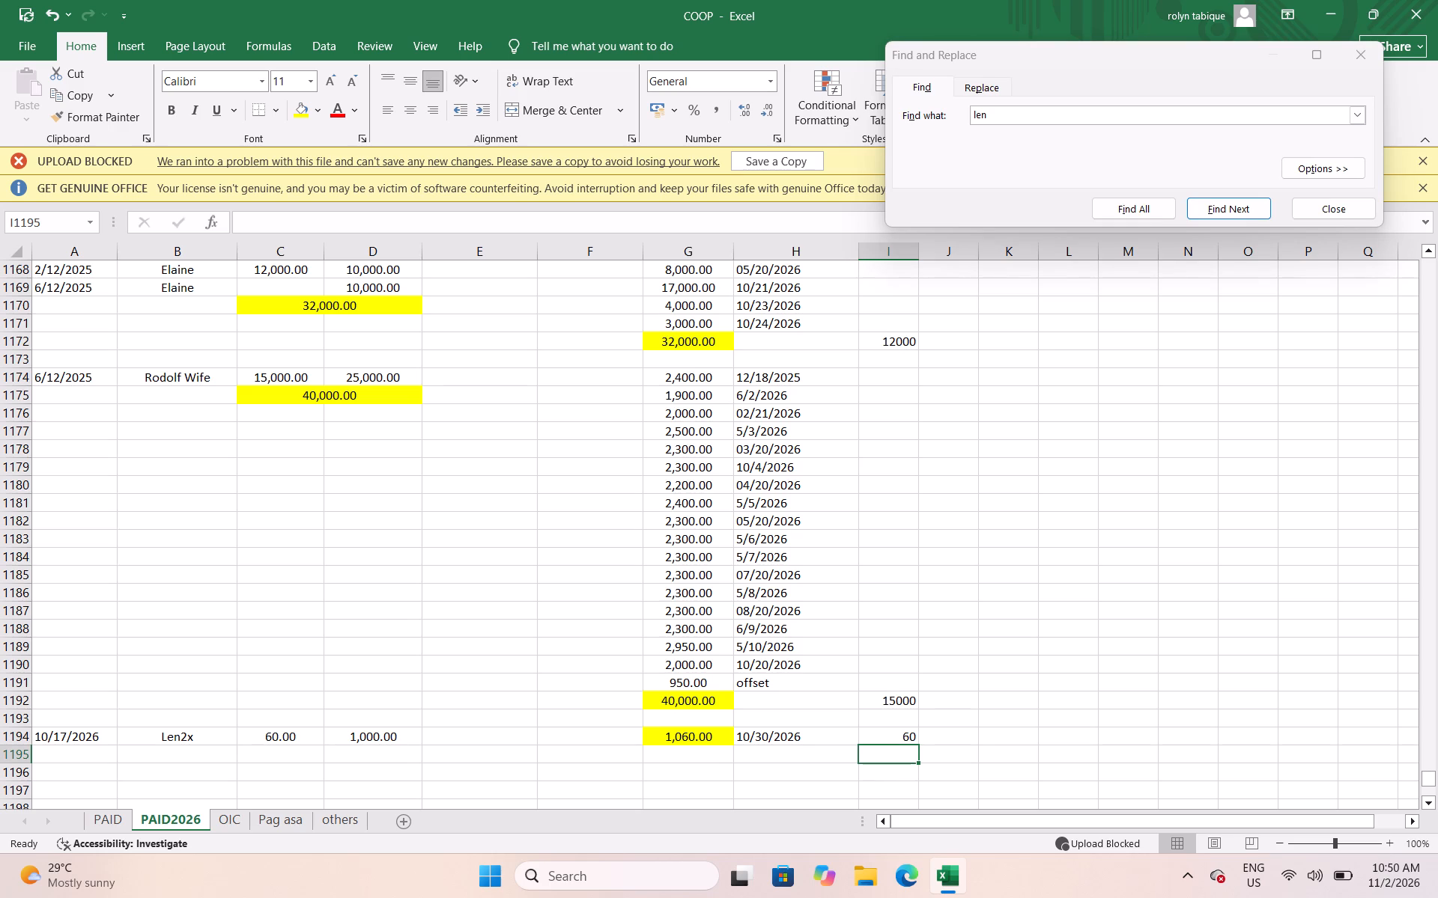
On the others sheet, total the Len2x deductions in J166 with the formula =SUM(J162:J165).
click(355, 811)
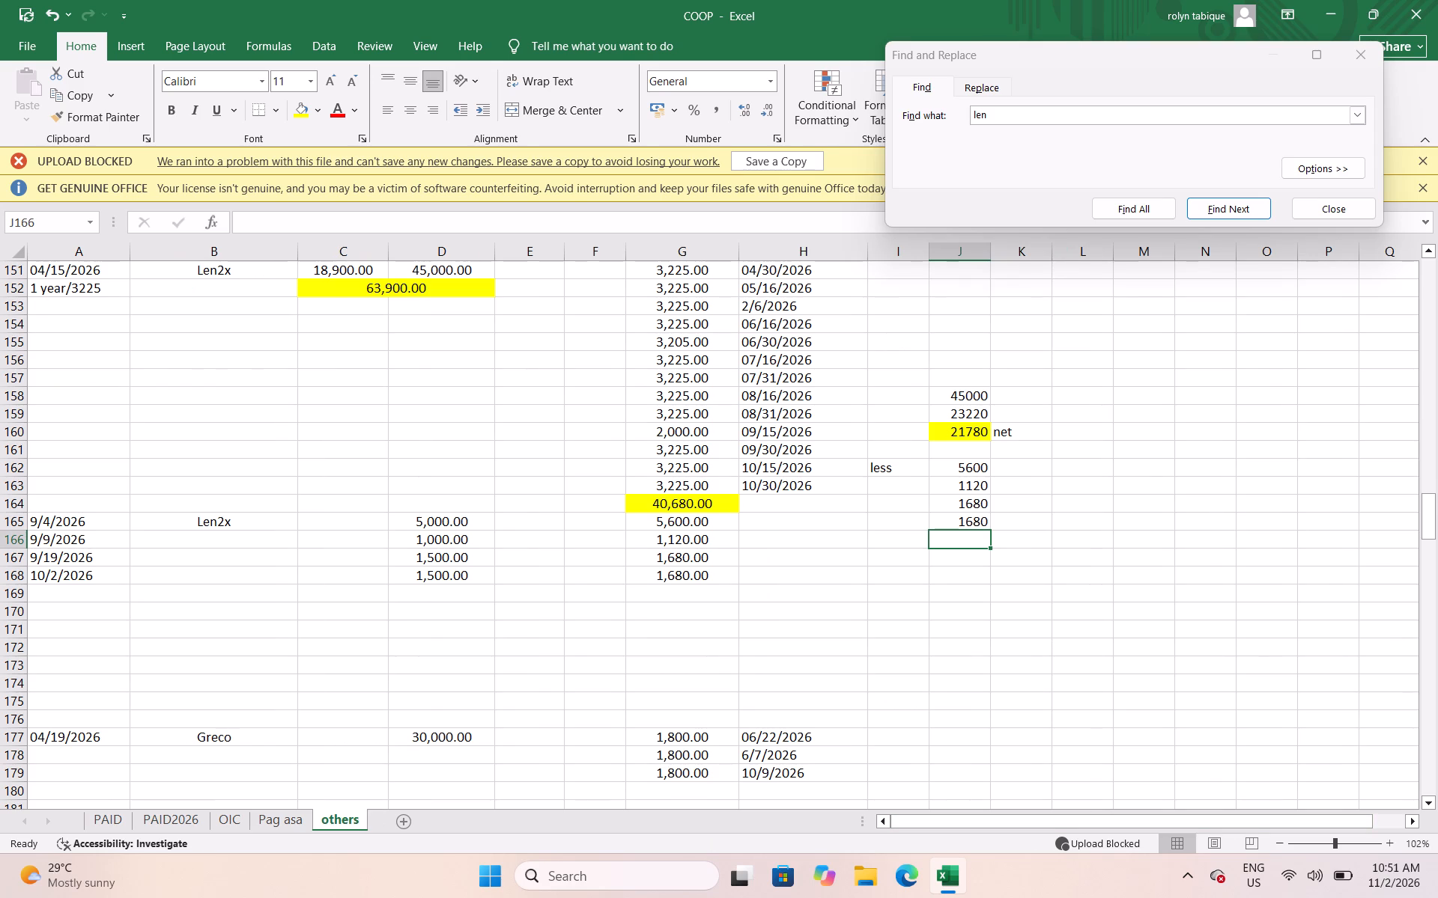
key(equal)
text(sum()
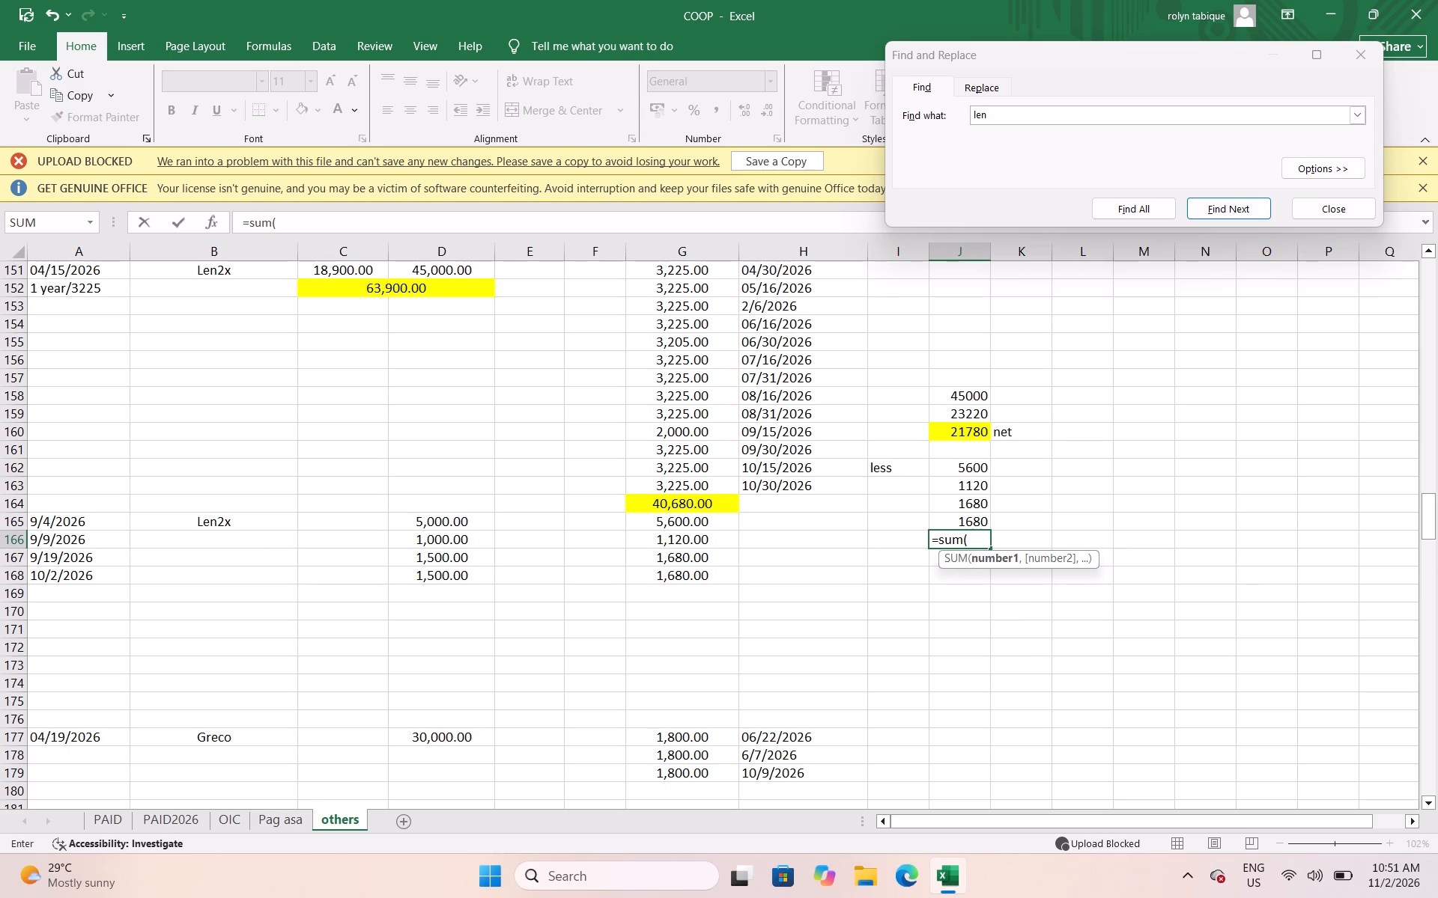
drag(974, 467, 974, 522)
key(shift+parenright)
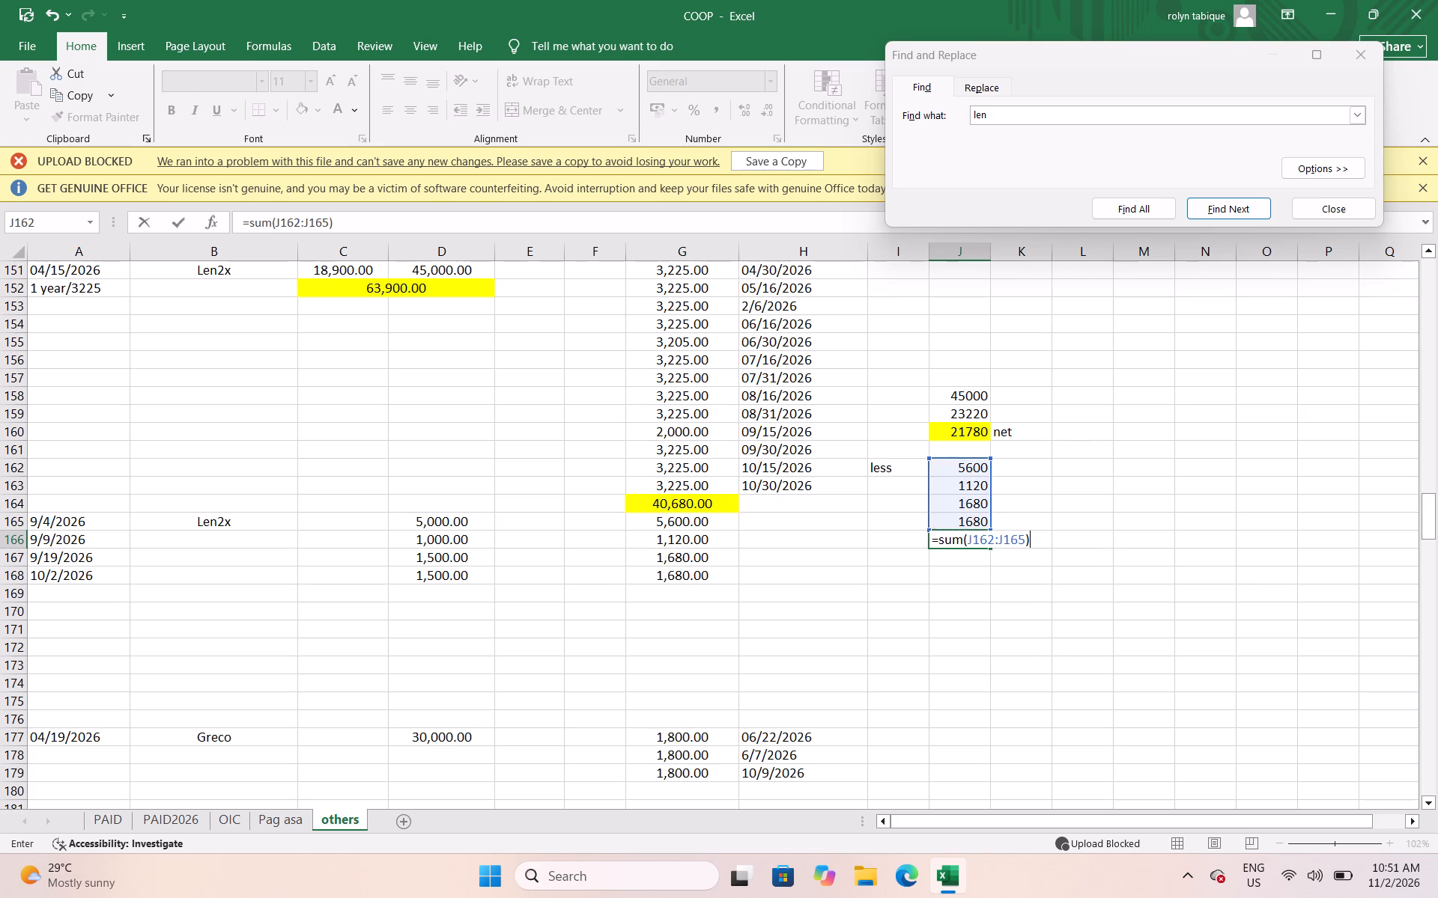
key(Return)
Highlight the deductions total in J166 with yellow fill and save the workbook.
key(Up)
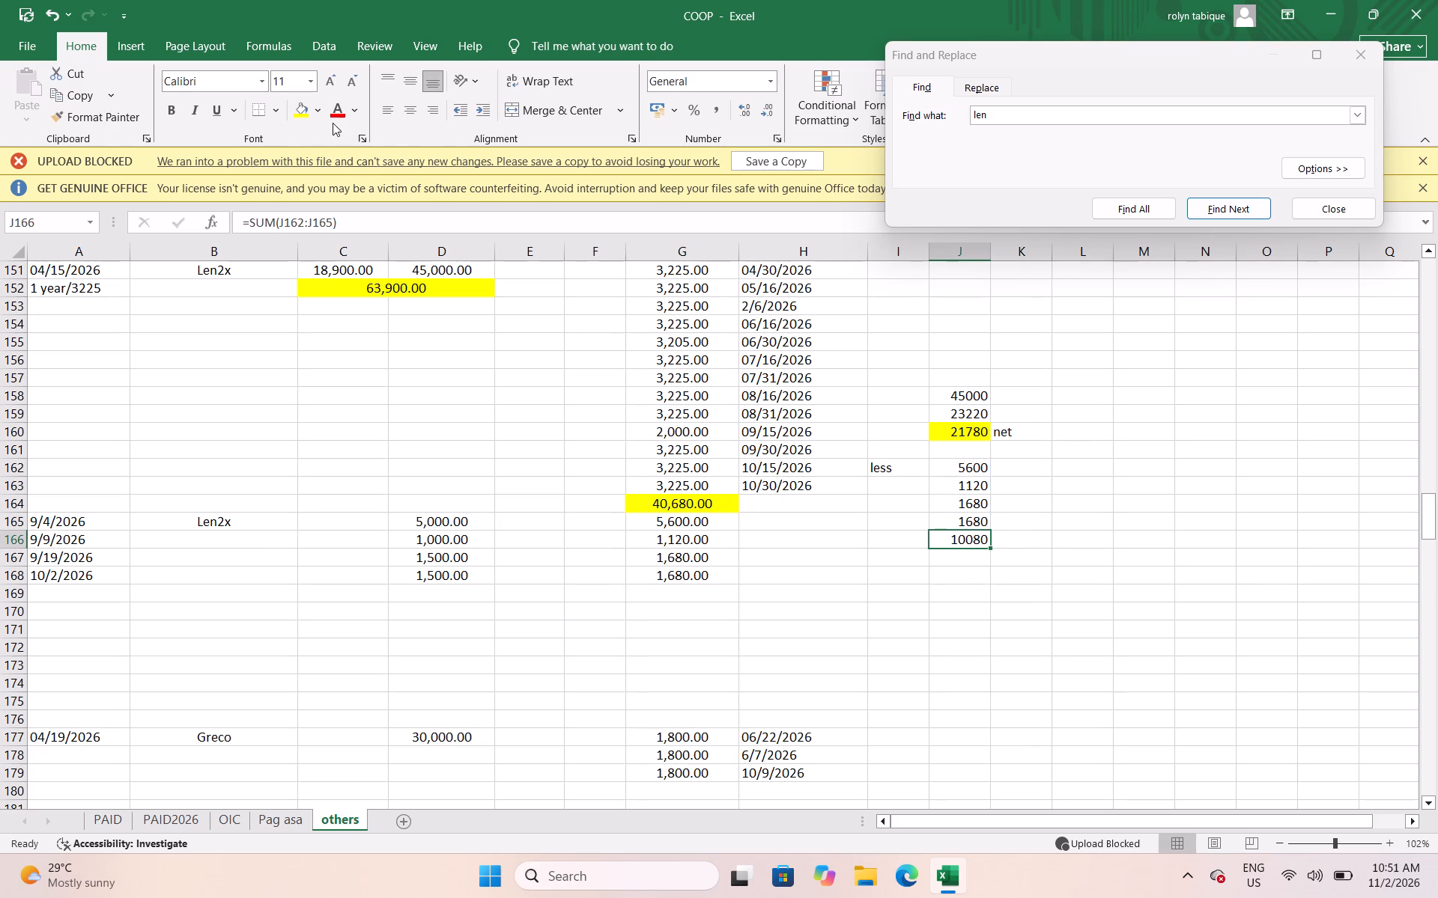
click(309, 114)
click(958, 565)
click(968, 533)
click(984, 436)
click(1126, 507)
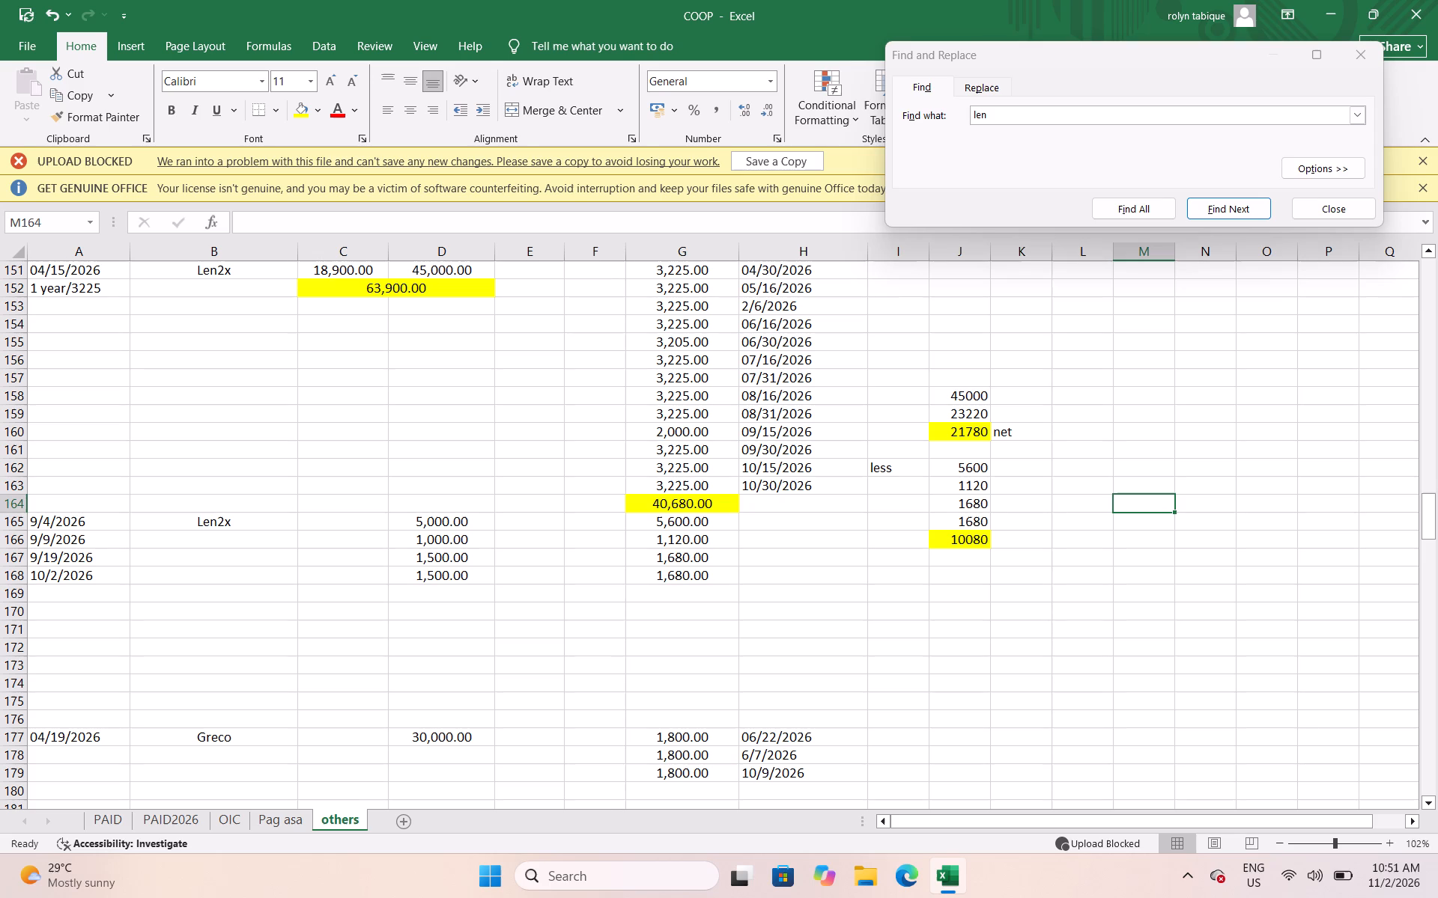
key(ctrl+s)
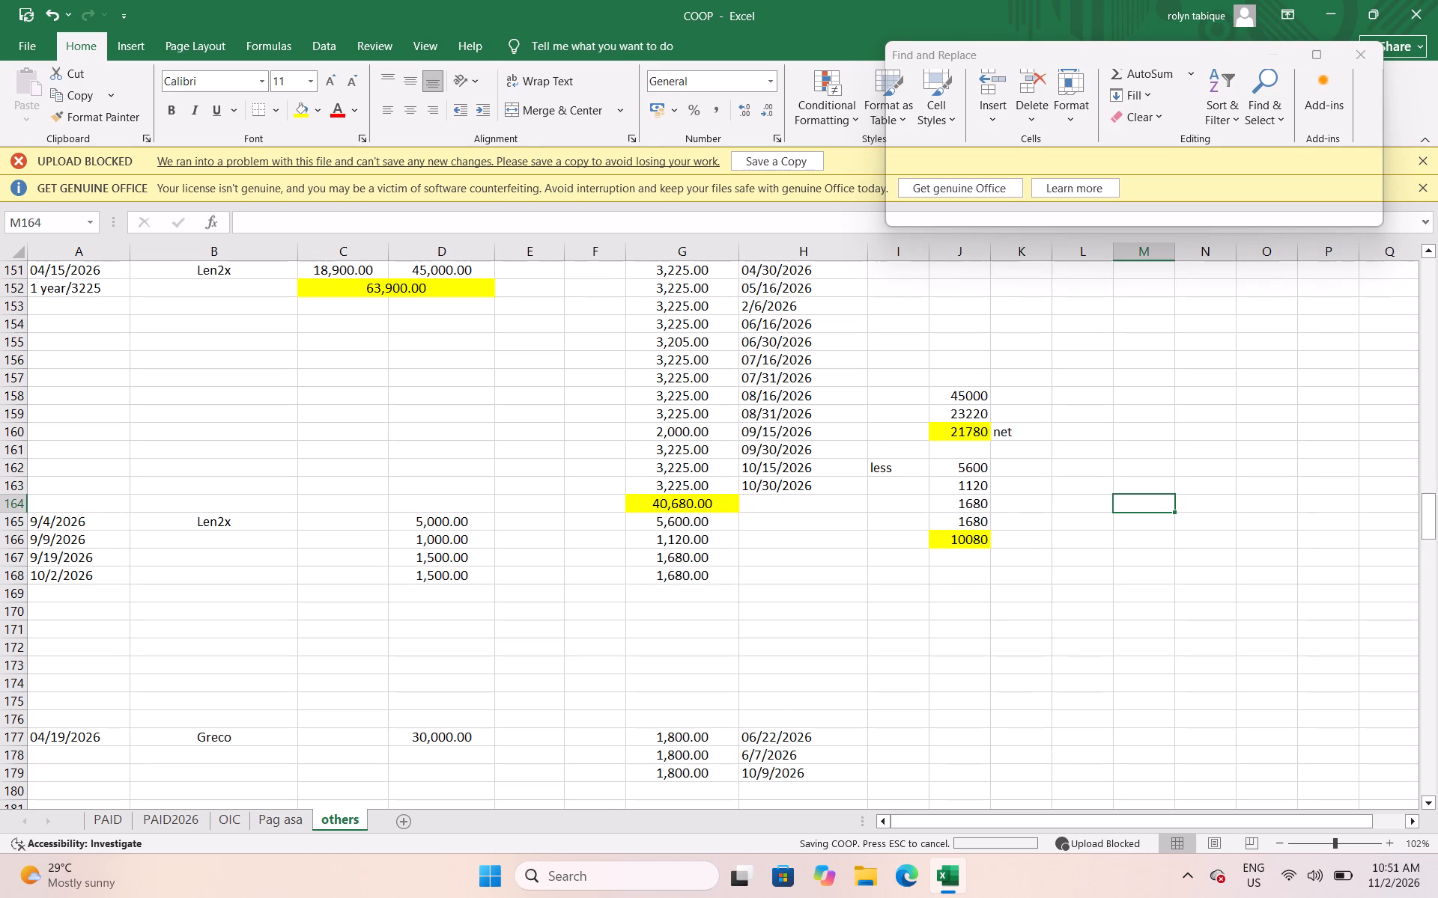
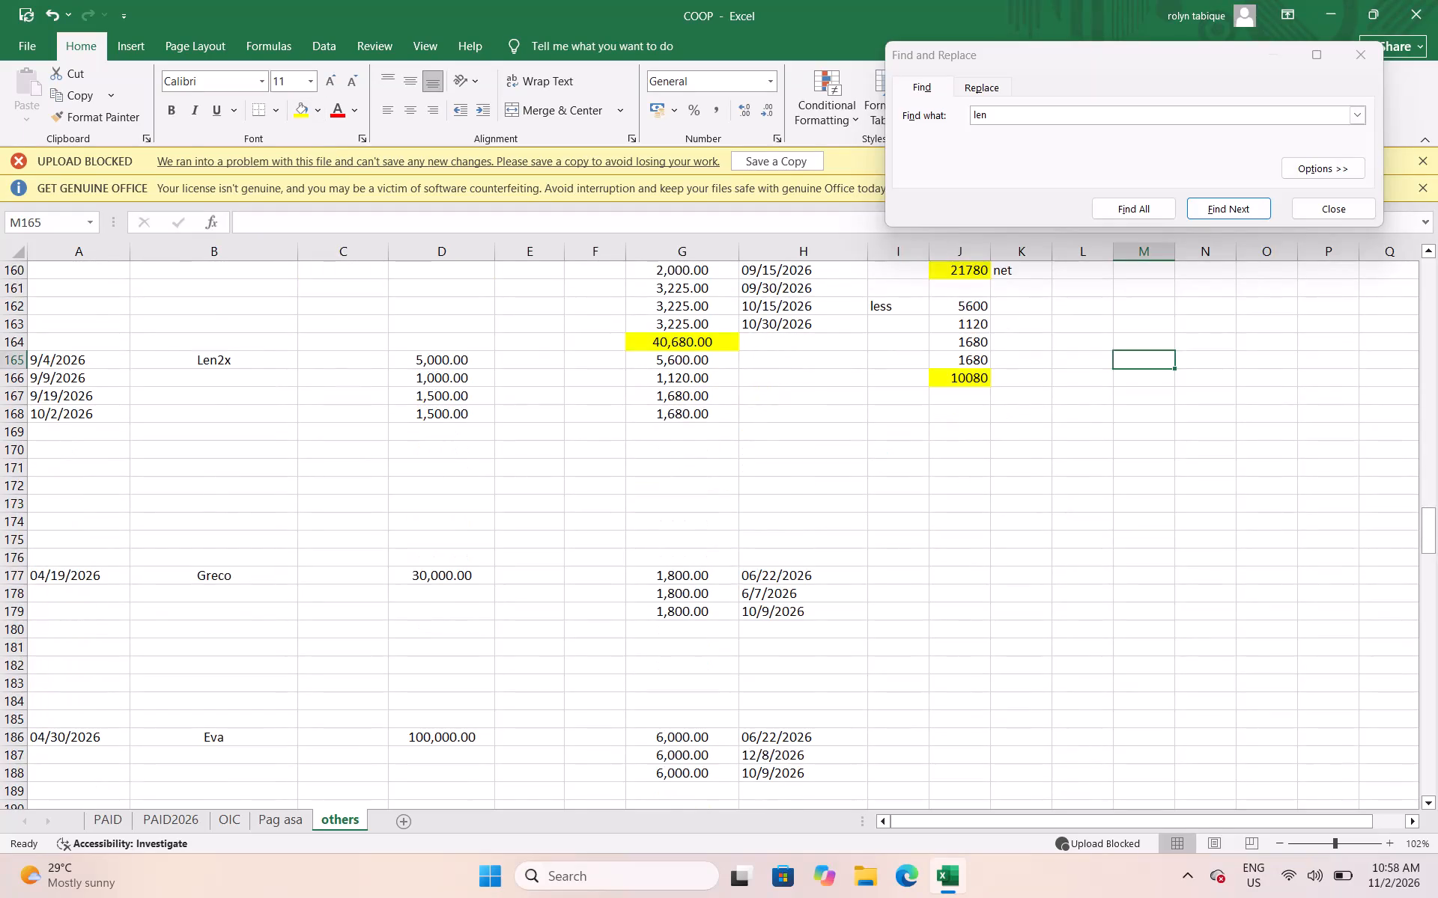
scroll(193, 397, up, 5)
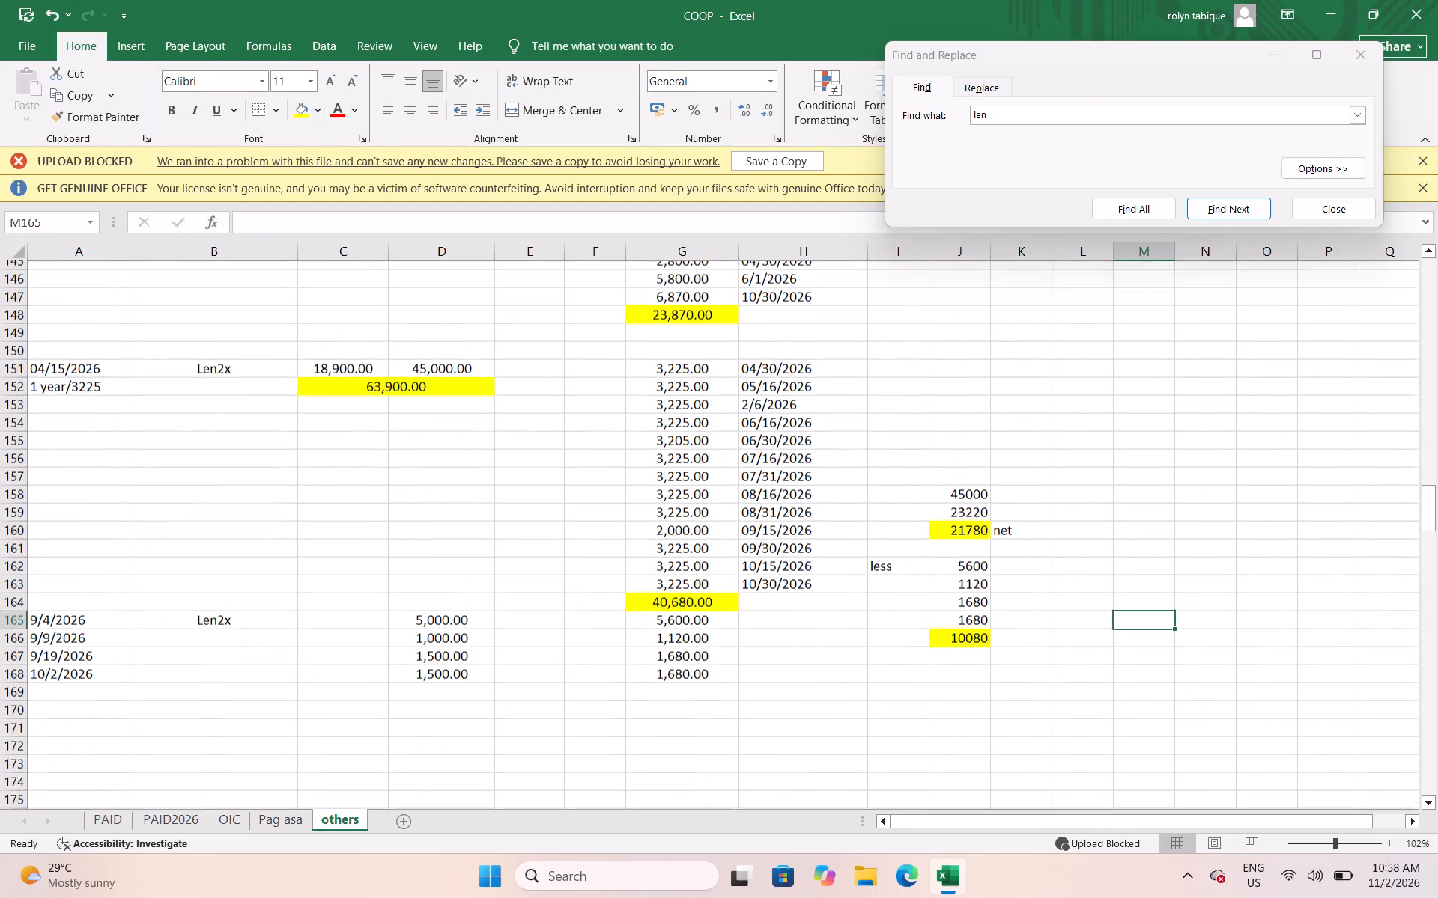
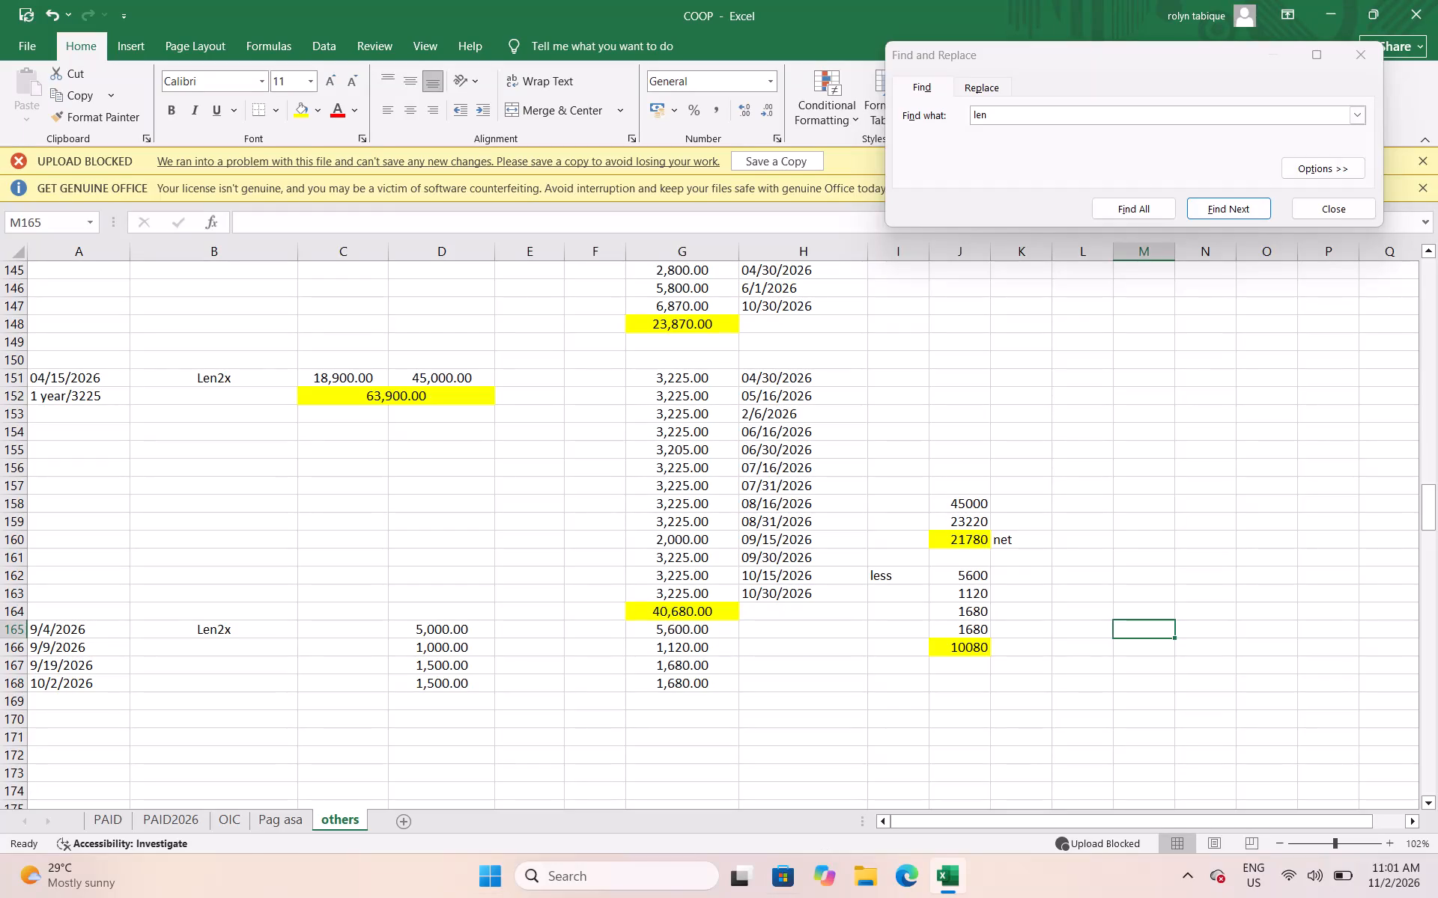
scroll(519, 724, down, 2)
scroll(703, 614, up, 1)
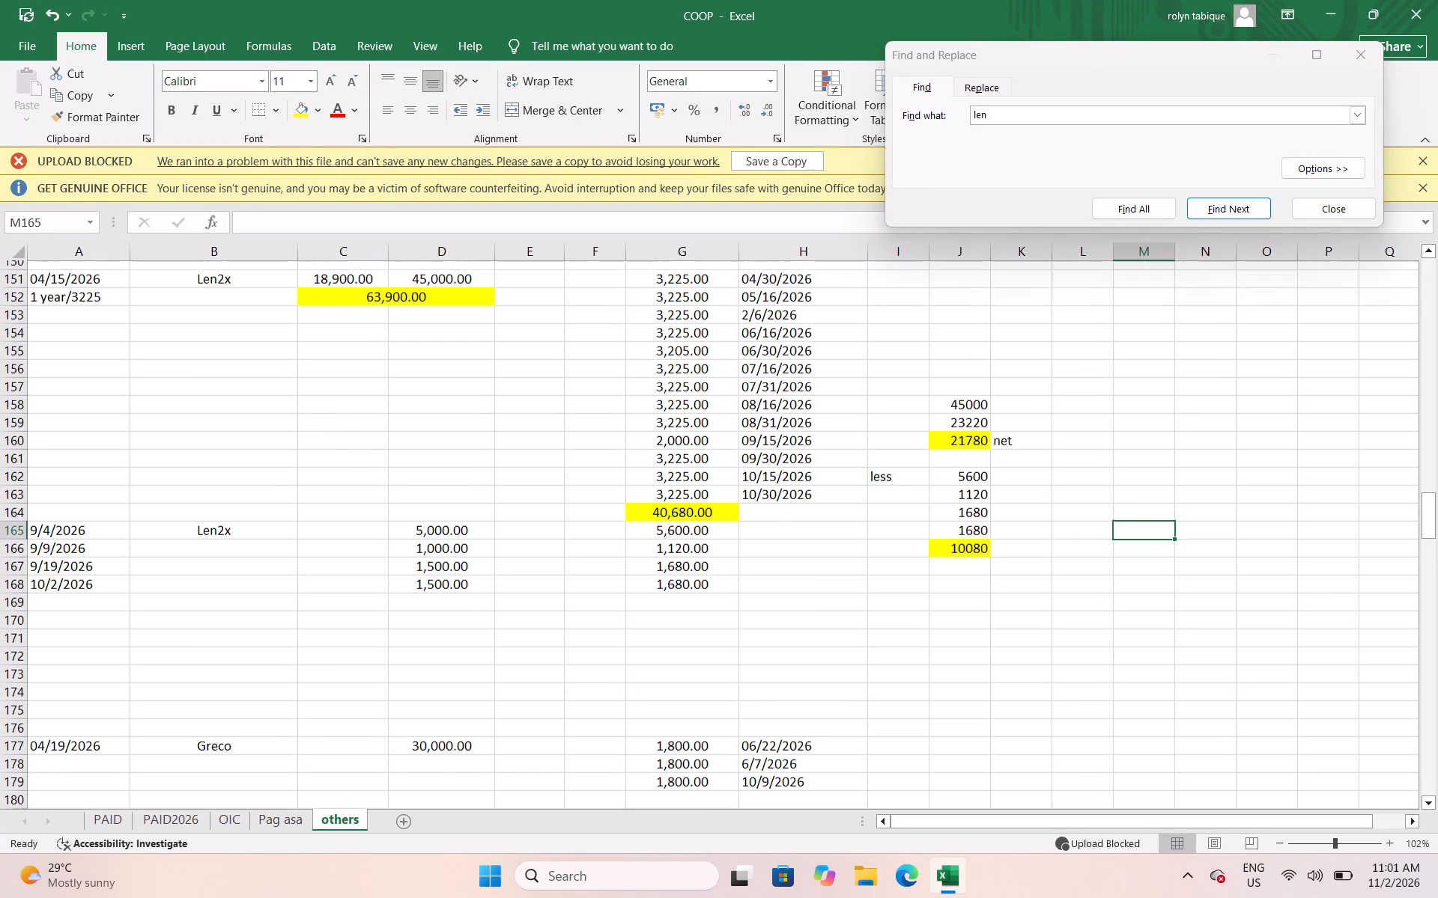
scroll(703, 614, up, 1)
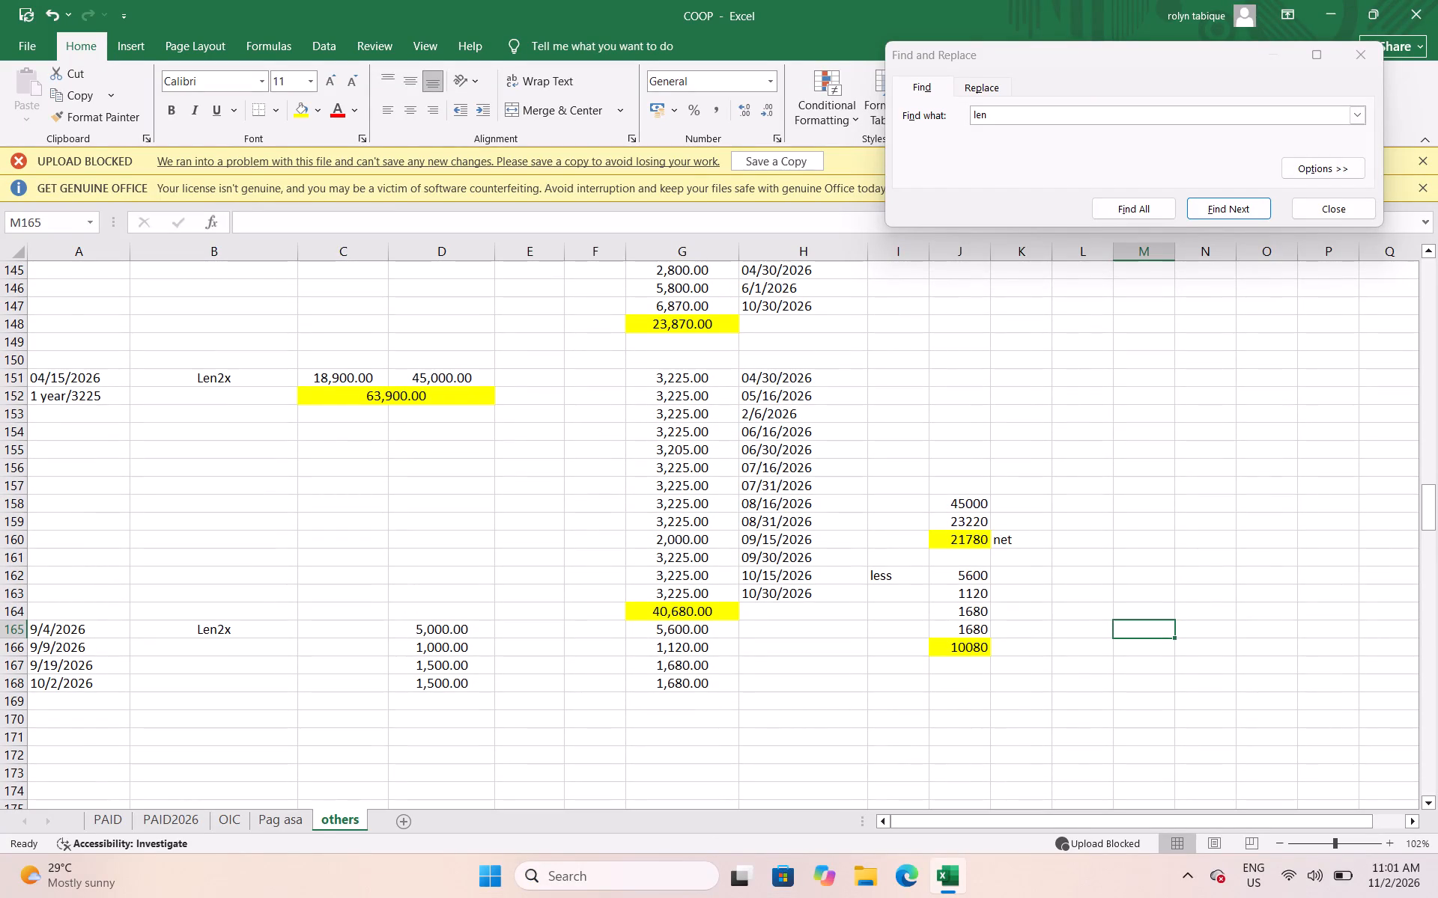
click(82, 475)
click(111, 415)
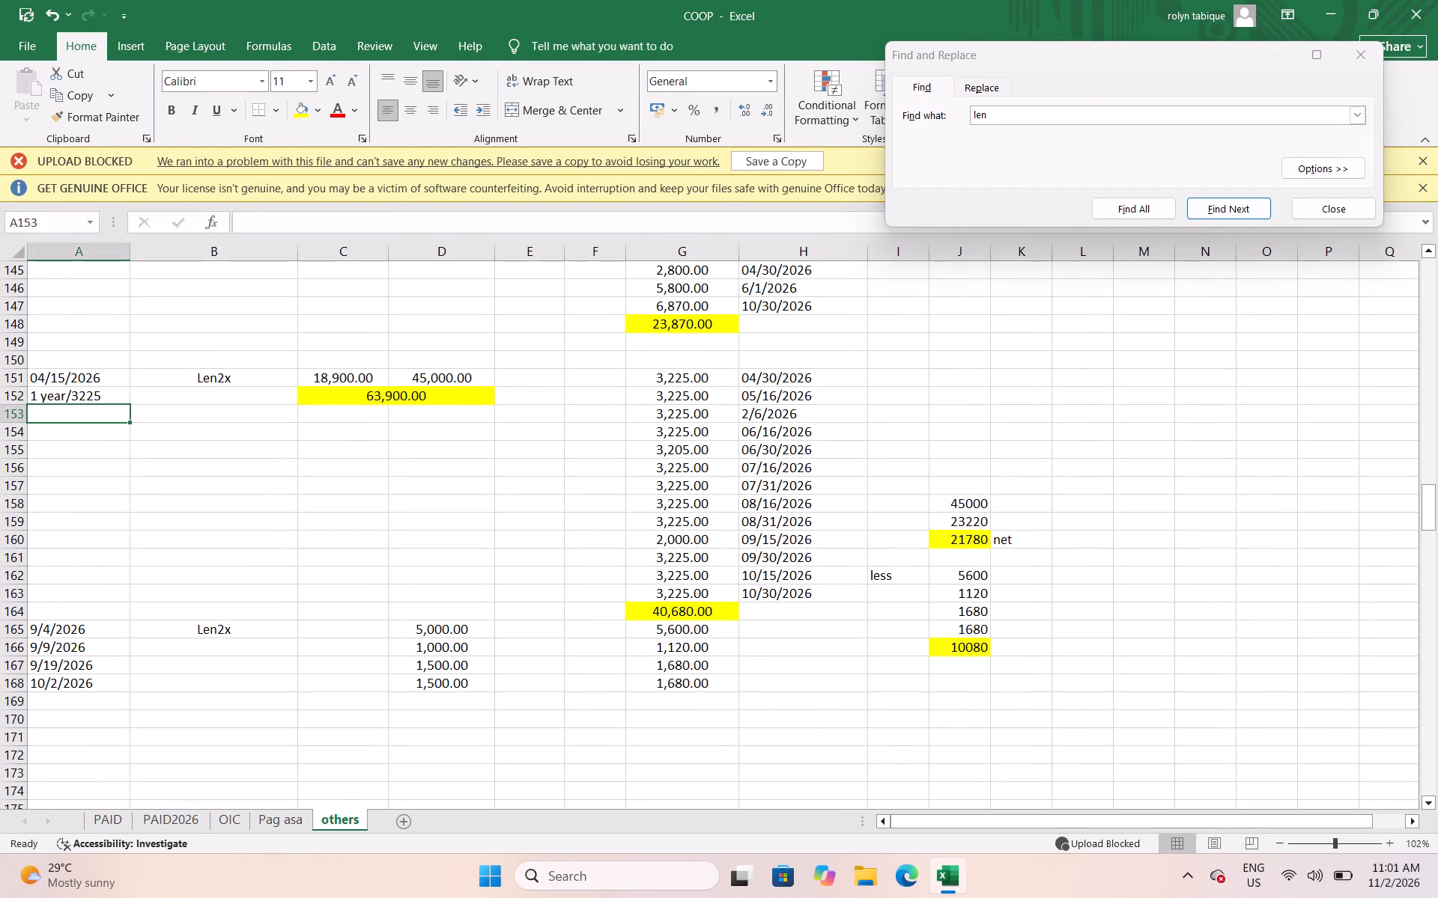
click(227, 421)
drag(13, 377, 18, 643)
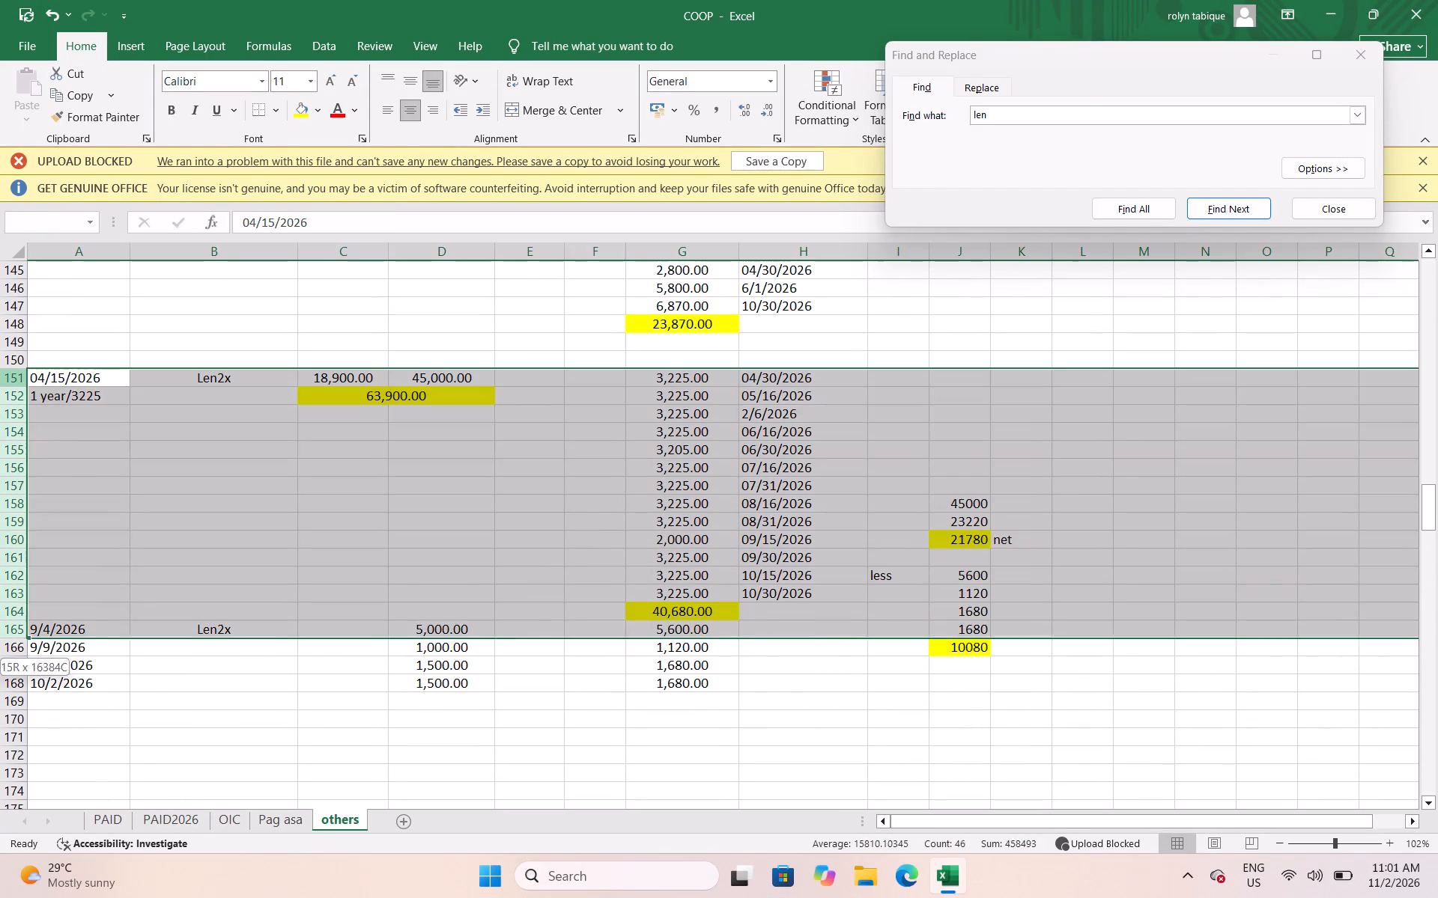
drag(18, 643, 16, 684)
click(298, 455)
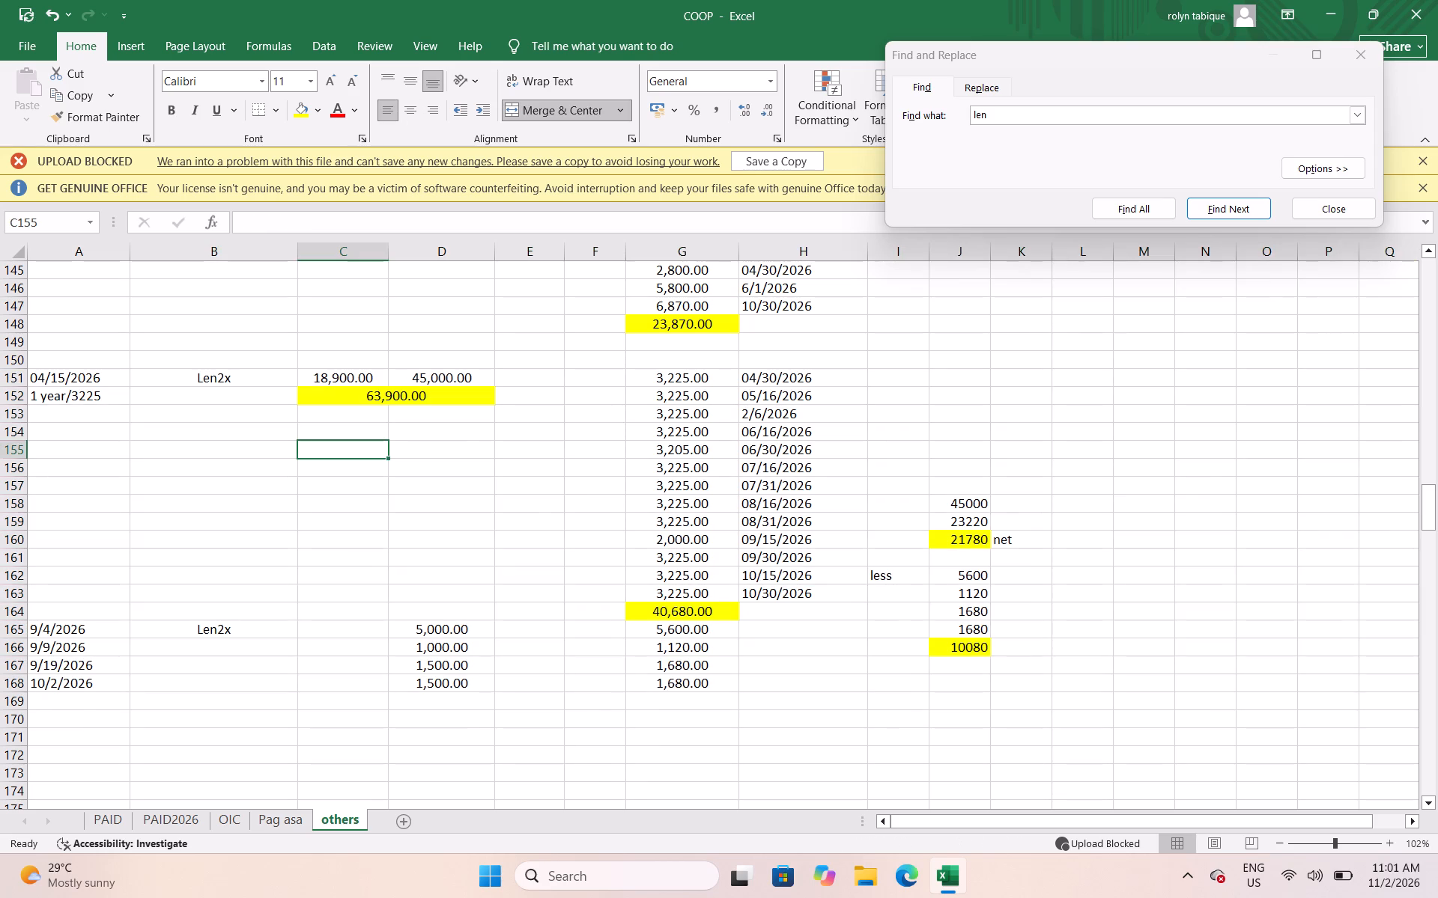
Fill the four Len2x deduction amounts in G165:G168 with yellow.
drag(691, 631, 686, 685)
click(300, 111)
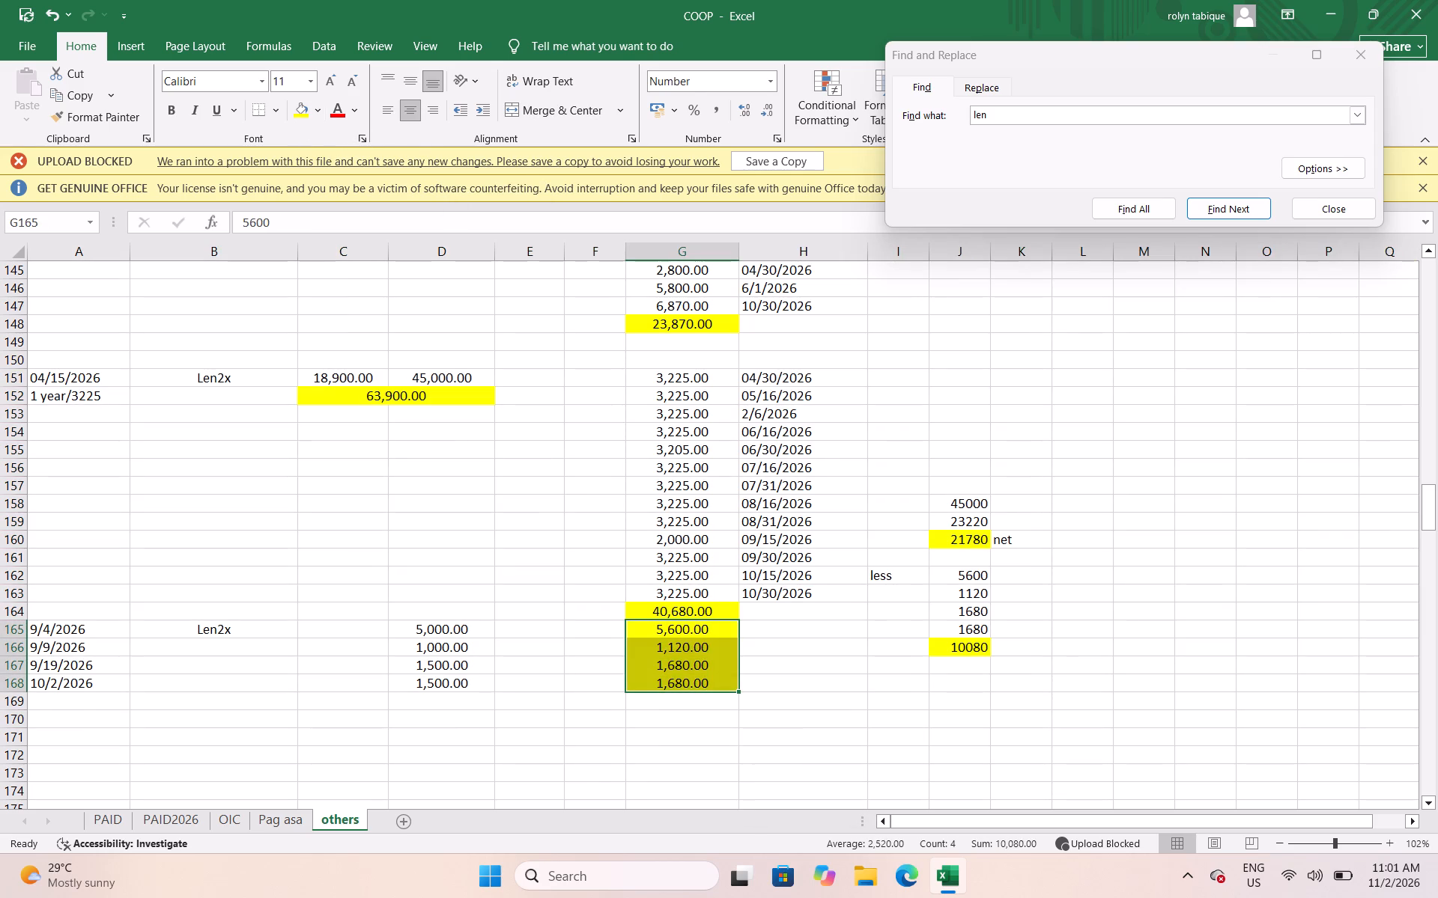
click(555, 474)
click(858, 727)
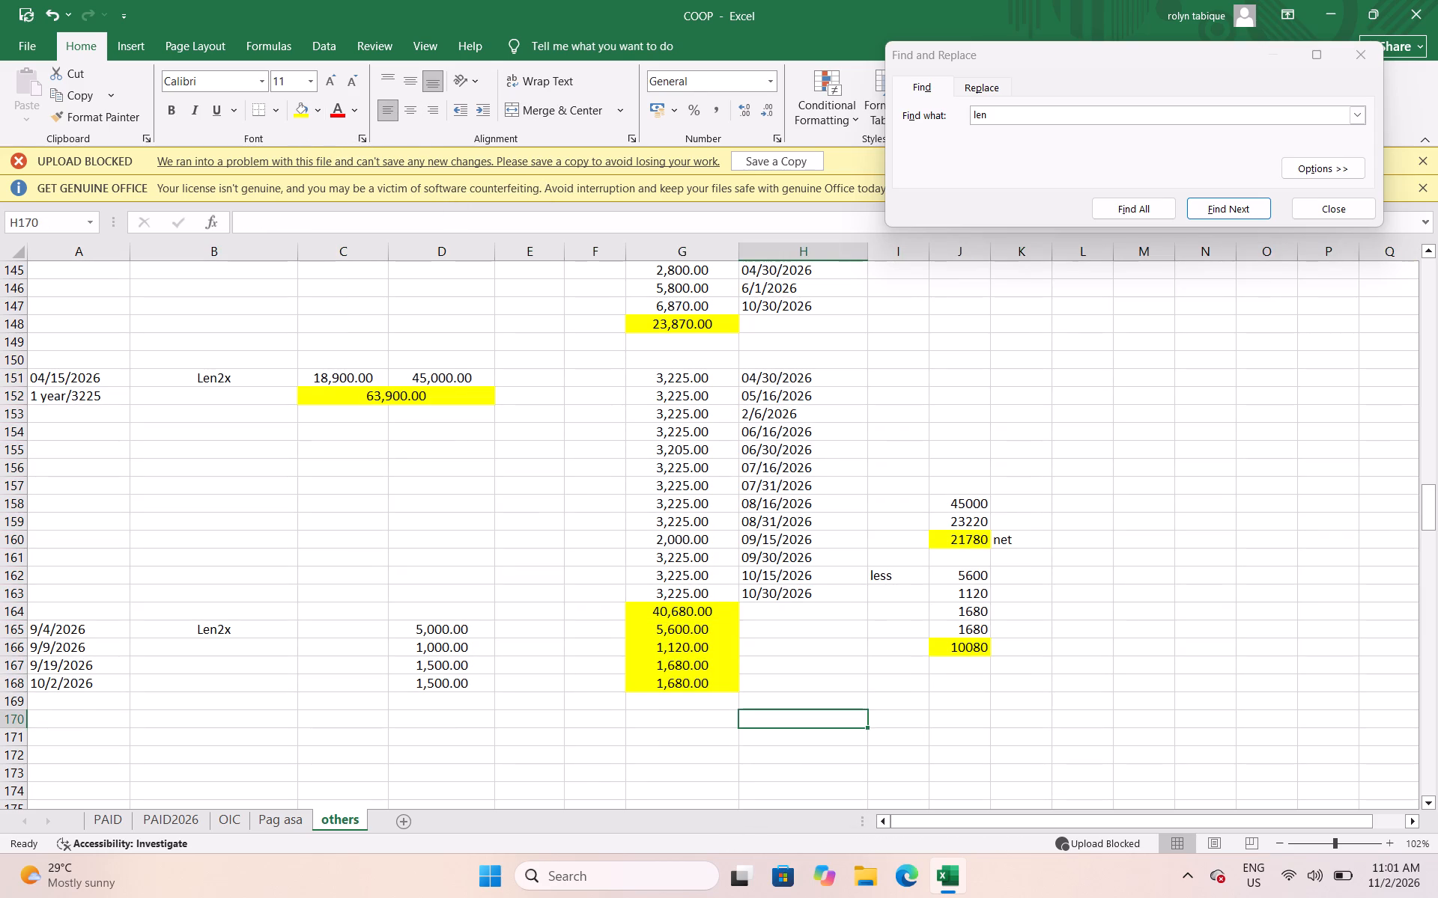
Enter 600, 120, 180 and 180 in C165:C168 beside the Len2x loans dated 9/4/2026 to 10/2/2026.
scroll(735, 652, down, 2)
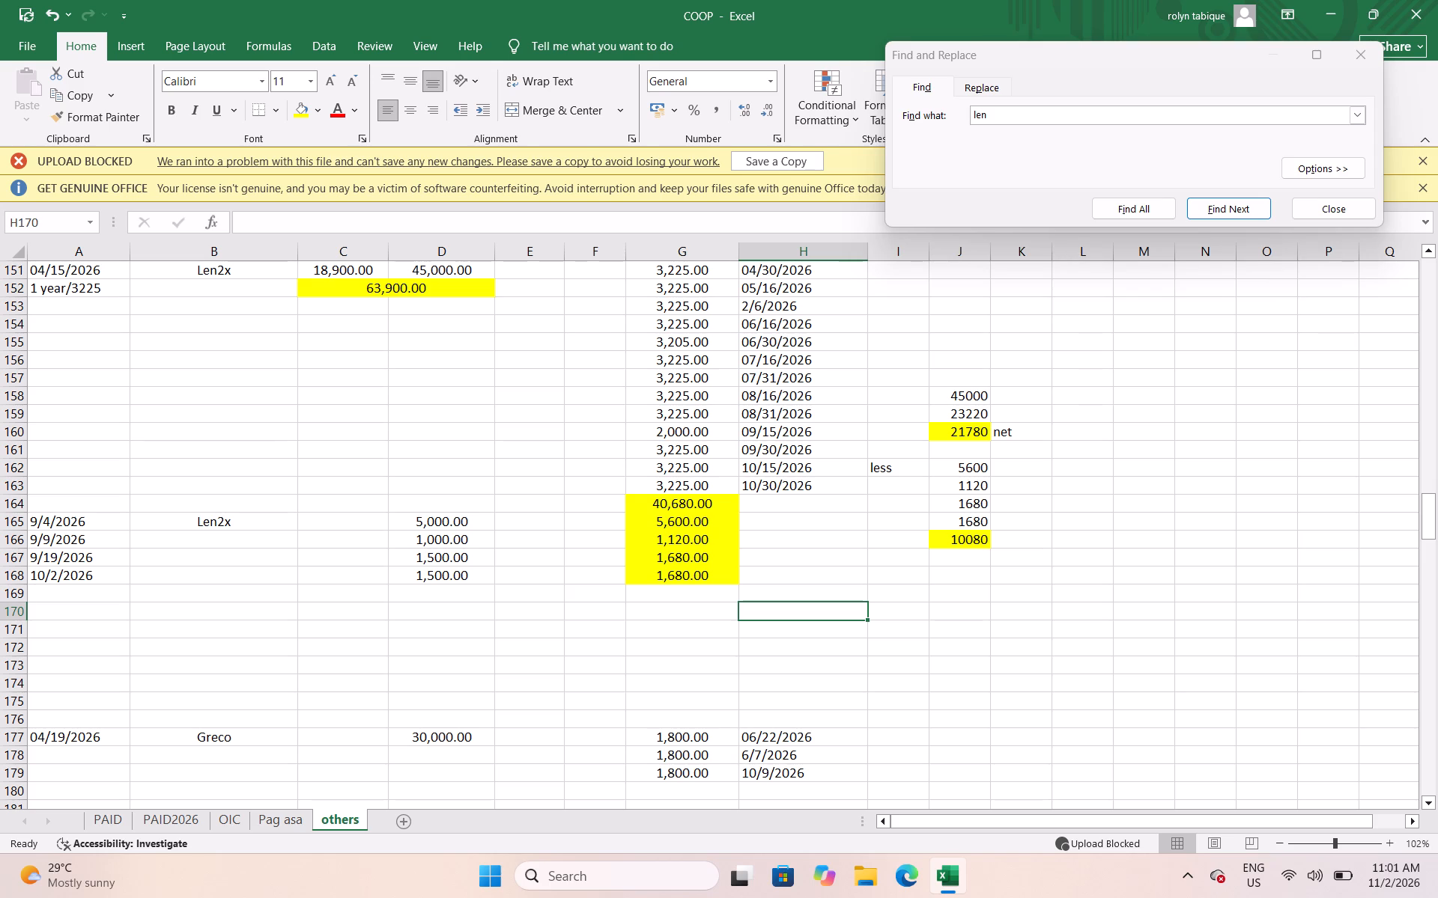
click(334, 520)
text(600)
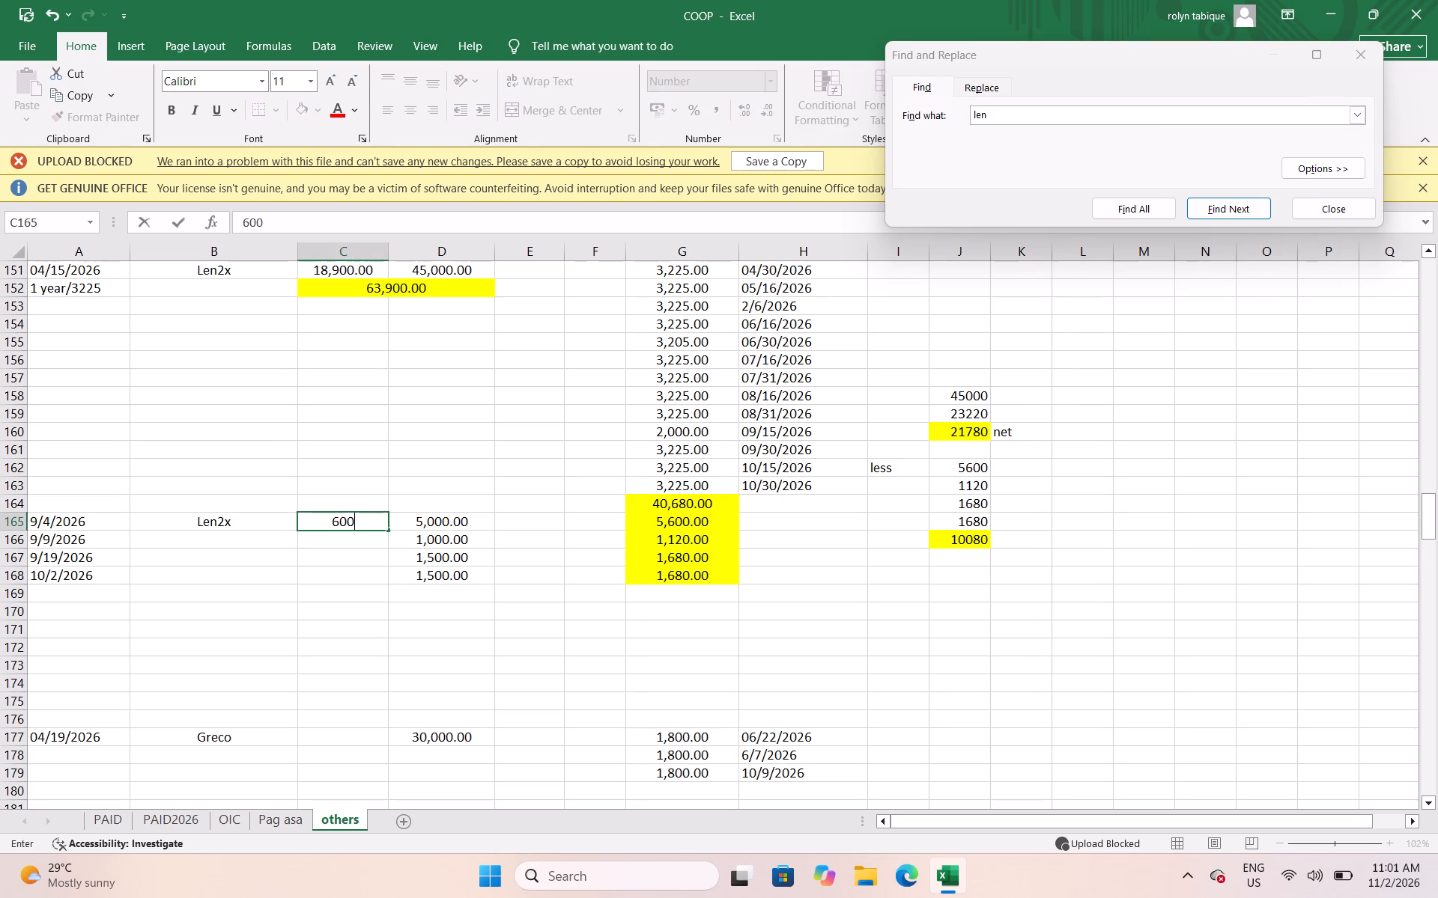
key(Down)
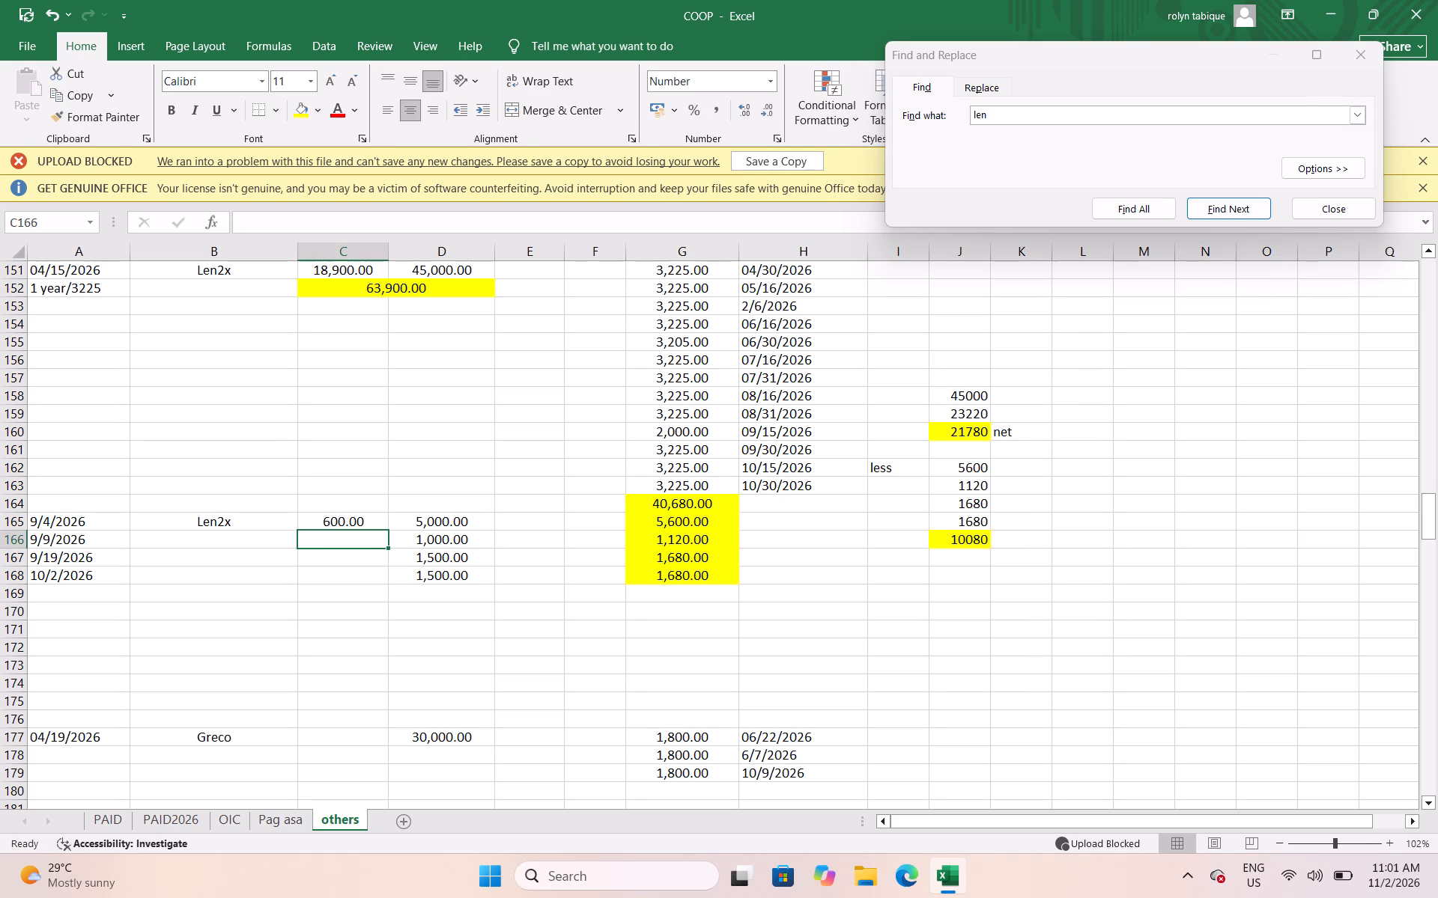
text(120)
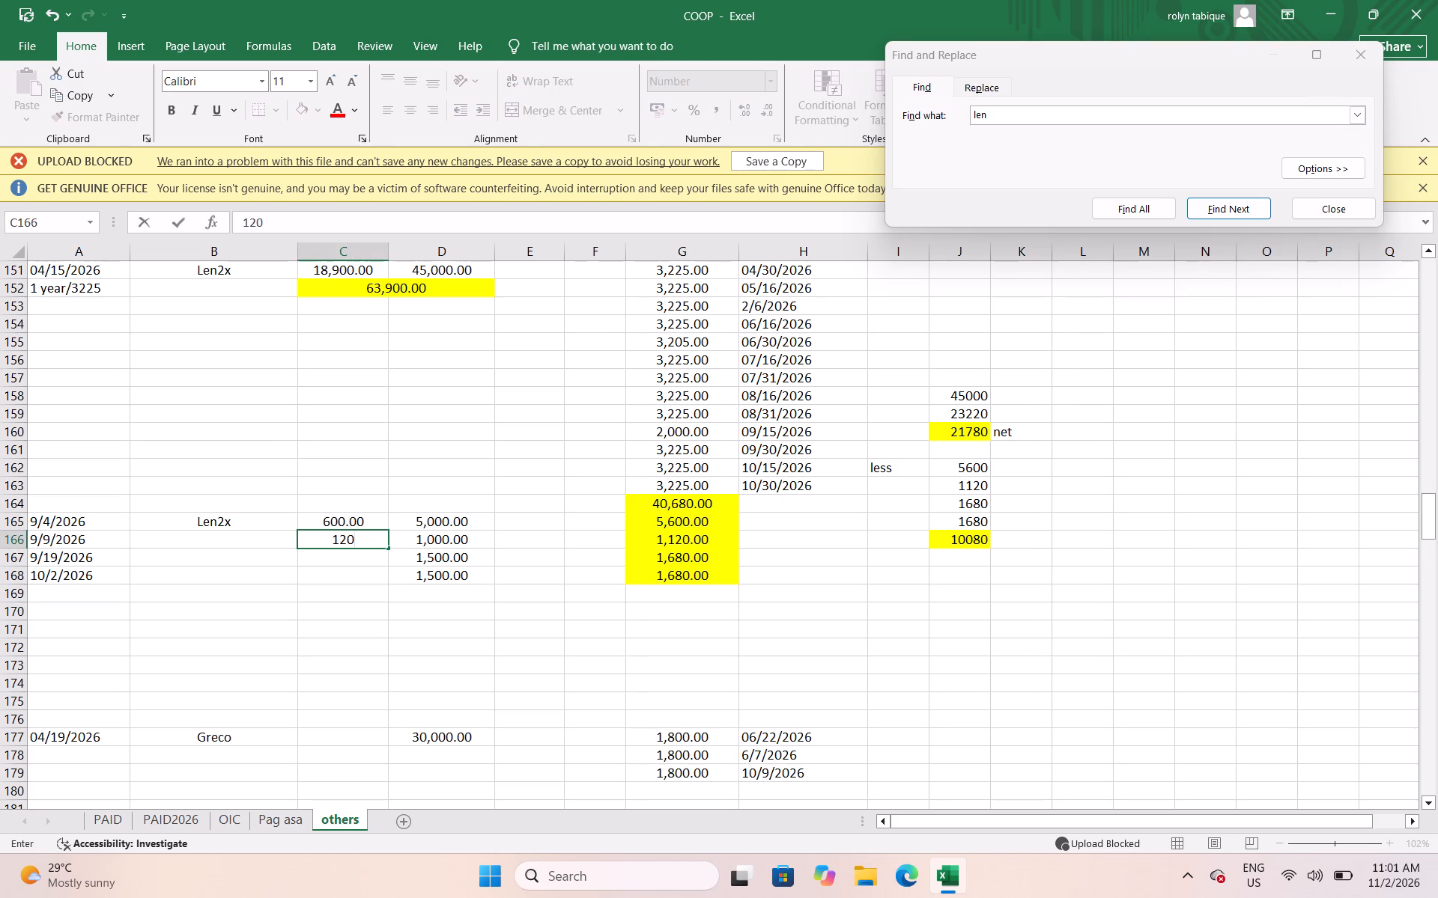
key(Down)
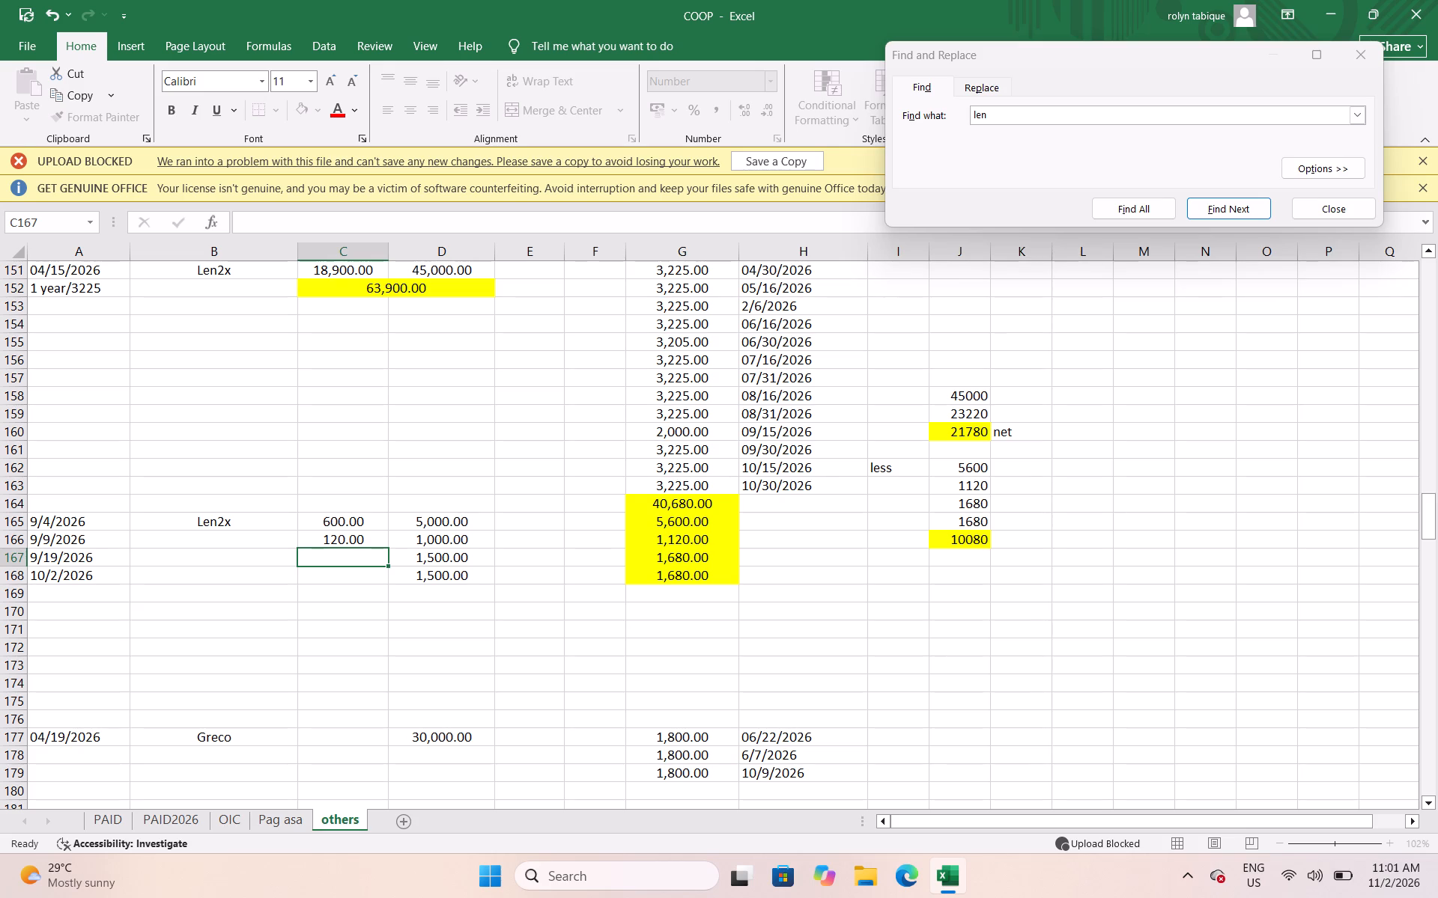
text(180)
key(Down)
text(180)
key(Down)
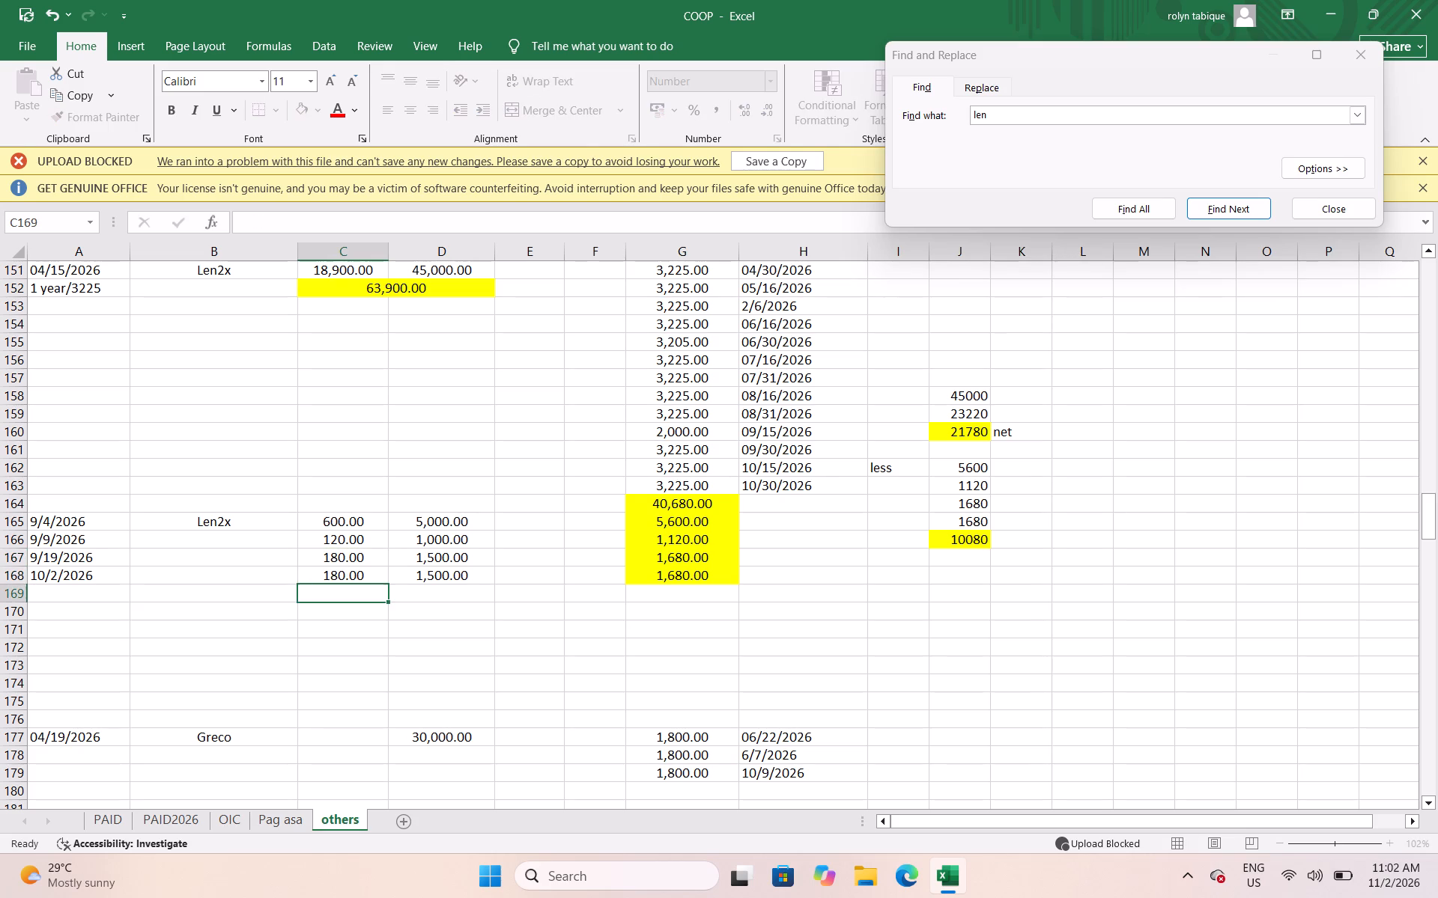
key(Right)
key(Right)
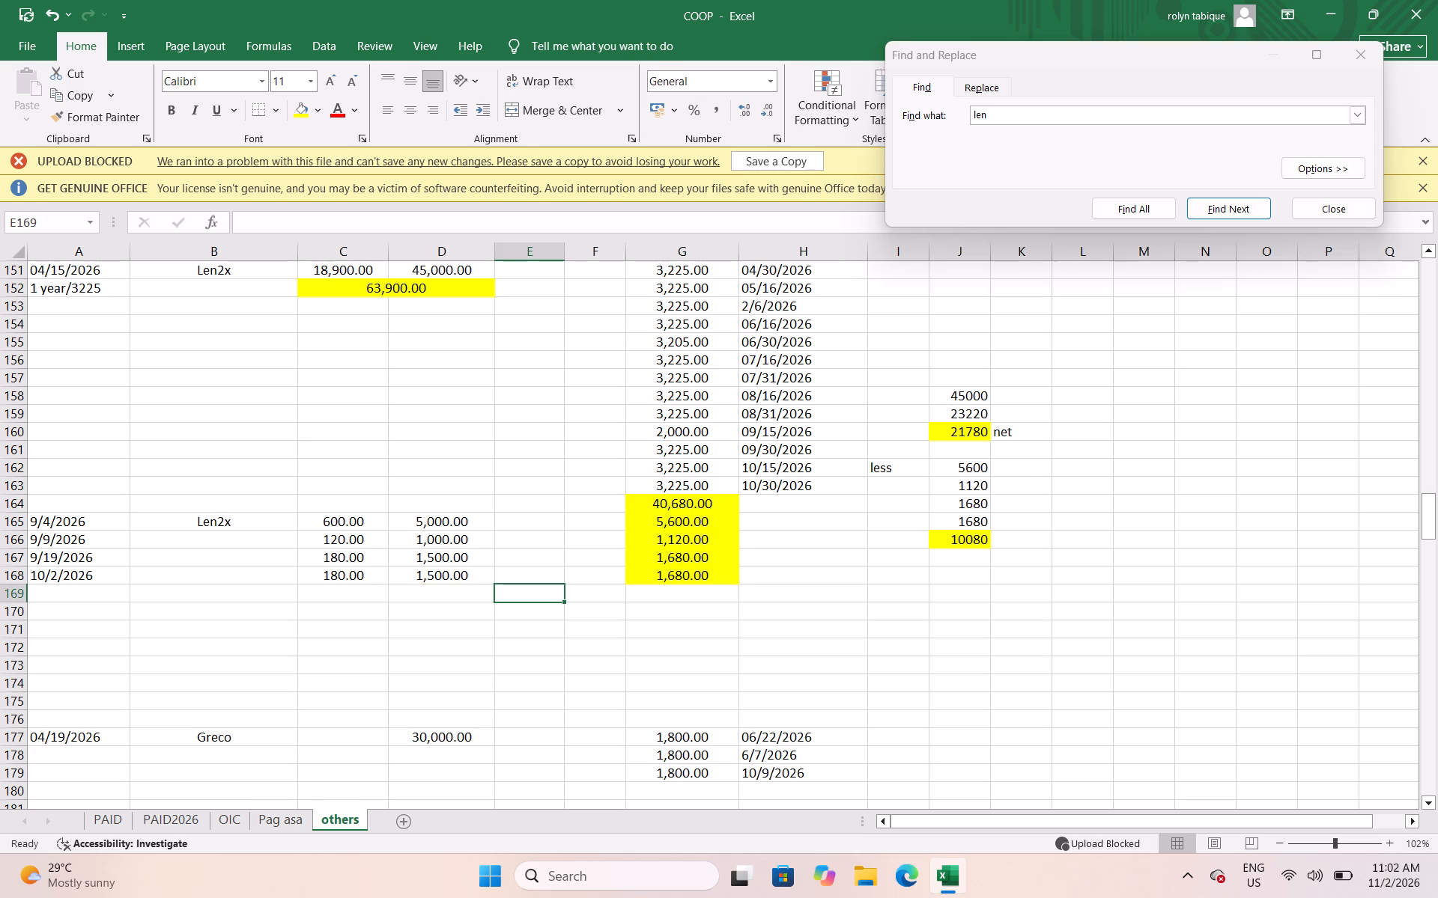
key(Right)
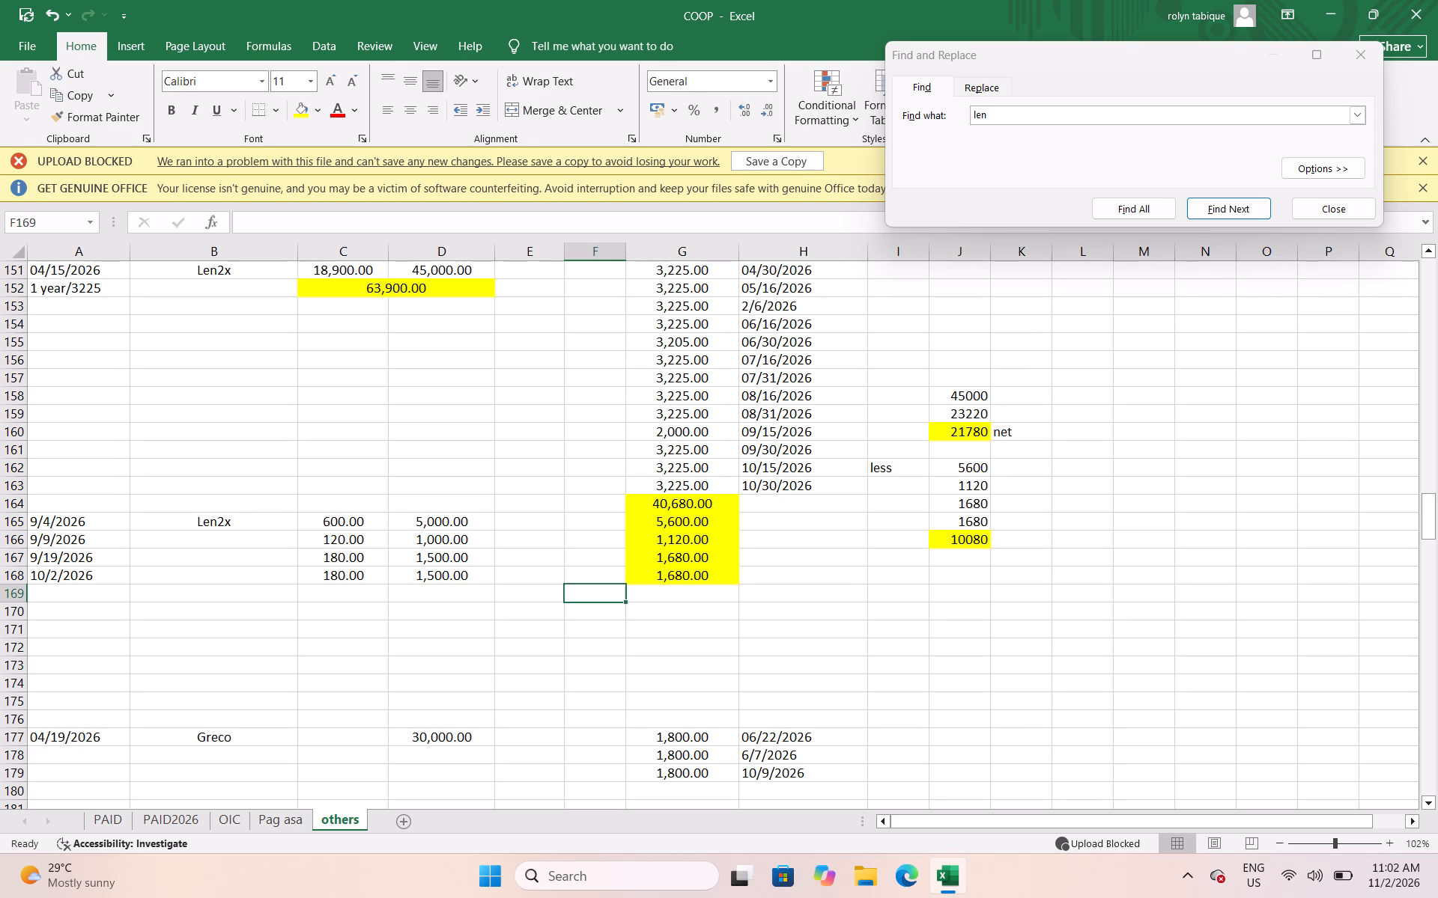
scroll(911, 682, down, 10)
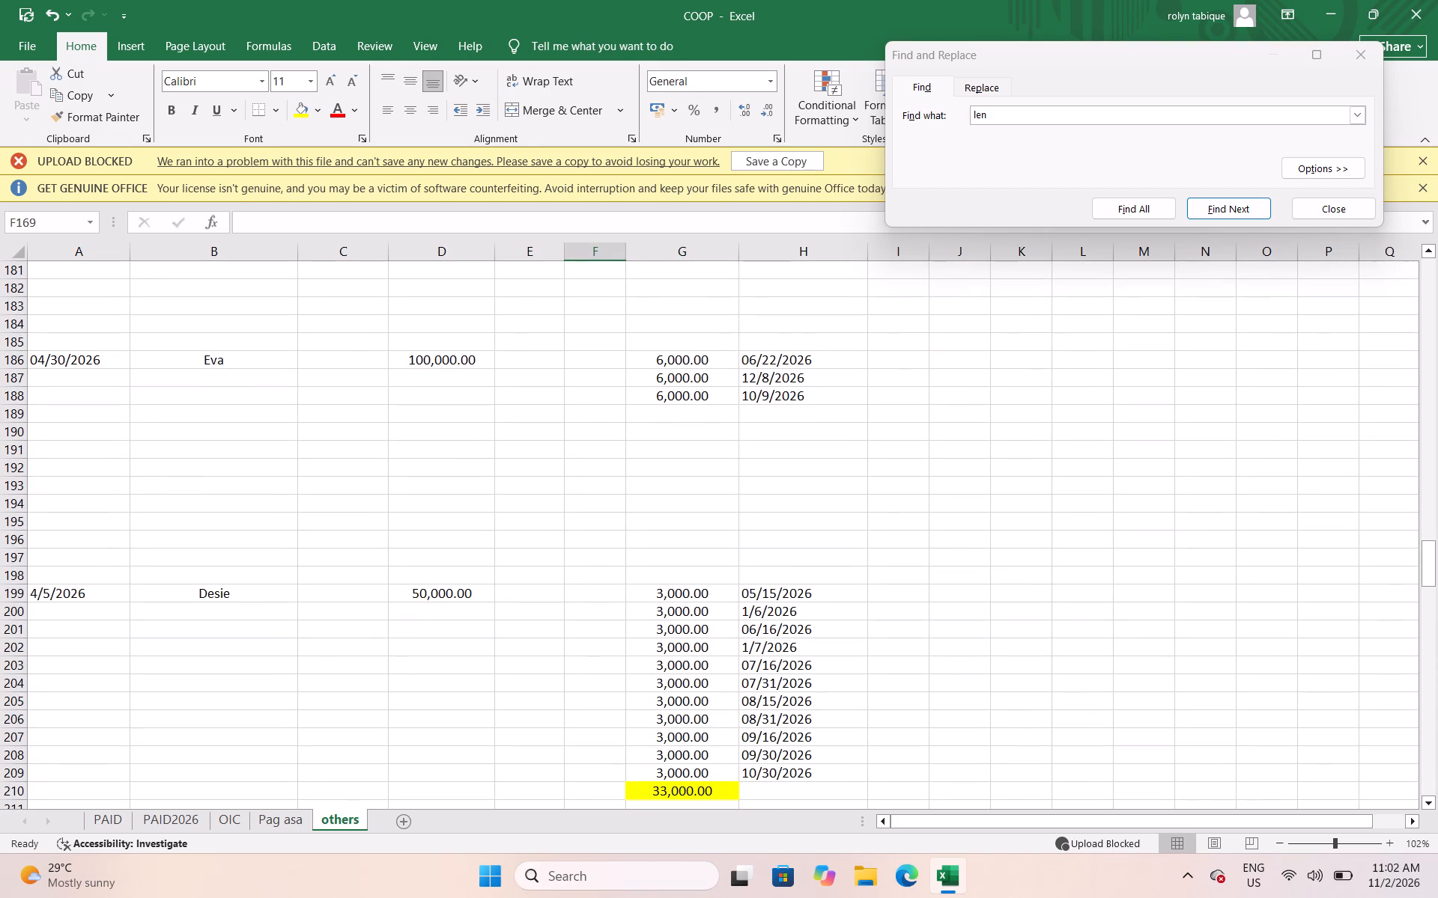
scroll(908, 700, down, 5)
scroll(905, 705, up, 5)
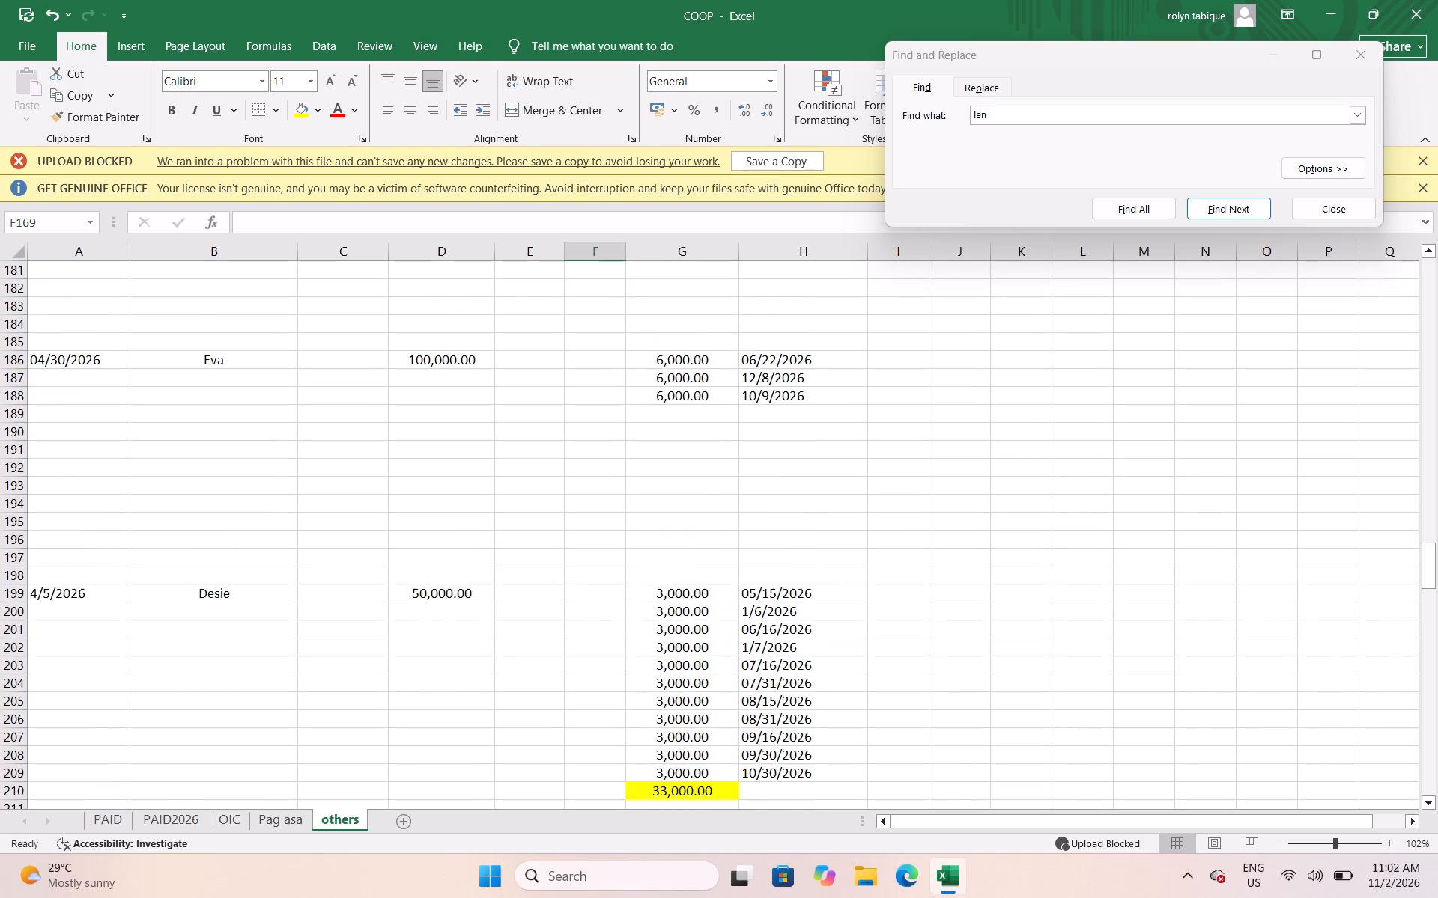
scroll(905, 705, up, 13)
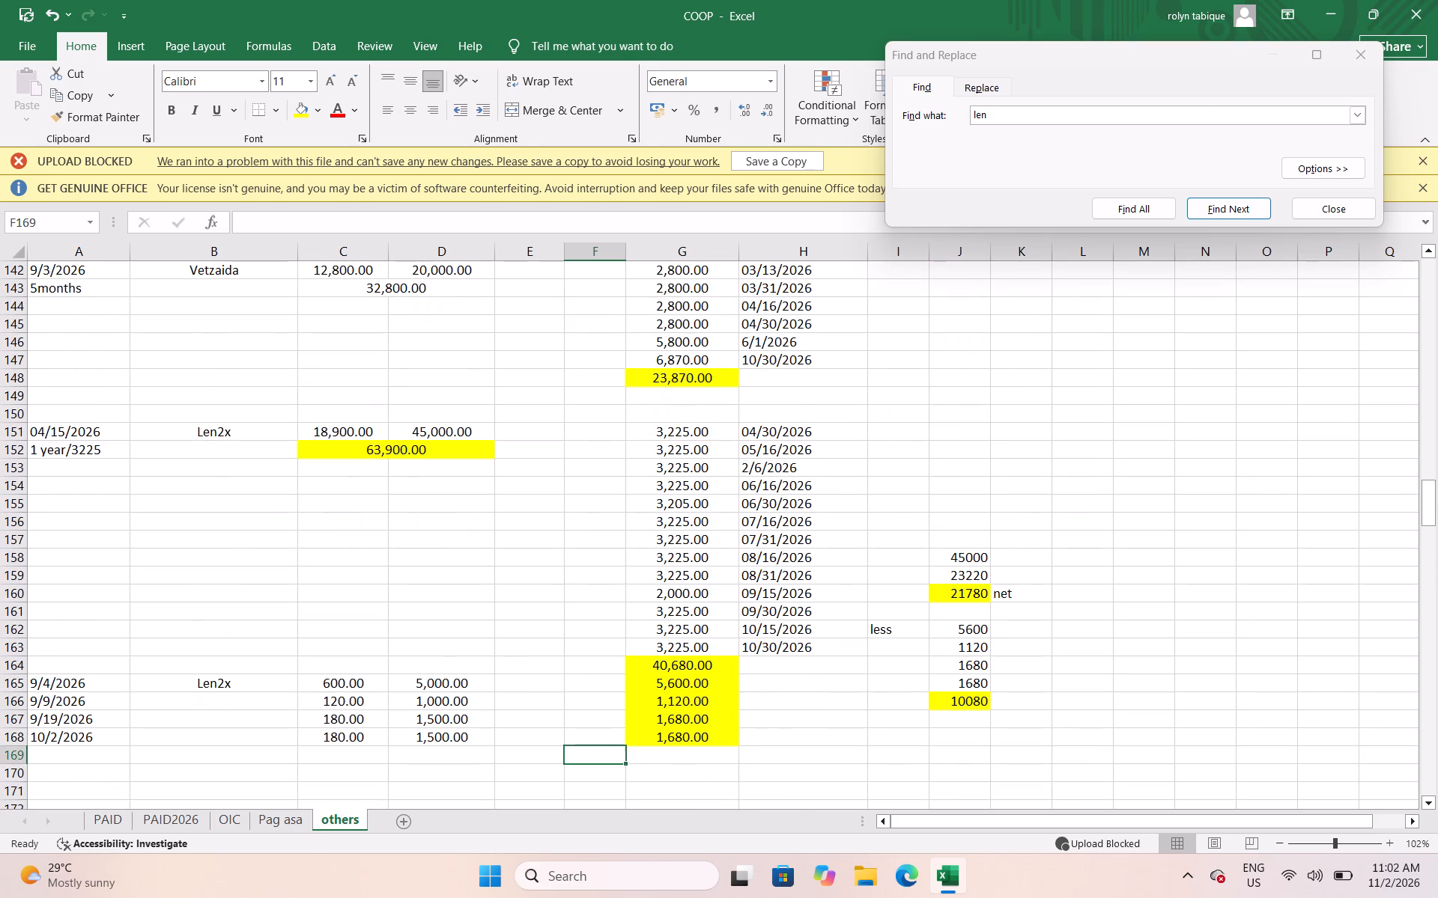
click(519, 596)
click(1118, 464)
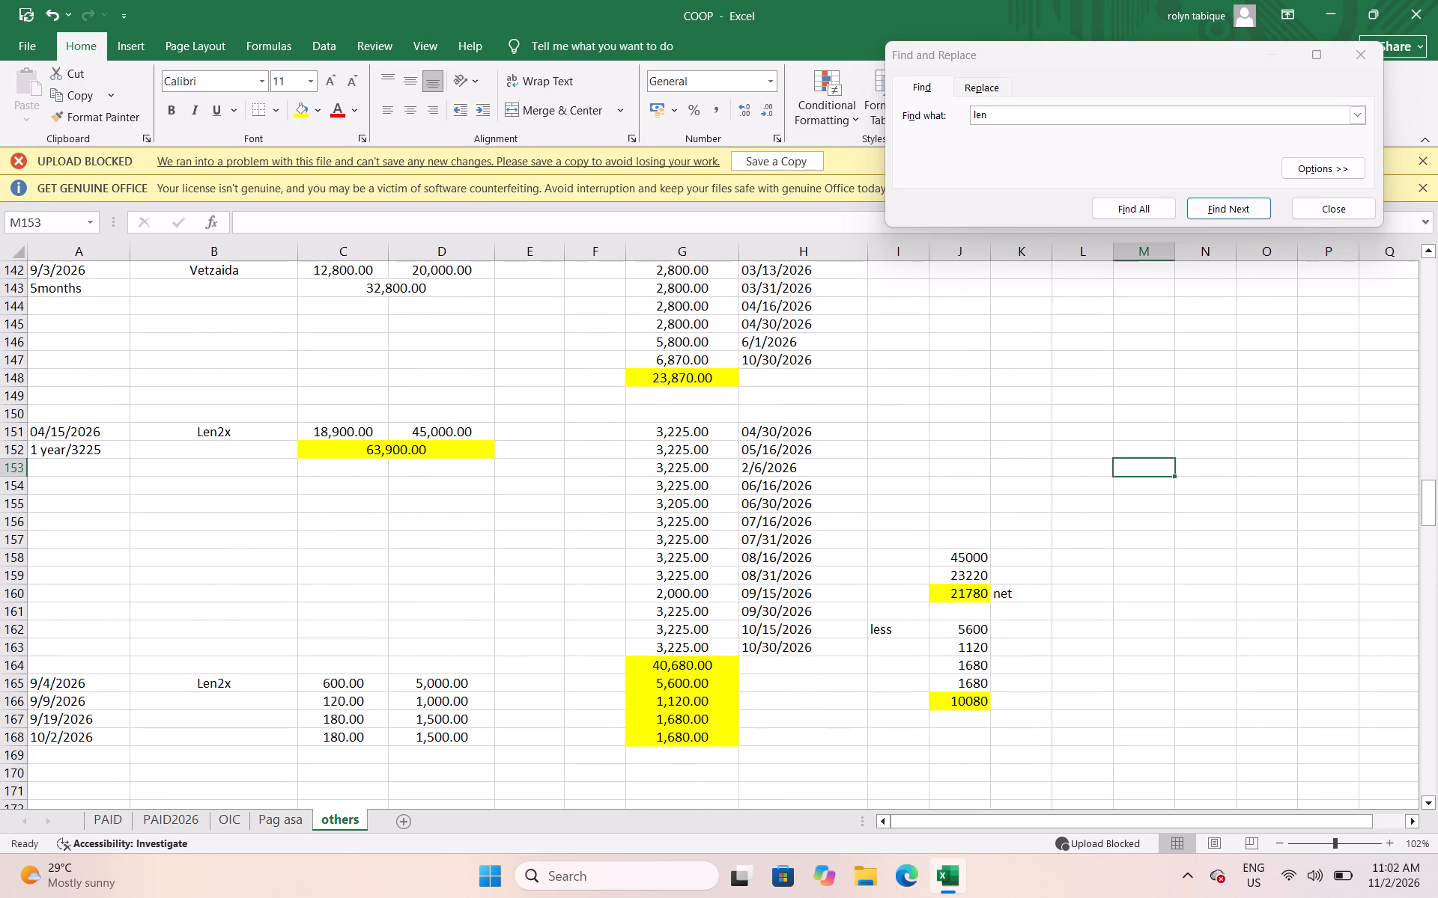
Save the workbook.
key(ctrl+s)
key(ctrl+s)
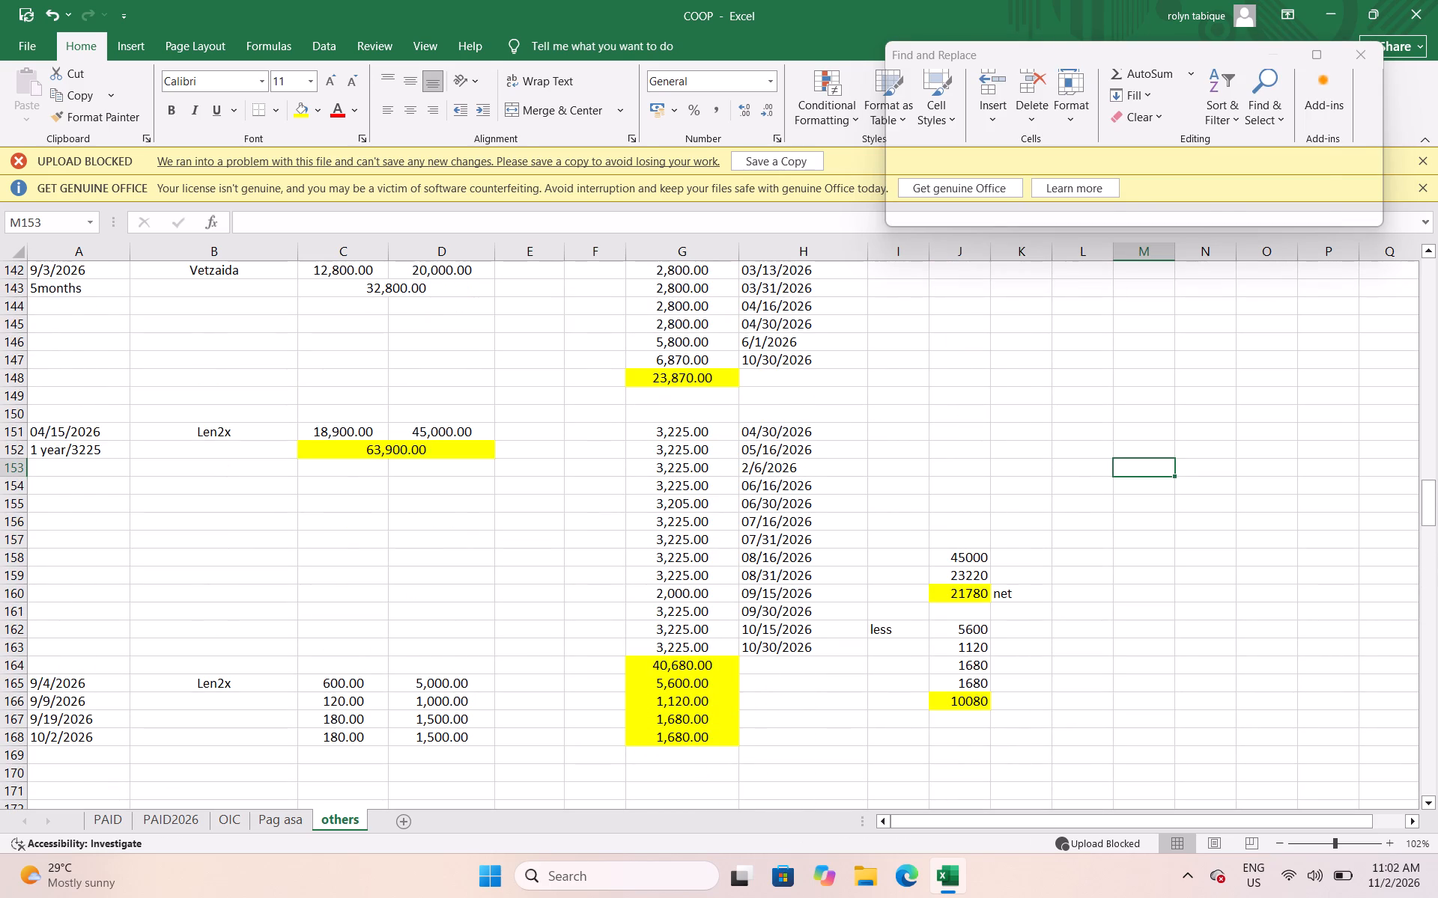
click(1115, 468)
click(962, 480)
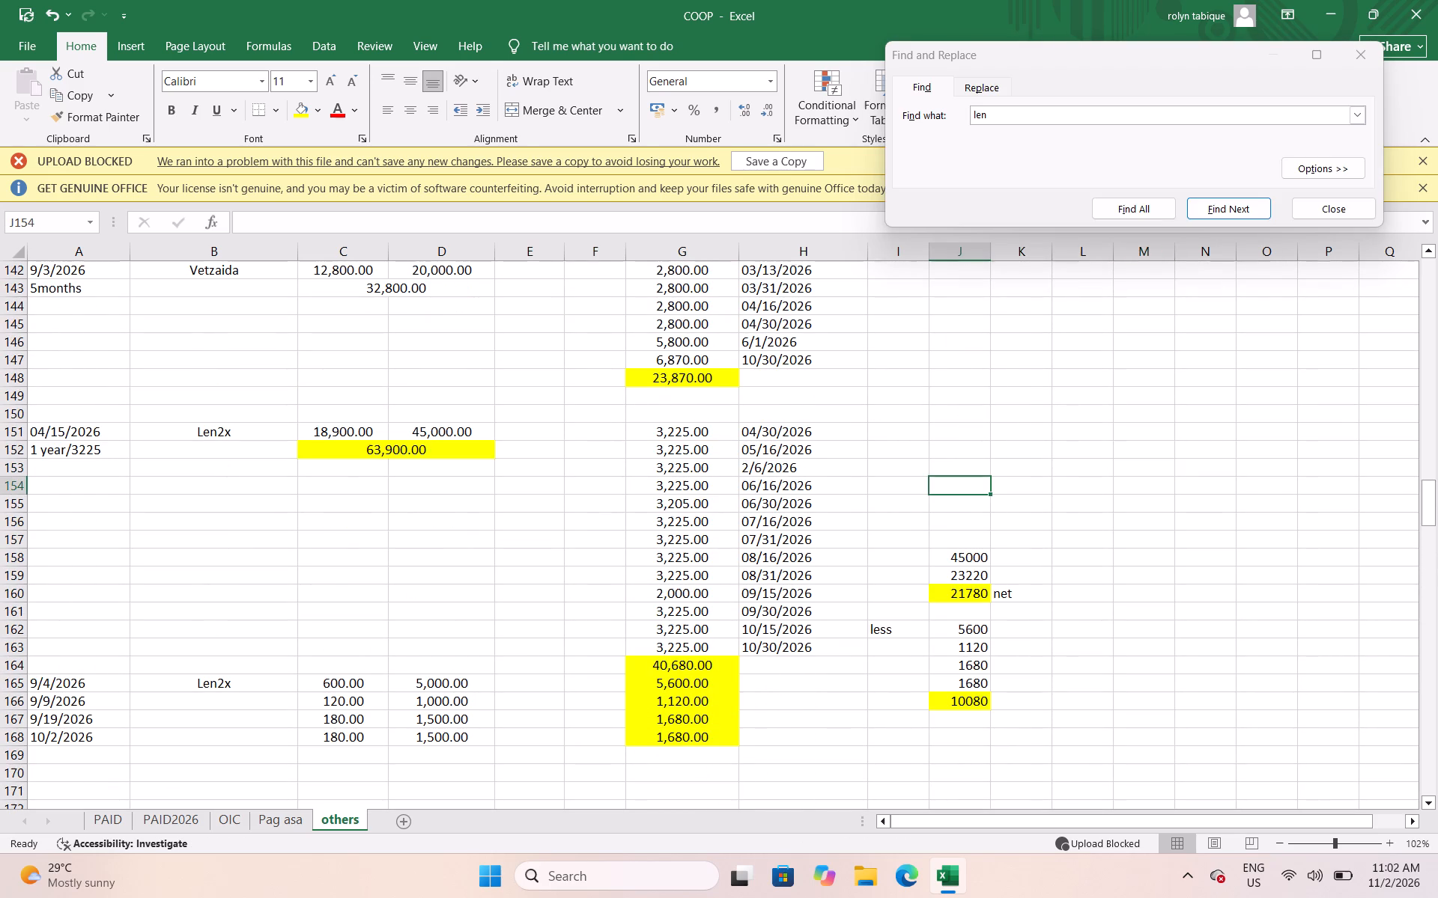
Insert a row above the highlighted total of the first Len2x loan and enter 23220 in G164.
scroll(1034, 525, down, 2)
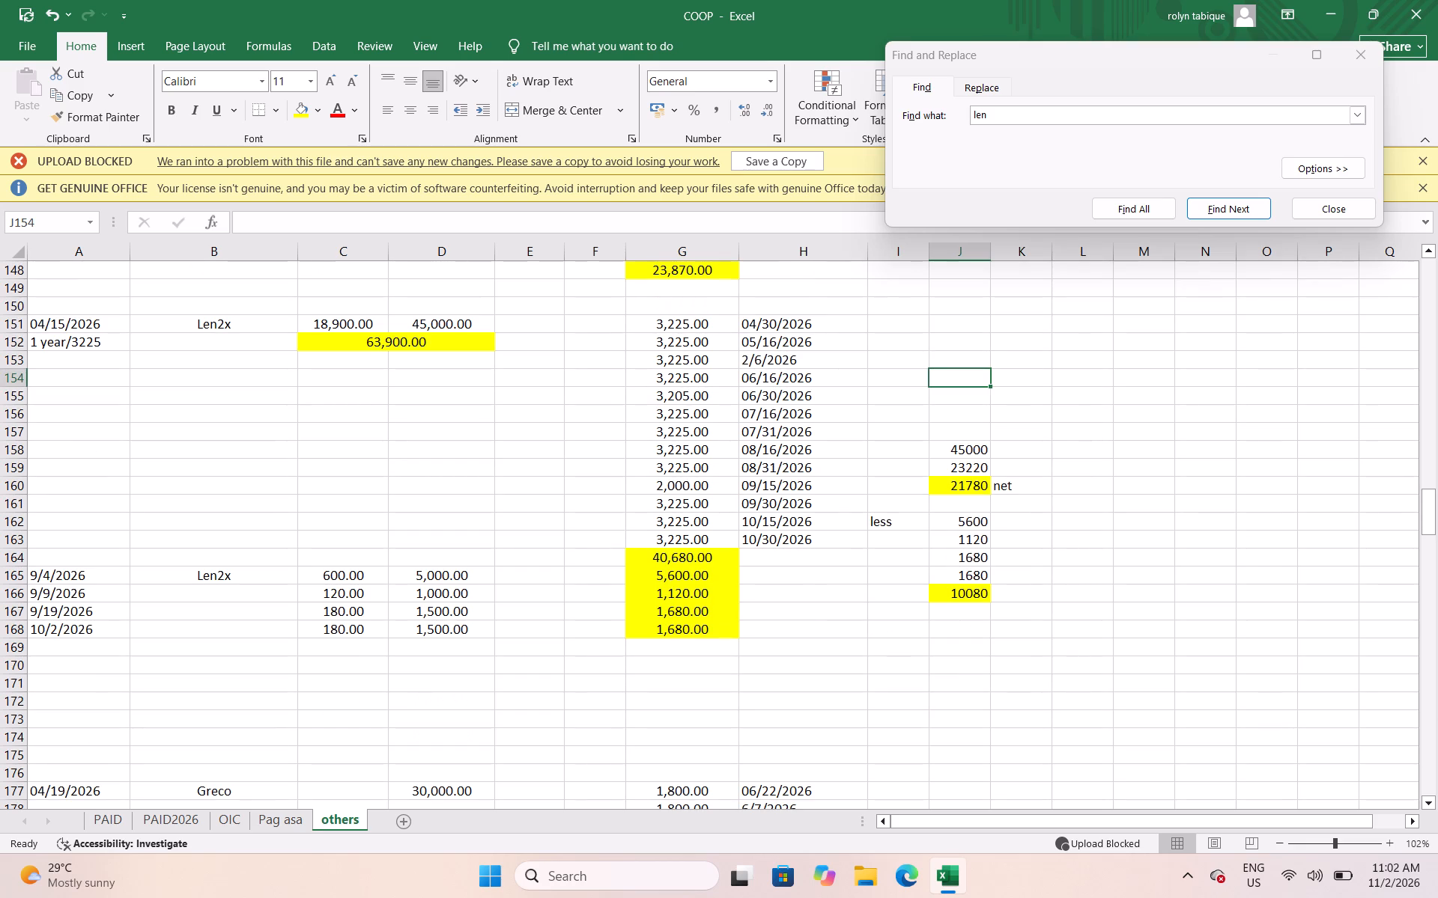
click(16, 558)
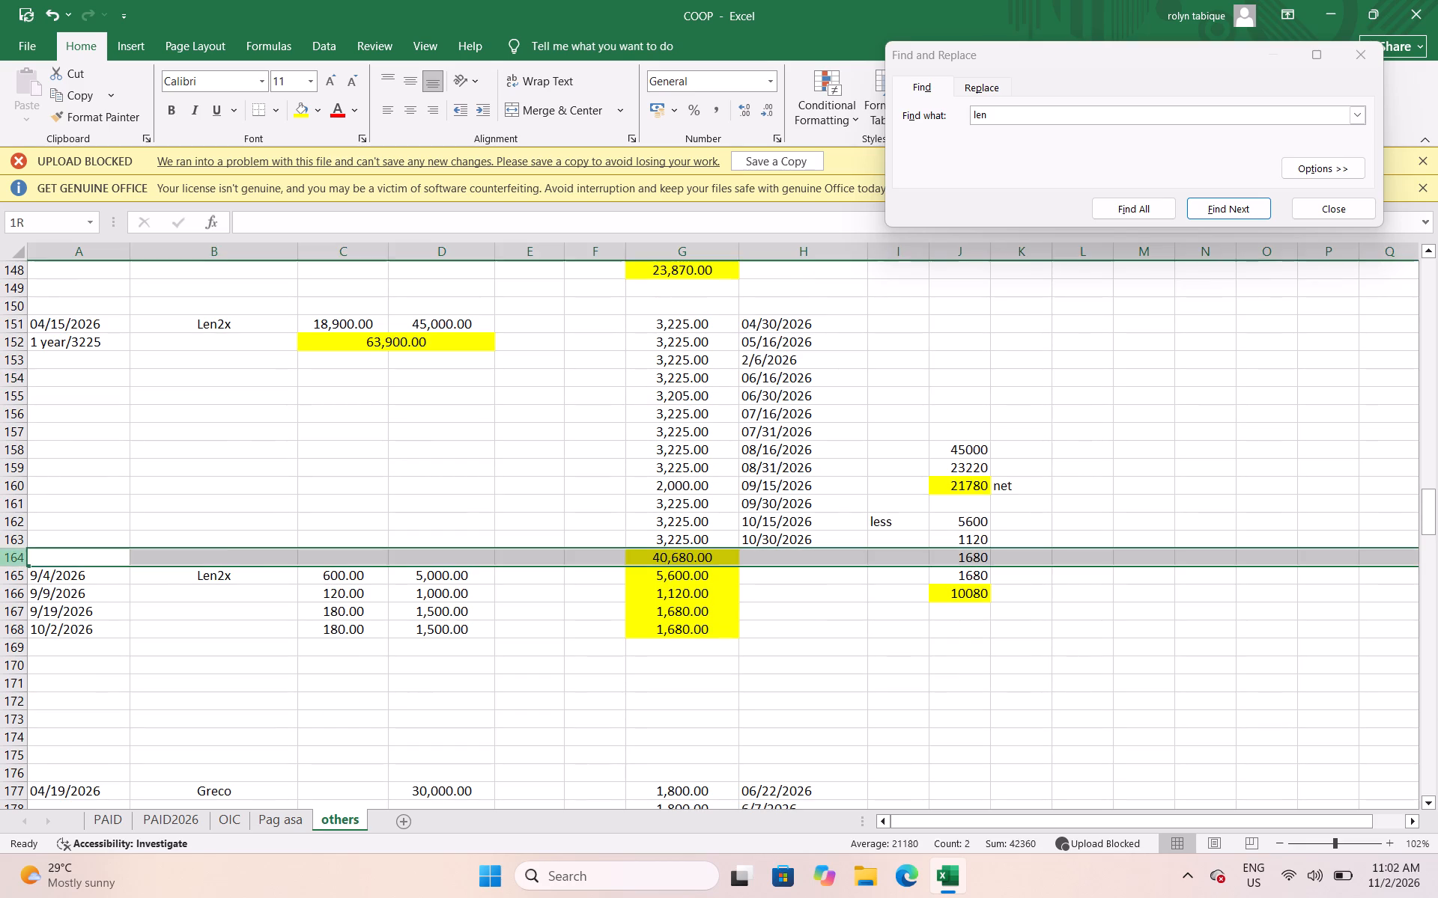
right_click(16, 558)
click(79, 408)
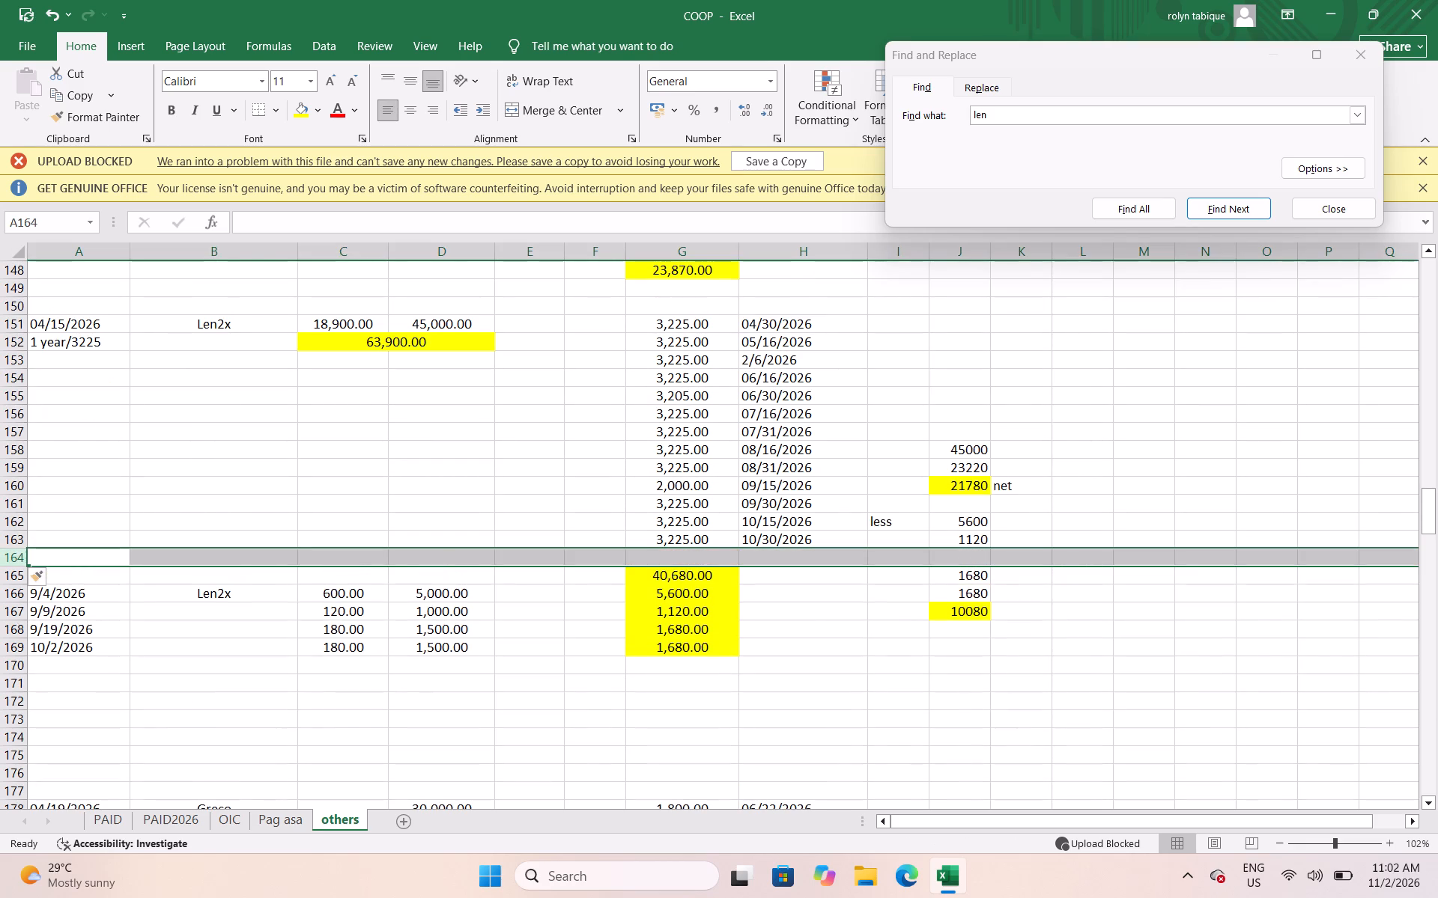
click(685, 558)
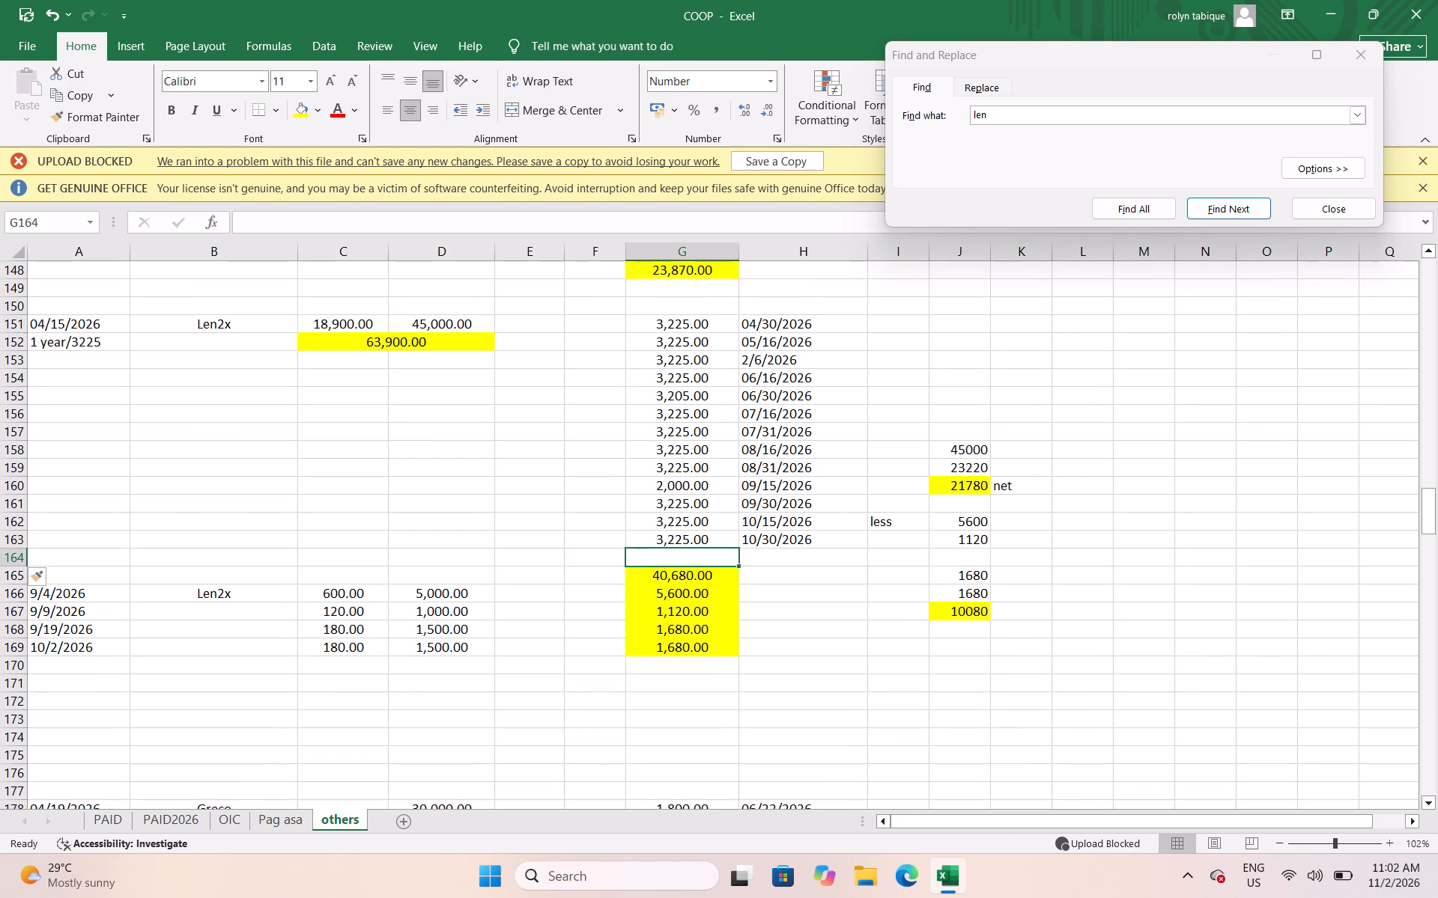
text(23220)
key(Right)
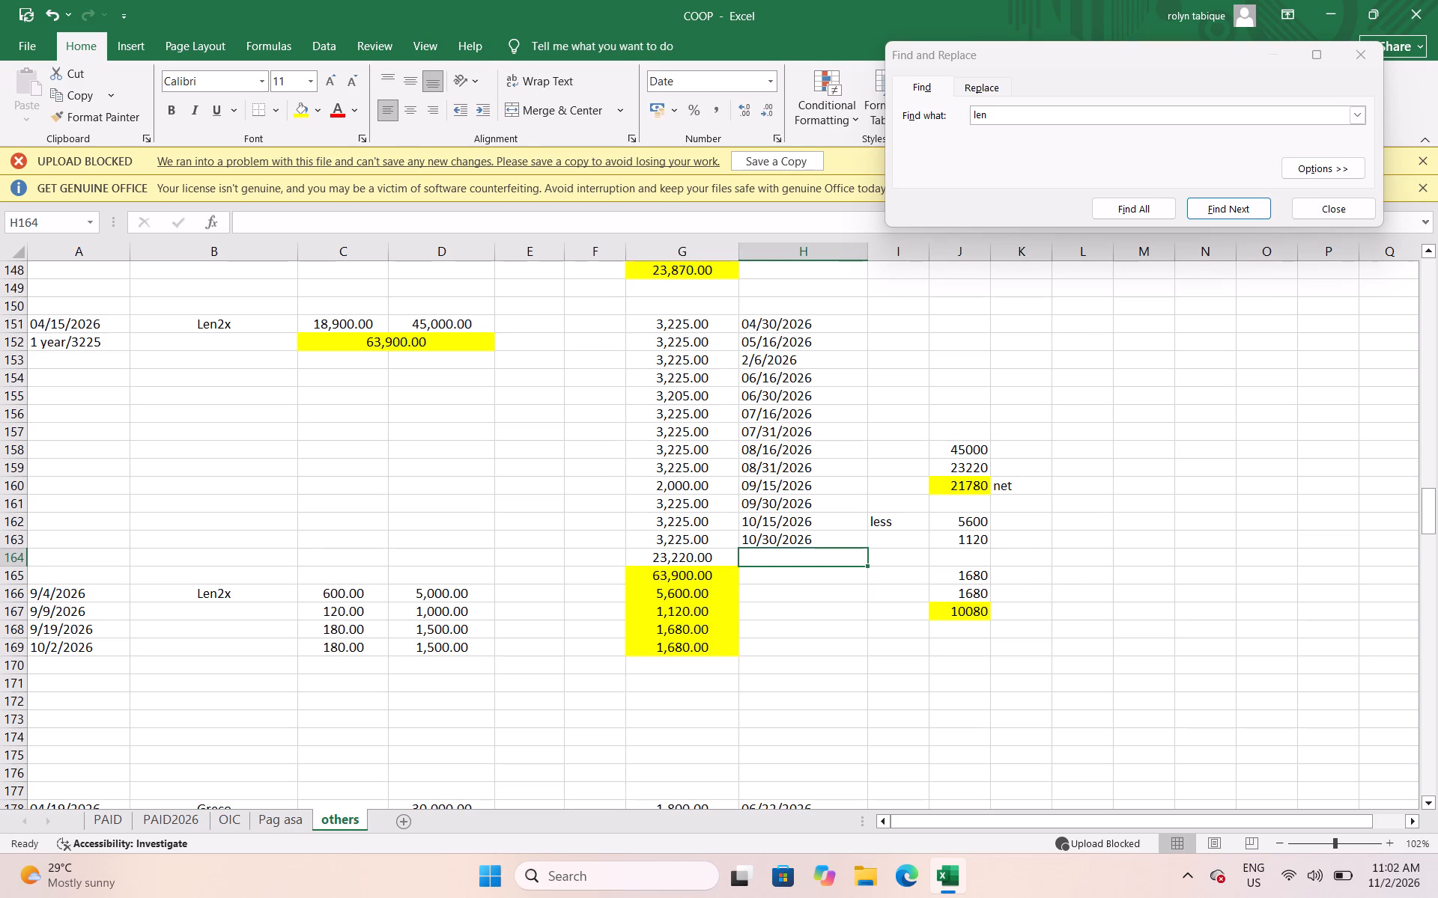
Insert a blank row above the 9/4/2026 Len2x loan and remove the yellow fill from its cell G166.
click(9, 597)
right_click(9, 597)
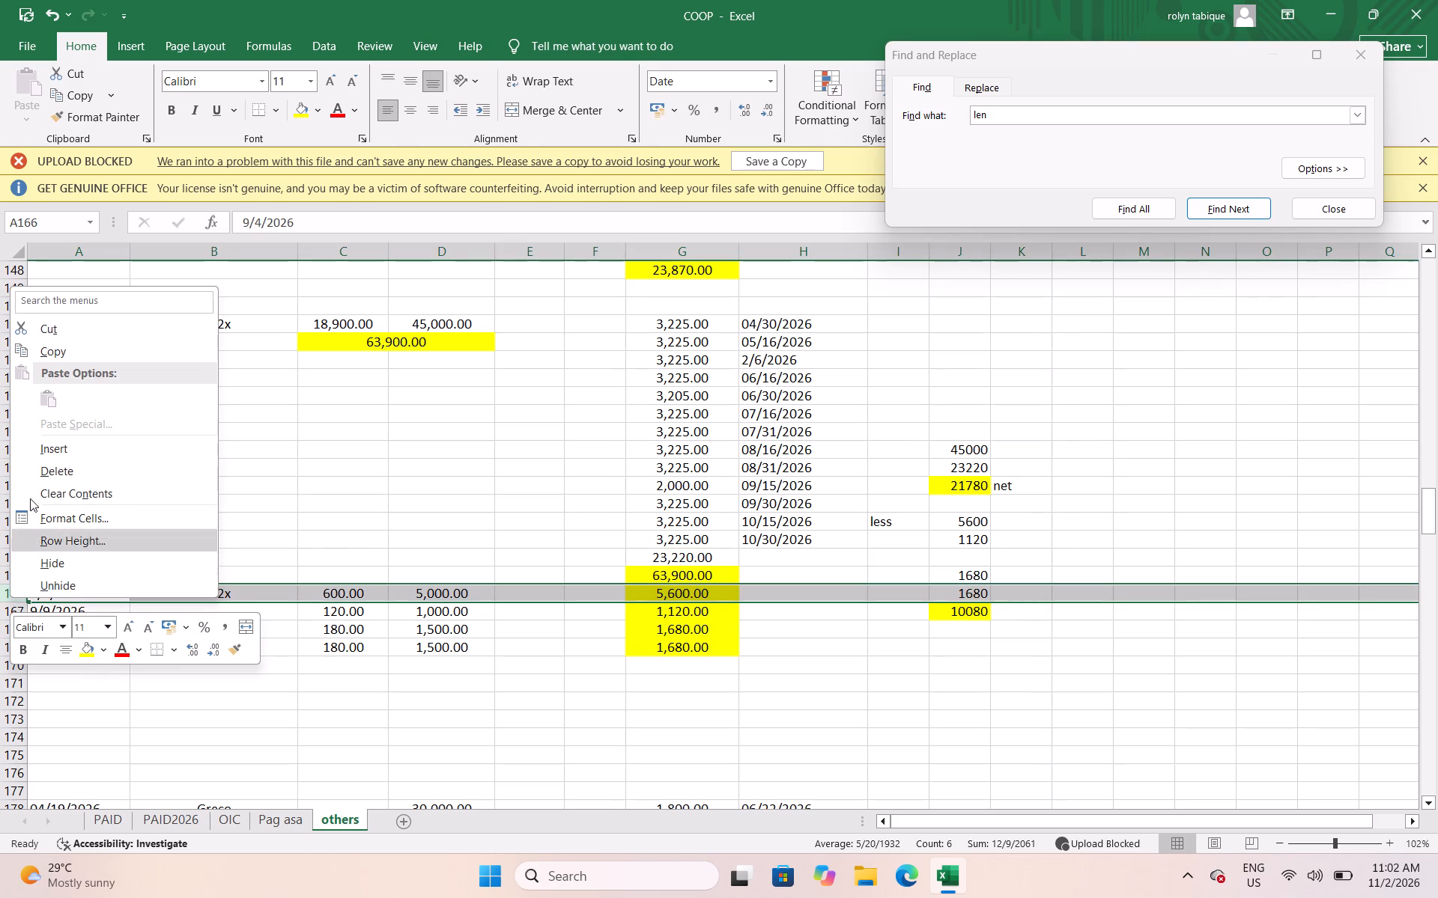
click(41, 445)
click(711, 594)
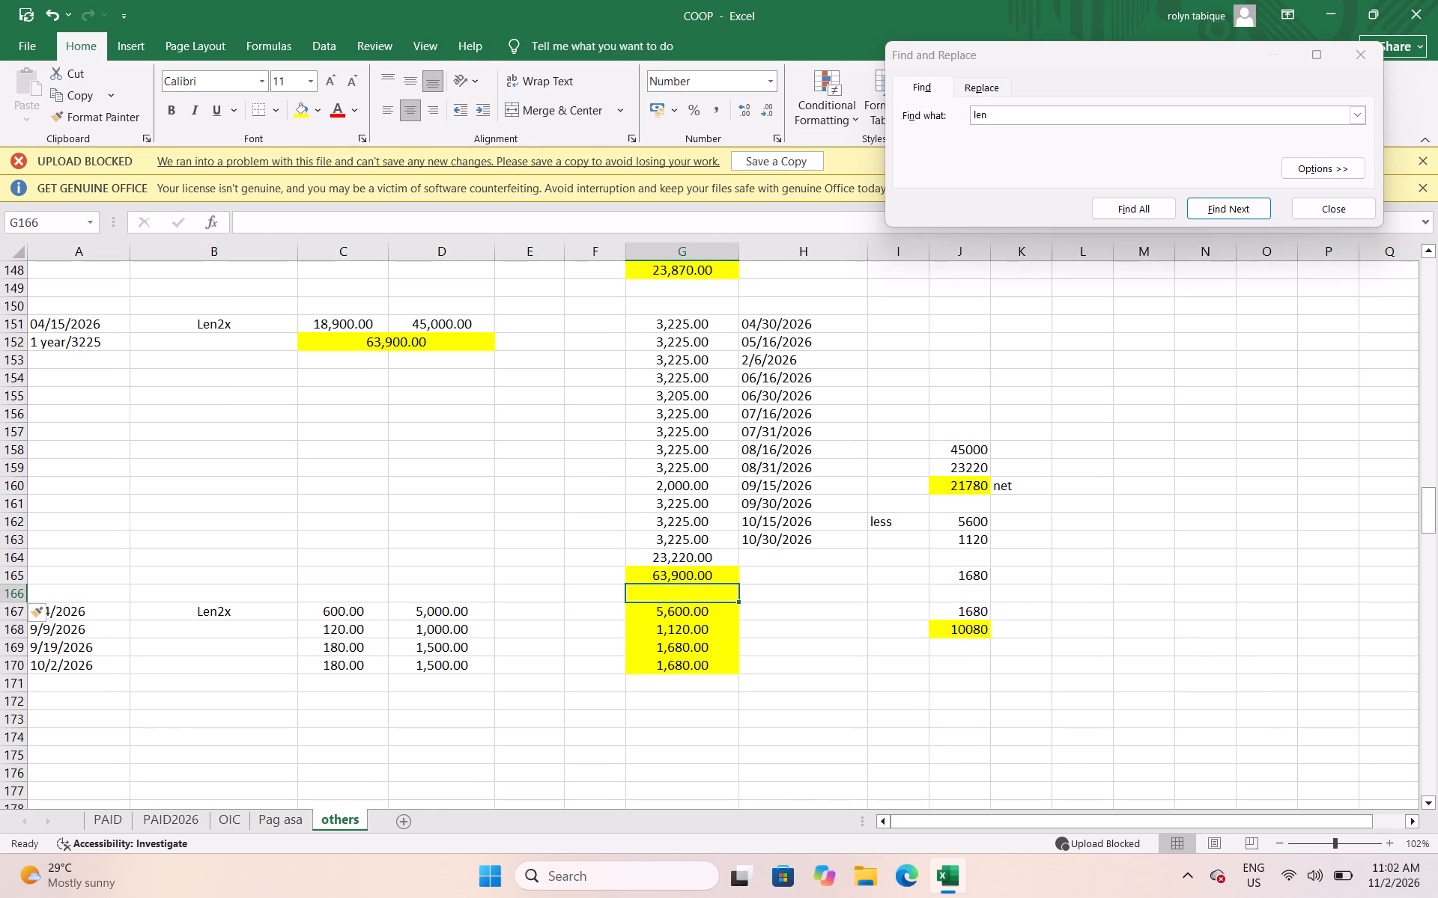
click(313, 108)
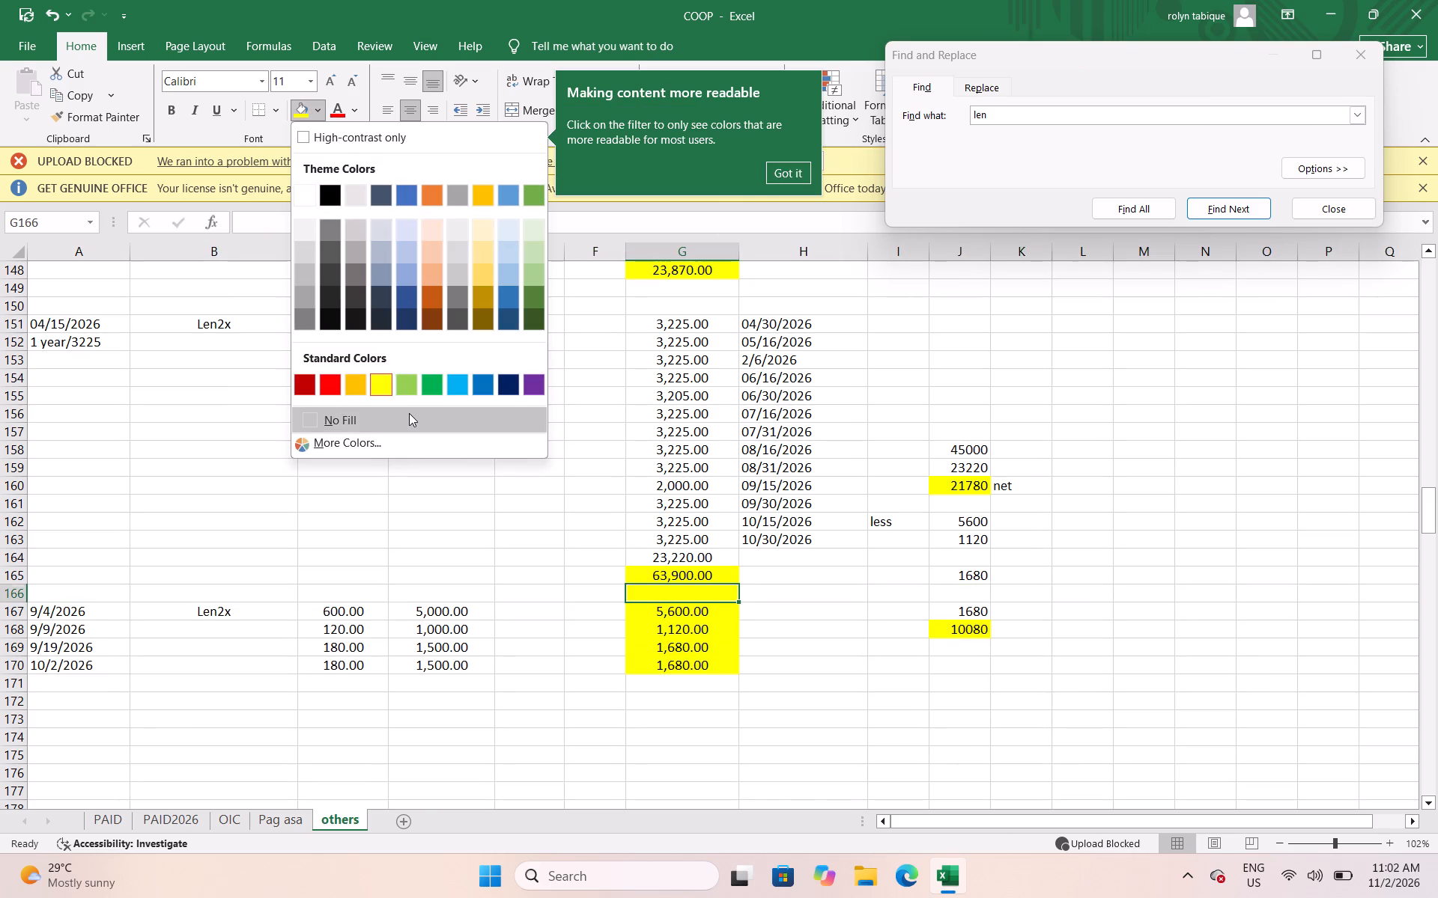
click(407, 413)
click(789, 609)
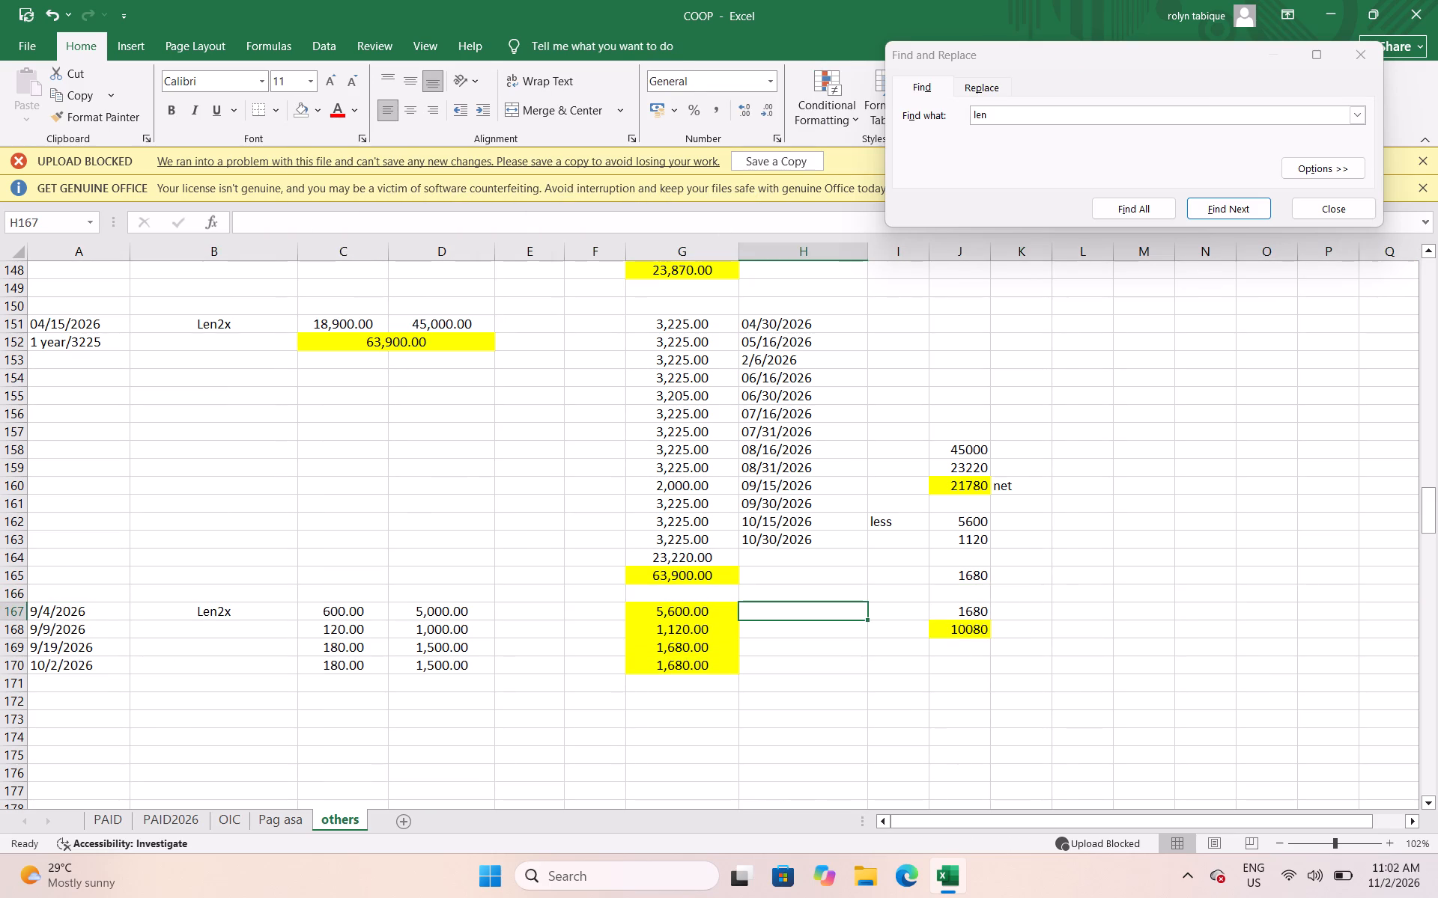
Enter the note "11/02/2026 offset" in H164 beside the 23,220.00 payment.
click(775, 563)
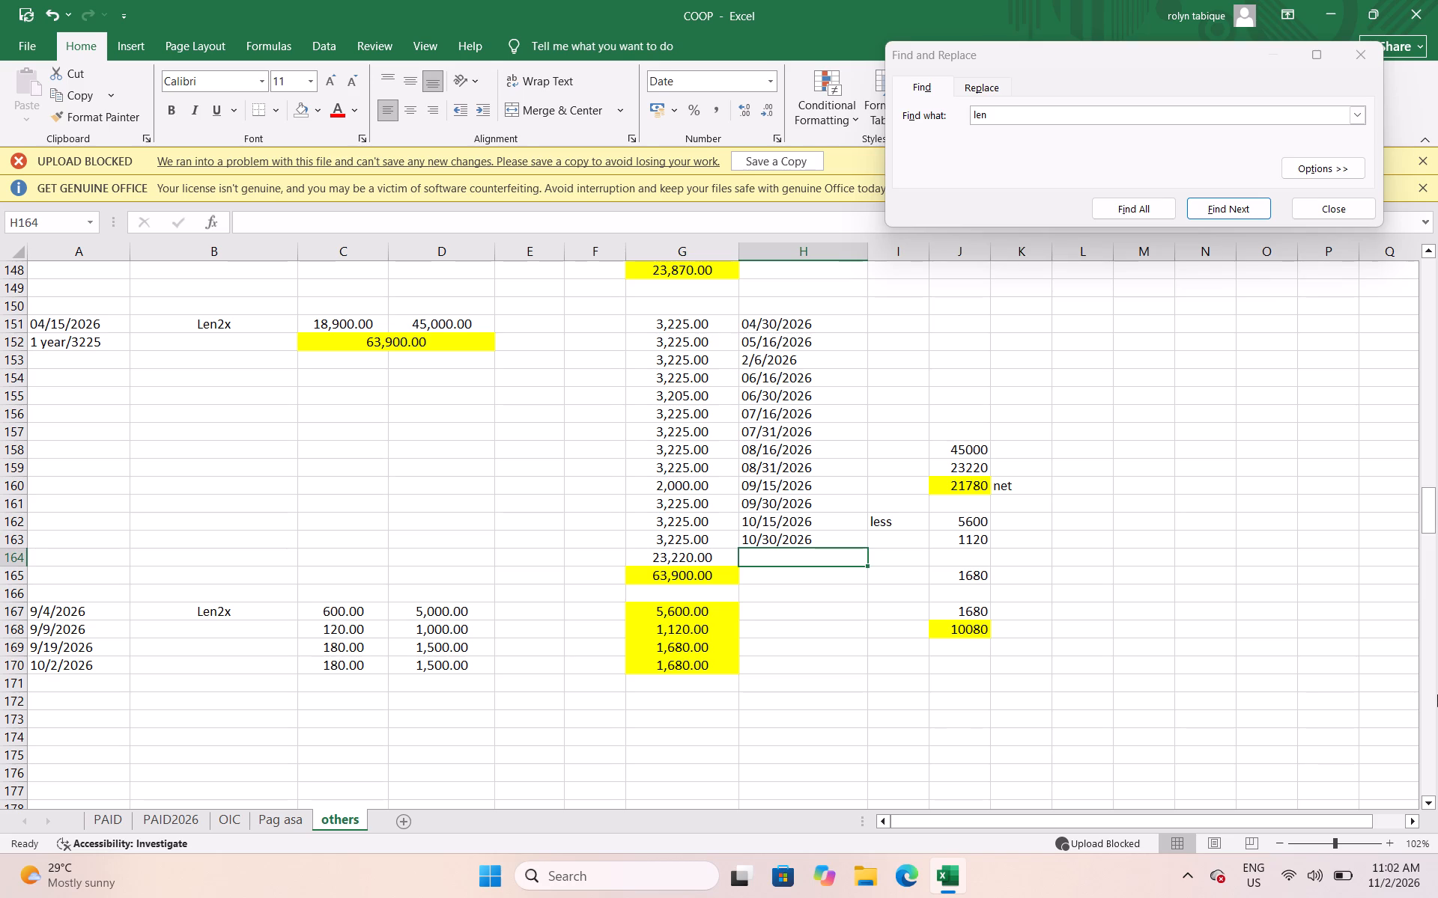
text(11/02/2026)
key(space)
text(offset)
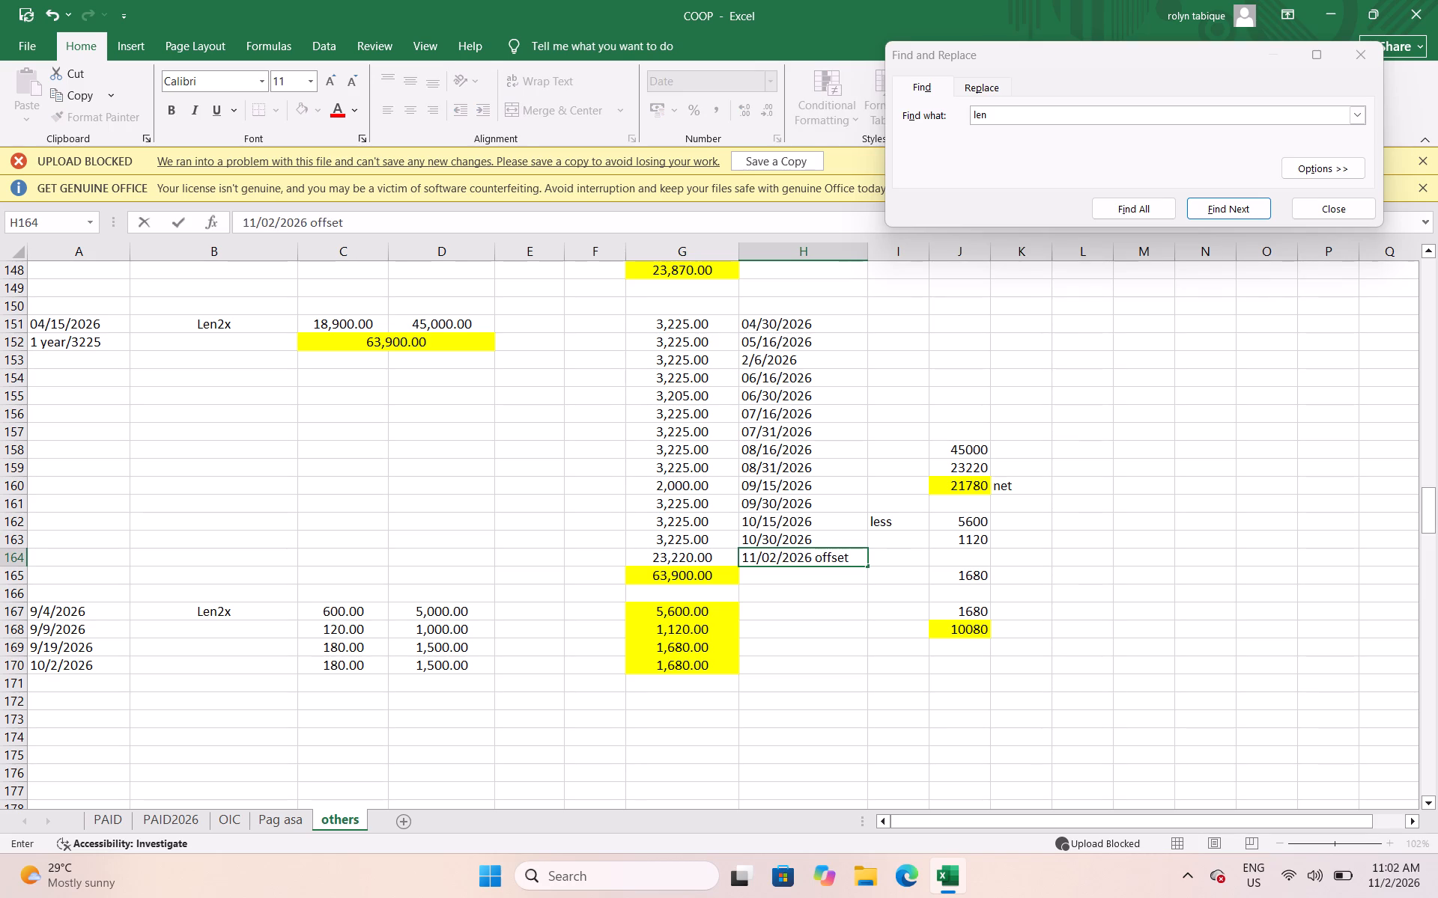
click(841, 604)
Copy the "11/02/2026 offset" note from H164 to H167:H170 beside the four smaller Len2x loan amounts.
click(790, 555)
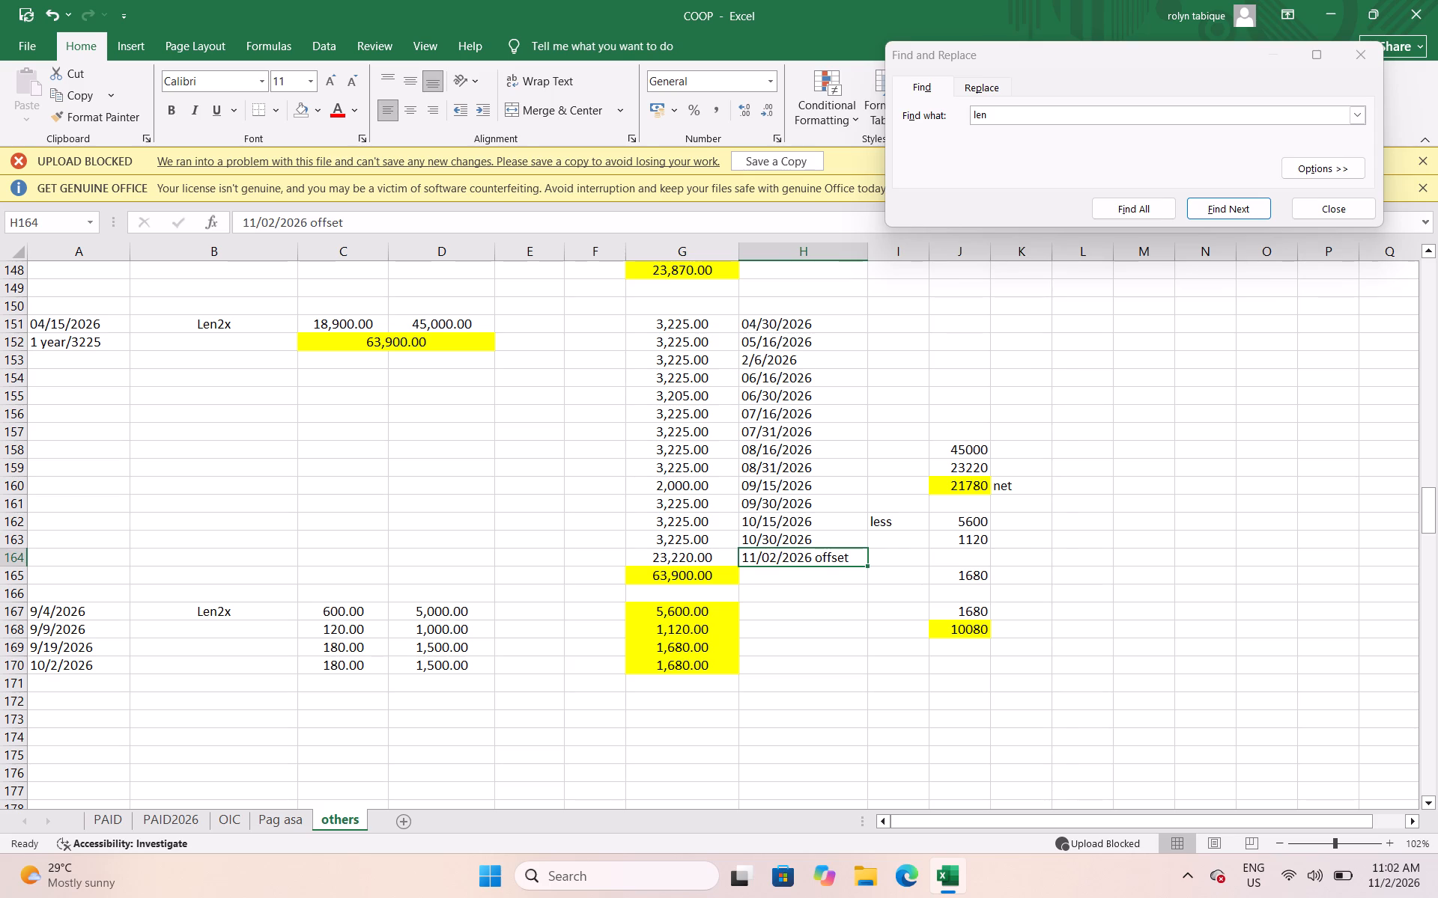
key(ctrl+c)
click(807, 618)
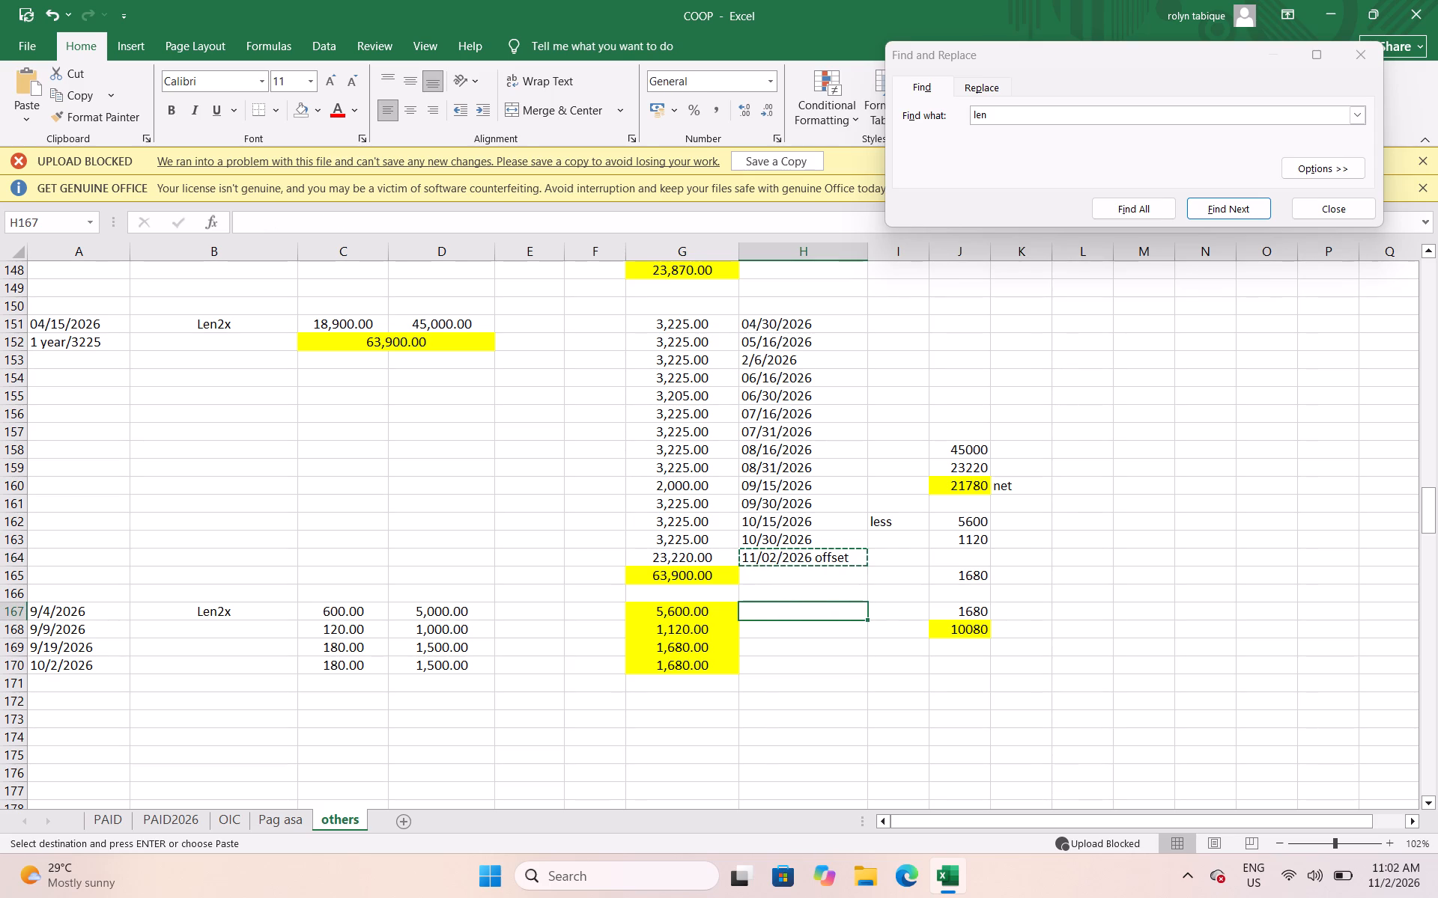
key(ctrl+v)
click(807, 623)
key(ctrl+v)
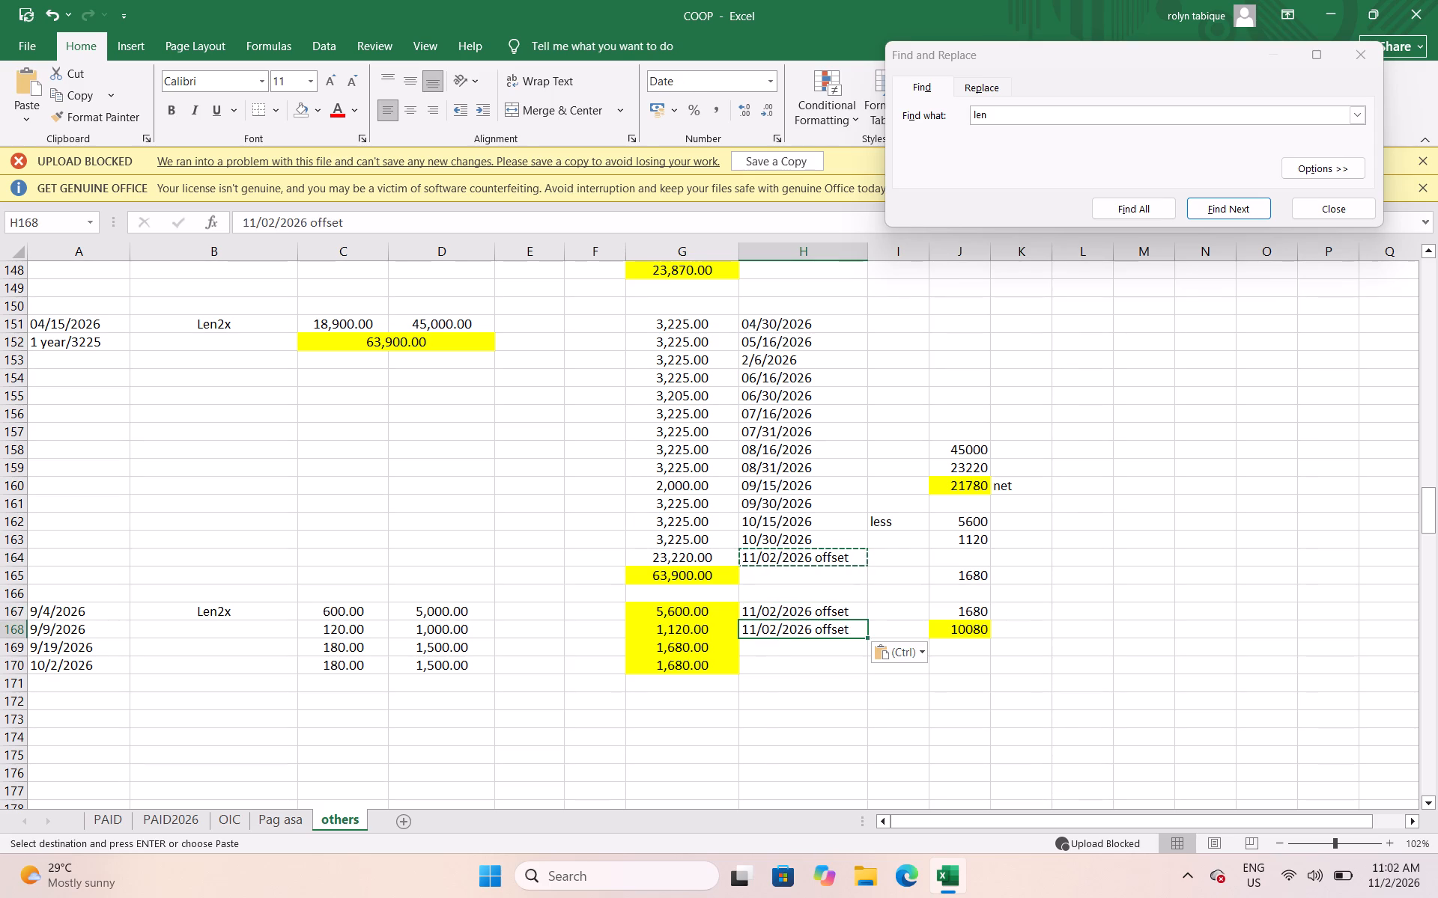
click(803, 644)
click(856, 633)
drag(865, 636, 873, 666)
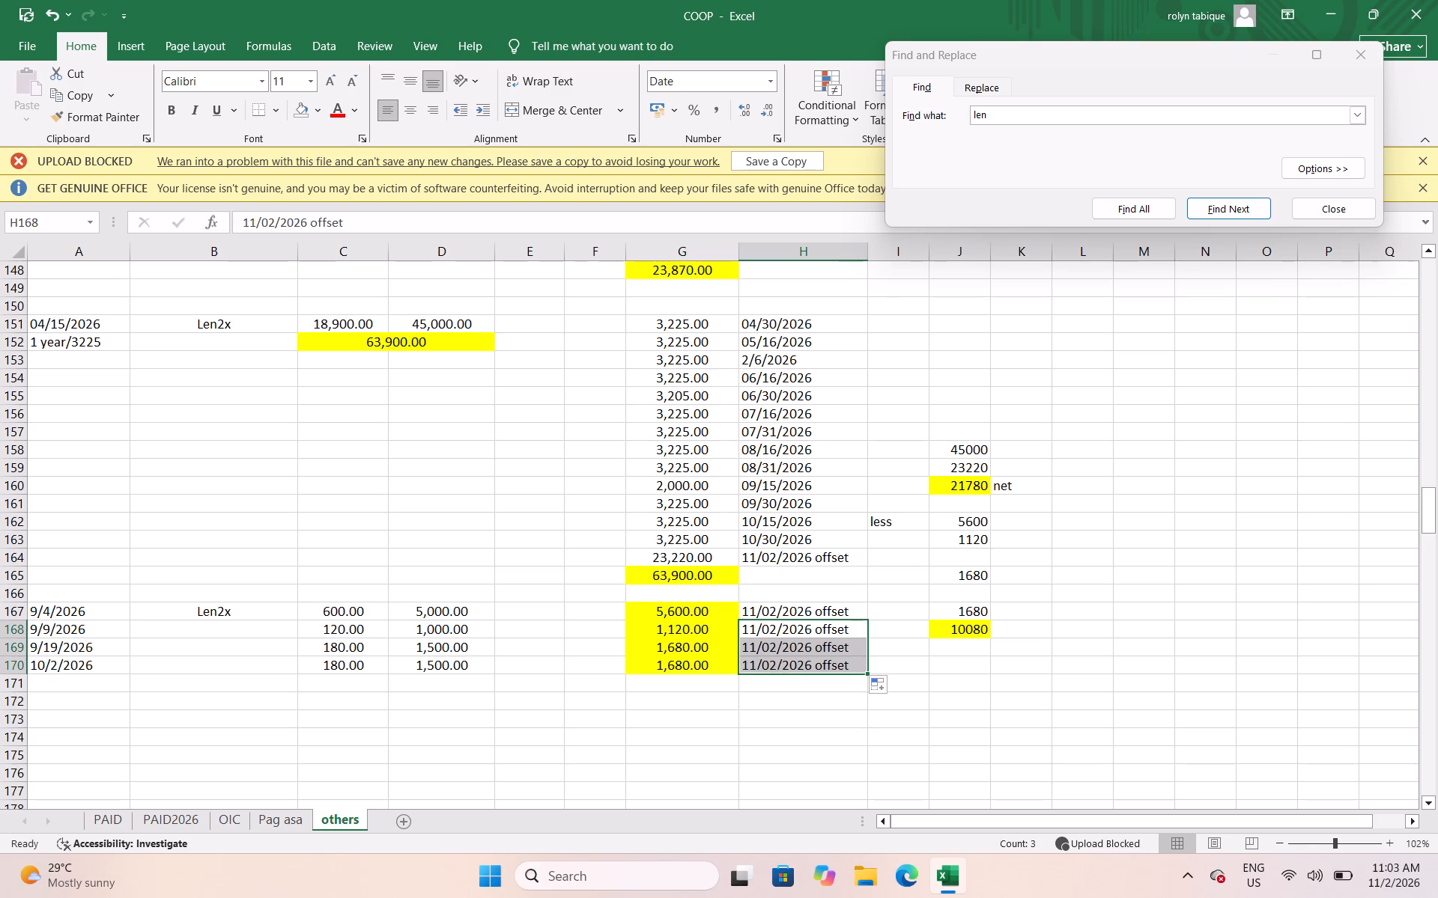
click(813, 712)
Save the workbook.
key(ctrl+s)
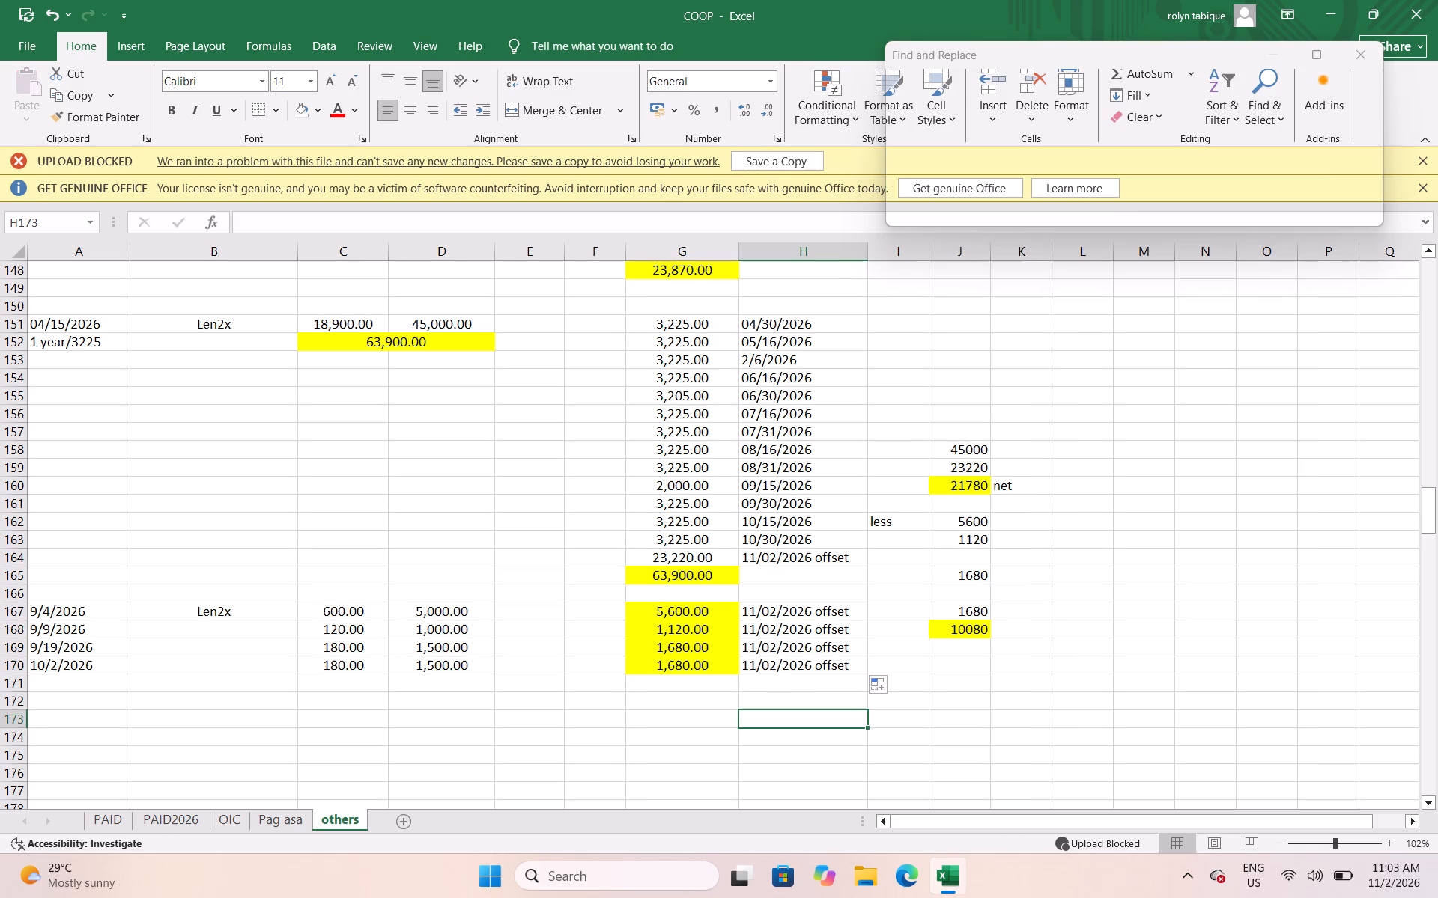
Clear the net computation in J158:J160 with its "net" label in K160, and remove the yellow fill from J160.
click(979, 671)
click(967, 446)
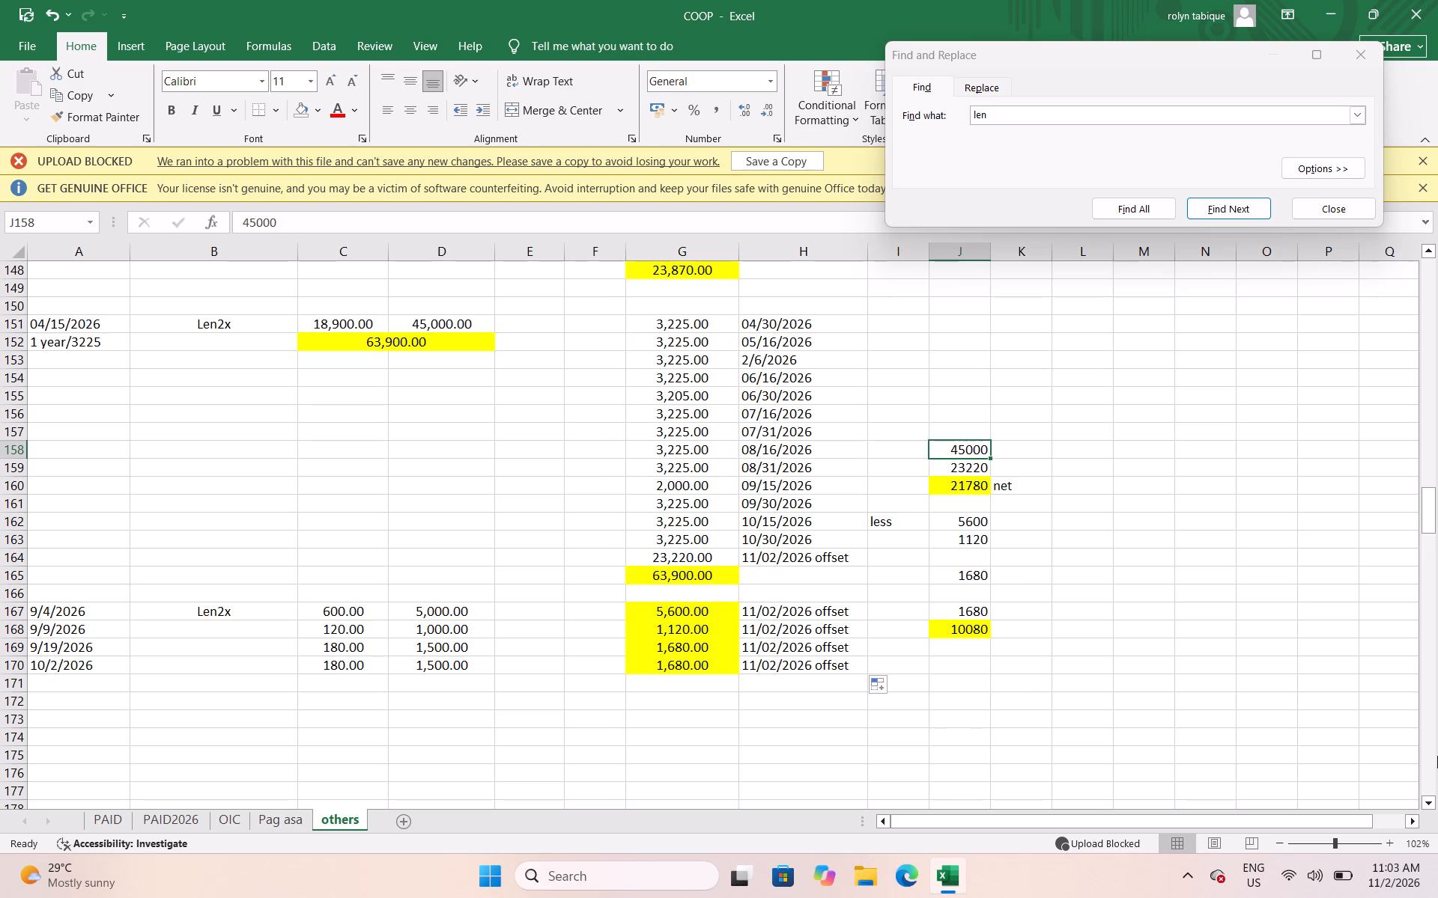
key(BackSpace)
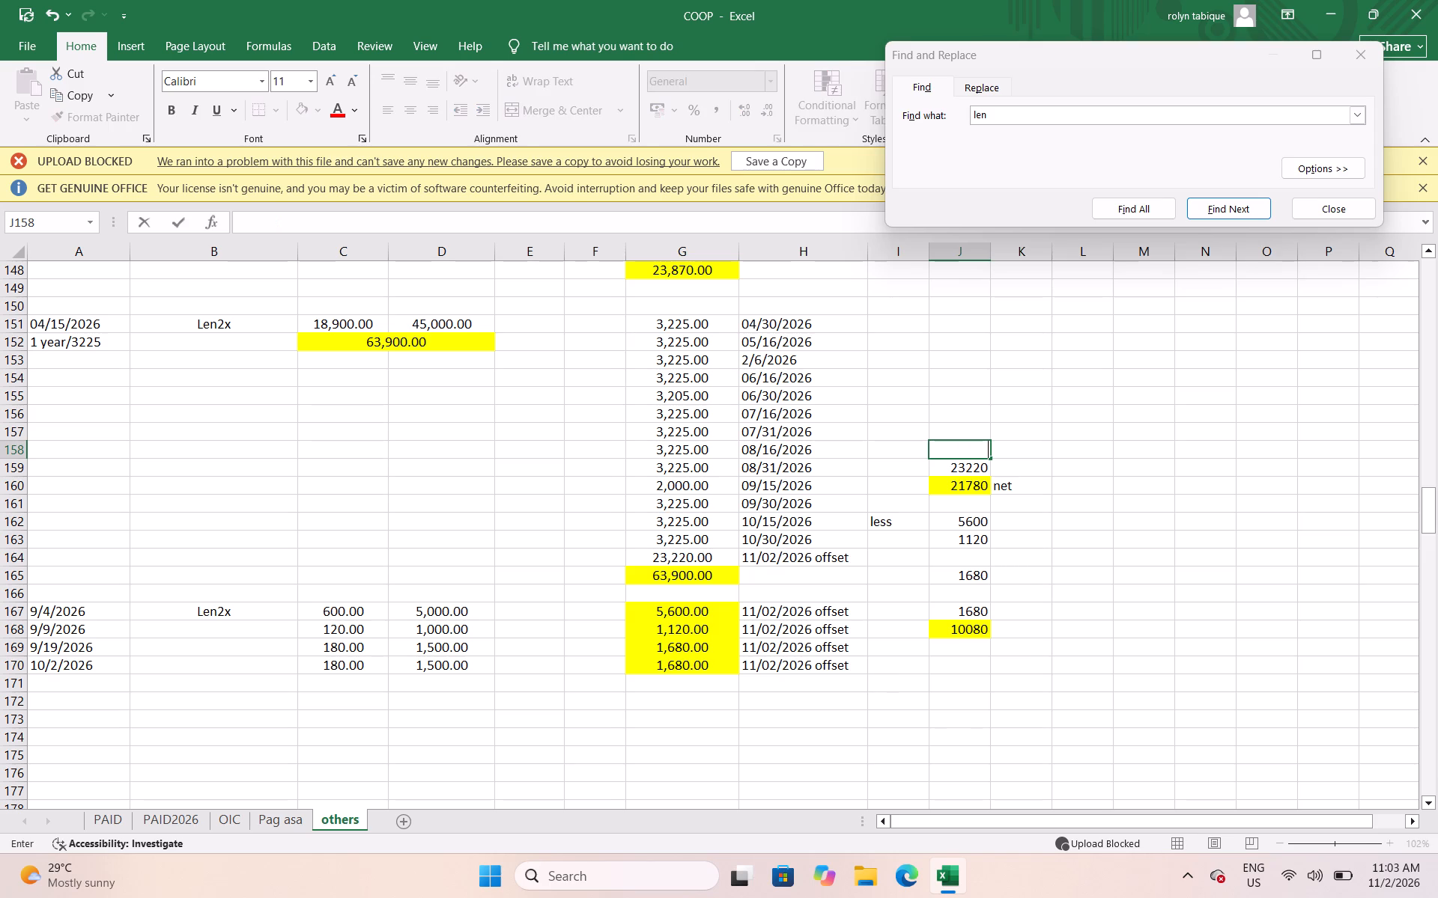
click(977, 477)
key(BackSpace)
click(974, 467)
key(BackSpace)
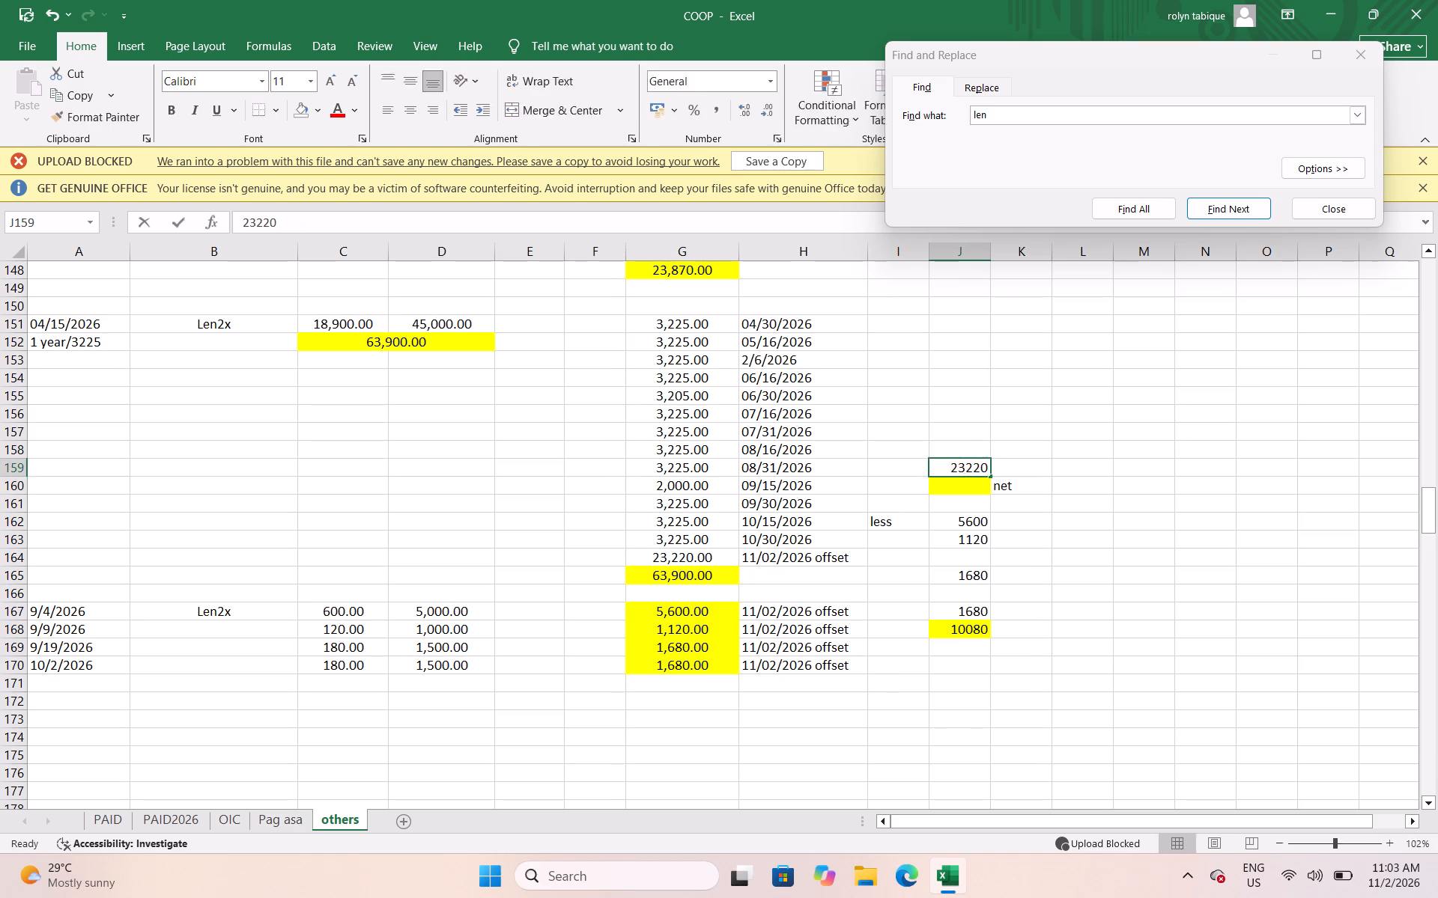
click(1000, 496)
click(1007, 490)
key(BackSpace)
click(962, 478)
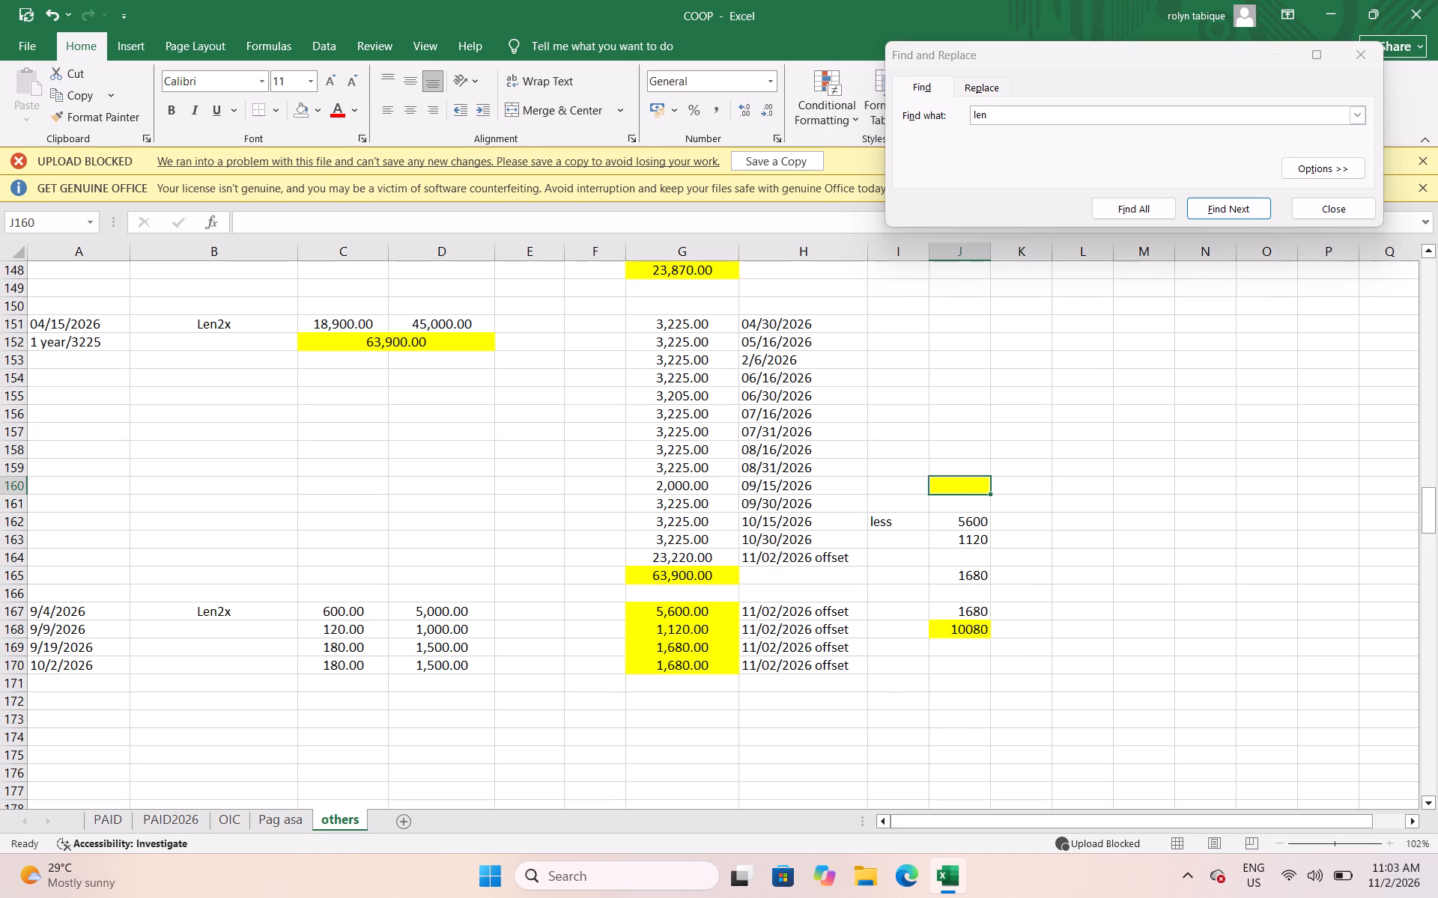
click(305, 119)
key(BackSpace)
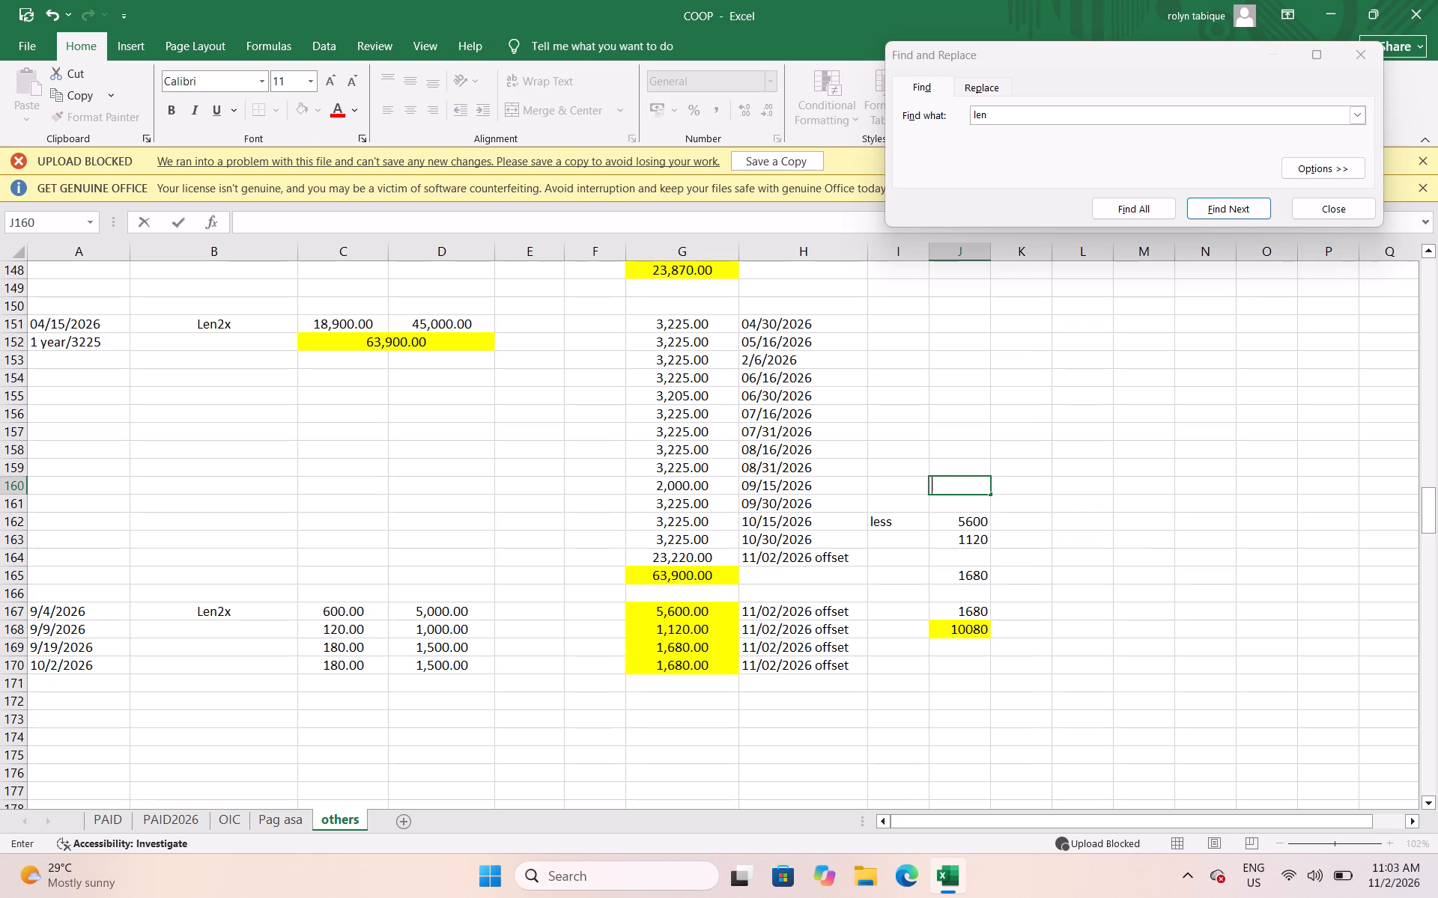
Clear the "less" label in I162 and the deduction figures and total in J162:J168, and remove the yellow fill from J168.
click(890, 522)
key(BackSpace)
click(983, 529)
key(BackSpace)
click(981, 540)
key(BackSpace)
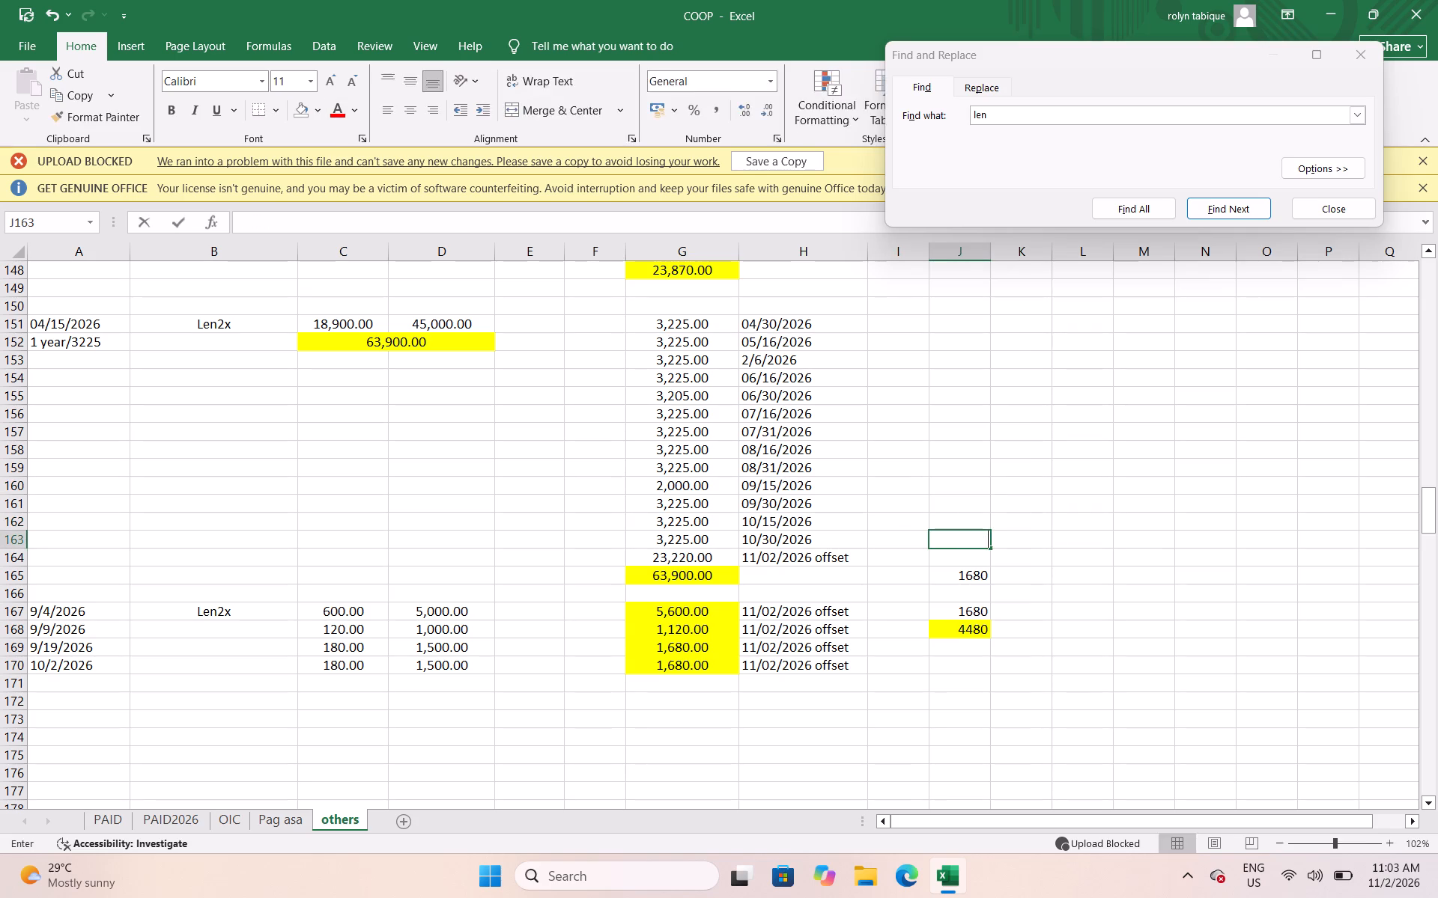
click(968, 570)
key(BackSpace)
click(971, 610)
key(BackSpace)
click(974, 632)
key(BackSpace)
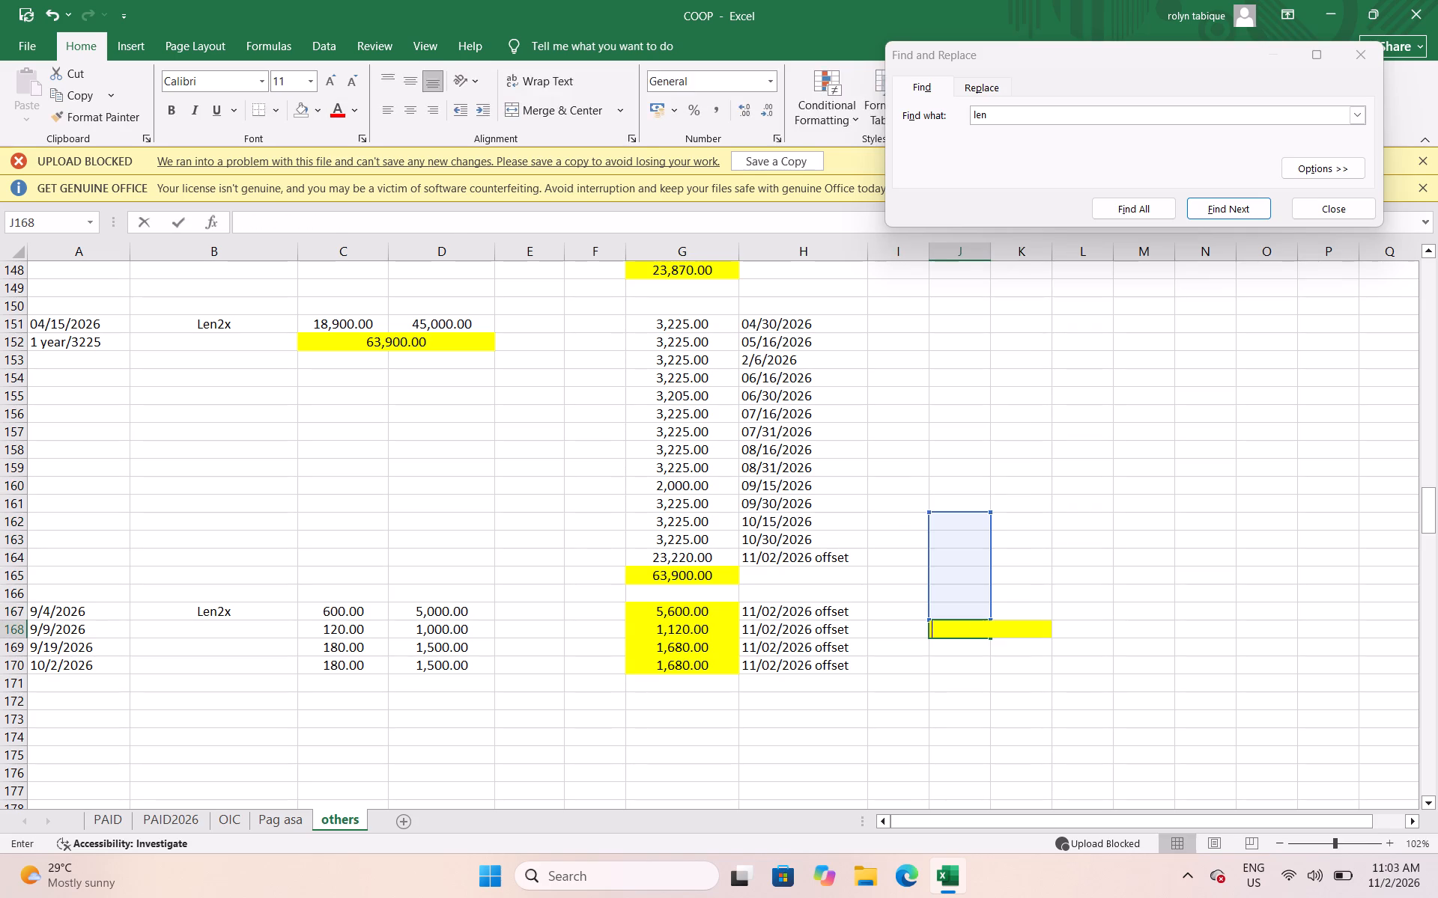
click(934, 627)
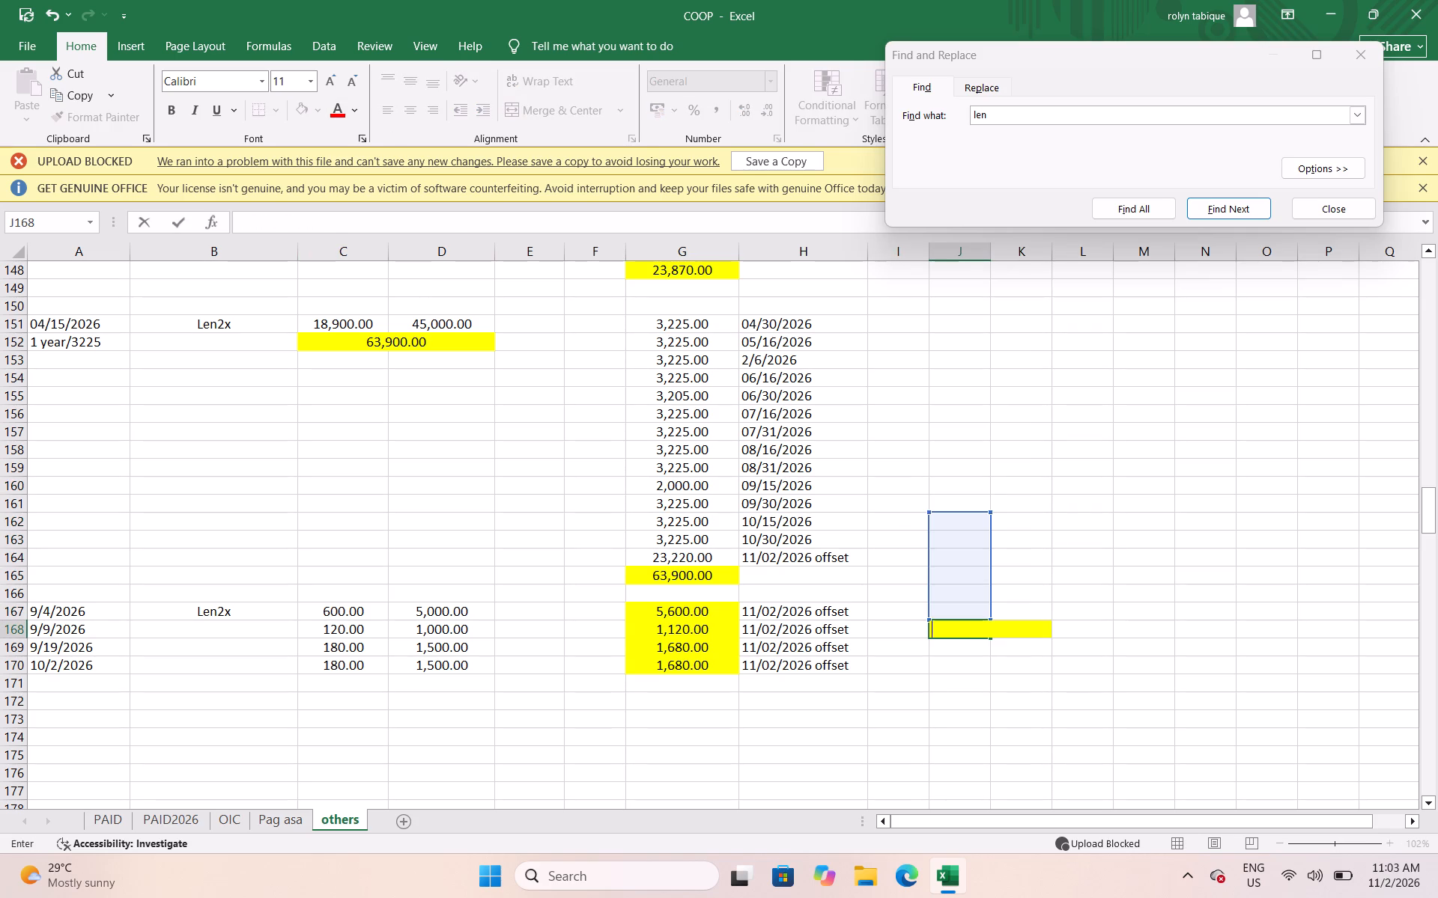
click(956, 657)
click(957, 630)
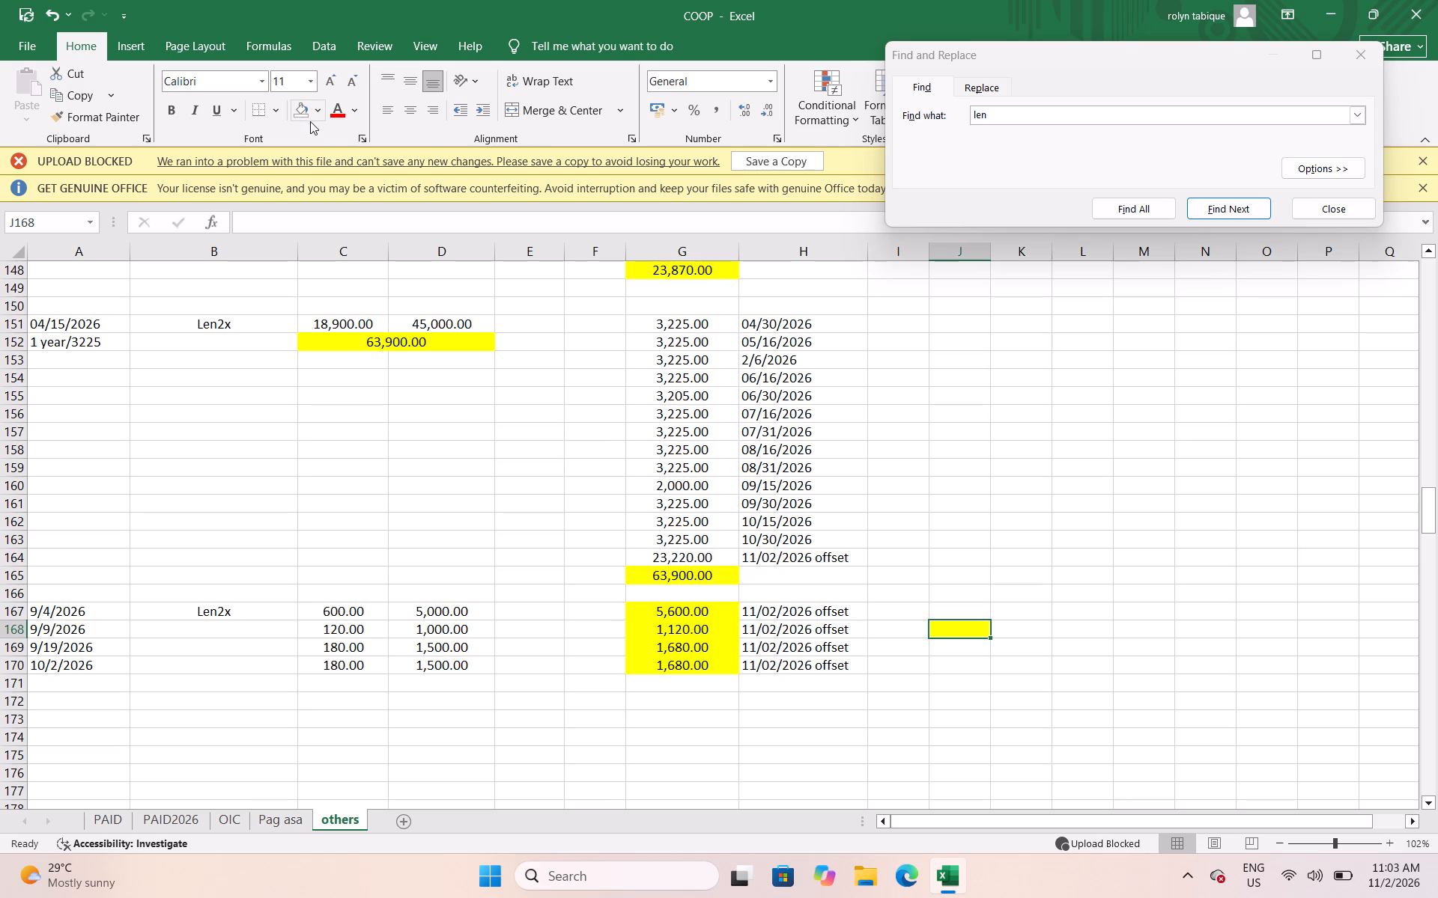
click(302, 117)
click(1061, 624)
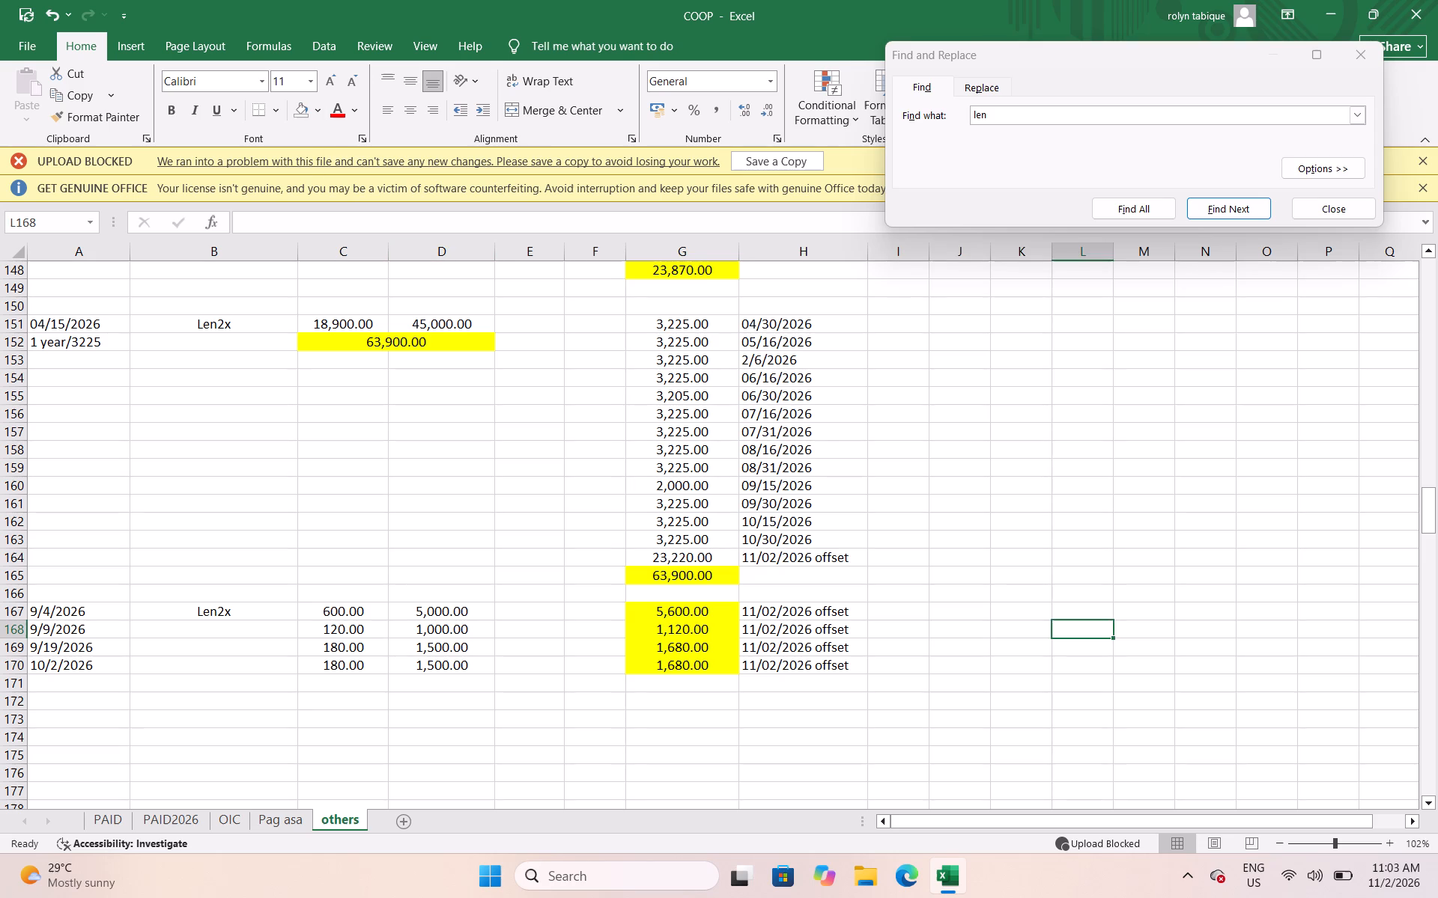
Save the workbook.
key(ctrl+s)
key(ctrl+s)
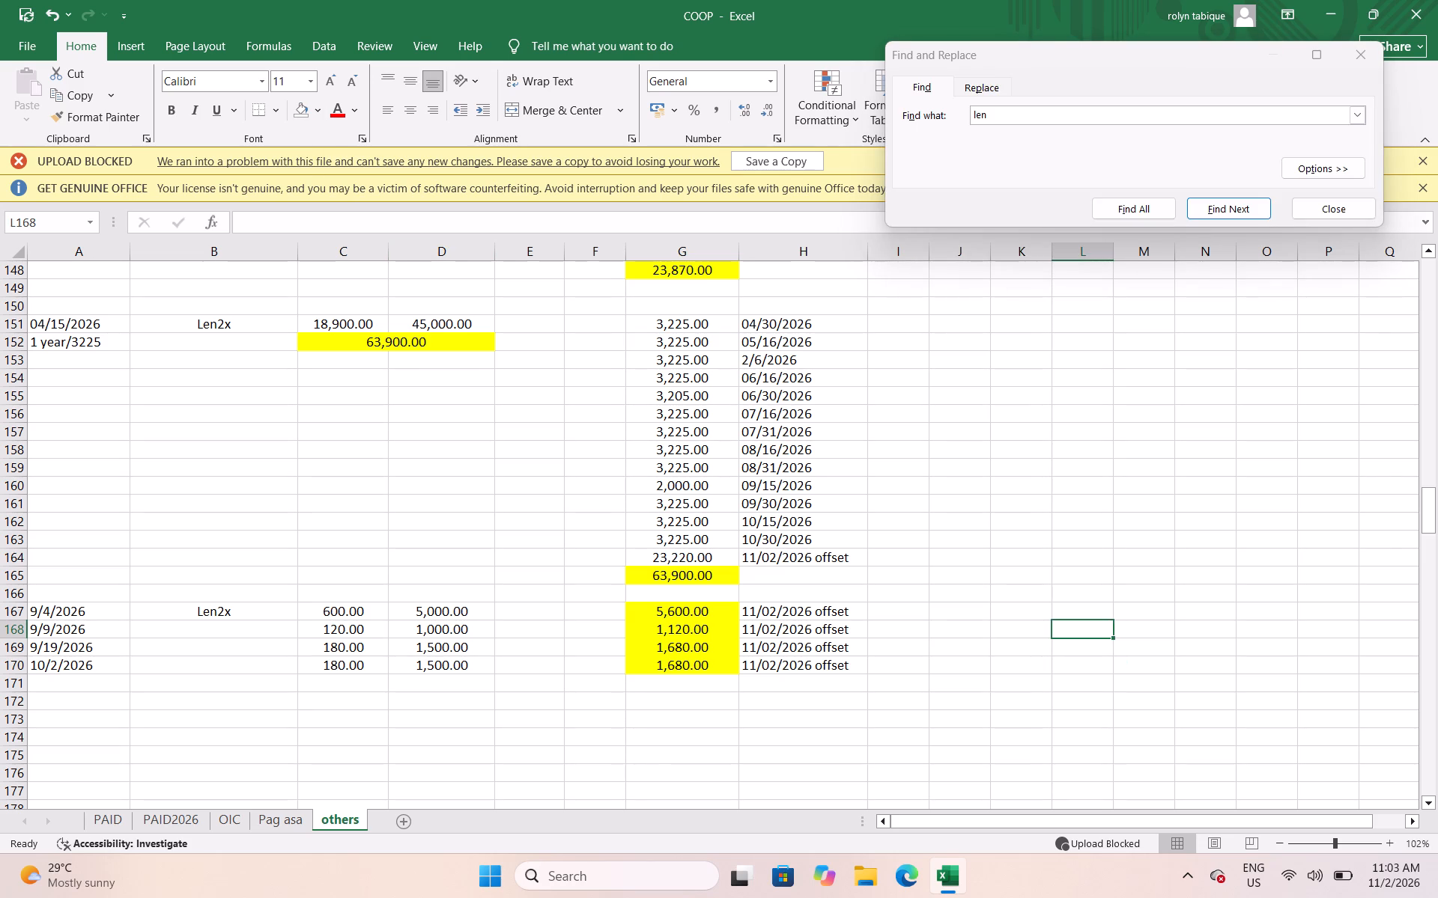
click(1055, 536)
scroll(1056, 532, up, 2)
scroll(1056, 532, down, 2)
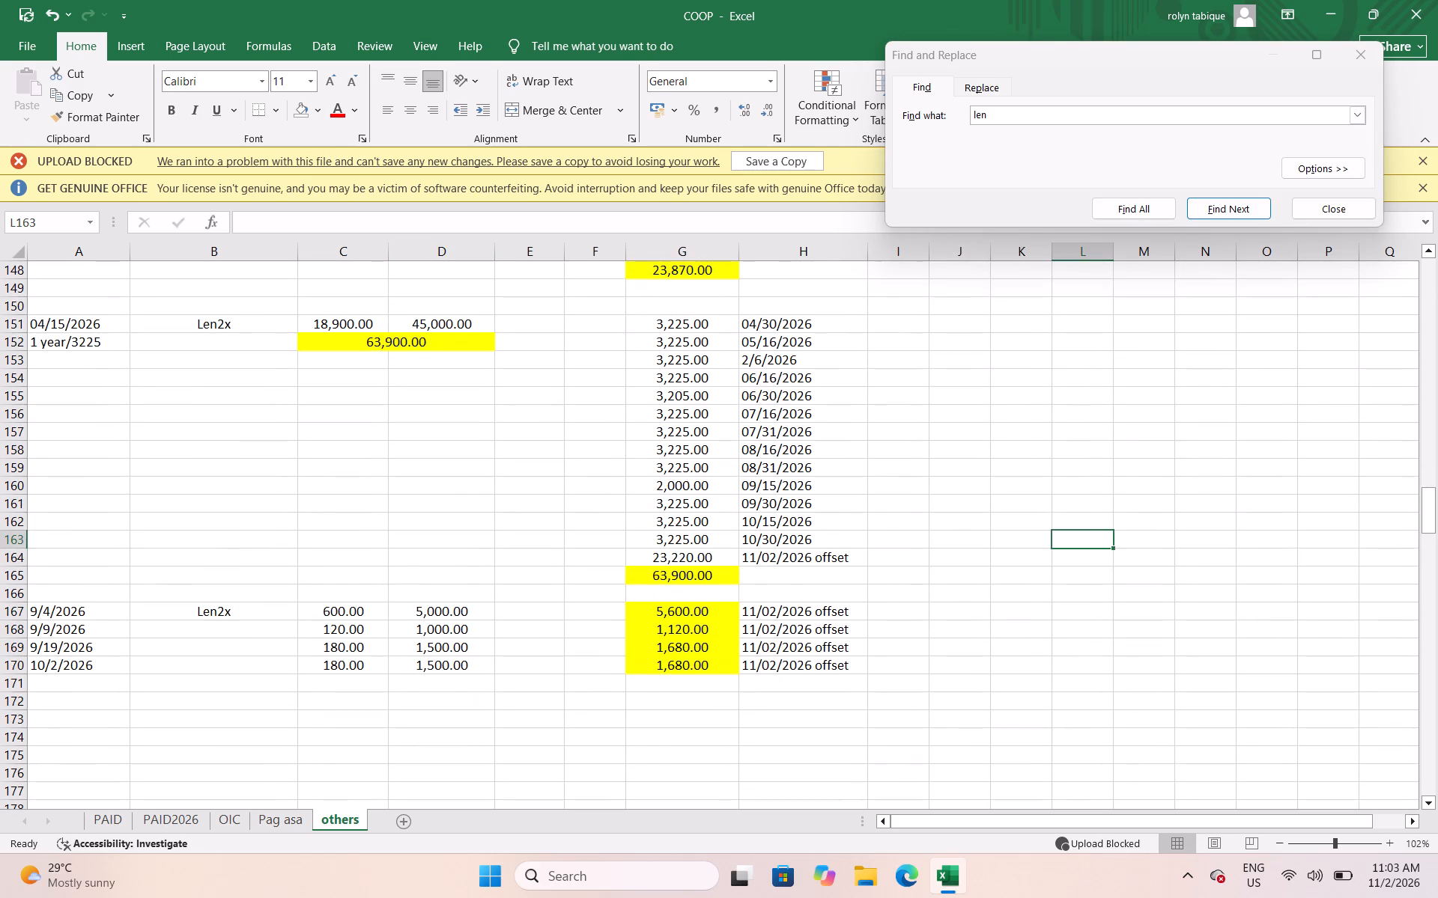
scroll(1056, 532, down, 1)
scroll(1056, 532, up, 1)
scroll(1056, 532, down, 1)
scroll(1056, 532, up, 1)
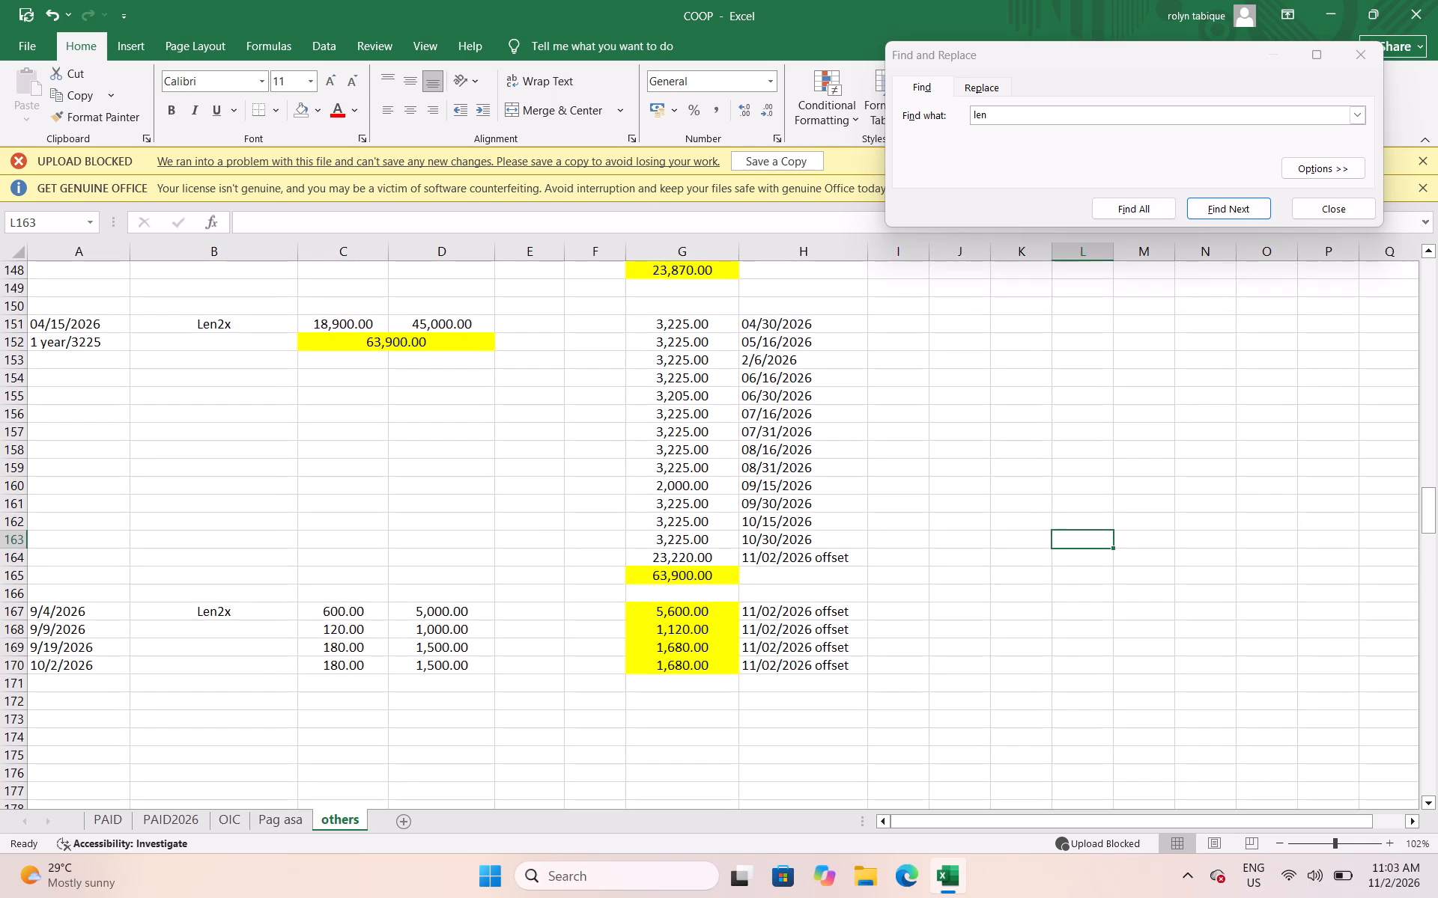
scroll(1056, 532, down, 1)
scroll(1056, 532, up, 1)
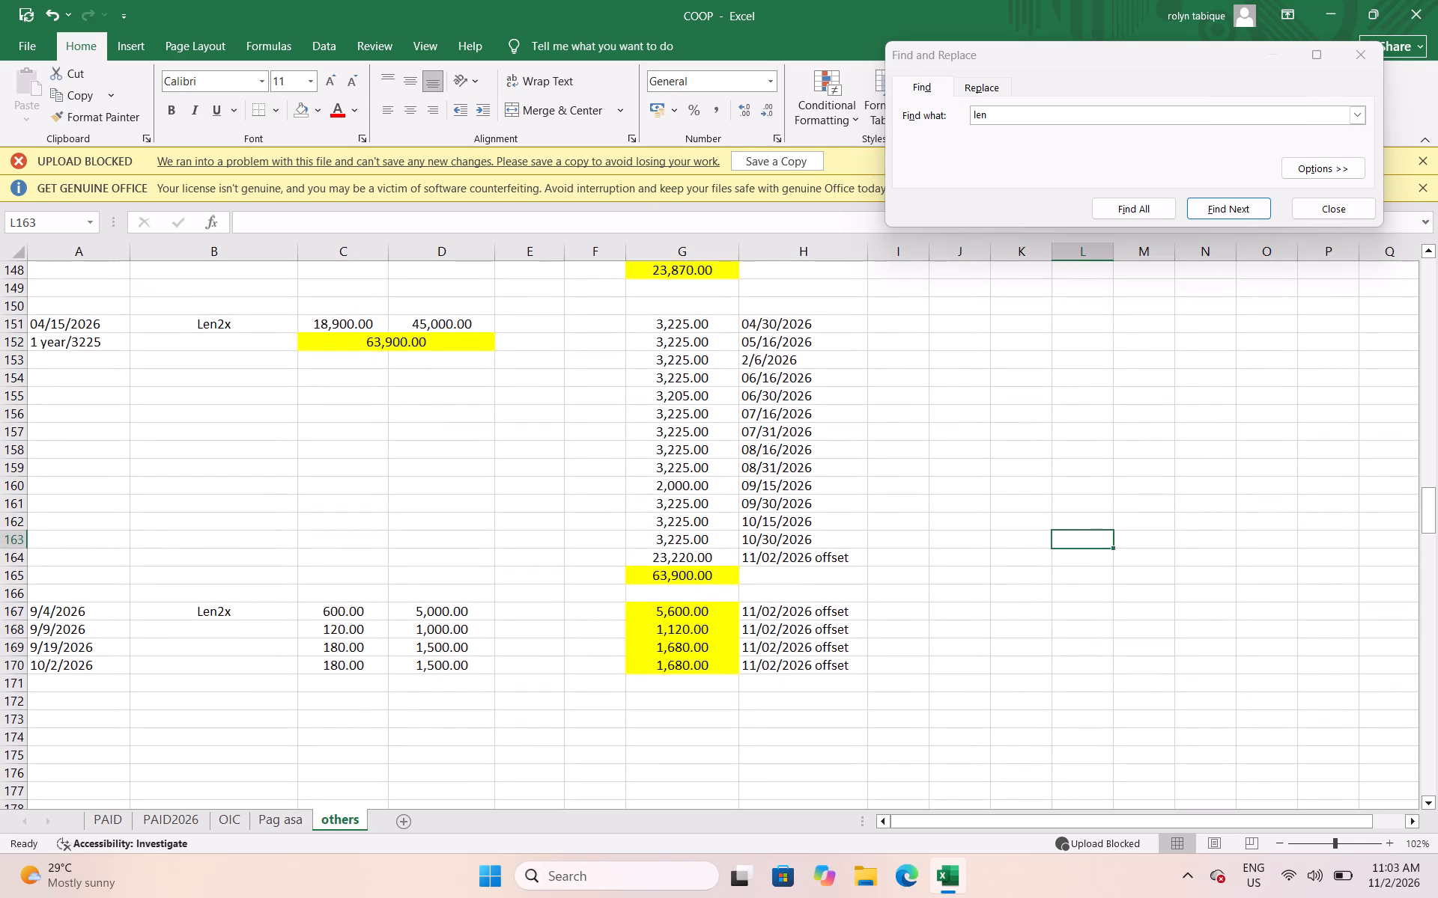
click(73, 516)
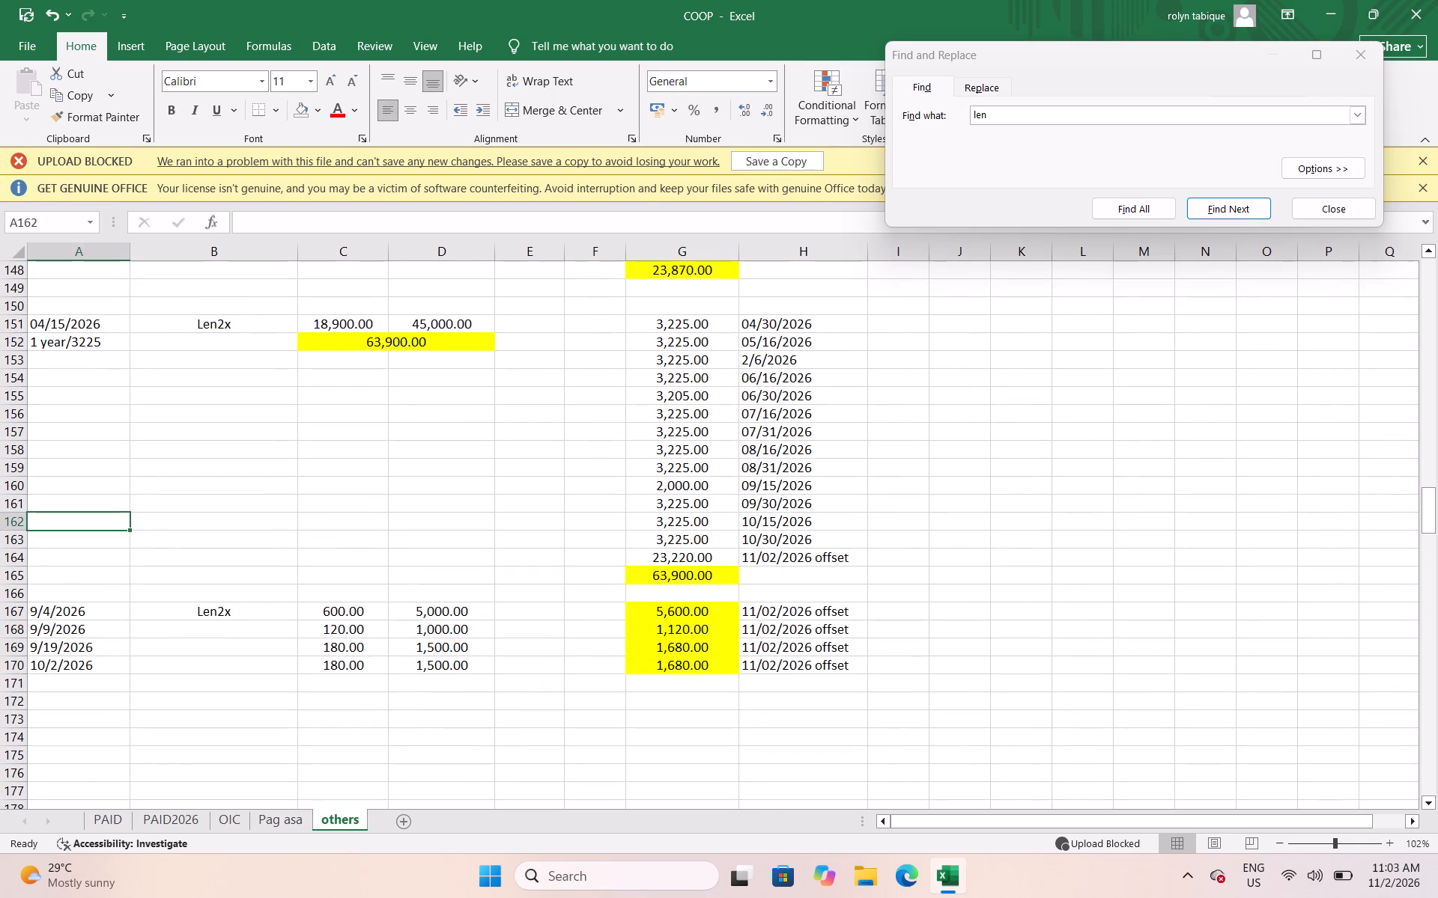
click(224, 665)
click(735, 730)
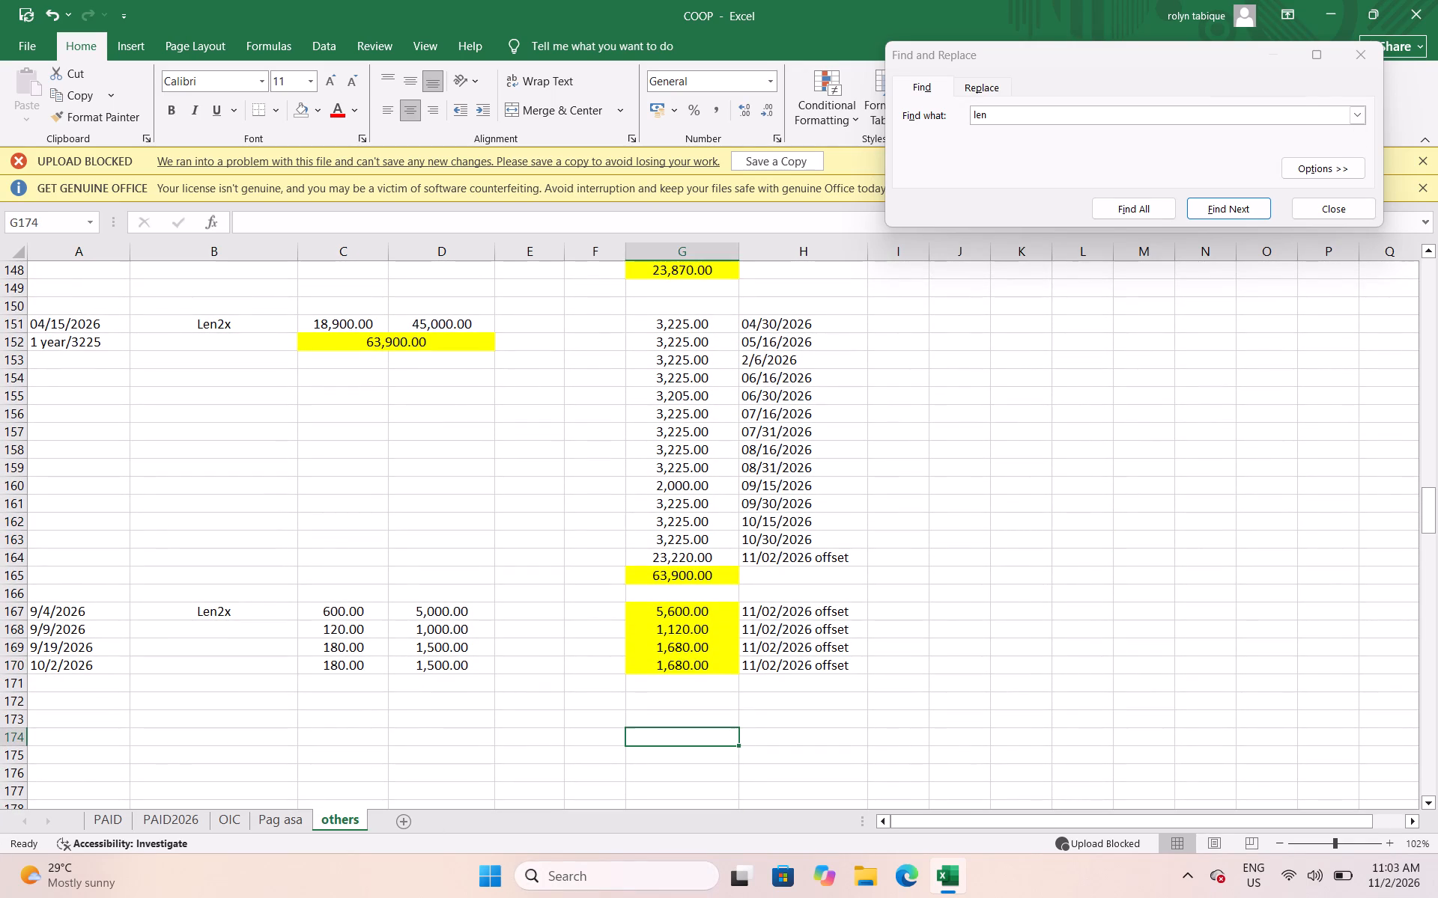
Move the Len2x loan rows 151 to 170 from the others sheet to the PAID2026 sheet, starting at A1196.
drag(8, 324, 40, 448)
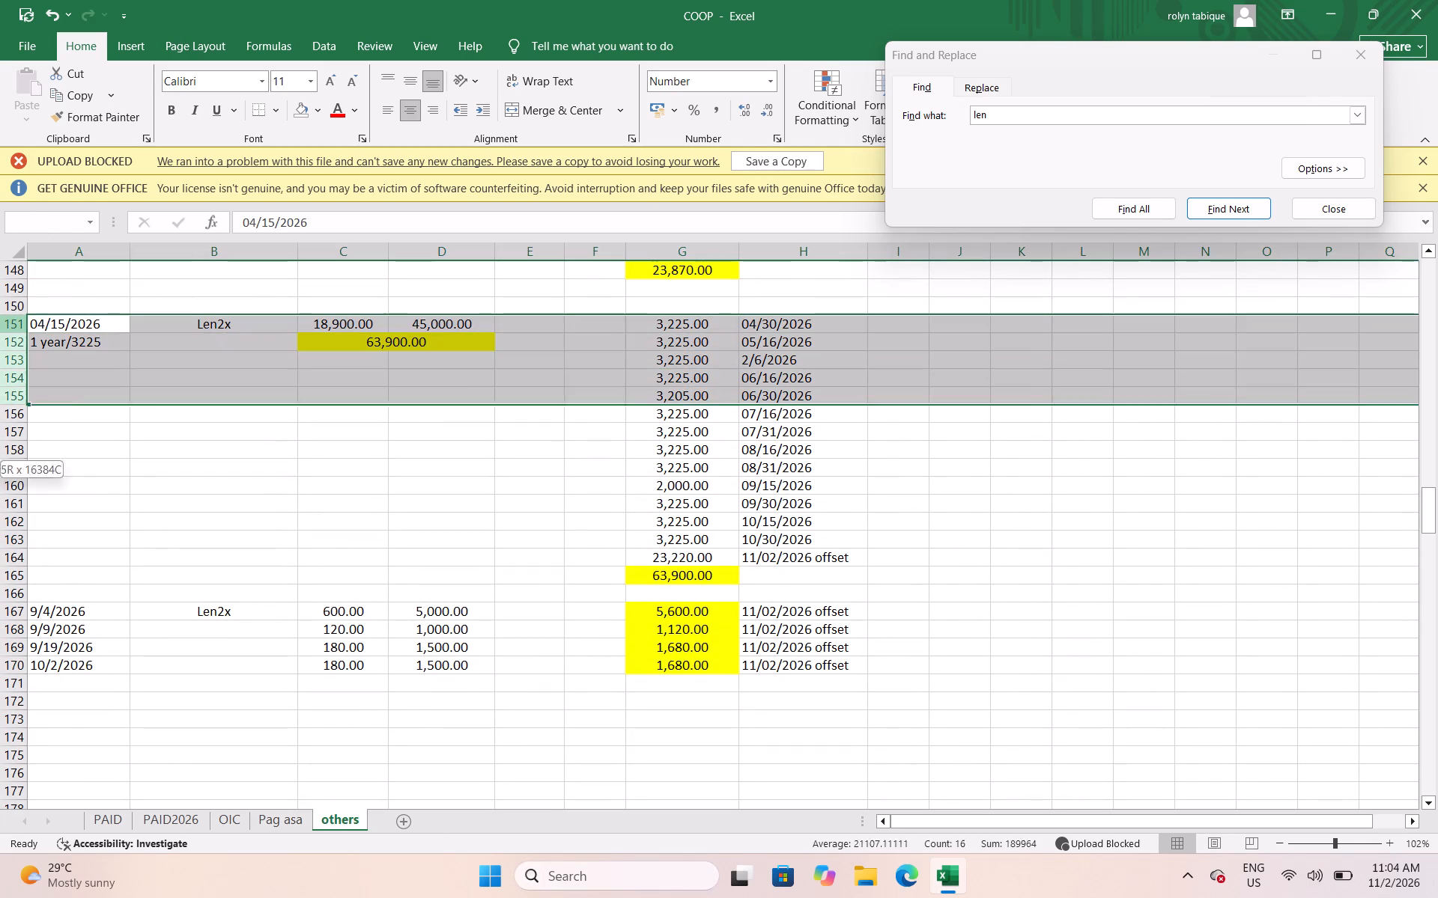
drag(40, 448, 85, 665)
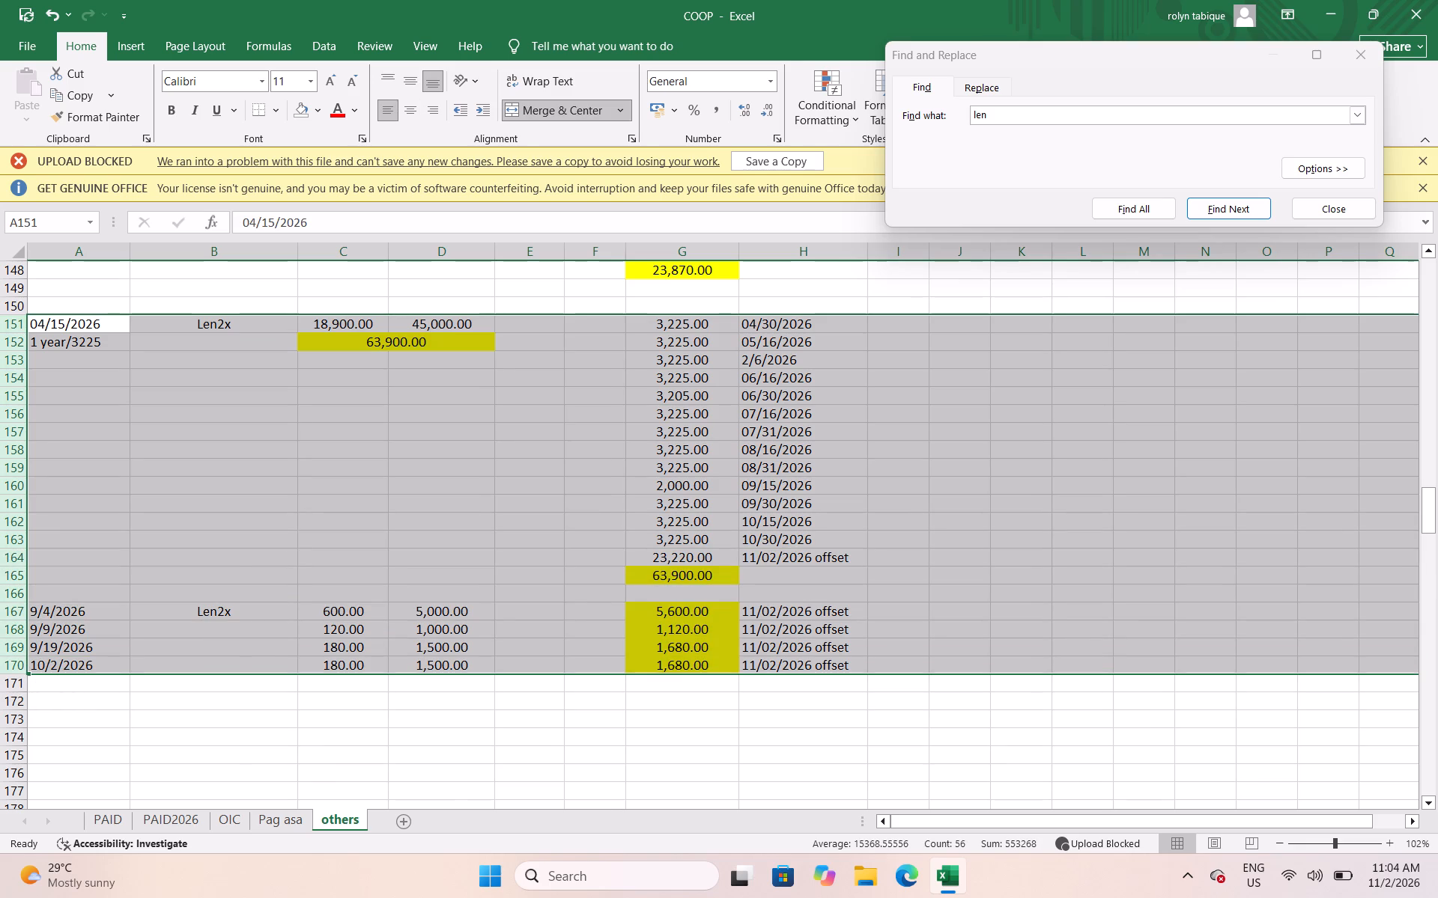
right_click(235, 522)
click(276, 563)
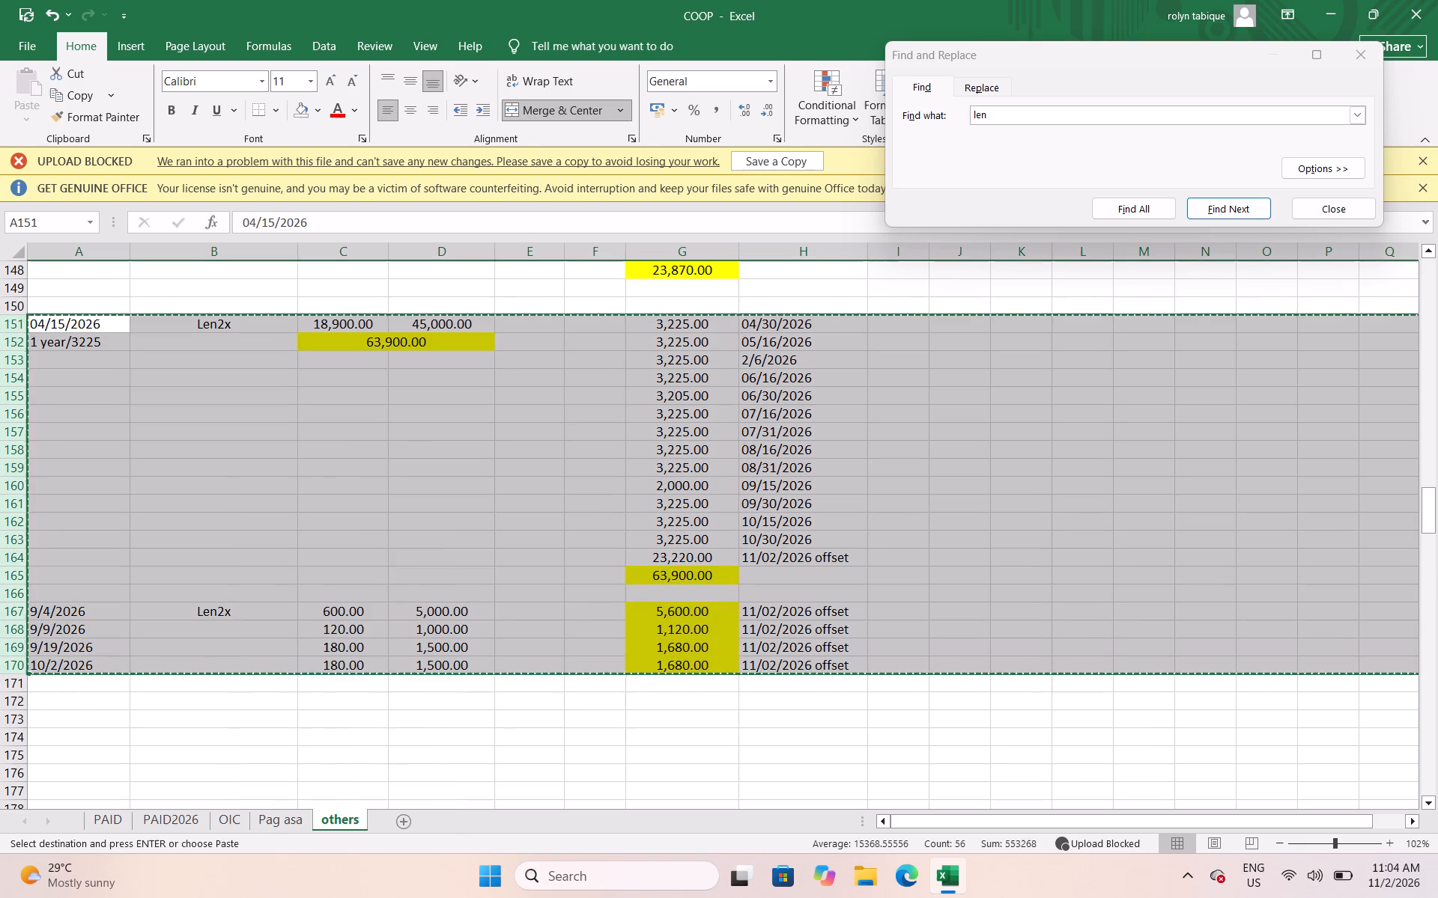
click(191, 824)
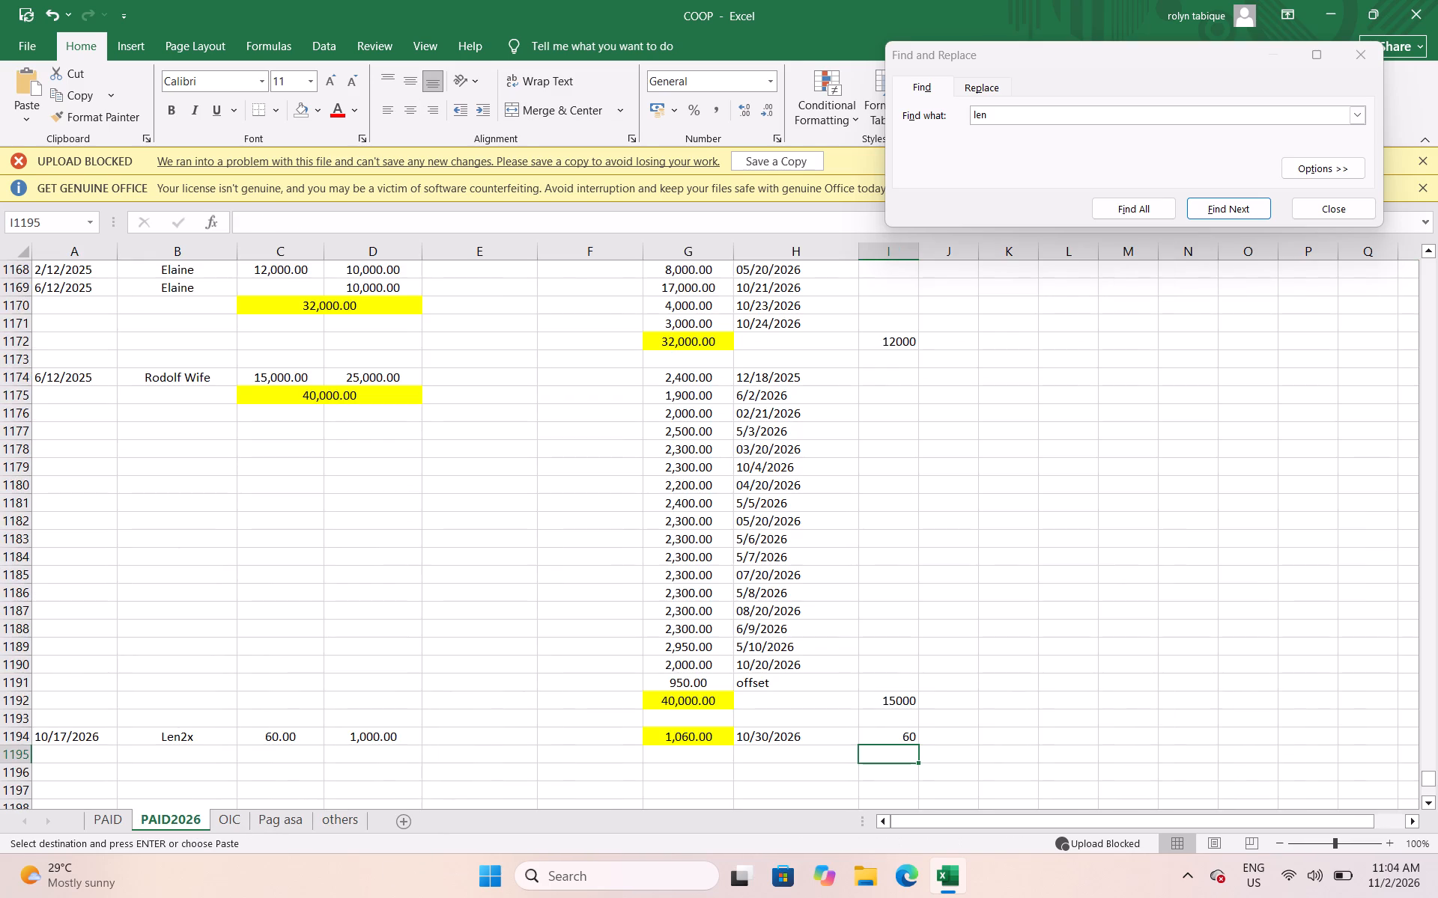
scroll(377, 566, down, 8)
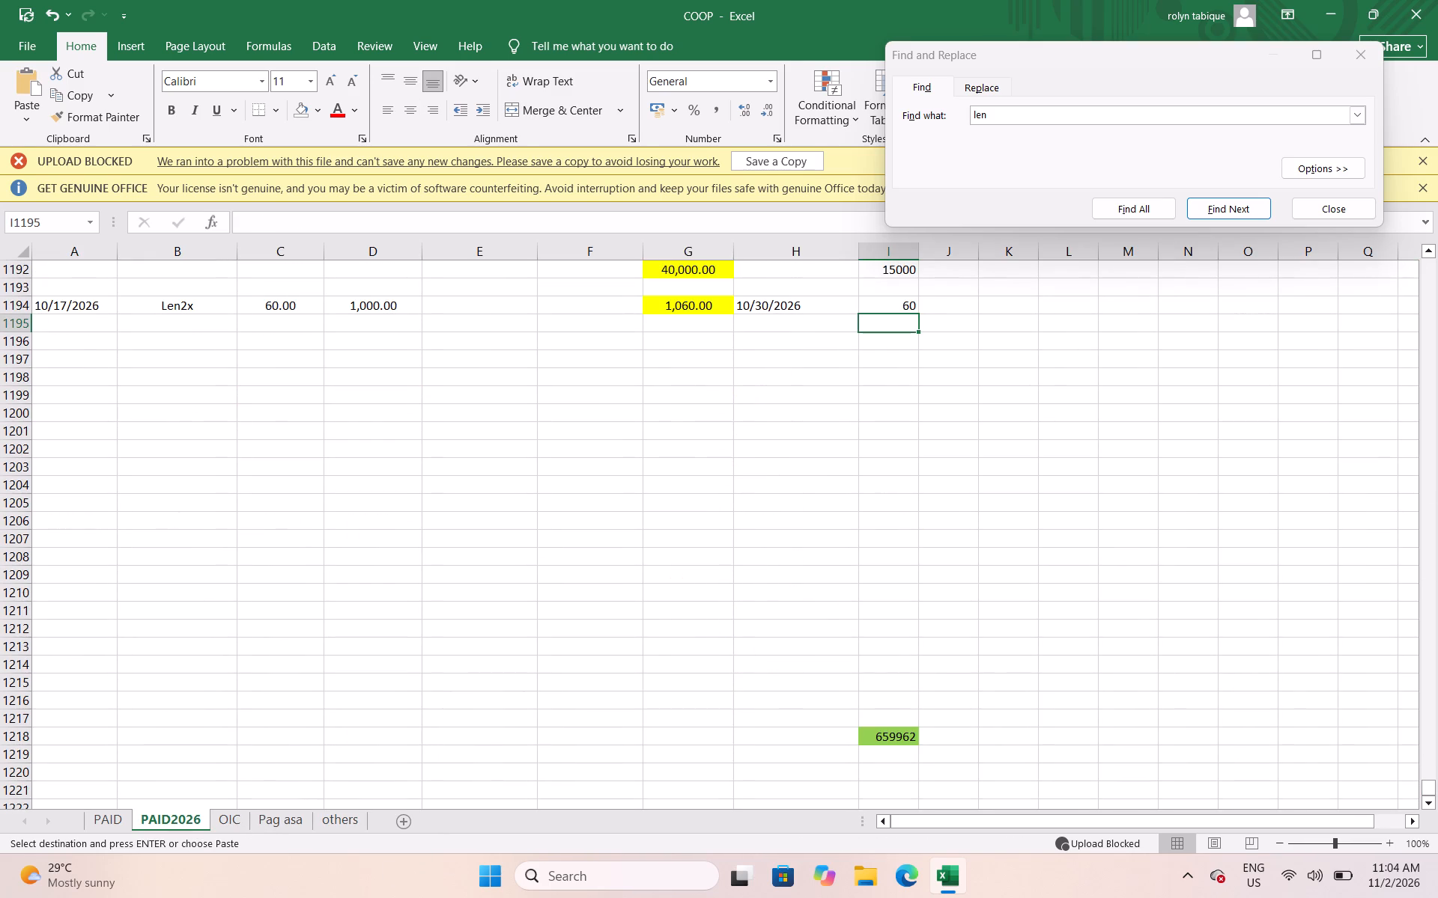
click(95, 341)
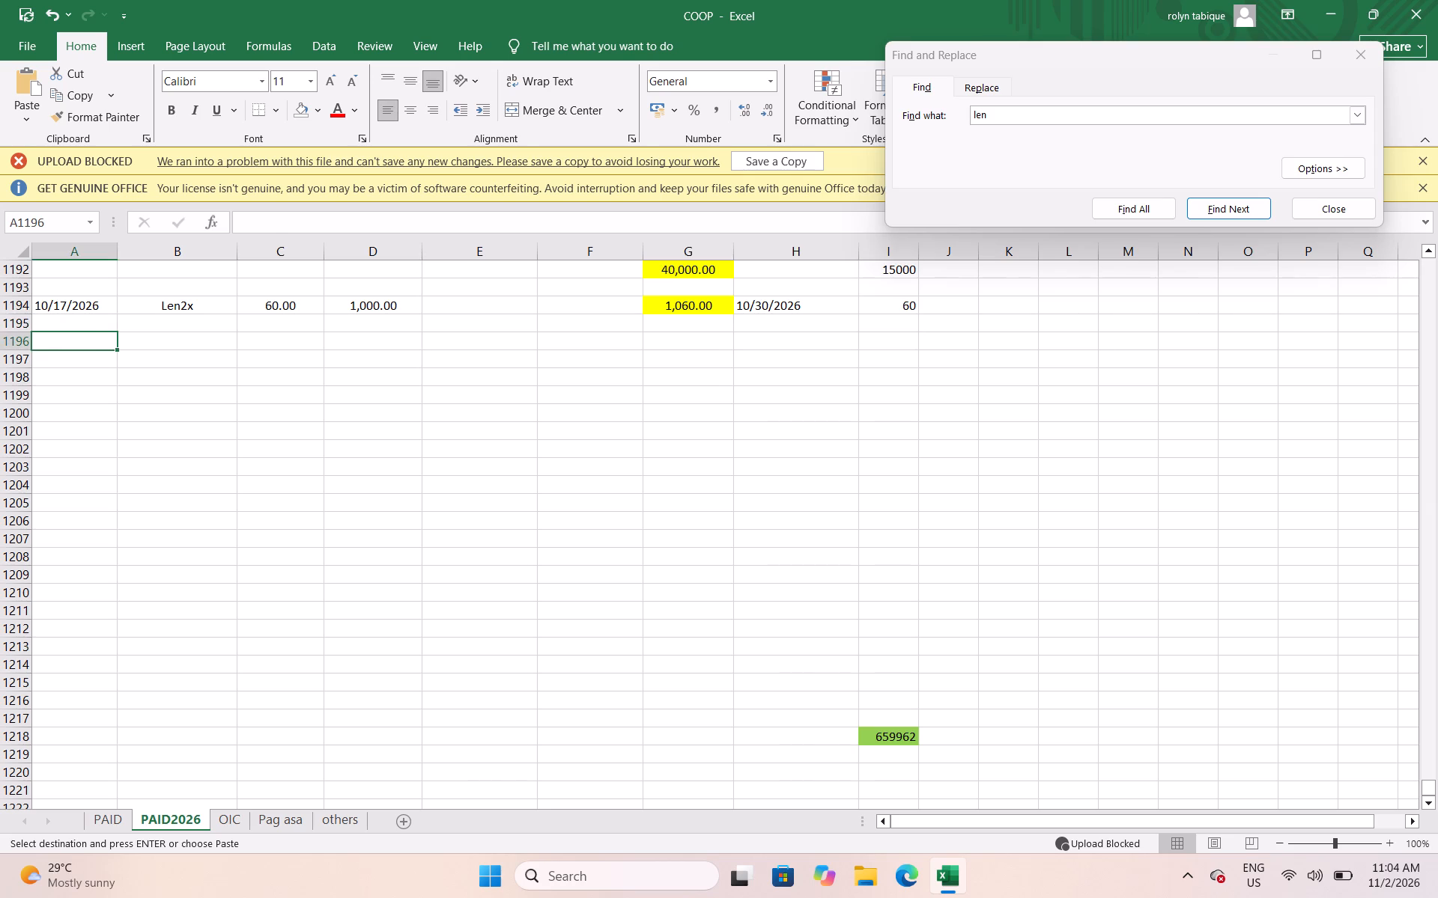
key(ctrl+v)
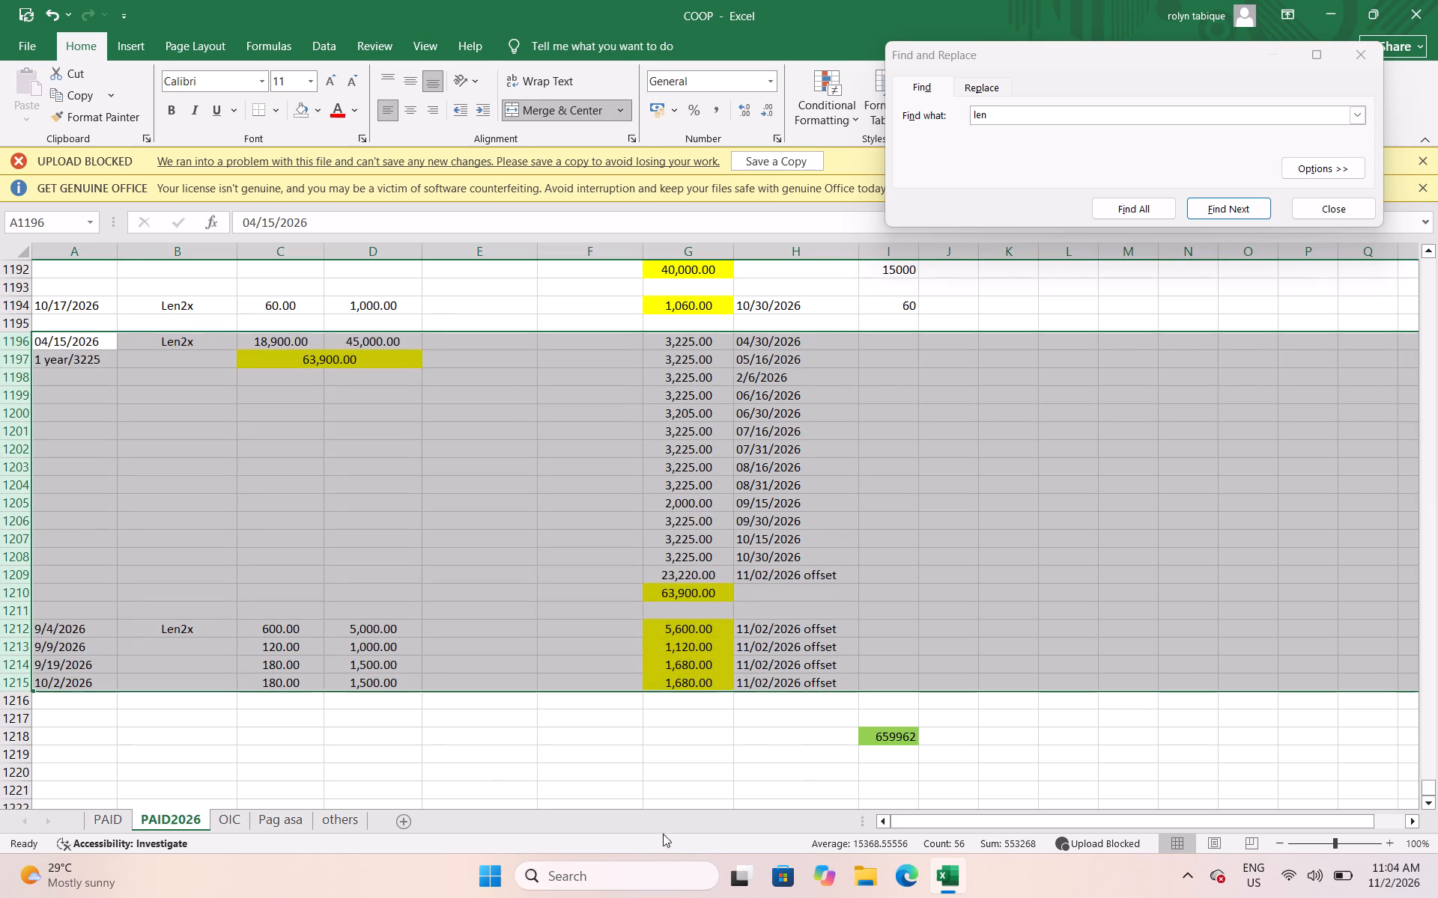
Insert one and then two more blank rows at row 1217 of the PAID2026 sheet, above the green total.
click(23, 719)
right_click(23, 719)
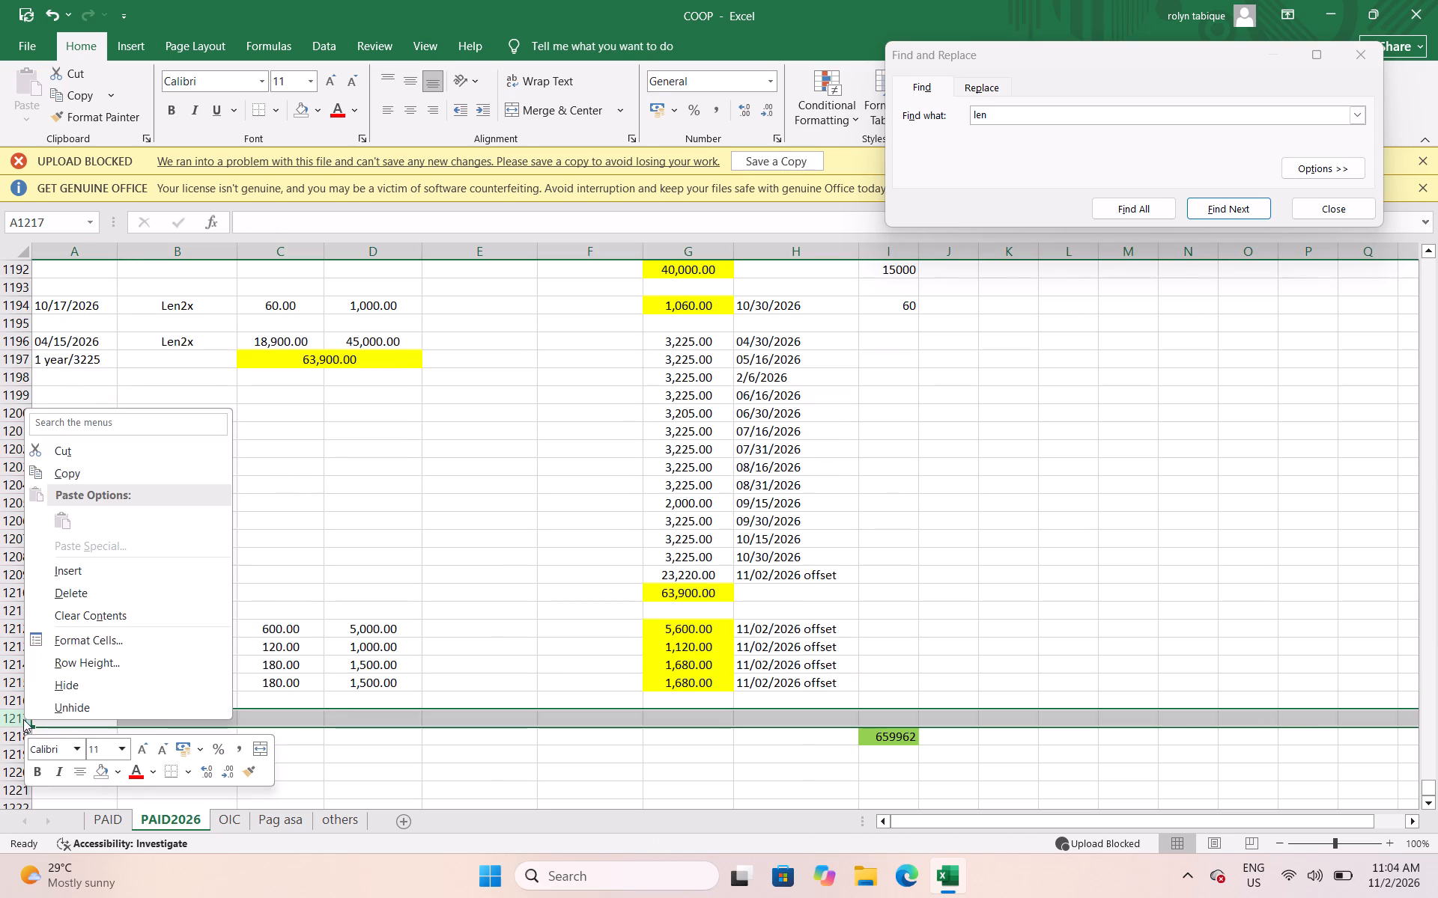
click(91, 571)
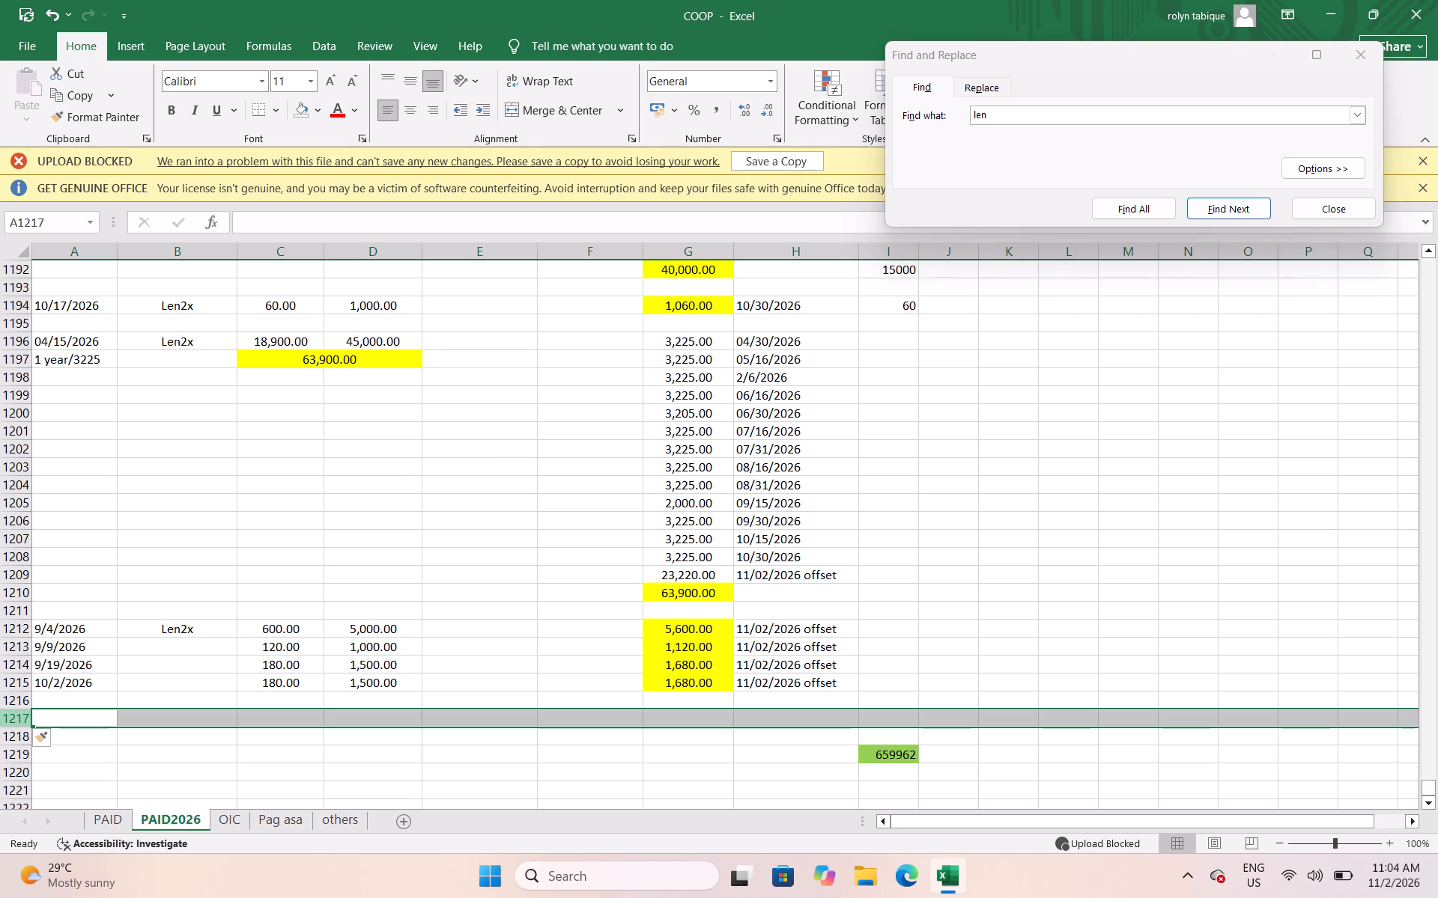
drag(16, 715, 16, 733)
right_click(77, 721)
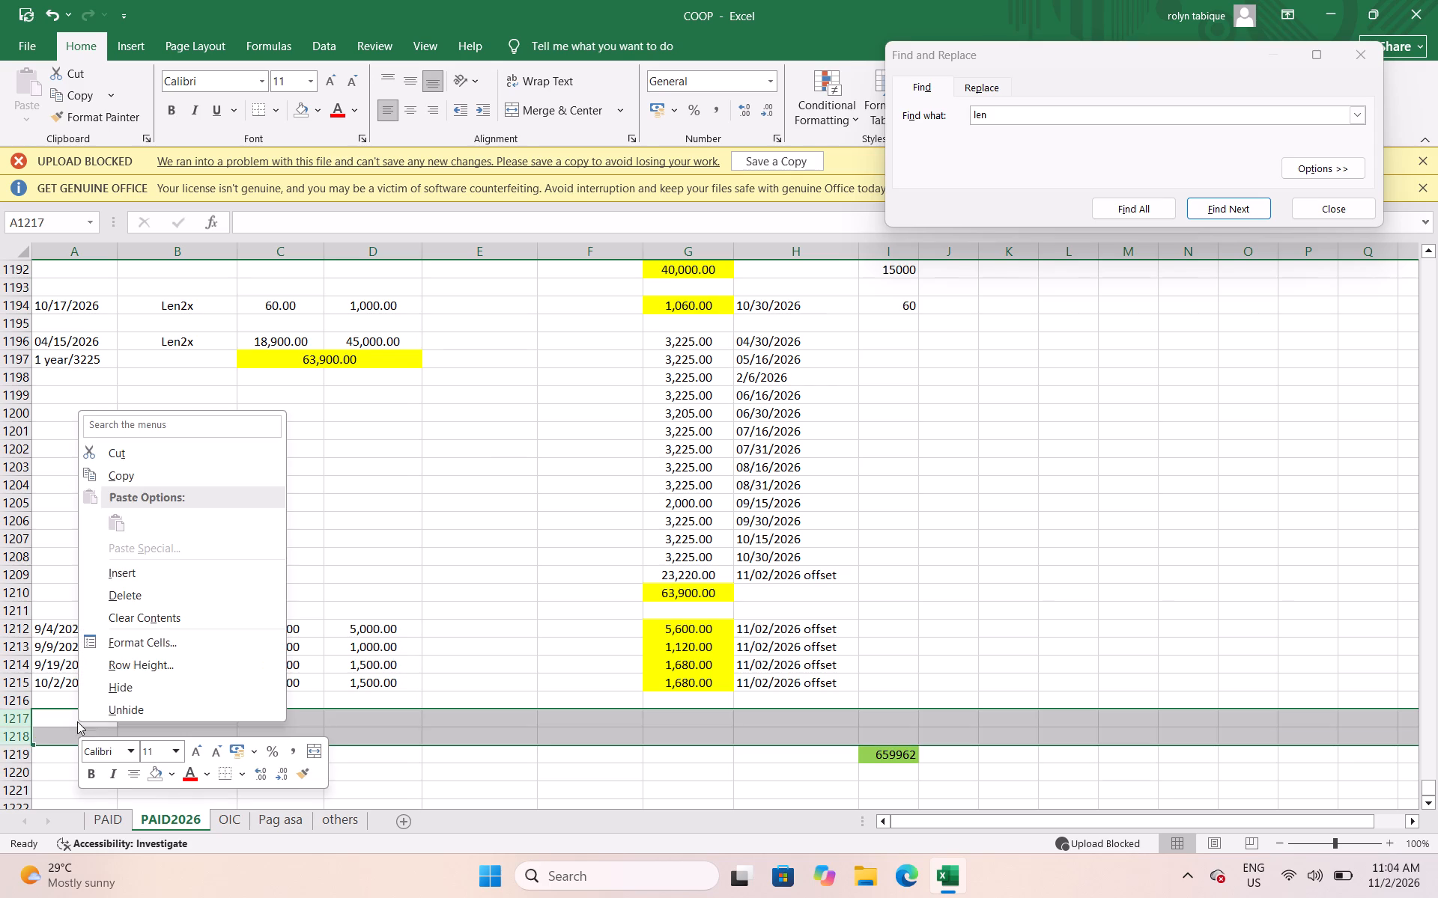
click(113, 577)
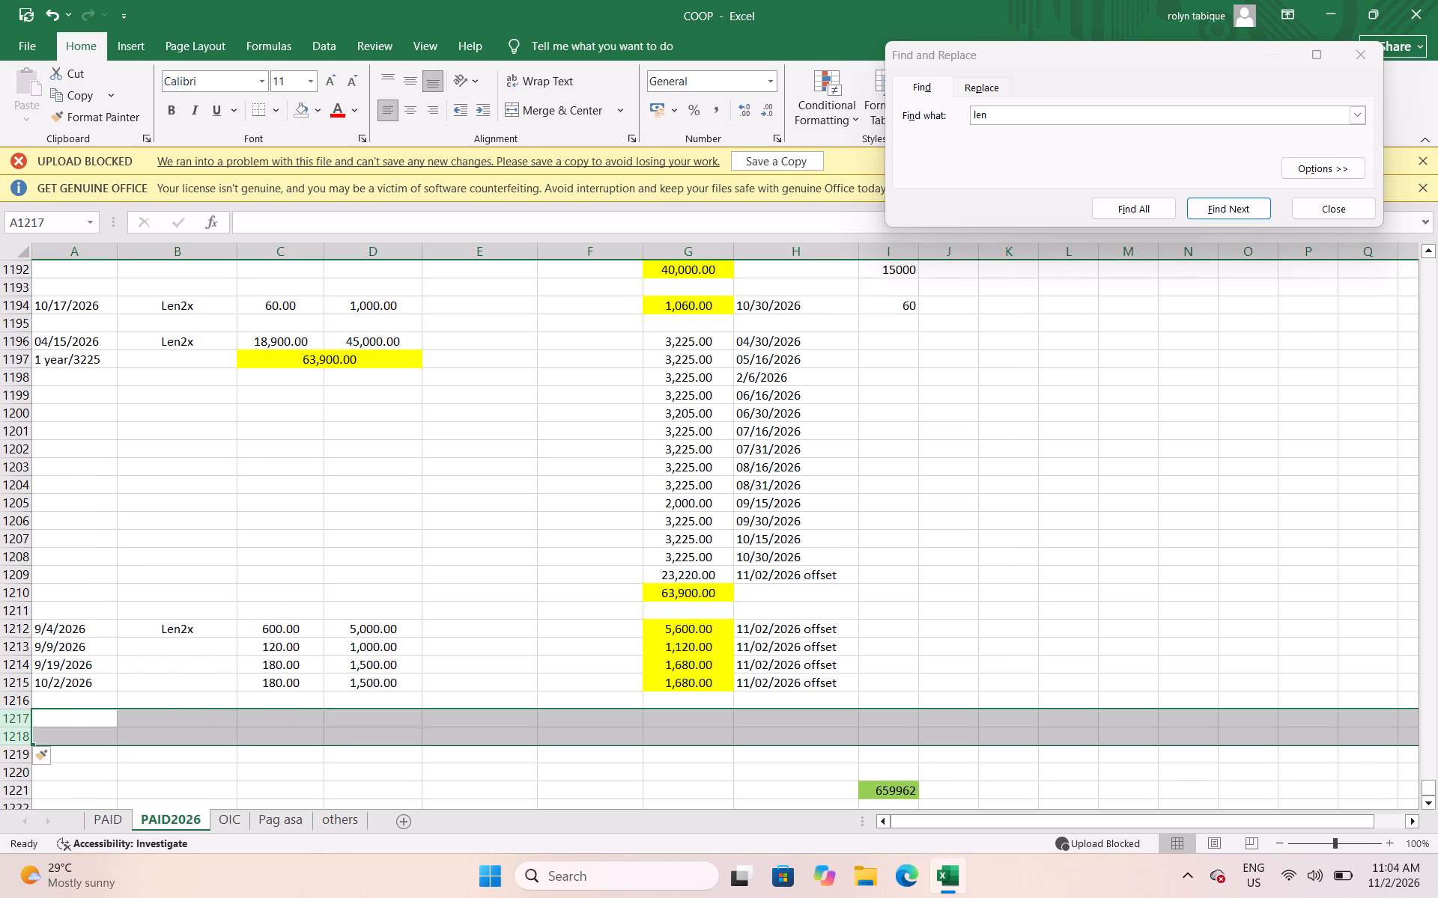
Insert nine more sets of three blank rows at row 1217, below the moved Len2x loans on PAID2026.
scroll(440, 596, down, 2)
click(288, 655)
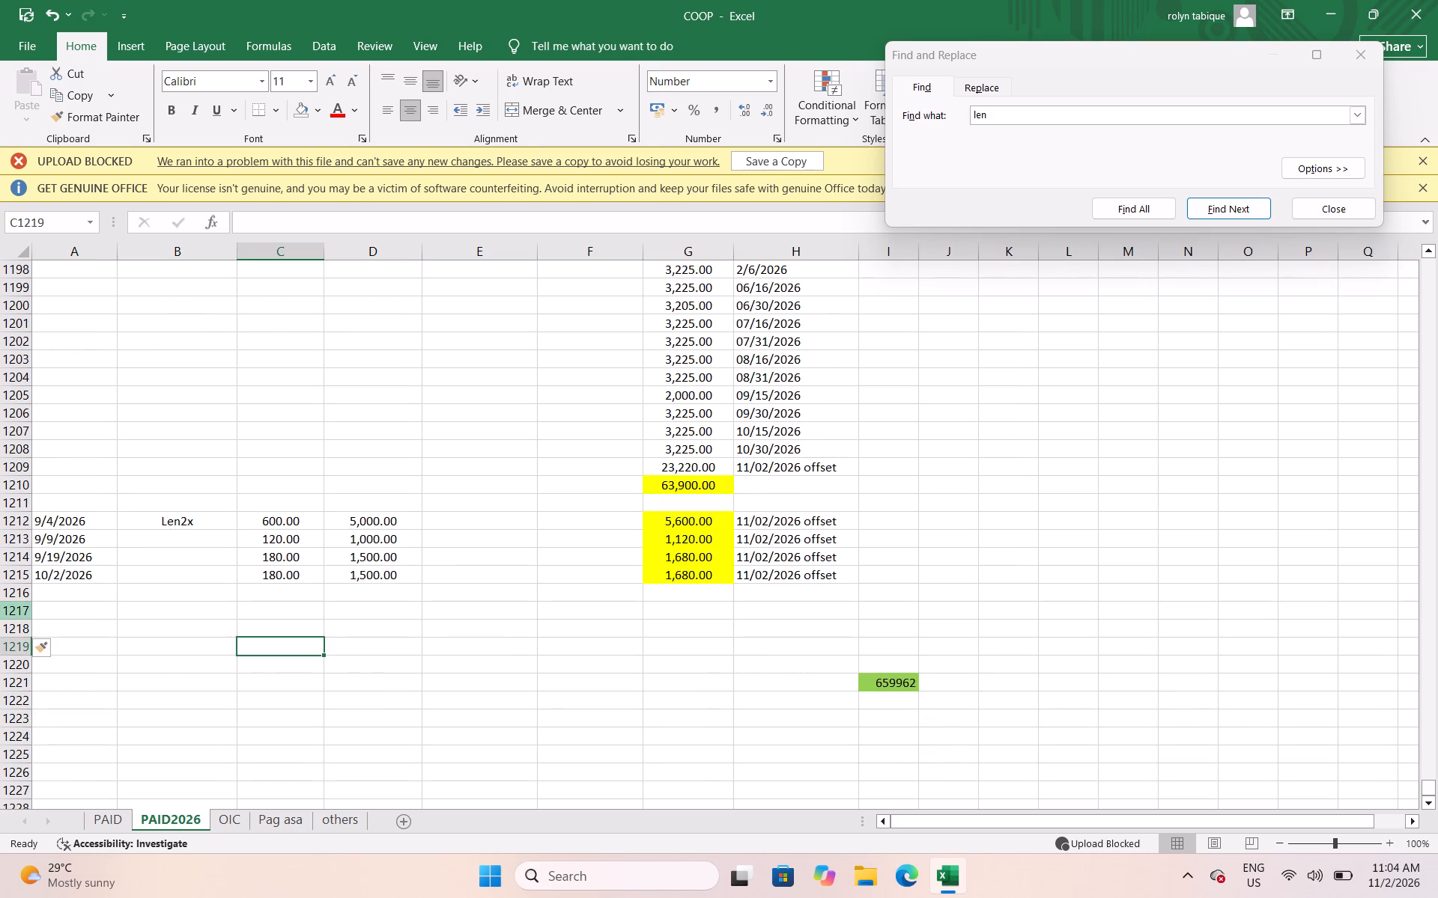
drag(20, 611, 30, 655)
right_click(207, 640)
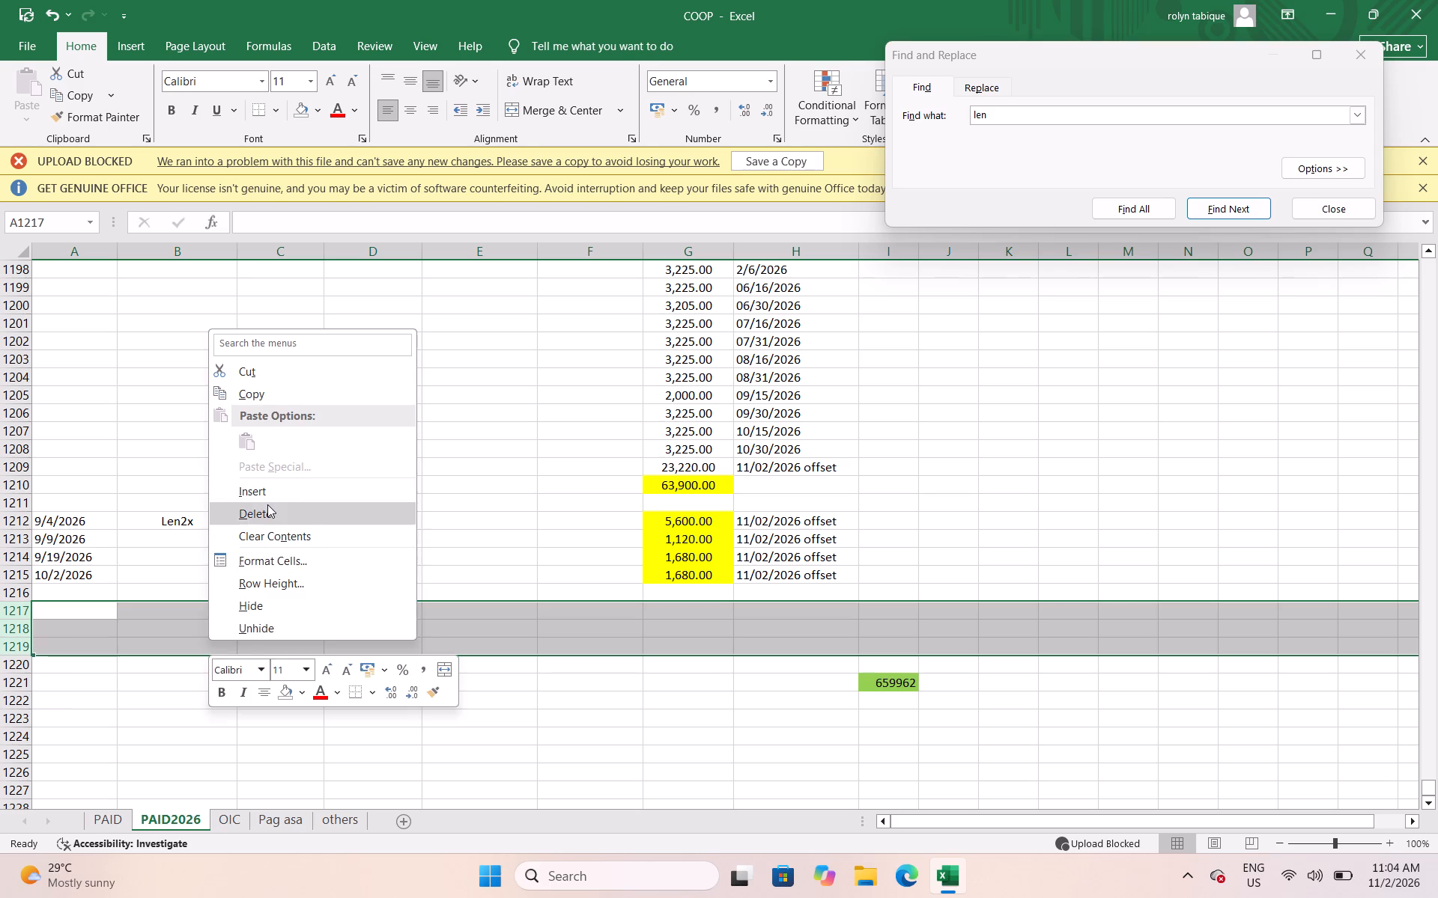
click(267, 497)
right_click(243, 634)
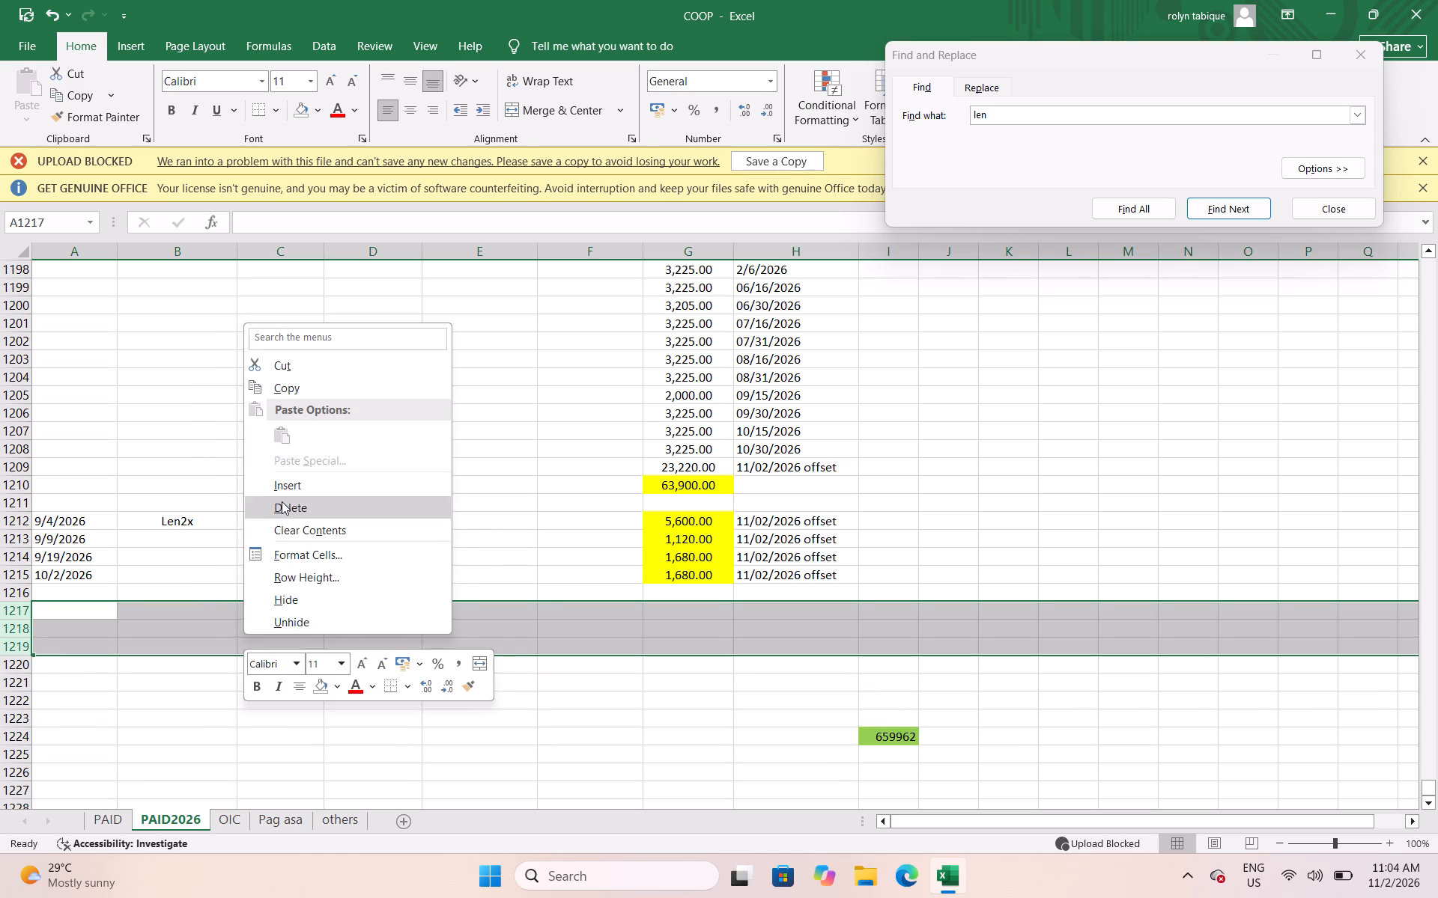
click(284, 489)
right_click(254, 647)
click(279, 500)
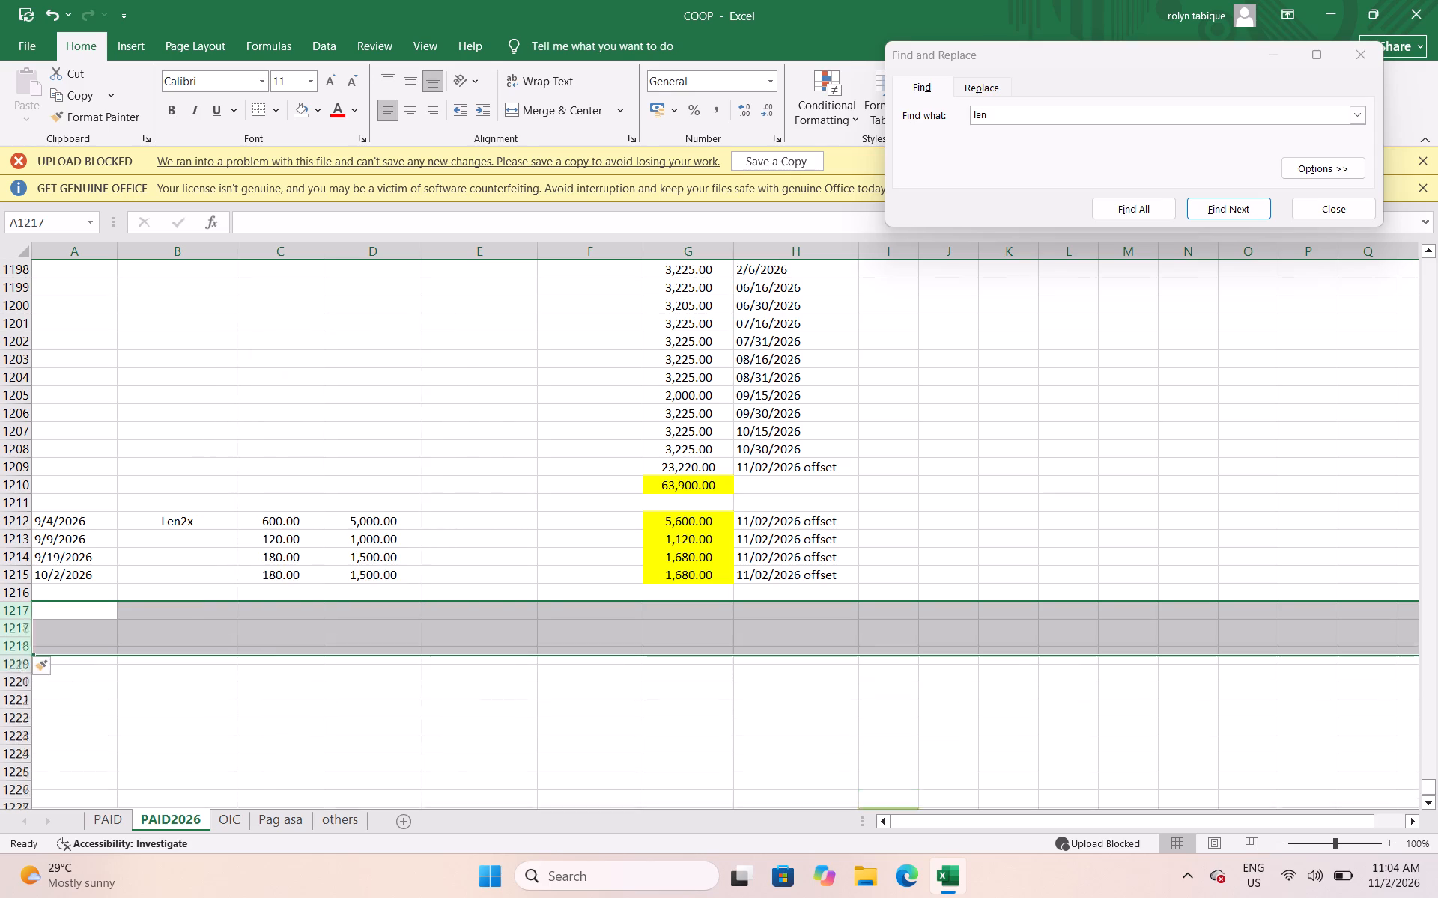
right_click(239, 611)
click(286, 465)
right_click(252, 609)
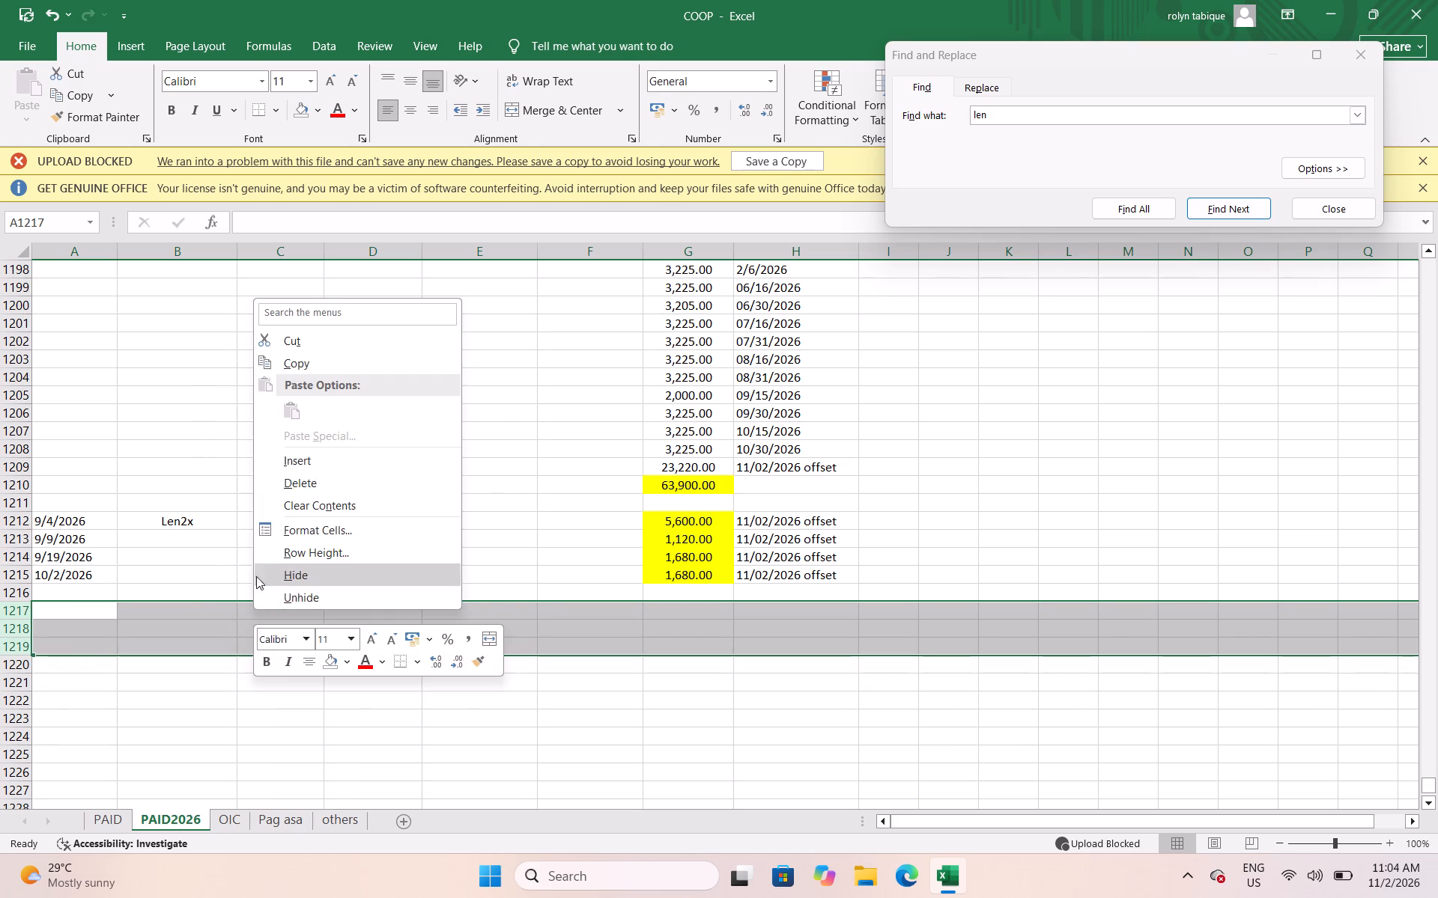
click(284, 462)
right_click(253, 605)
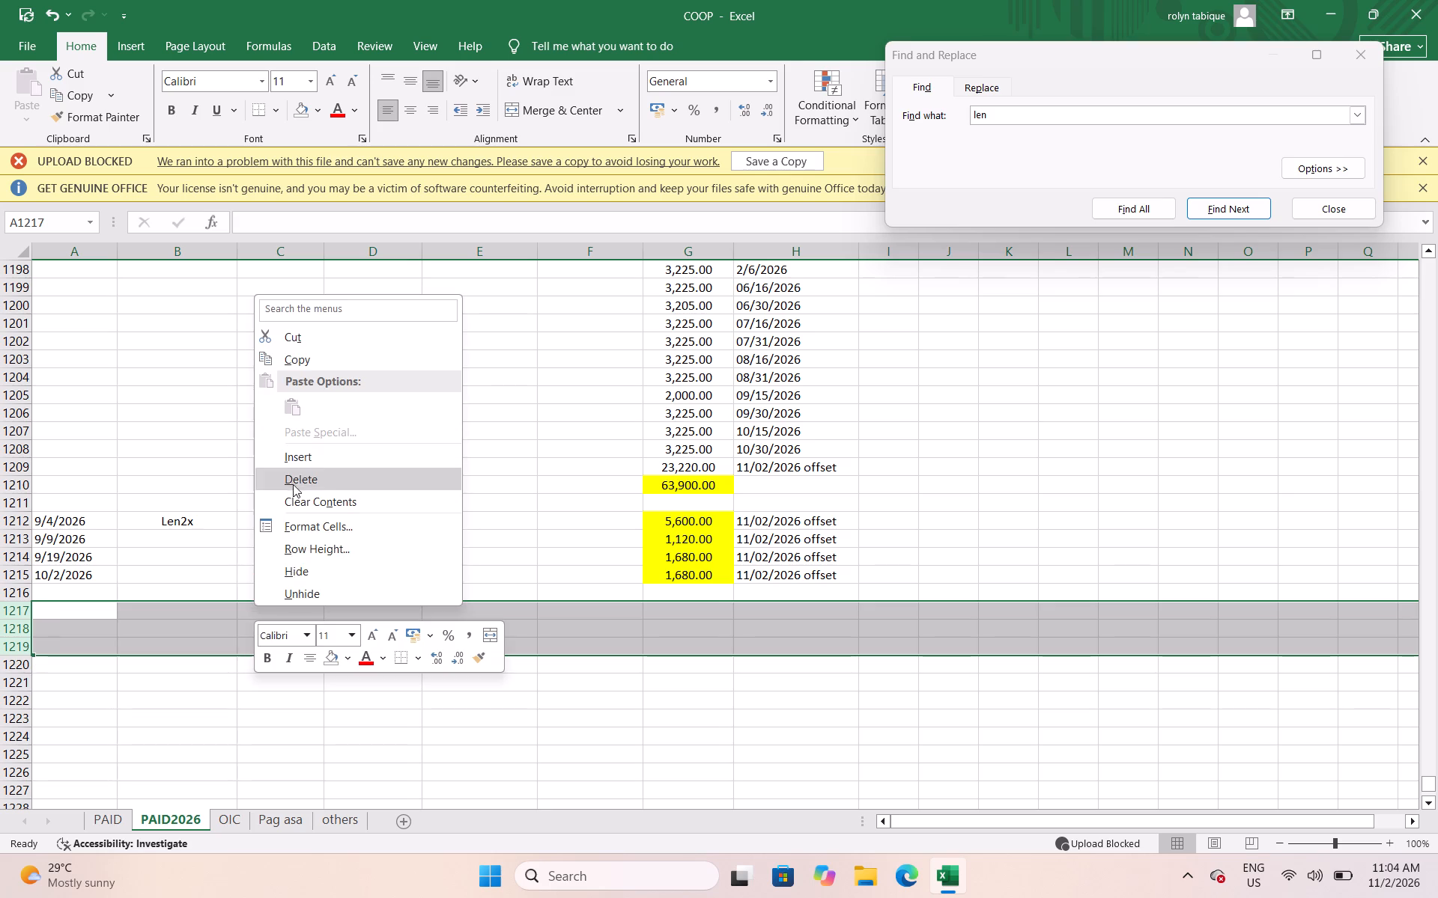
click(304, 459)
right_click(246, 636)
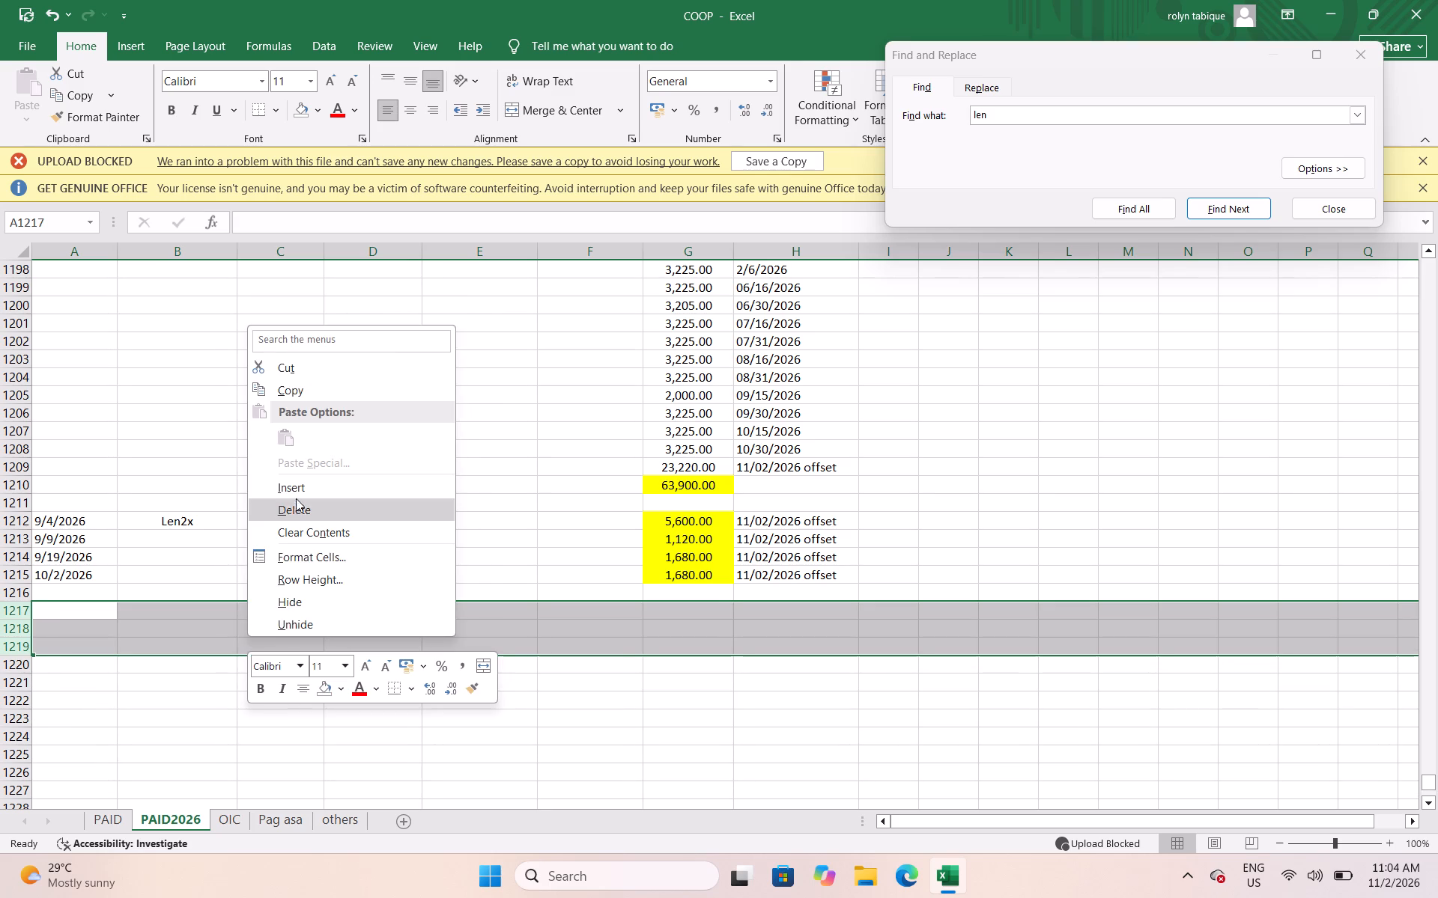
click(297, 485)
scroll(1016, 702, down, 7)
scroll(1016, 701, up, 3)
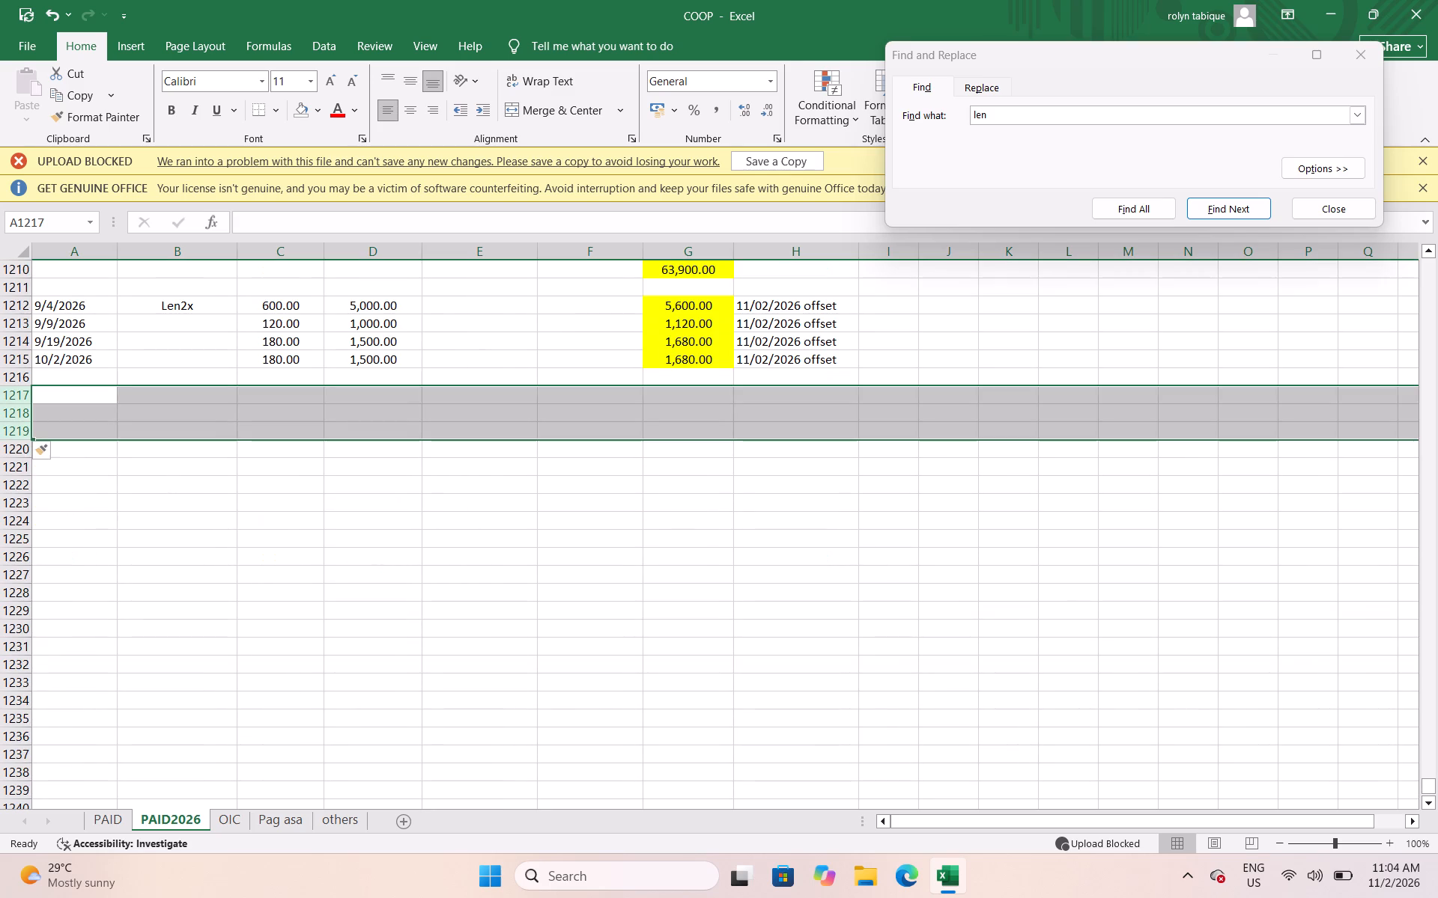
right_click(360, 426)
click(422, 591)
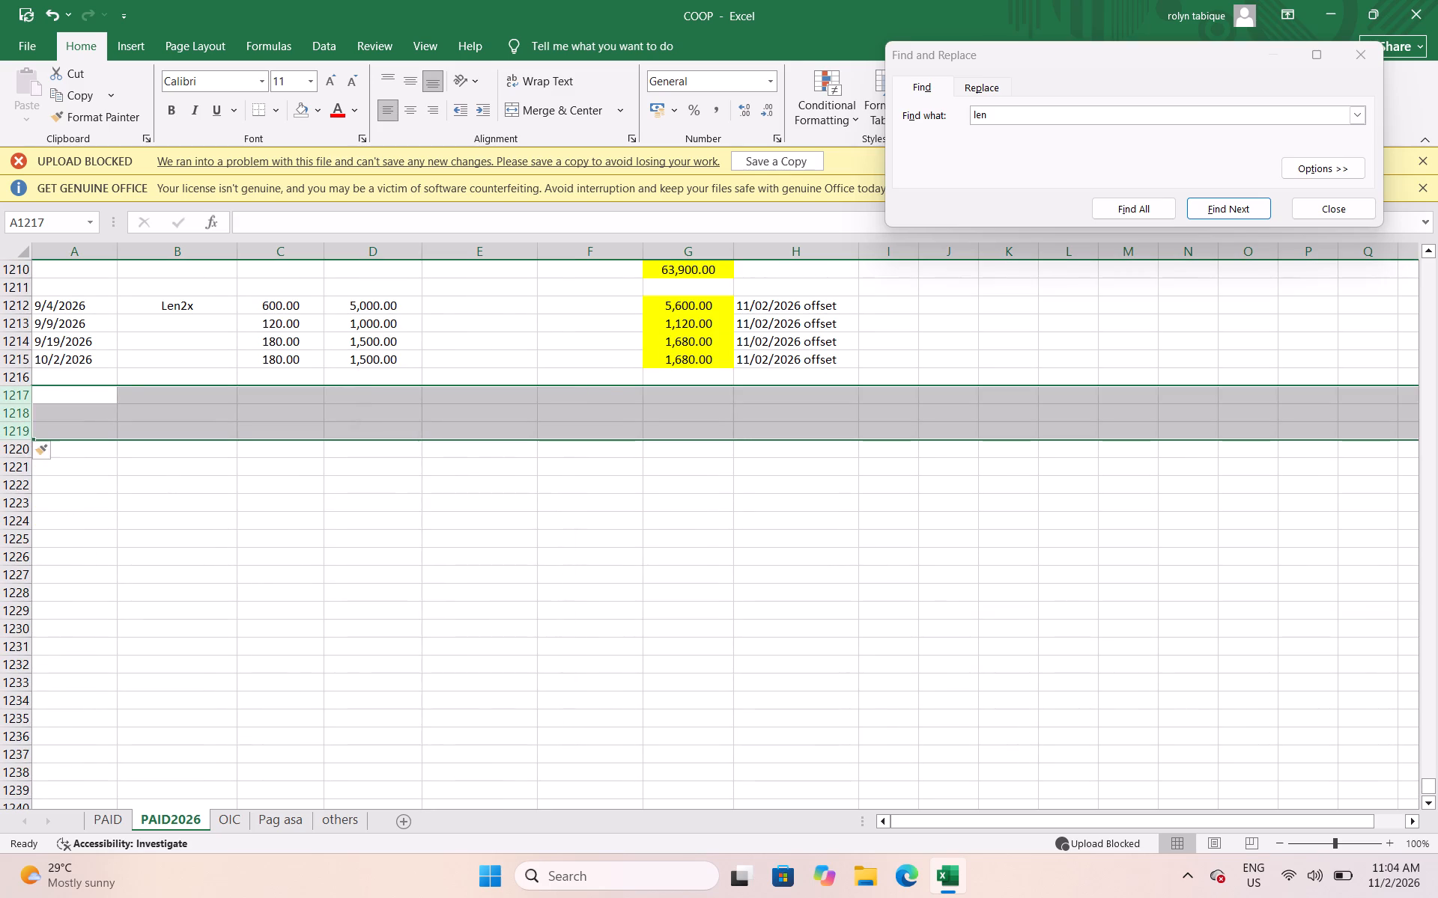
right_click(361, 426)
click(425, 593)
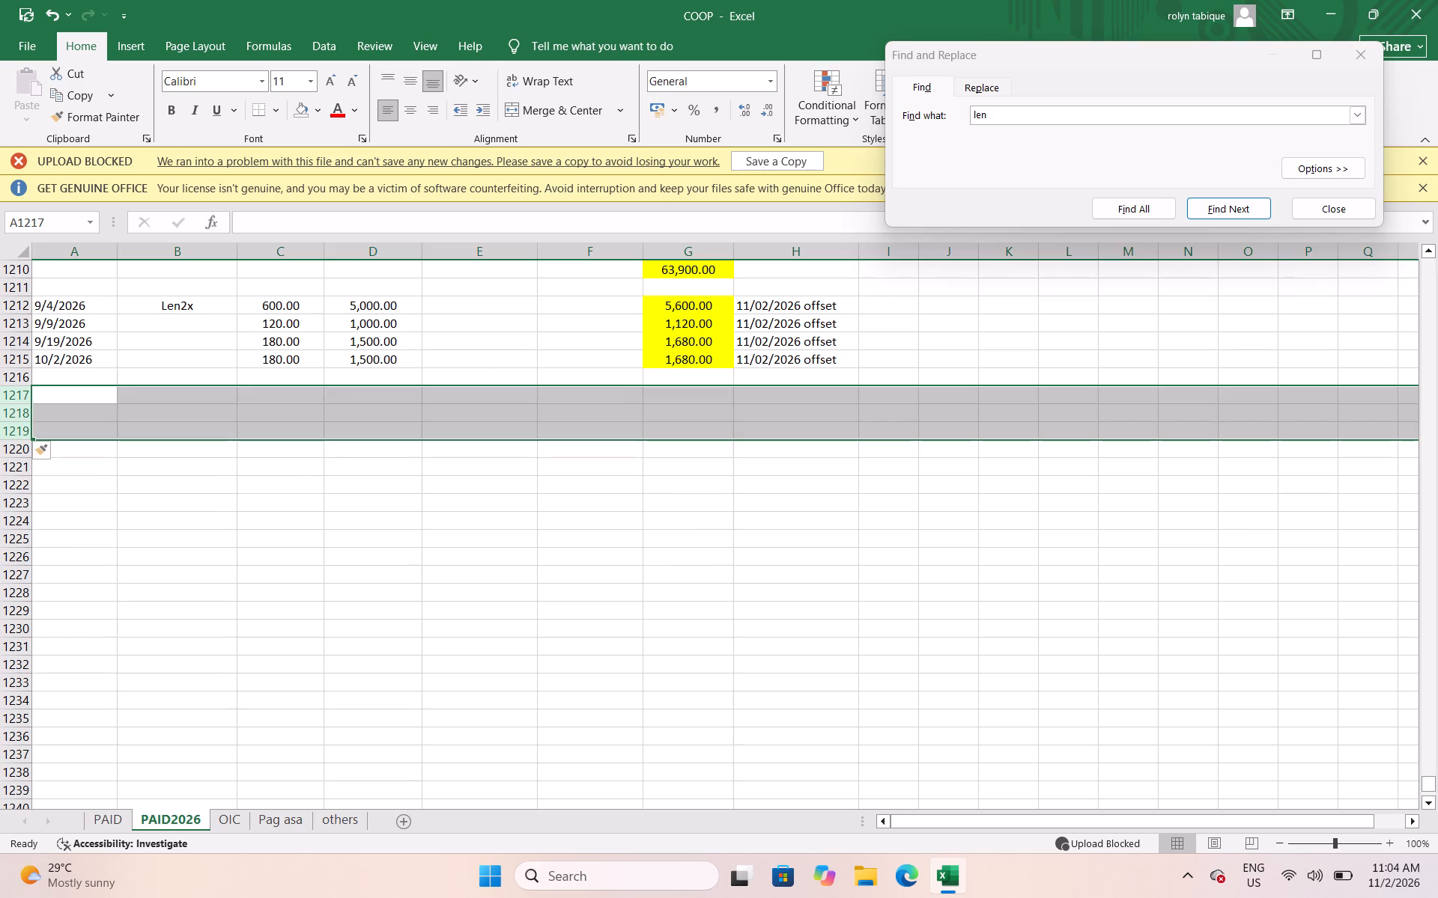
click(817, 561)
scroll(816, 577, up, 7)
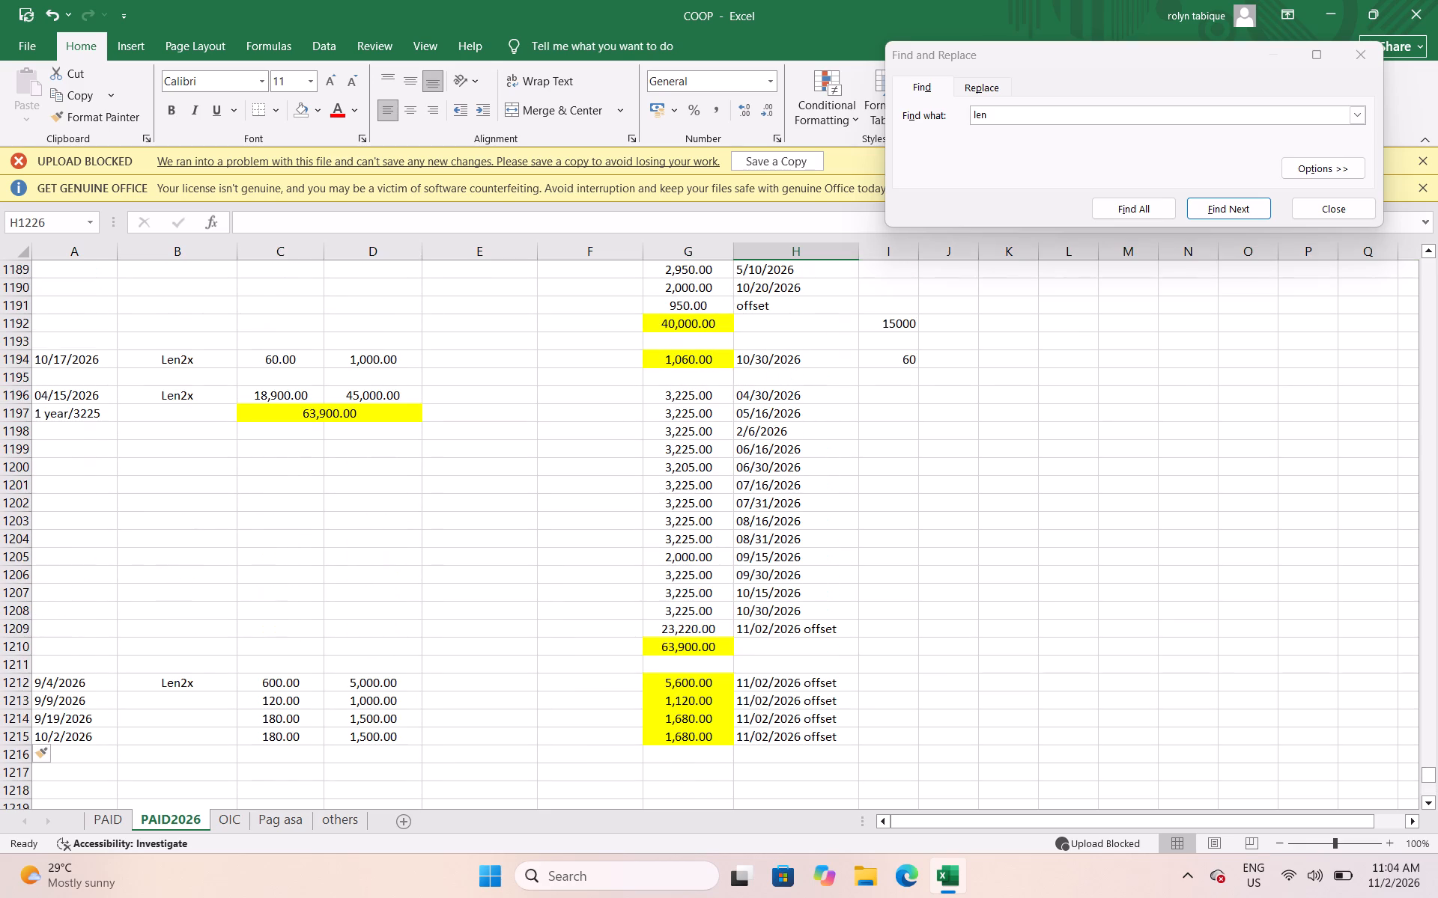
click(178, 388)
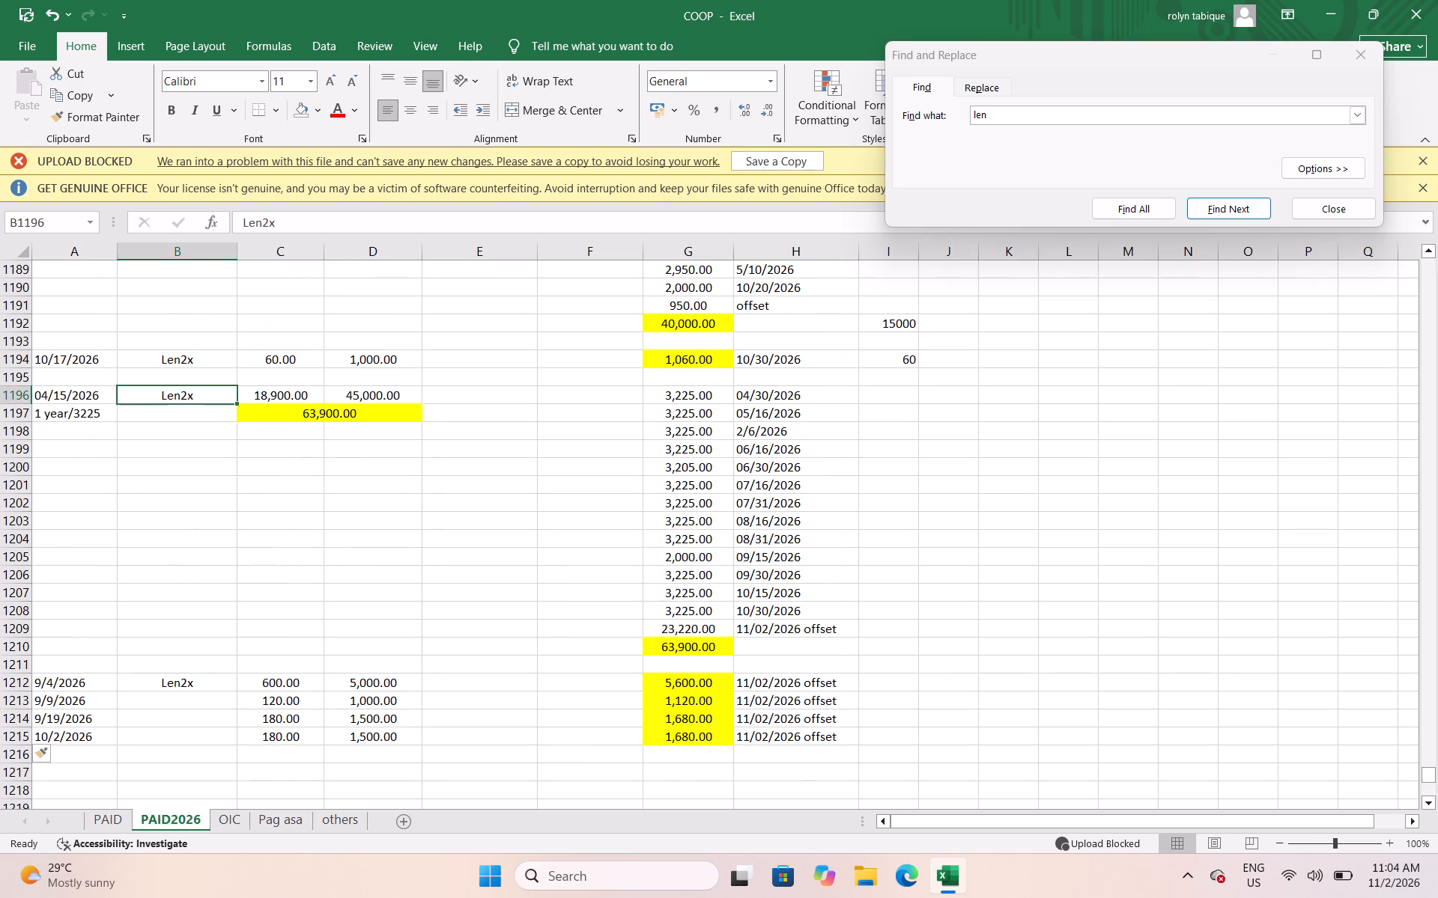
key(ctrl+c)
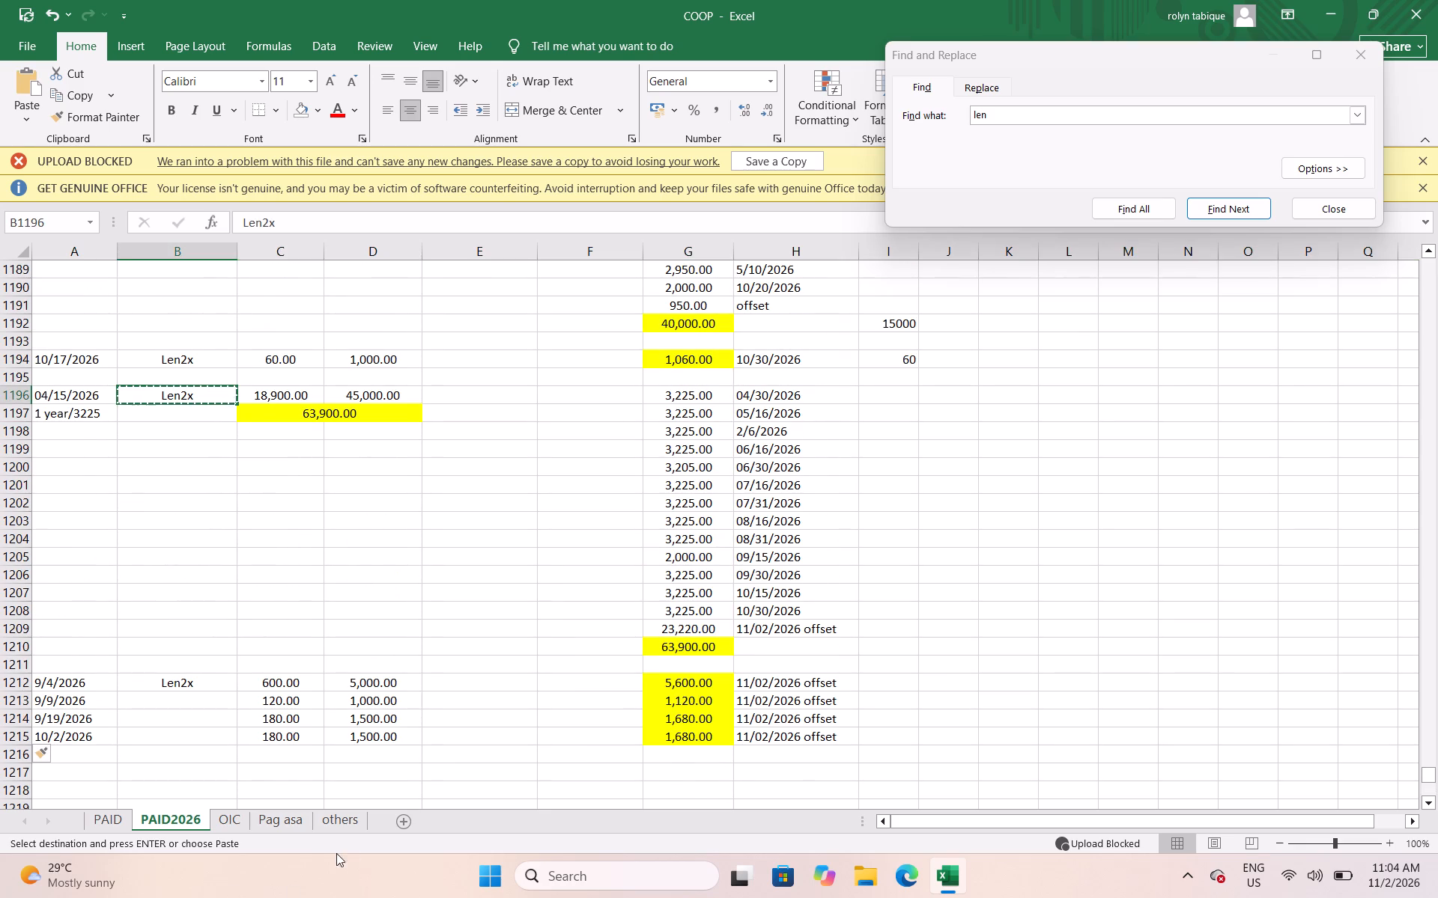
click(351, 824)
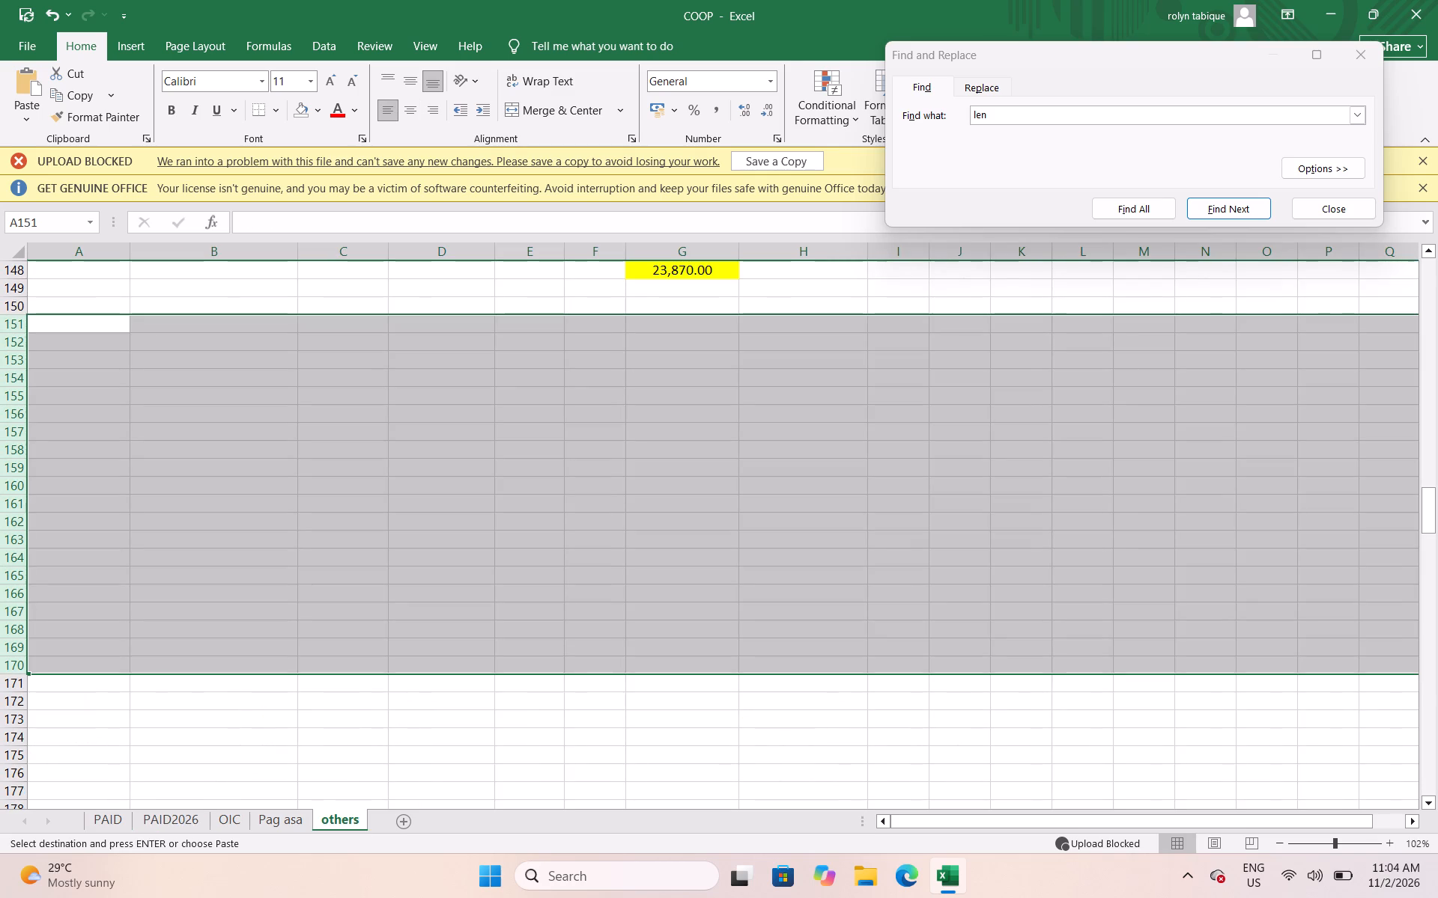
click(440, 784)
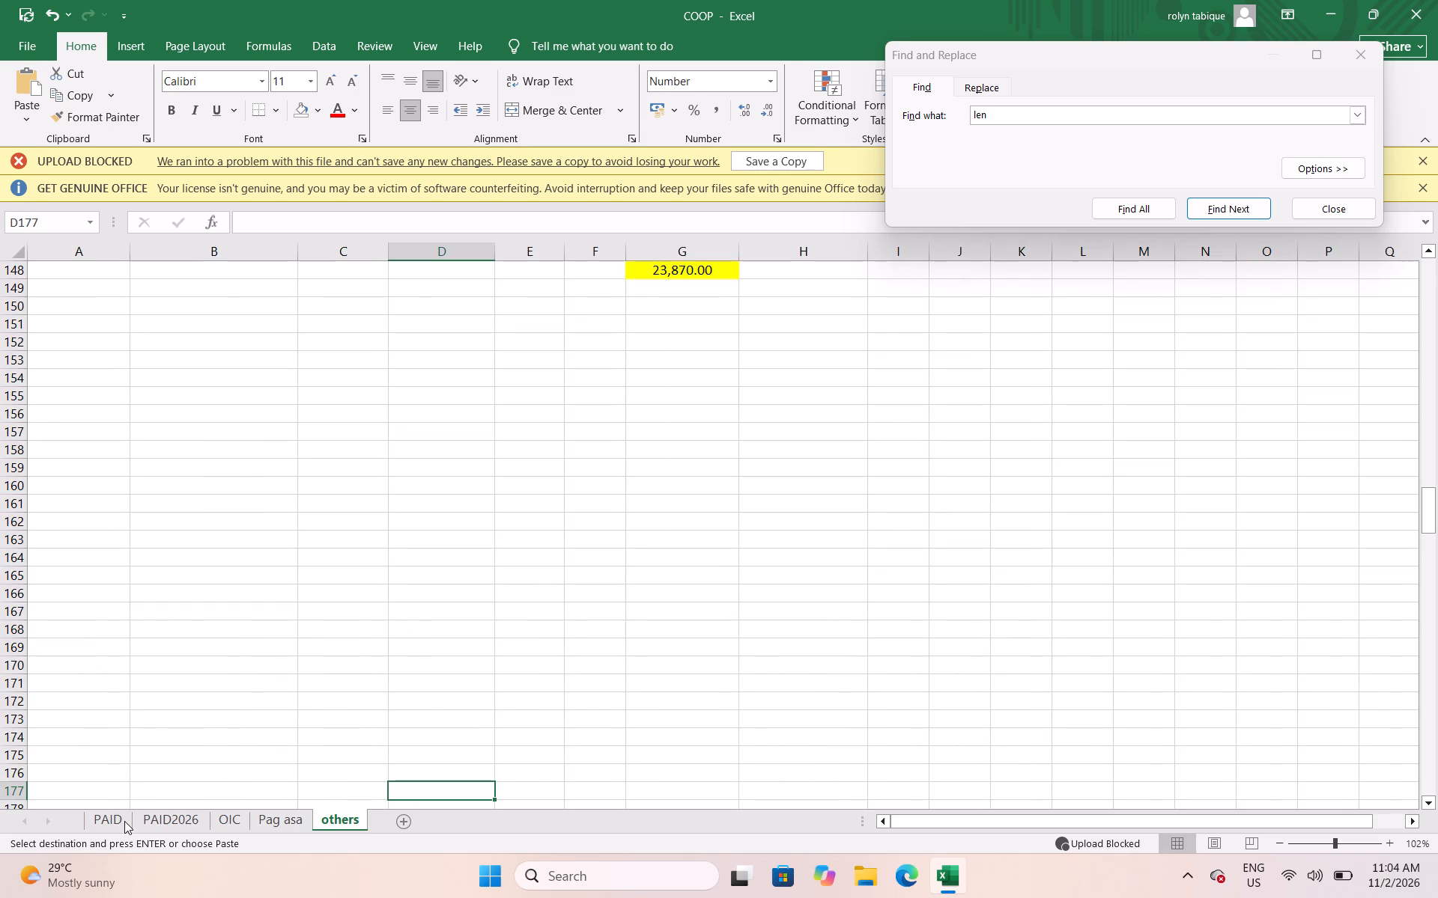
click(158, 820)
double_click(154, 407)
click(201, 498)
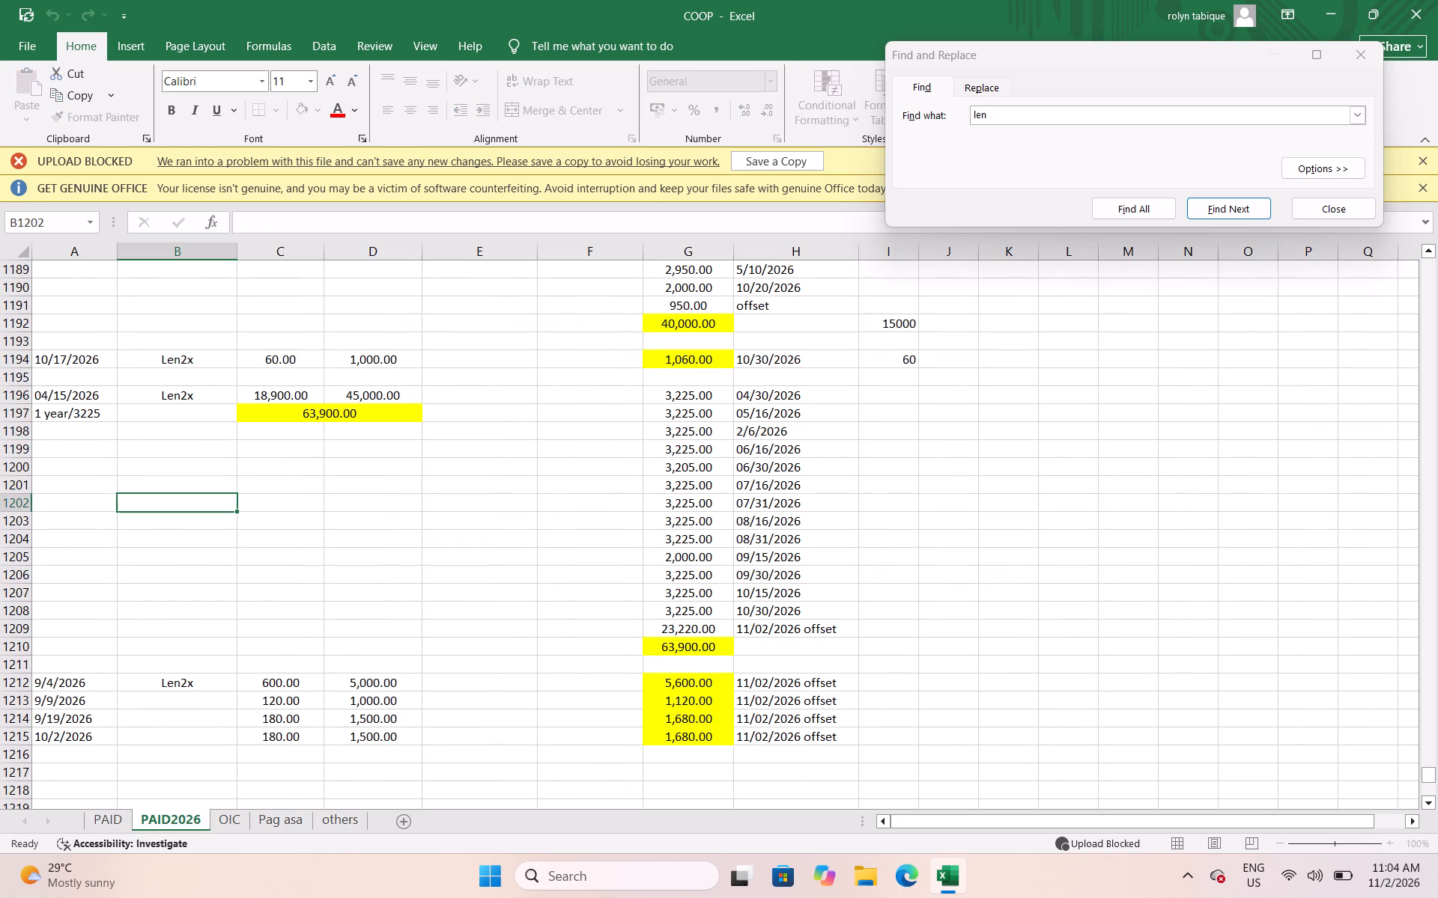
Delete the emptied rows 150 to 176 on the others sheet, between the Vetzaida and Greco loans.
click(341, 826)
scroll(198, 480, up, 2)
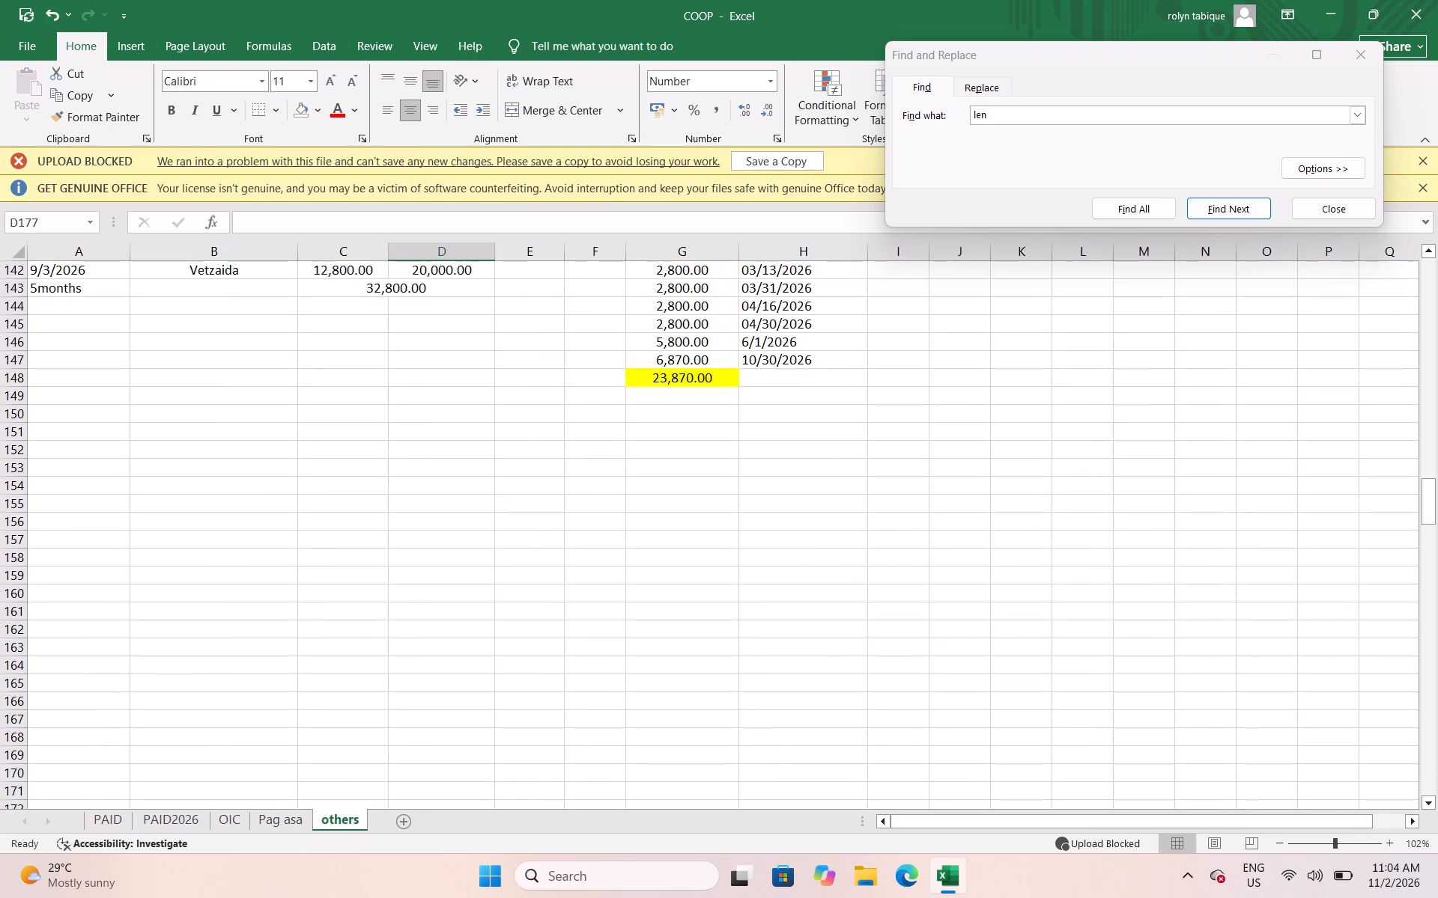
scroll(236, 687, up, 1)
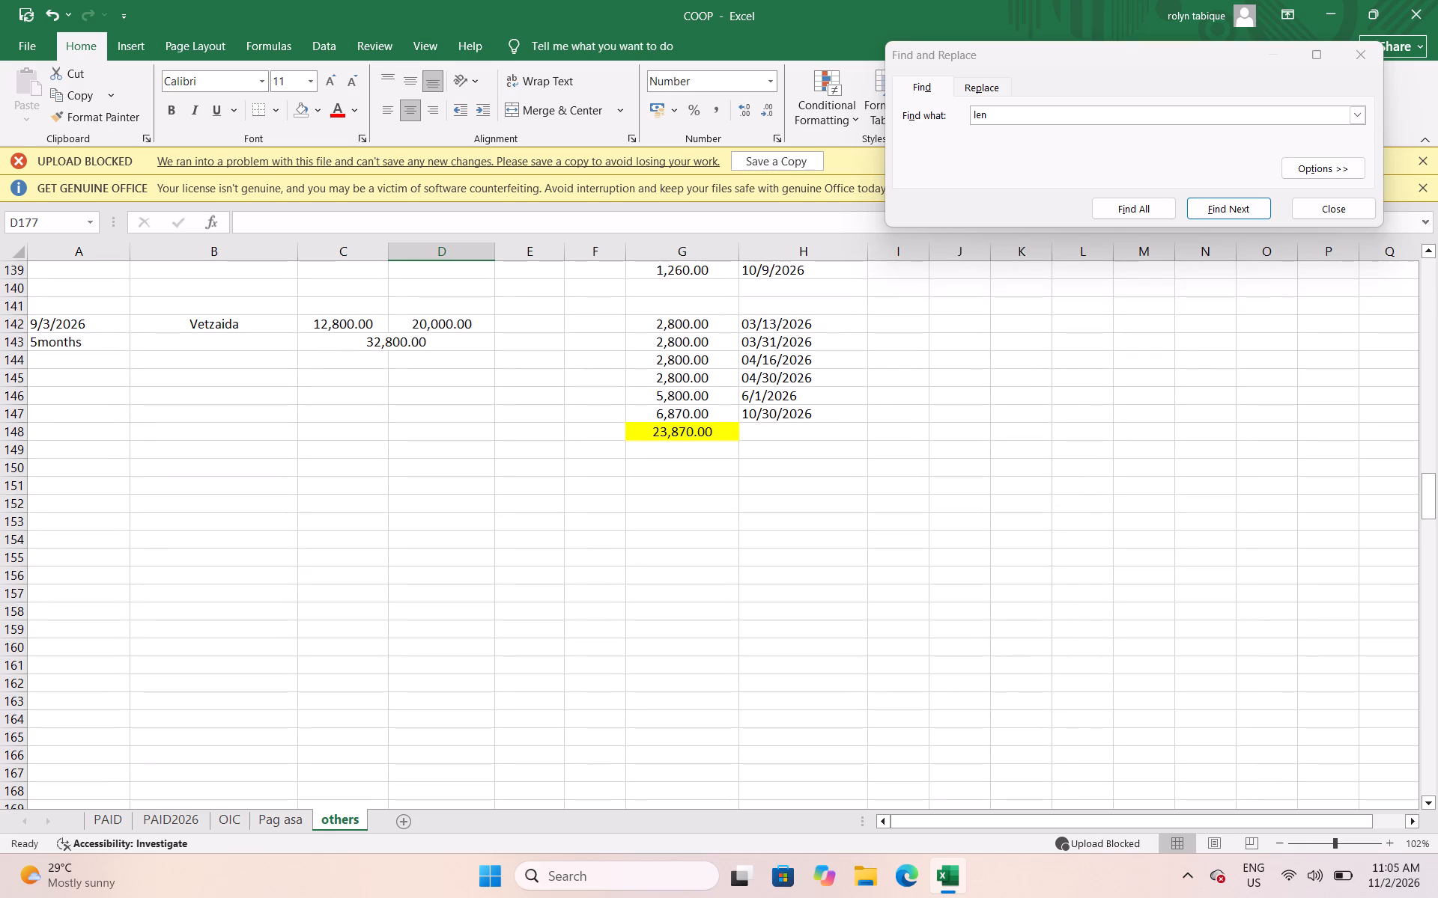
drag(12, 469, 63, 798)
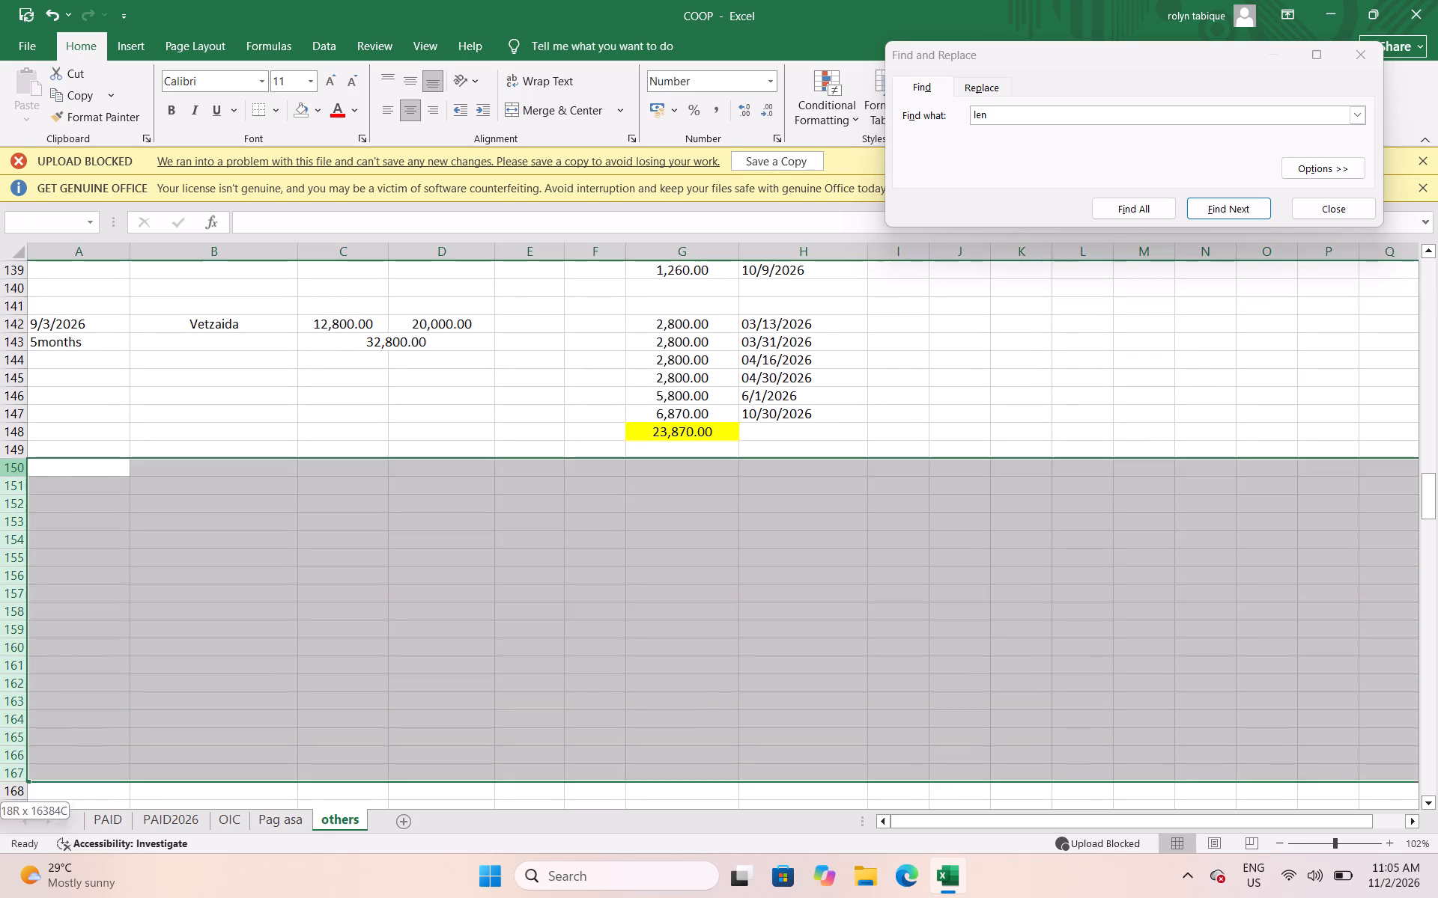
drag(63, 798, 147, 527)
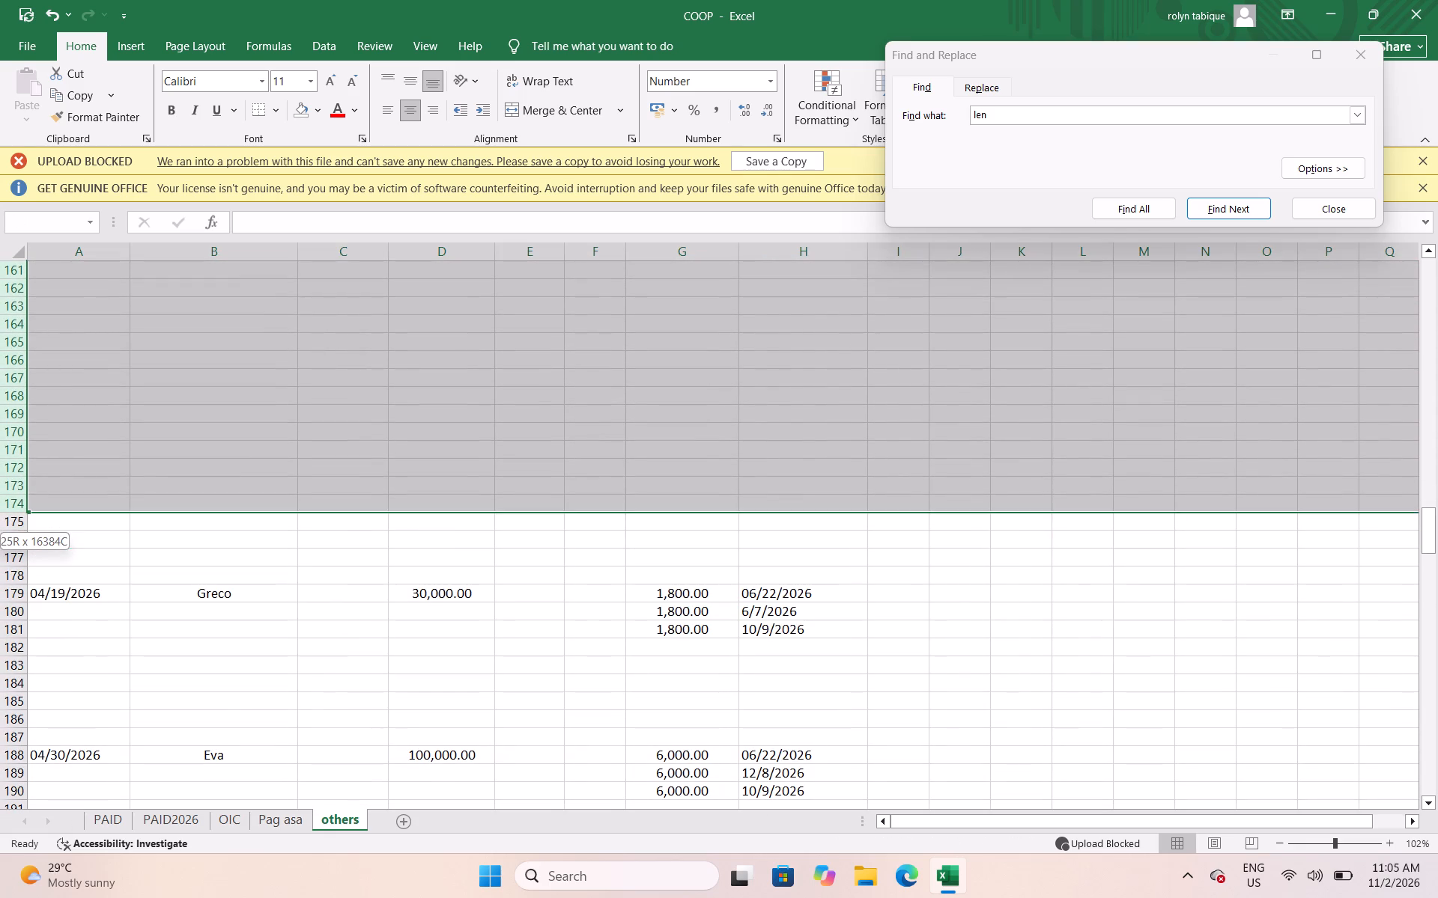
drag(147, 527, 149, 546)
right_click(204, 468)
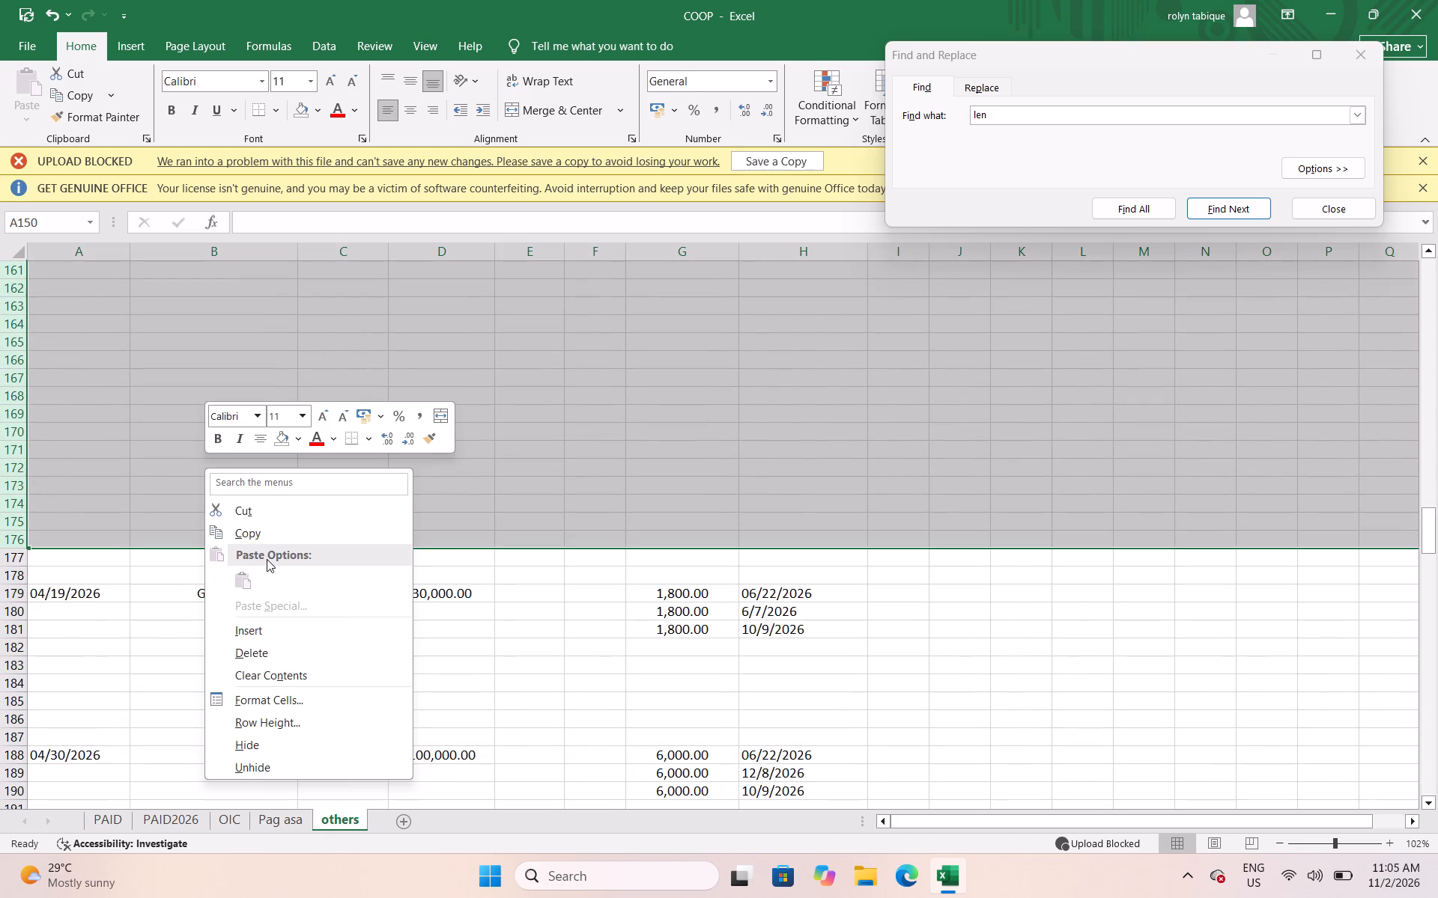
click(276, 650)
click(1136, 597)
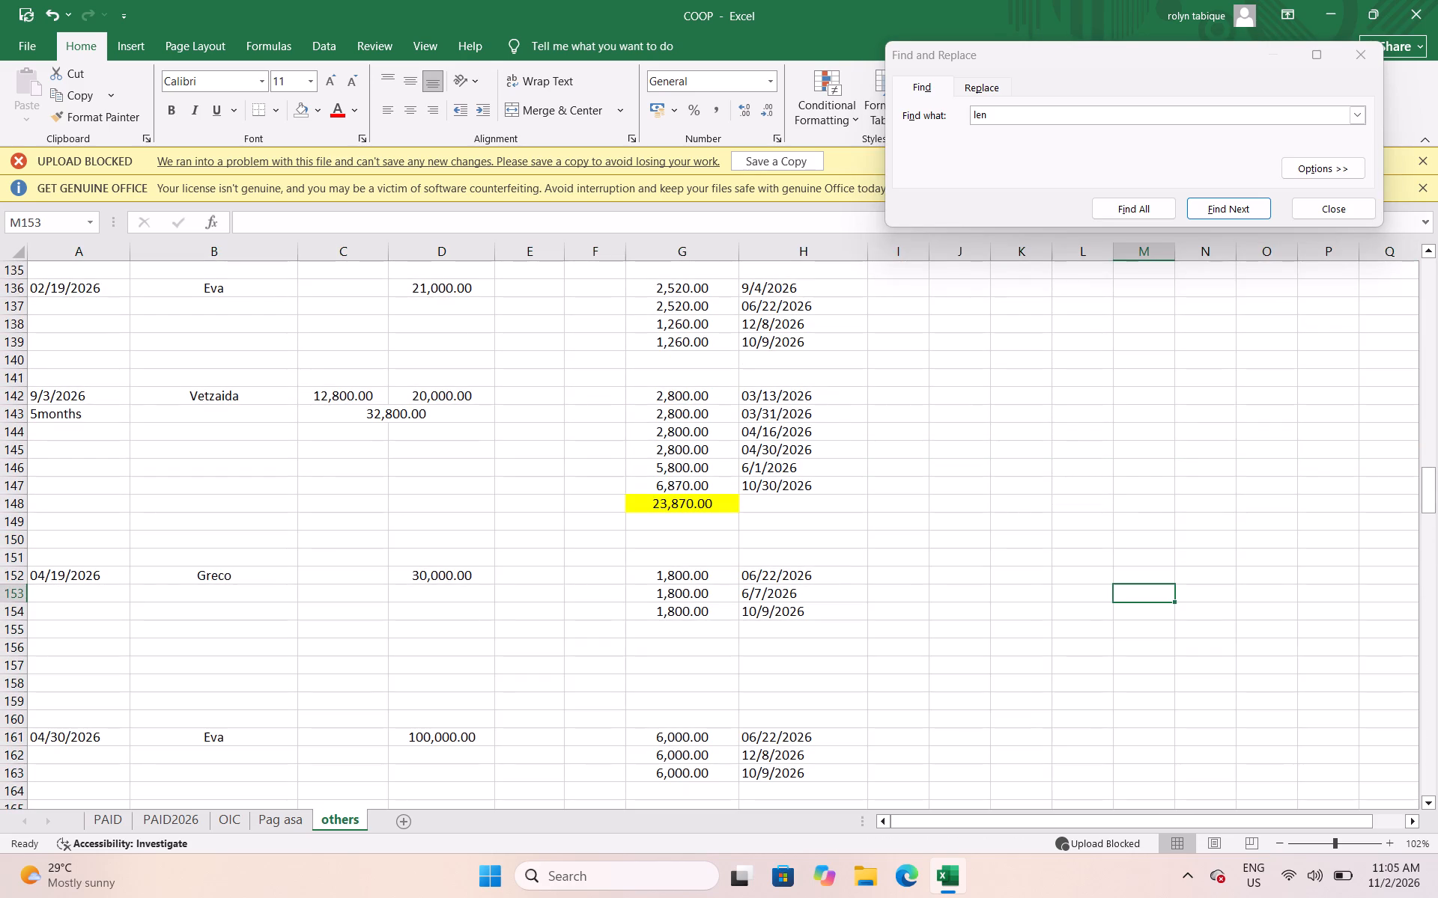
Save the workbook.
scroll(125, 555, down, 2)
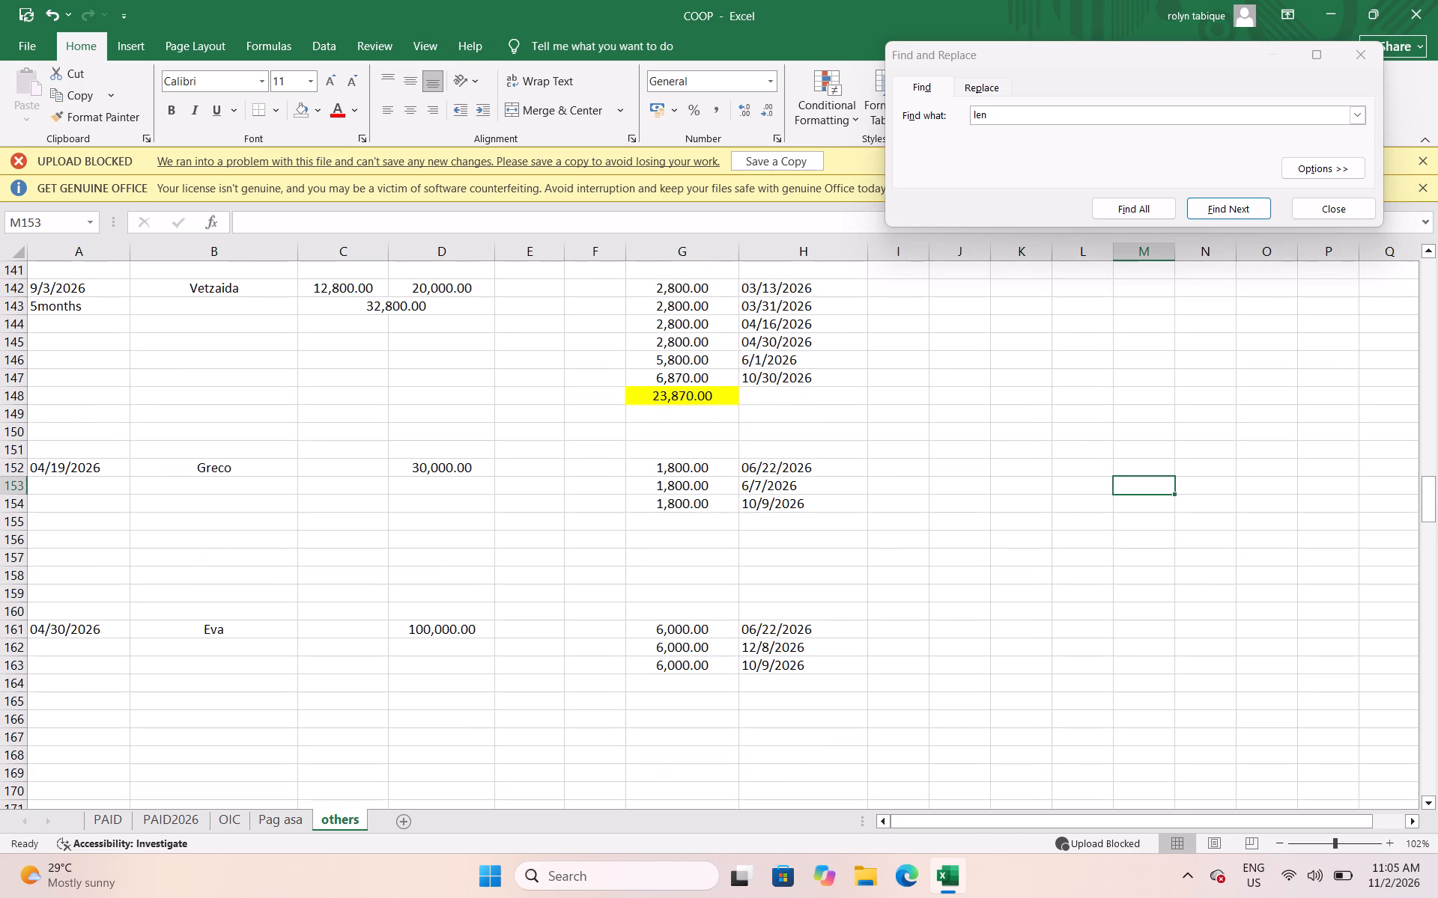
scroll(125, 555, down, 7)
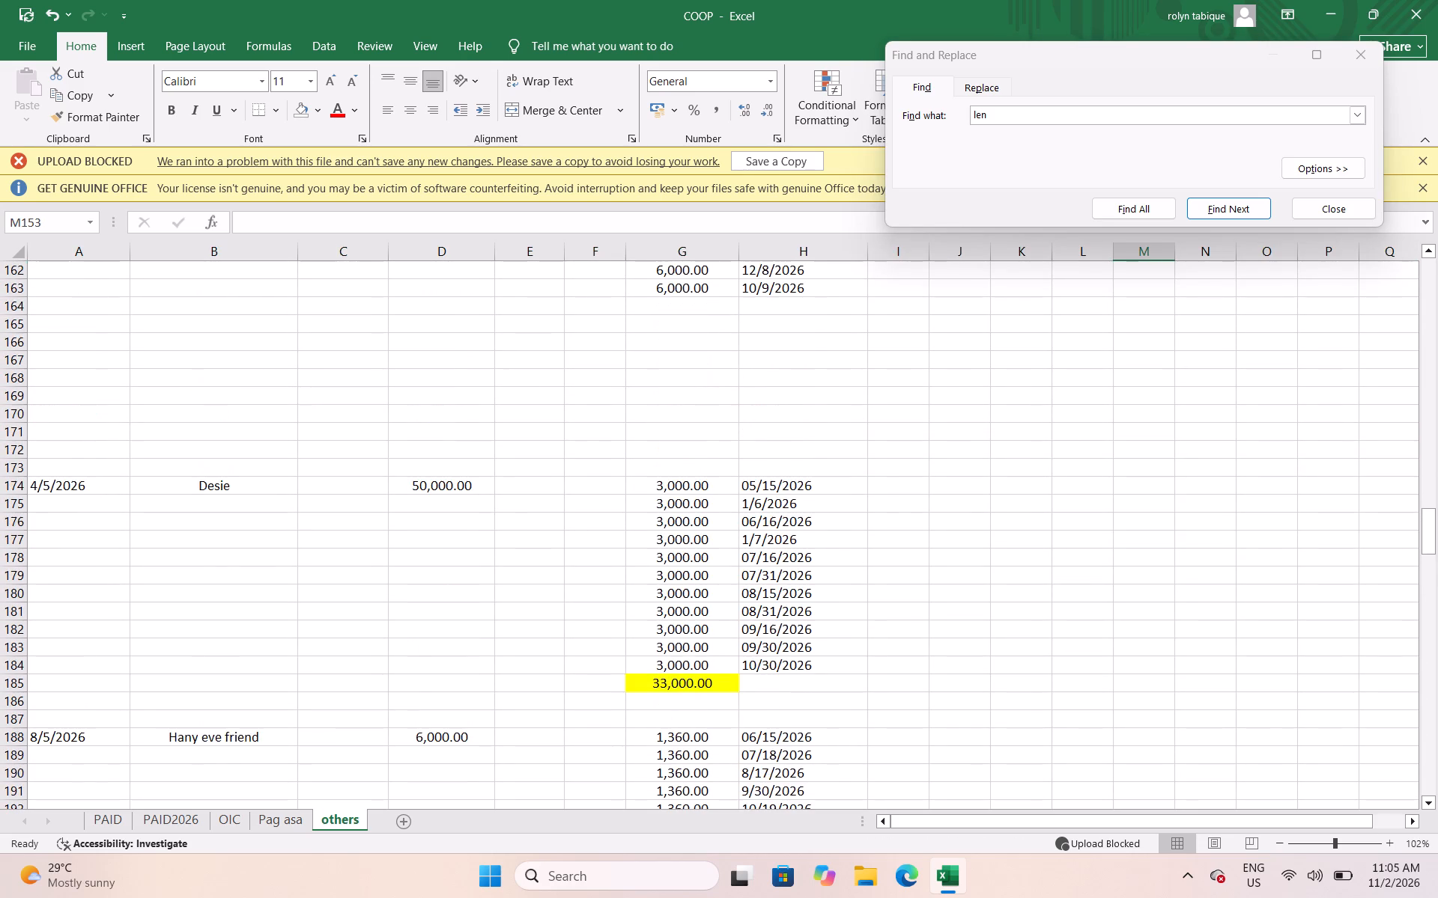
scroll(125, 555, down, 4)
key(ctrl+s)
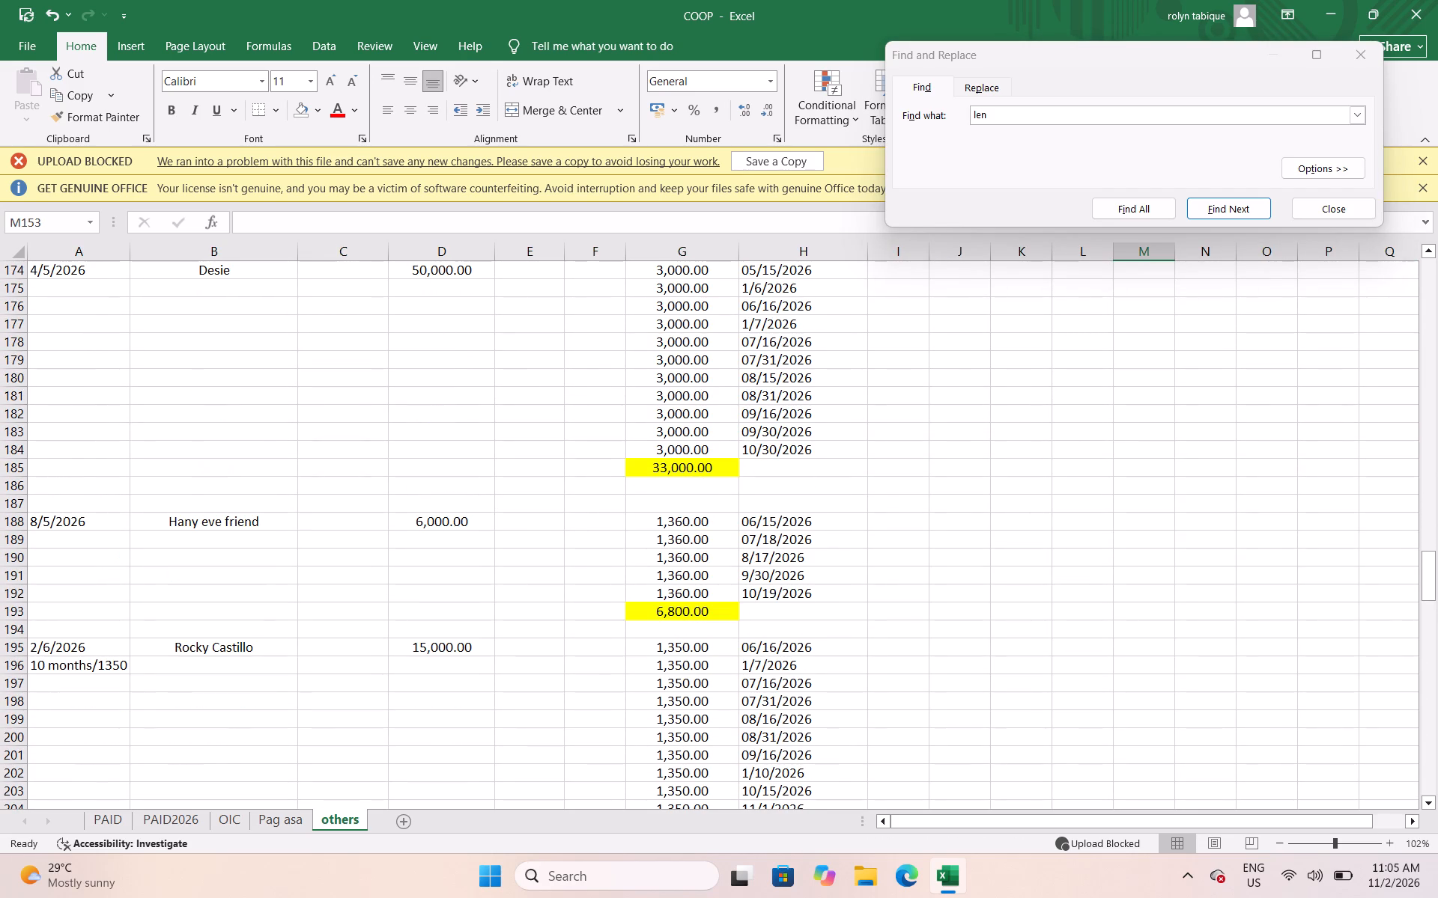
Copy the Len2x name from row 1212 of PAID2026 into cell B321 of the others sheet, below Robert's loan.
drag(1426, 575, 1437, 727)
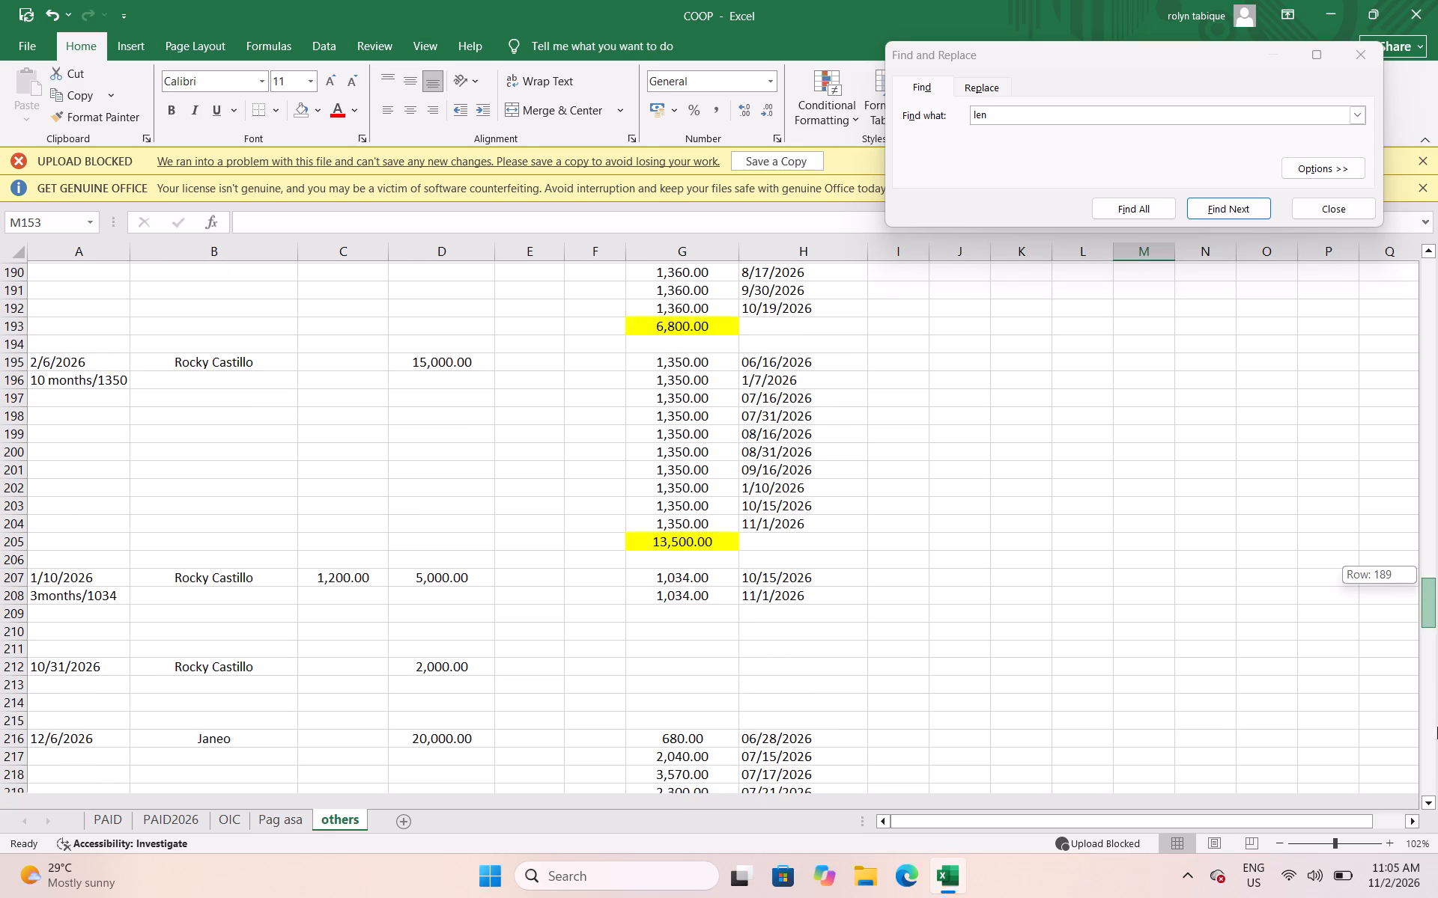
drag(1437, 727, 1437, 754)
drag(1428, 738, 1432, 782)
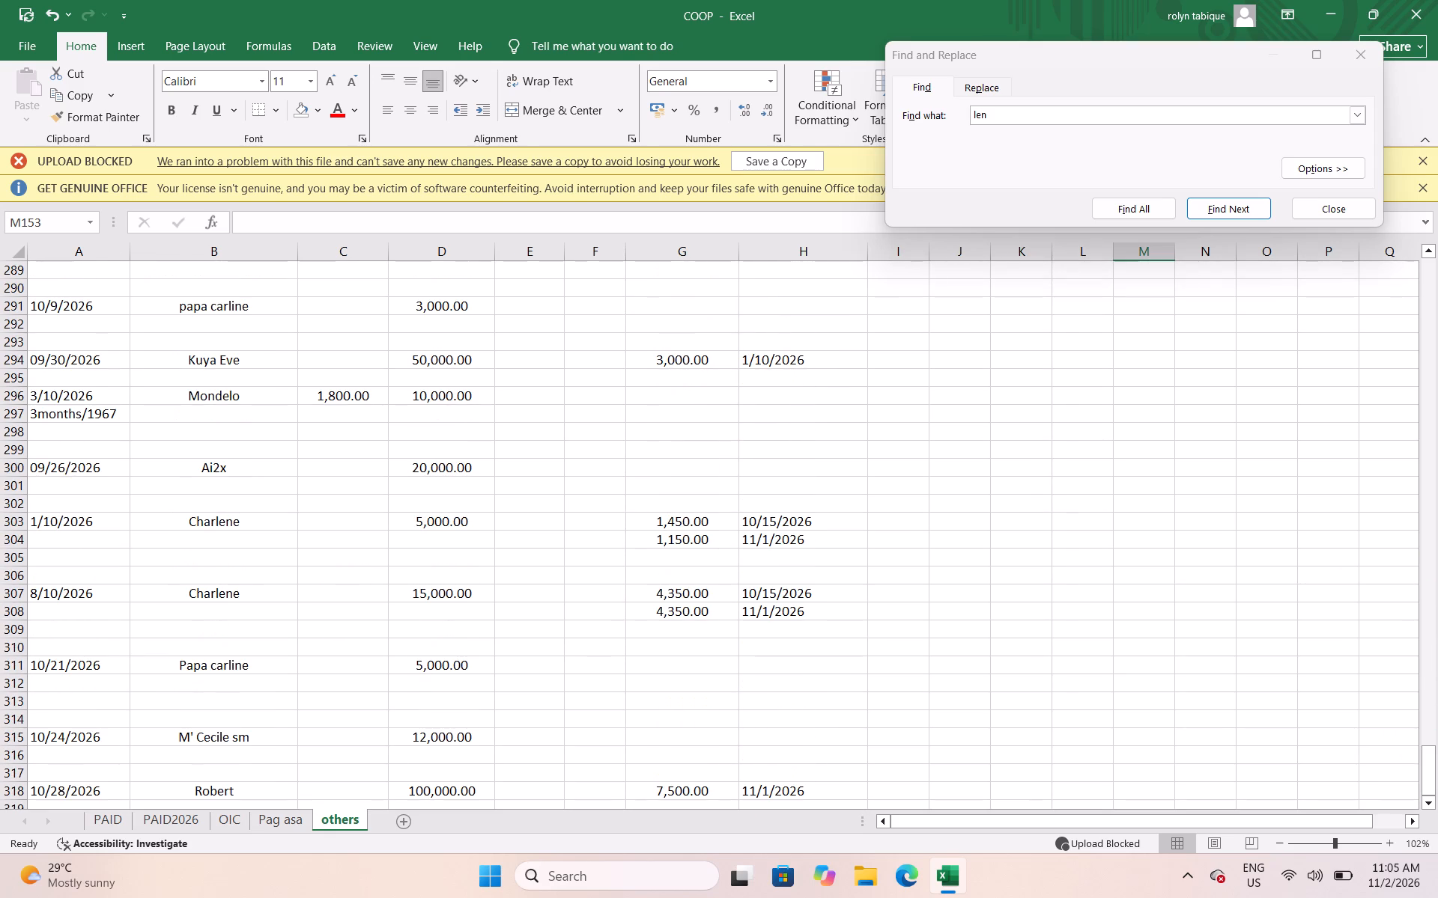
scroll(1087, 620, down, 3)
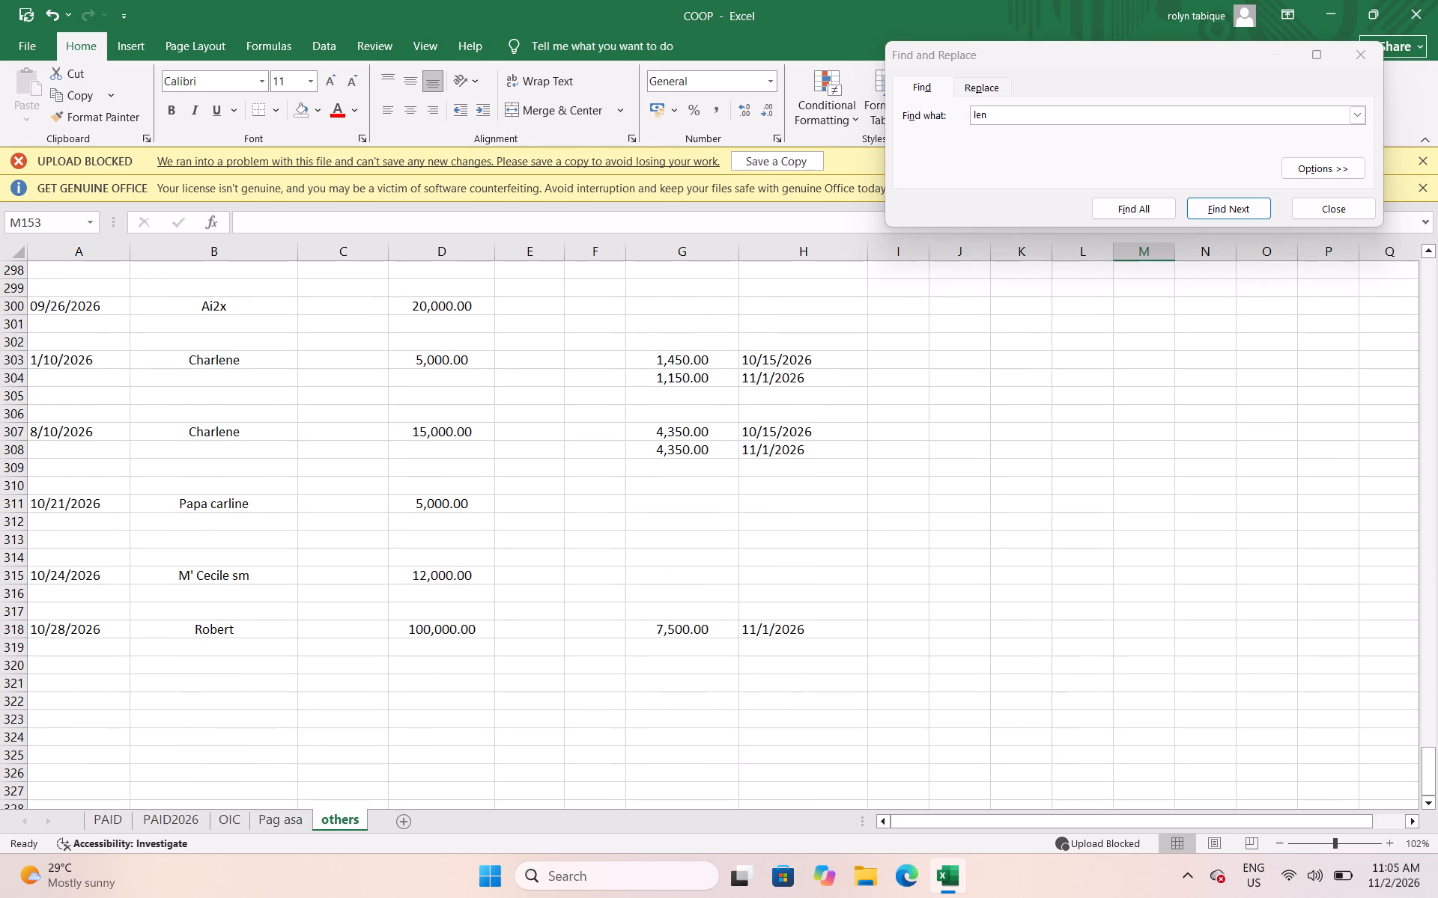
click(182, 690)
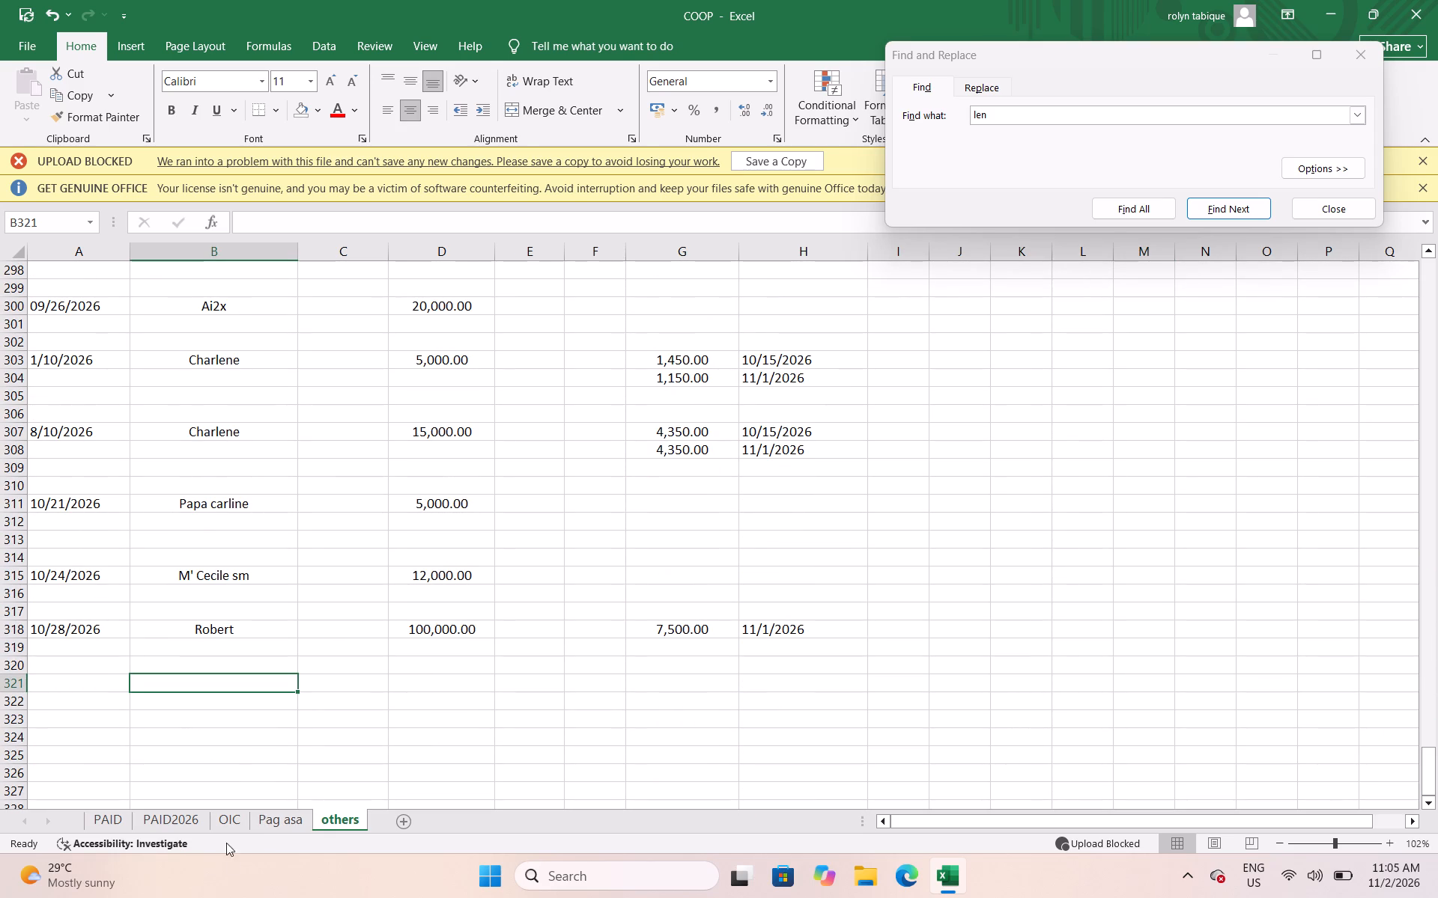
click(169, 827)
click(172, 679)
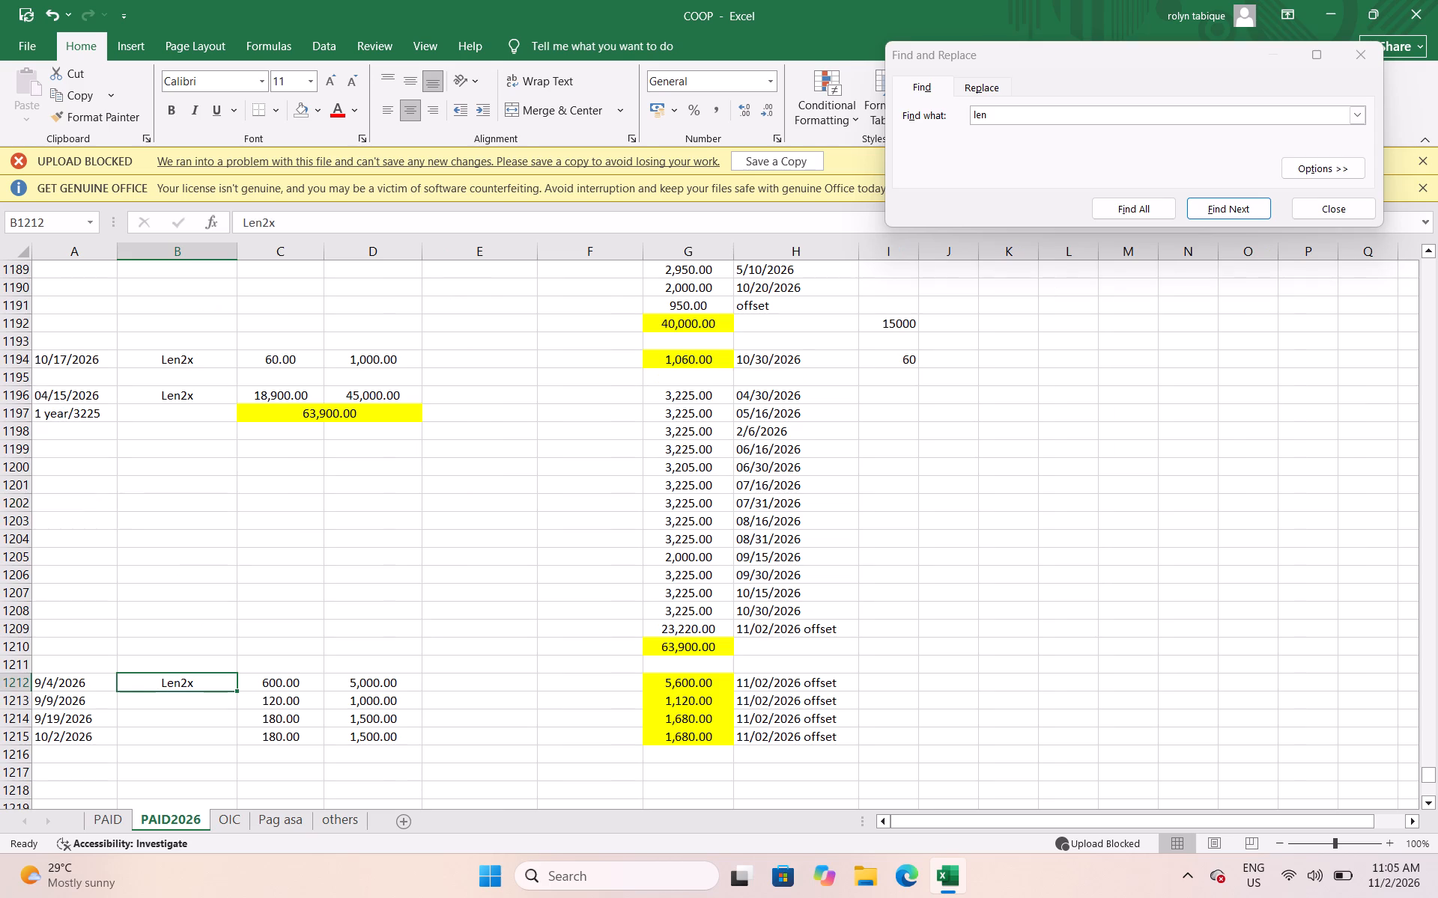
key(ctrl+c)
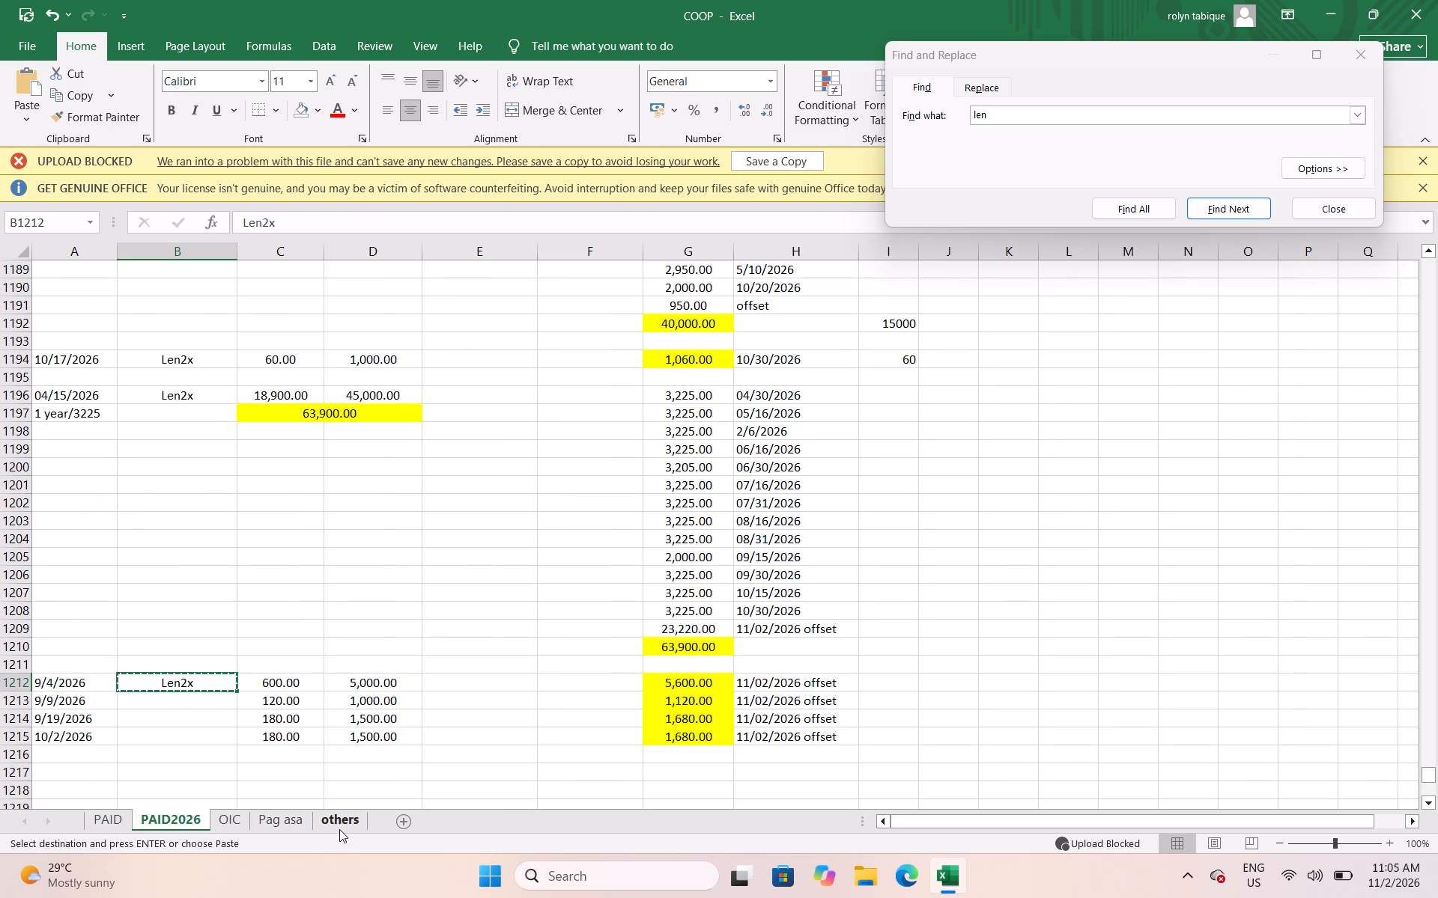
click(342, 819)
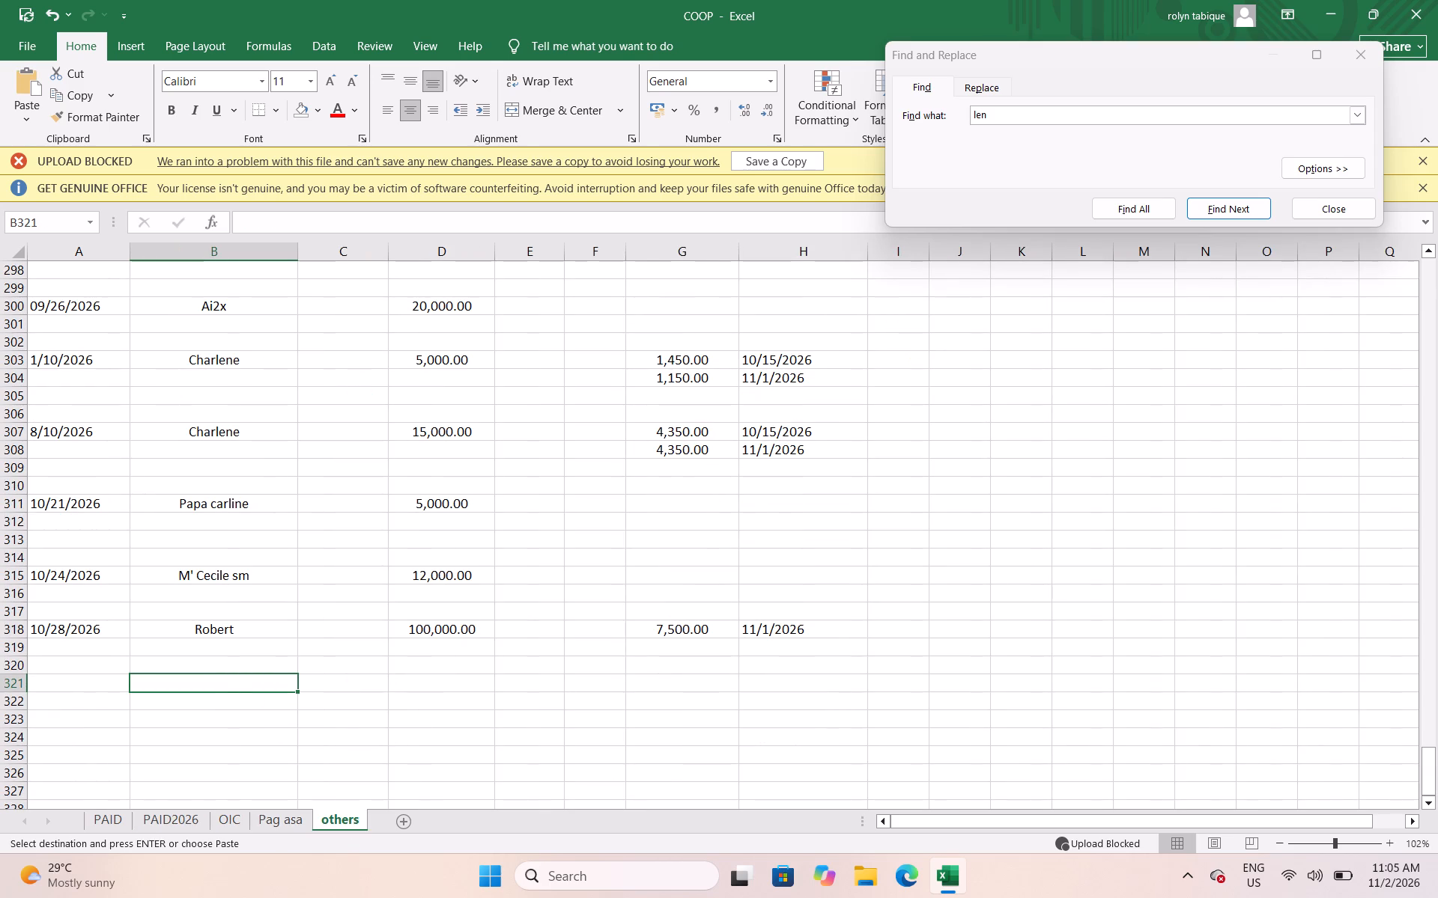
key(ctrl+v)
Enter the date 11/02/2026 and the loan amount 45000 for the new Len2x entry in row 321.
click(69, 679)
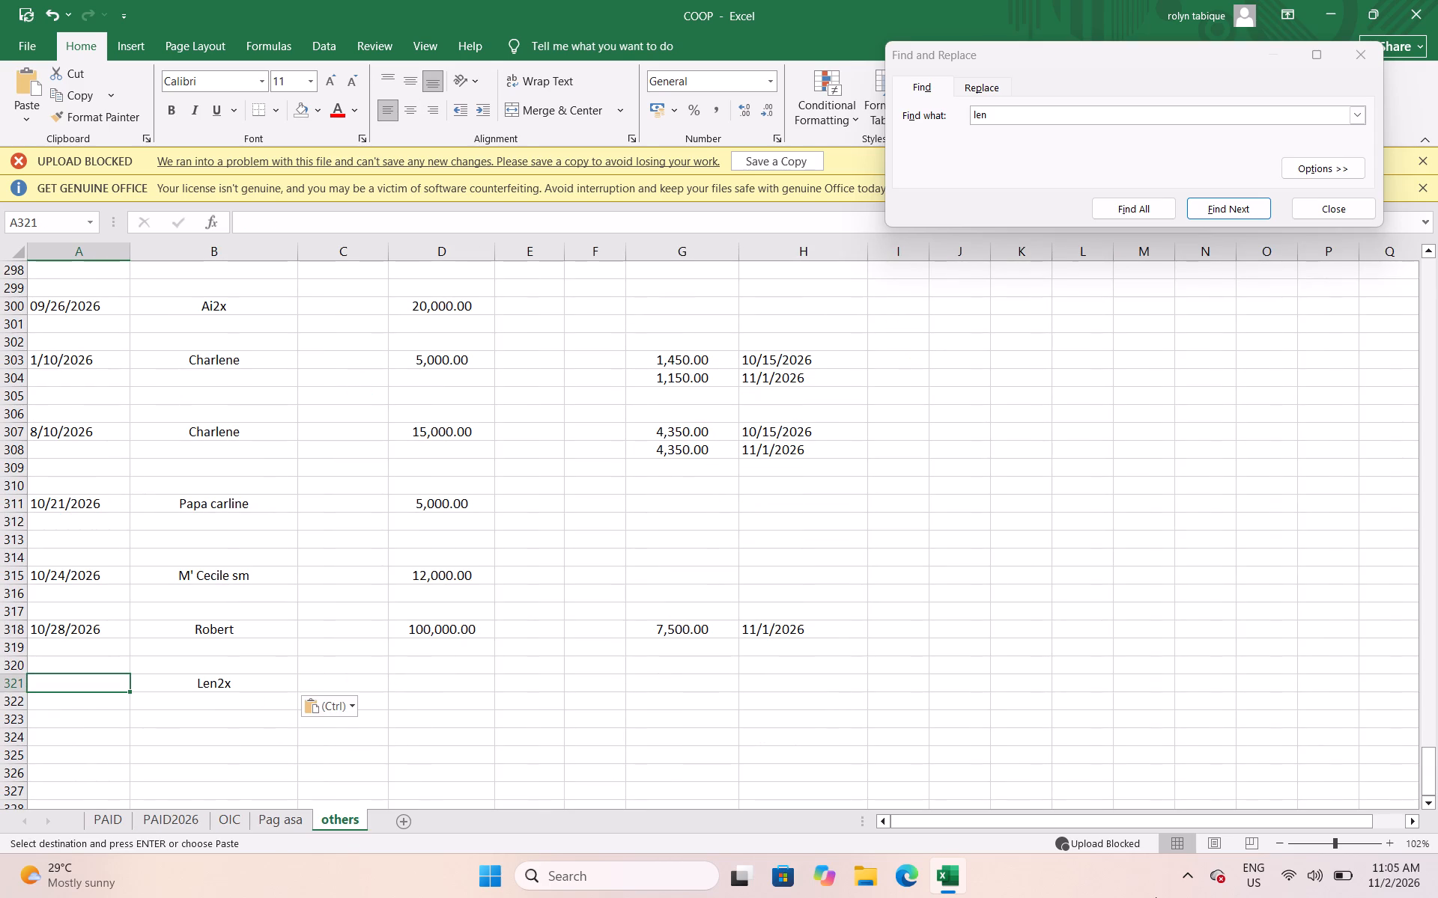
text(11/02/2026)
key(Right)
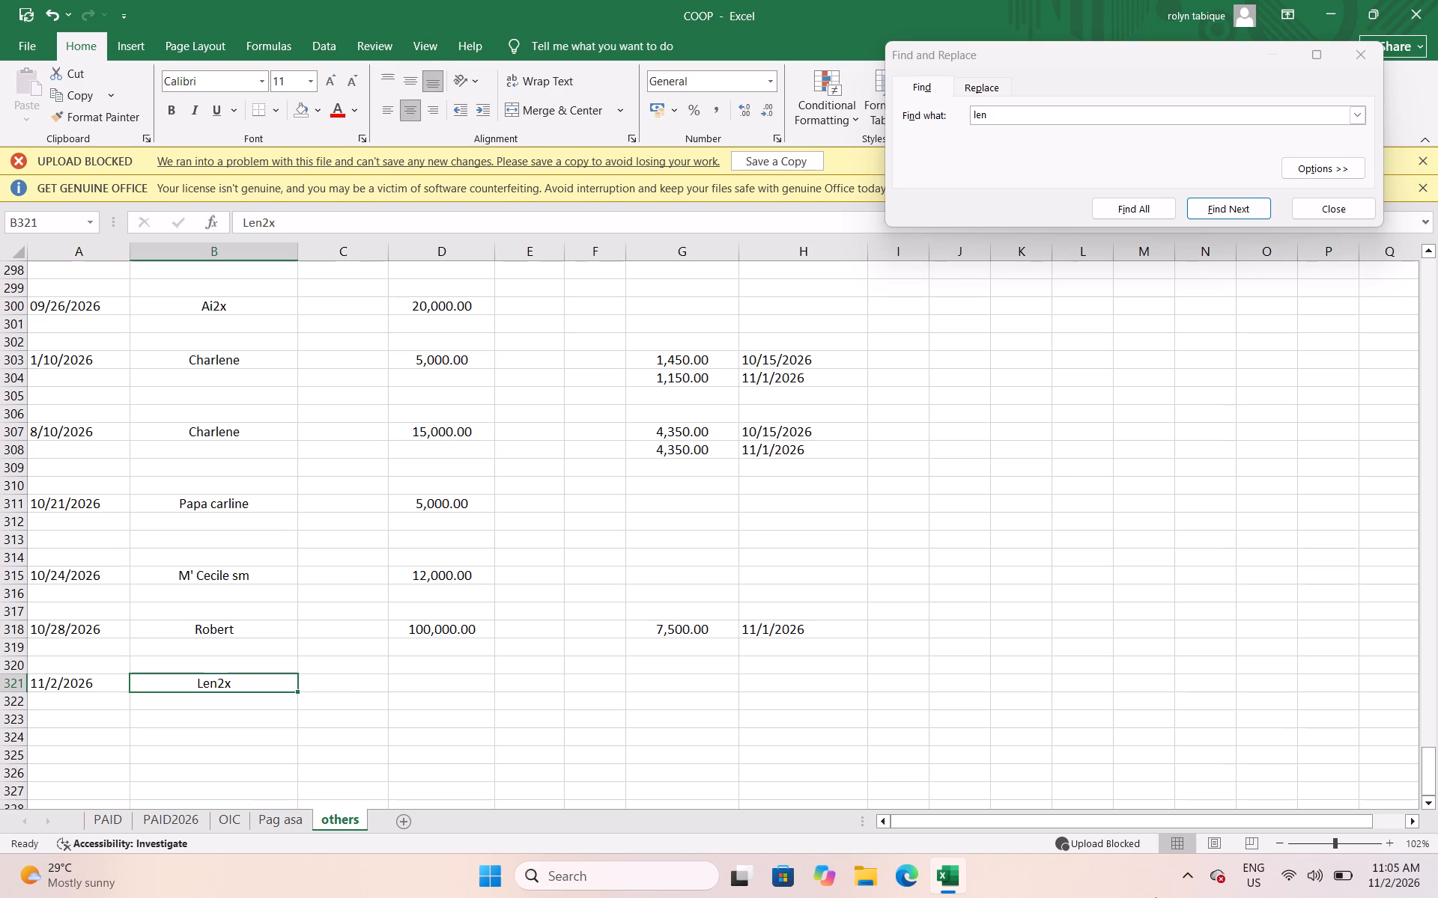
key(Right)
key(Right)
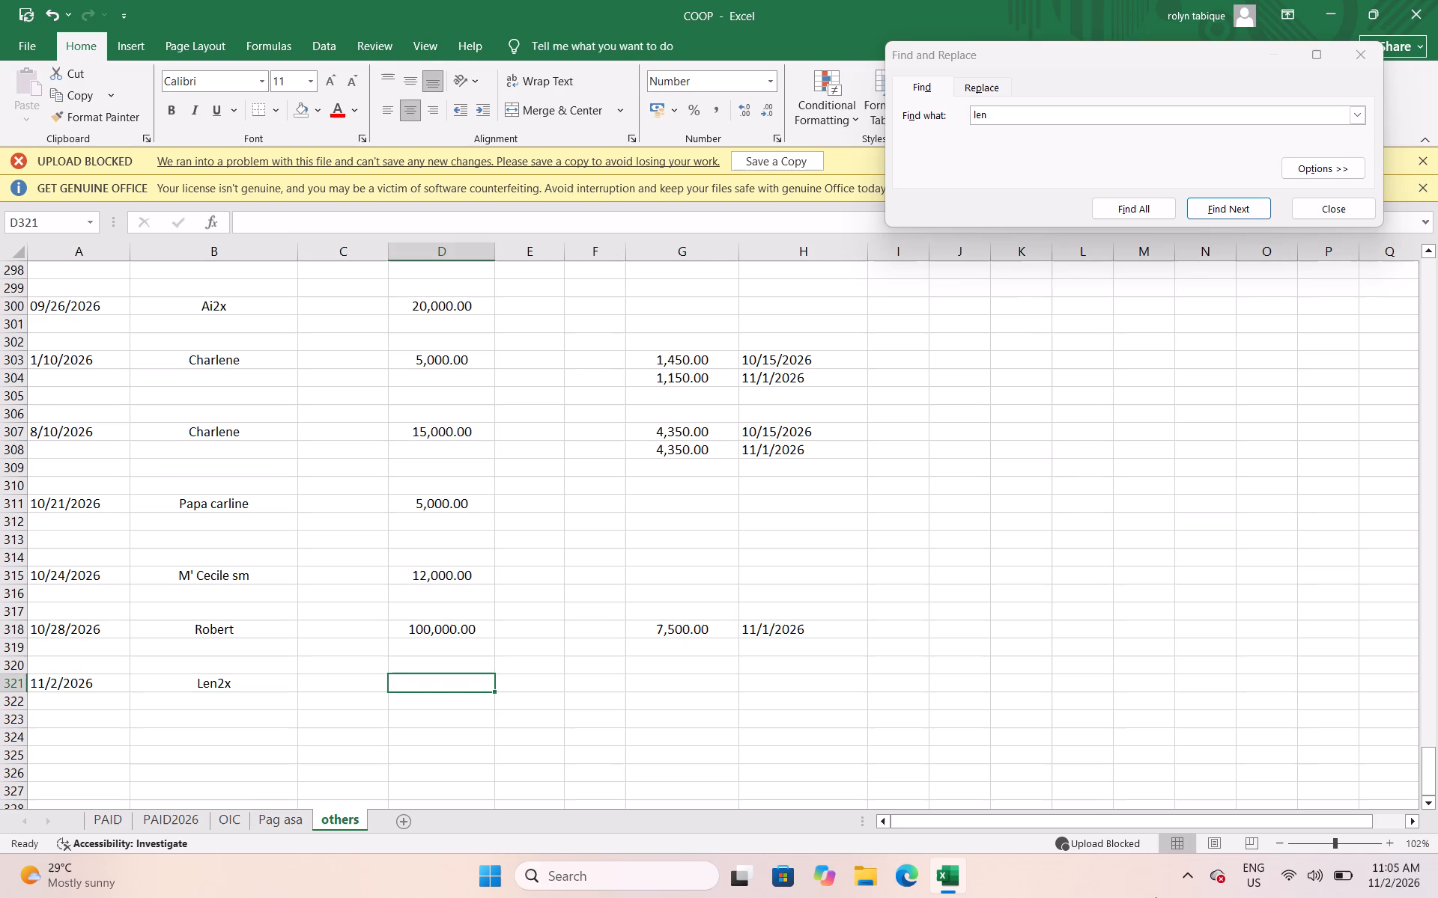
text(45000)
key(Right)
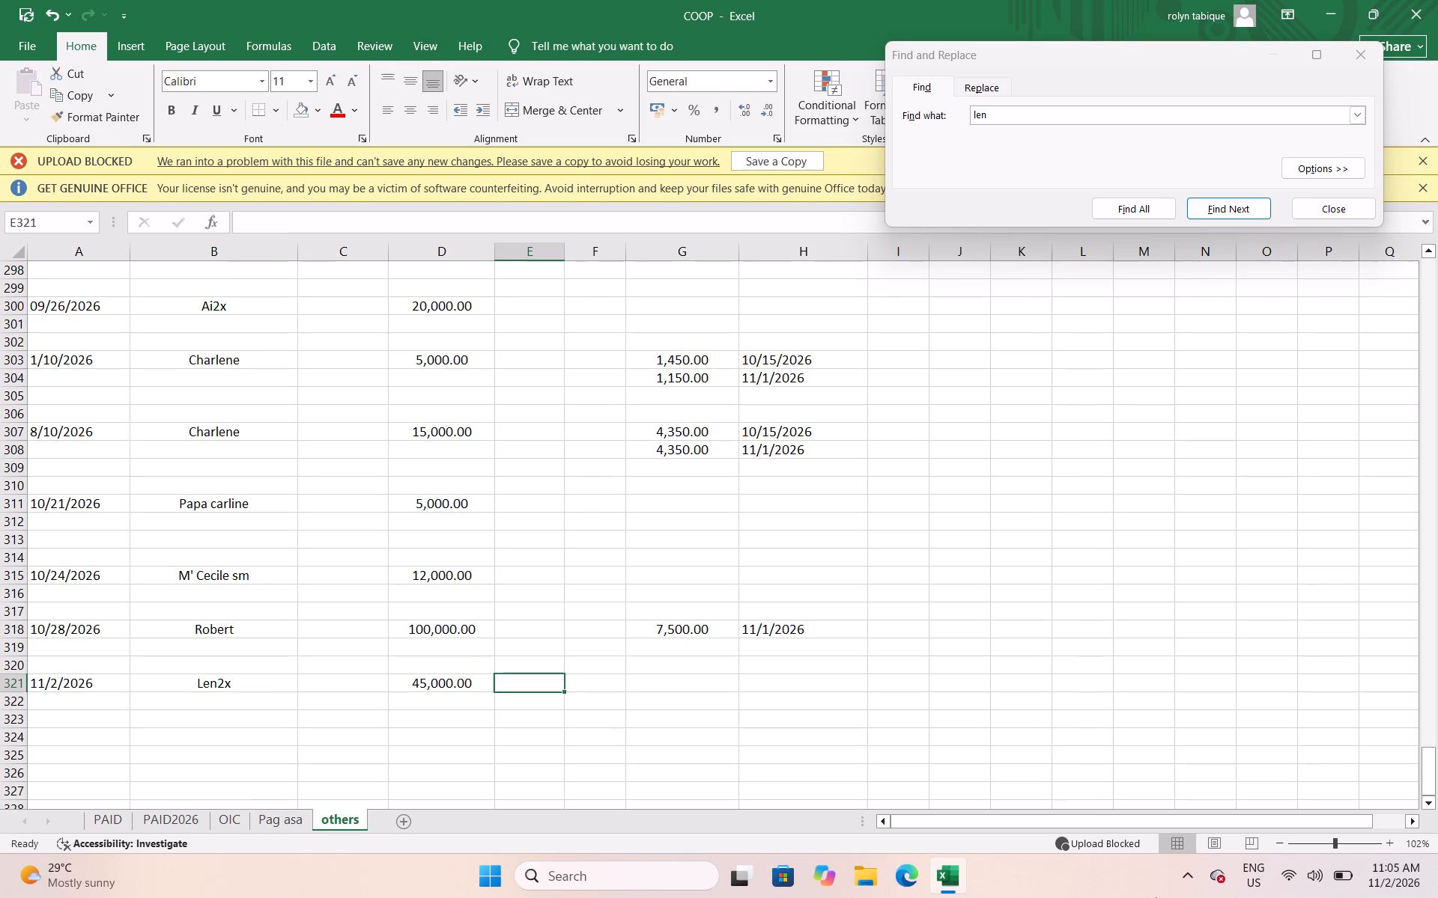
Save the workbook.
key(ctrl+s)
key(ctrl+s)
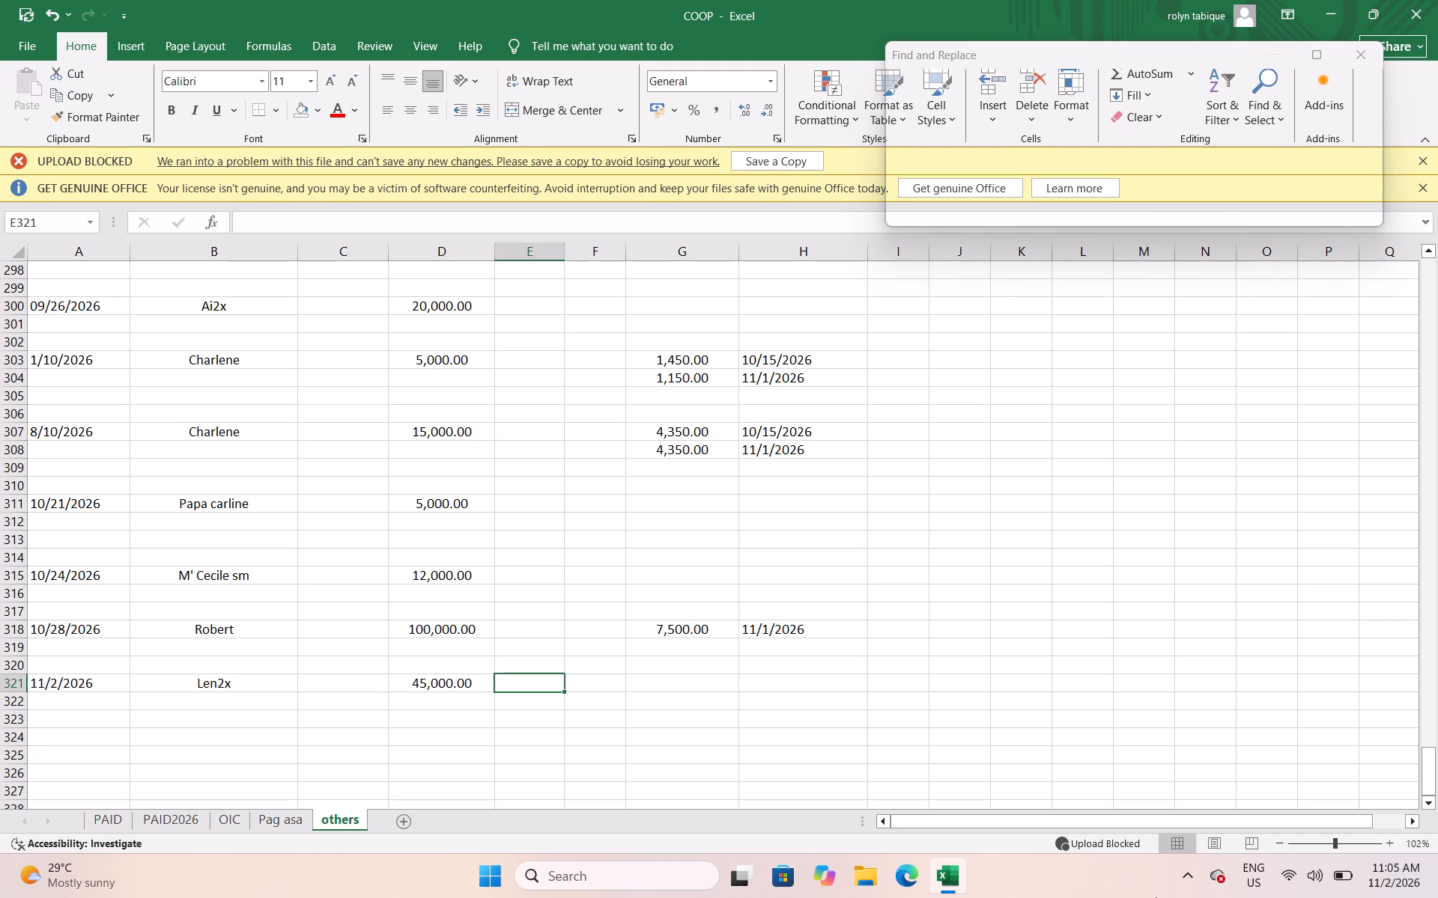
key(ctrl+s)
Review the moved Len2x loans and their offset payments at the end of the PAID2026 sheet.
scroll(638, 632, up, 3)
scroll(638, 629, down, 3)
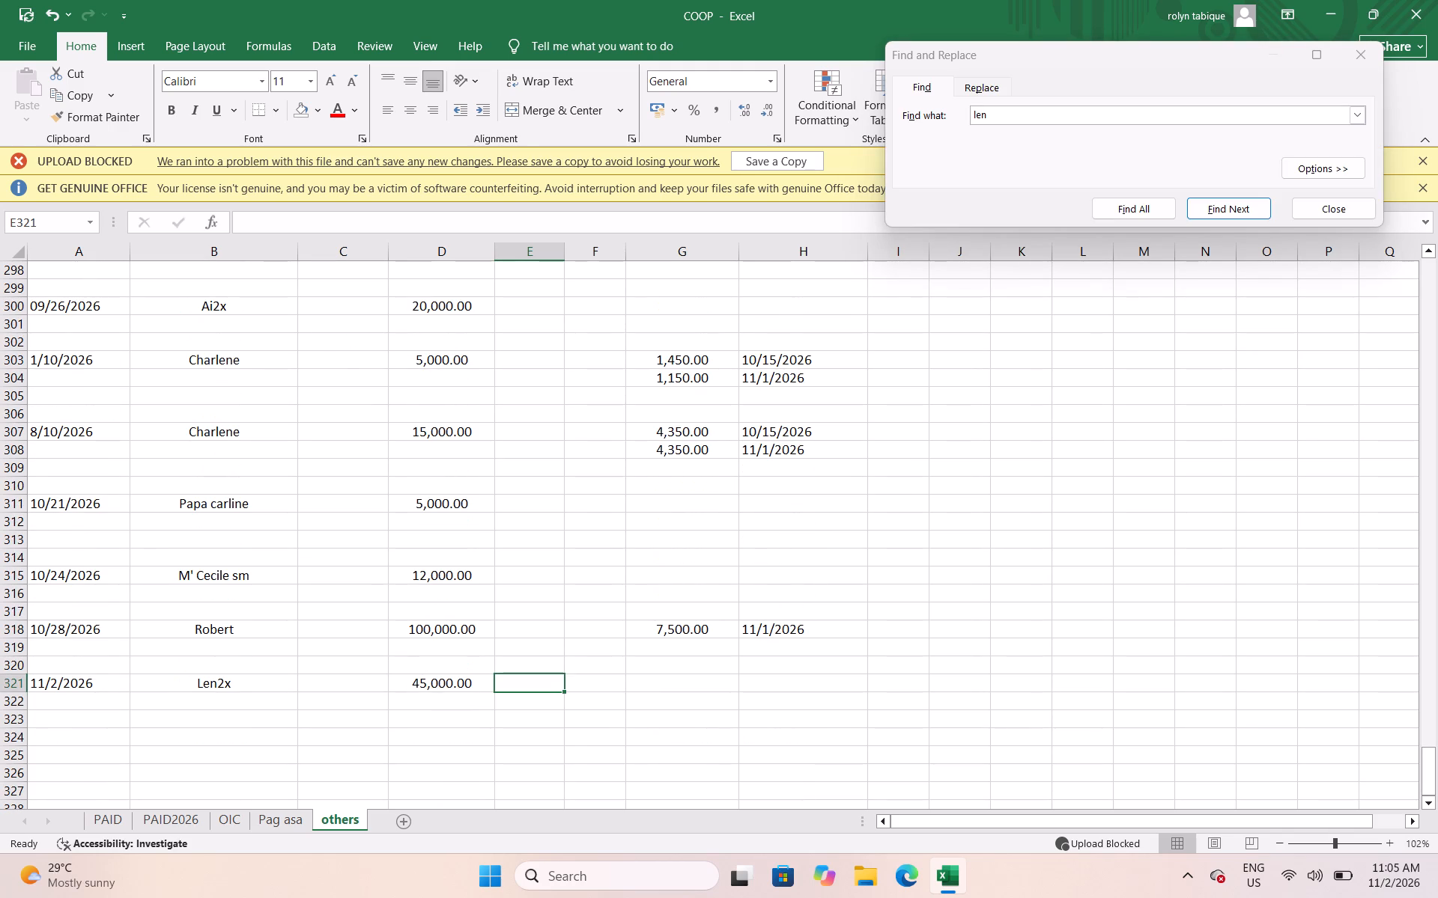
scroll(678, 575, down, 2)
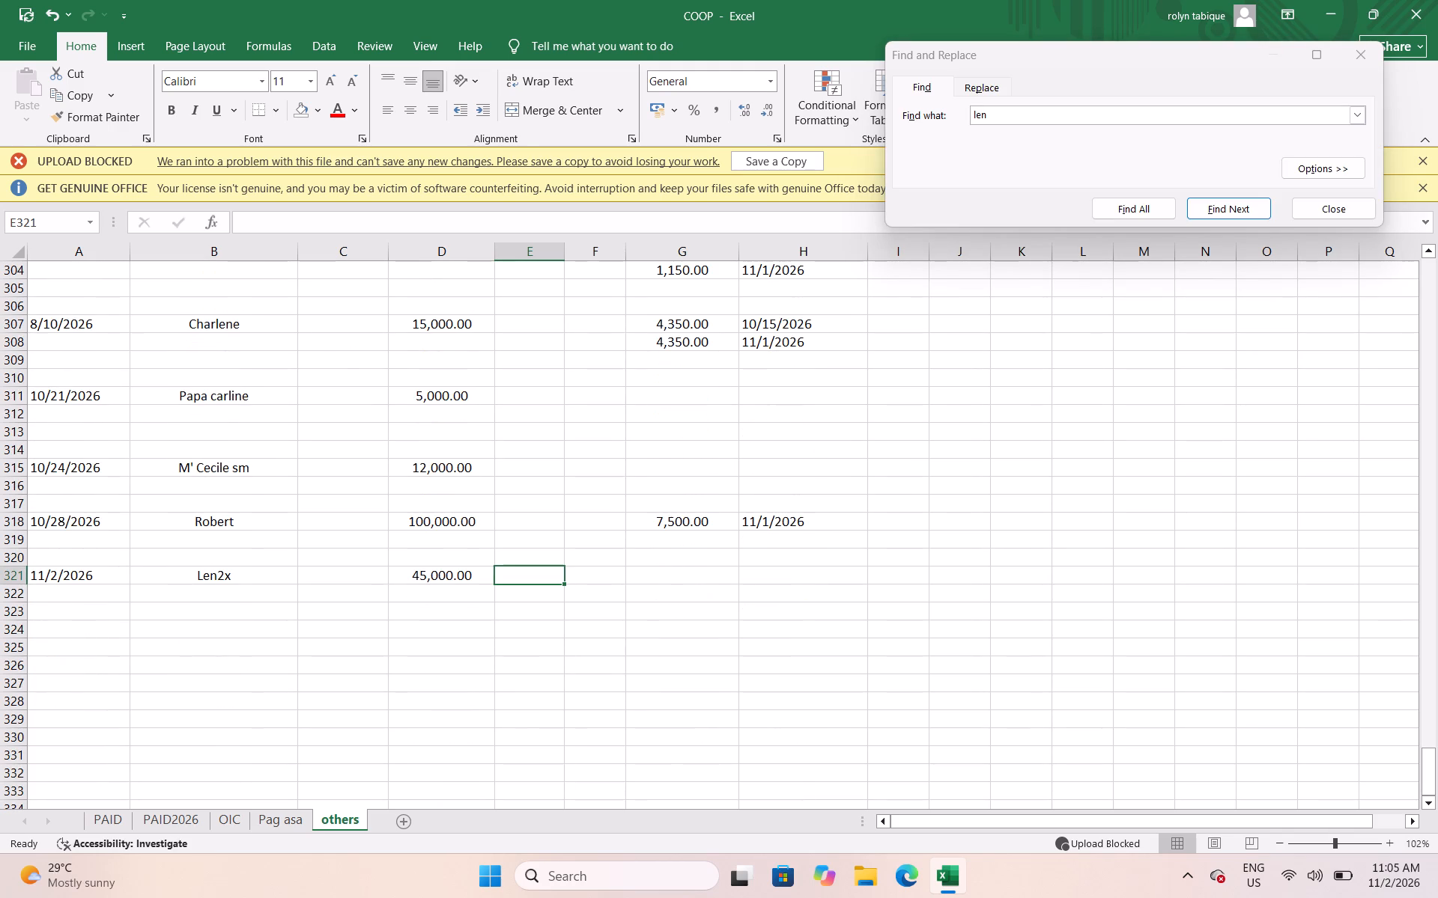
click(185, 813)
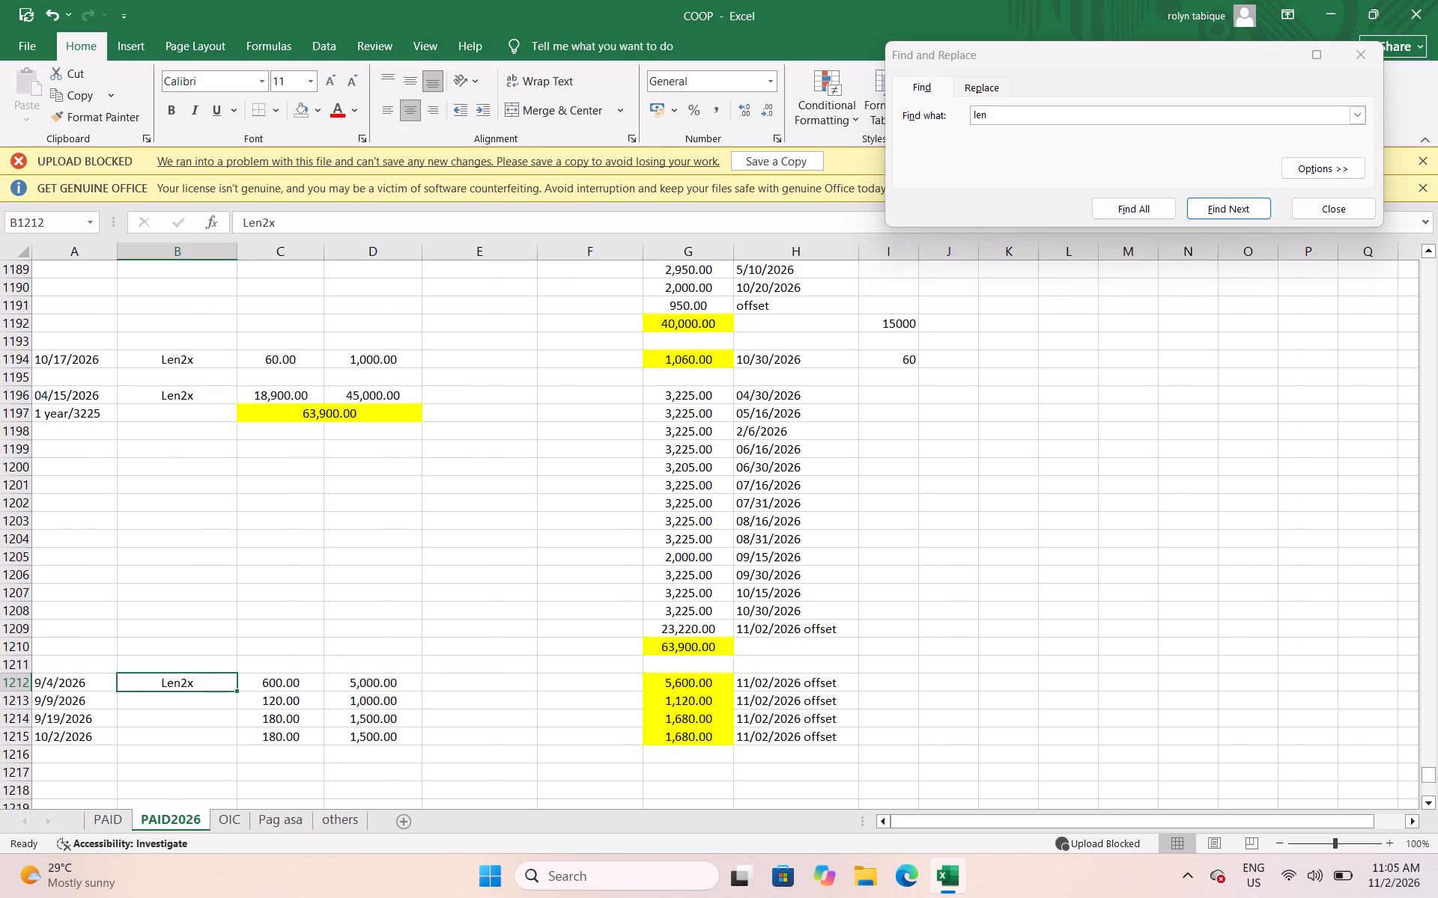
click(365, 619)
scroll(519, 650, up, 1)
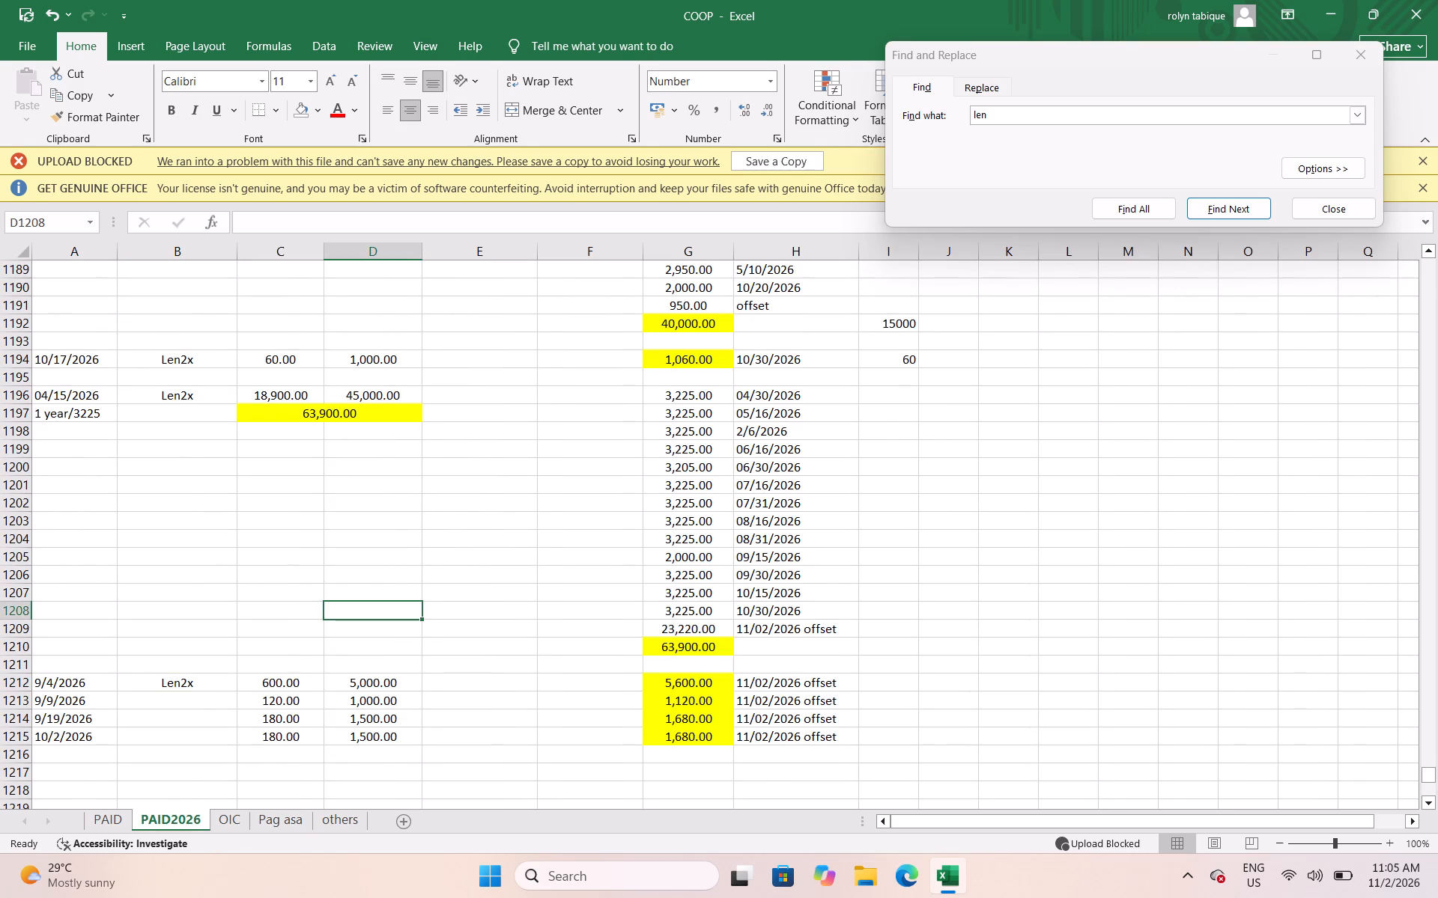
scroll(519, 650, up, 1)
scroll(519, 650, down, 3)
scroll(519, 650, up, 4)
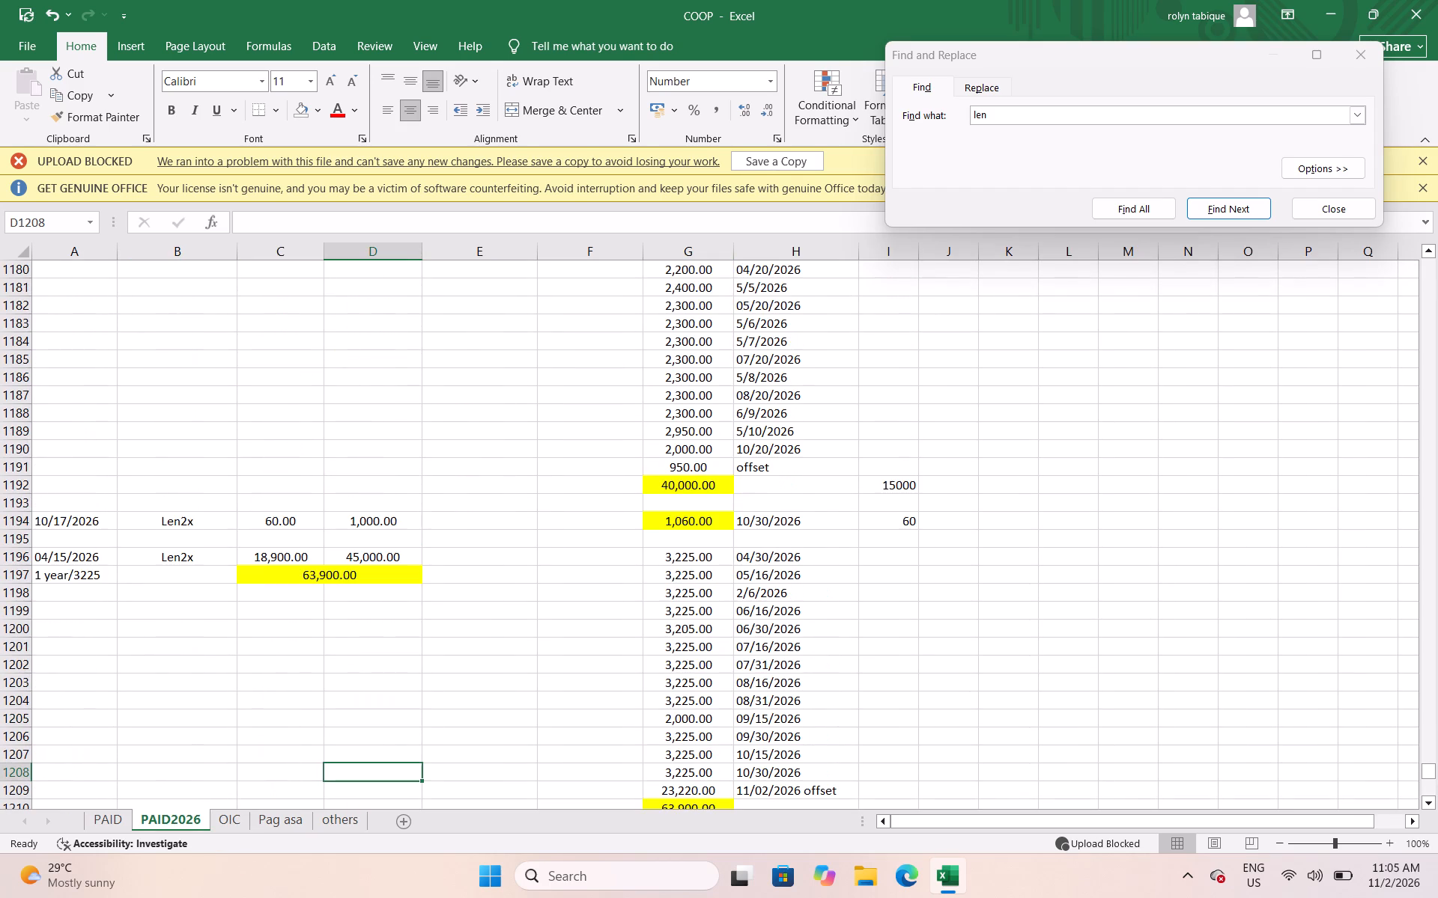
scroll(519, 650, down, 8)
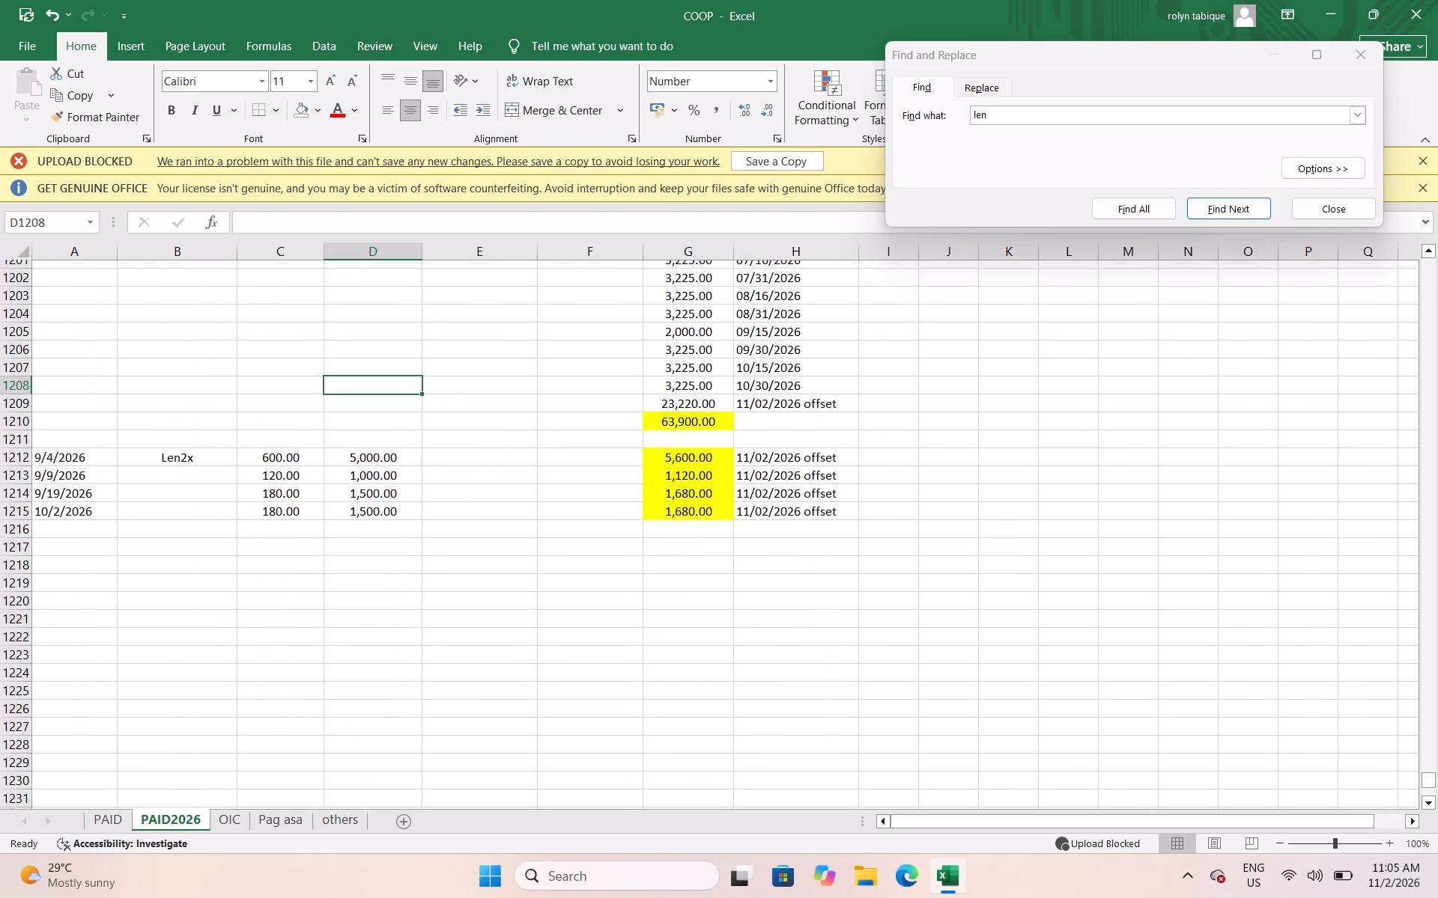
scroll(519, 650, down, 3)
scroll(519, 650, up, 5)
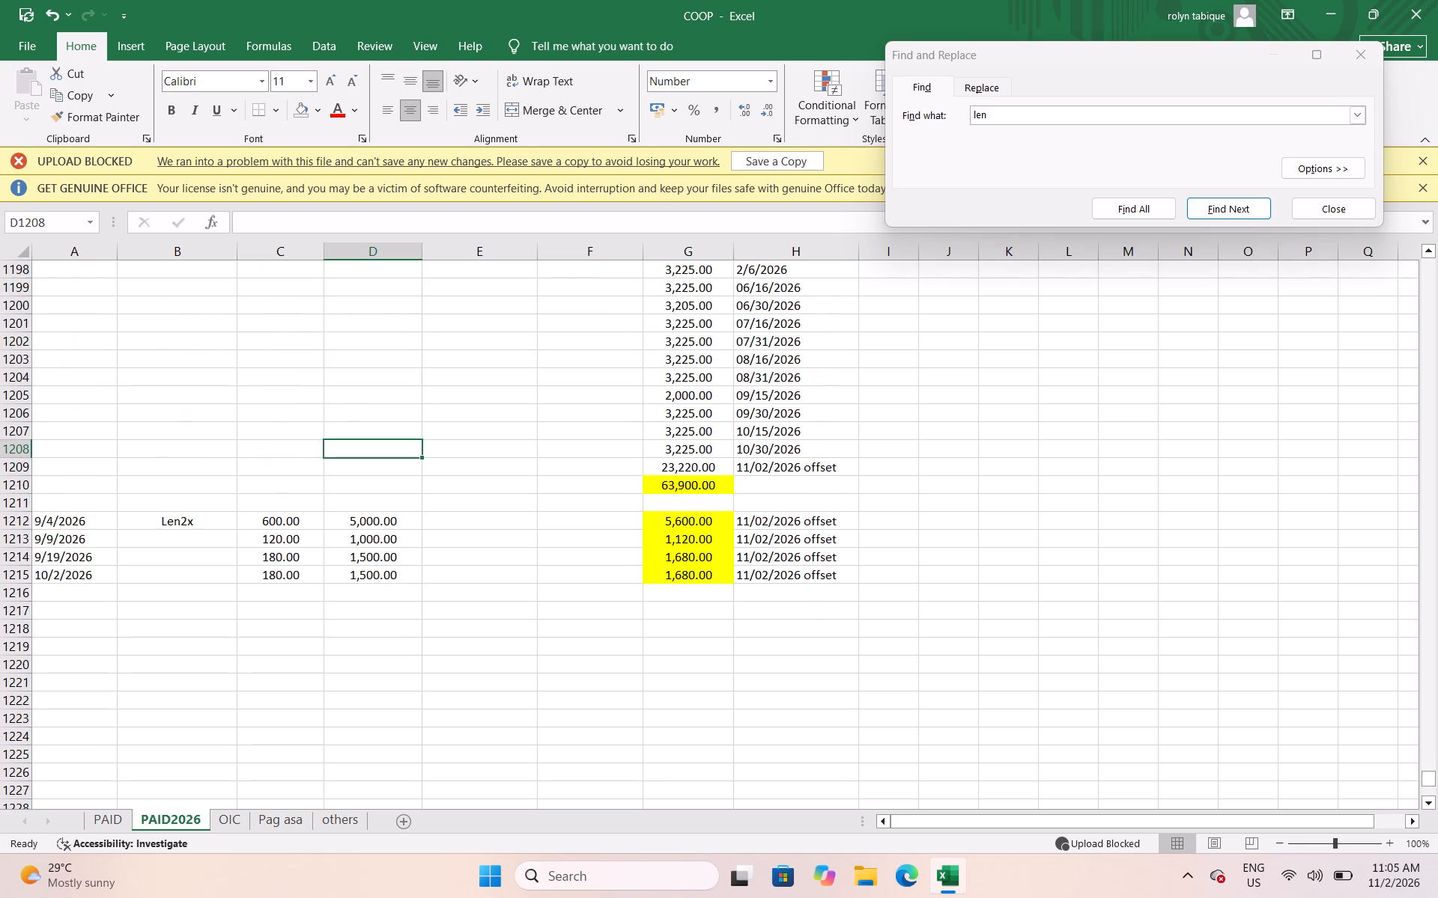
scroll(519, 650, up, 3)
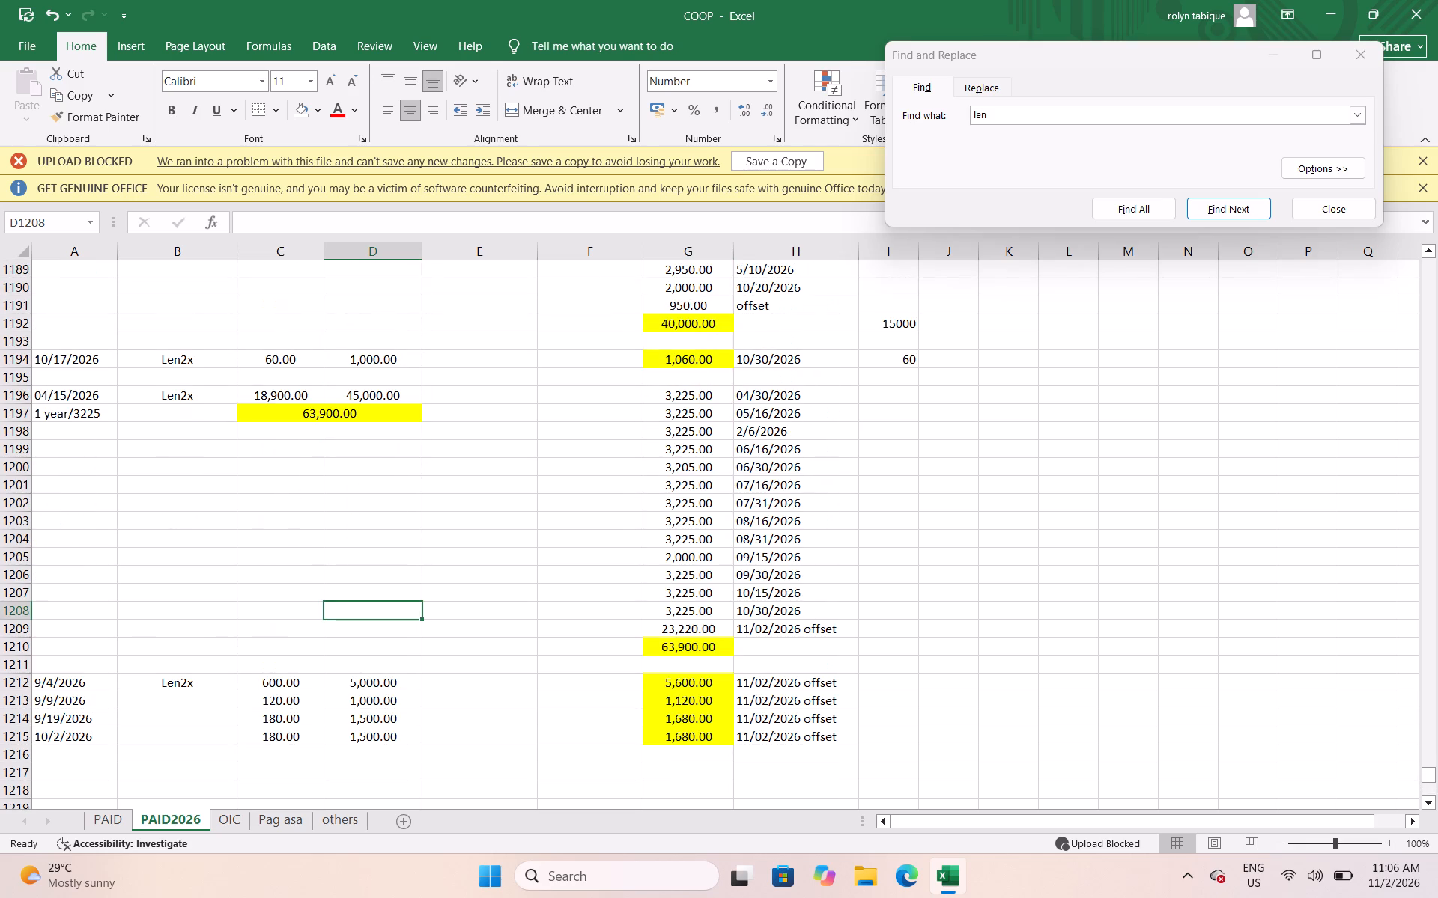
scroll(518, 661, down, 2)
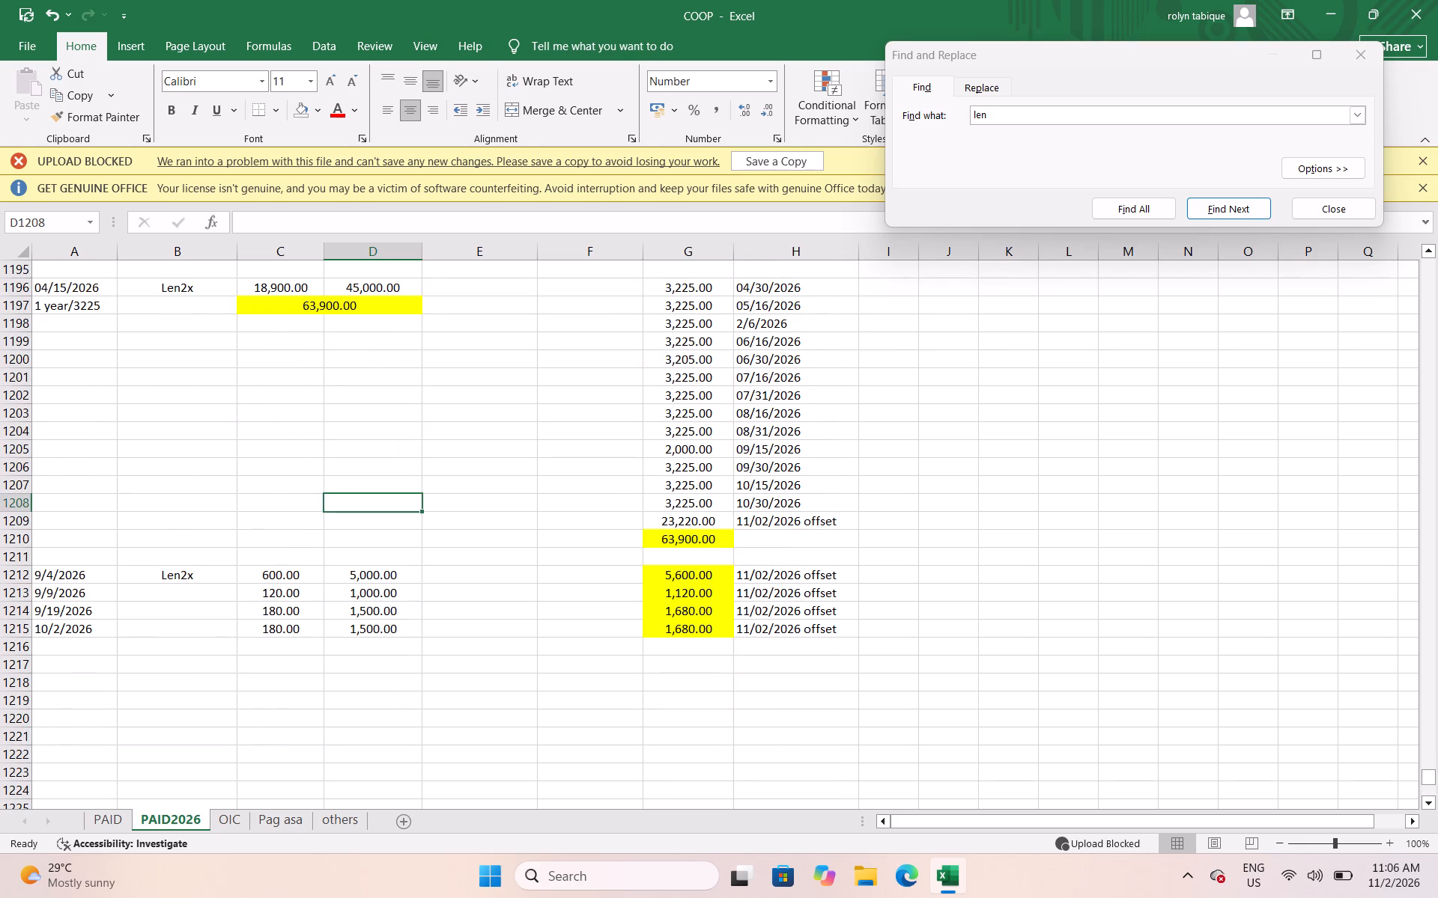
click(536, 706)
Look through the loan entries on the others sheet, from the new Len2x entry back up to the earlier borrowers.
click(338, 821)
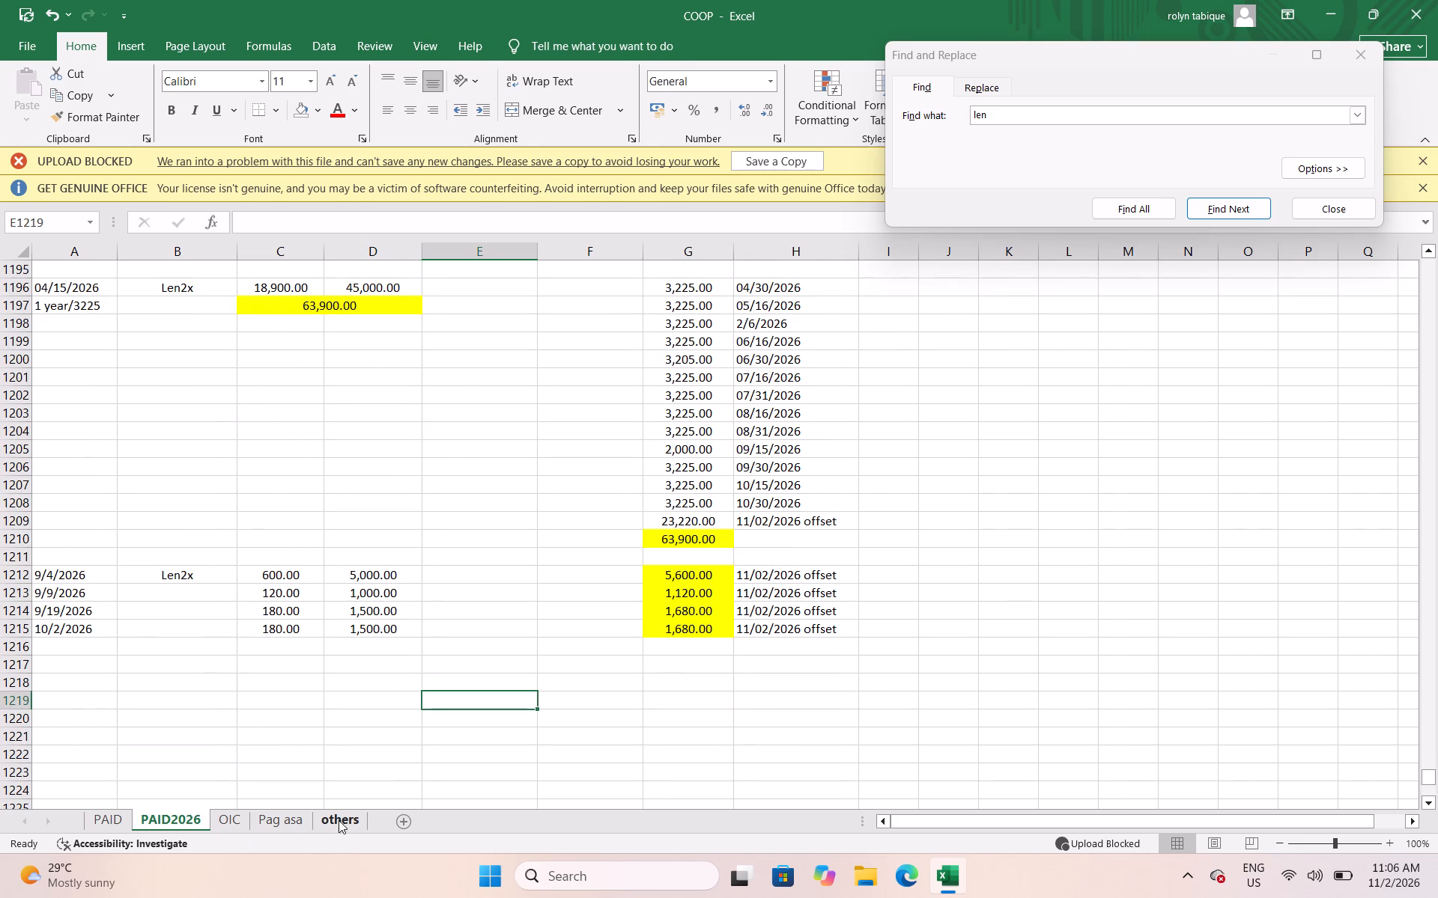
scroll(461, 632, down, 2)
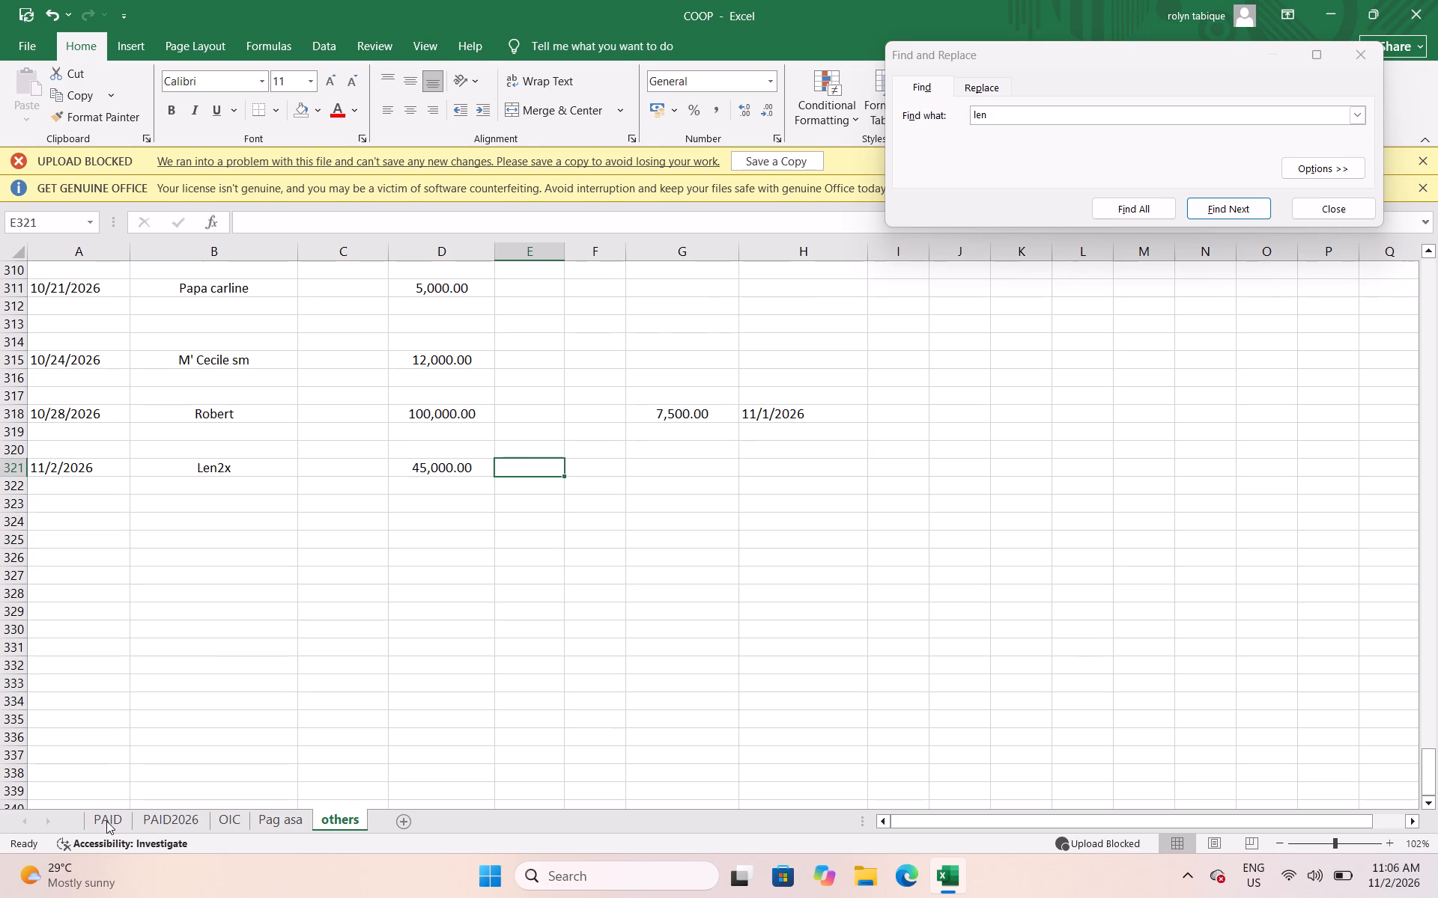
click(153, 821)
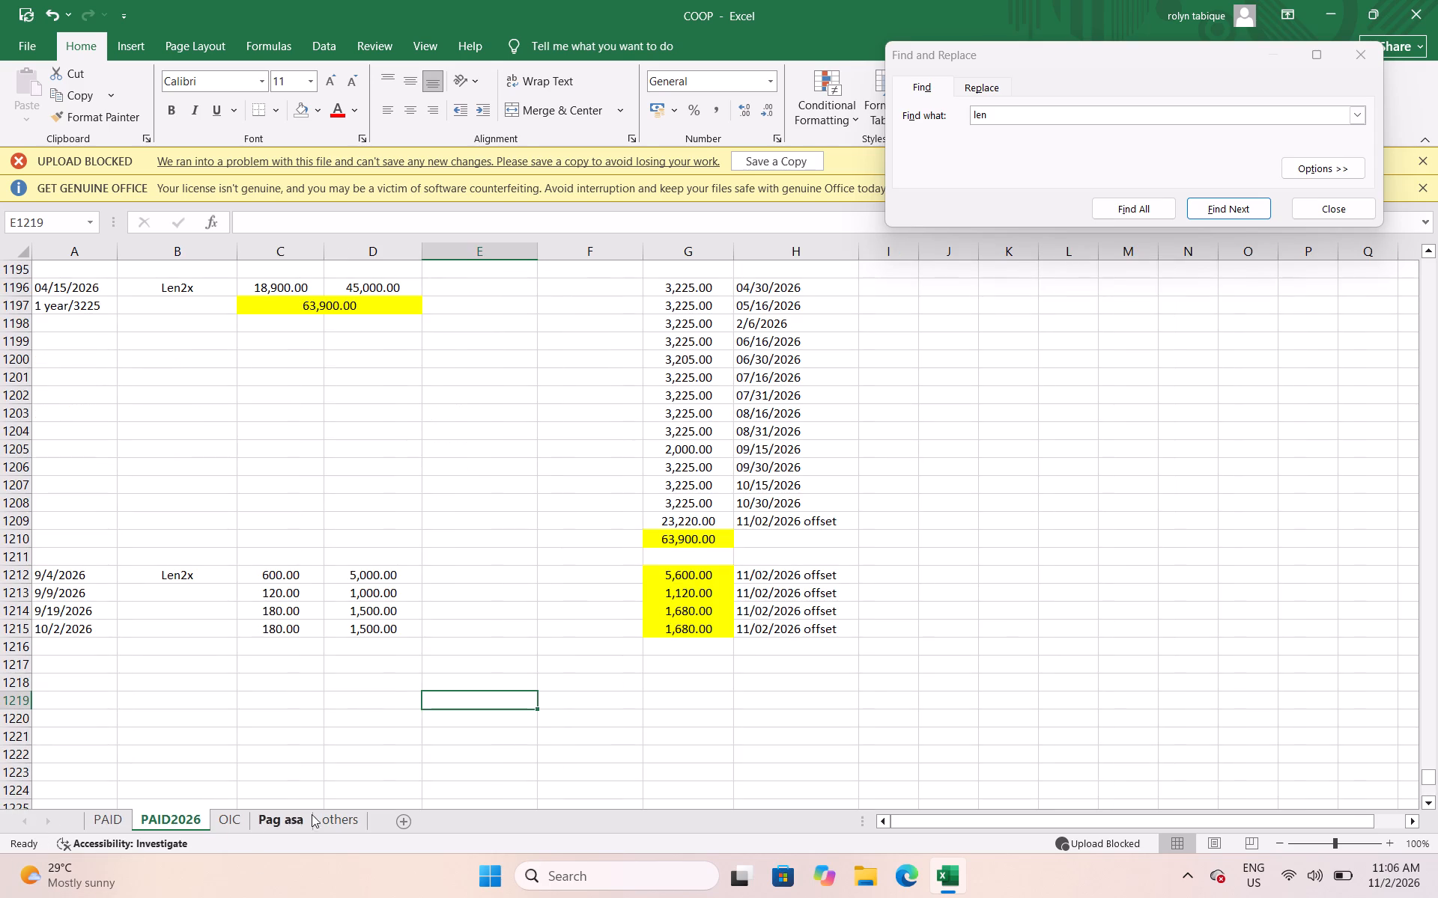
click(336, 819)
scroll(465, 675, up, 3)
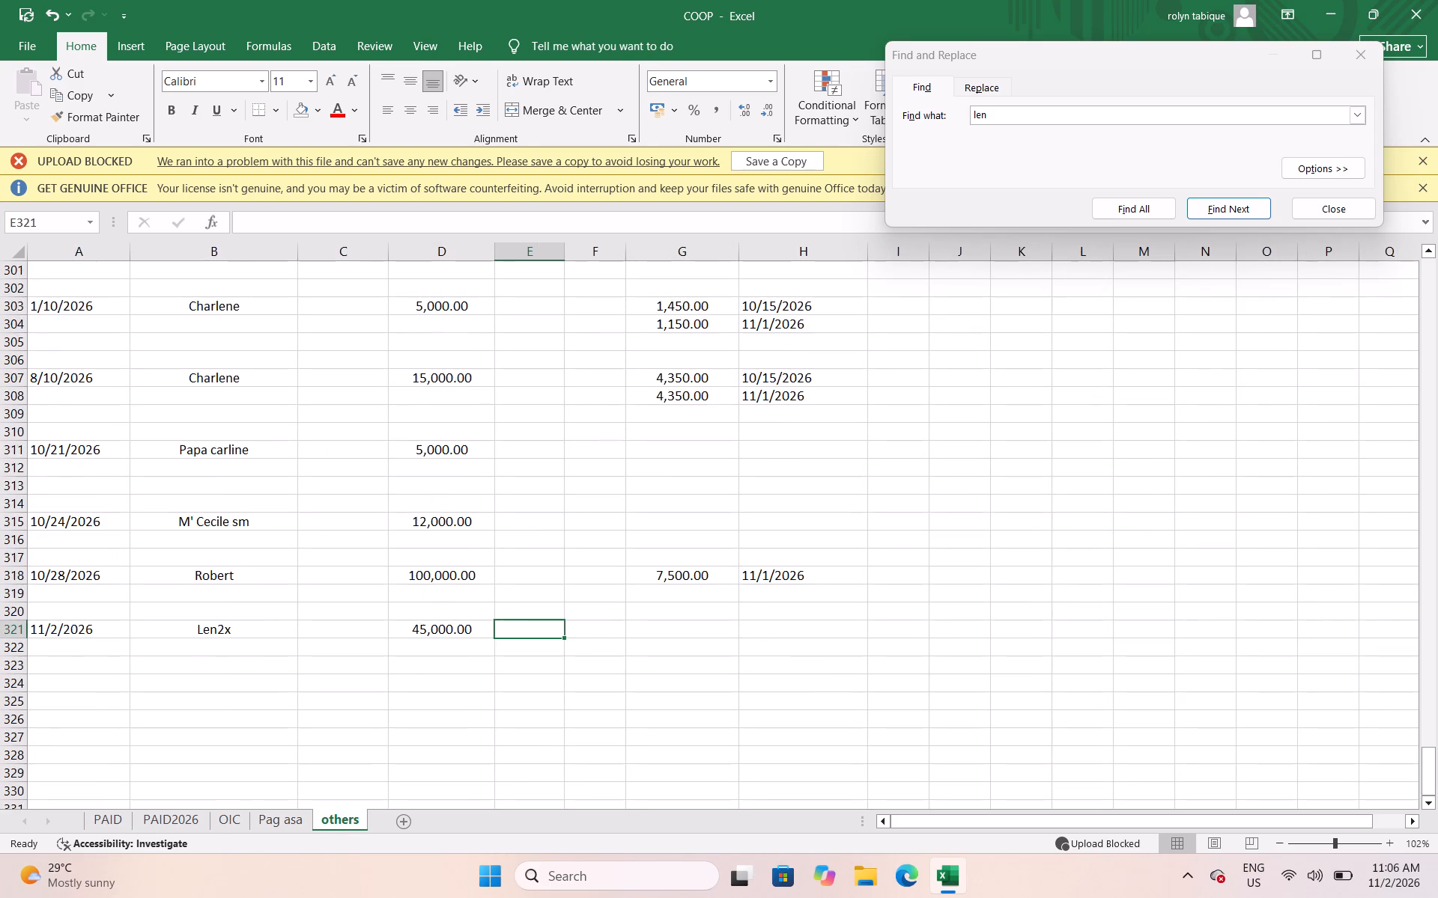
scroll(465, 673, up, 20)
scroll(465, 673, up, 4)
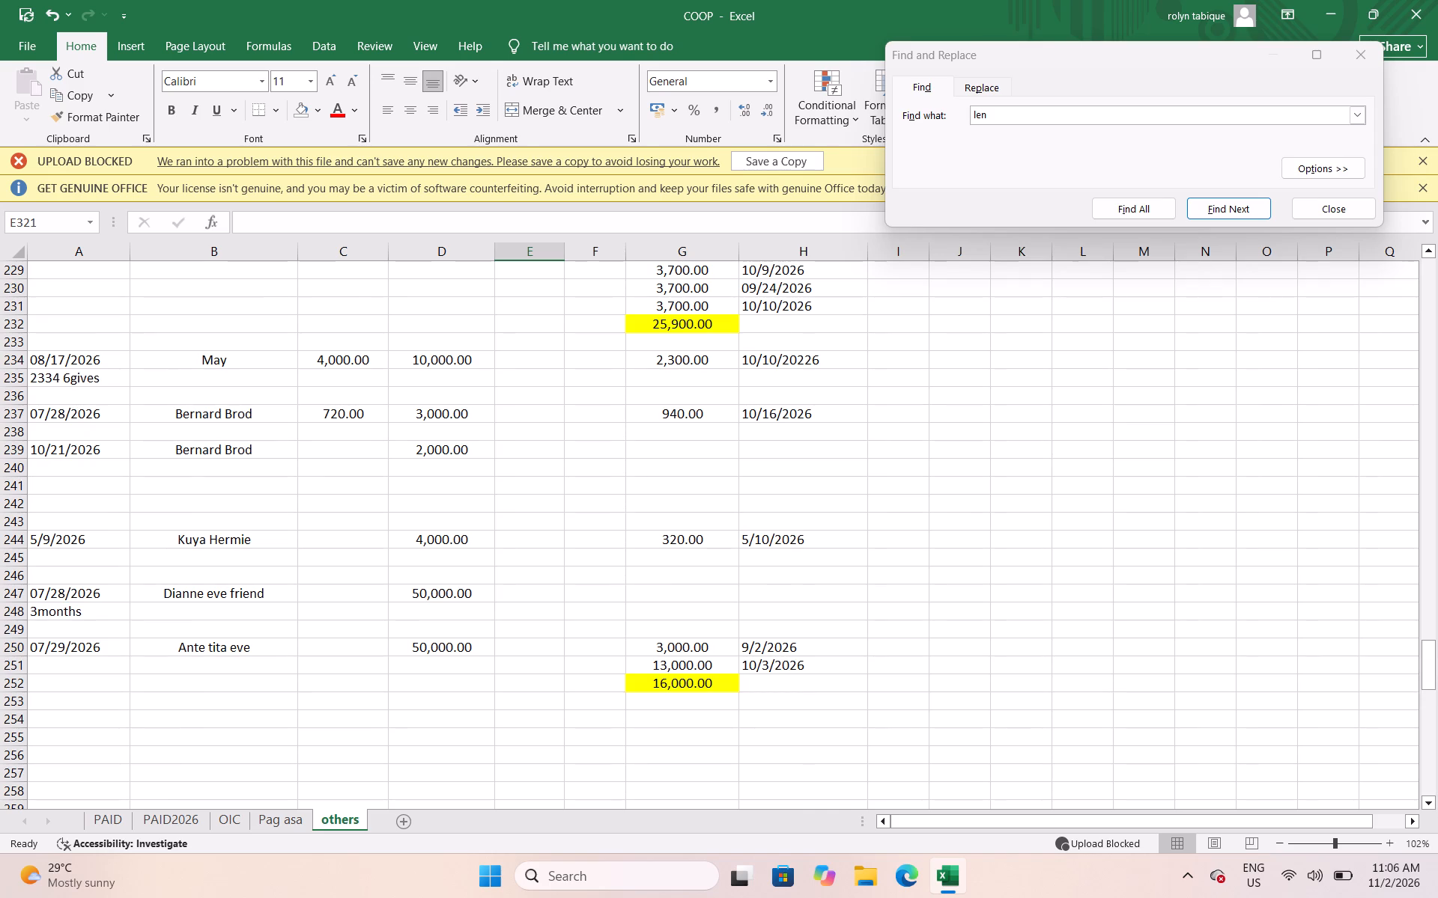
drag(1425, 676, 1437, 403)
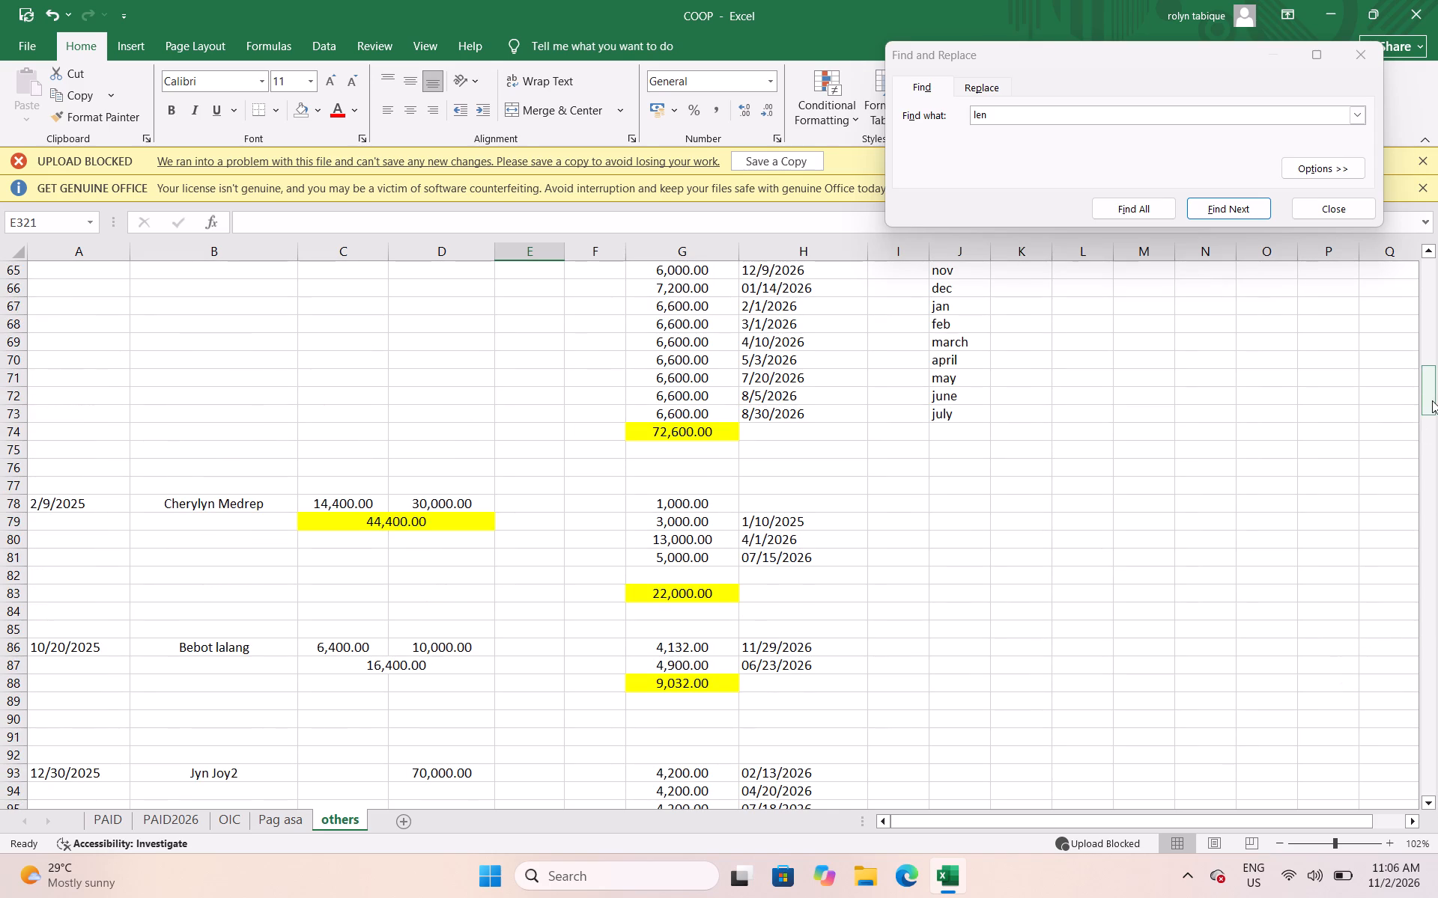
drag(1432, 400, 1434, 444)
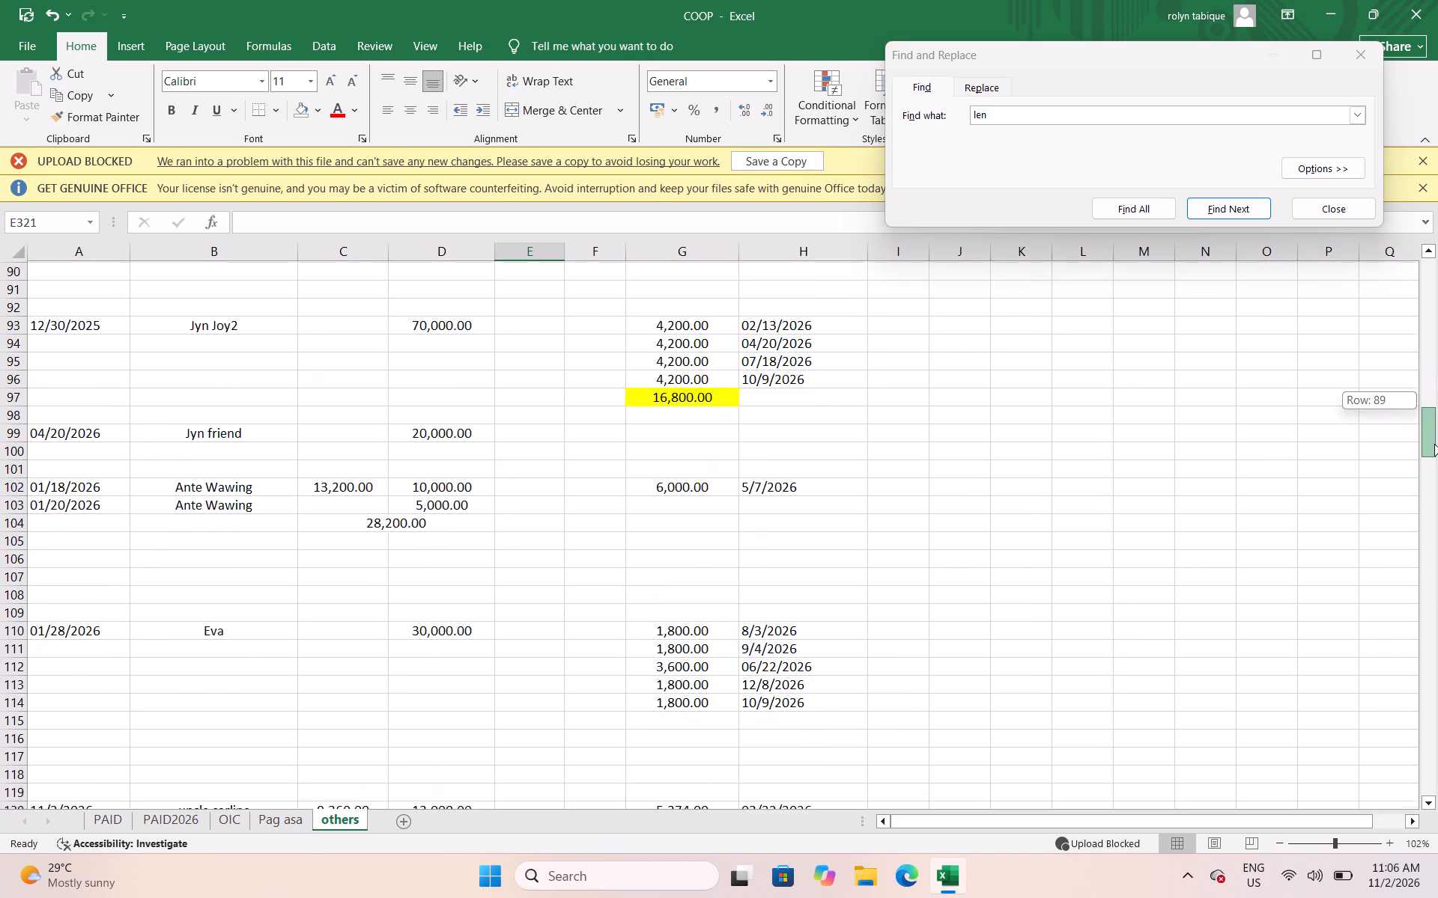
drag(1434, 444, 1434, 463)
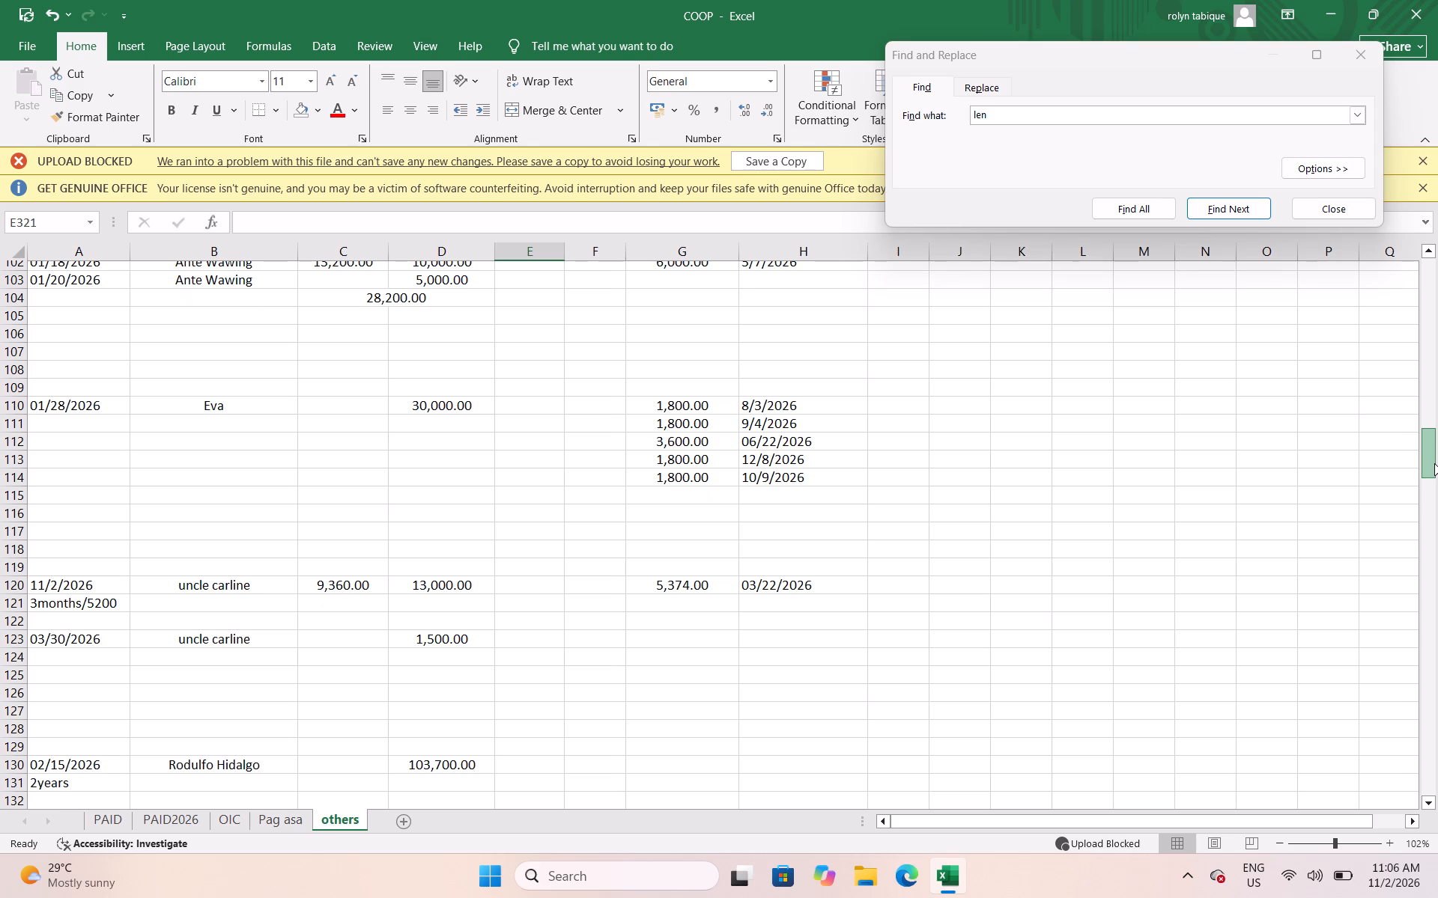
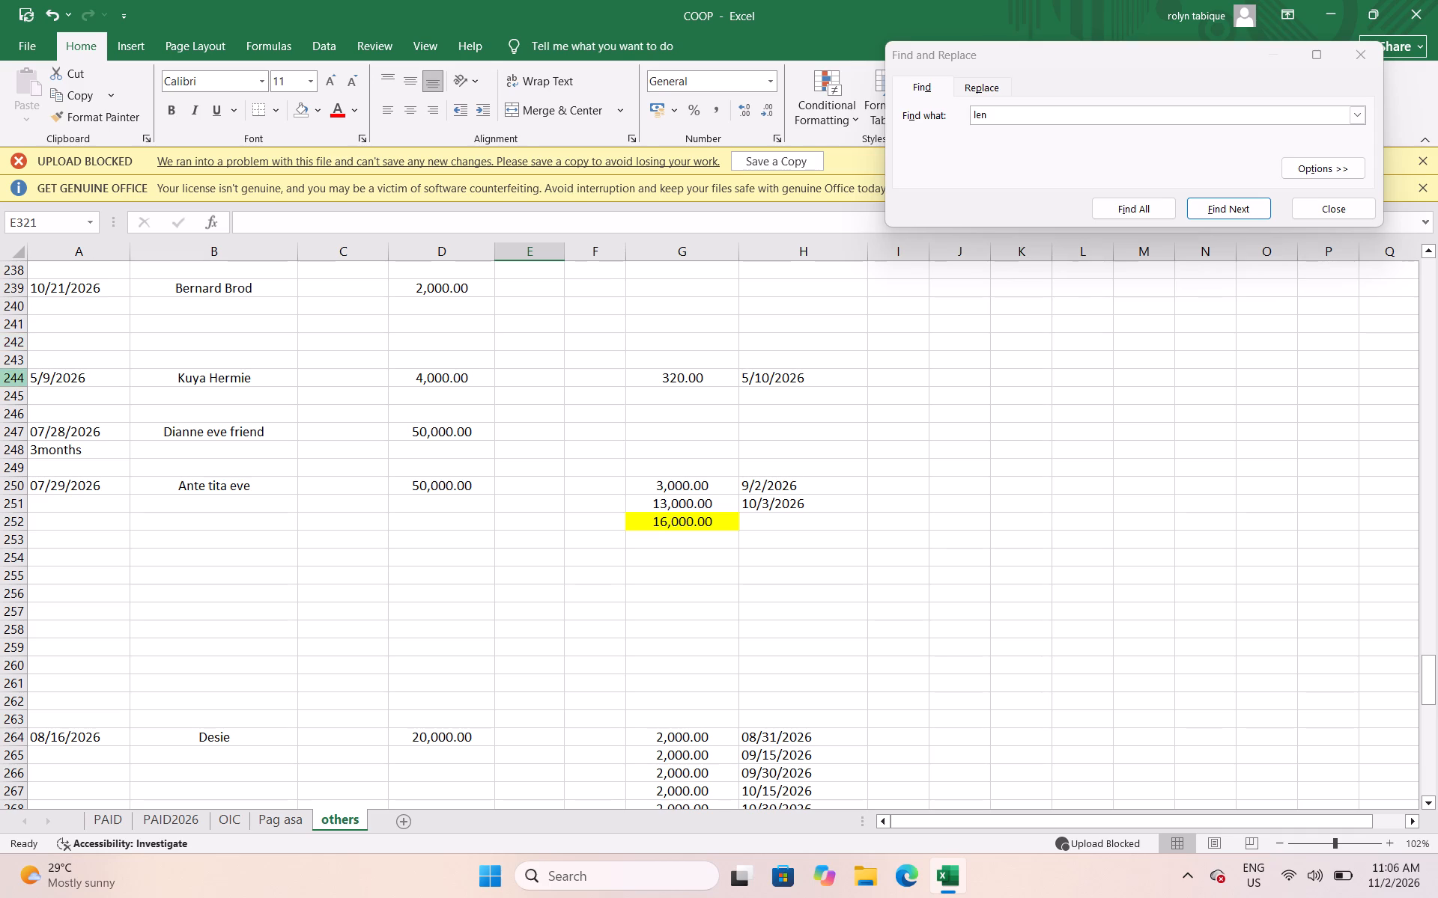
On the others sheet, change Kuya Hermie's loan date to 9/5/2026 and payment date to 10/05/2026, and save the workbook.
click(53, 383)
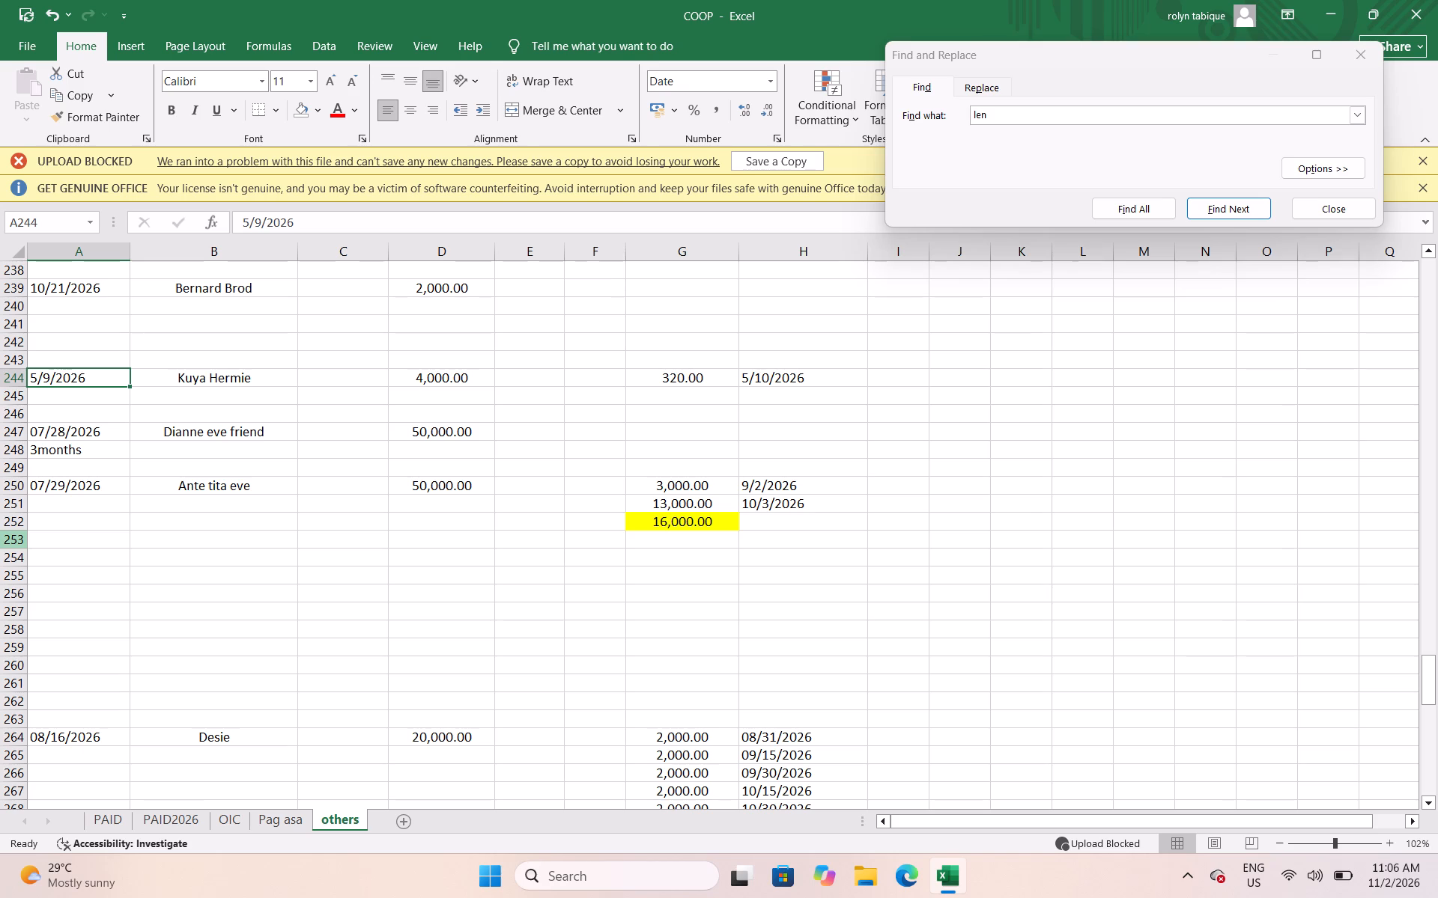
text(9/5/2026)
key(Right)
key(Right)
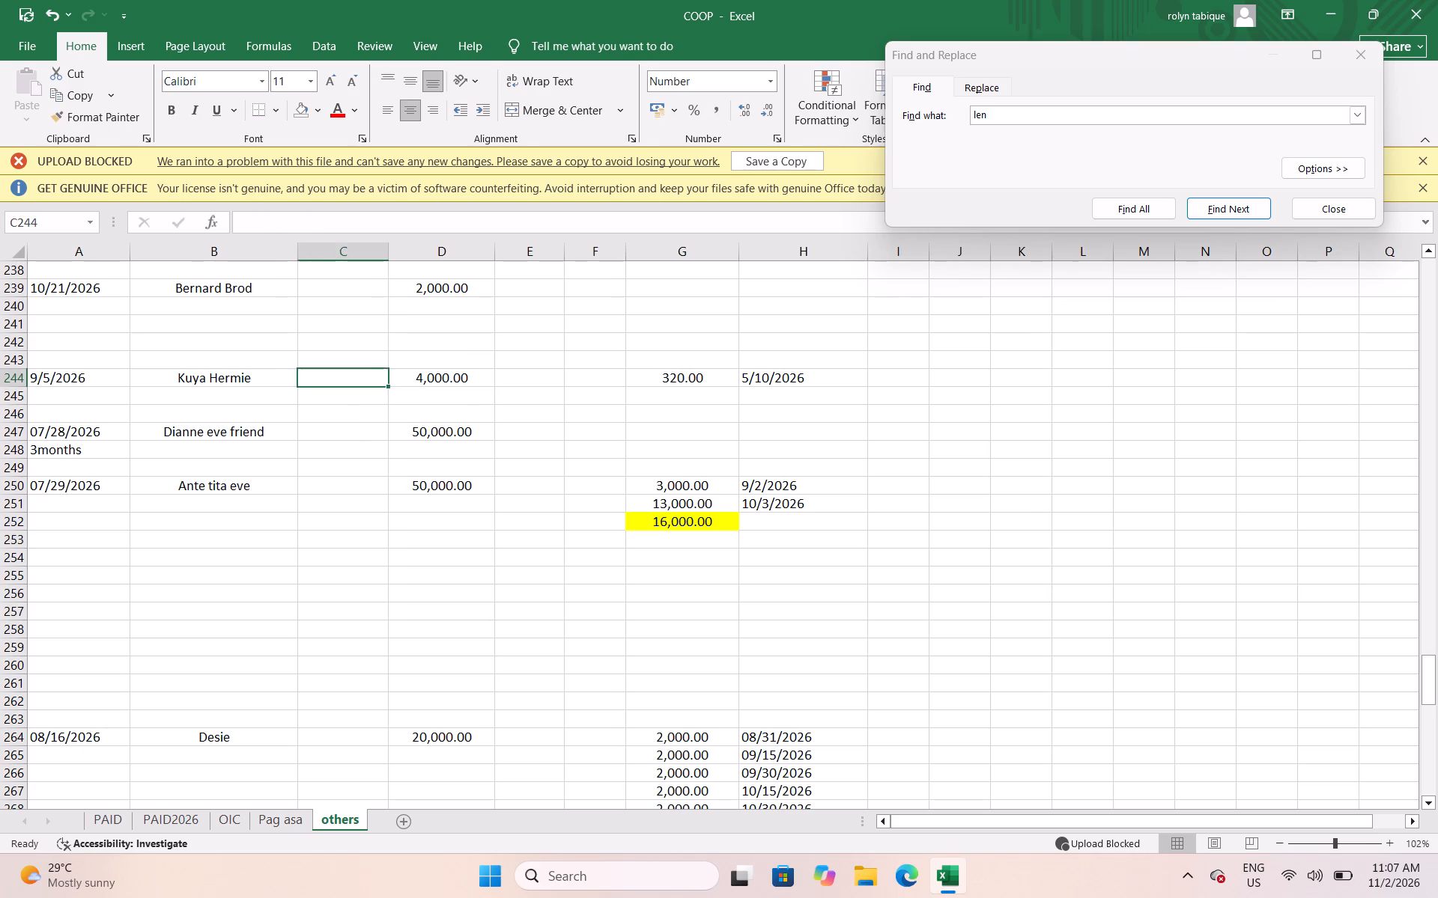
key(Right)
key(Right)
key(Right)
key(Right)
key(Right)
text(10/)
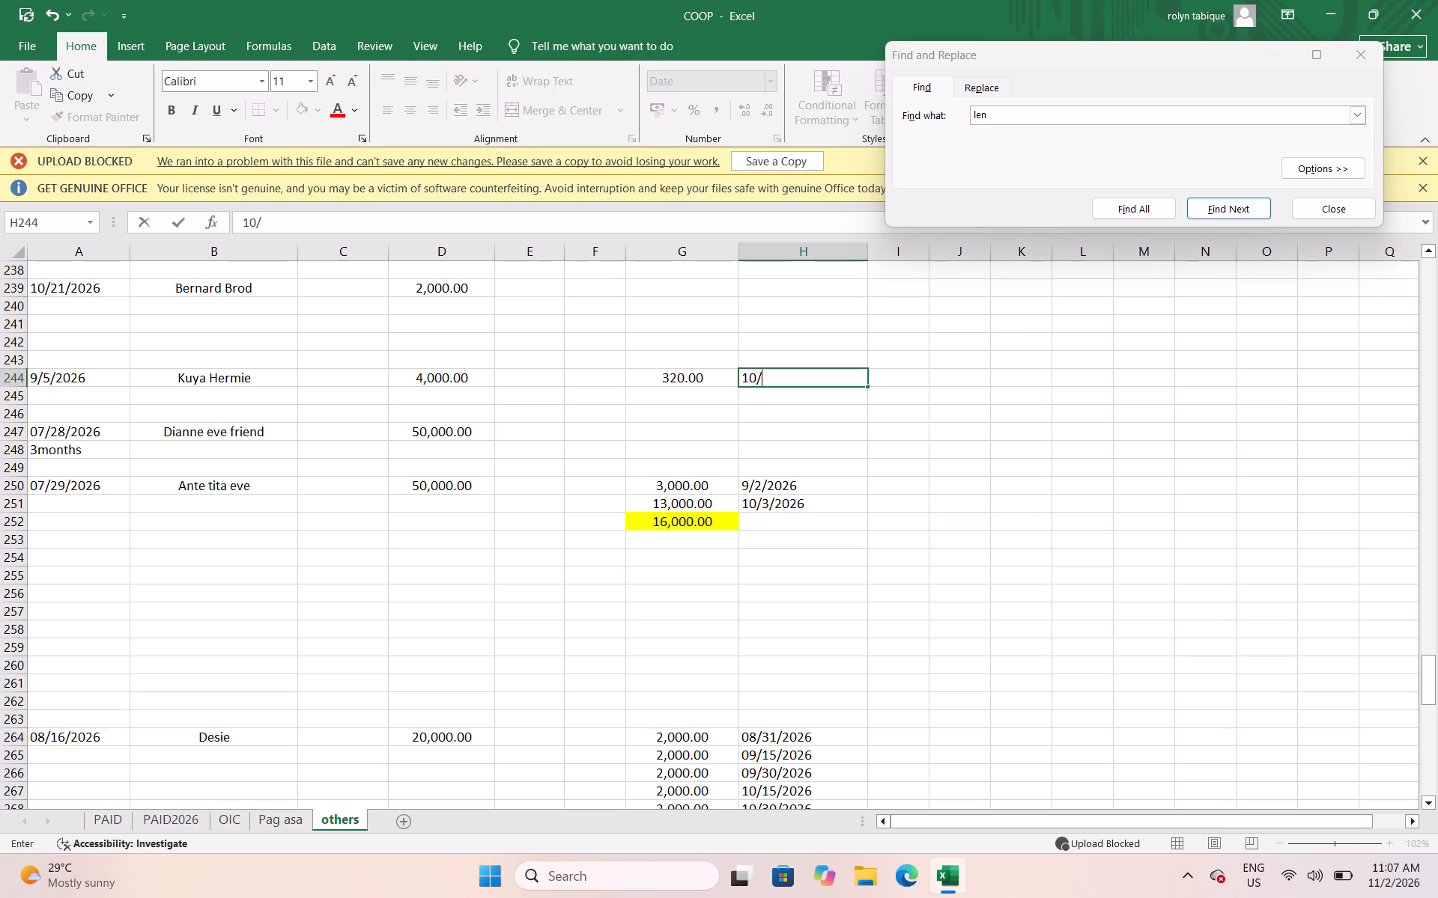
text(05/2026)
key(ctrl+s)
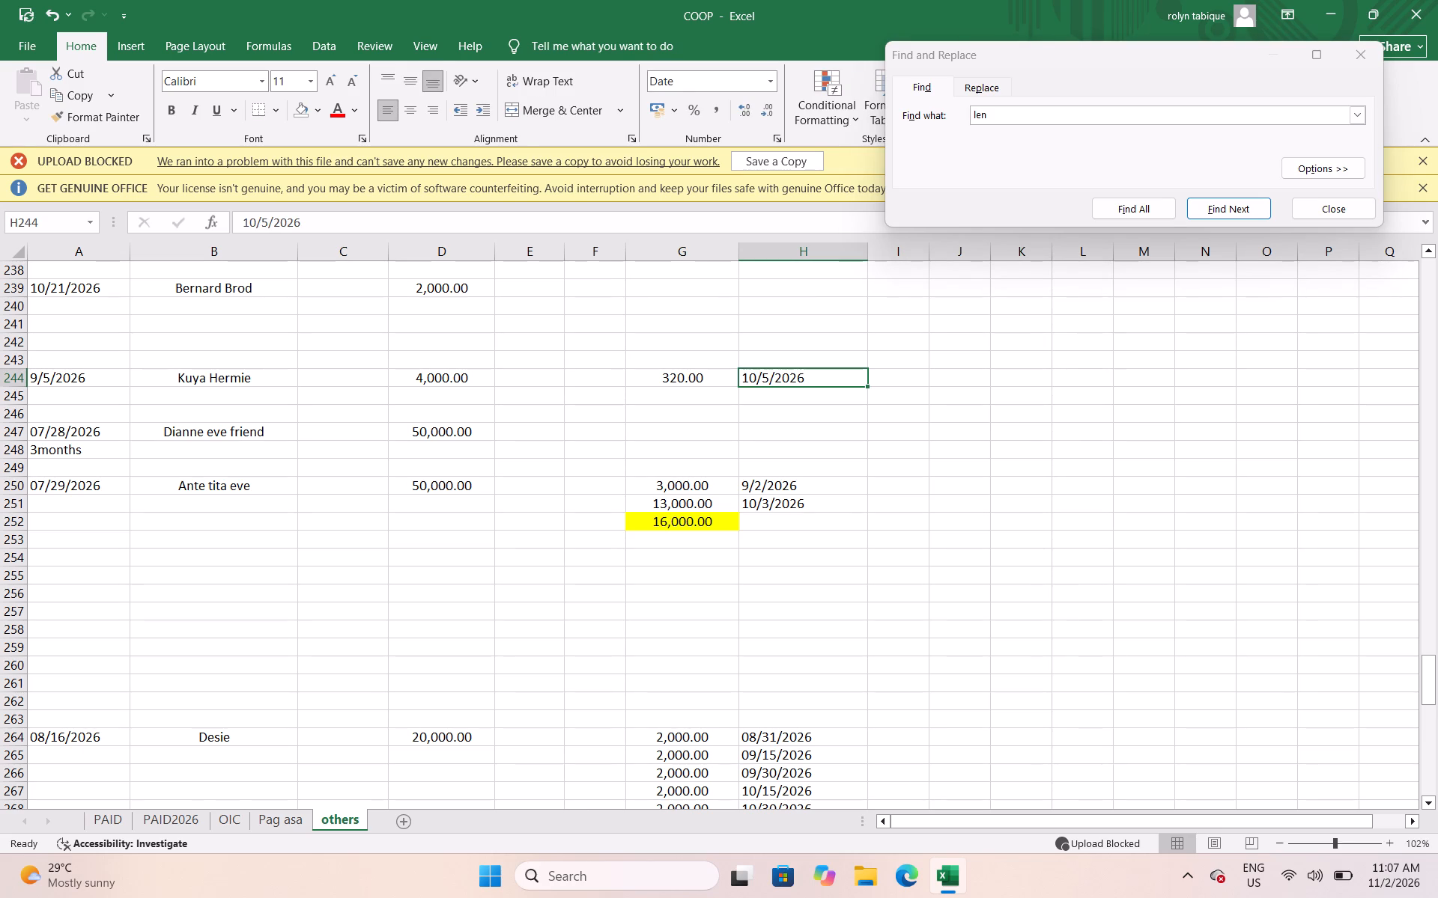
Record a 30000 payment dated 10/13/2026 for Dianne eve friend's loan in row 247, and save the workbook.
click(692, 438)
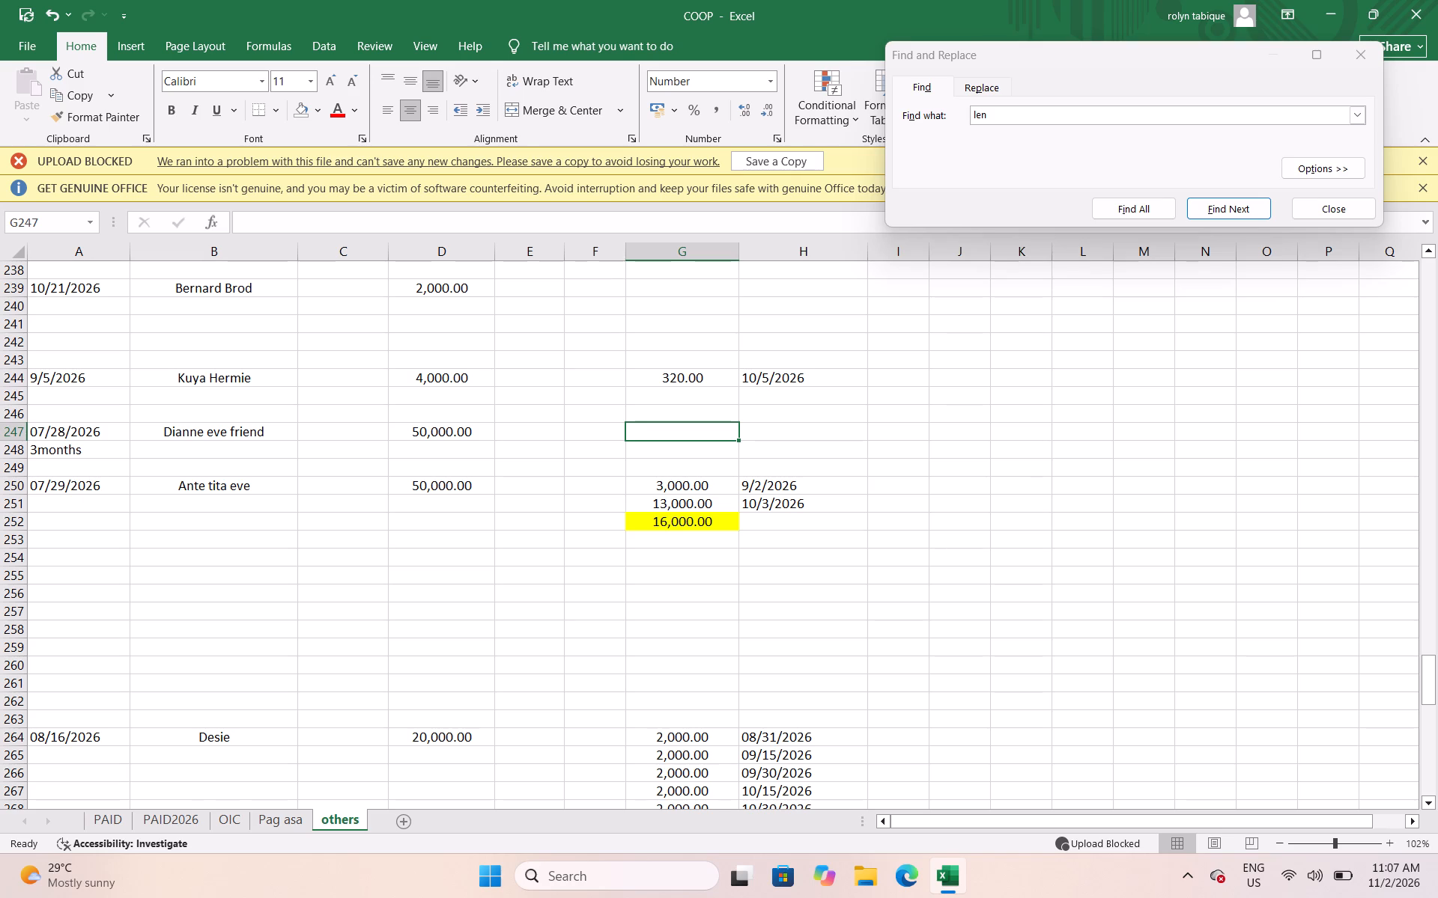
text(3000)
key(Right)
key(Left)
text(30000)
key(Right)
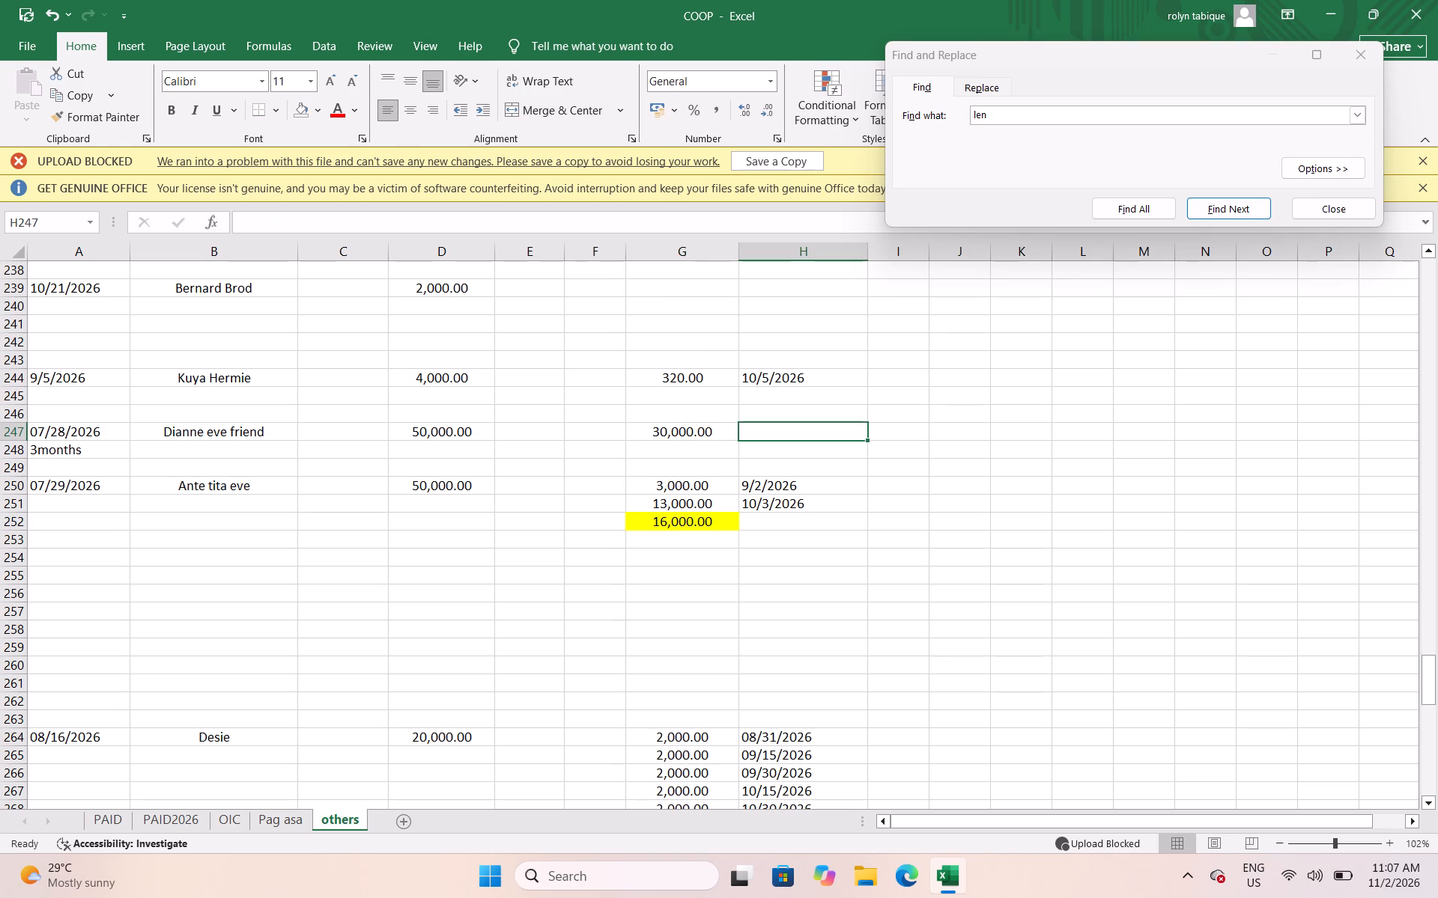
text(10/13/2026)
key(ctrl+s)
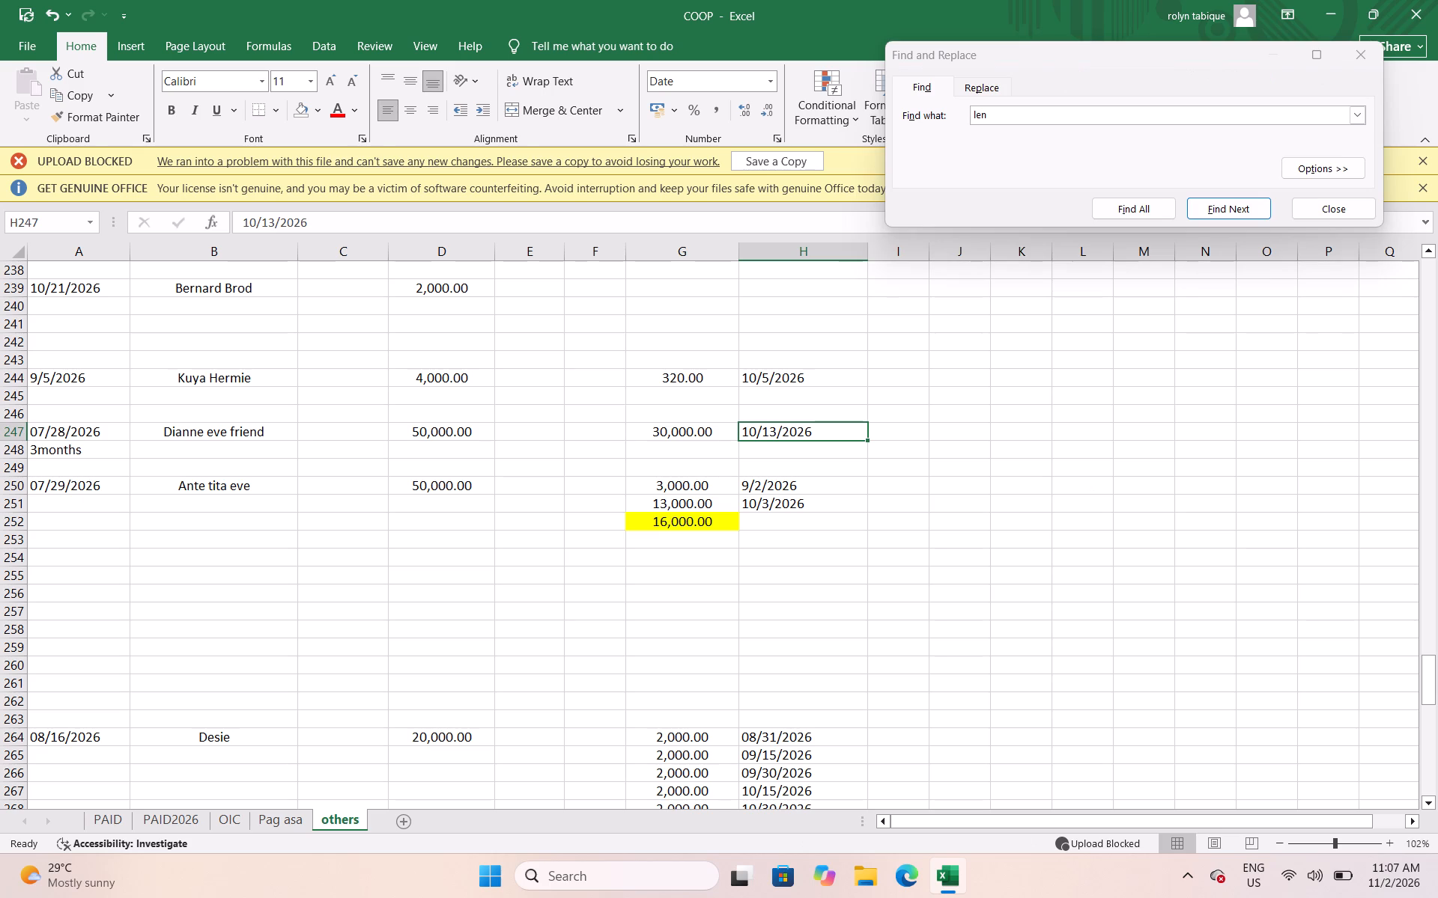
key(ctrl+s)
key(ctrl+s)
Close the Find and Replace window, dismiss both yellow notification bars, and save the workbook again.
click(1347, 54)
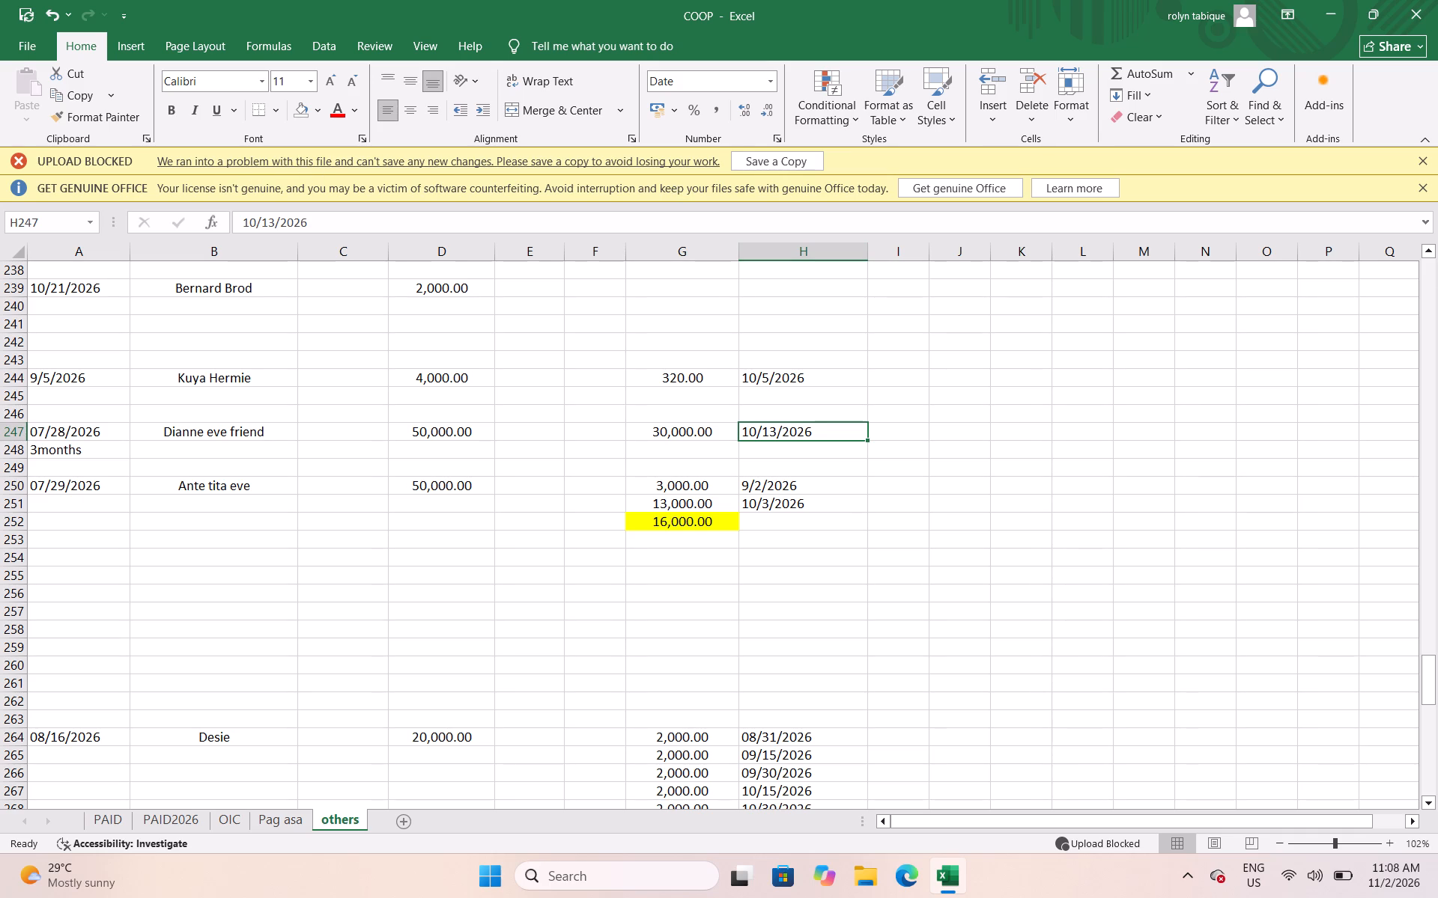
click(1425, 194)
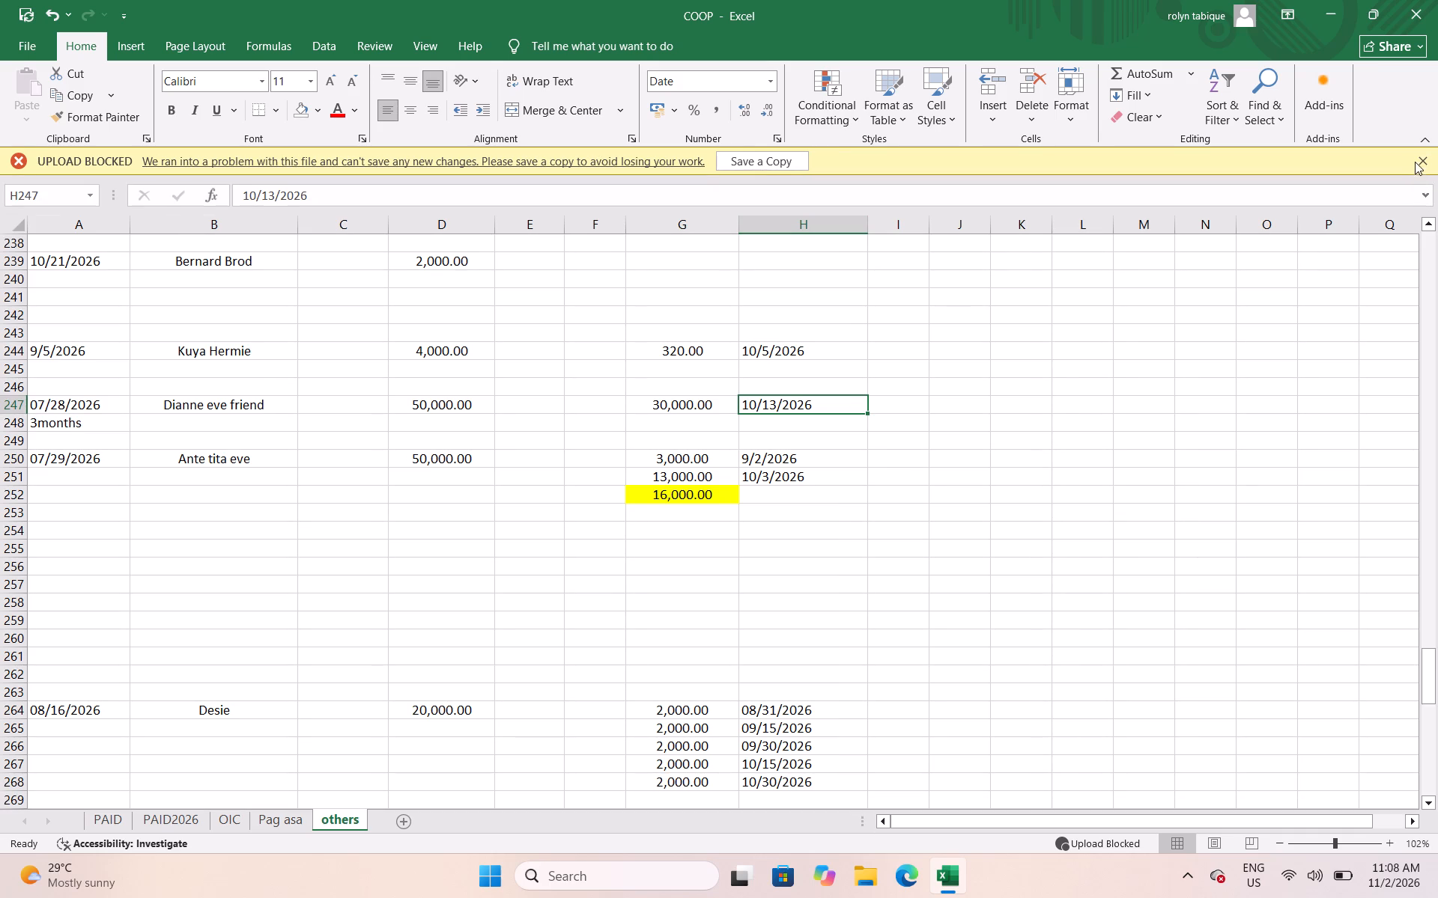
click(1272, 593)
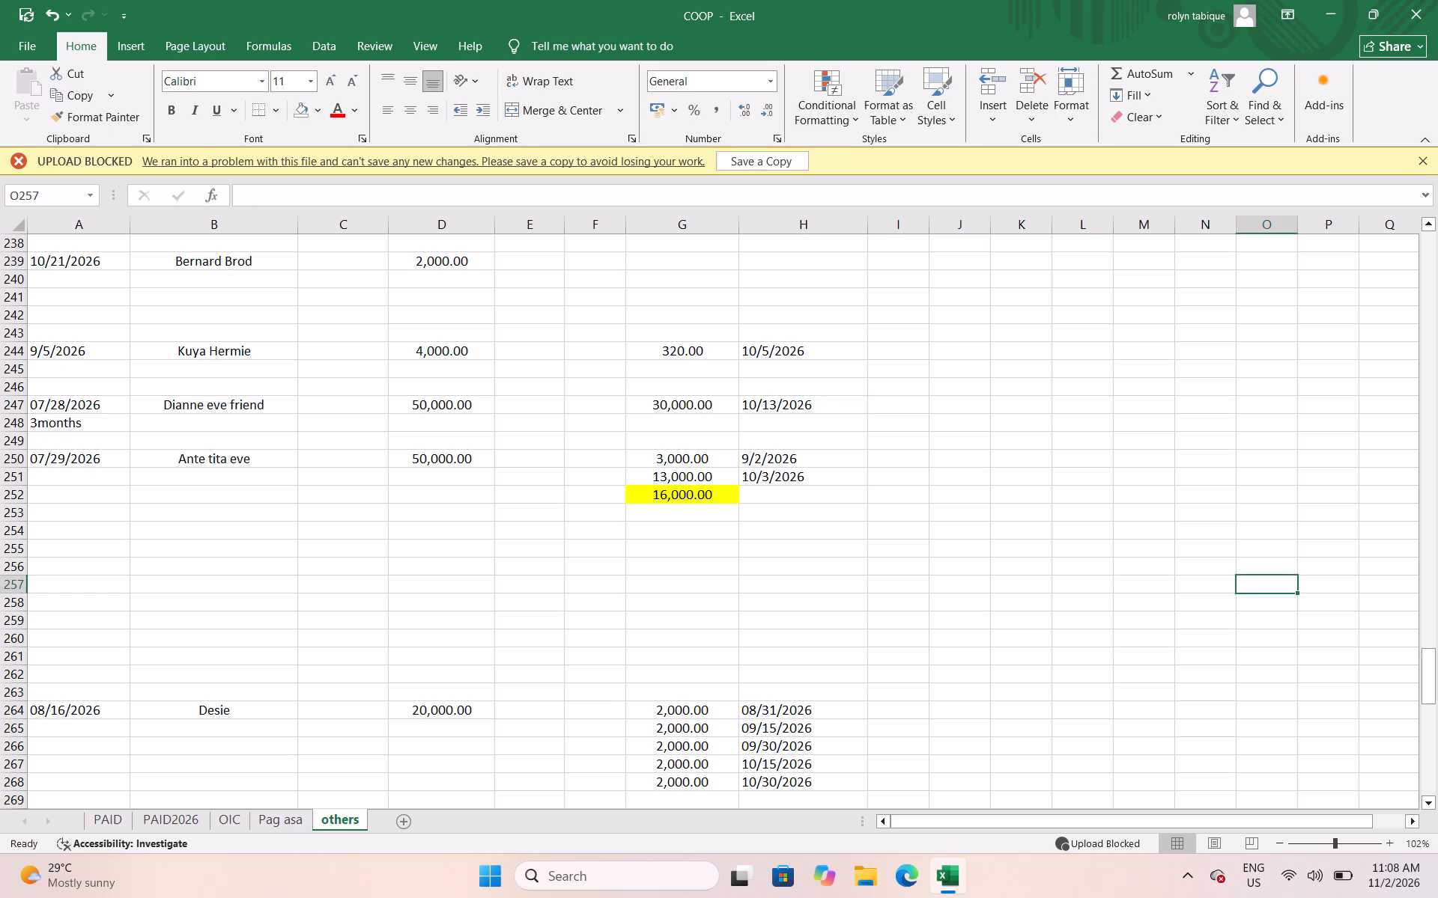
click(1425, 160)
click(995, 504)
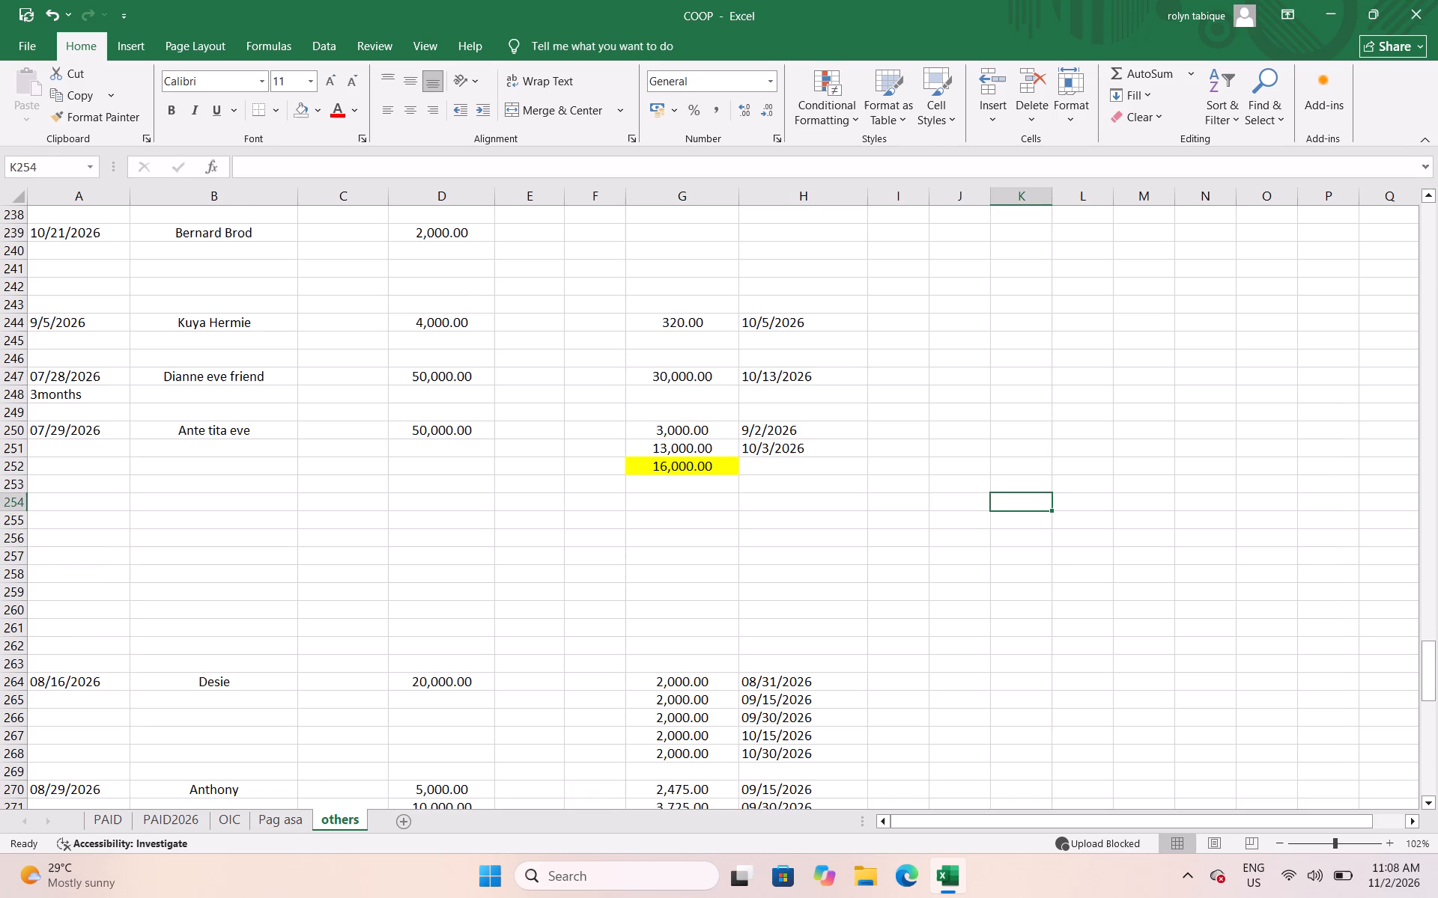
key(ctrl+s)
Minimize the workbook and open Google Chrome with the Rolyn profile.
click(1340, 13)
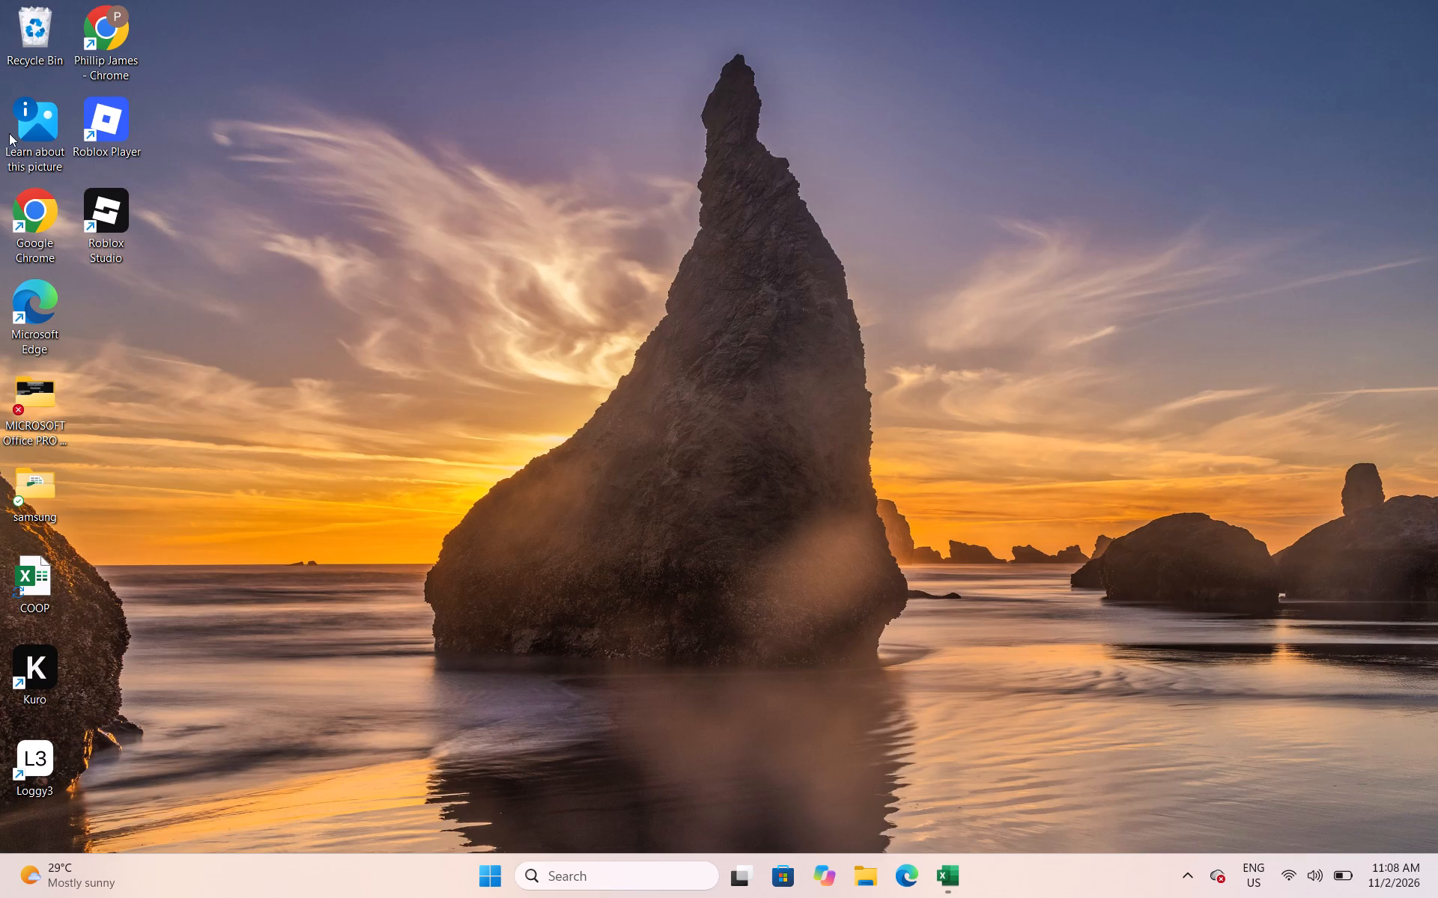
double_click(22, 236)
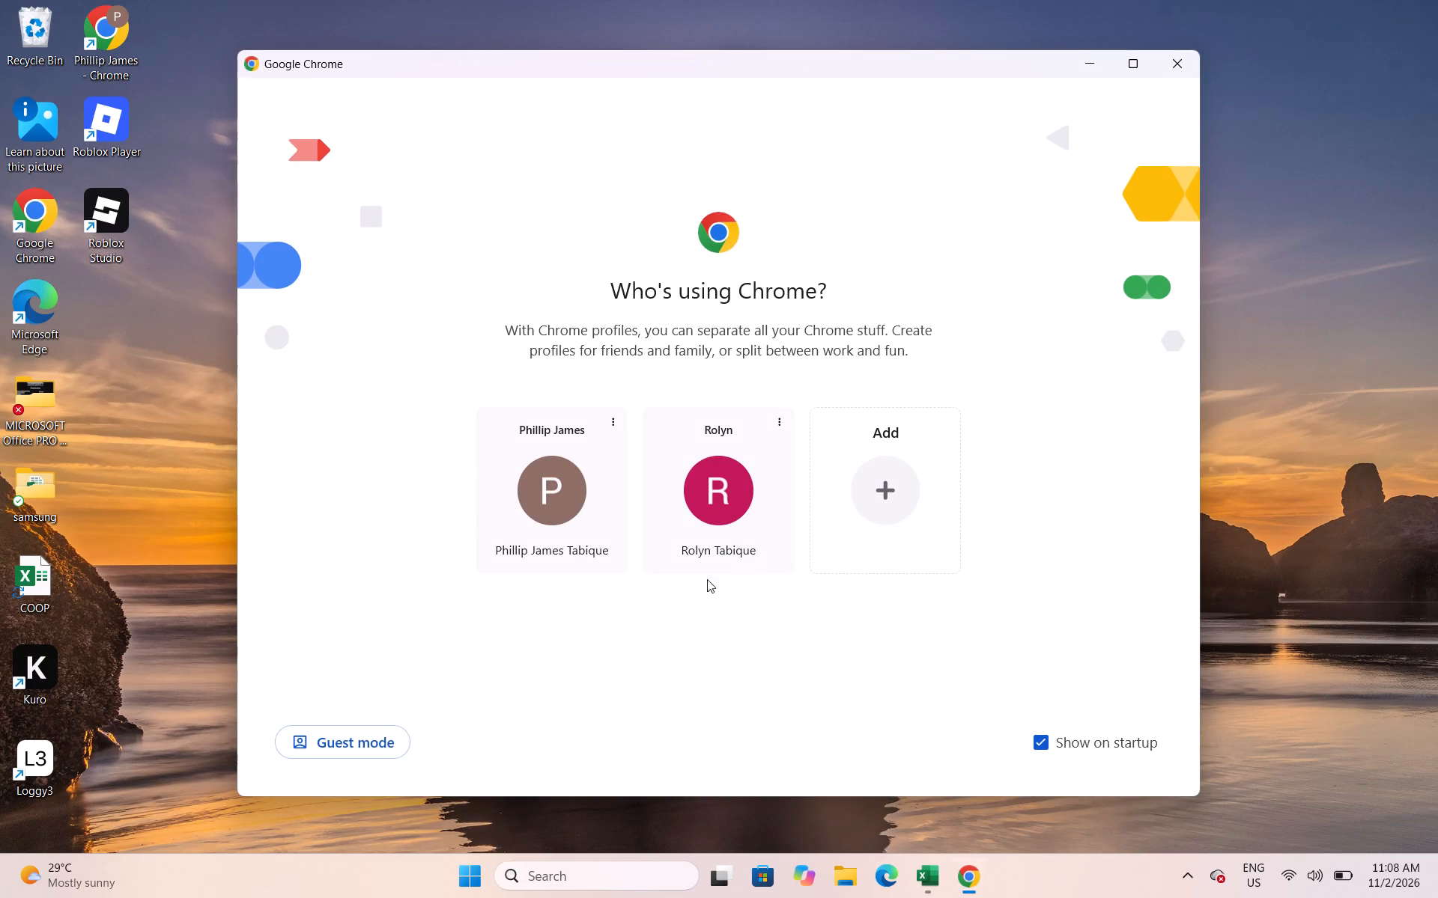
click(725, 546)
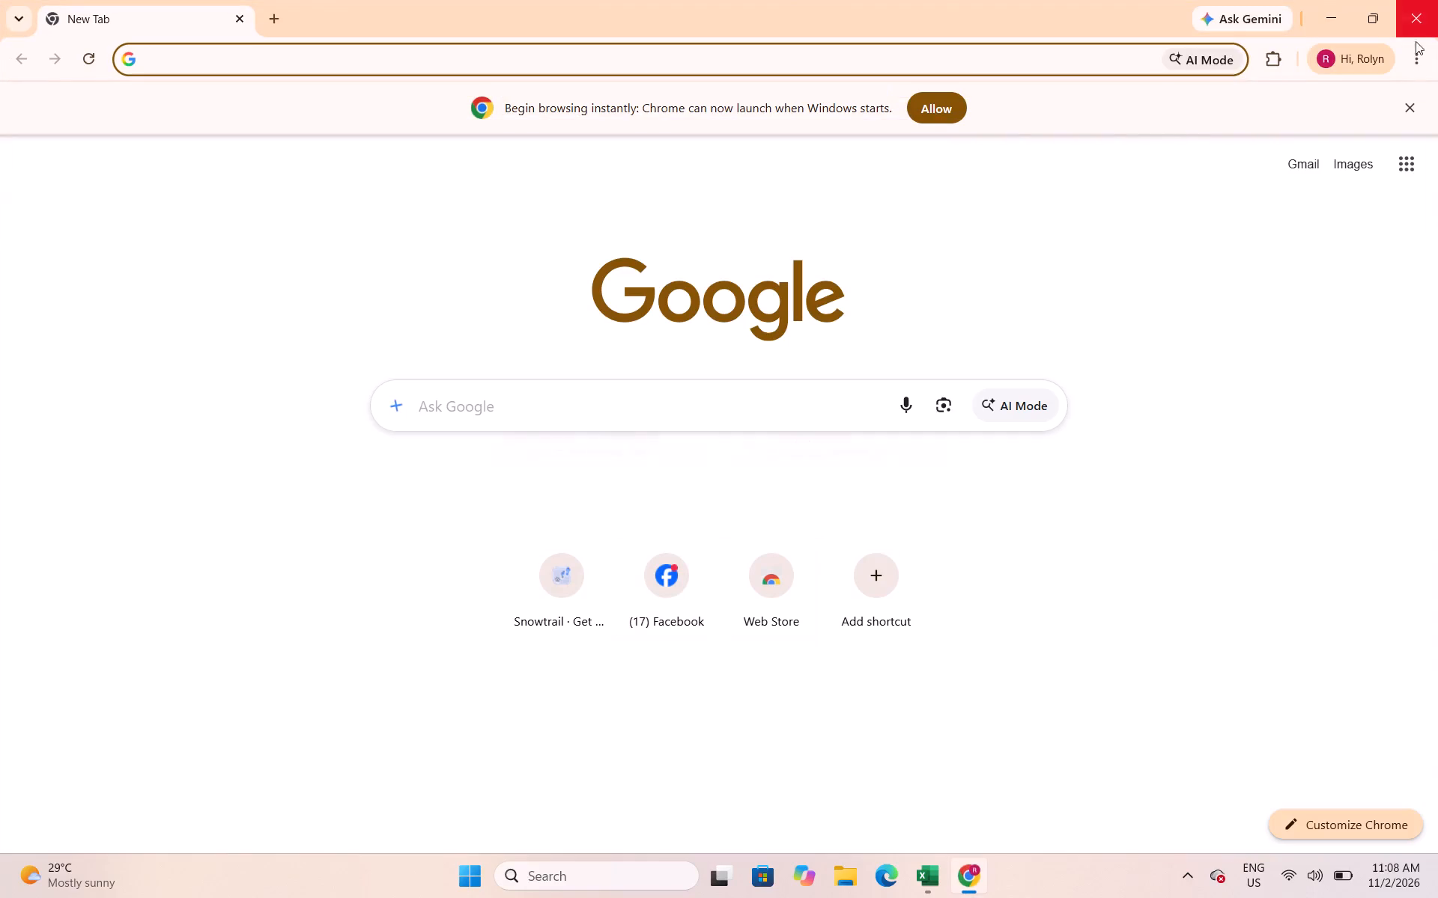
click(1383, 61)
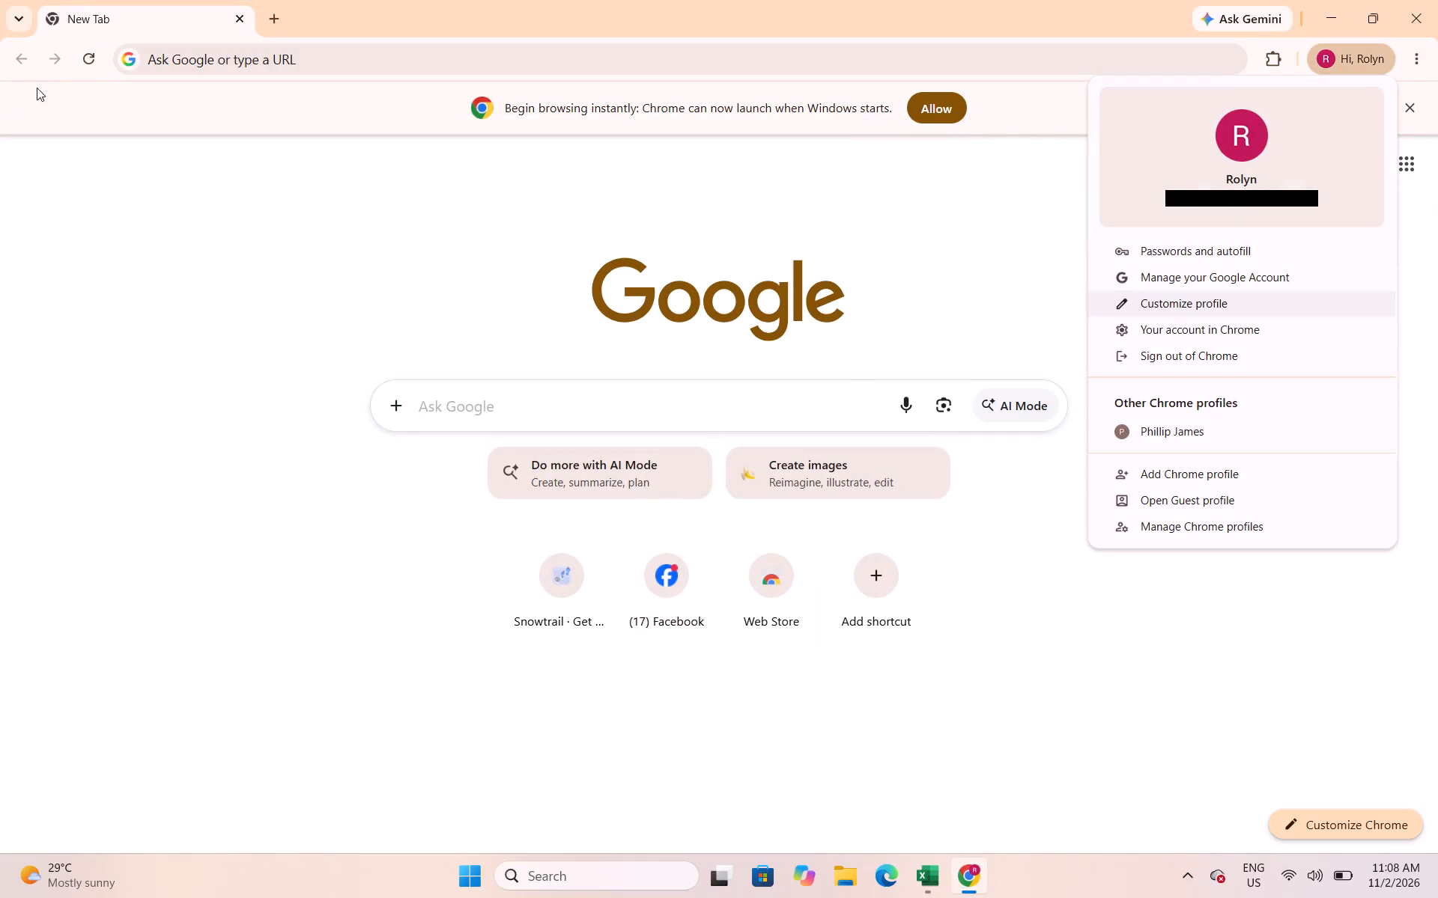
Search the web for google sheets and open a new blank Google Sheets spreadsheet.
click(231, 70)
text(goo)
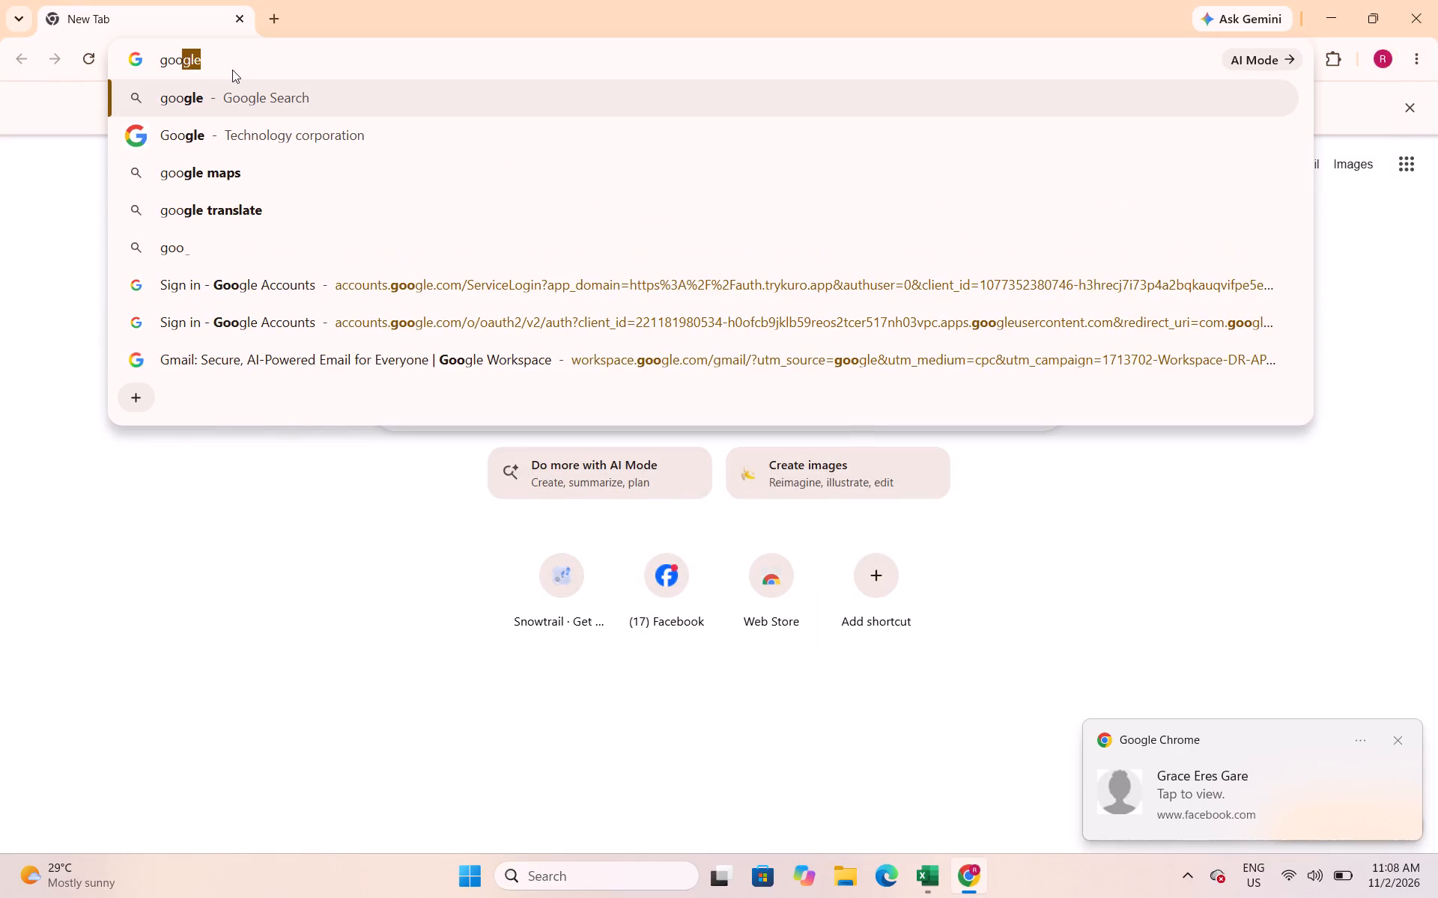
key(g)
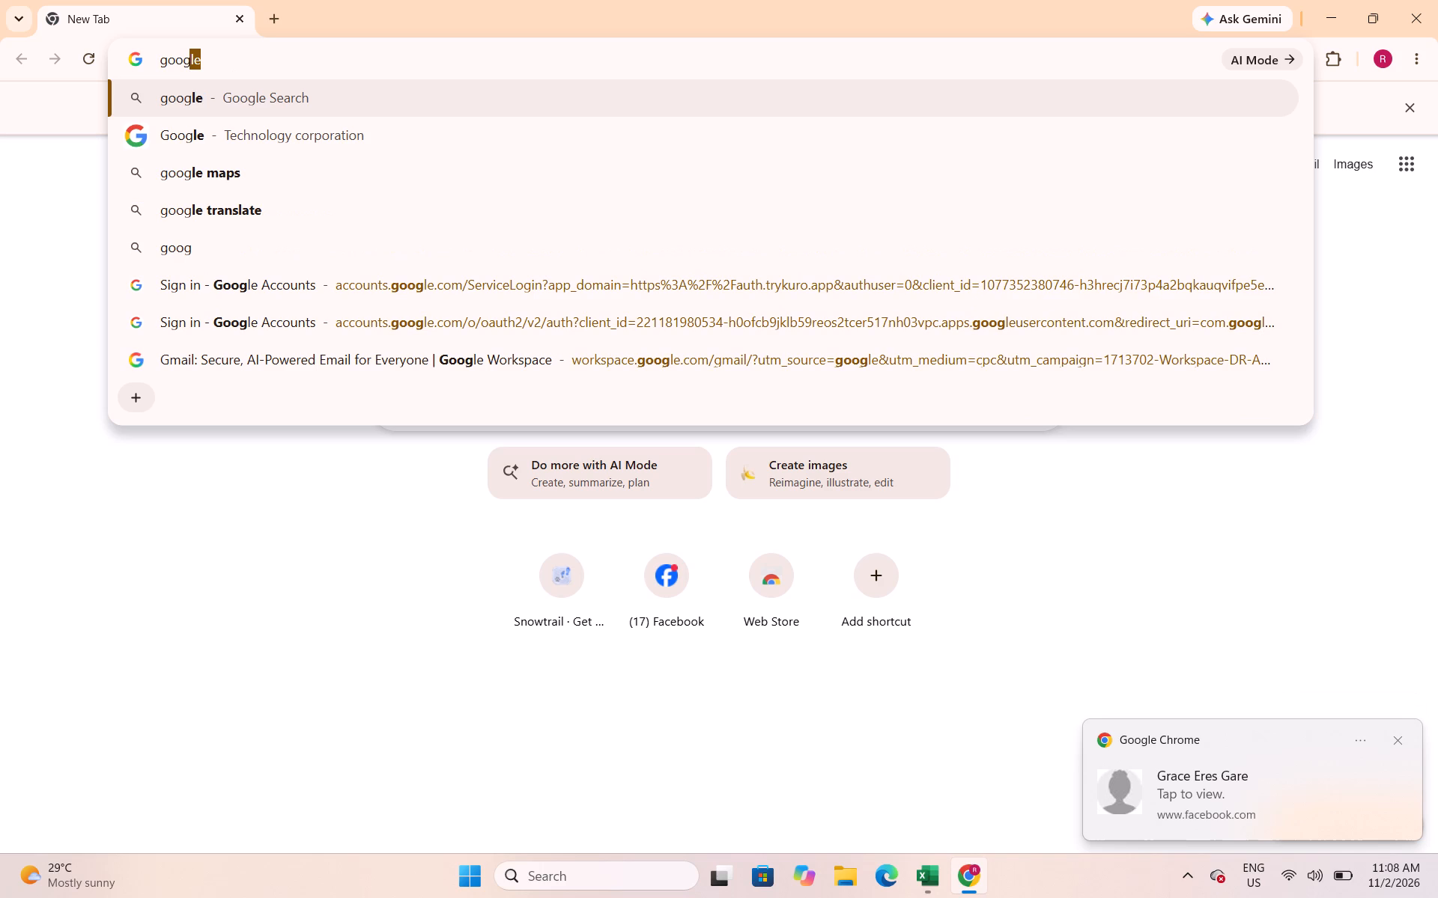
text(le)
key(space)
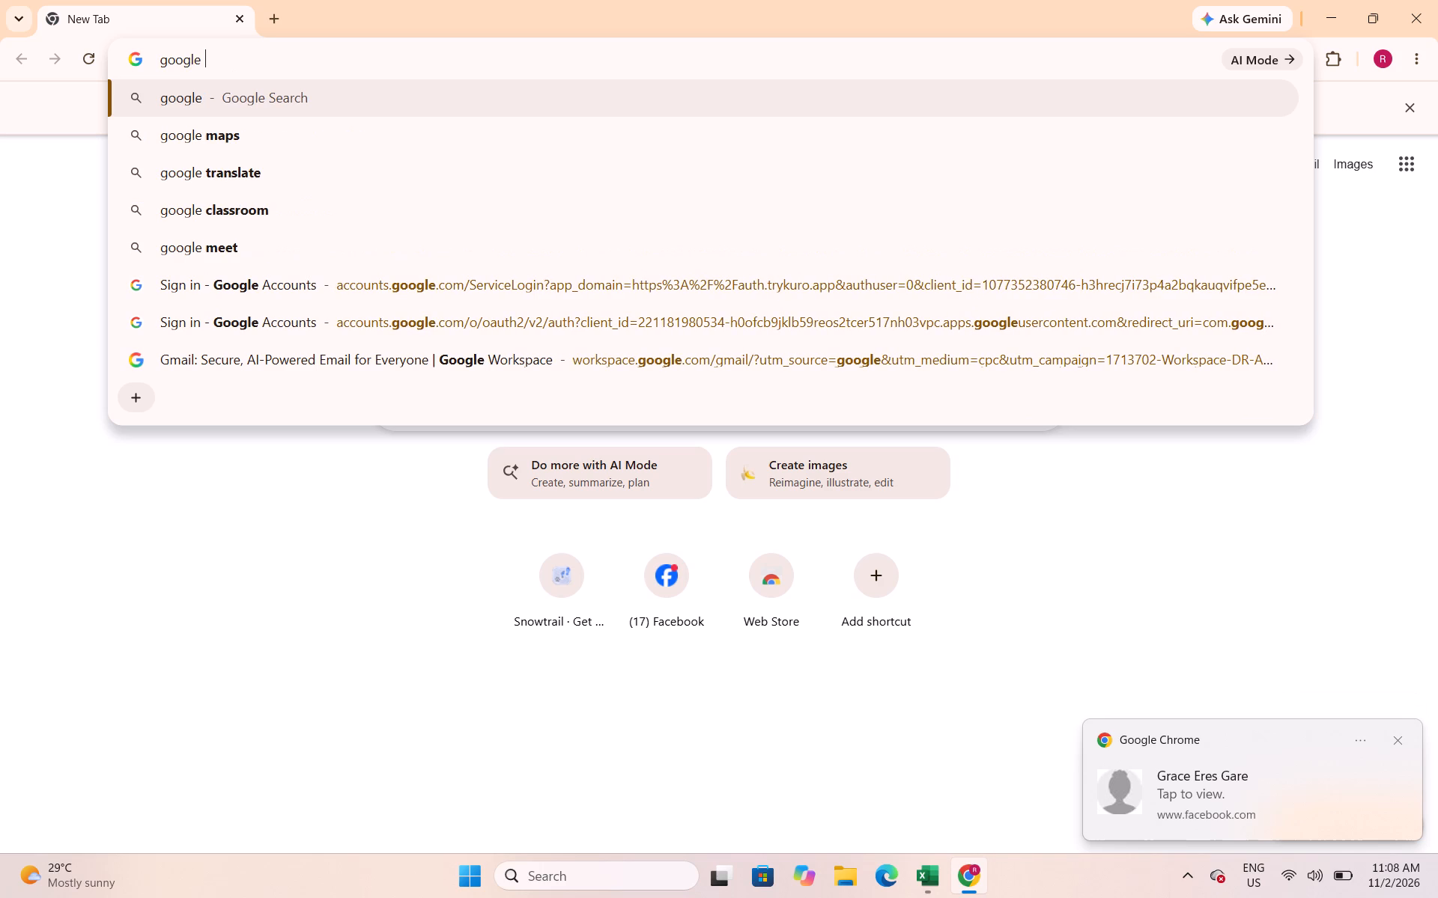
key(s)
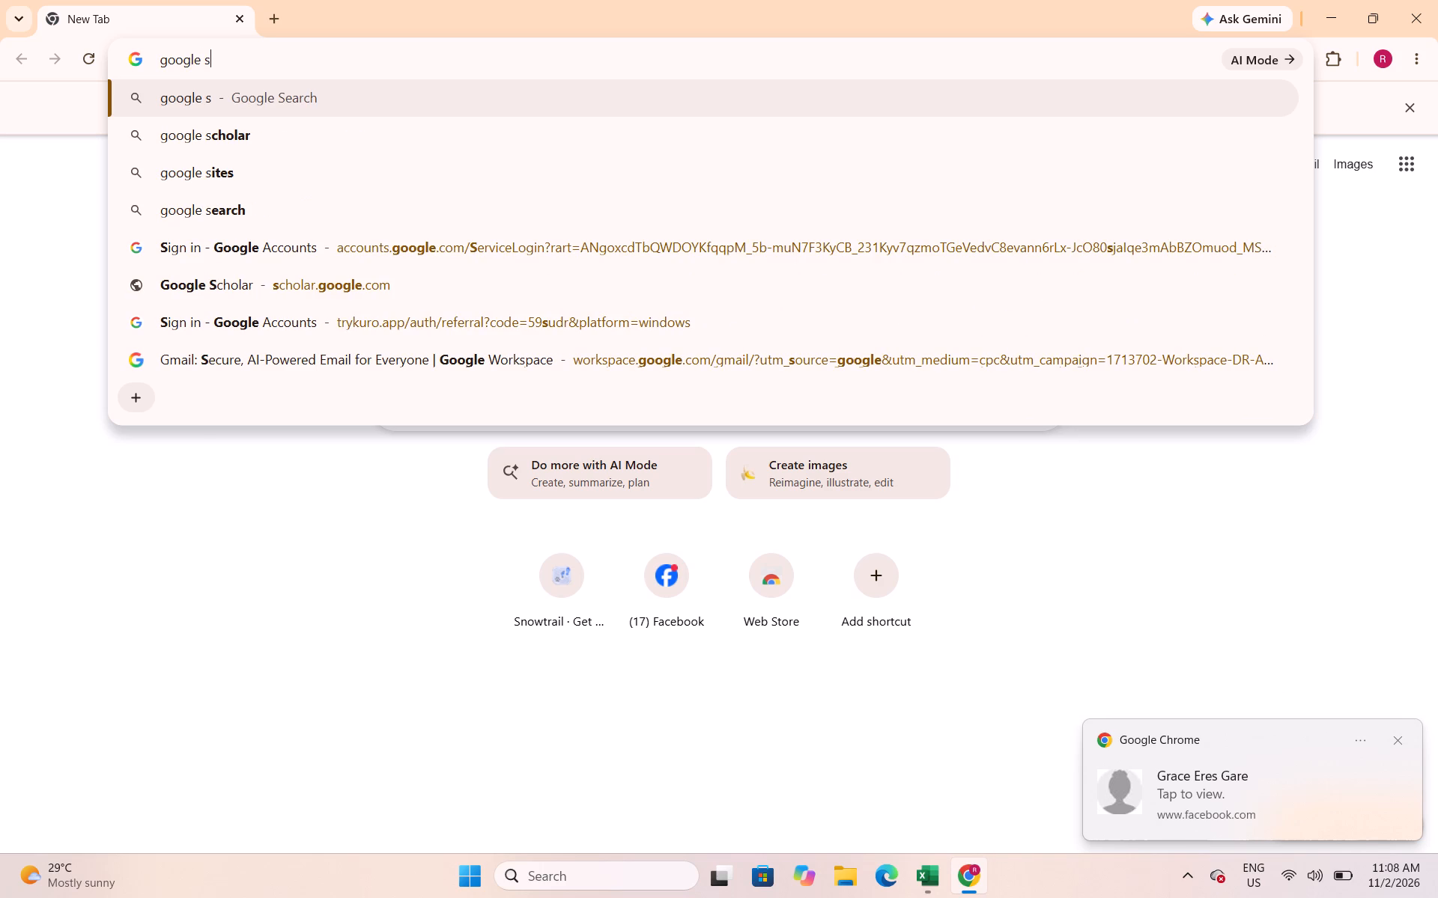
key(h)
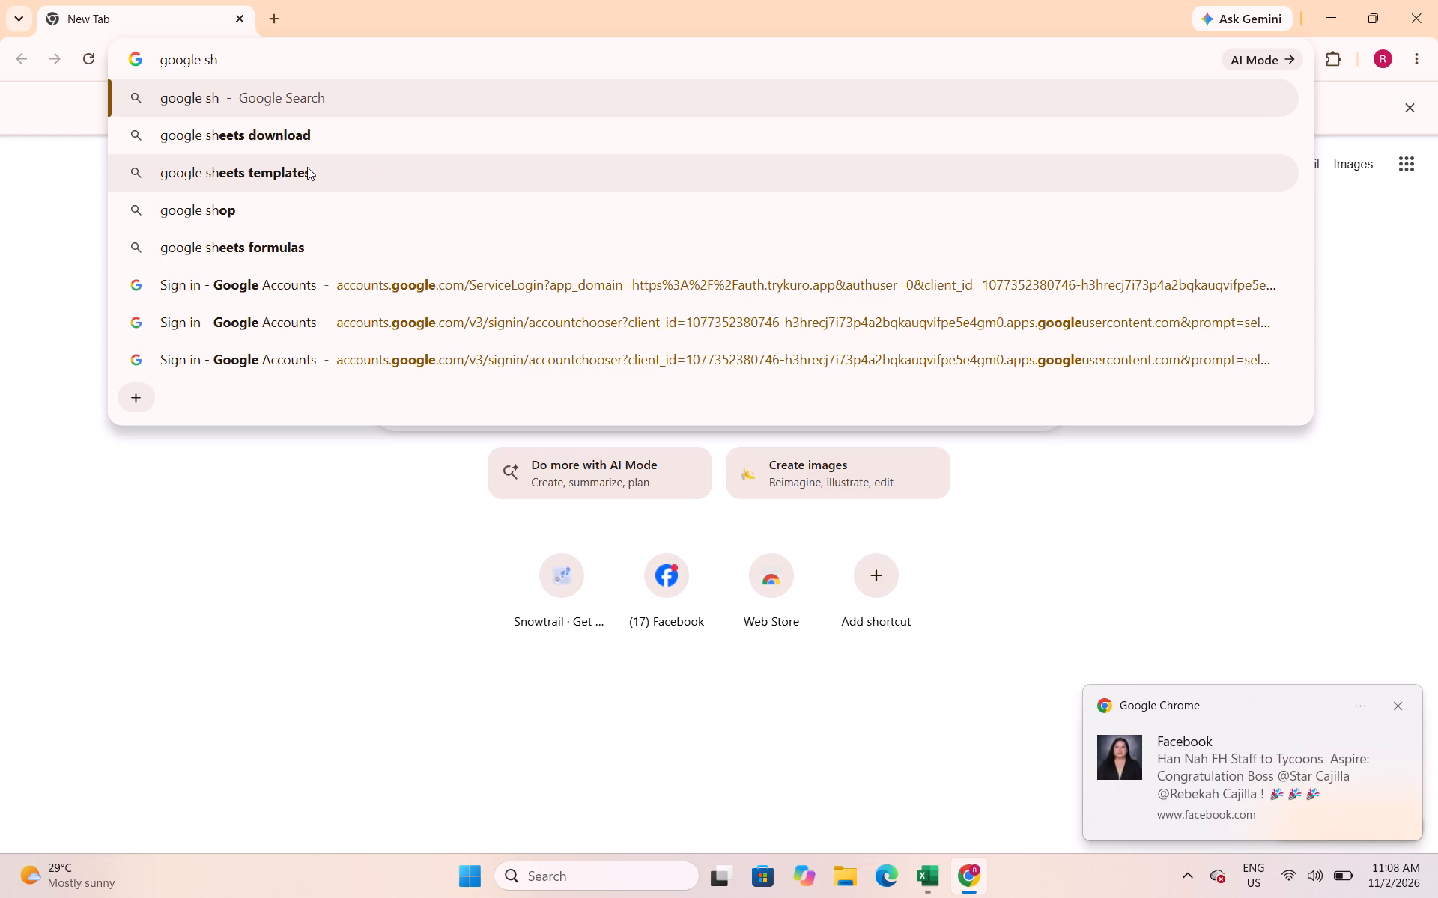
key(BackSpace)
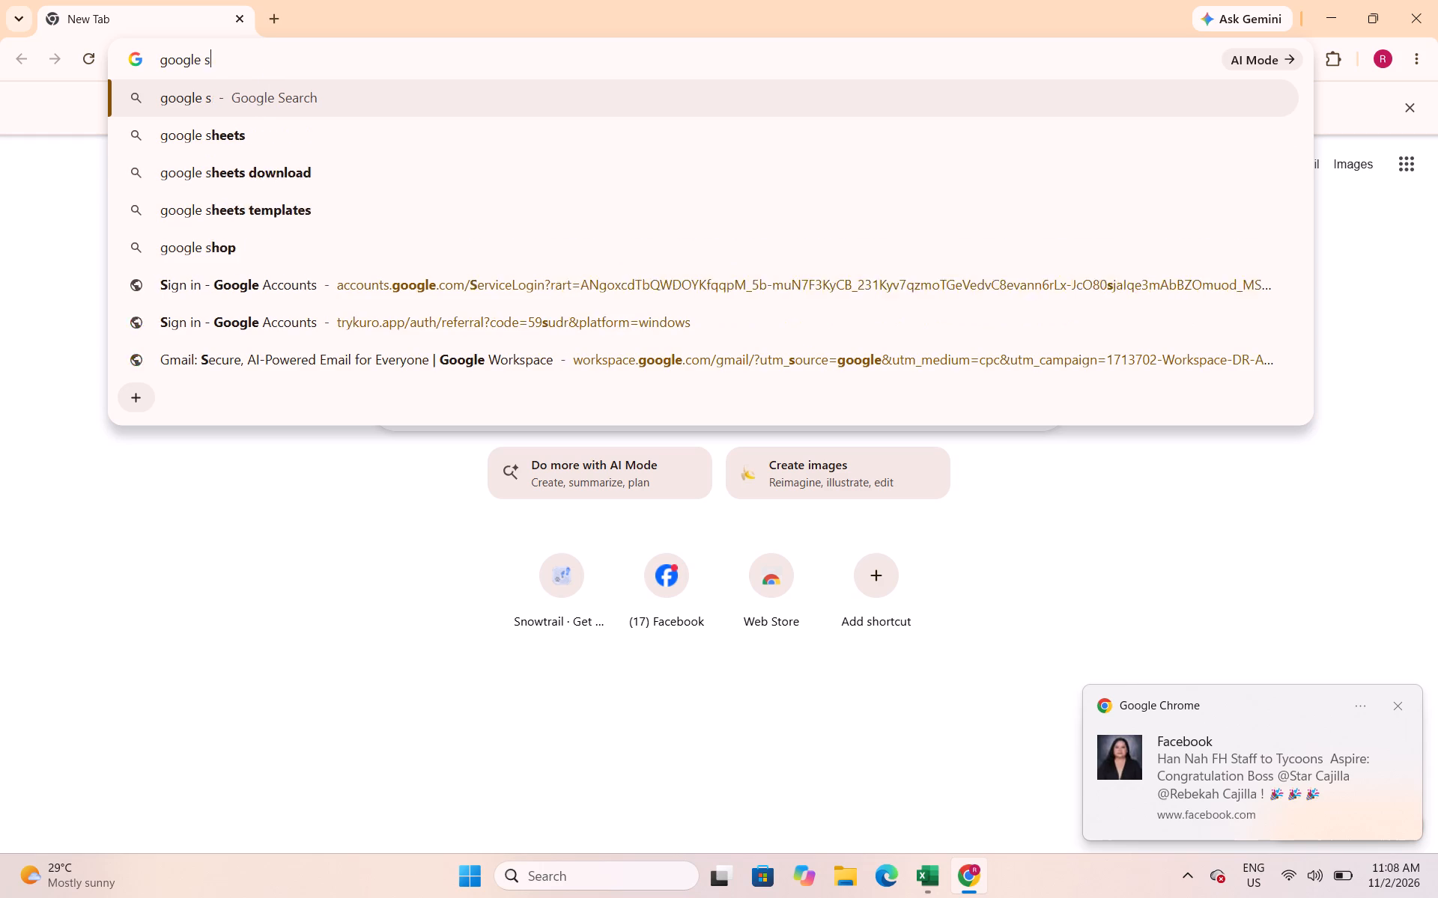
key(BackSpace)
key(BackSpace)
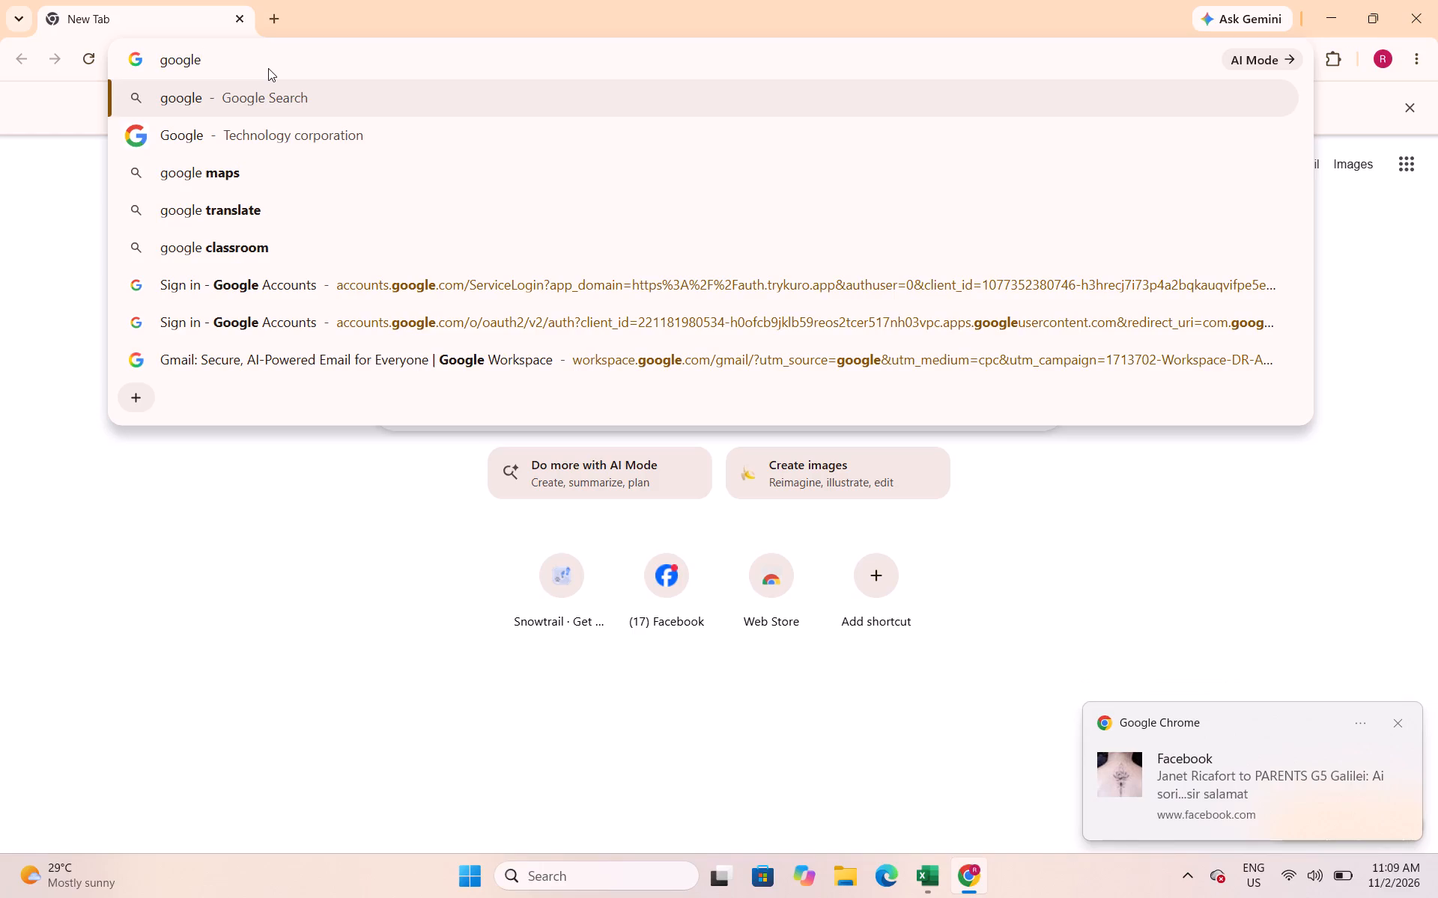
text(shee)
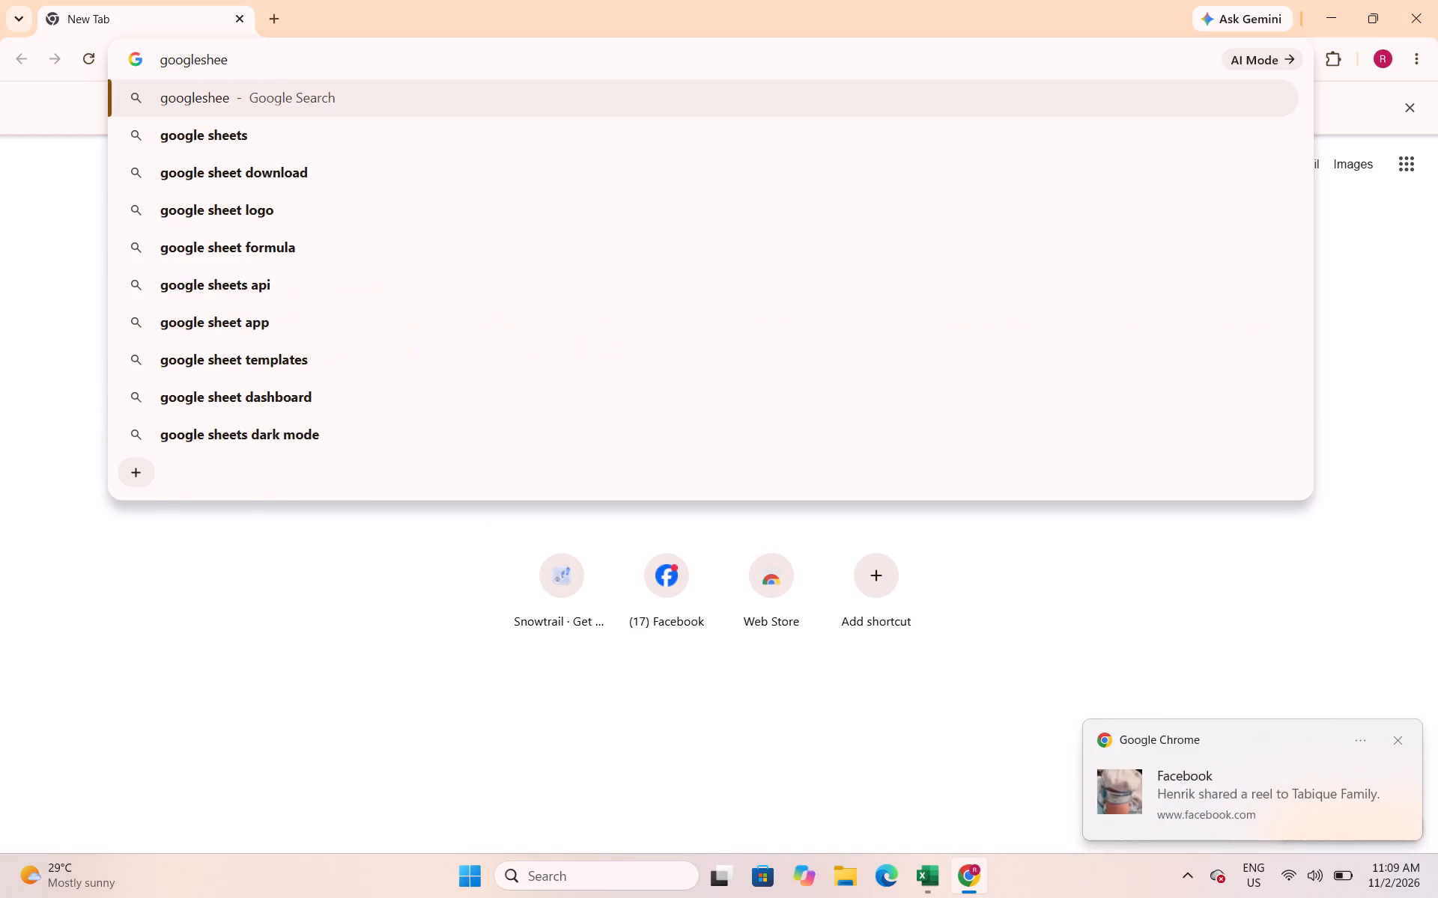
click(299, 123)
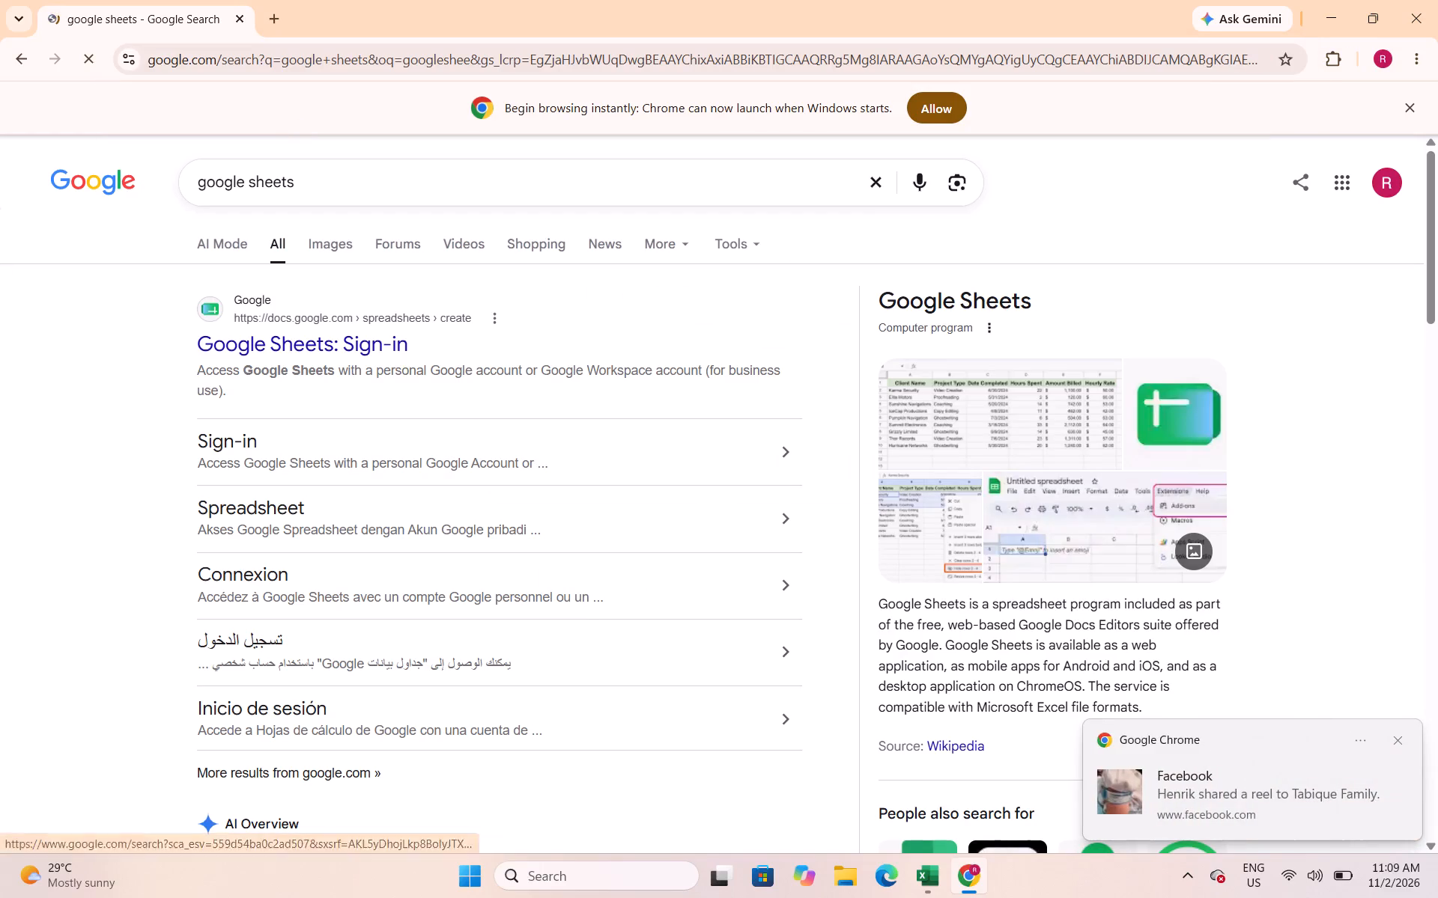
click(347, 349)
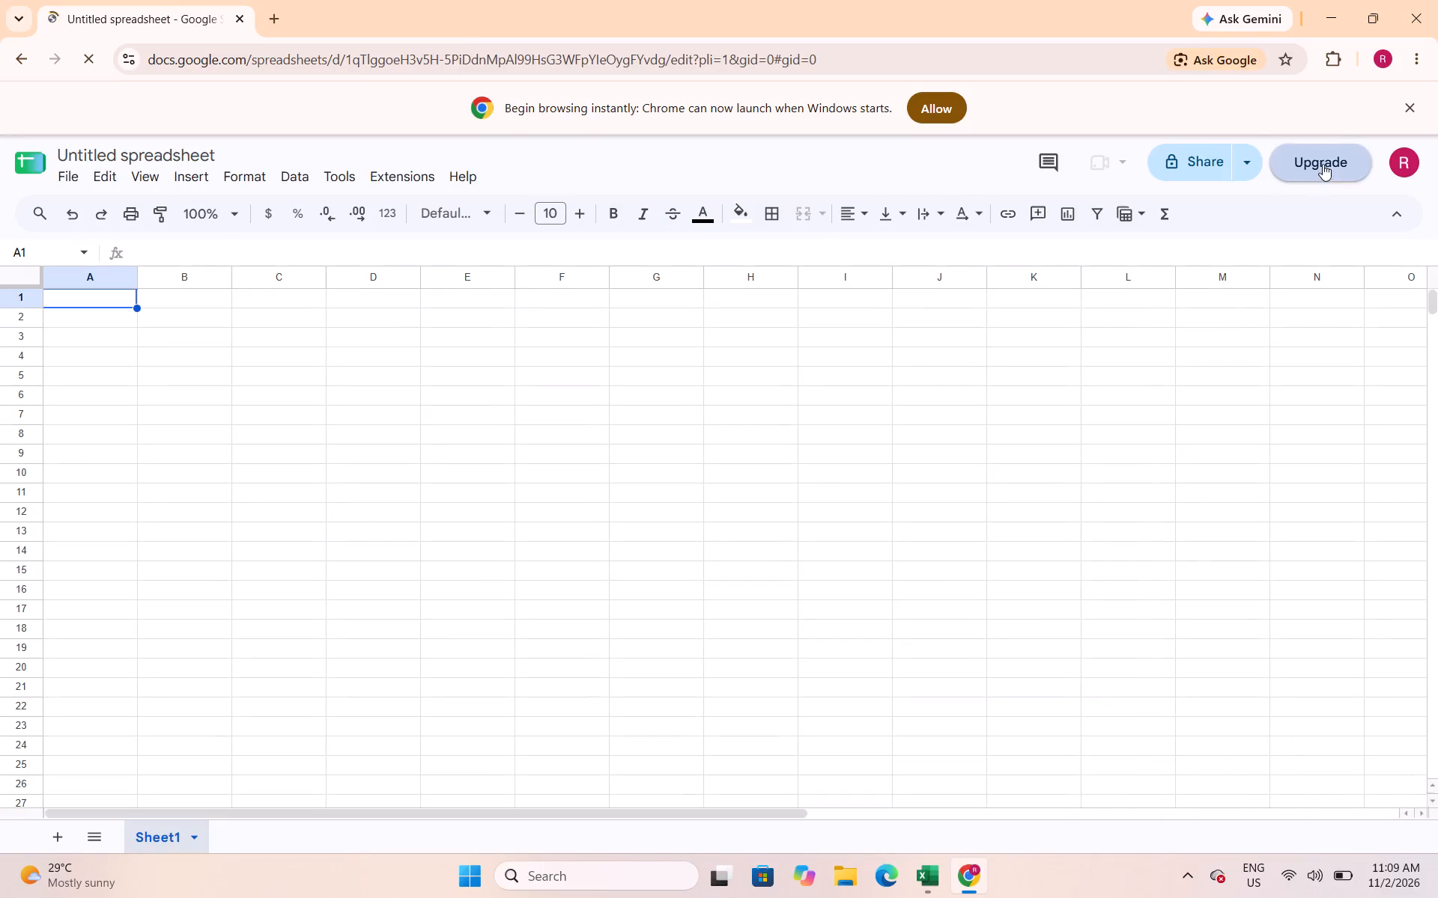
click(1402, 163)
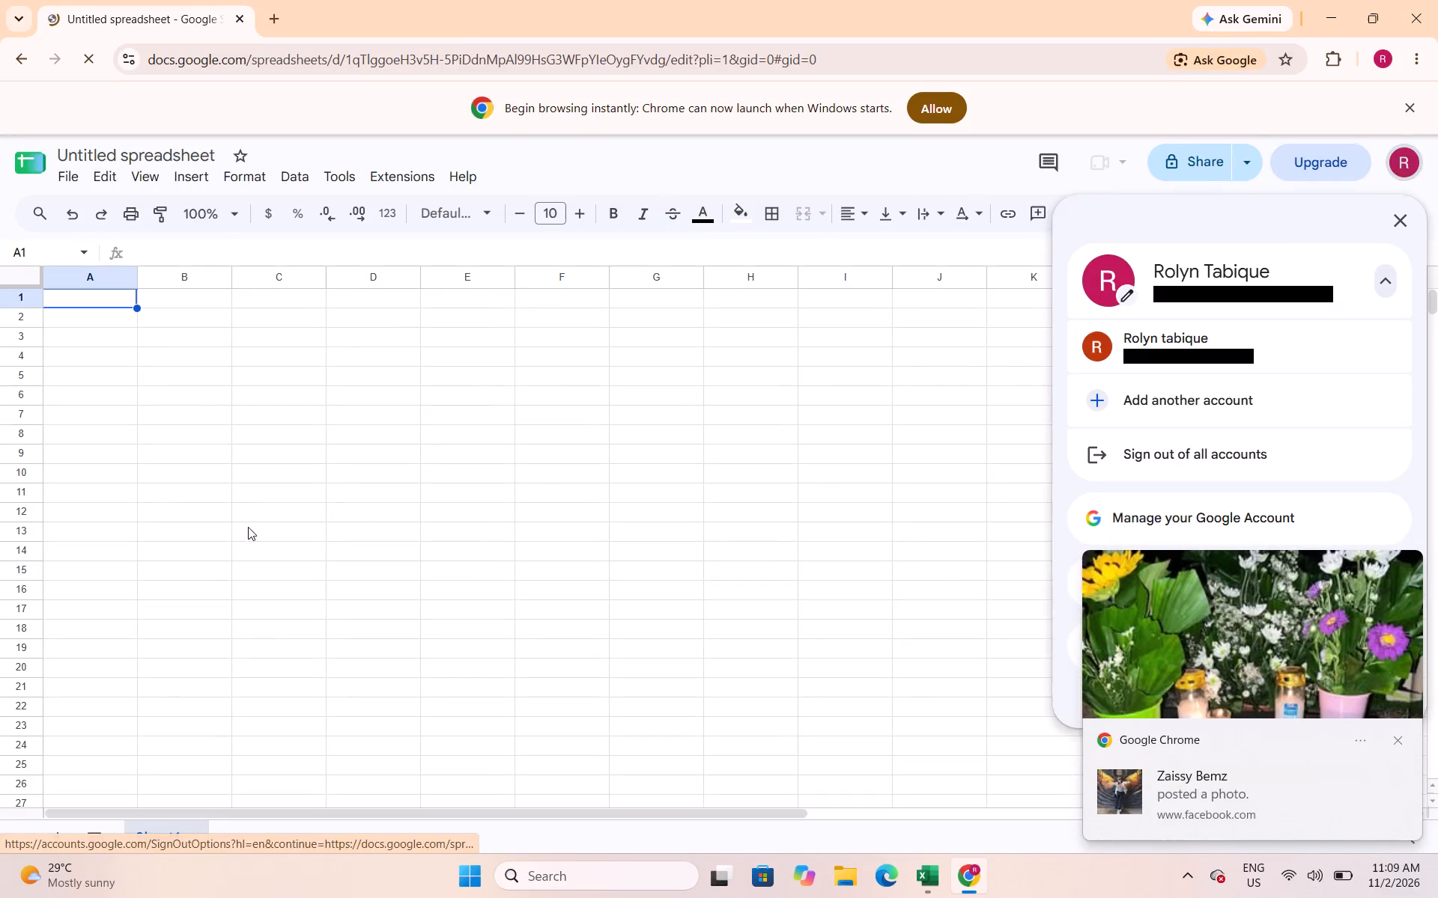
click(248, 527)
click(164, 366)
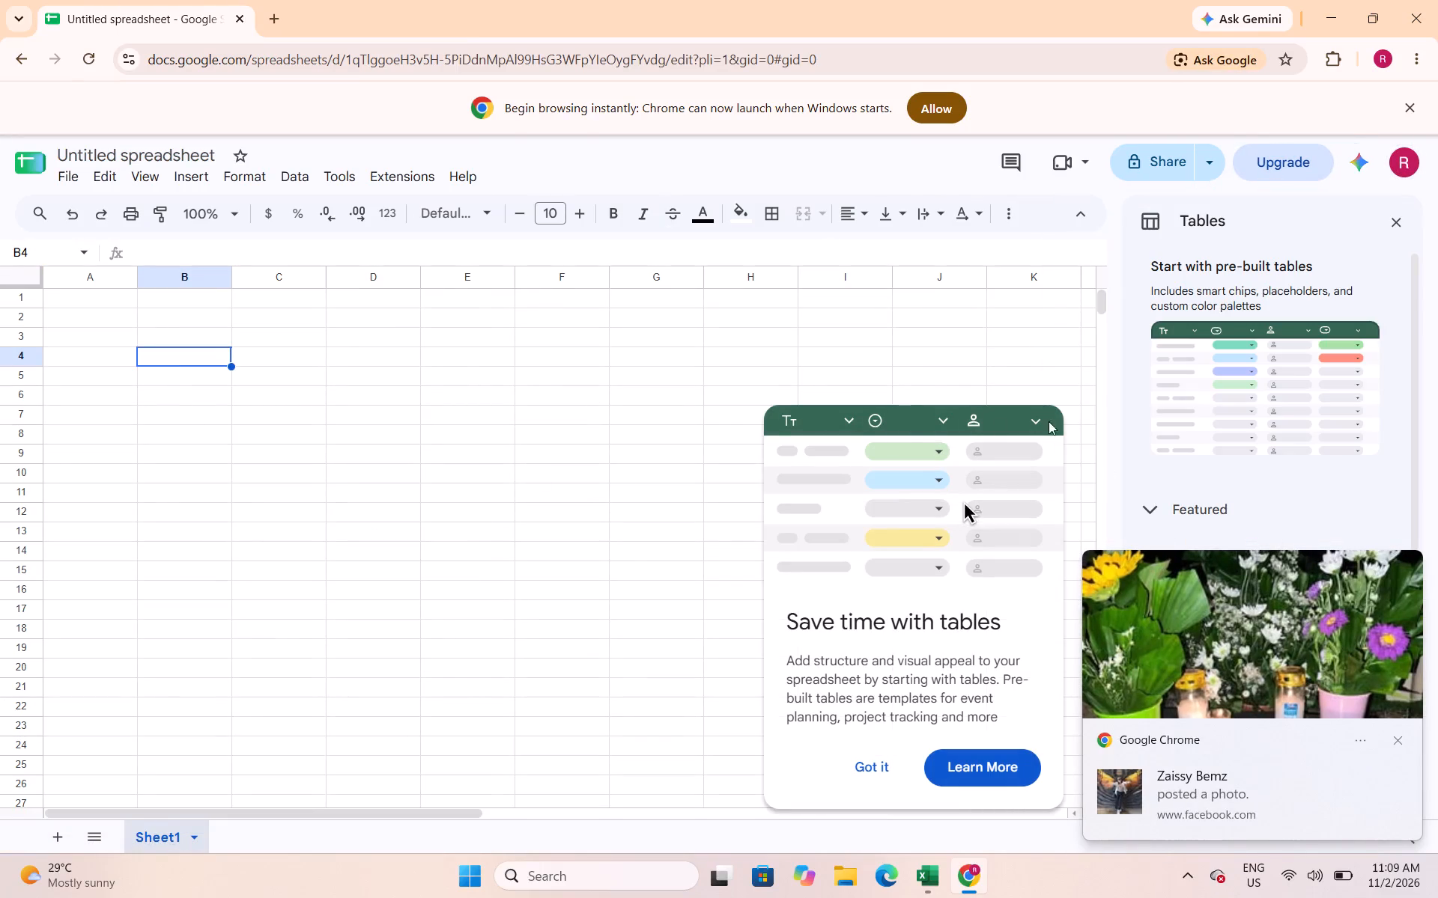
Switch back to the COOP workbook in Excel and copy the entire contents of the others sheet.
click(923, 882)
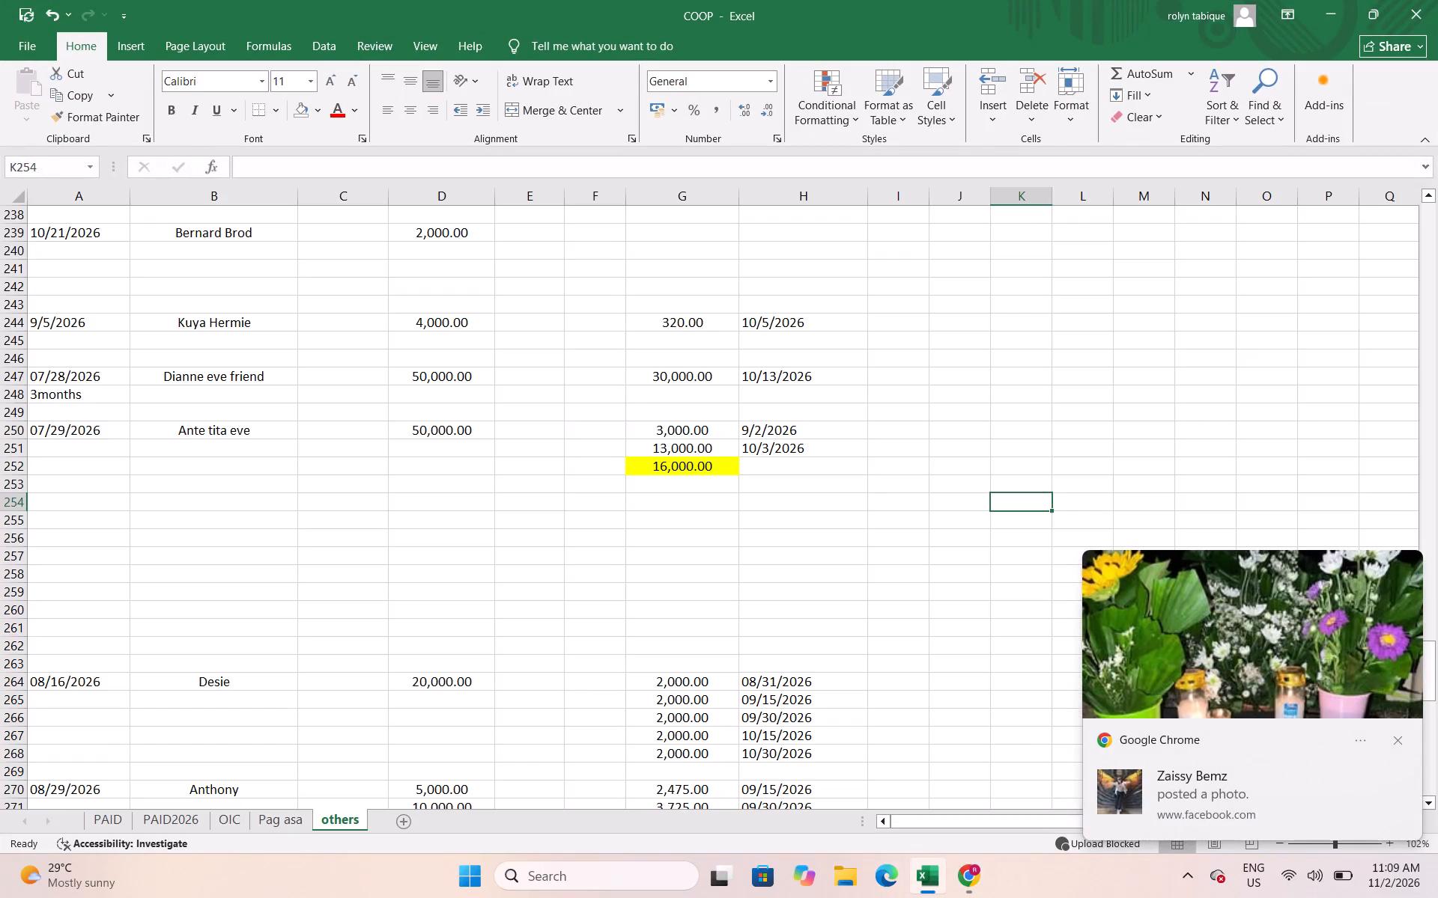
click(95, 261)
key(ctrl+a)
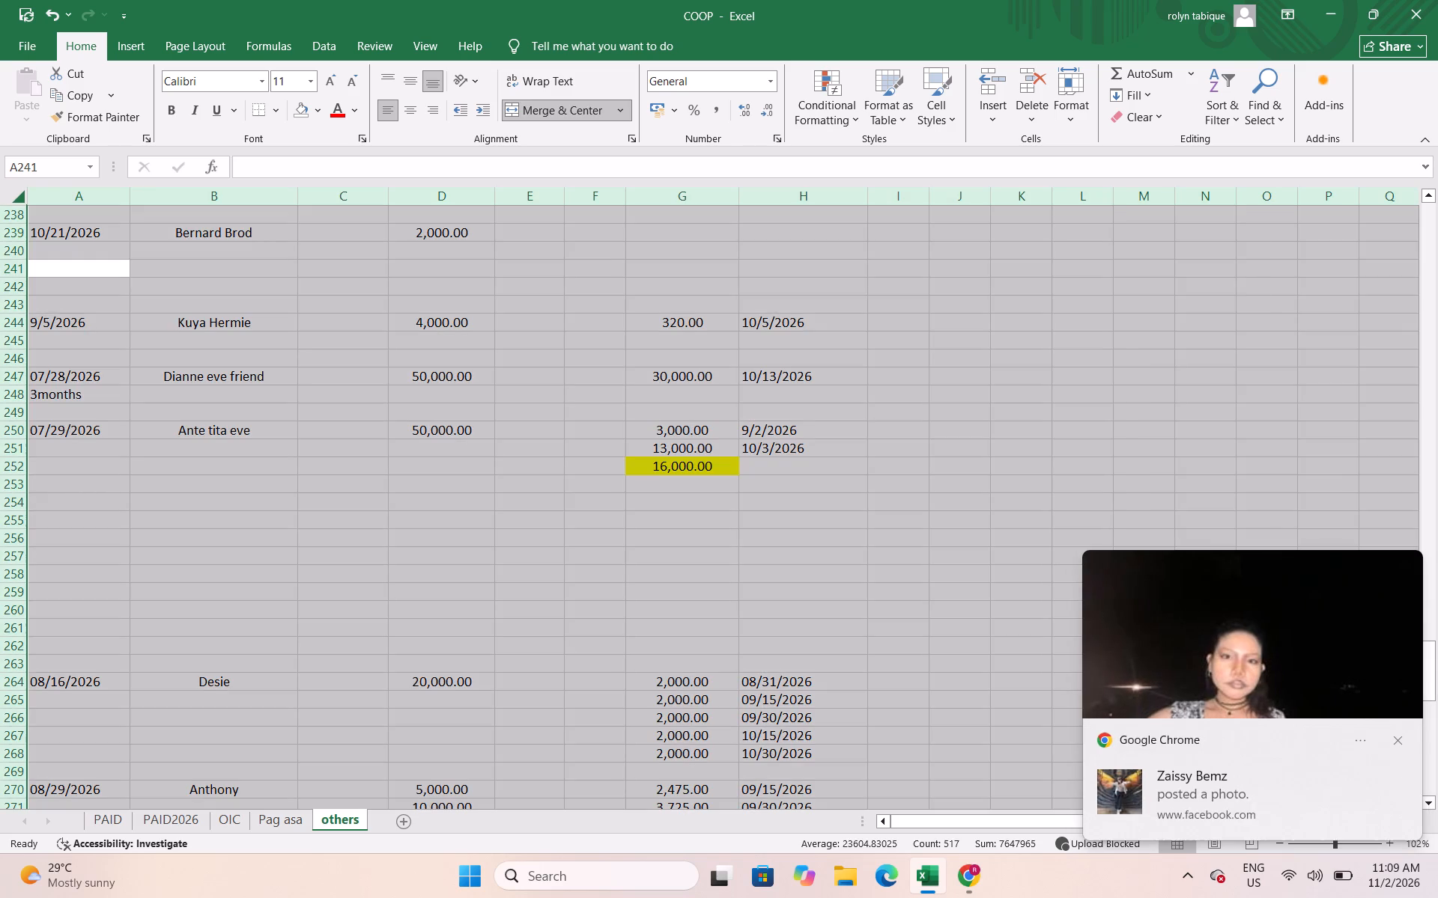
key(ctrl+c)
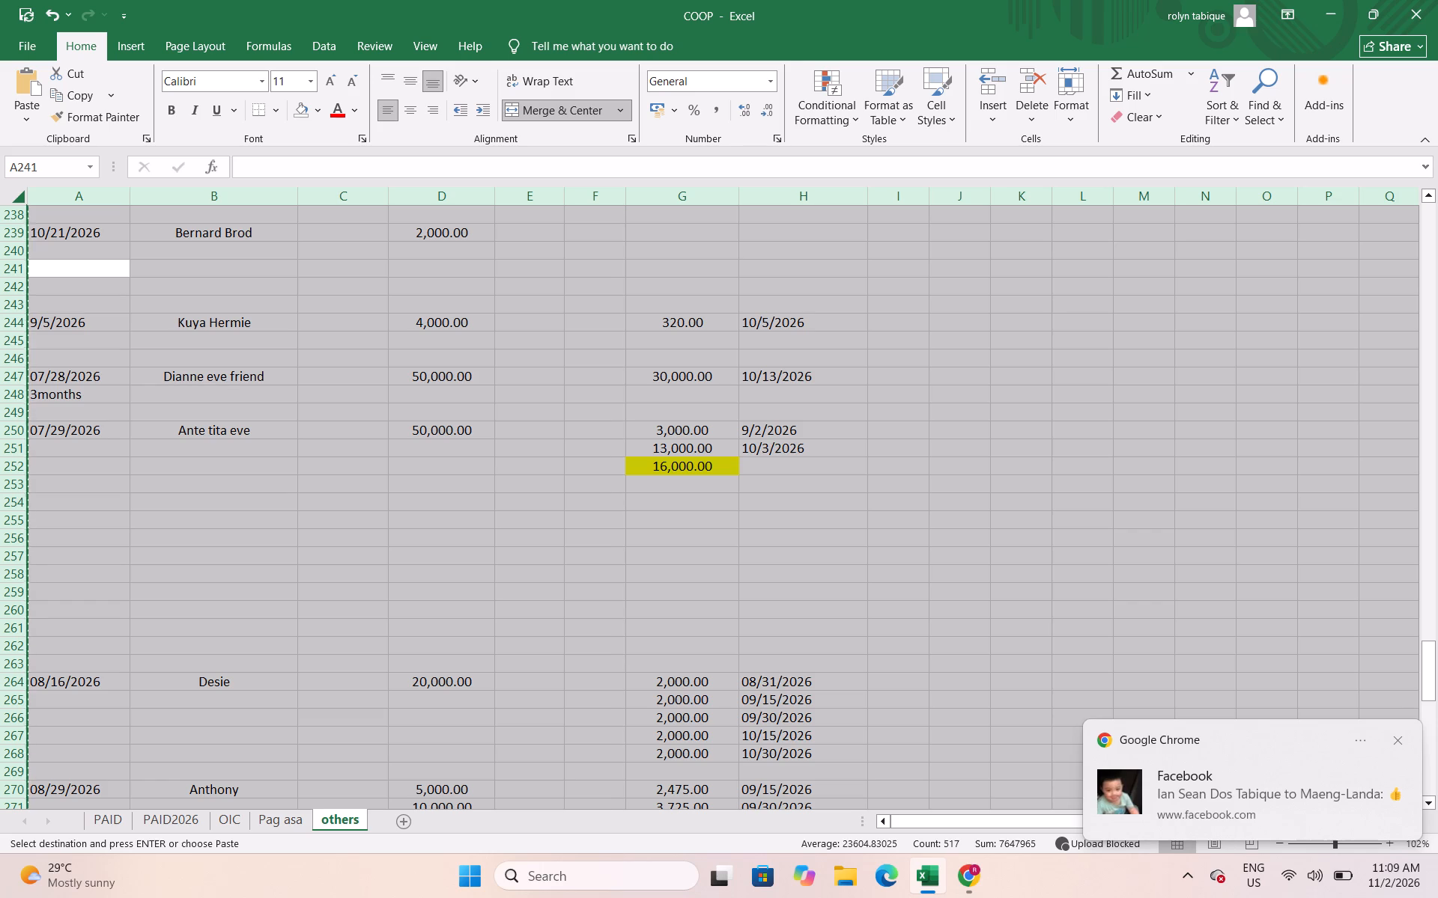
Copy the entire PAID sheet of the COOP workbook into the blank Google Sheets spreadsheet from cell A1, and close the Tables sidebar.
click(106, 825)
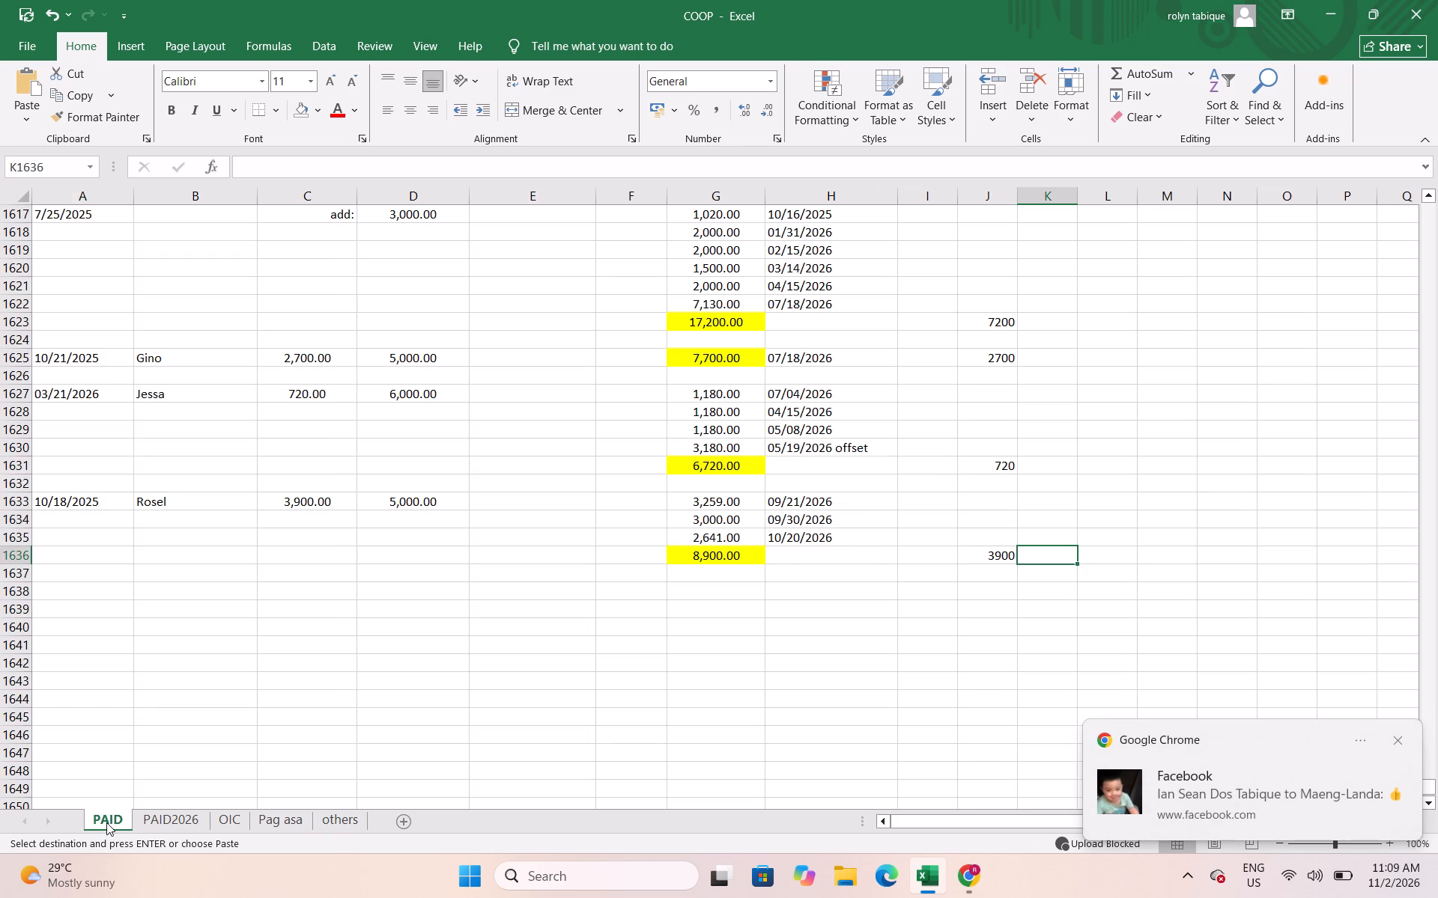
scroll(186, 620, up, 12)
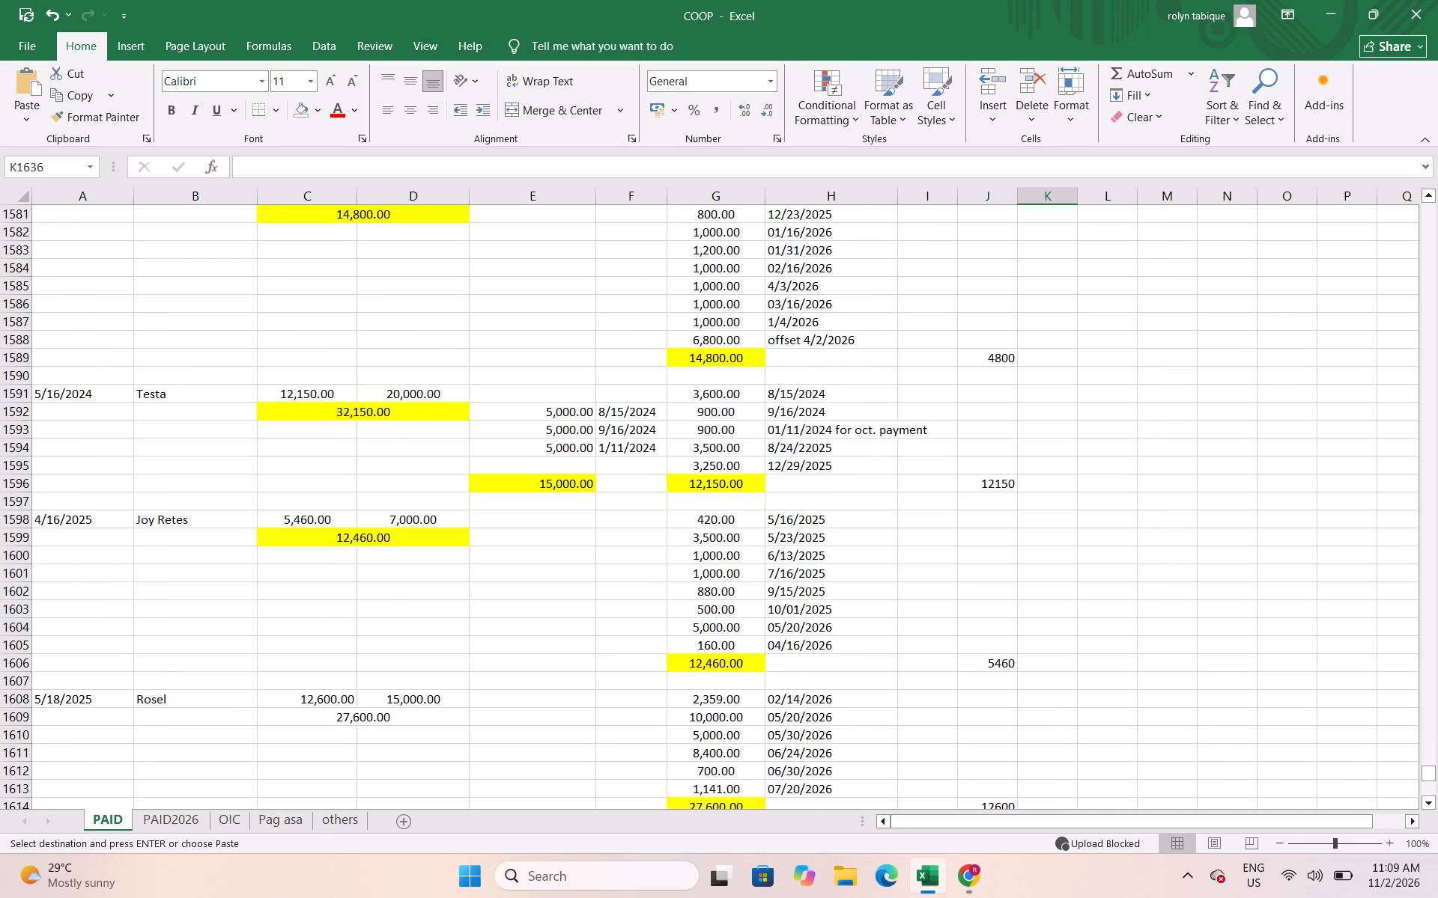
scroll(225, 466, up, 4)
click(194, 360)
key(ctrl+a)
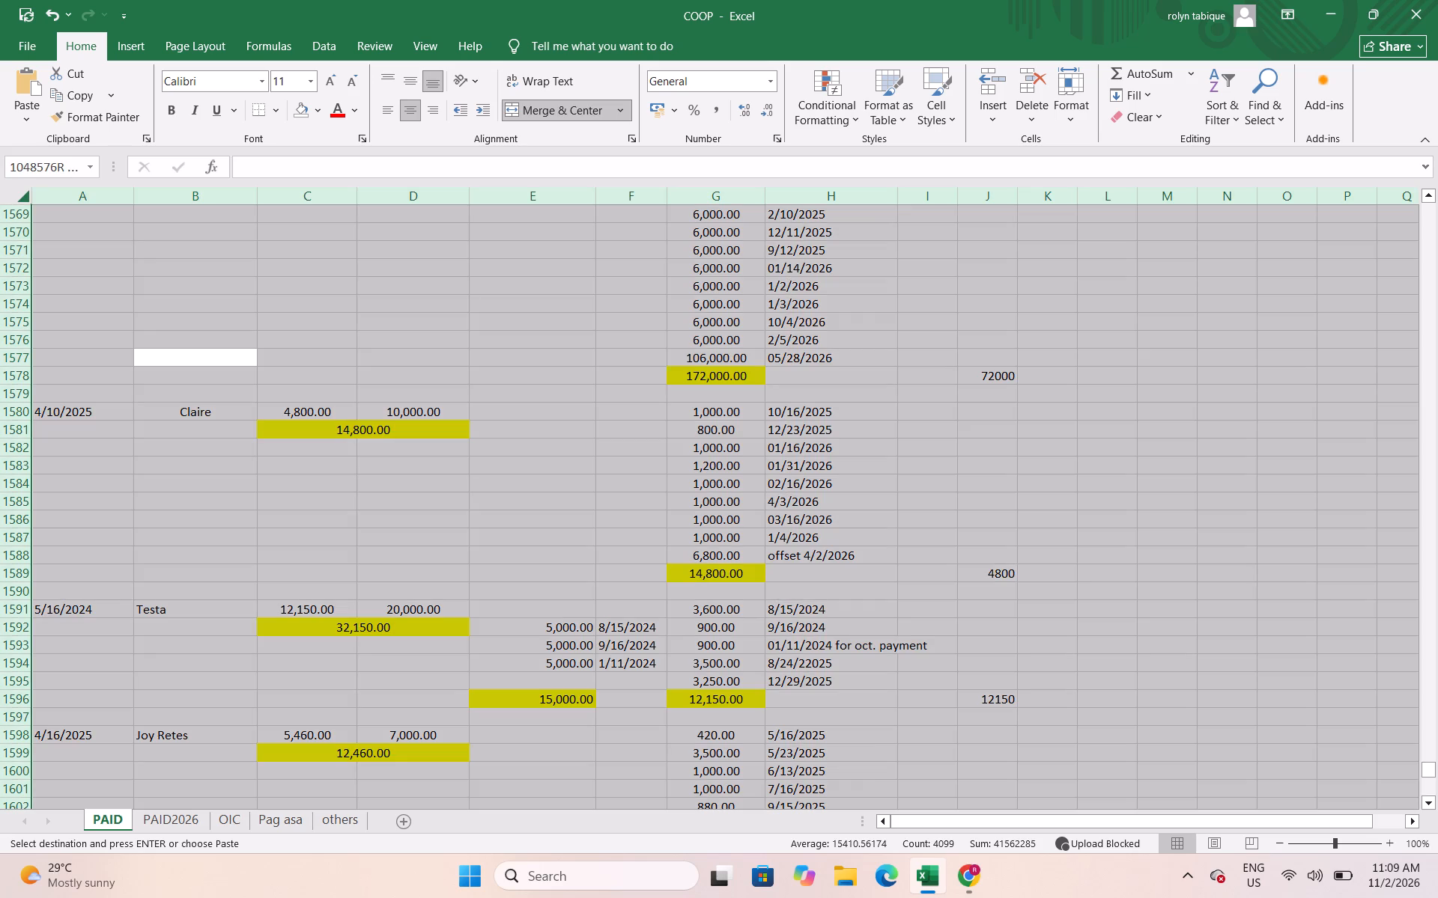
key(ctrl+c)
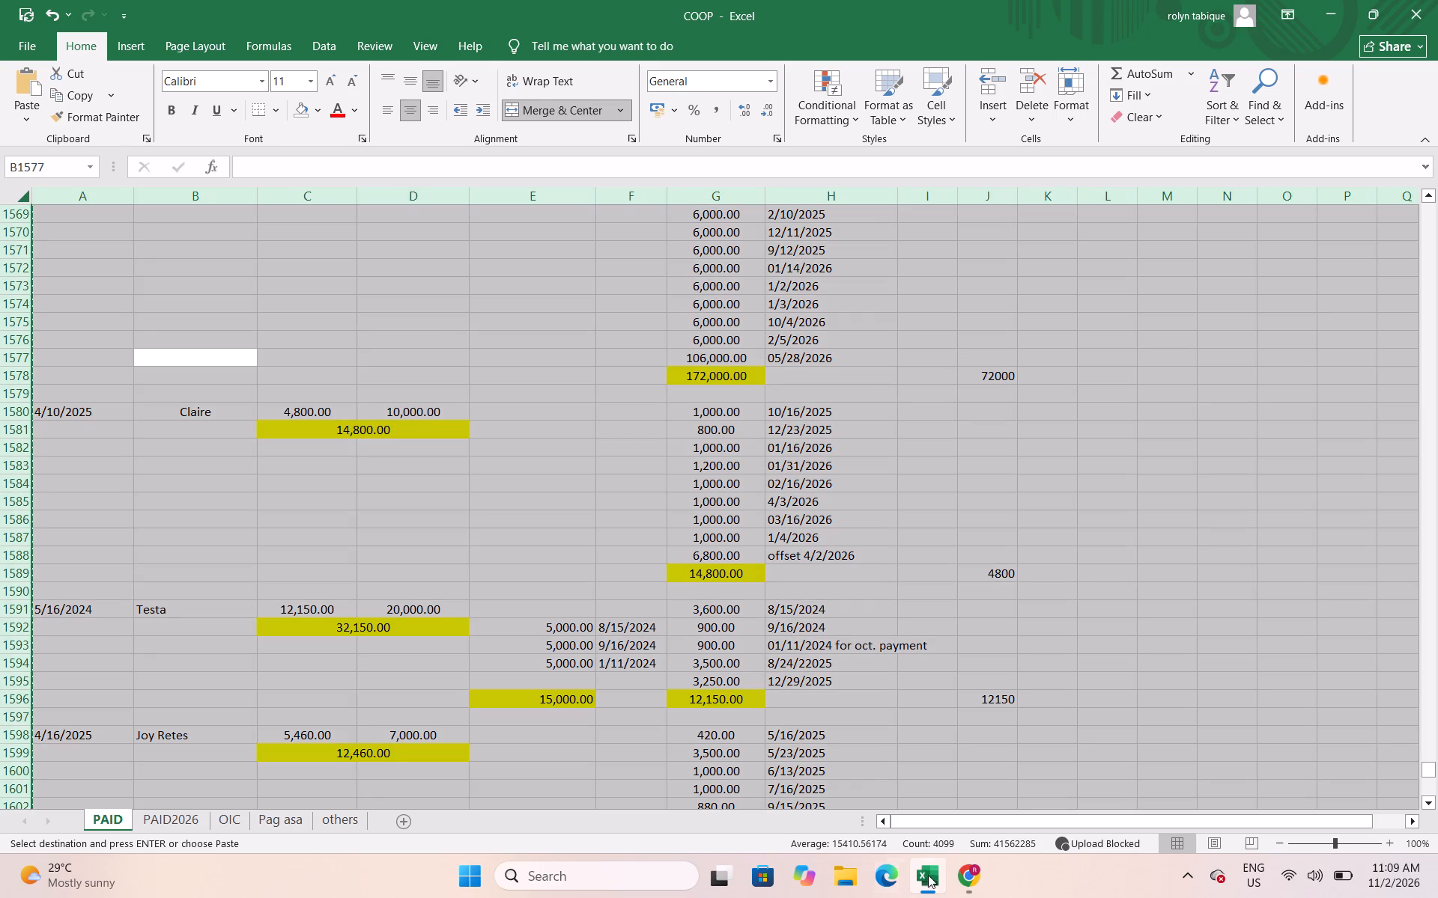
click(931, 876)
scroll(206, 520, up, 3)
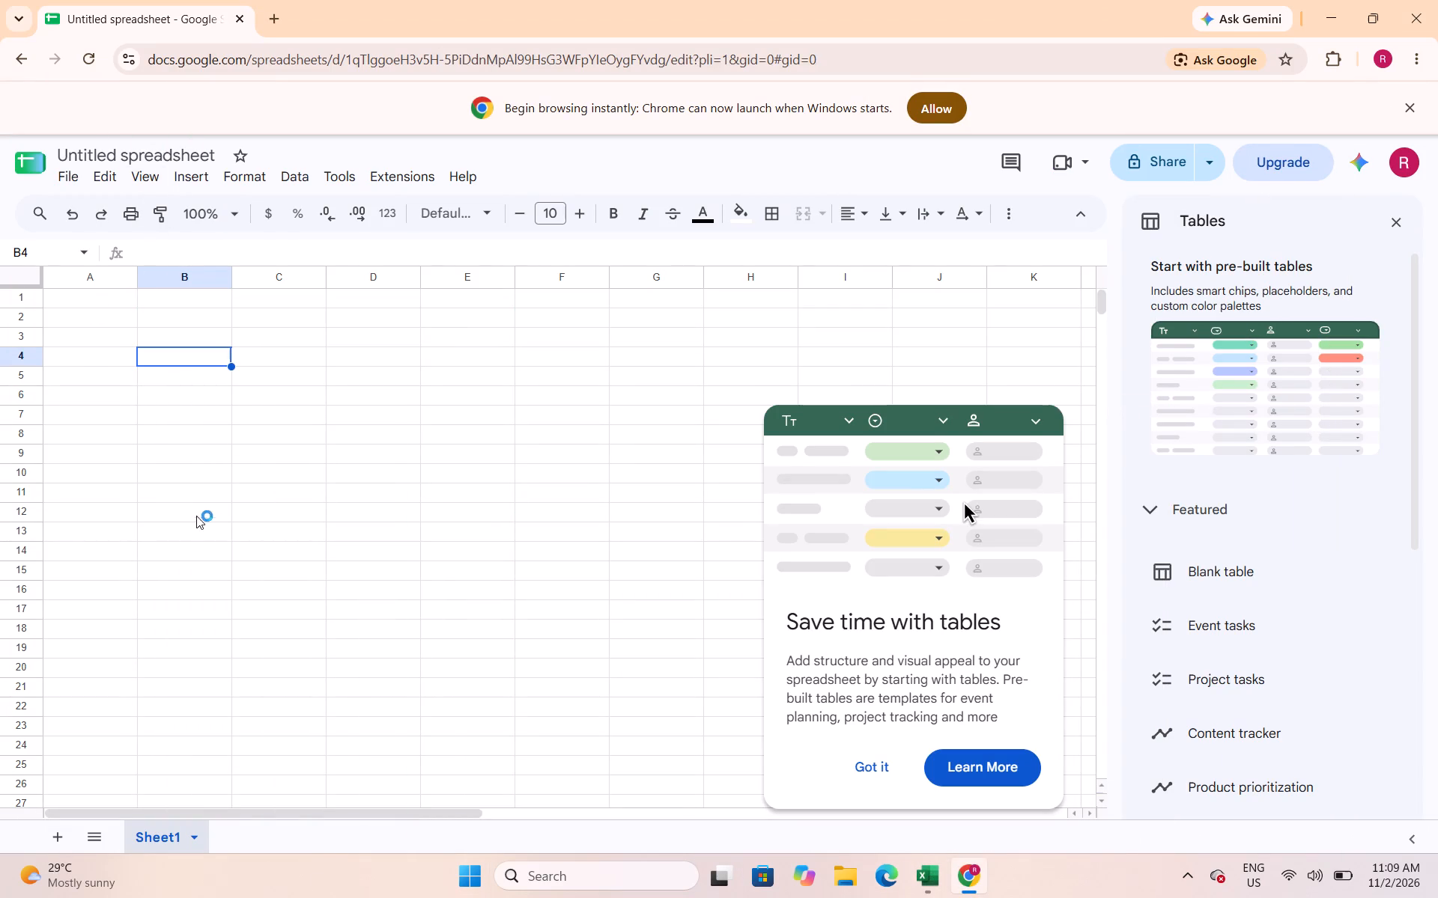
click(91, 299)
key(ctrl+v)
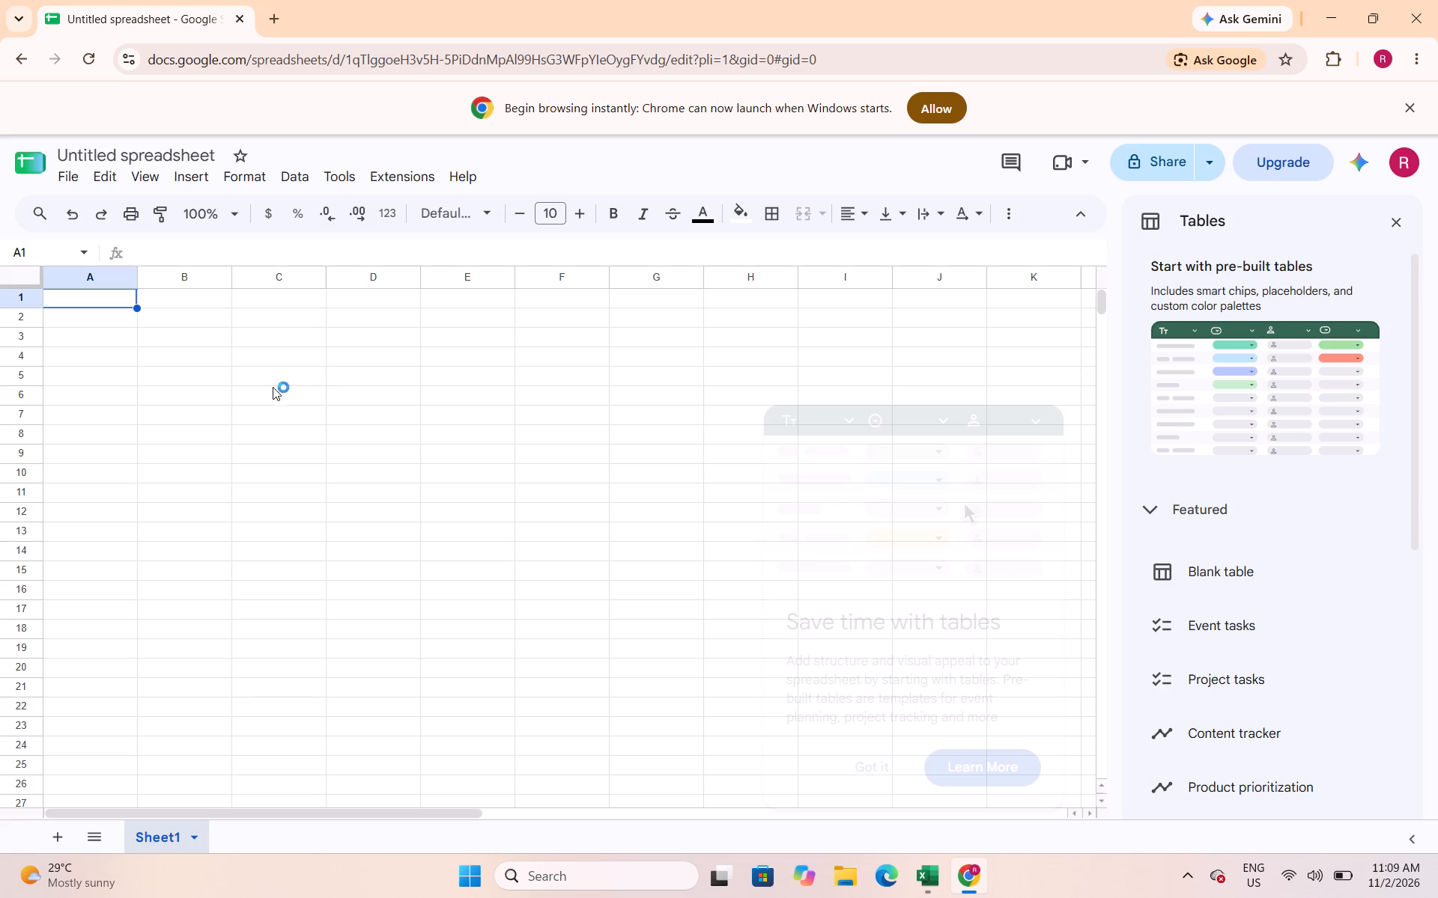
click(1398, 216)
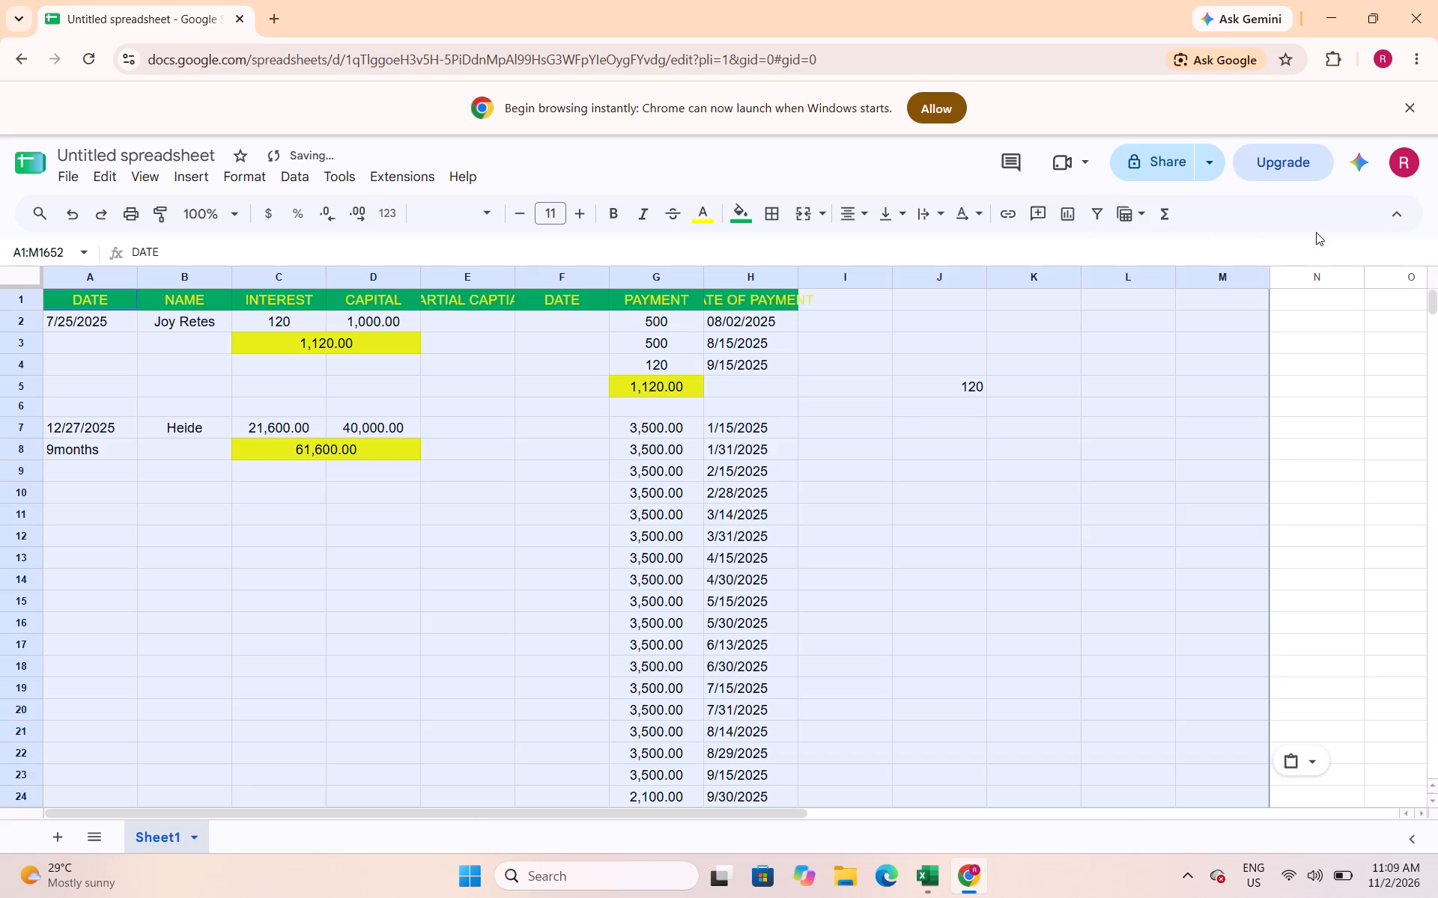
Rename Sheet1 of the Google Sheets spreadsheet as paid.
right_click(146, 840)
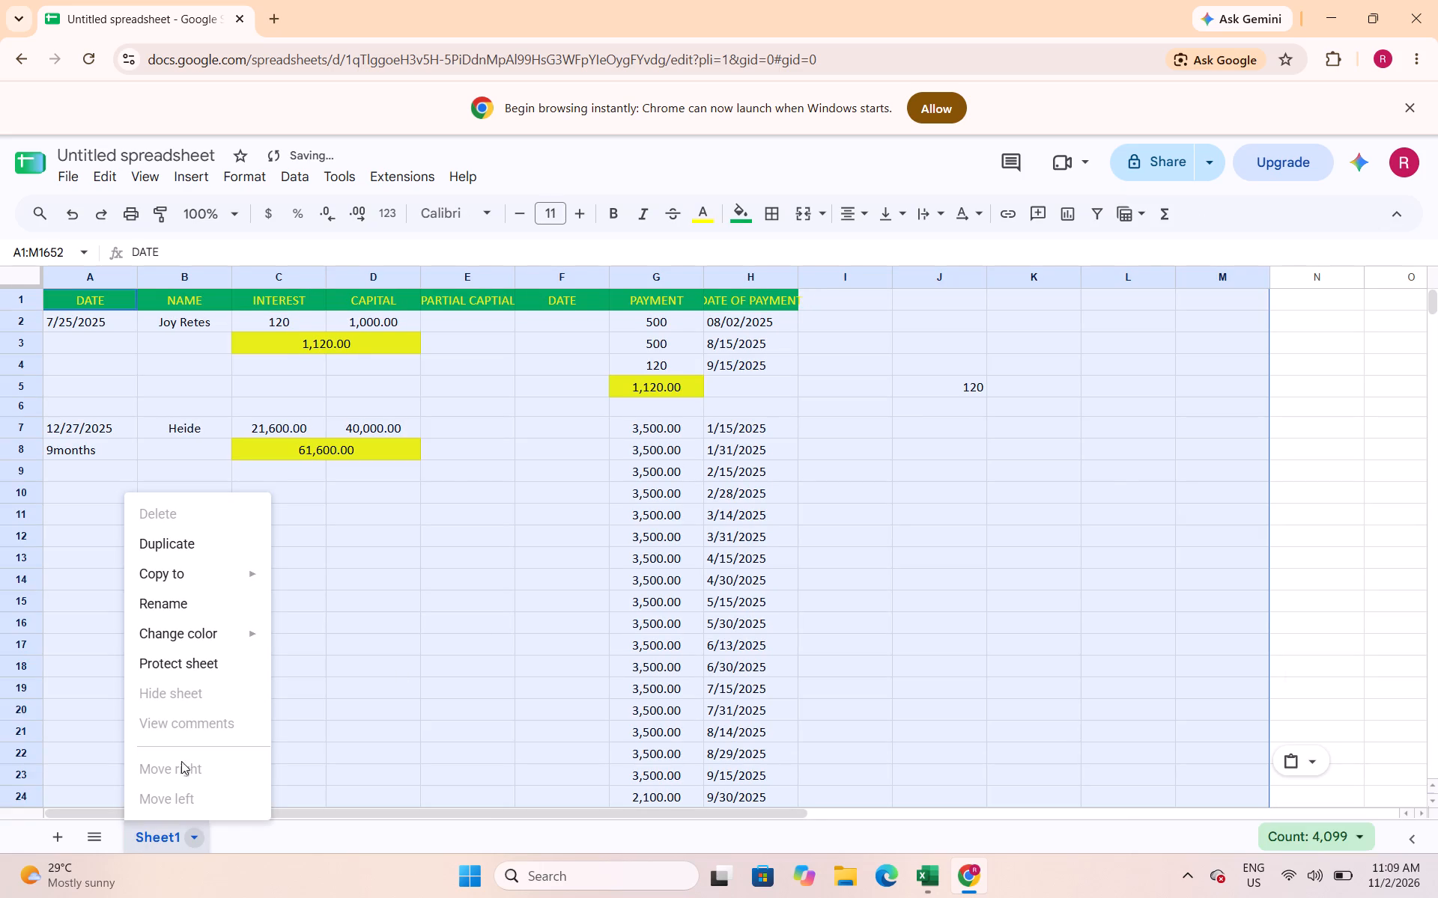
click(180, 611)
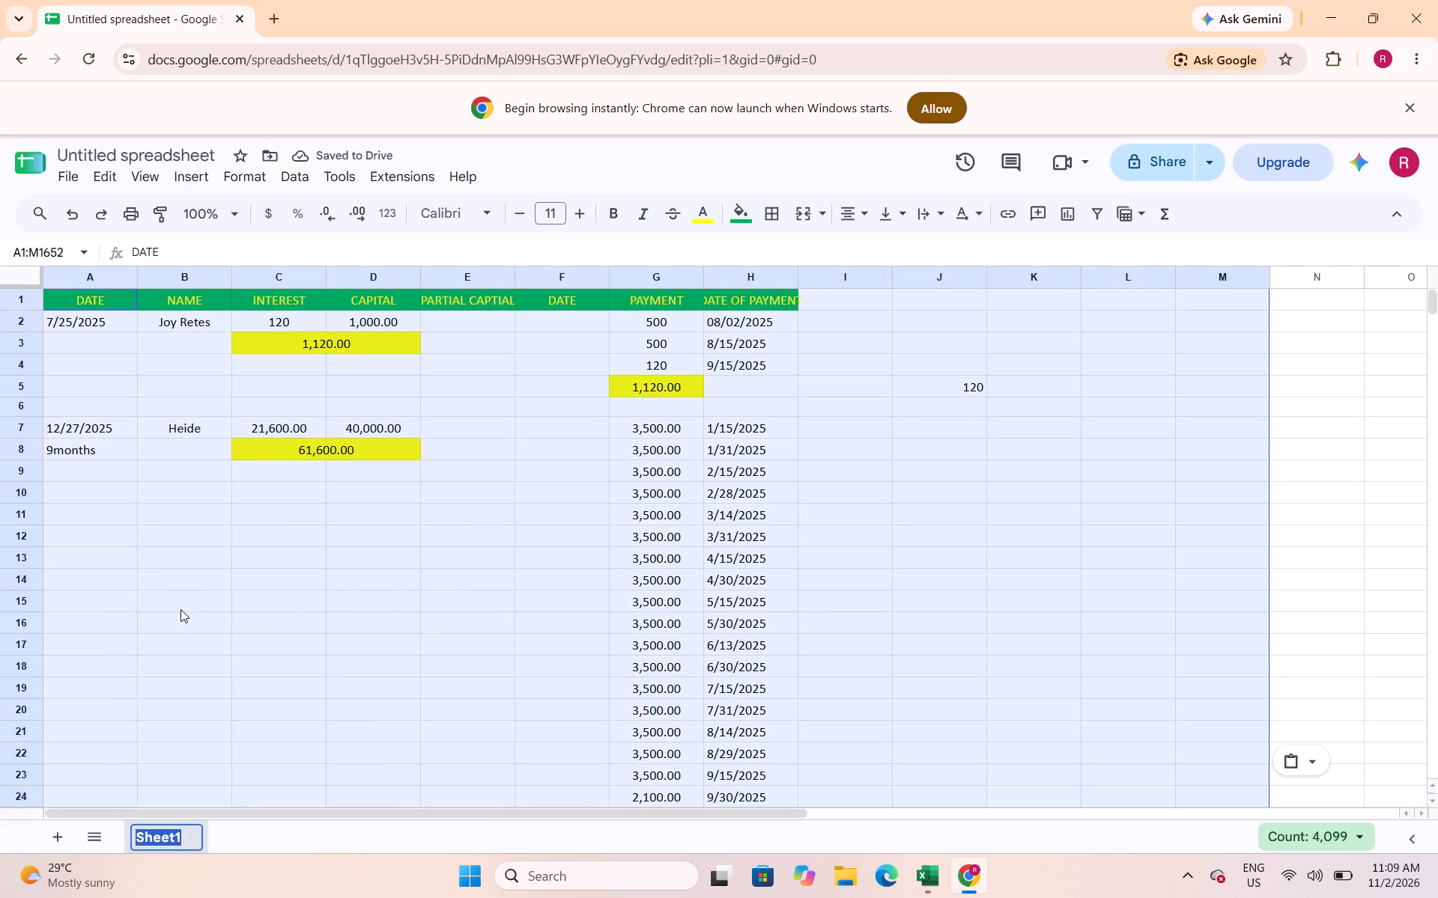
text(paid)
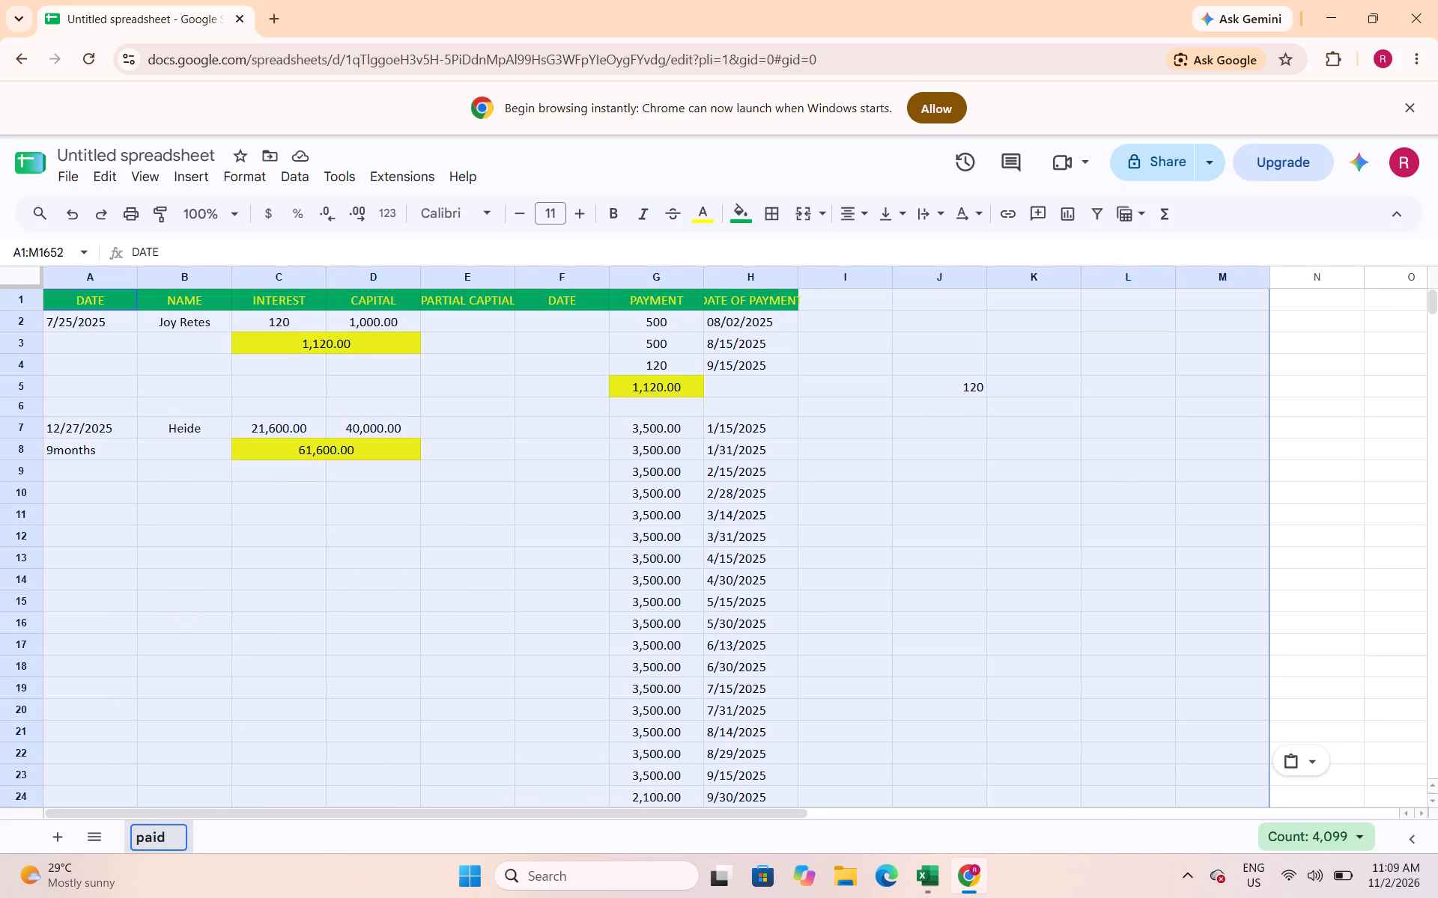
click(939, 596)
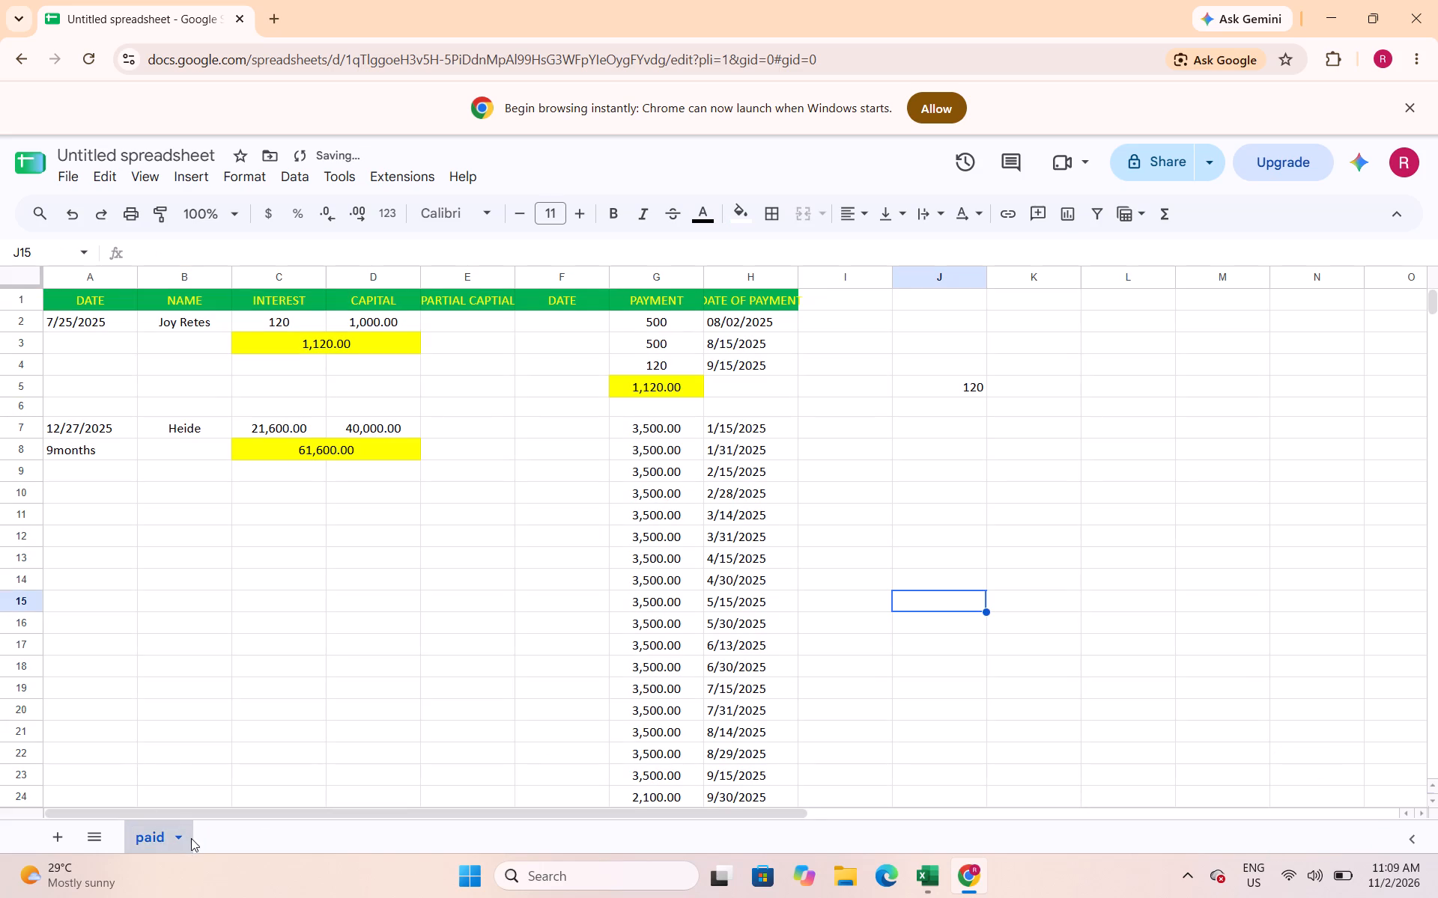
Add a second sheet in Google Sheets and copy the entire PAID2026 sheet from the Excel workbook into it from cell A1.
click(61, 847)
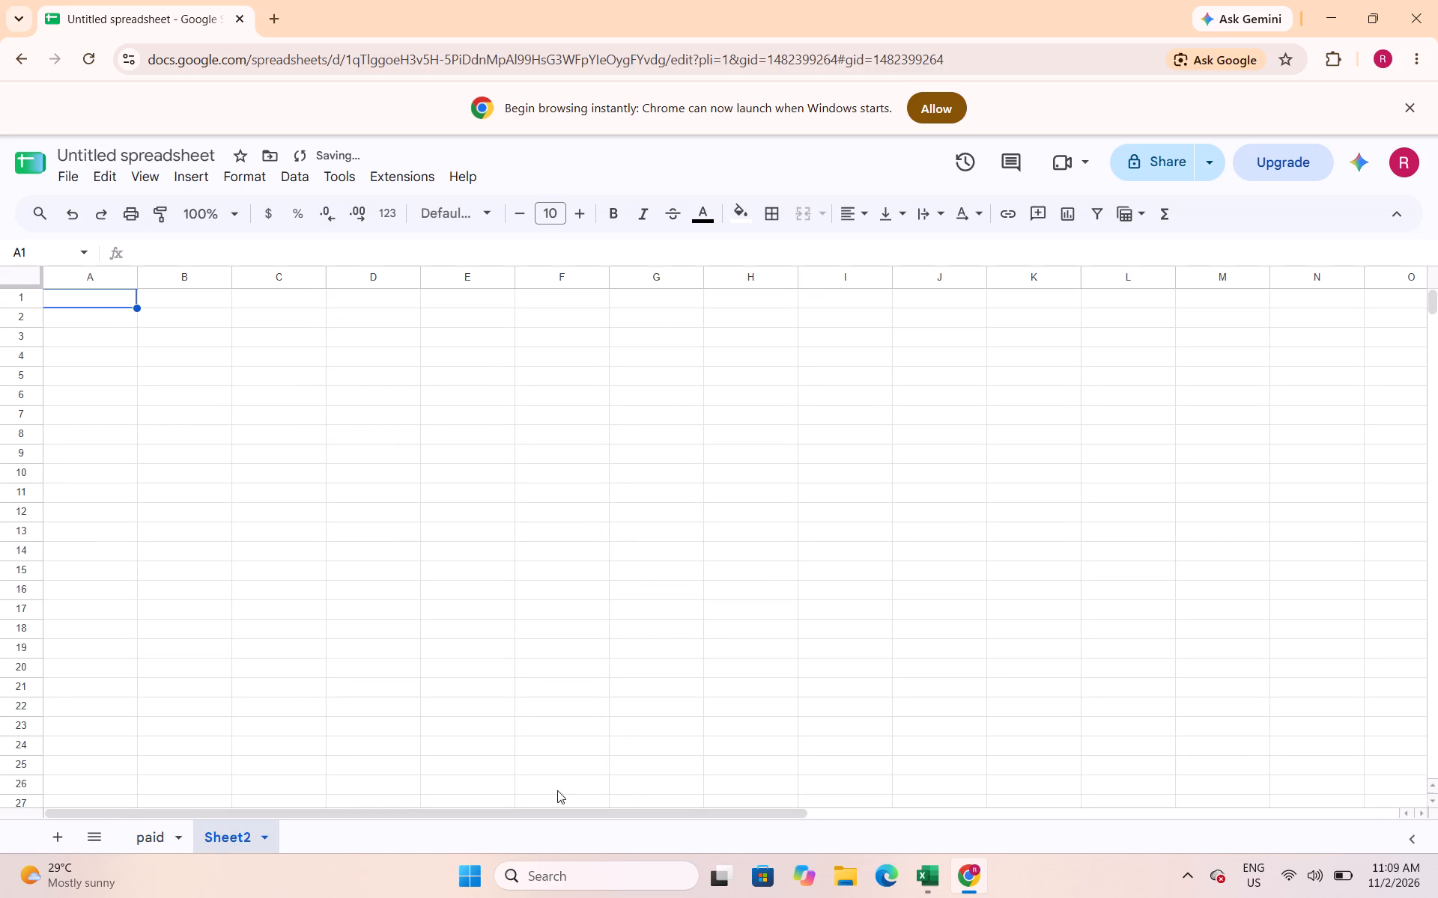
click(926, 879)
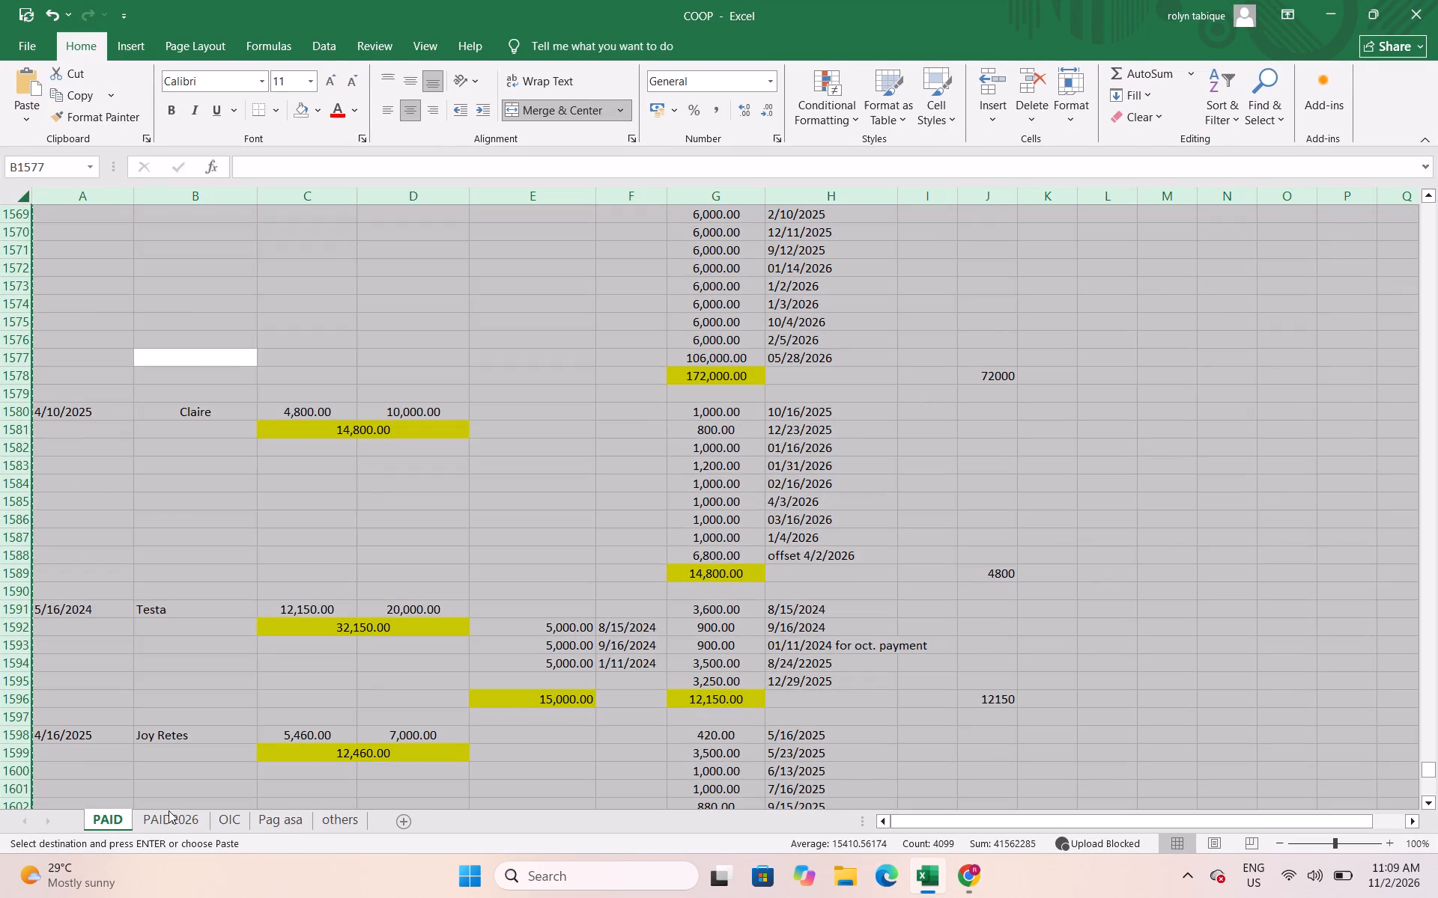
click(177, 824)
click(234, 367)
key(ctrl+a)
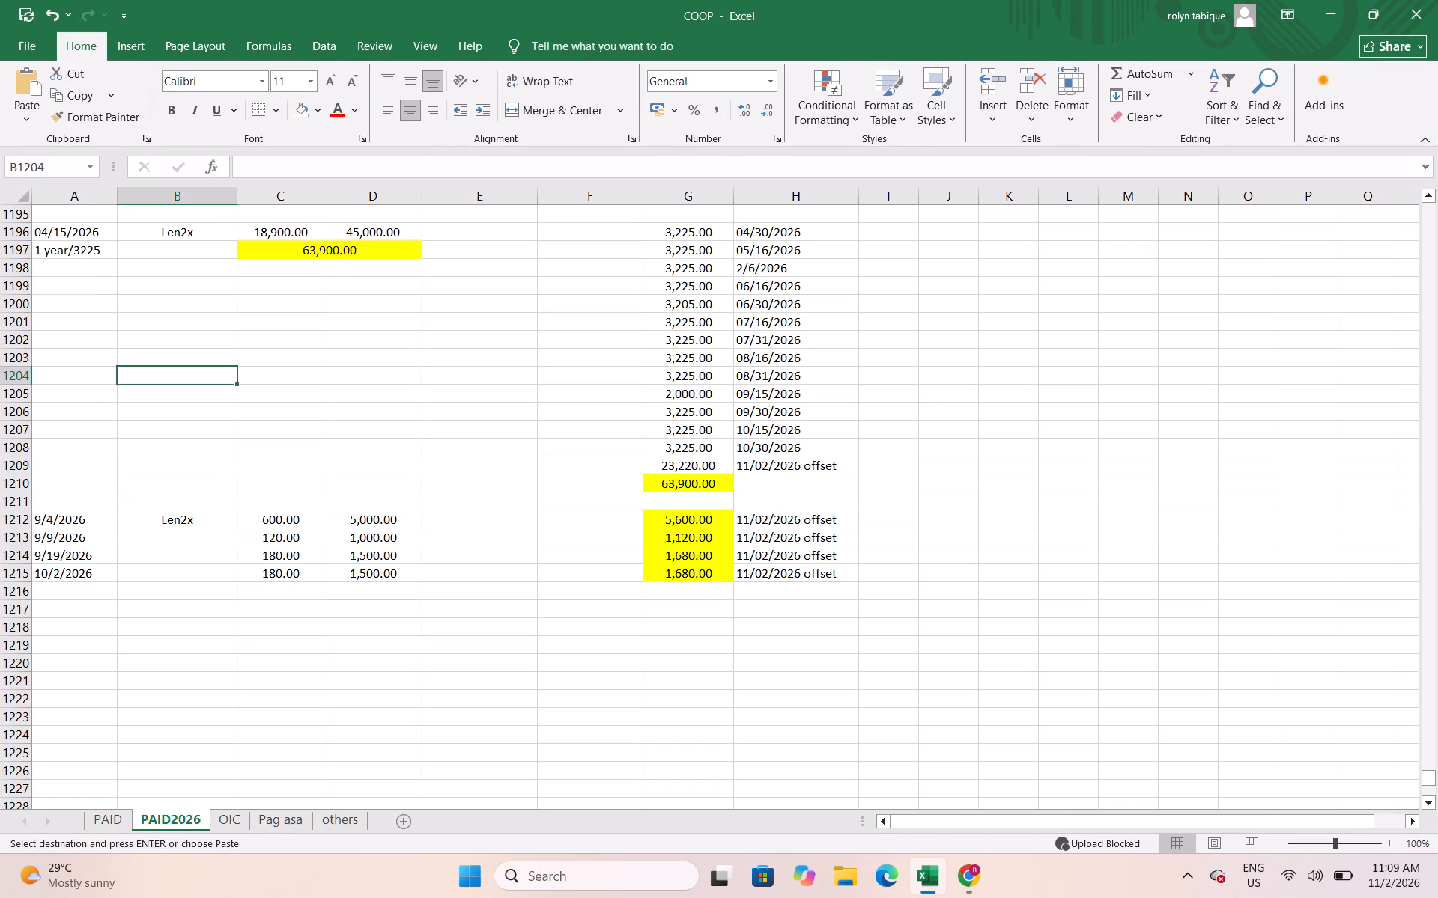
key(ctrl+c)
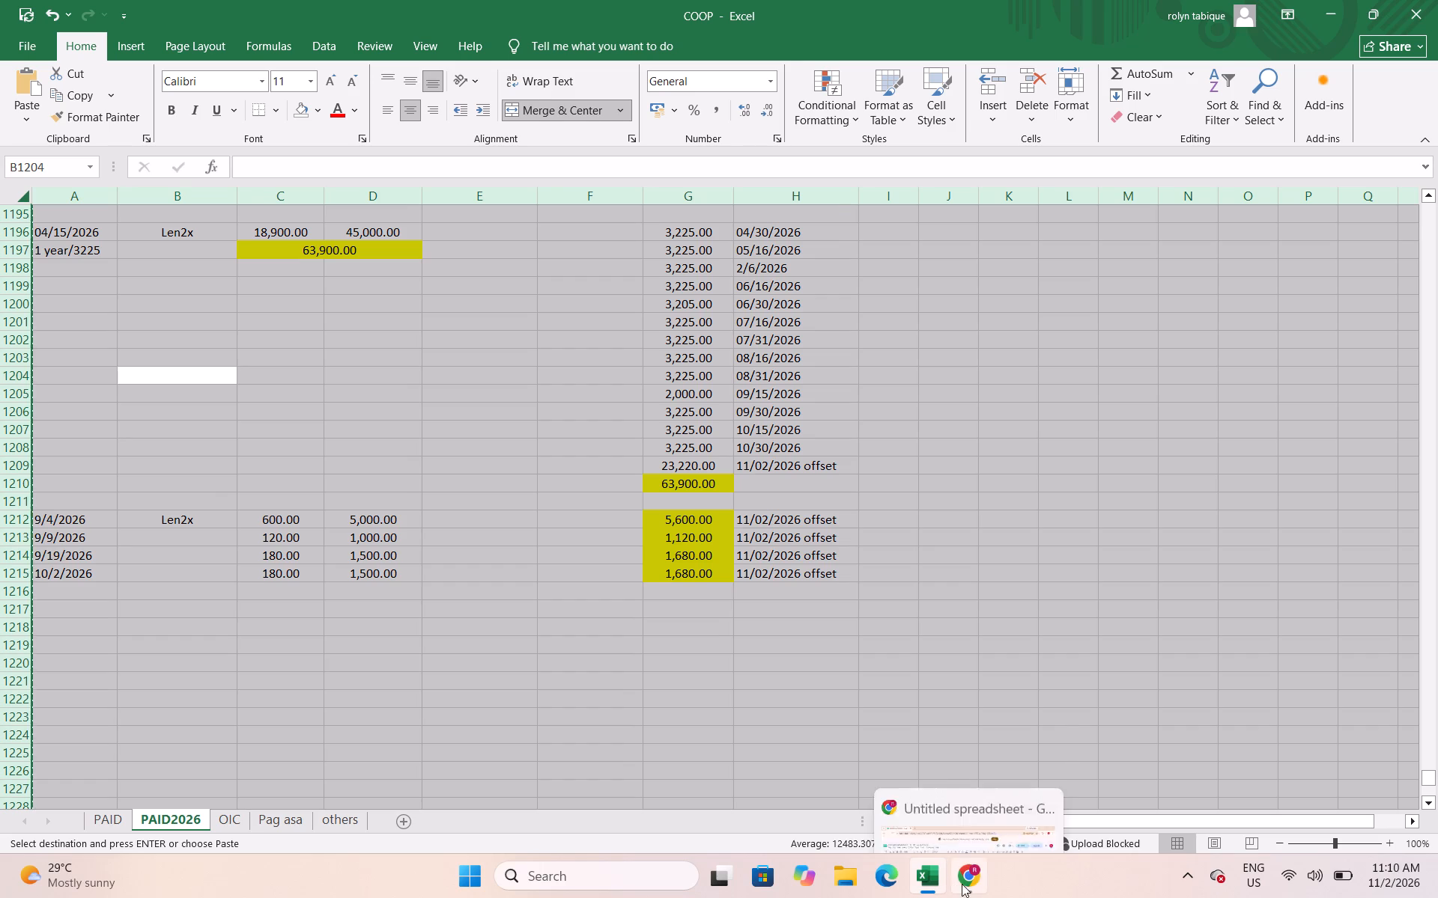
click(964, 884)
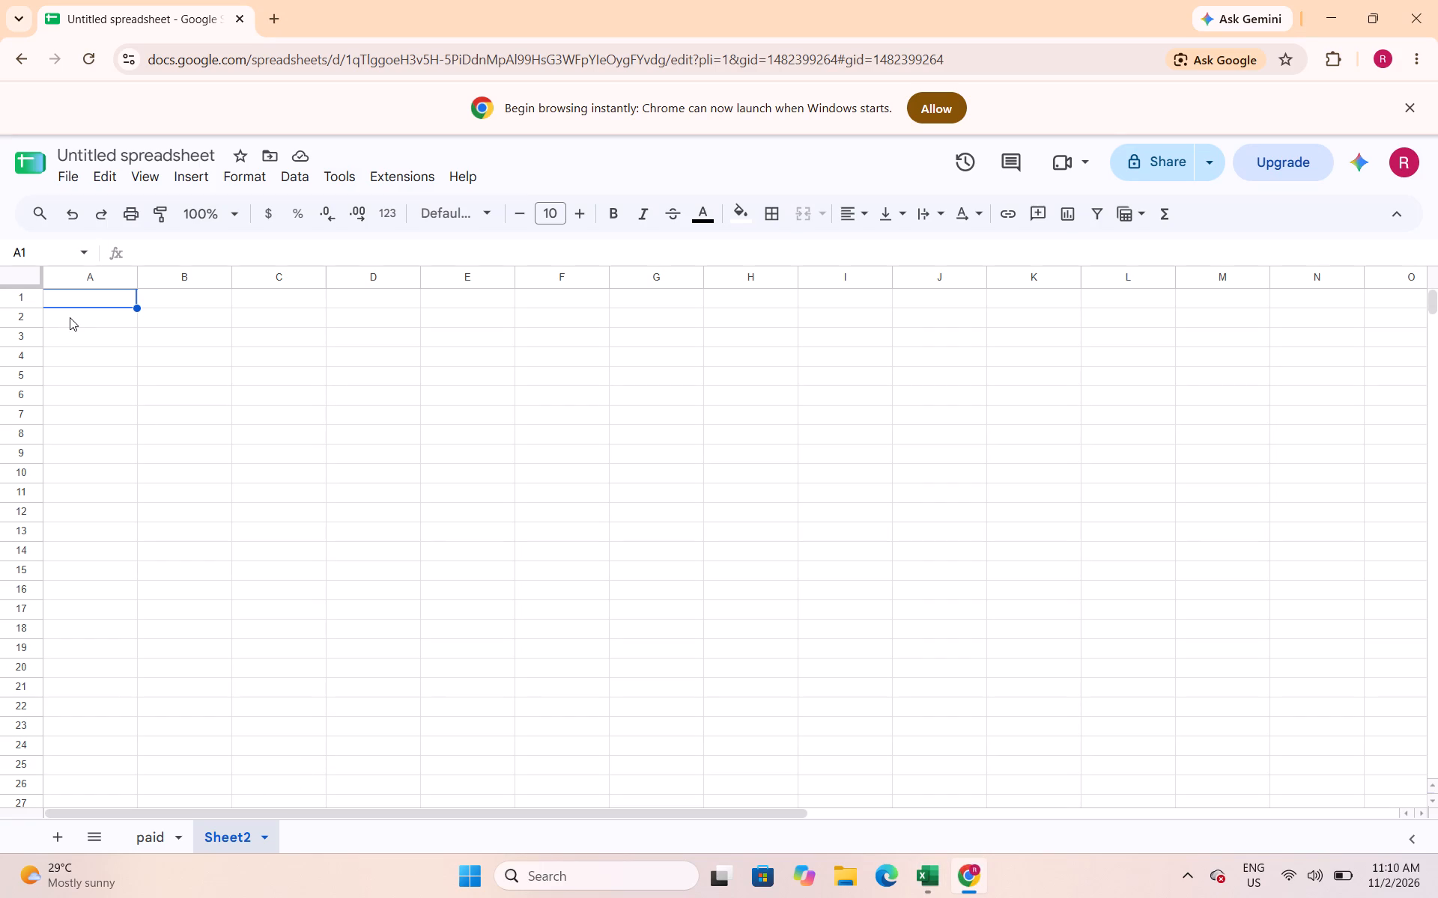
key(ctrl+v)
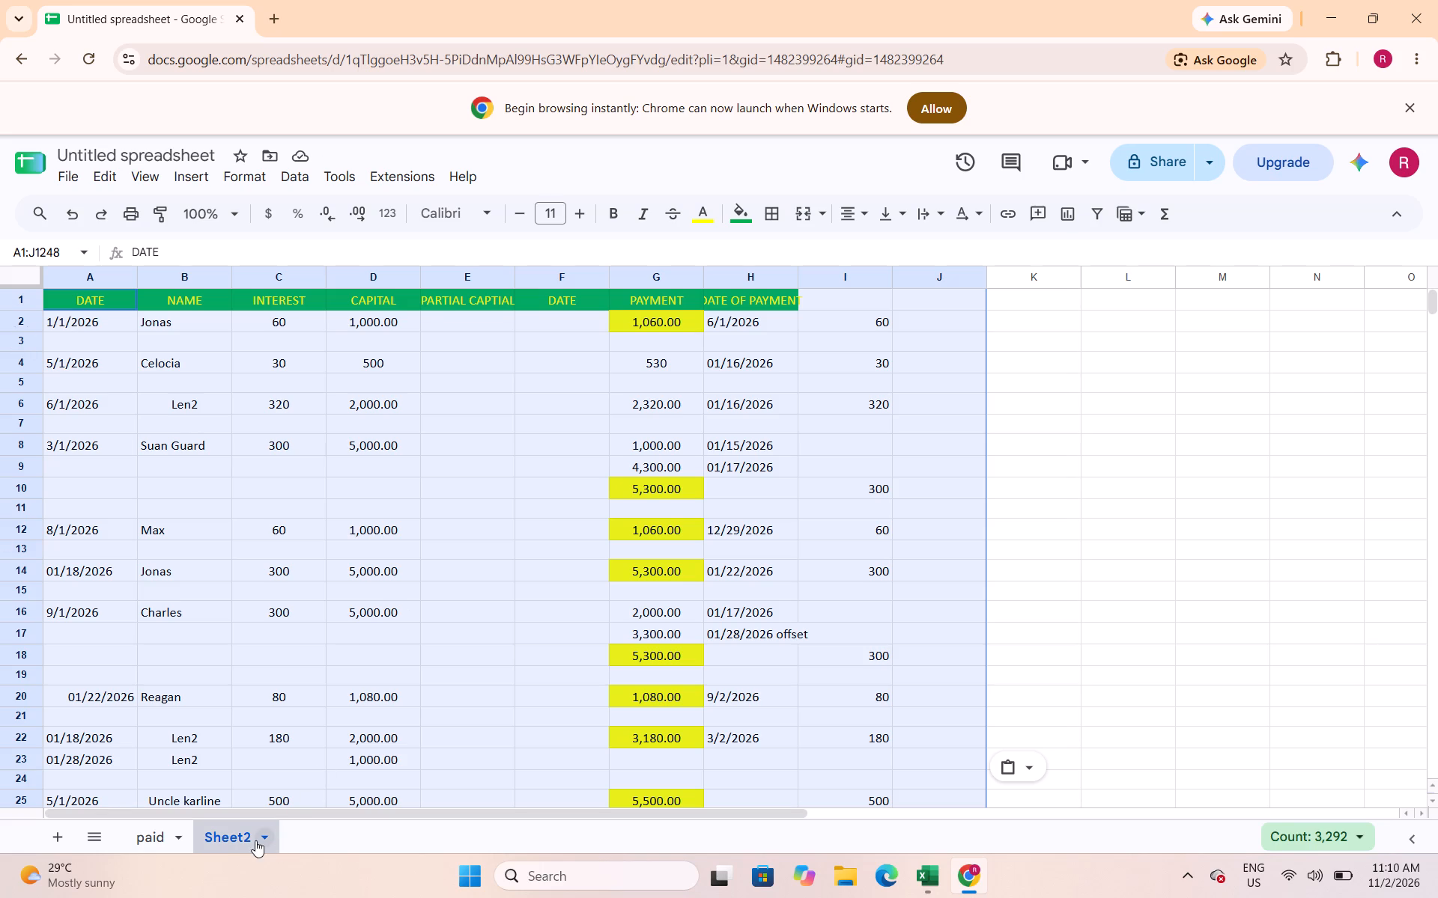
Rename Sheet2 of the Google Sheets spreadsheet as paid2026.
right_click(232, 837)
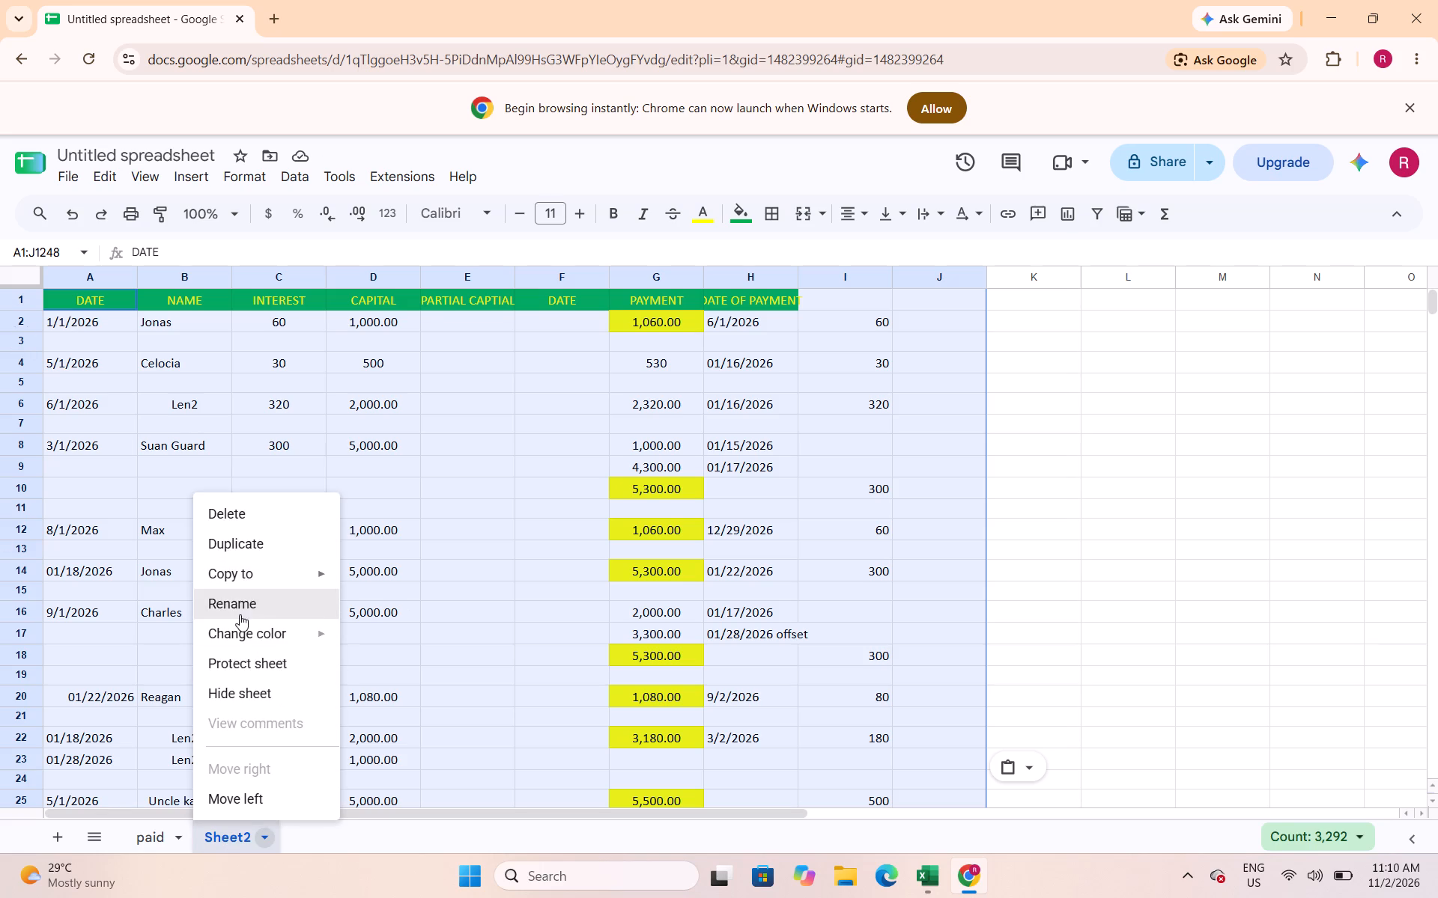
click(240, 605)
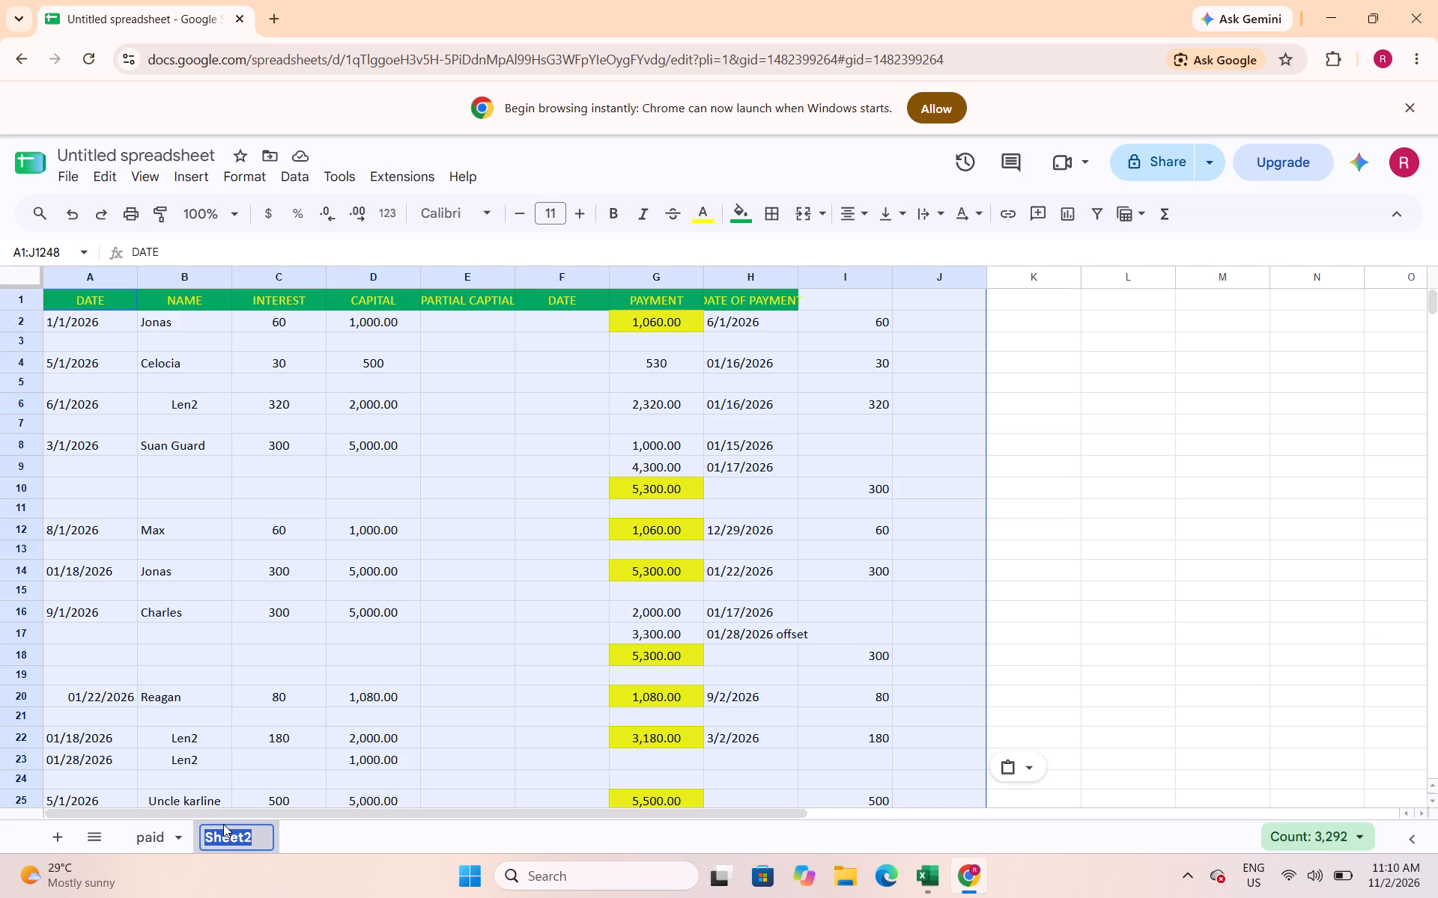
key(p)
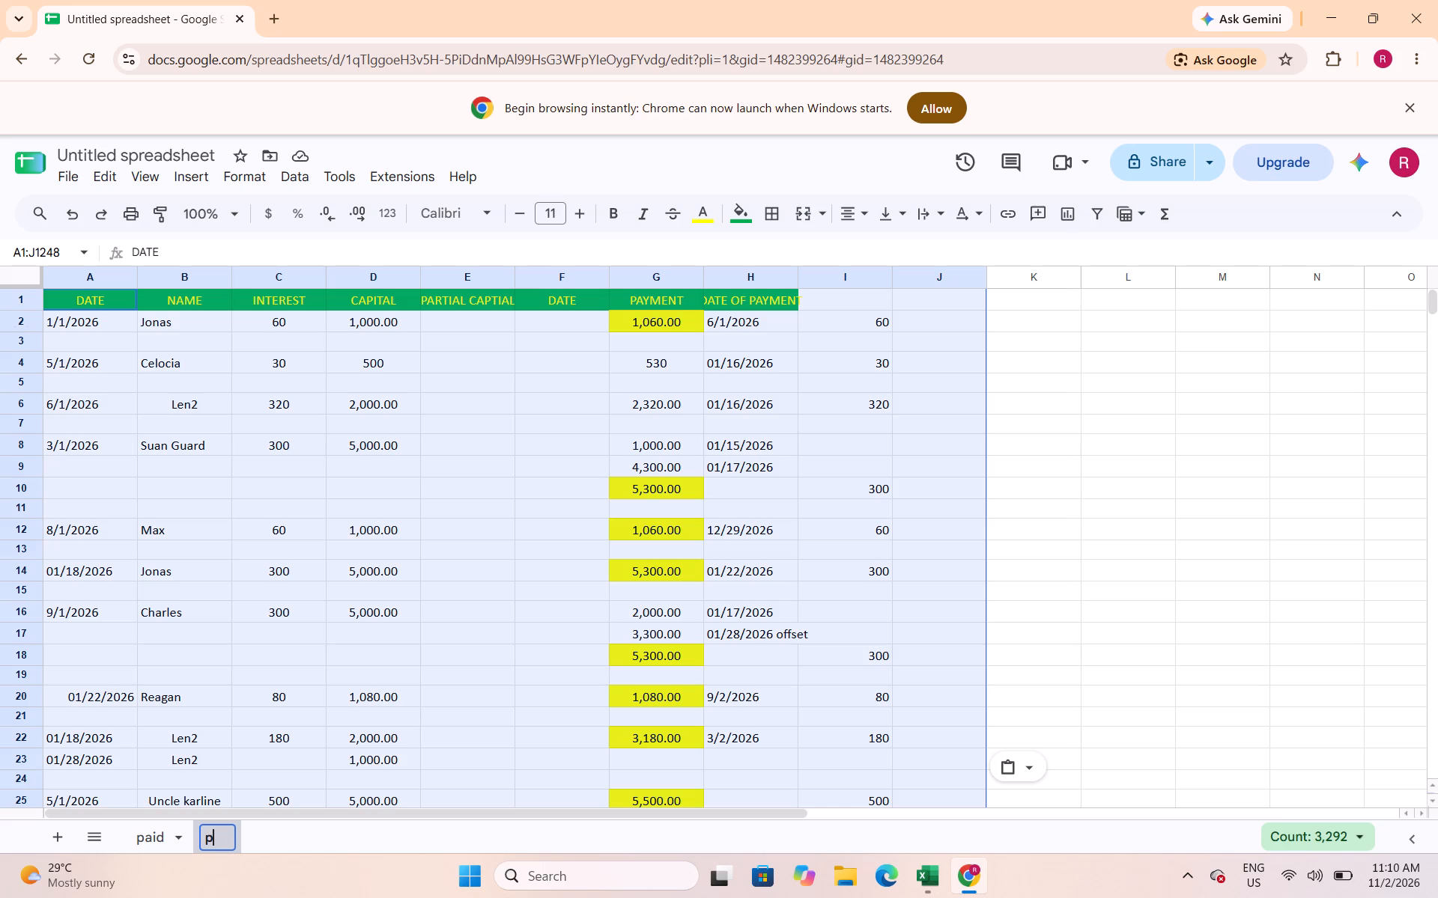
text(aid)
text(2026)
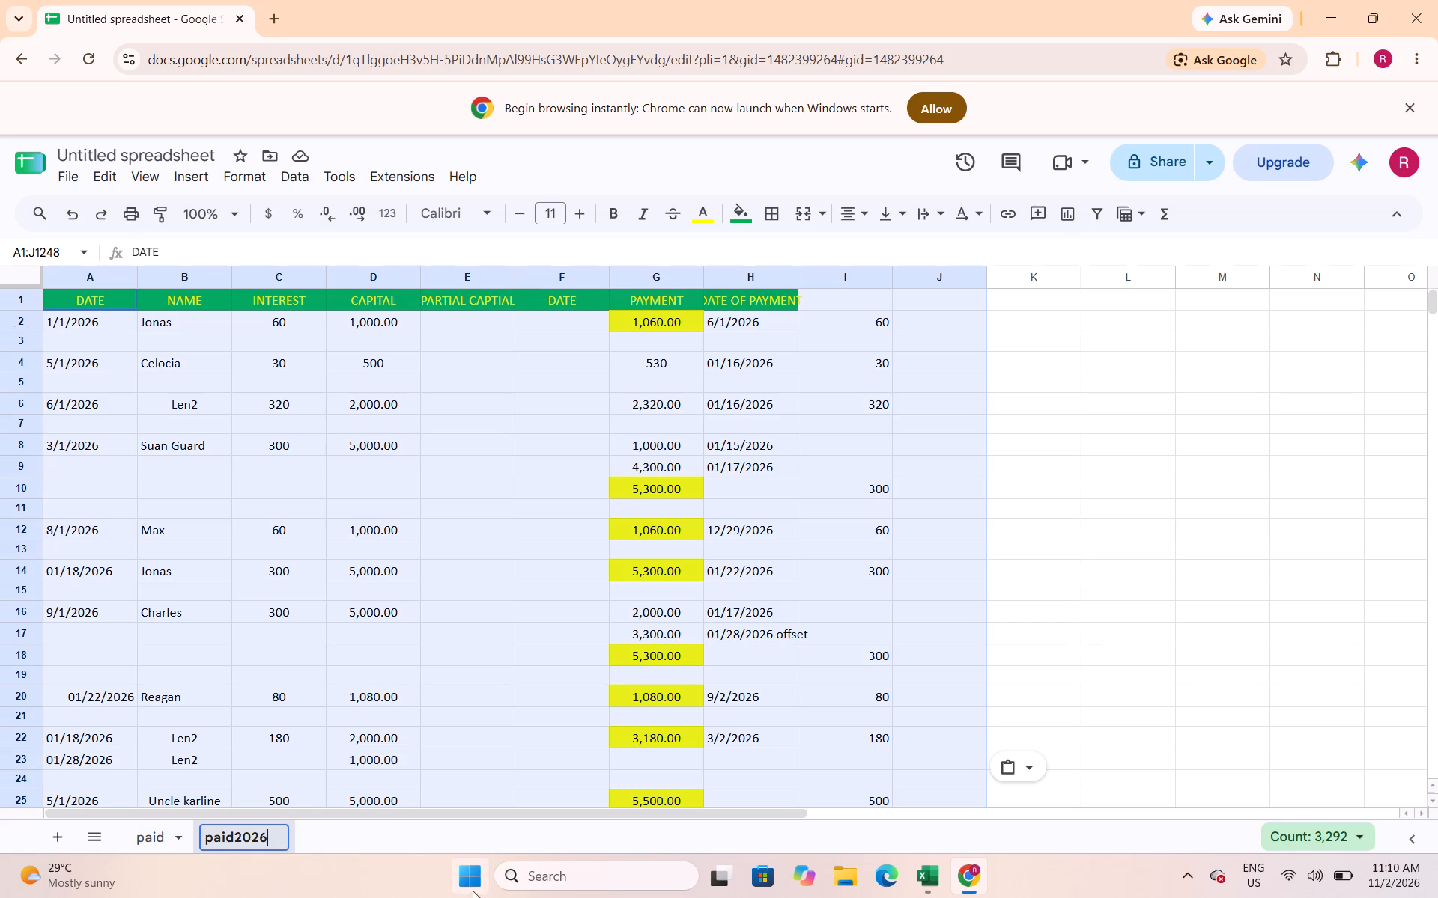
click(378, 832)
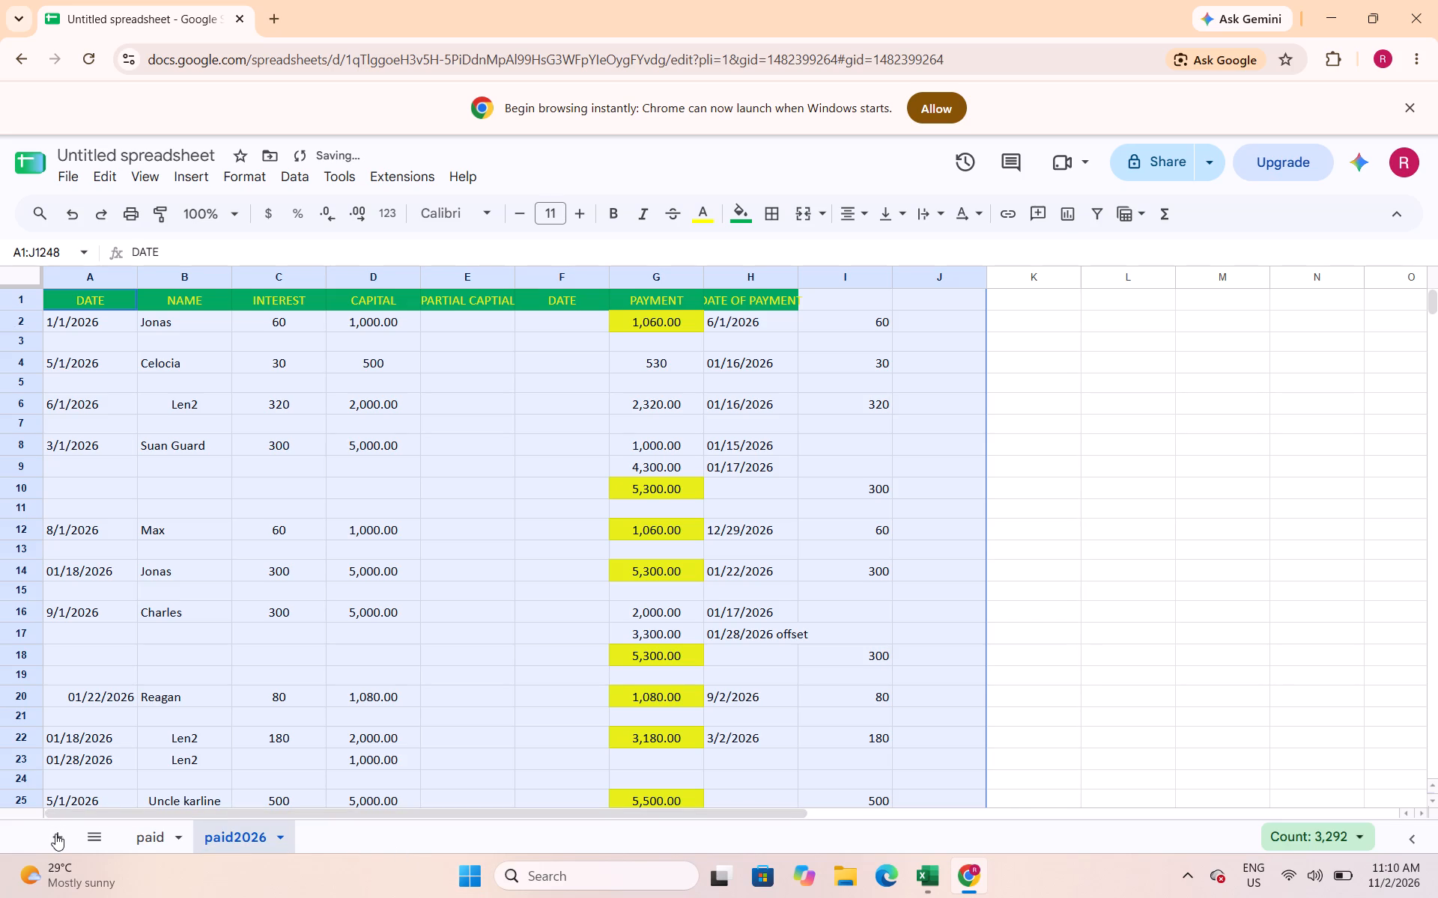
Add a third sheet in Google Sheets and copy the entire OIC sheet from the Excel workbook into it from cell A1.
click(55, 834)
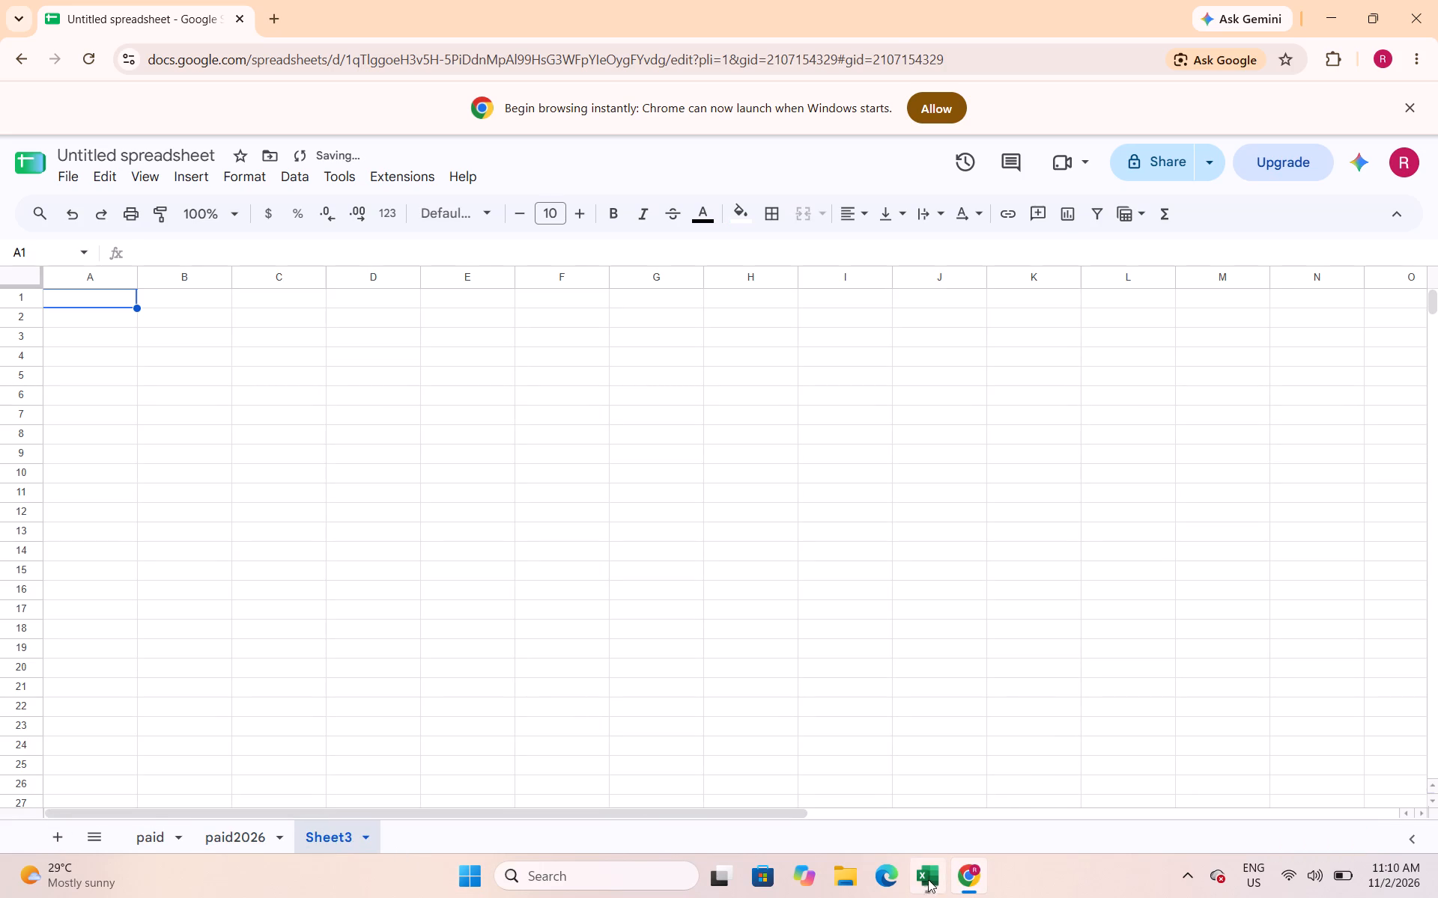
click(928, 879)
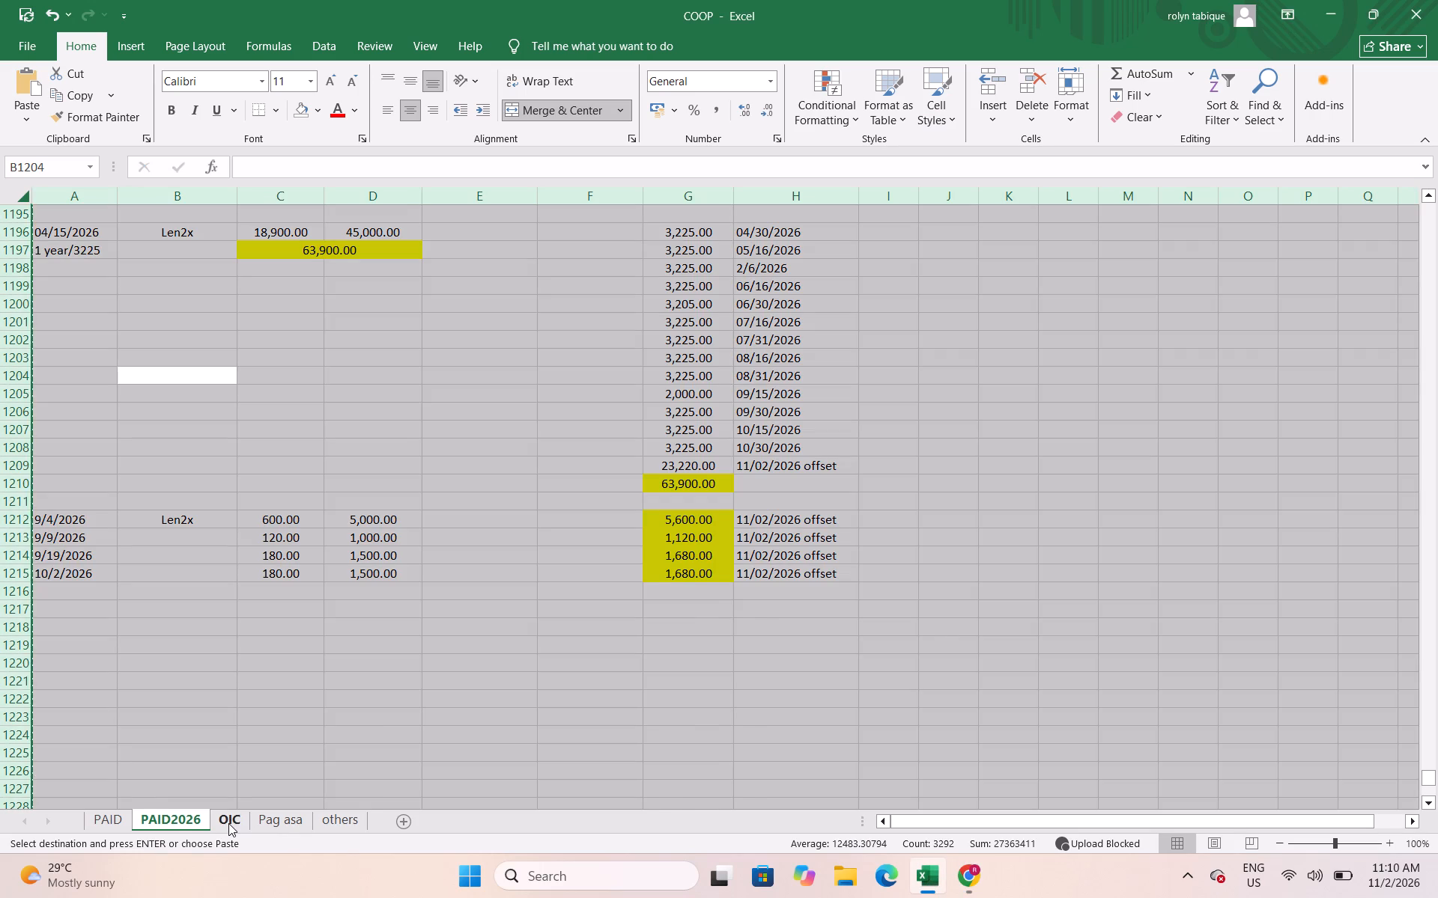
click(228, 823)
click(251, 618)
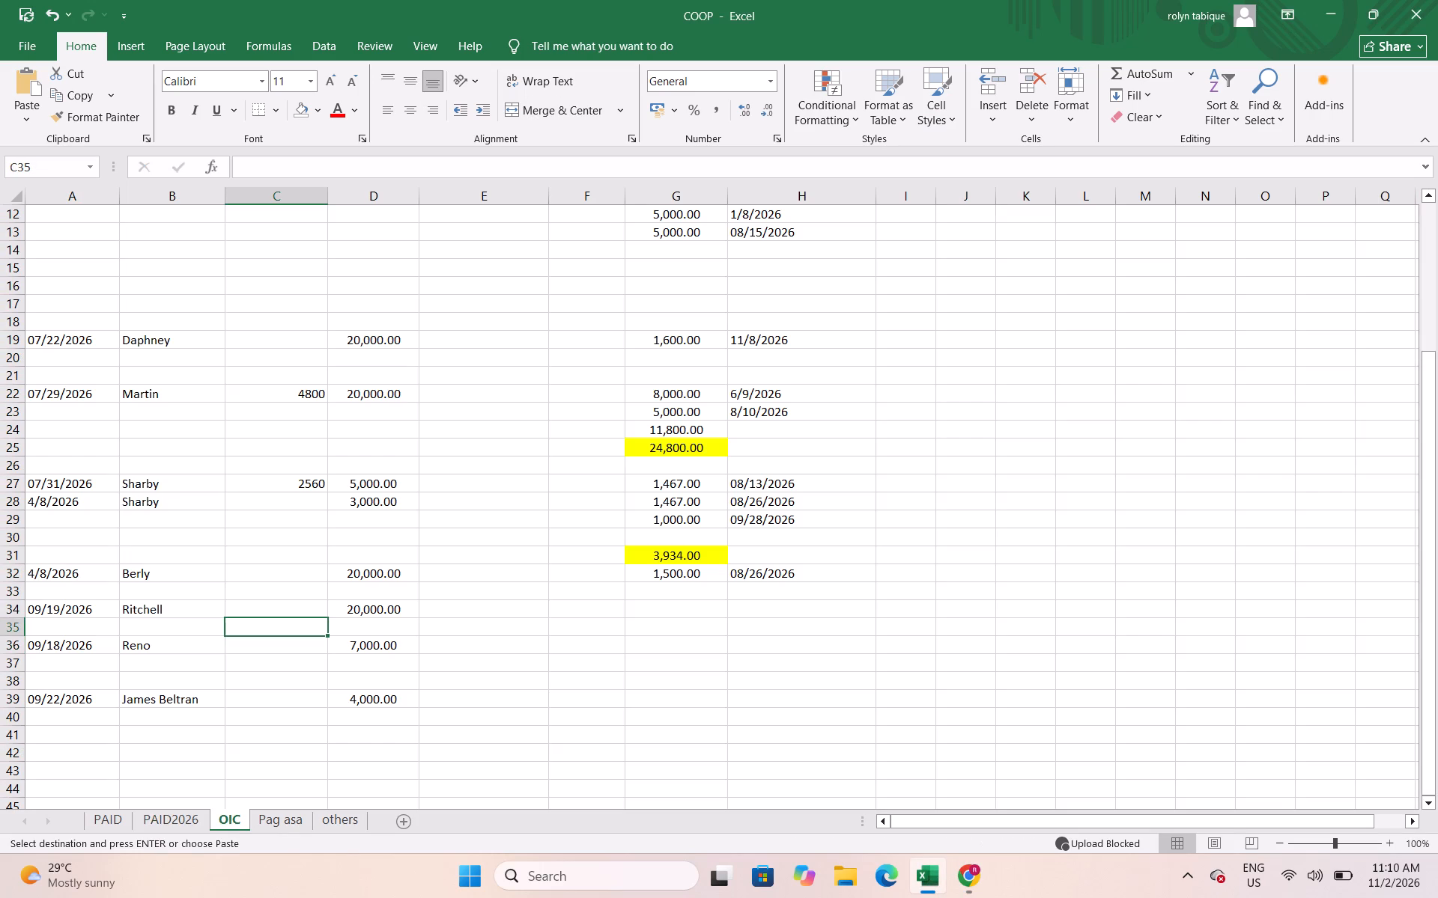
key(ctrl+a)
click(573, 672)
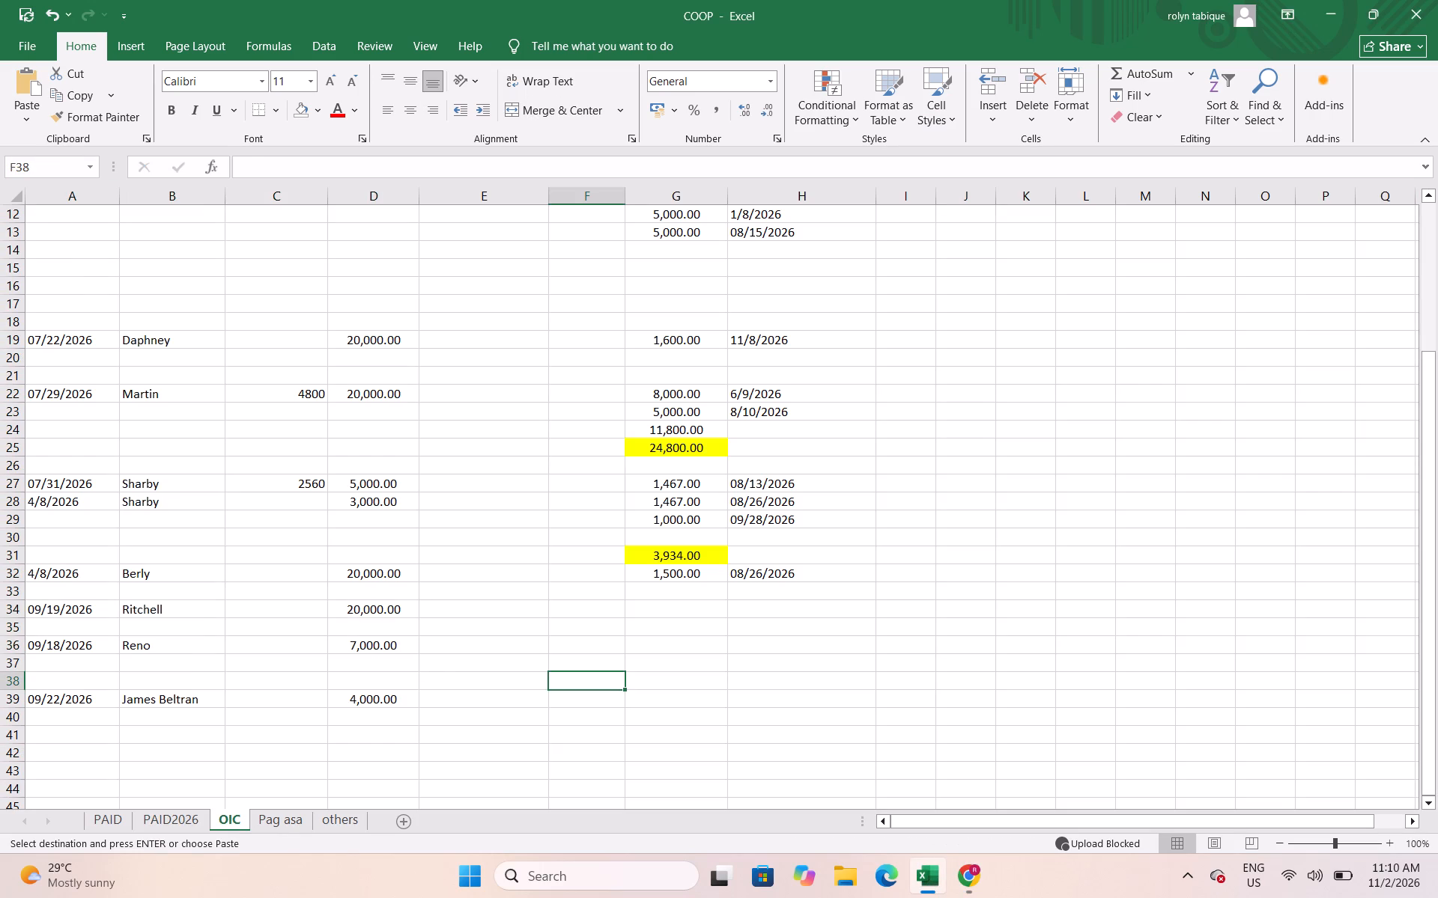
key(ctrl+a)
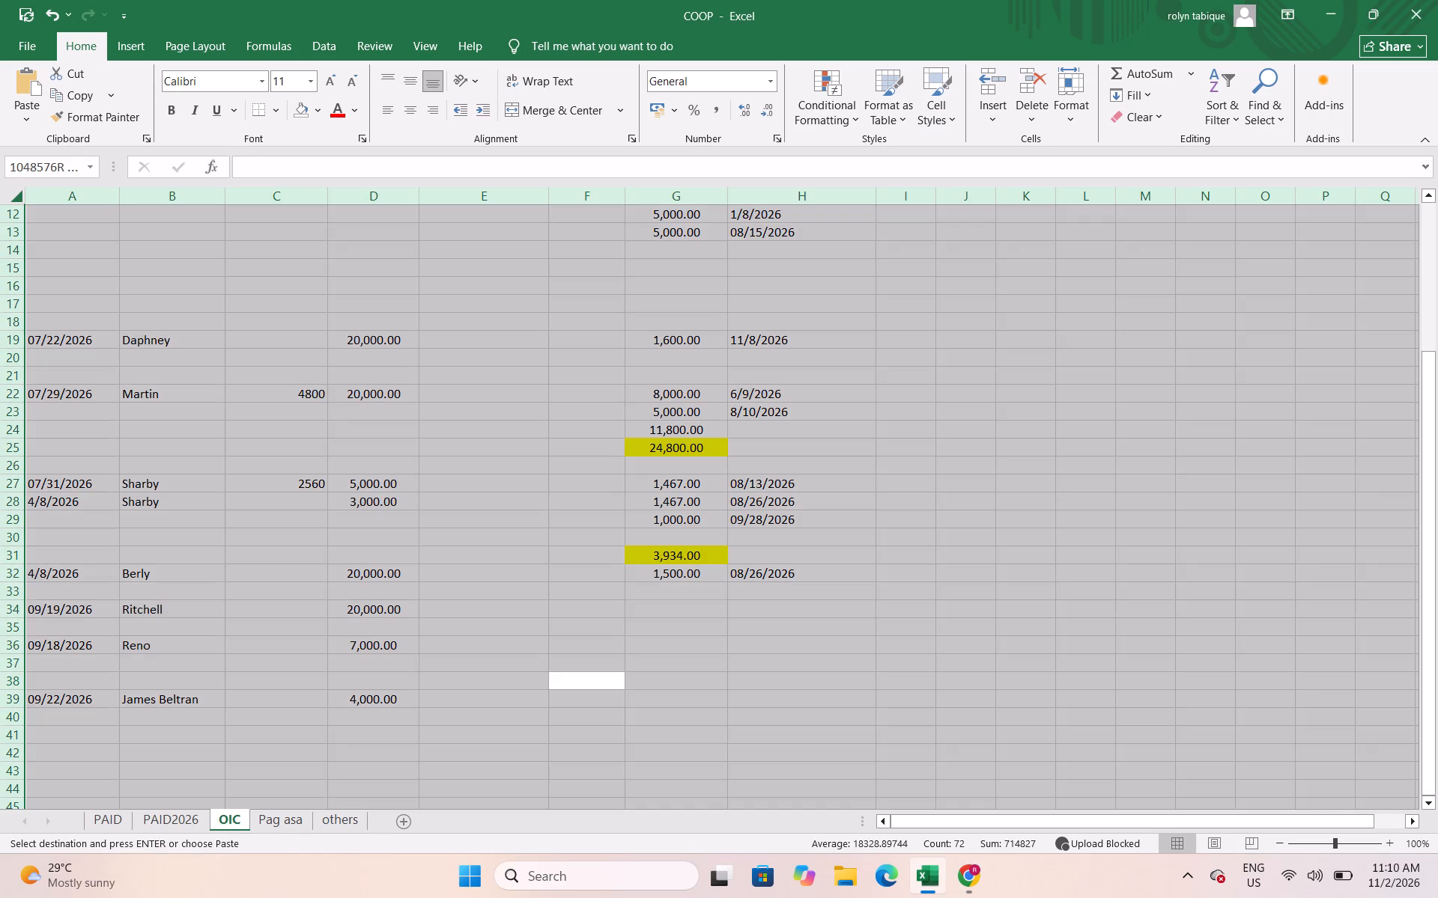
key(ctrl+c)
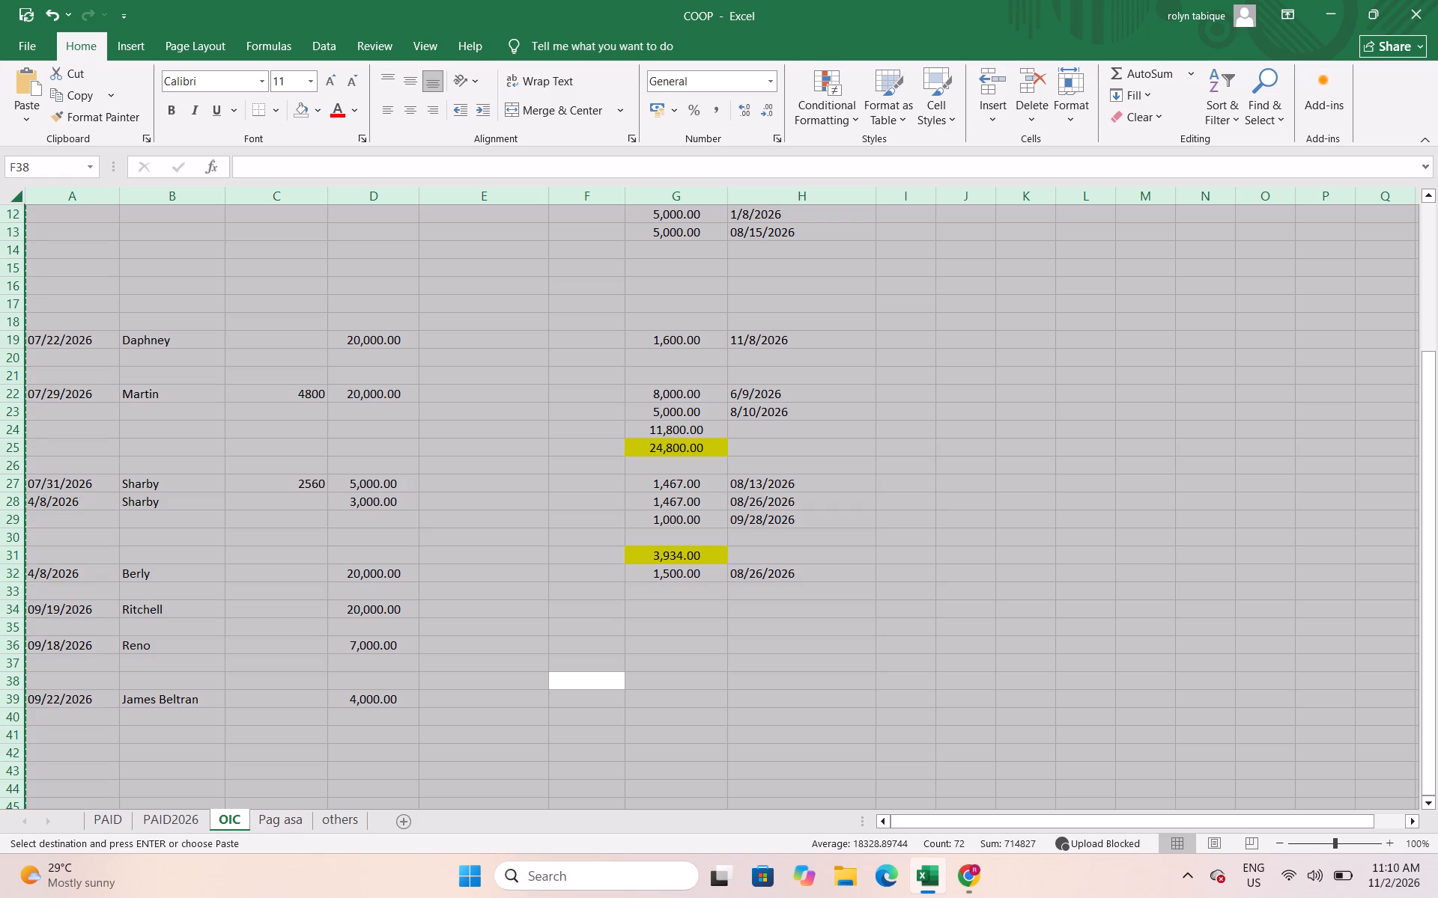
click(971, 877)
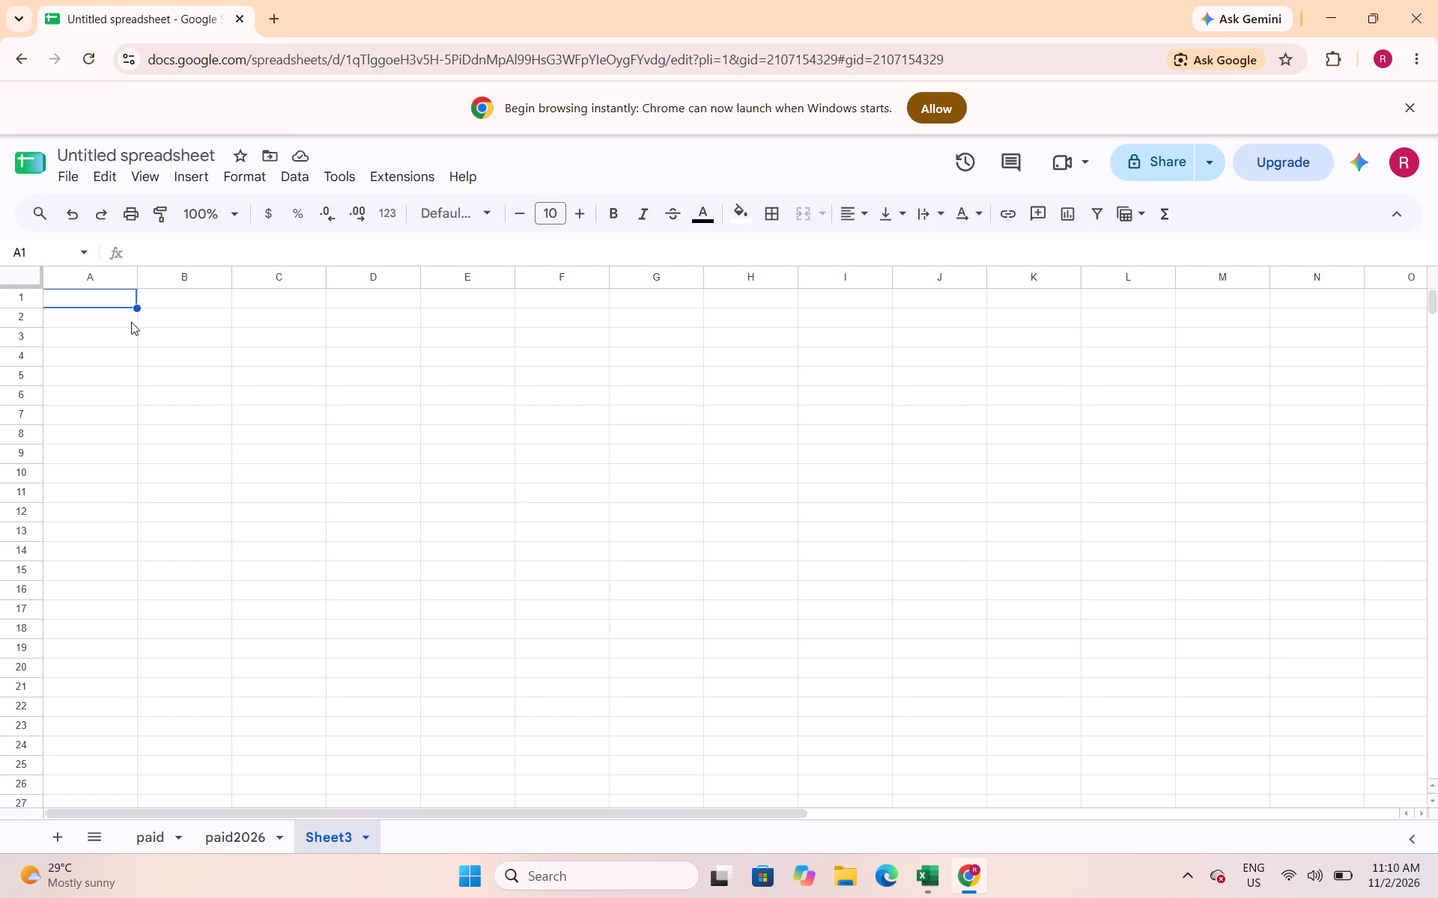
key(ctrl+v)
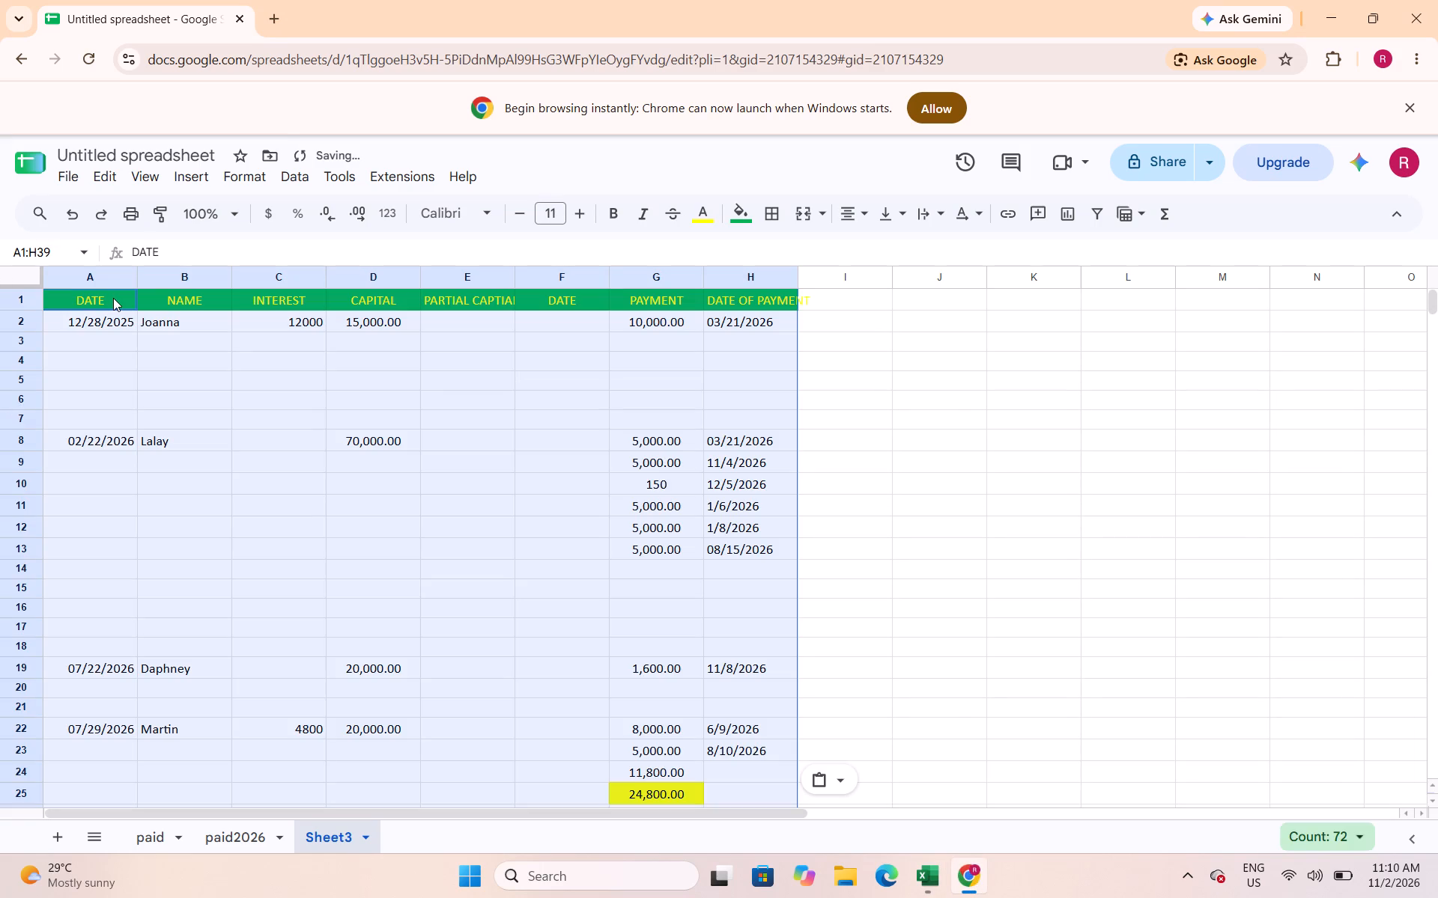
Rename Sheet3 of the Google Sheets spreadsheet as OIC.
right_click(334, 837)
click(351, 601)
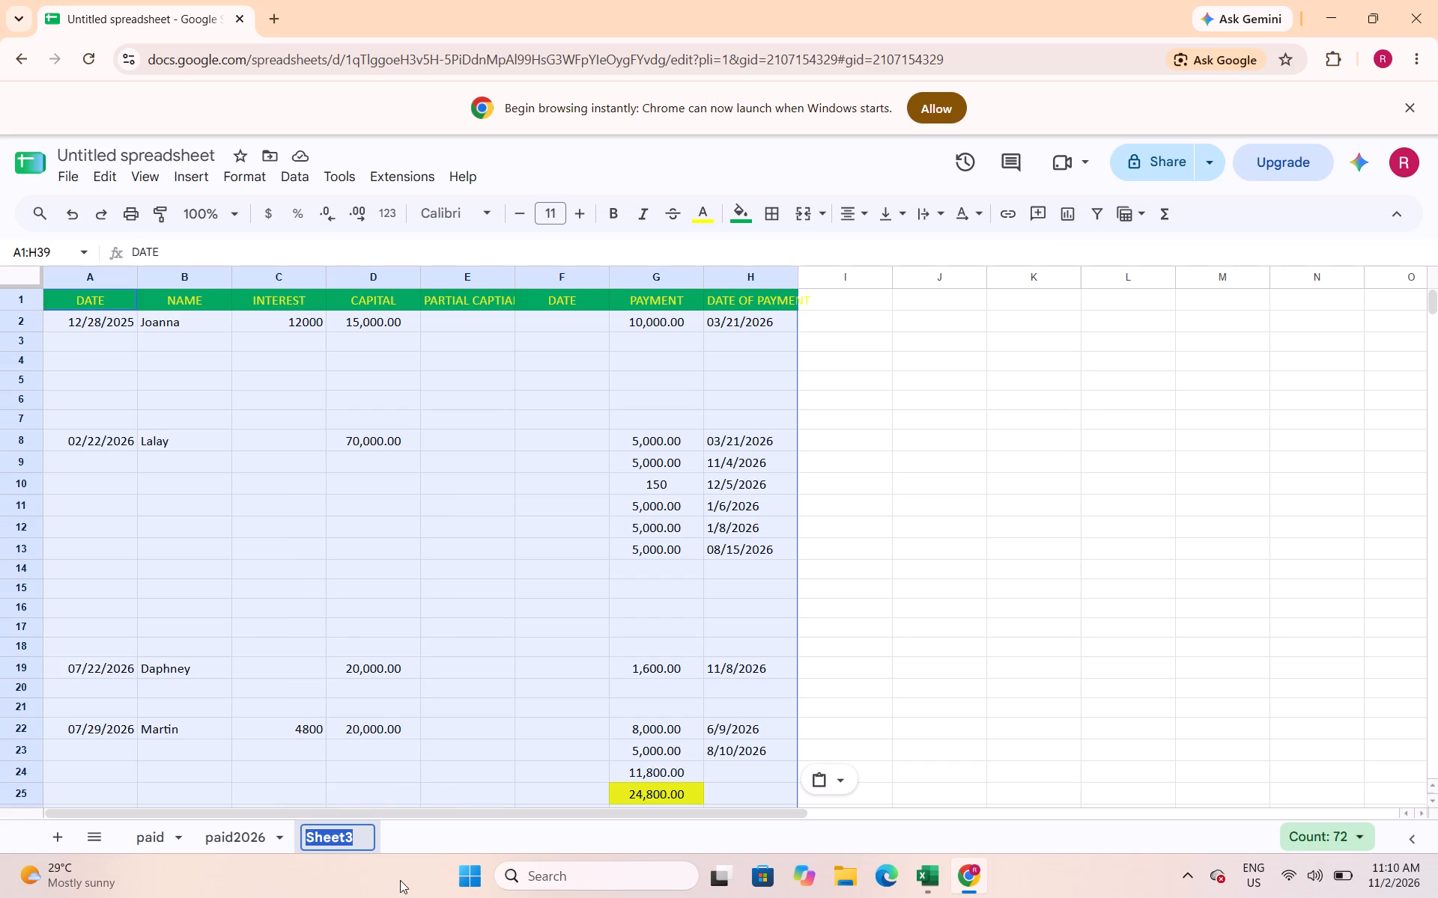
key(o)
text(IC)
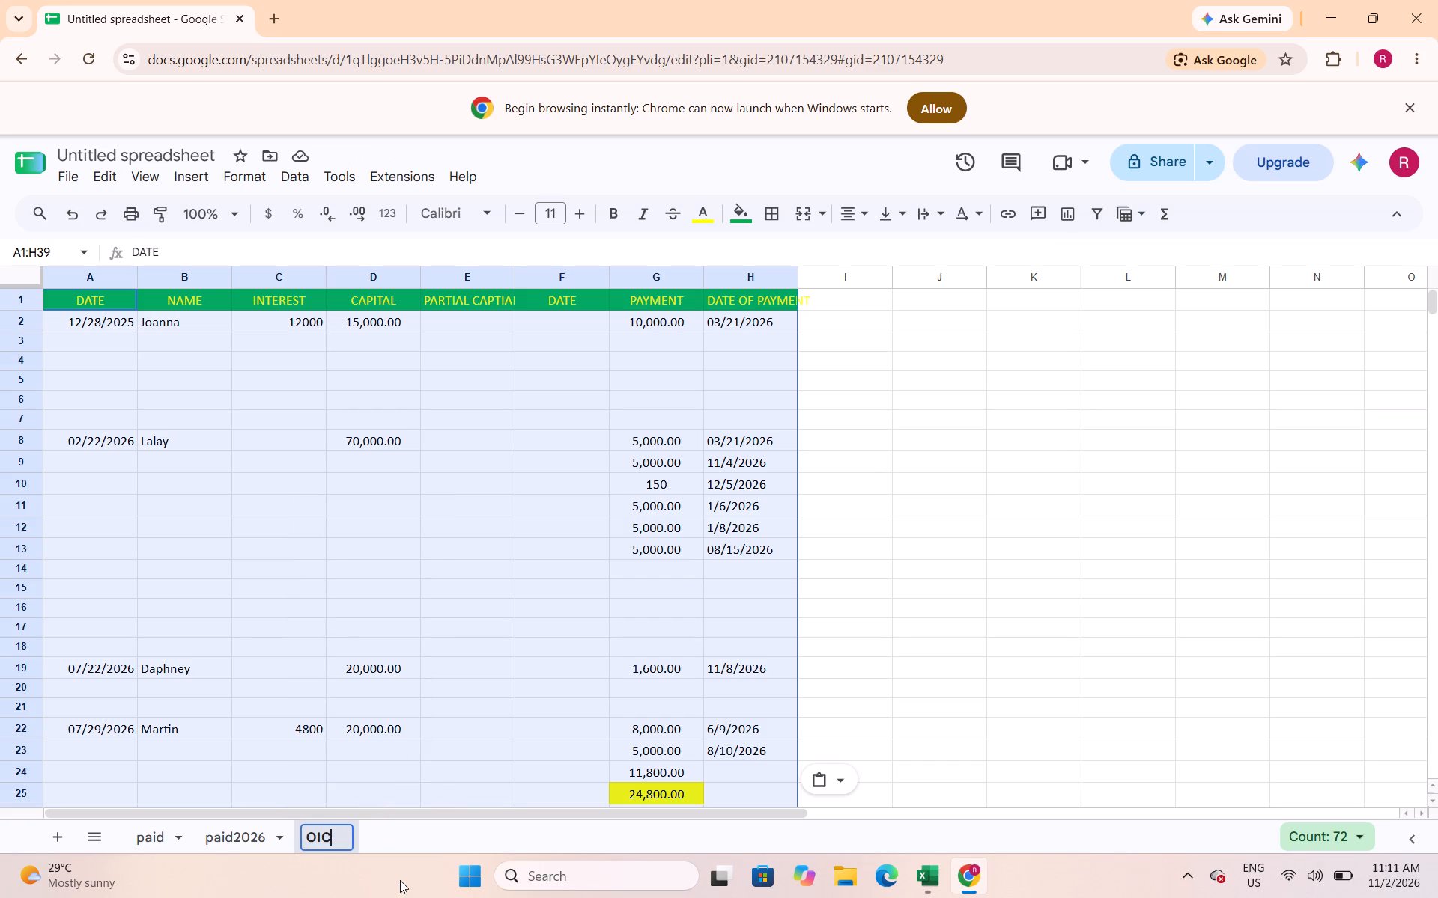
click(491, 754)
Add a fourth sheet in Google Sheets and copy the entire Pag asa sheet from the Excel workbook into it from cell A1.
click(51, 837)
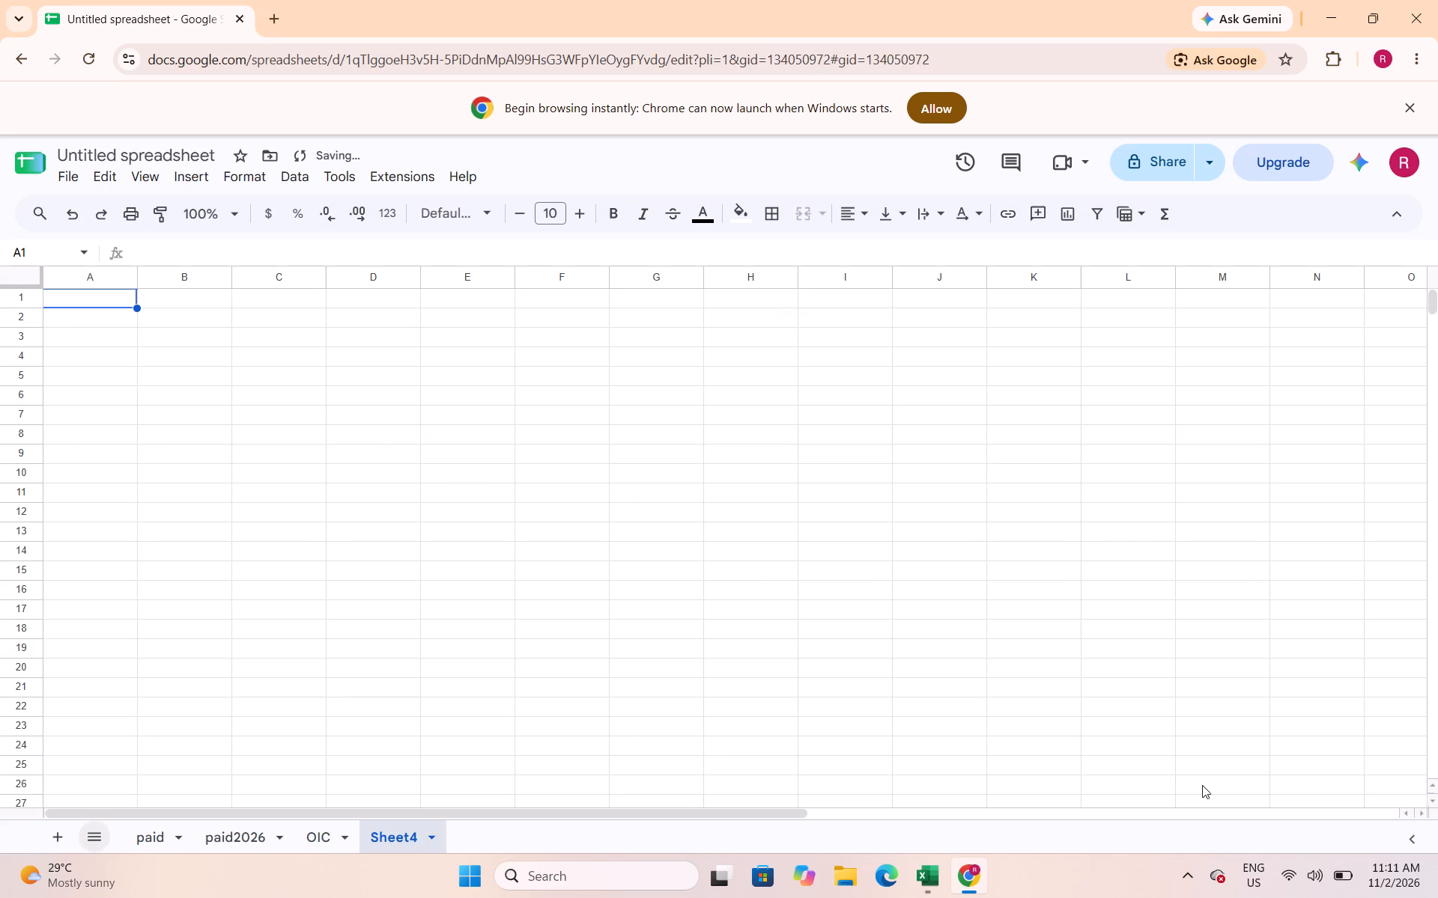
click(930, 879)
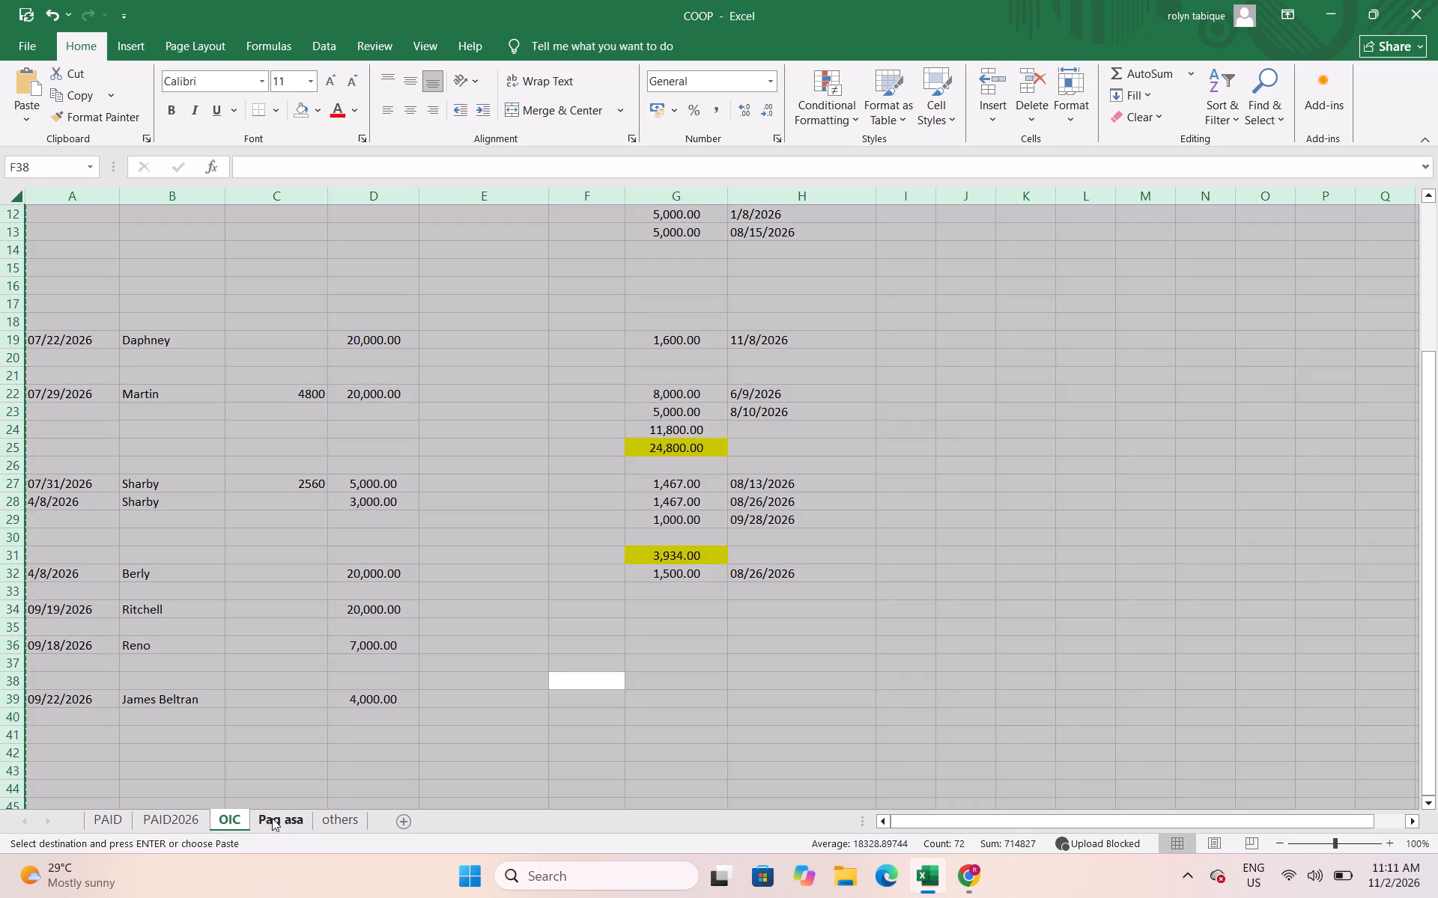
click(272, 821)
click(819, 395)
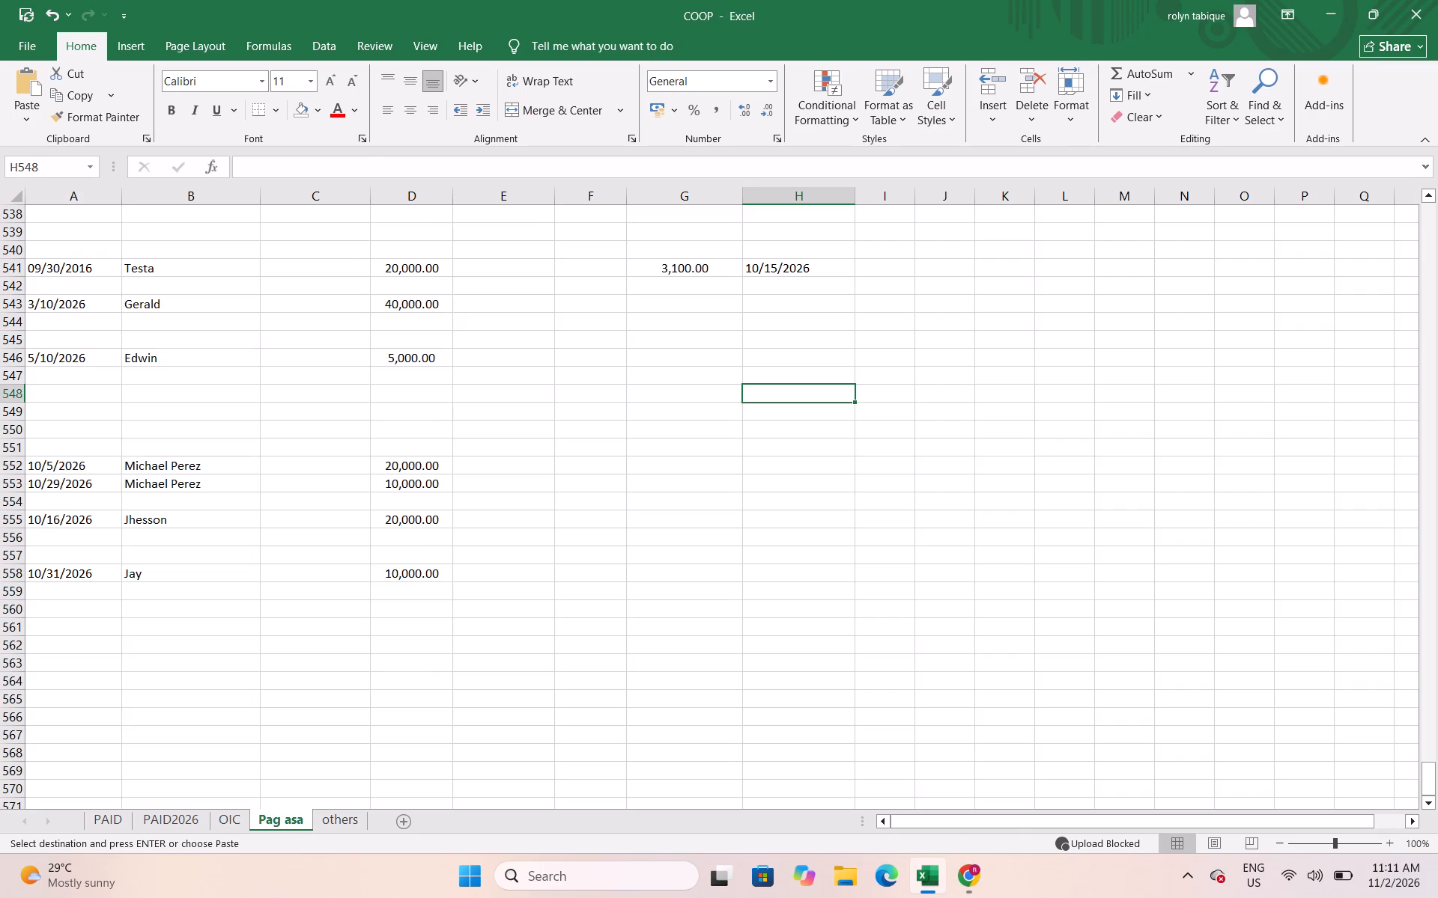
key(ctrl+a)
key(ctrl+c)
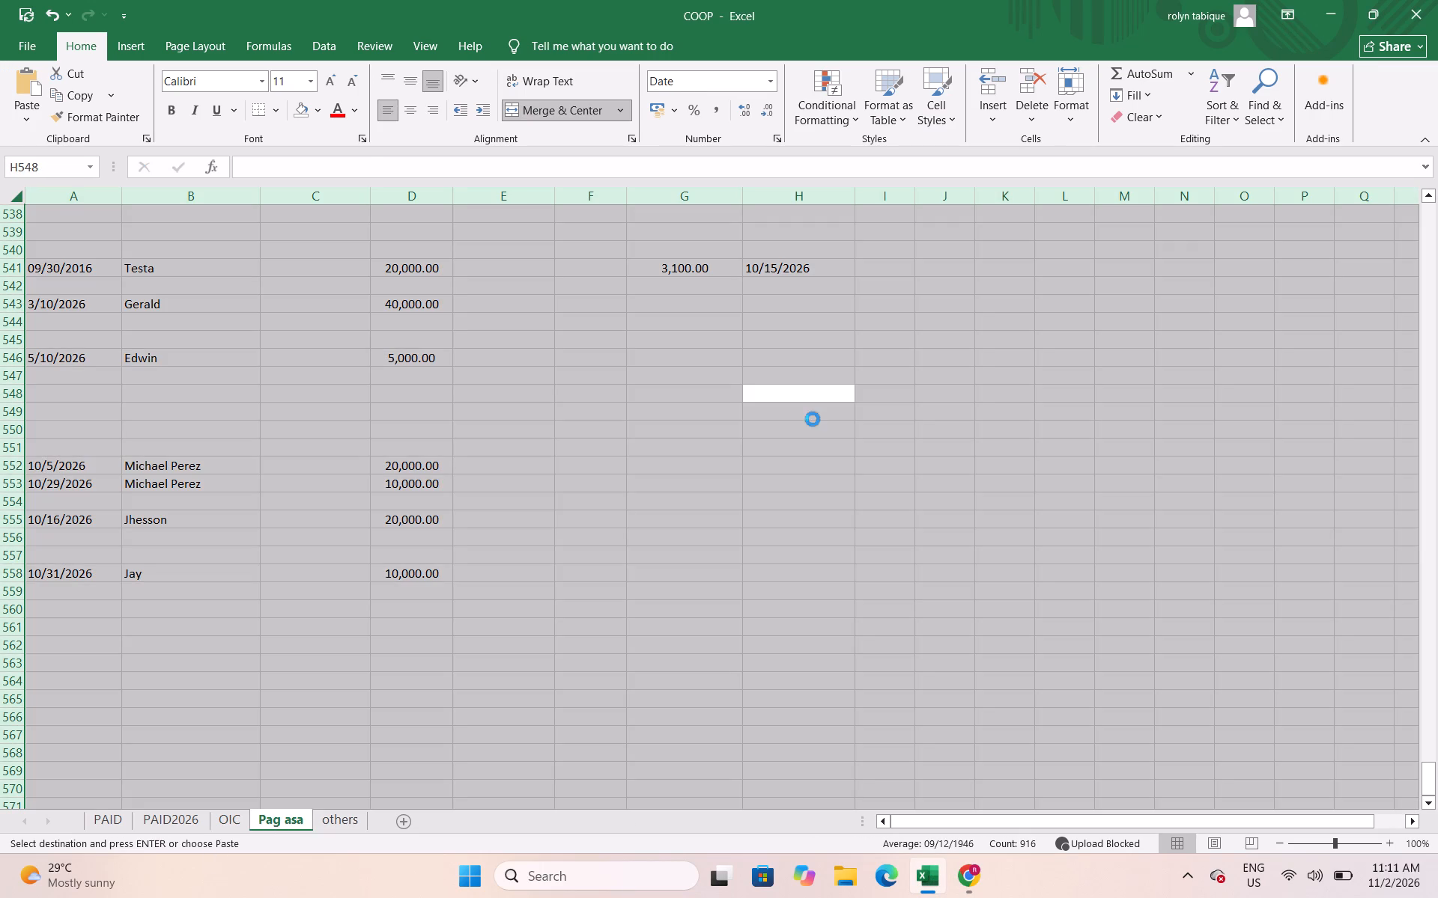
click(966, 873)
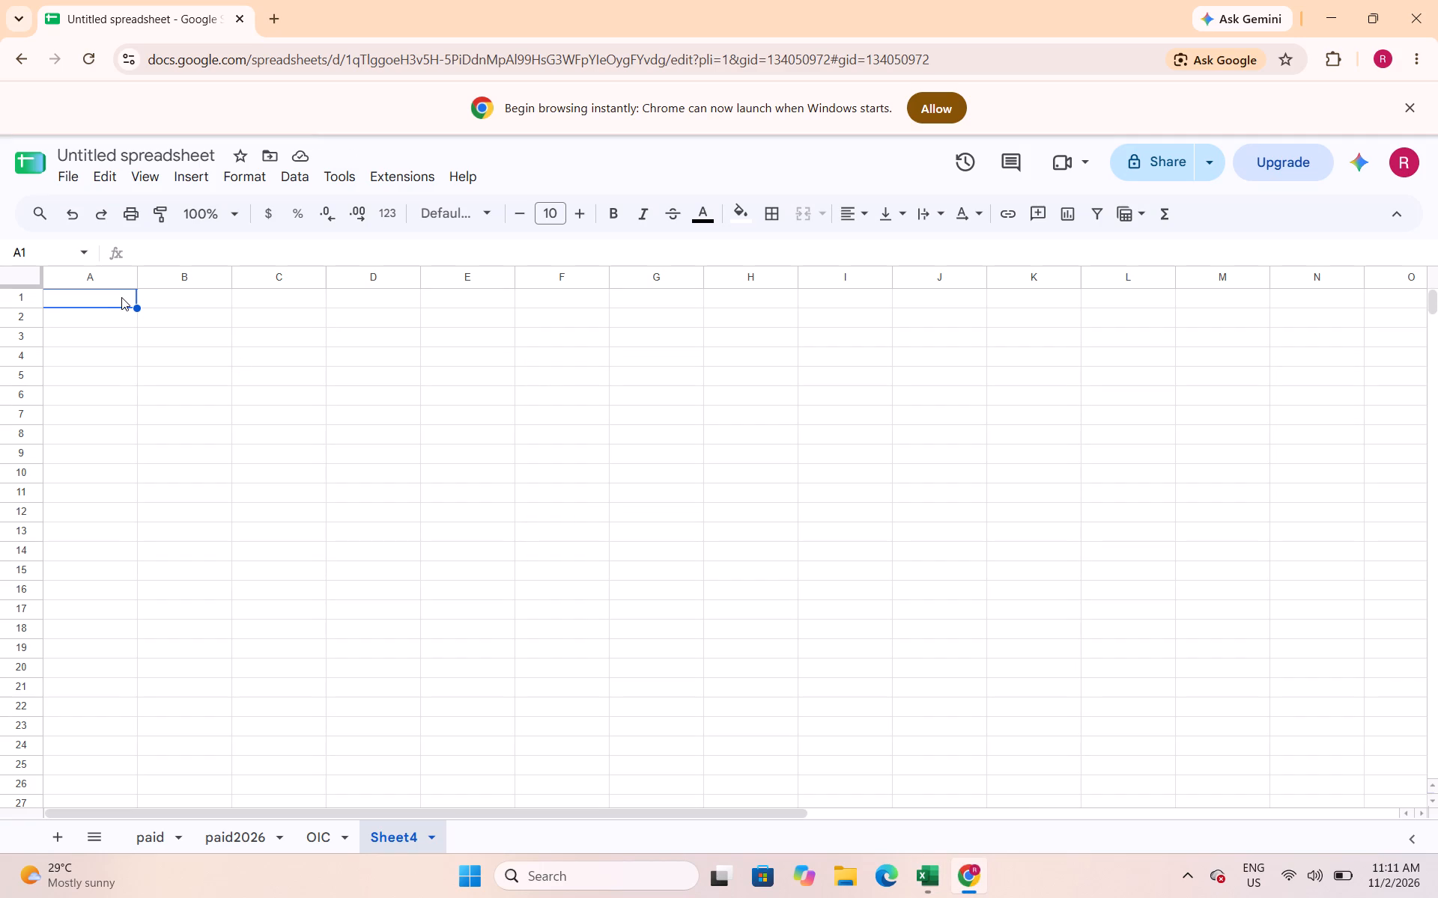
key(ctrl+v)
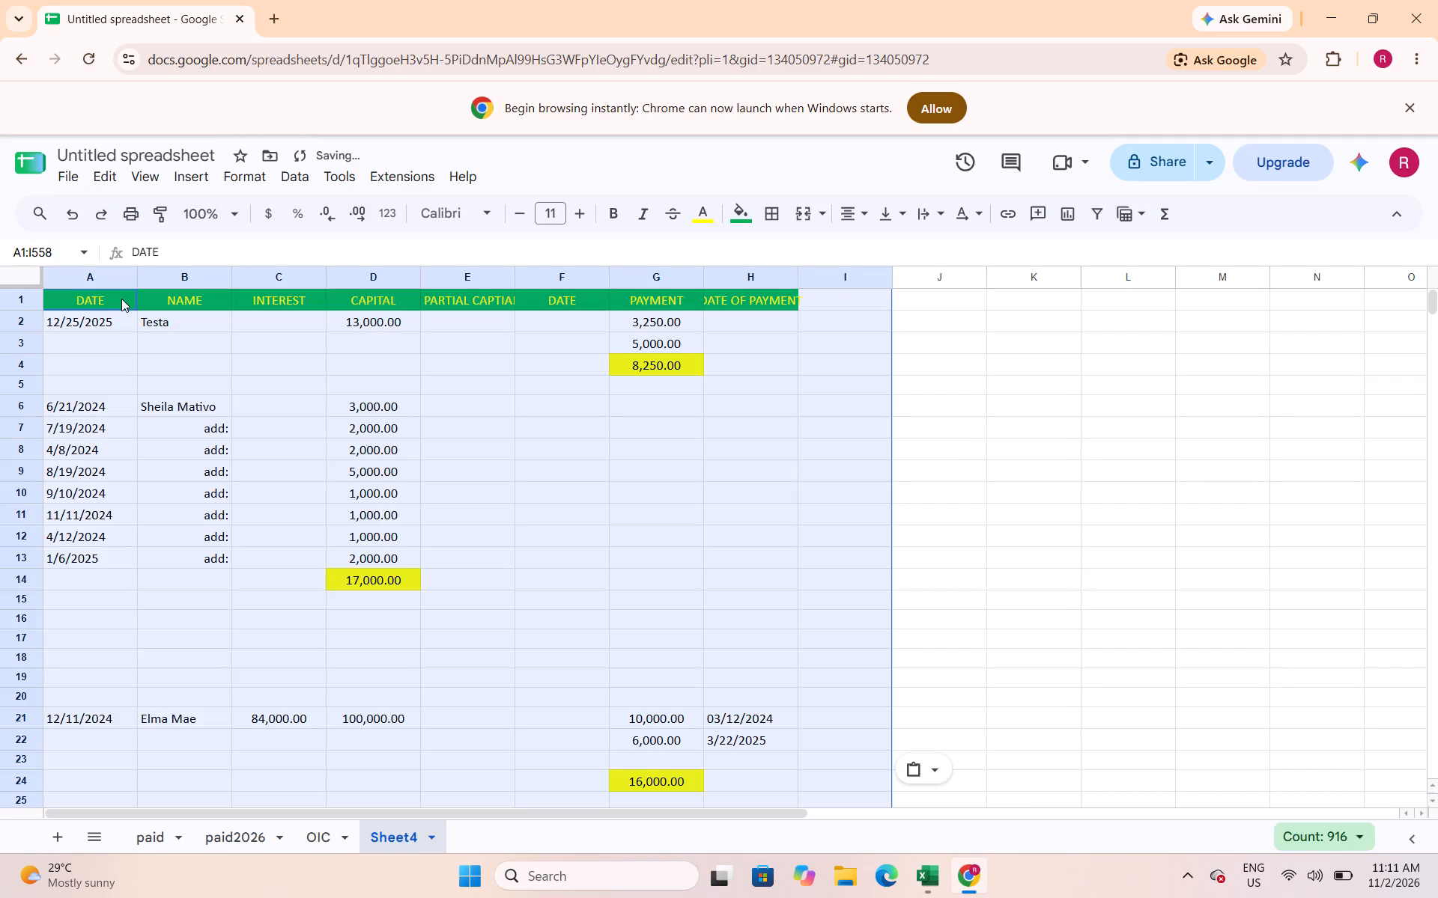
Rename Sheet4 of the Google Sheets spreadsheet as PAG-ASA.
right_click(393, 831)
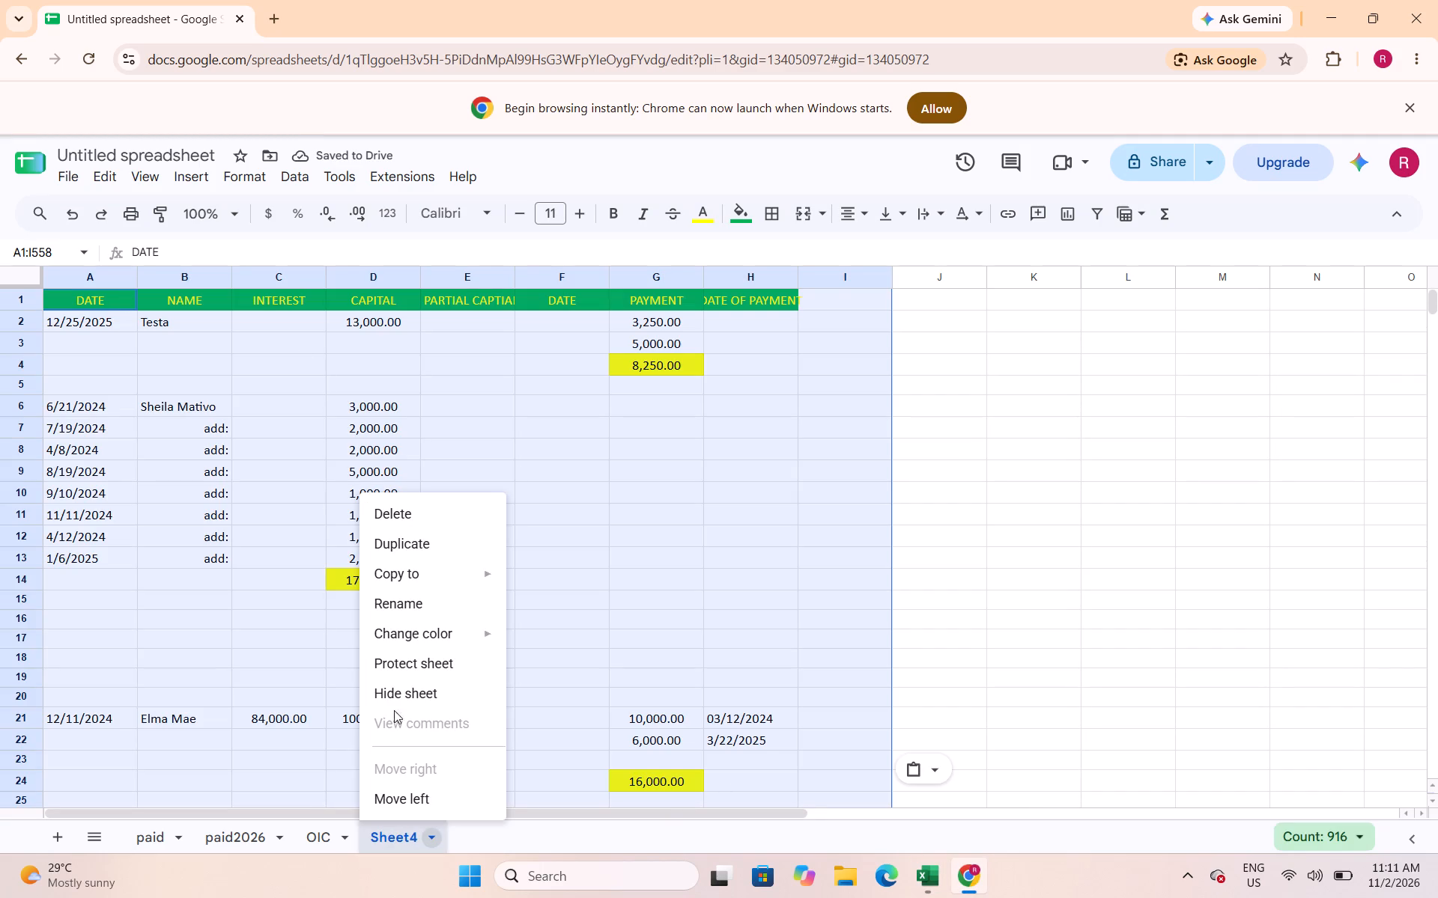
click(389, 594)
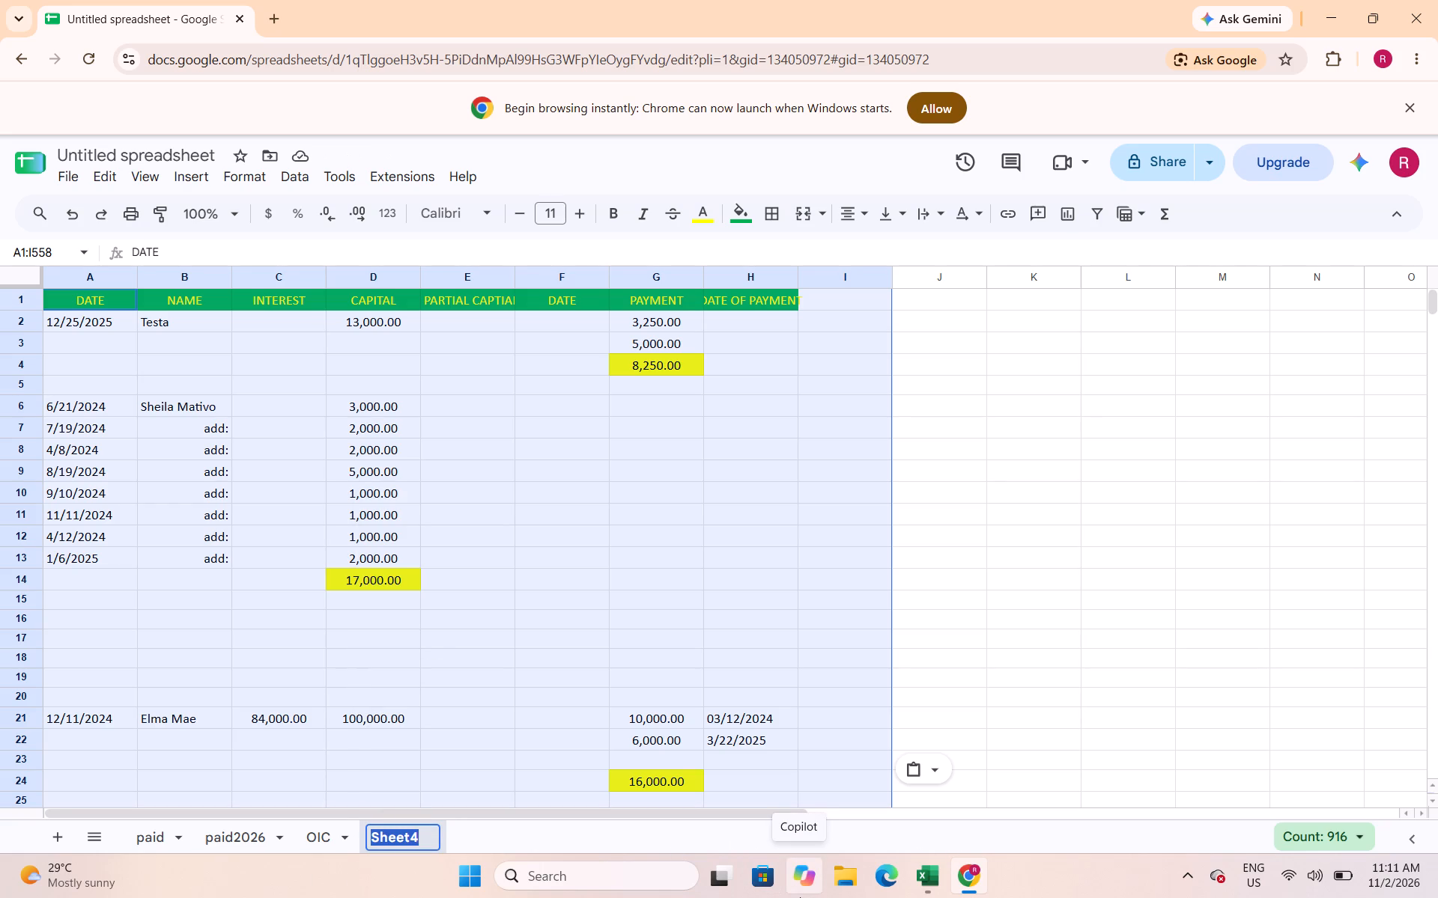
text(PAG)
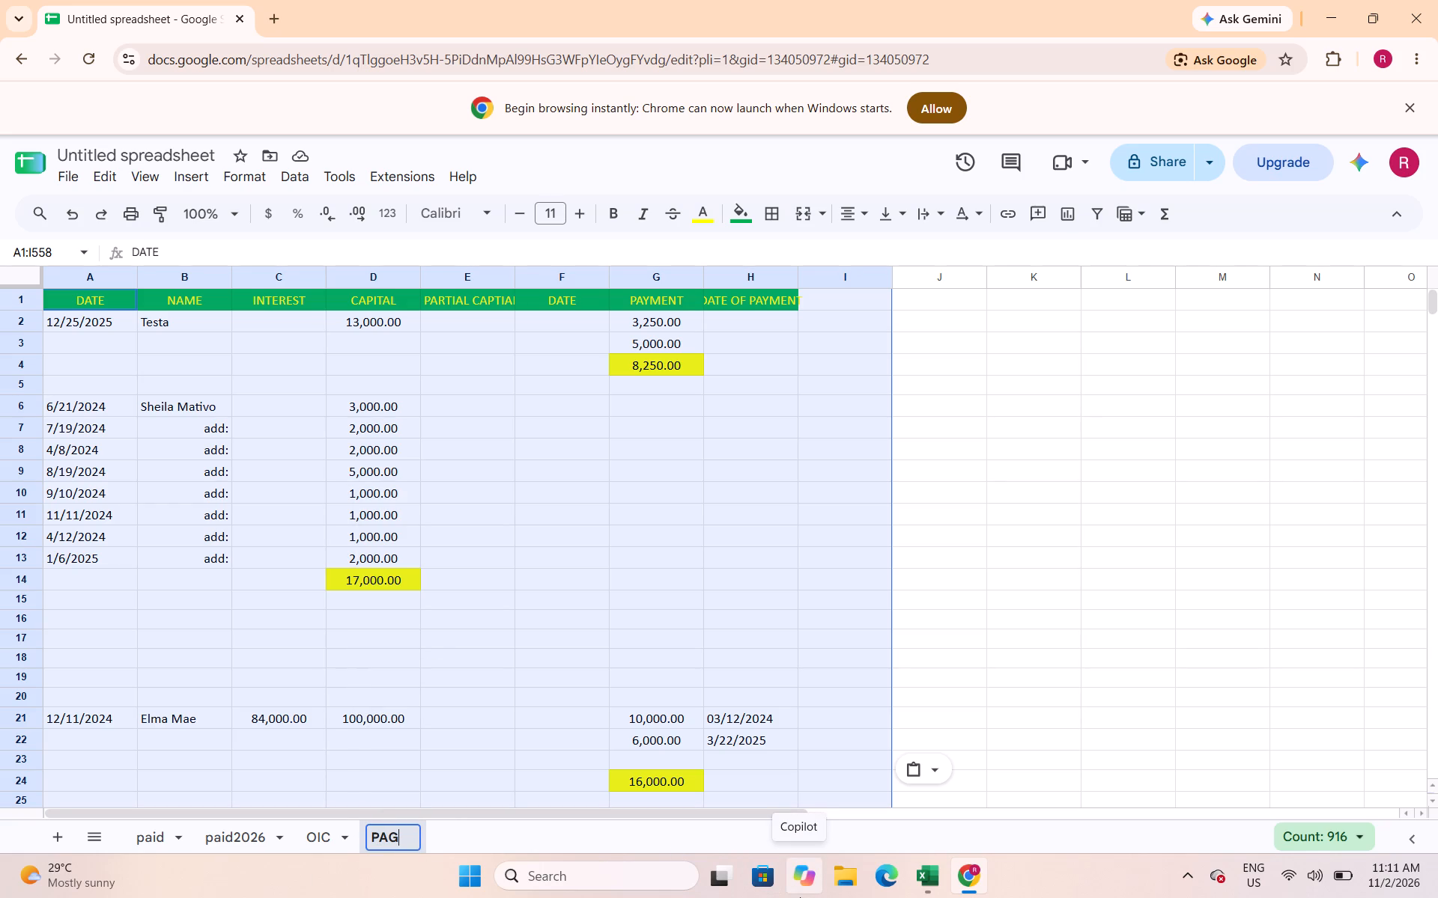
text(-ASA)
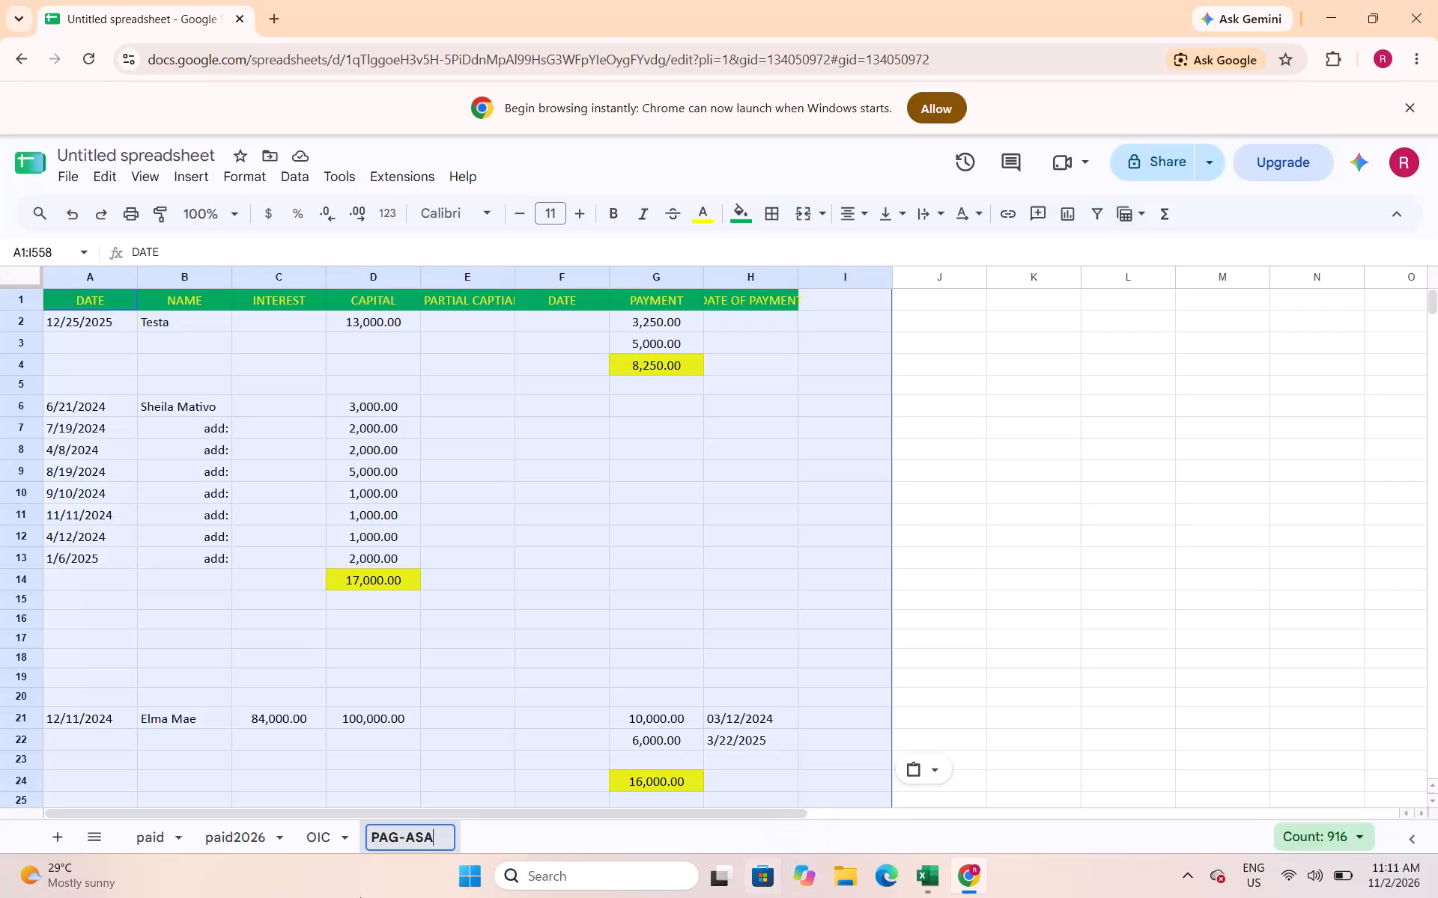
click(521, 651)
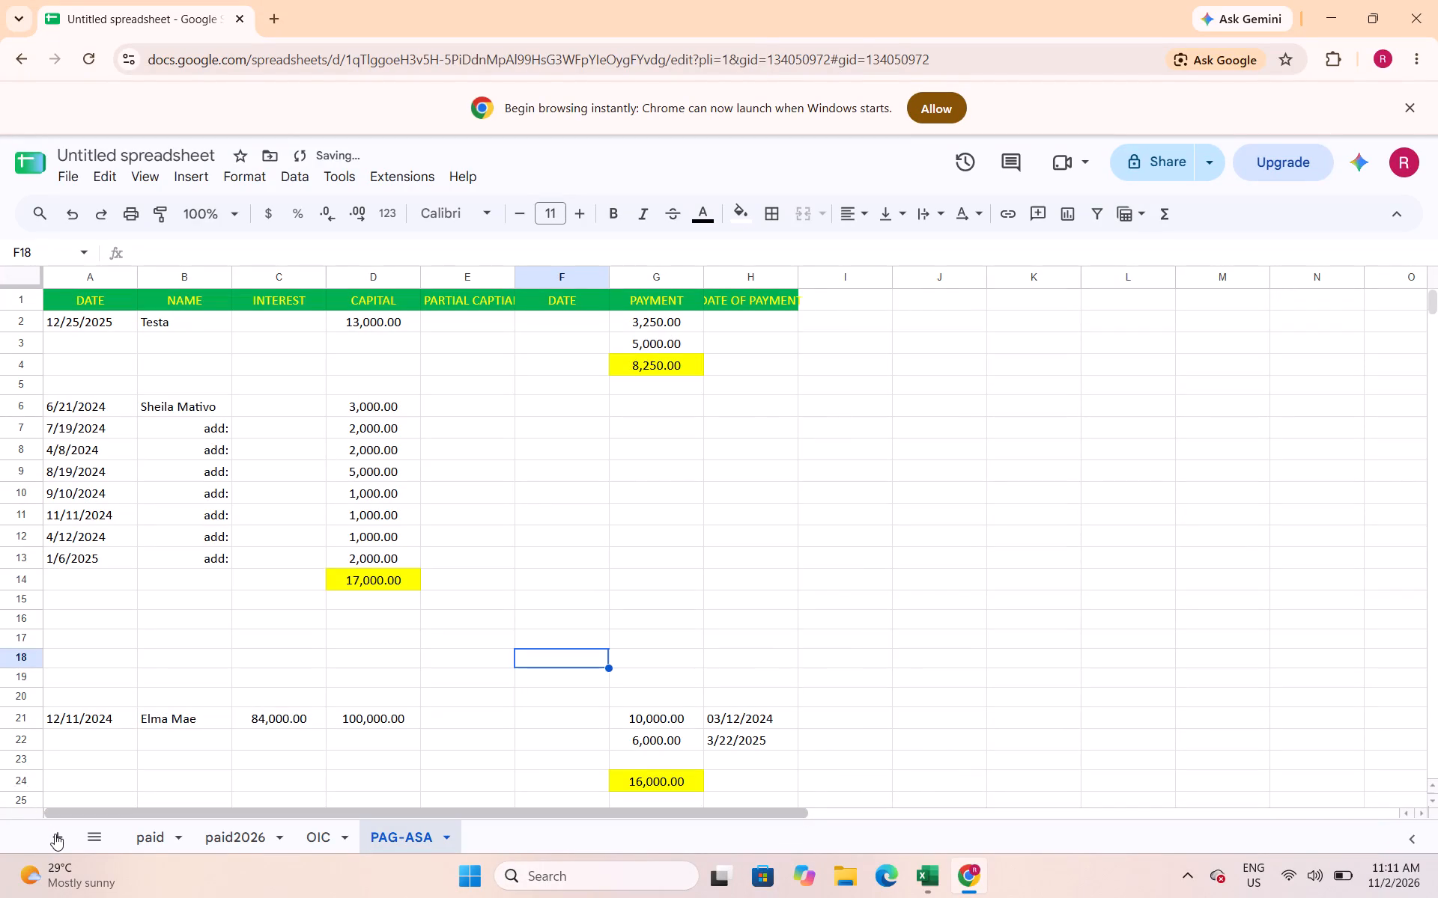
Add a fifth sheet in Google Sheets and copy the entire others sheet from the Excel workbook into it from cell A1.
click(55, 834)
click(923, 883)
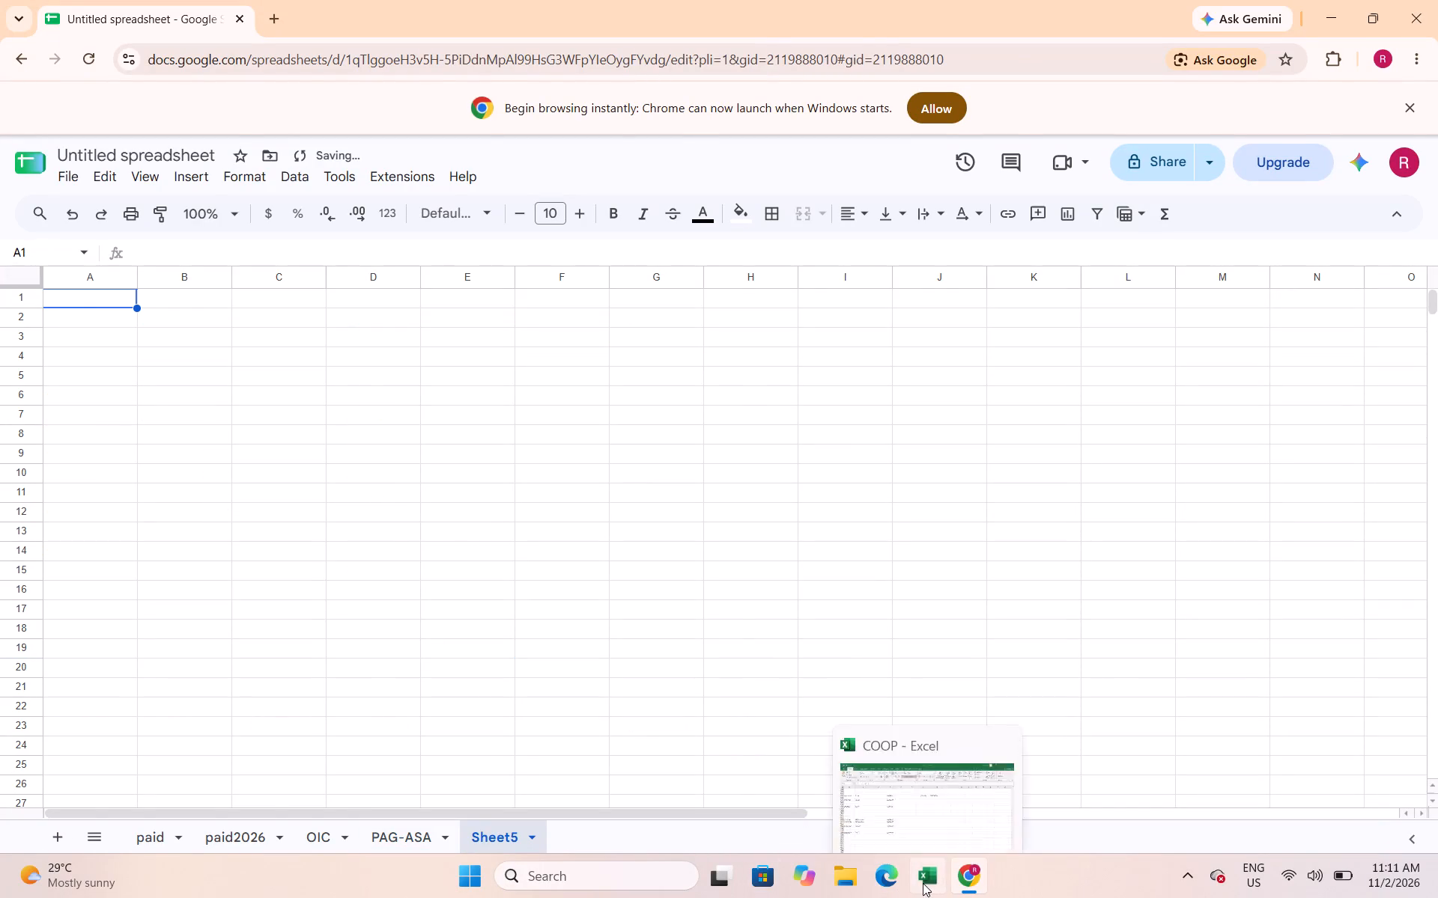
click(335, 822)
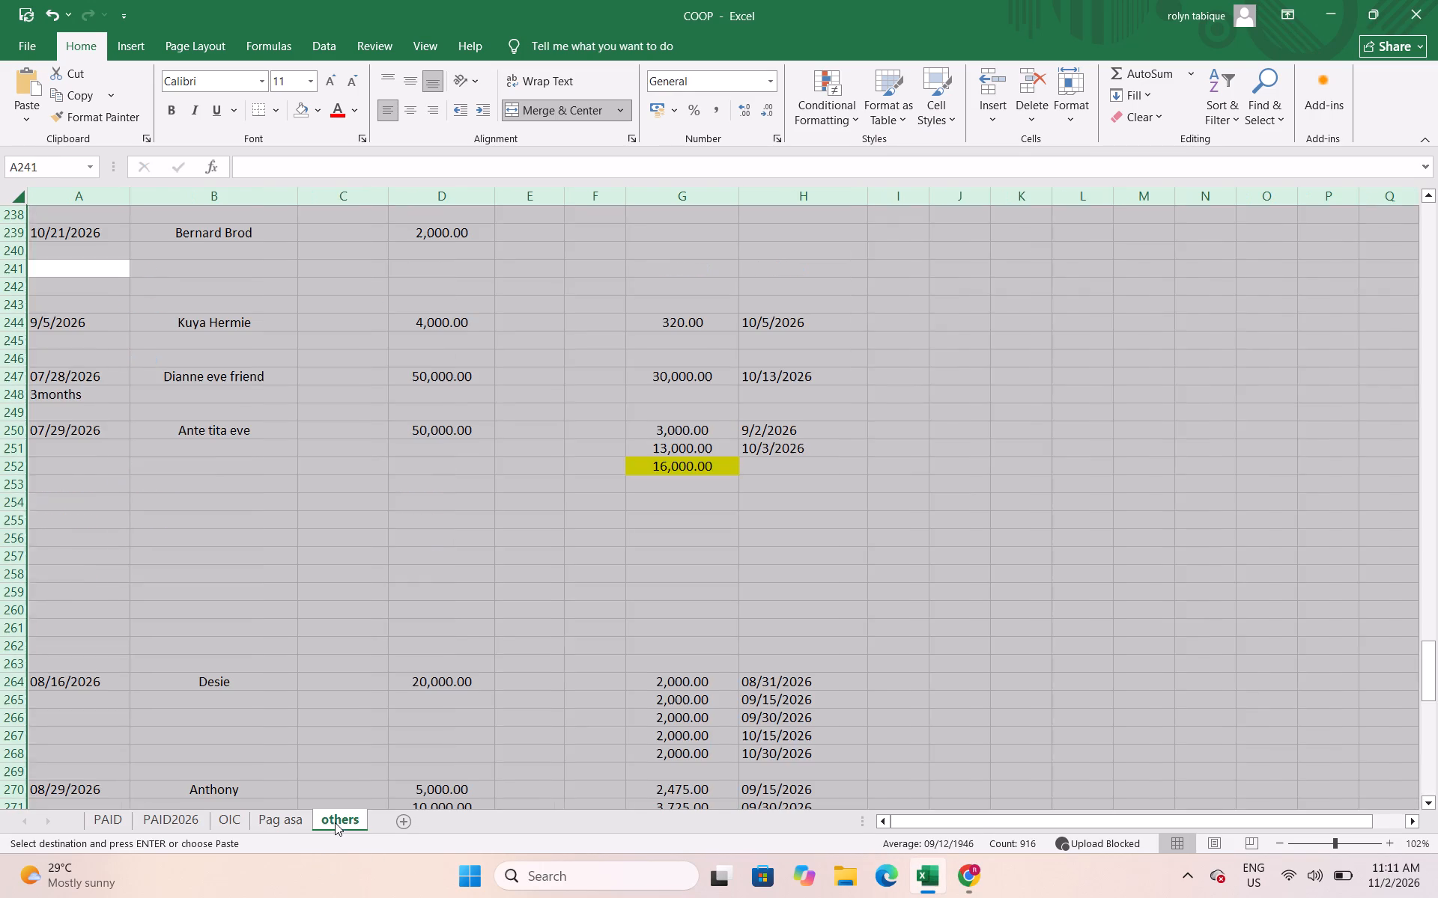
click(967, 599)
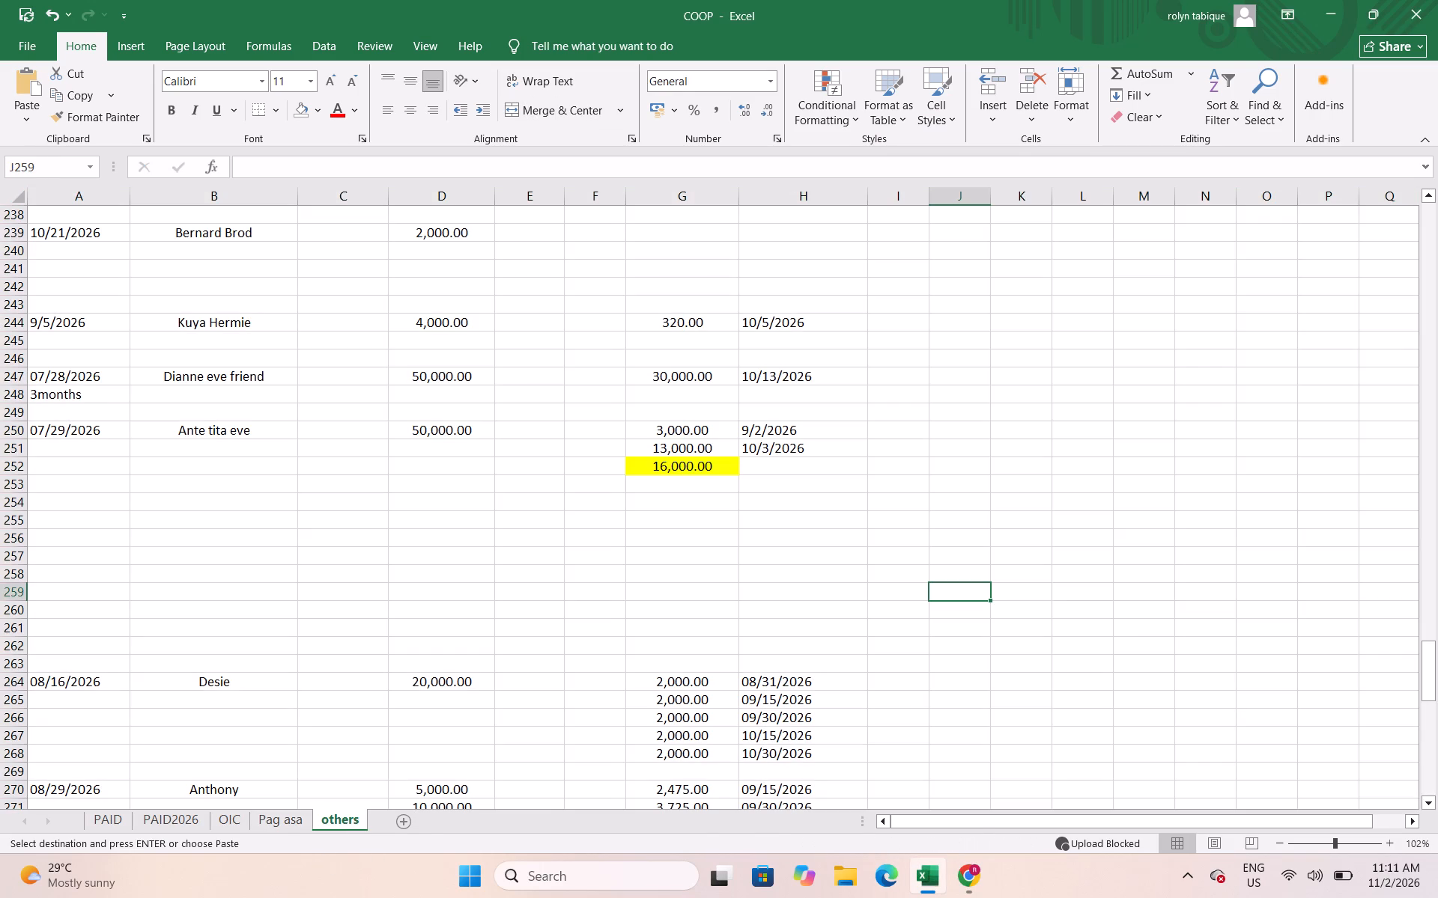
key(ctrl+a)
key(ctrl+c)
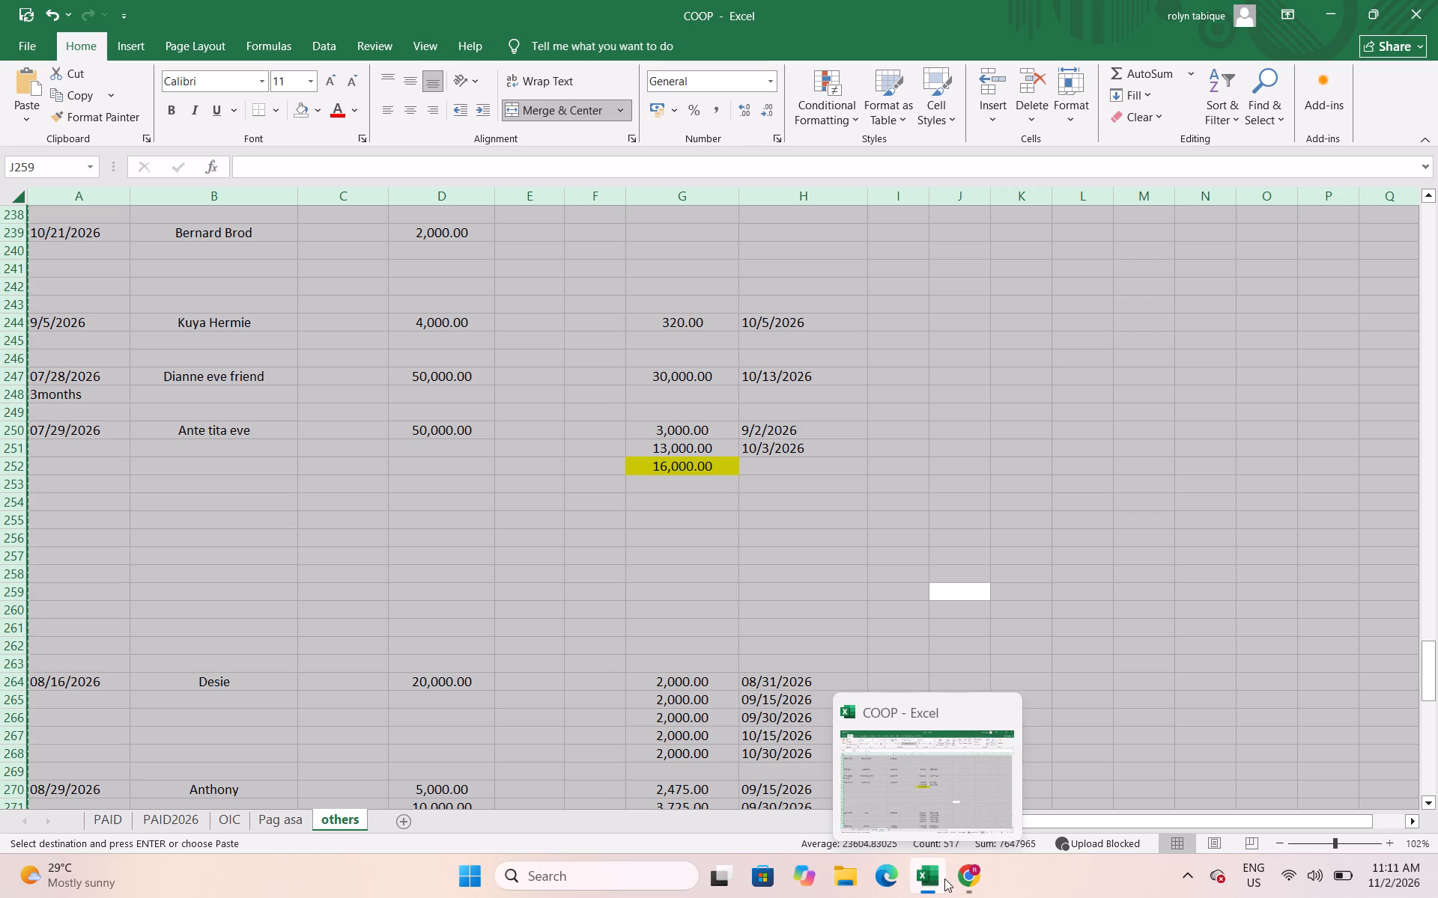
click(976, 874)
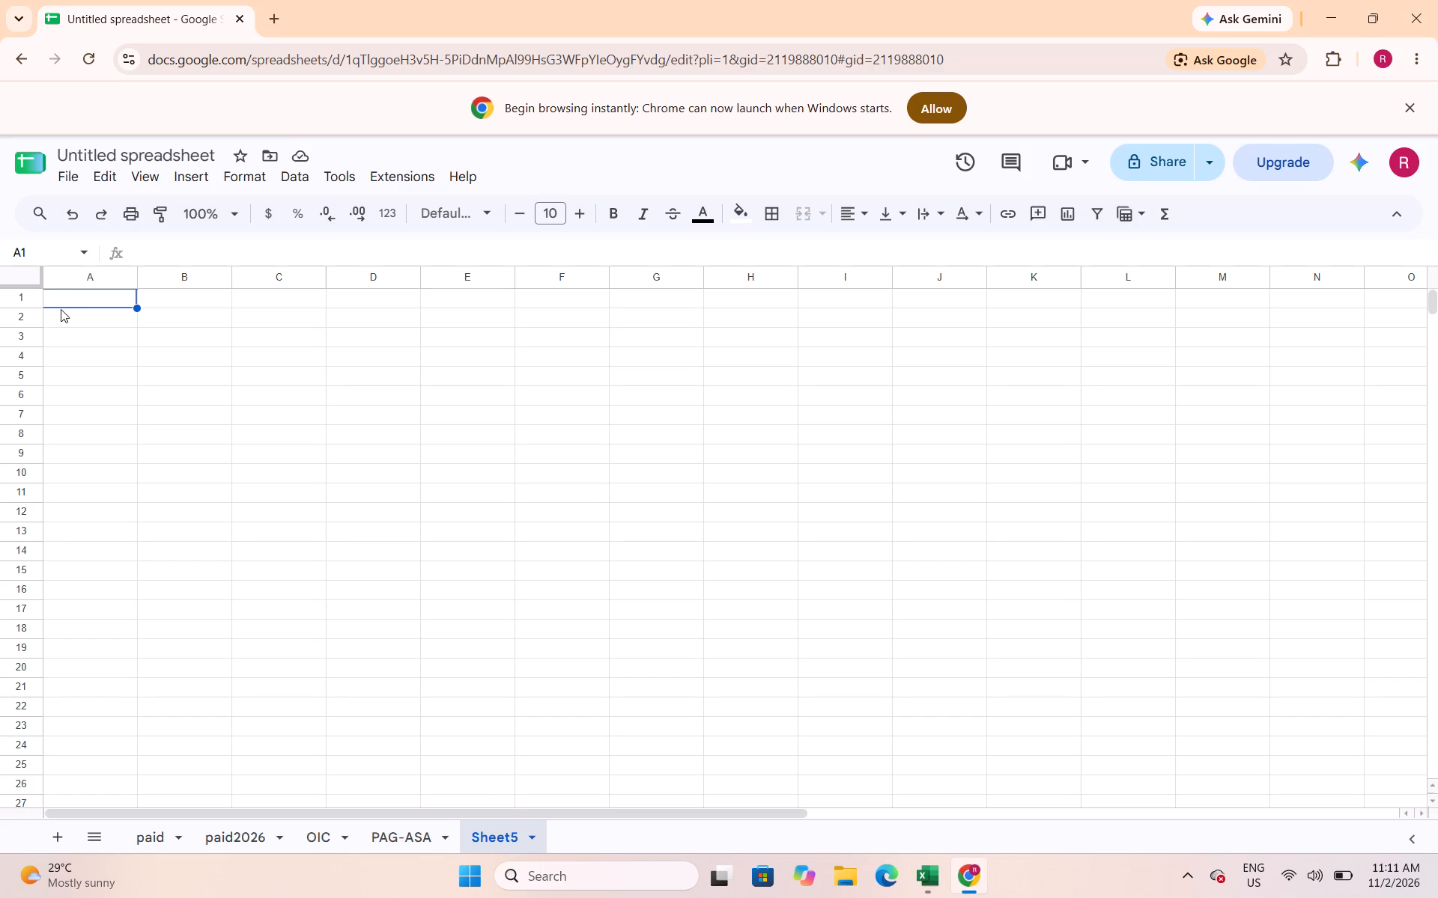
click(64, 295)
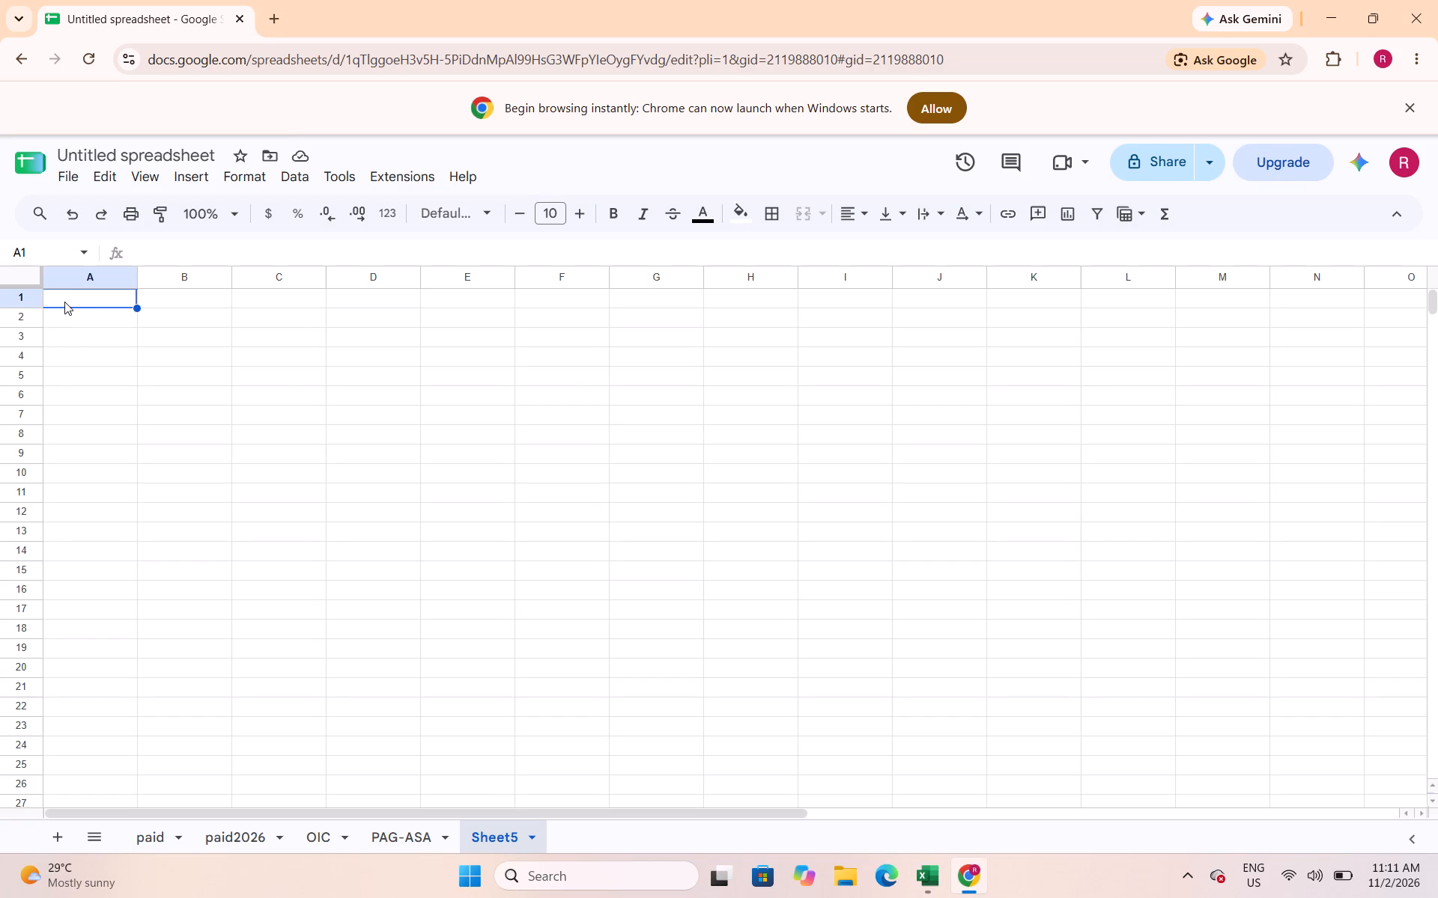
key(ctrl+v)
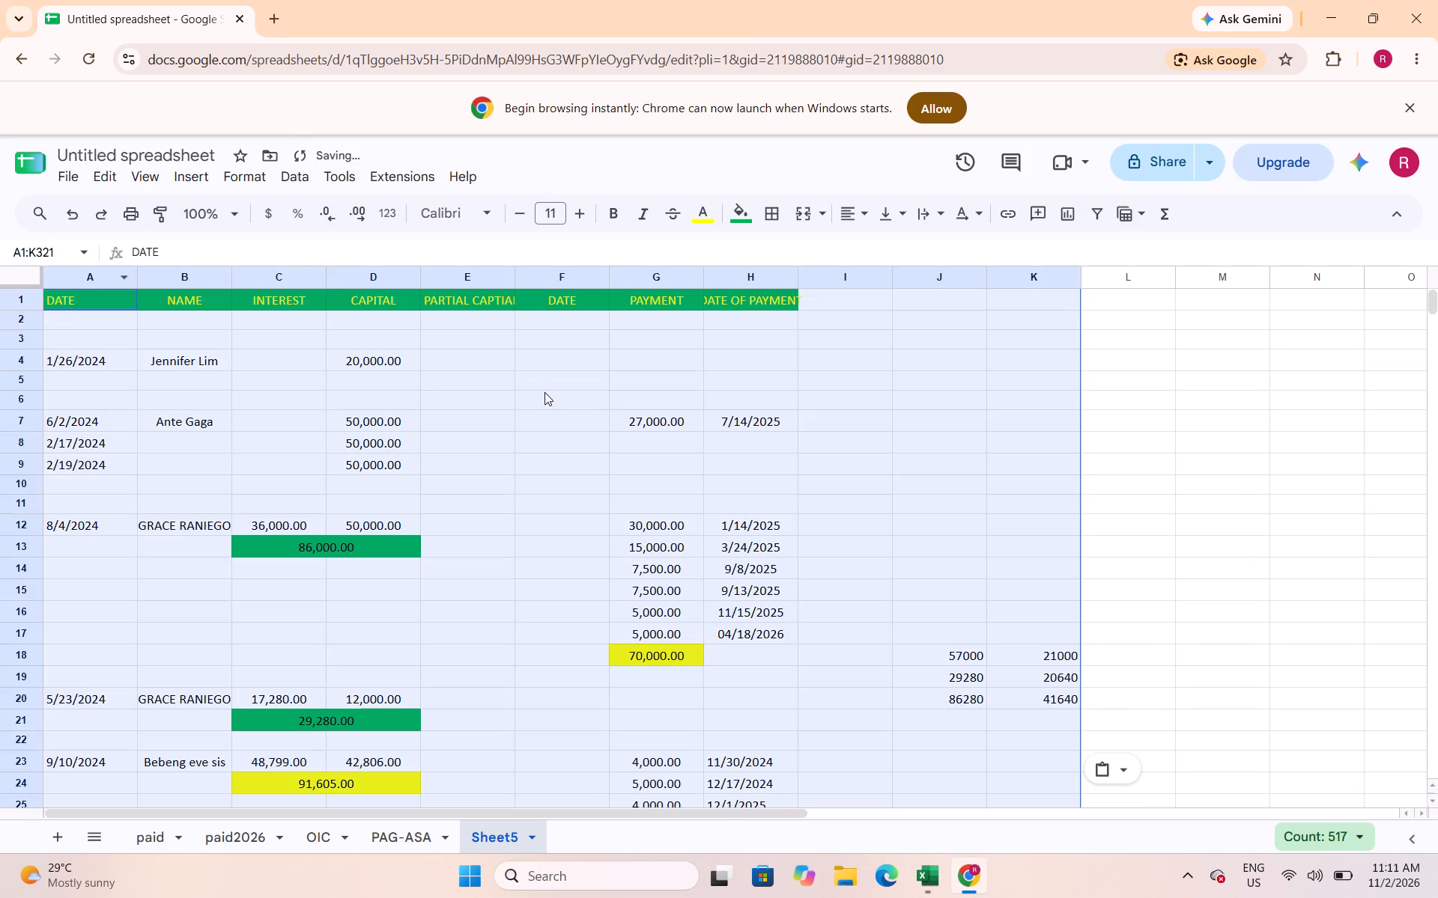
click(544, 392)
scroll(864, 685, up, 3)
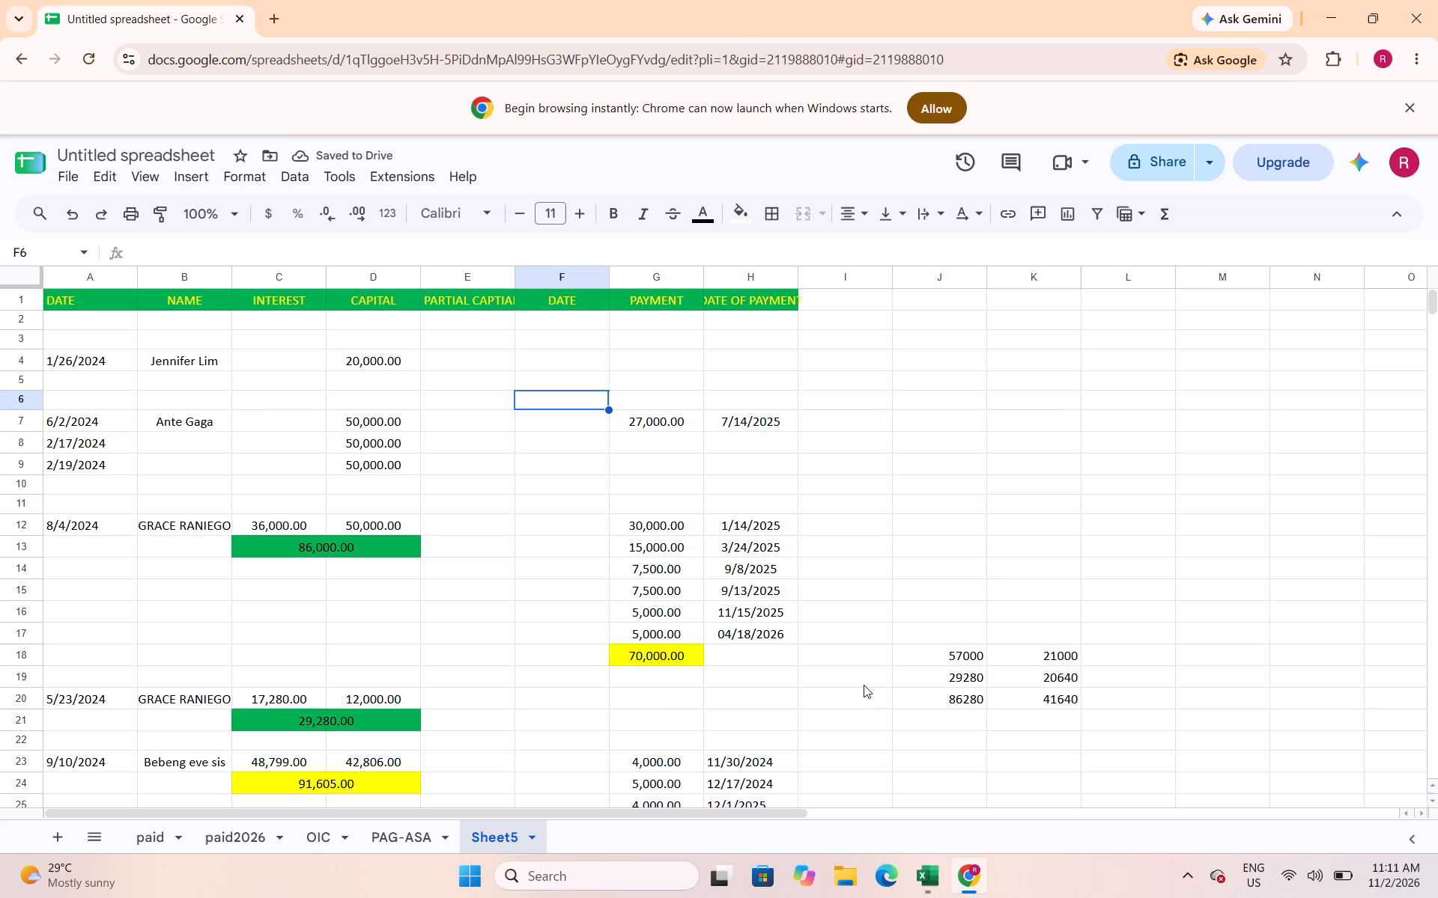
scroll(864, 685, down, 4)
scroll(864, 685, up, 9)
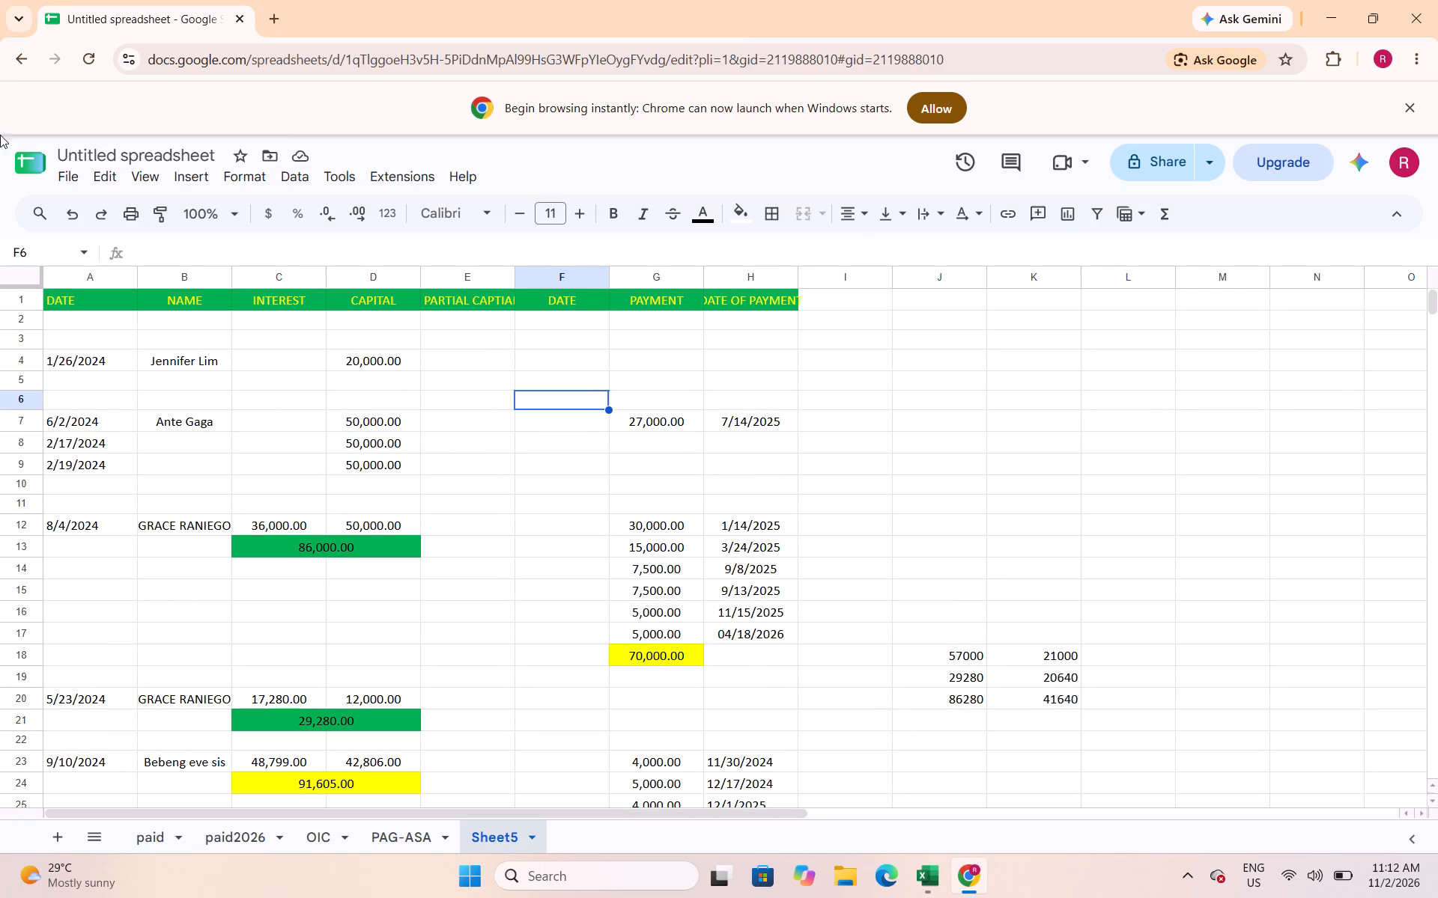
Rename Sheet5 of the Google Sheets spreadsheet as OTHERS and save the spreadsheet.
right_click(493, 836)
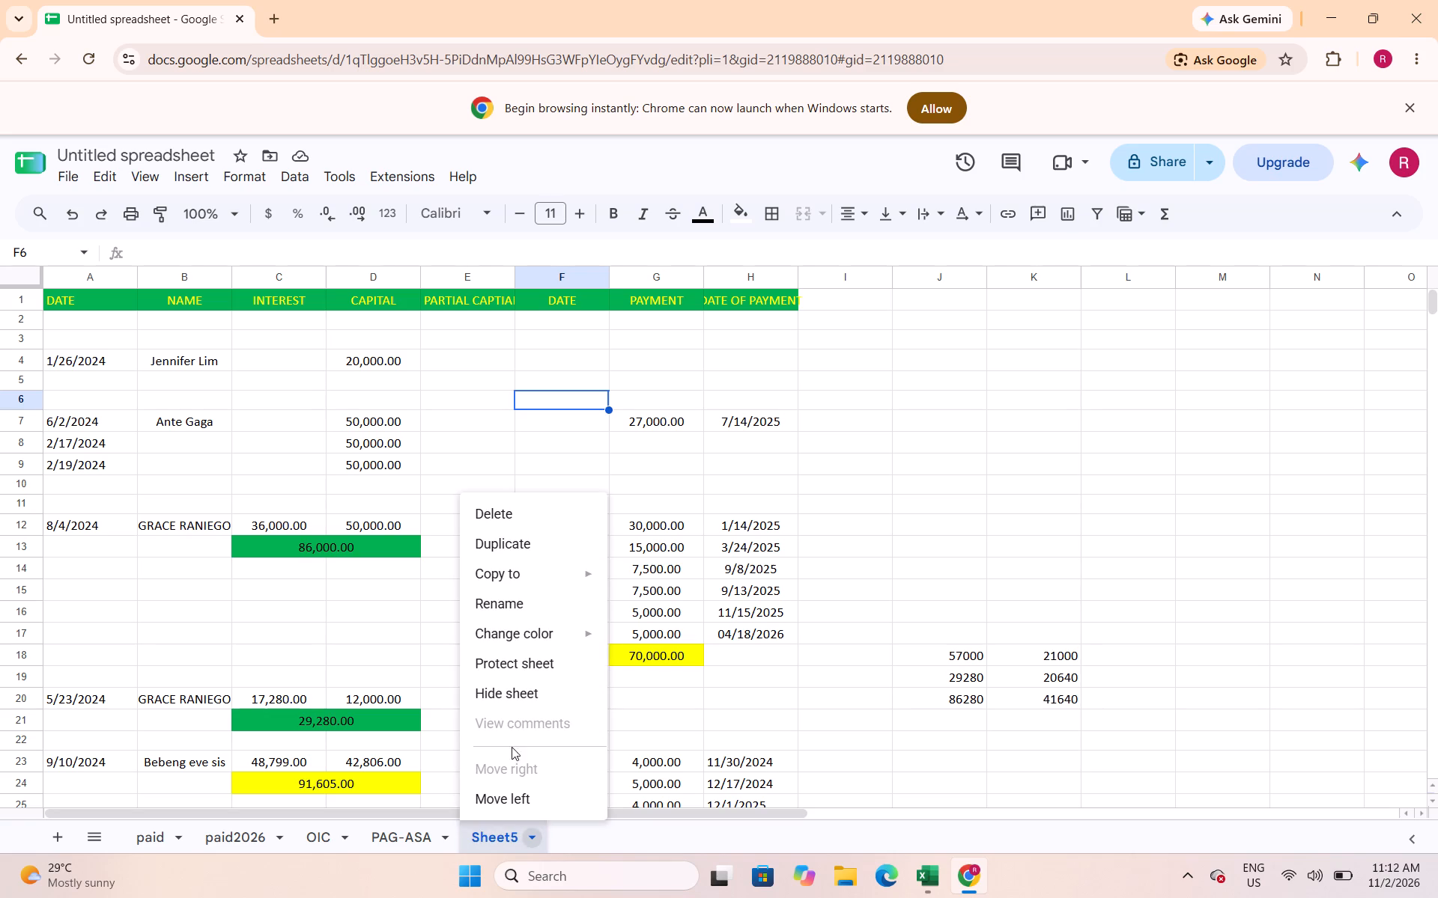
click(518, 608)
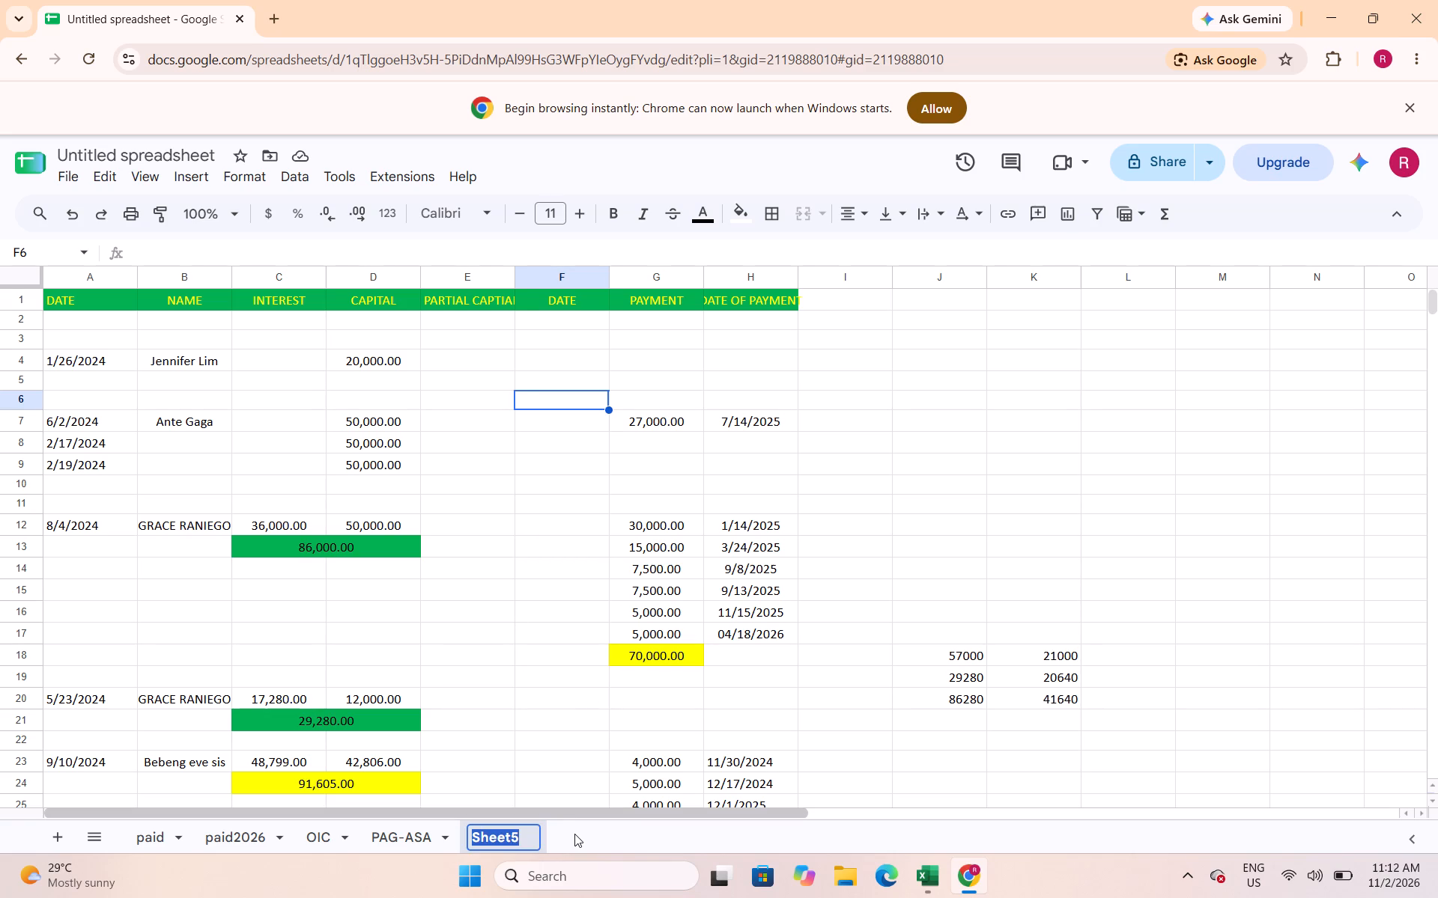
text(OTHERS)
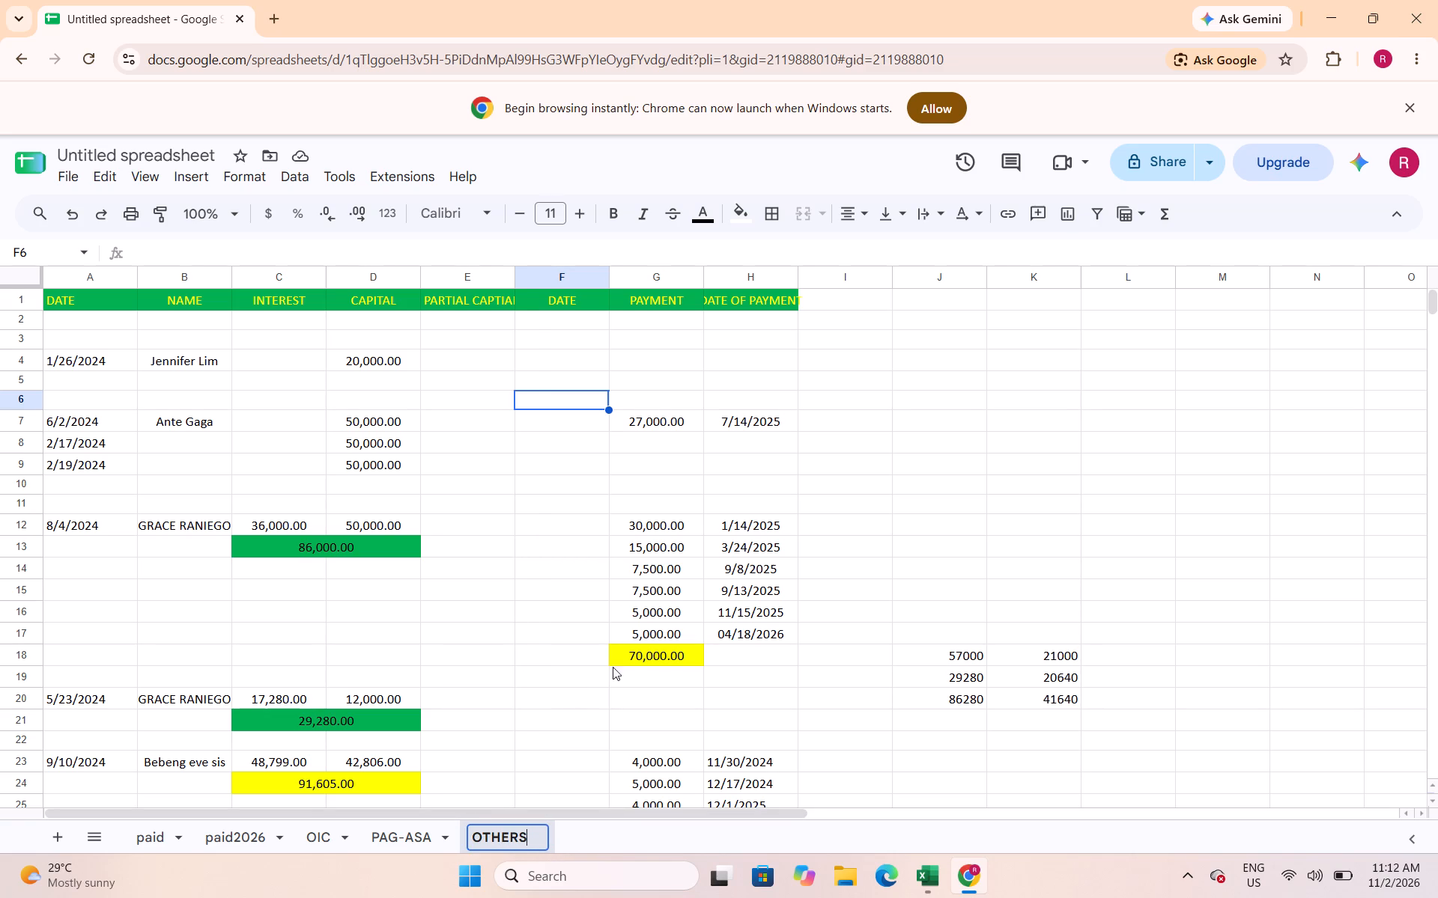
click(890, 584)
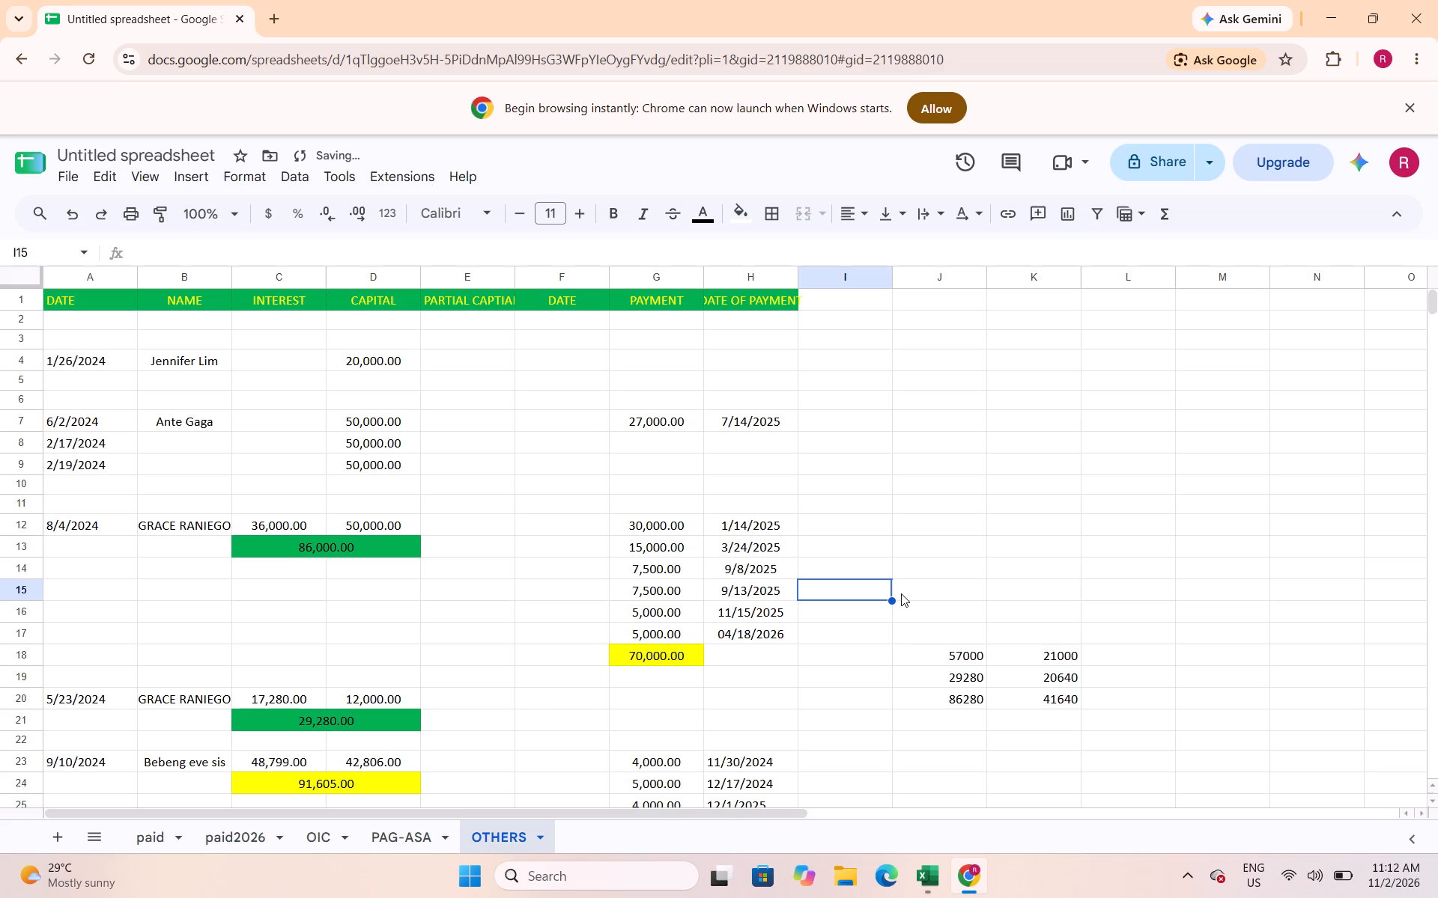
key(ctrl+s)
drag(976, 515, 977, 525)
click(1016, 596)
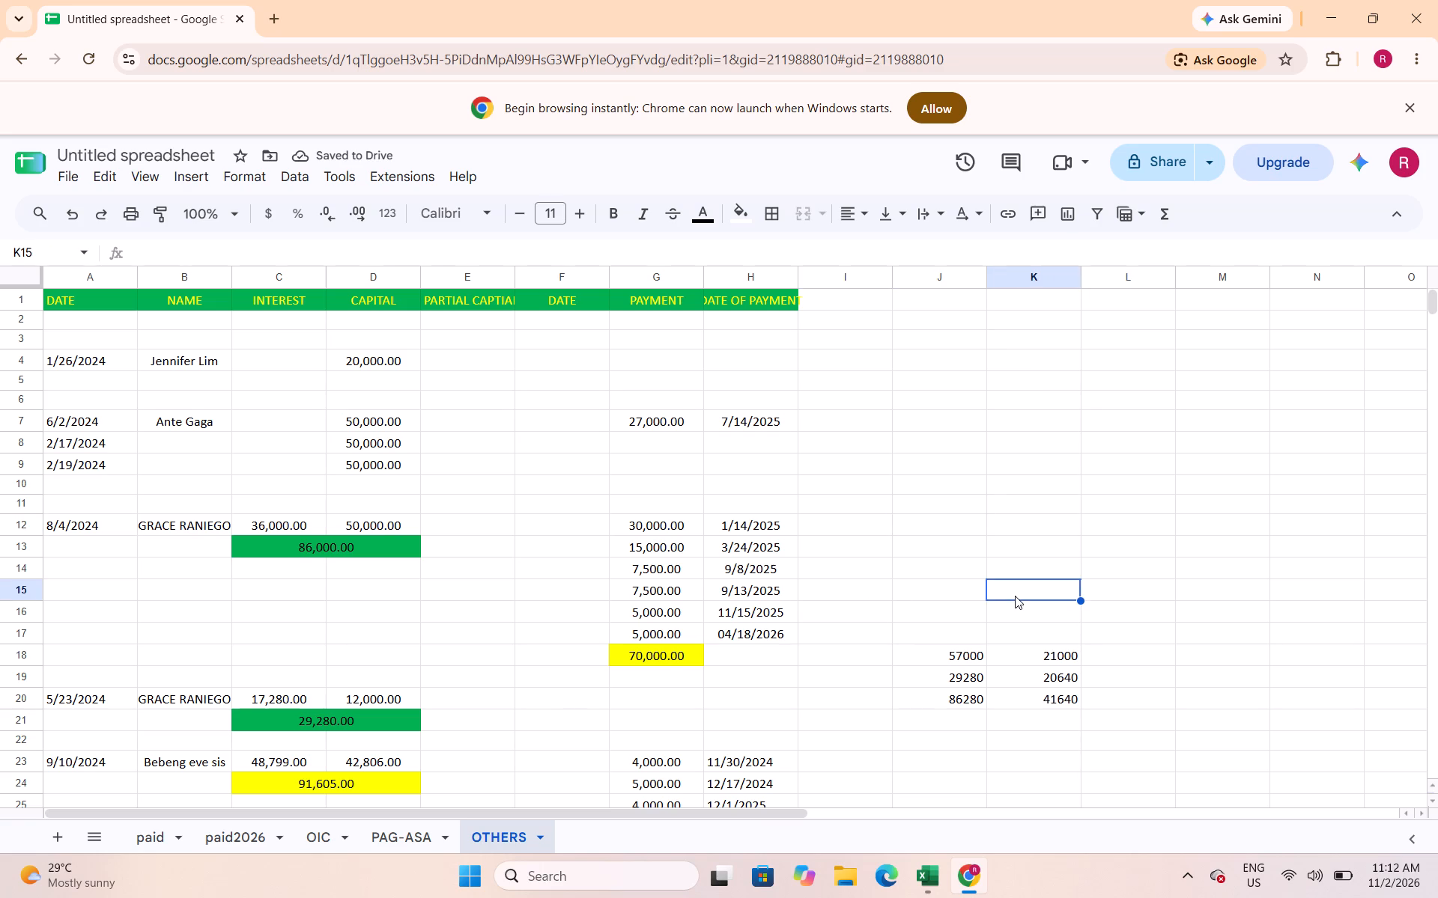
key(ctrl+s)
click(873, 527)
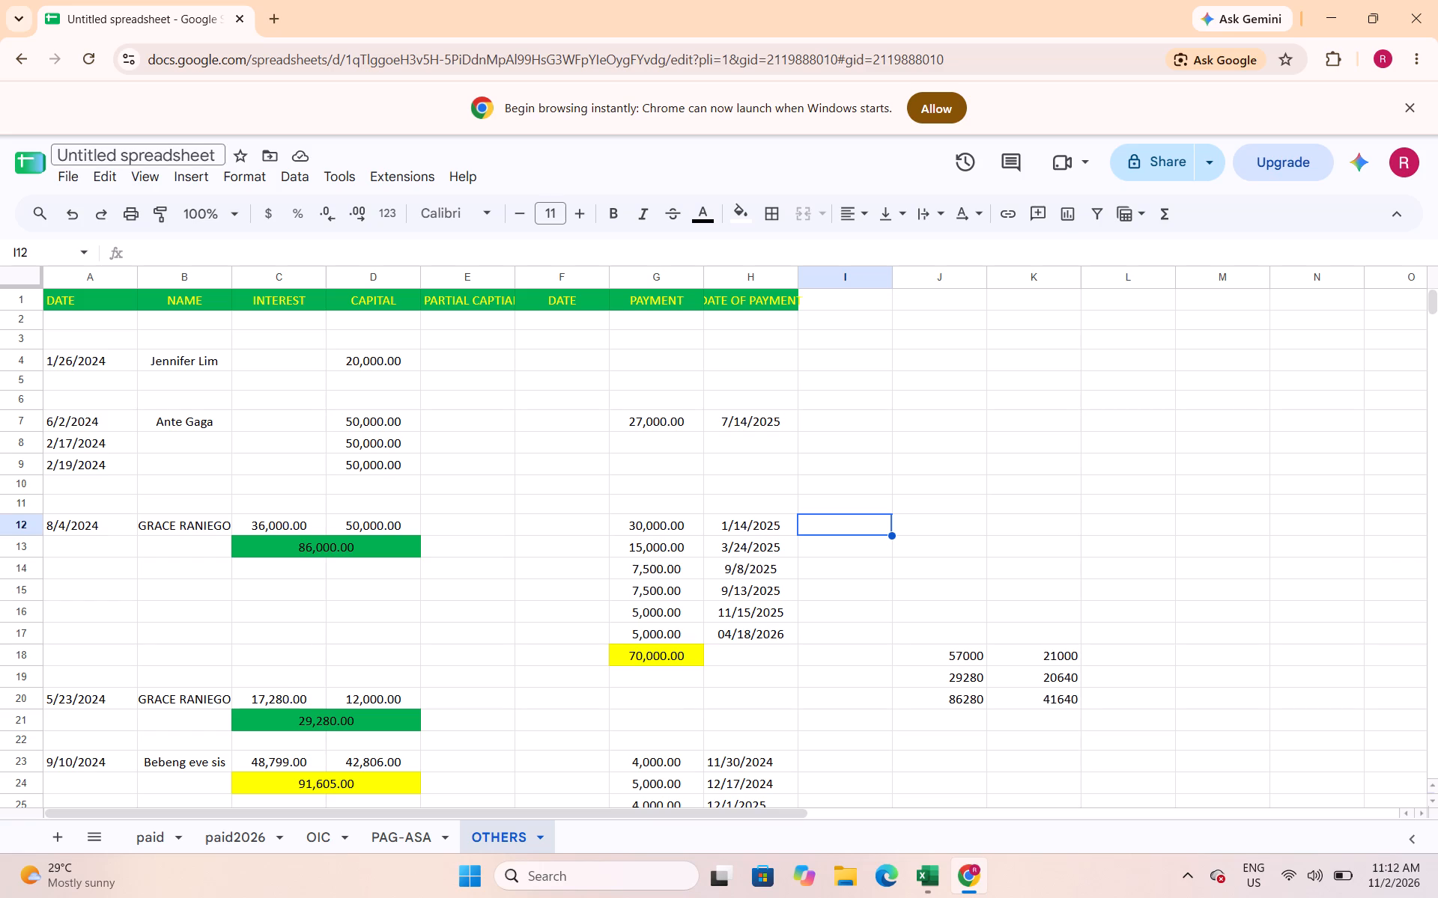
Rename the untitled Google Sheets spreadsheet as COOP and save it.
click(218, 152)
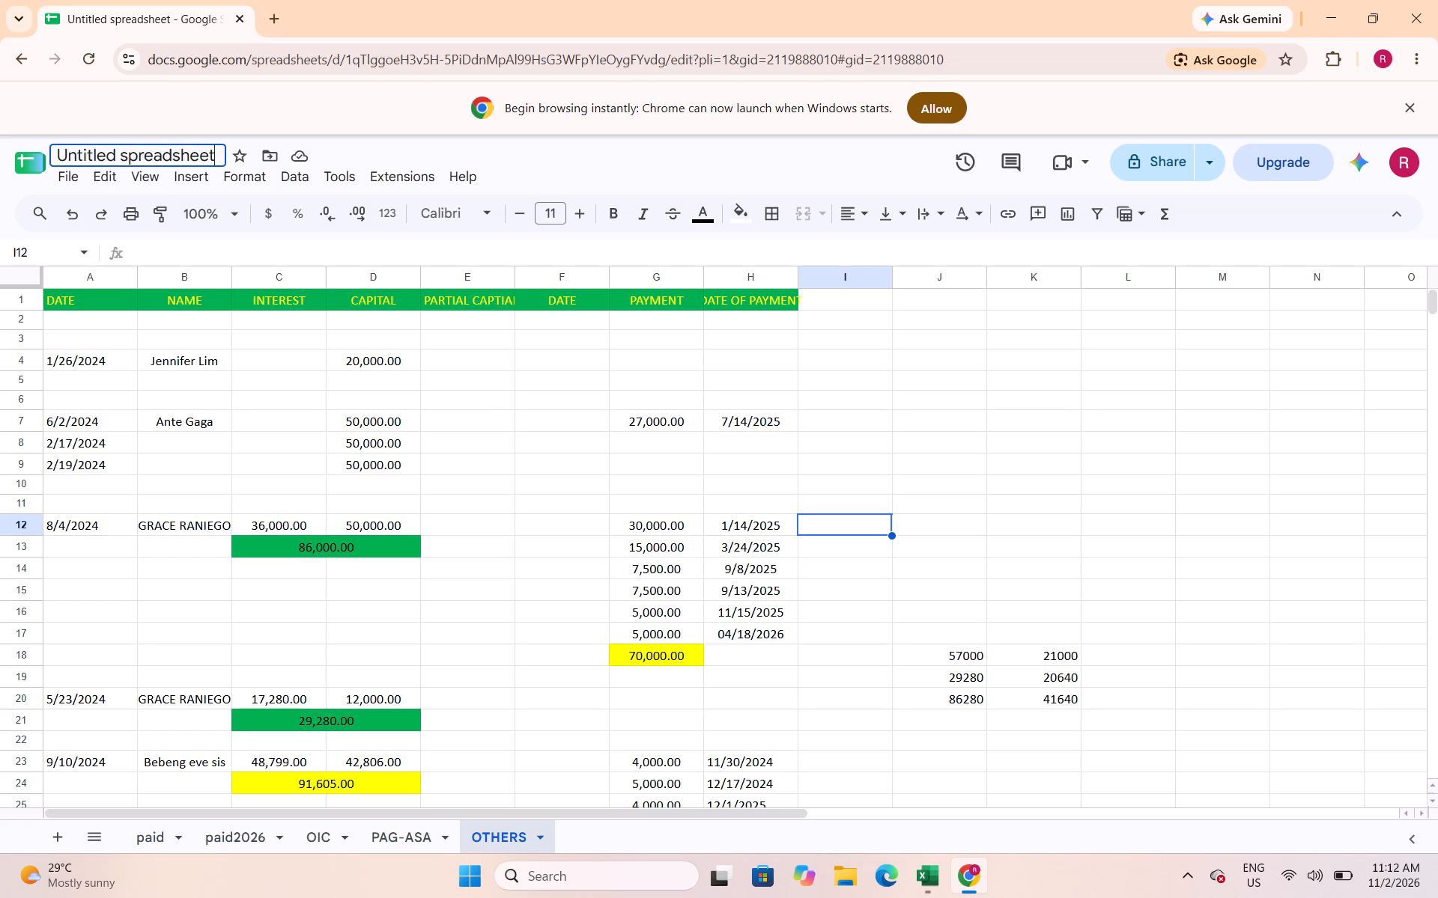
drag(218, 152, 40, 153)
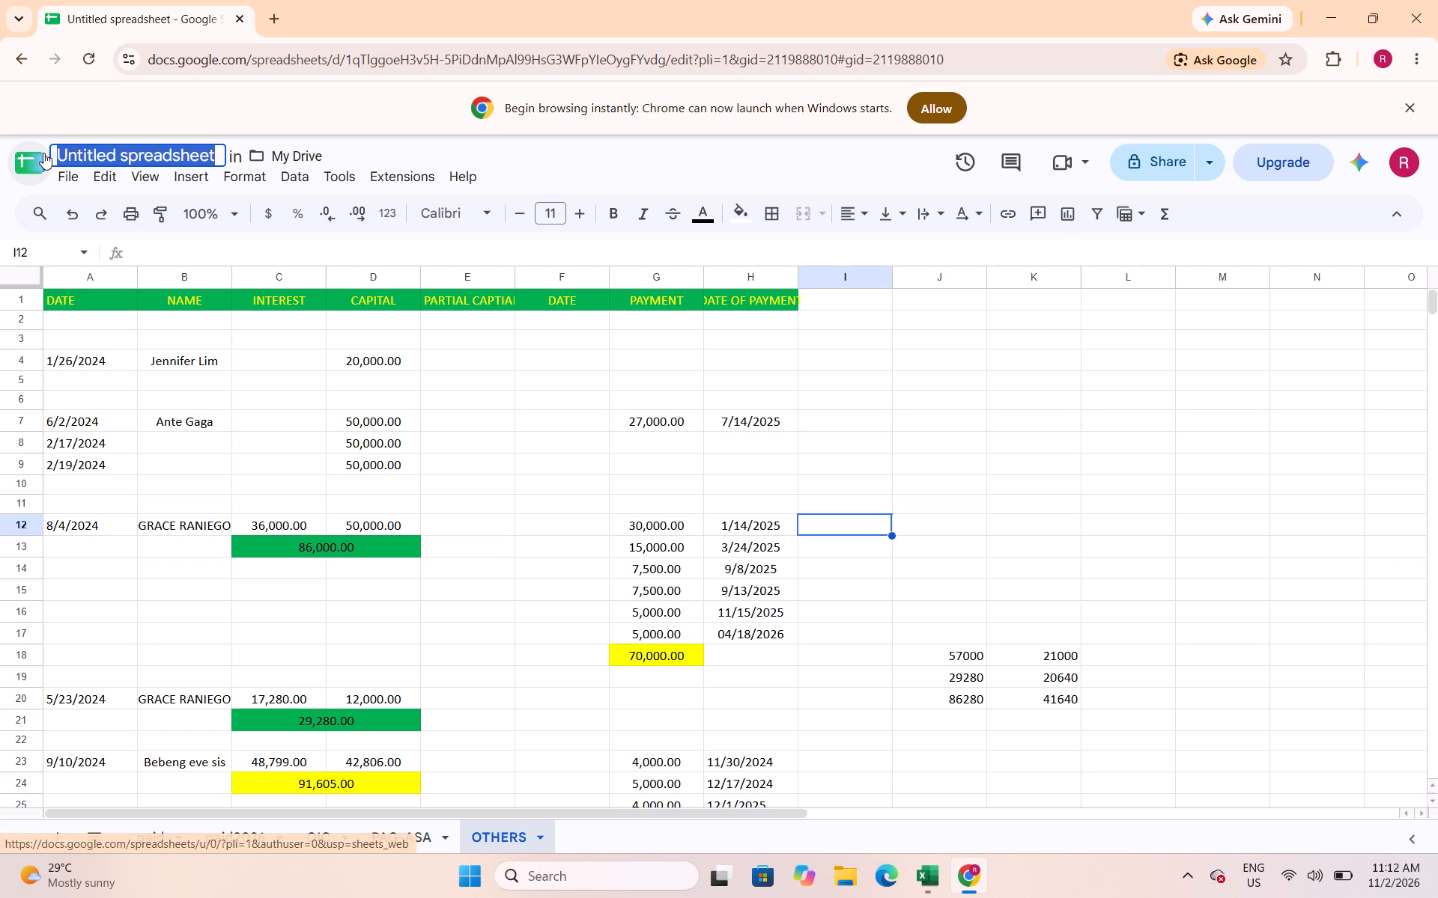
text(COOP)
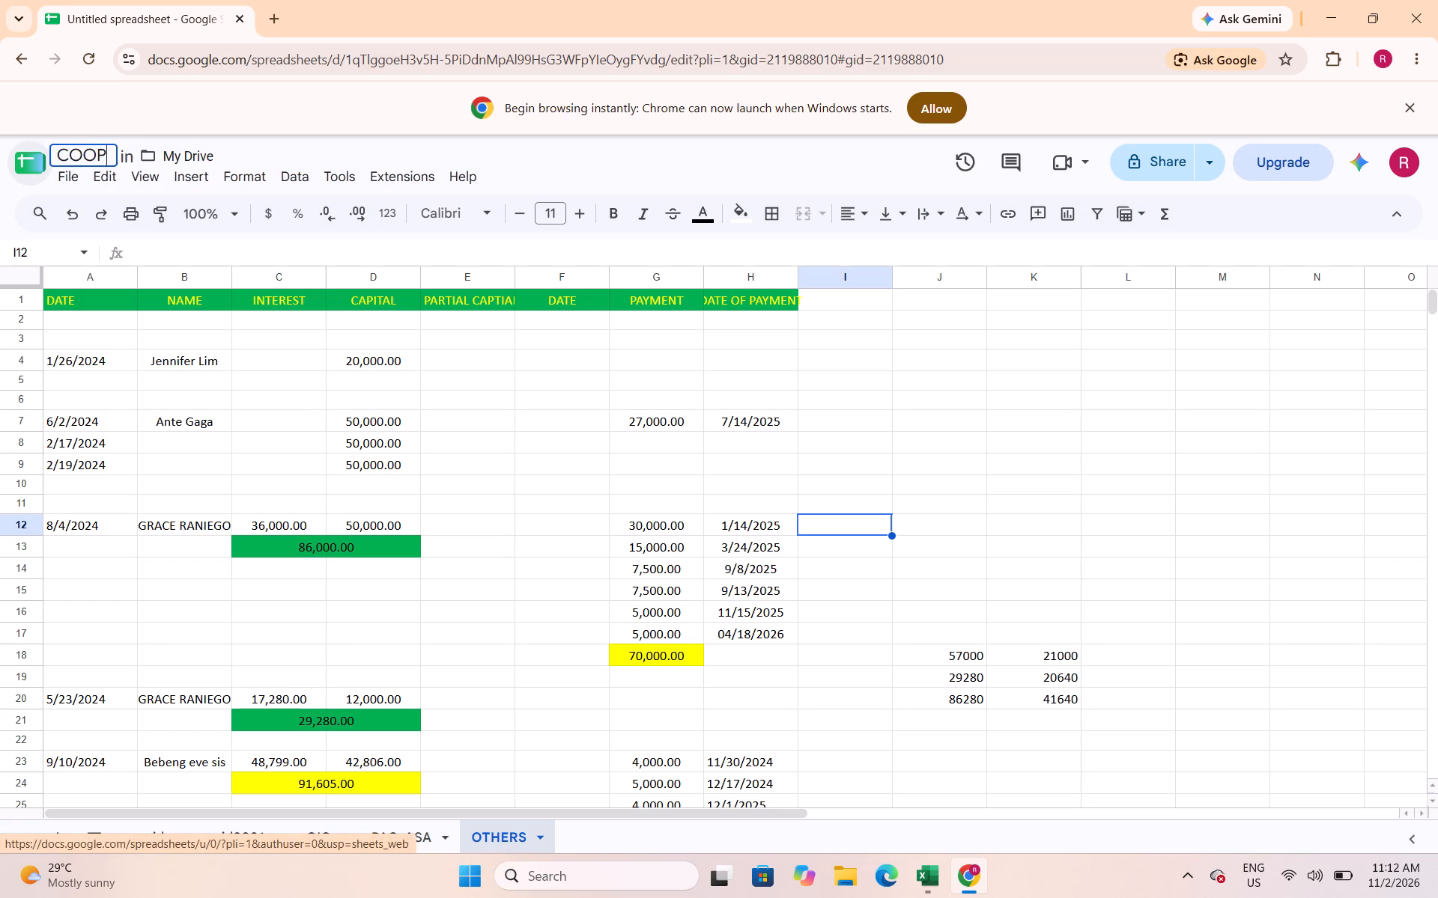
click(348, 146)
click(592, 524)
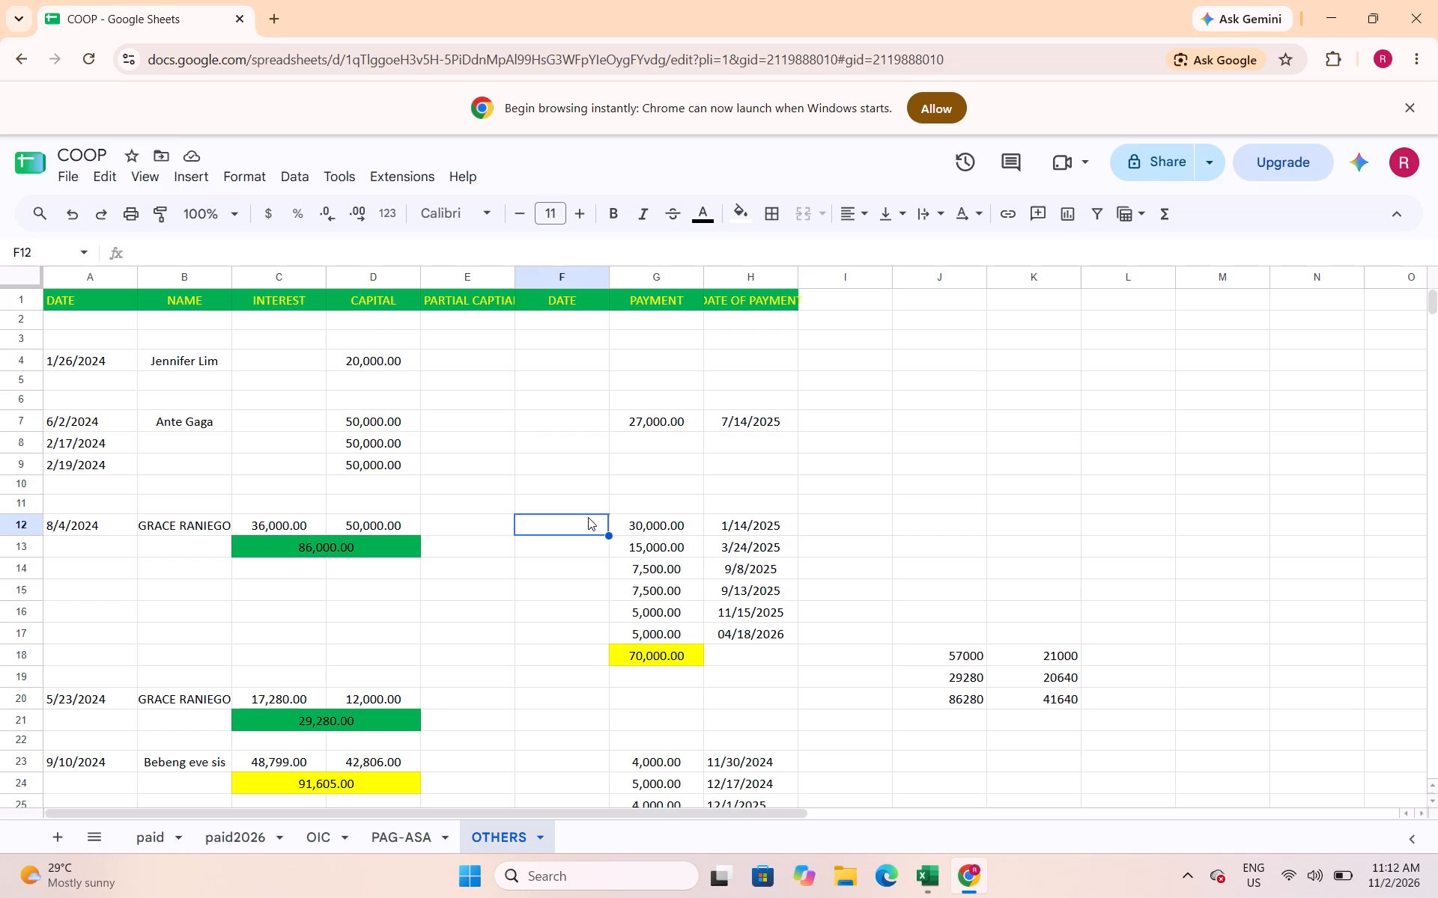
key(ctrl+s)
Review the copied loan and payment entries down the OTHERS sheet.
click(541, 477)
scroll(1305, 432, up, 4)
scroll(1323, 471, down, 4)
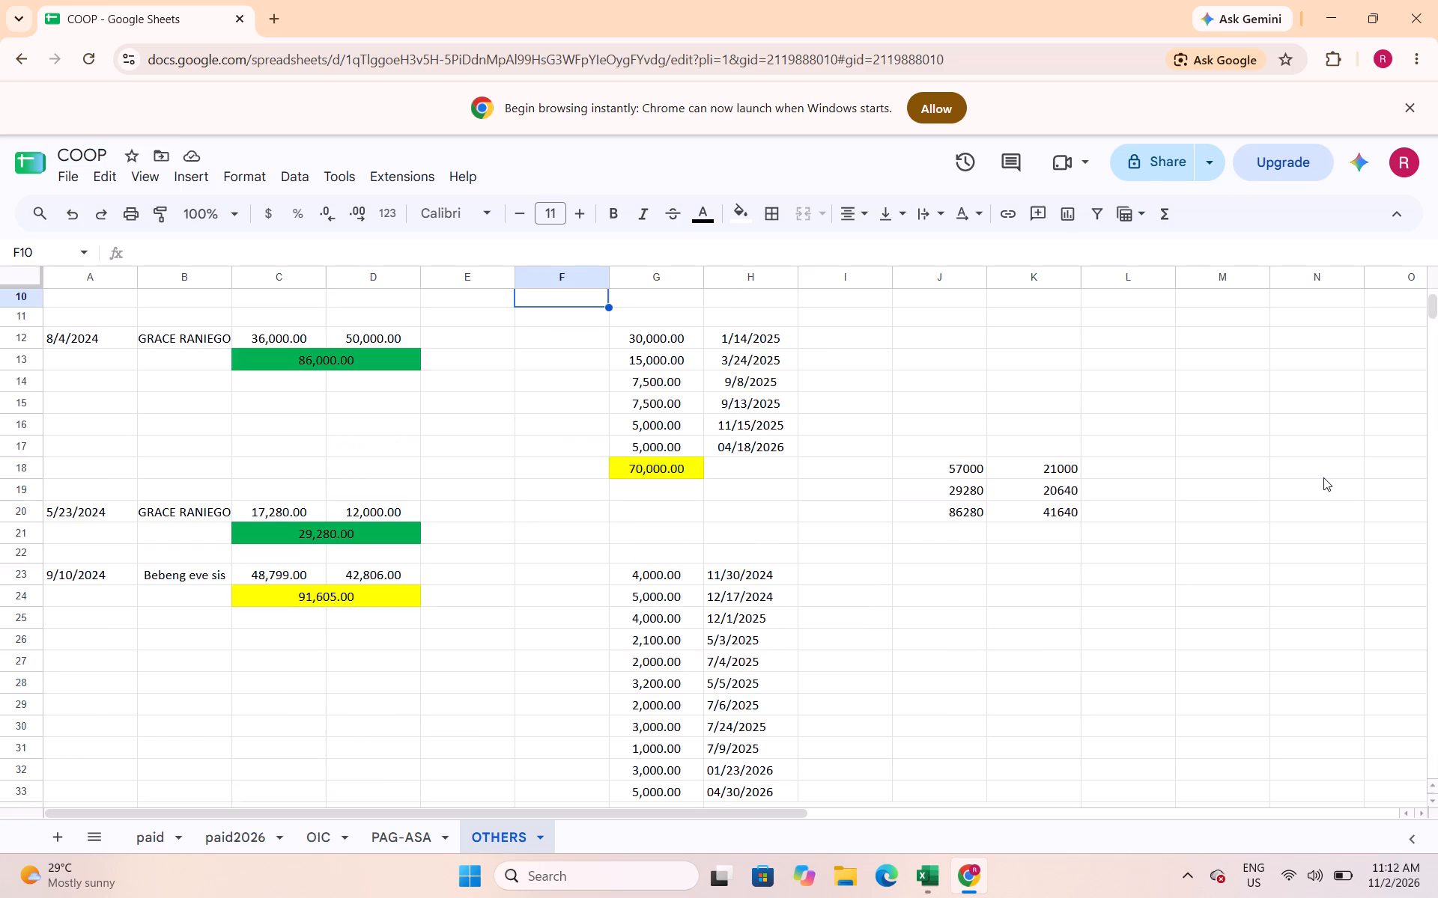
scroll(1323, 478, down, 4)
scroll(1323, 481, up, 8)
scroll(1324, 481, down, 10)
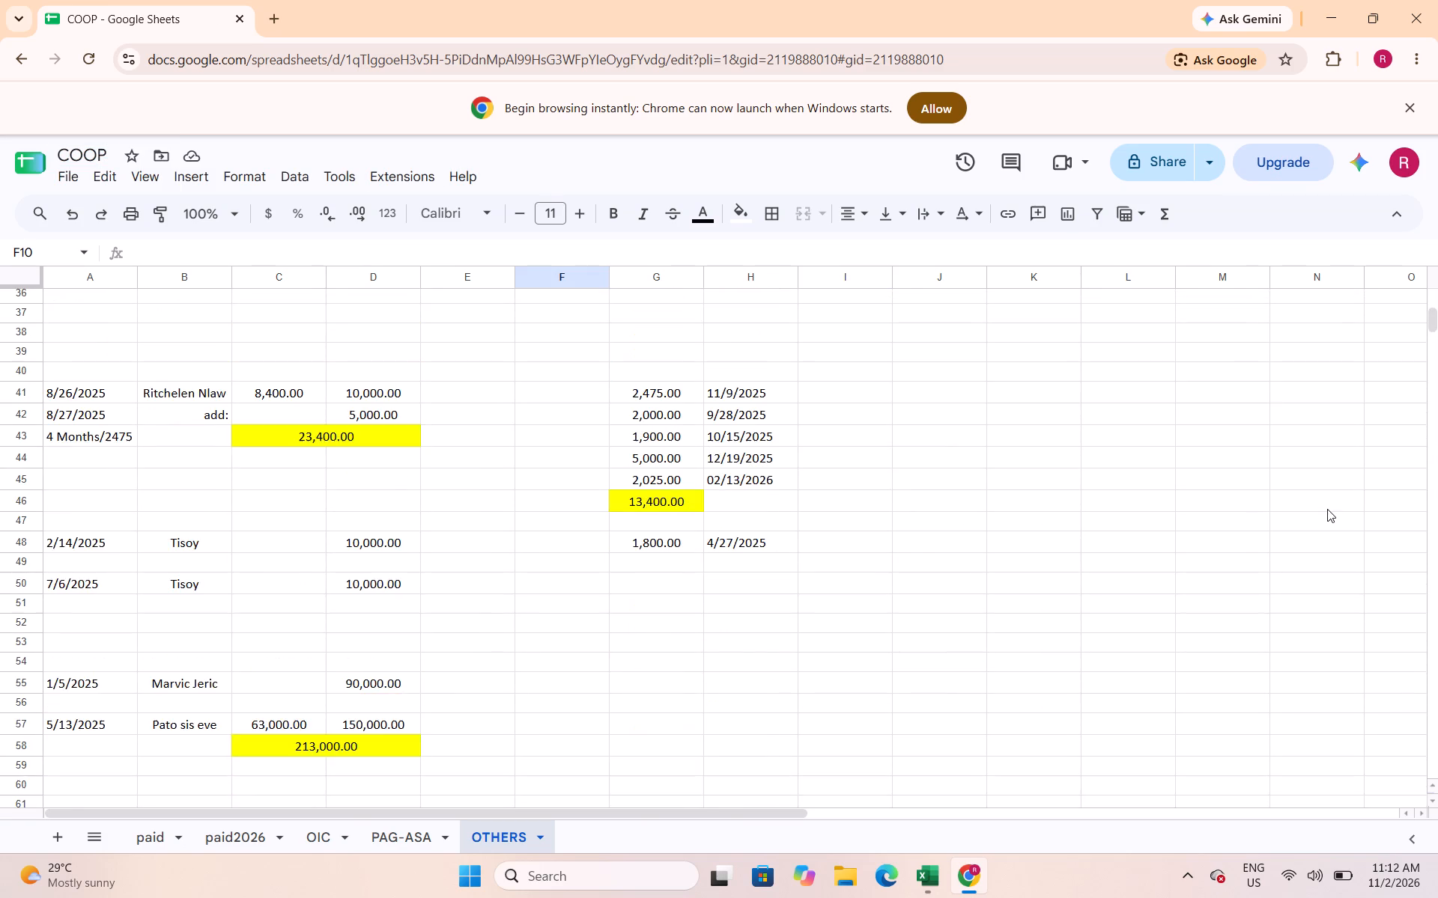
scroll(1327, 509, down, 14)
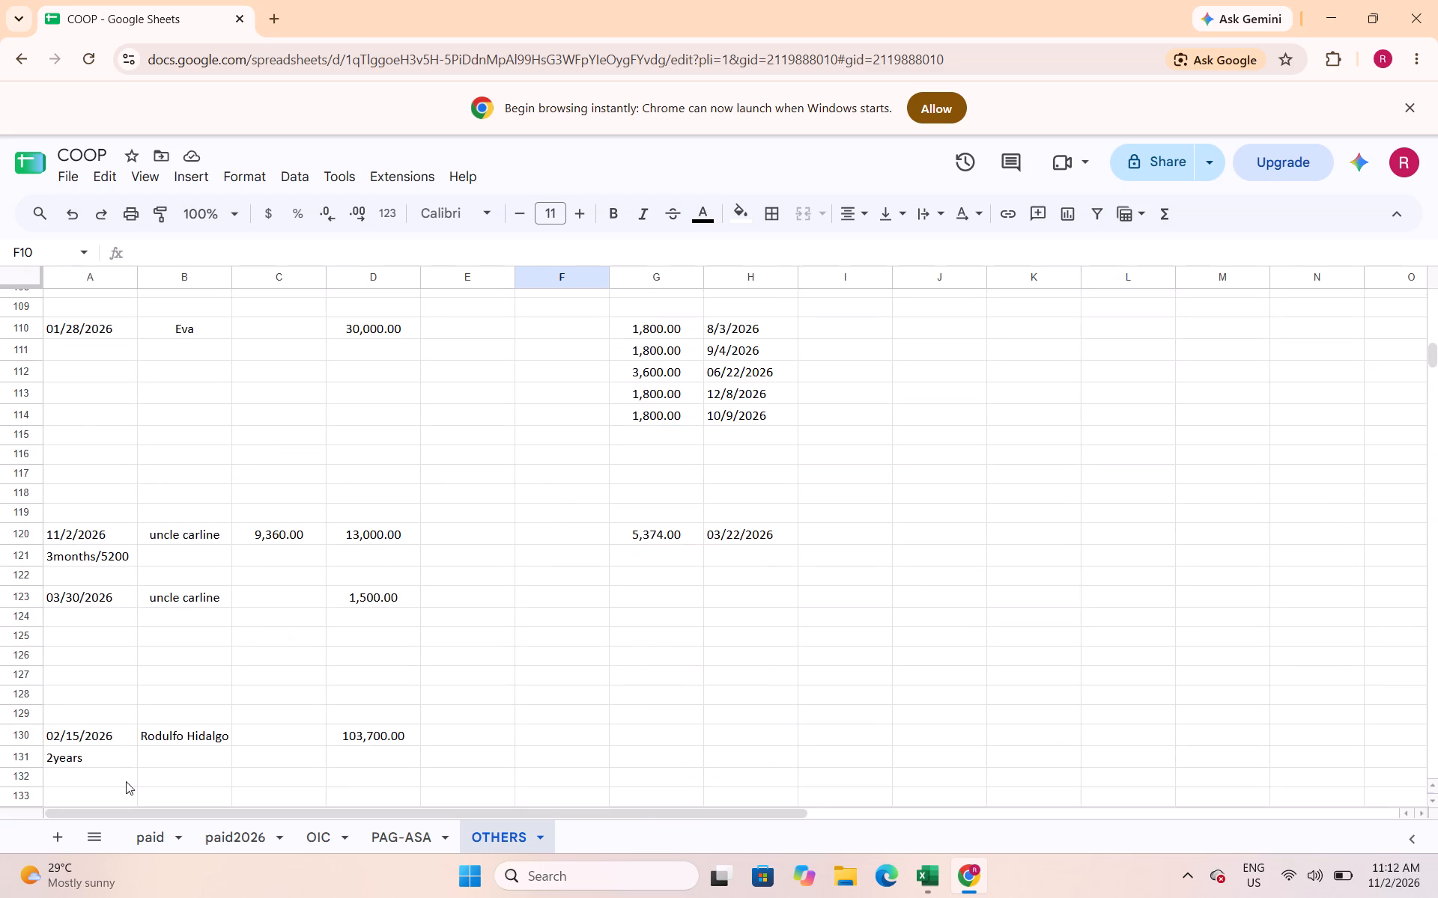
Look through the copied entries on the paid sheet from the first rows down to the end of the data.
click(149, 837)
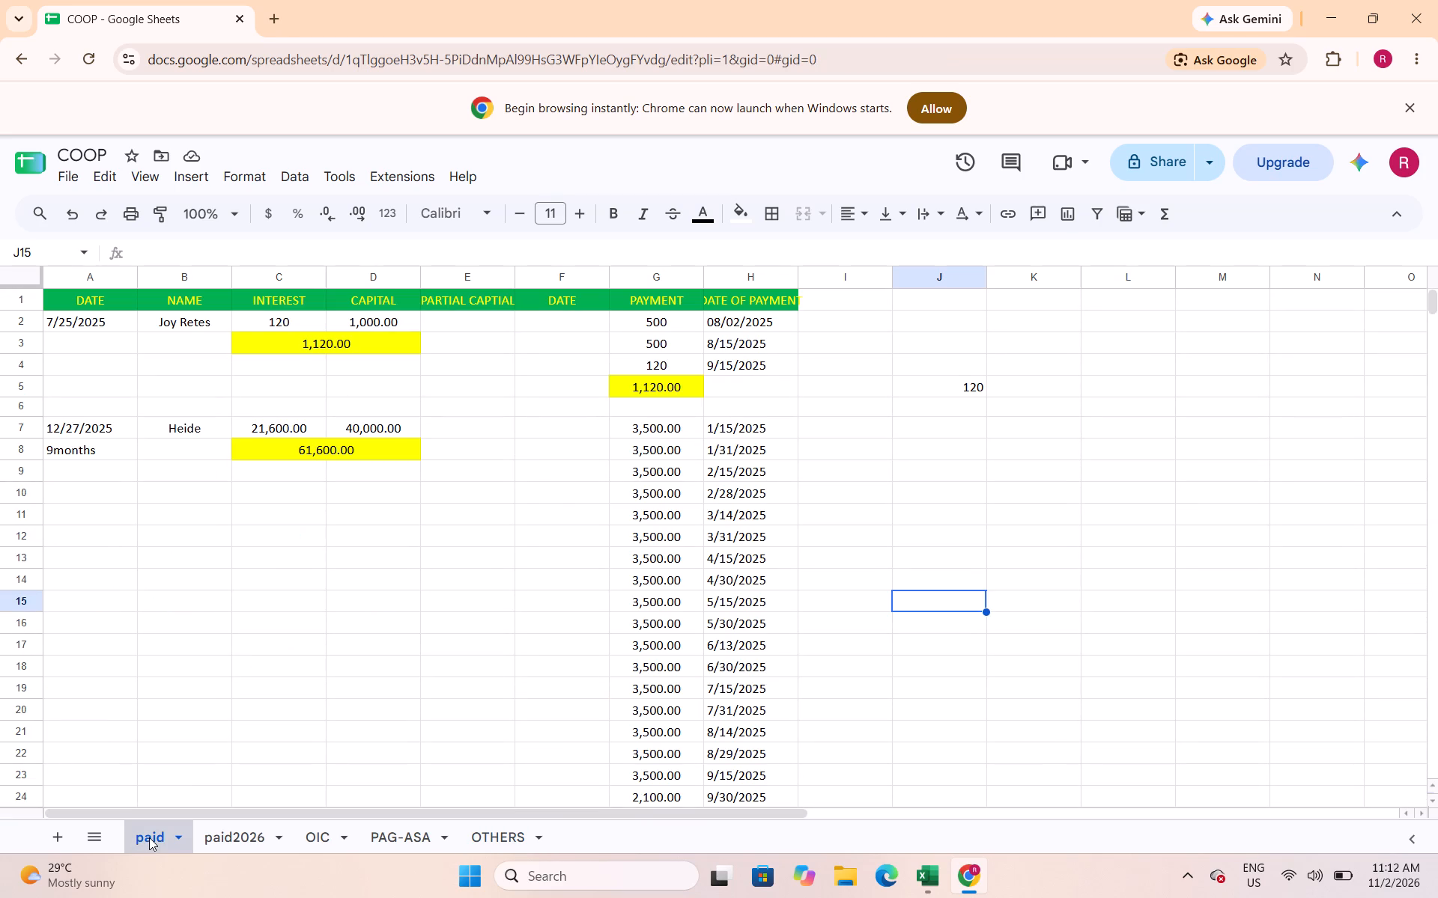
scroll(735, 540, down, 4)
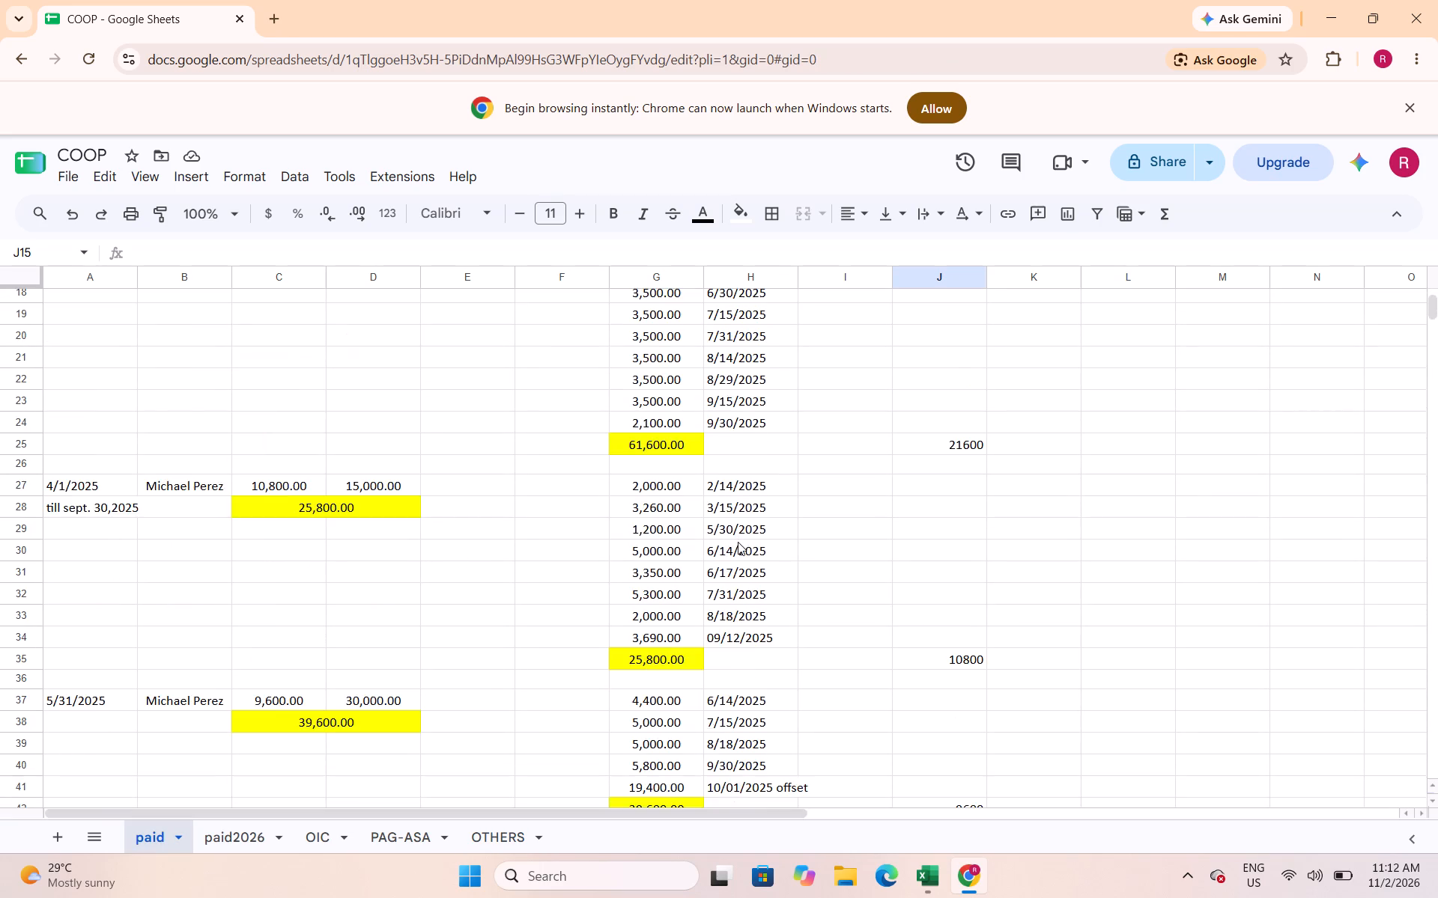
scroll(740, 548, down, 16)
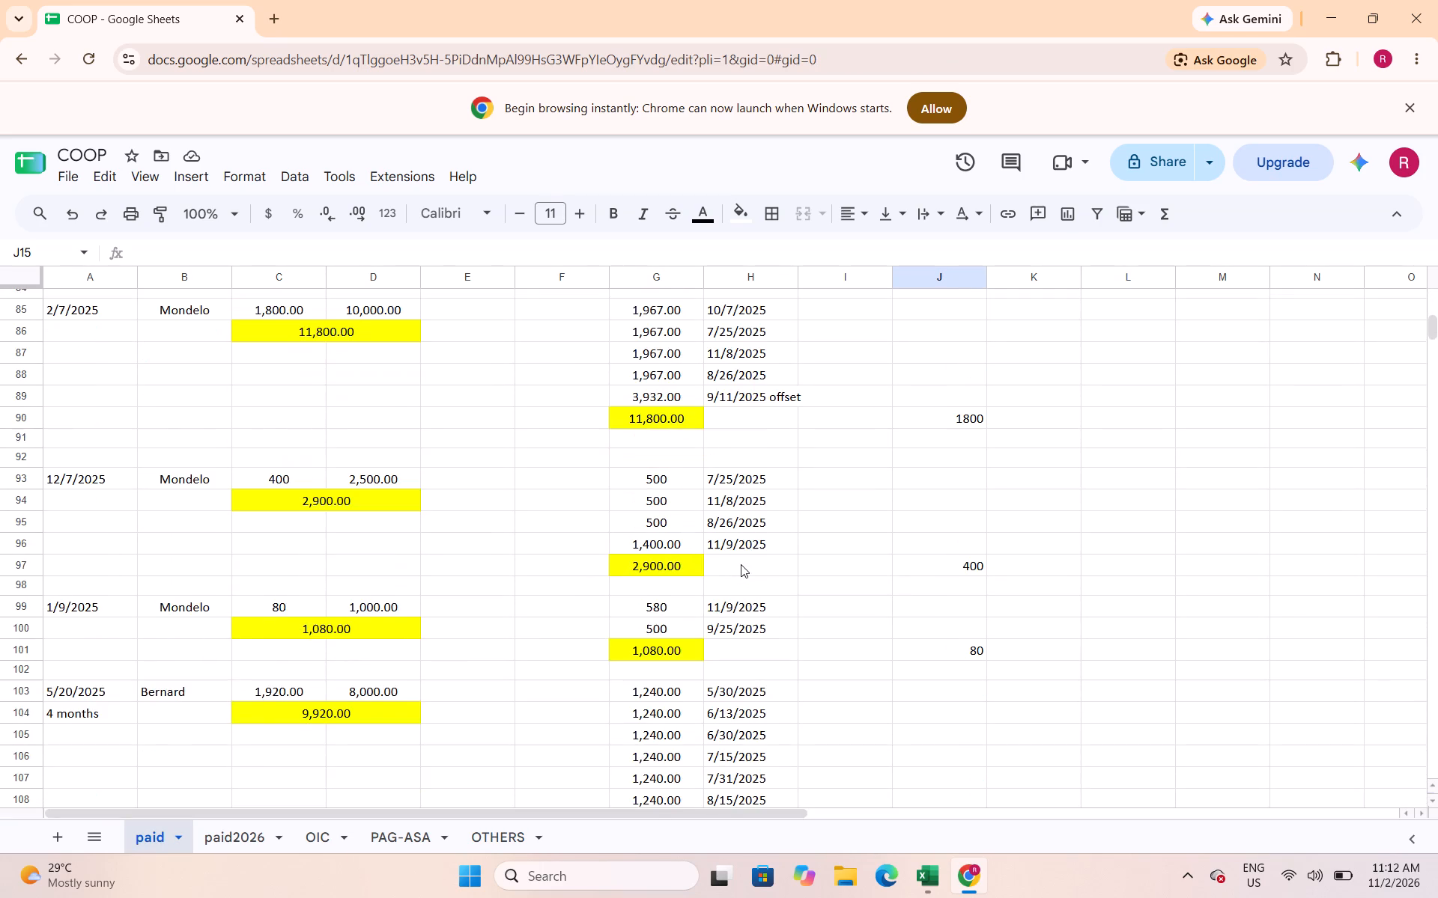
scroll(741, 564, down, 5)
drag(1431, 340, 1437, 471)
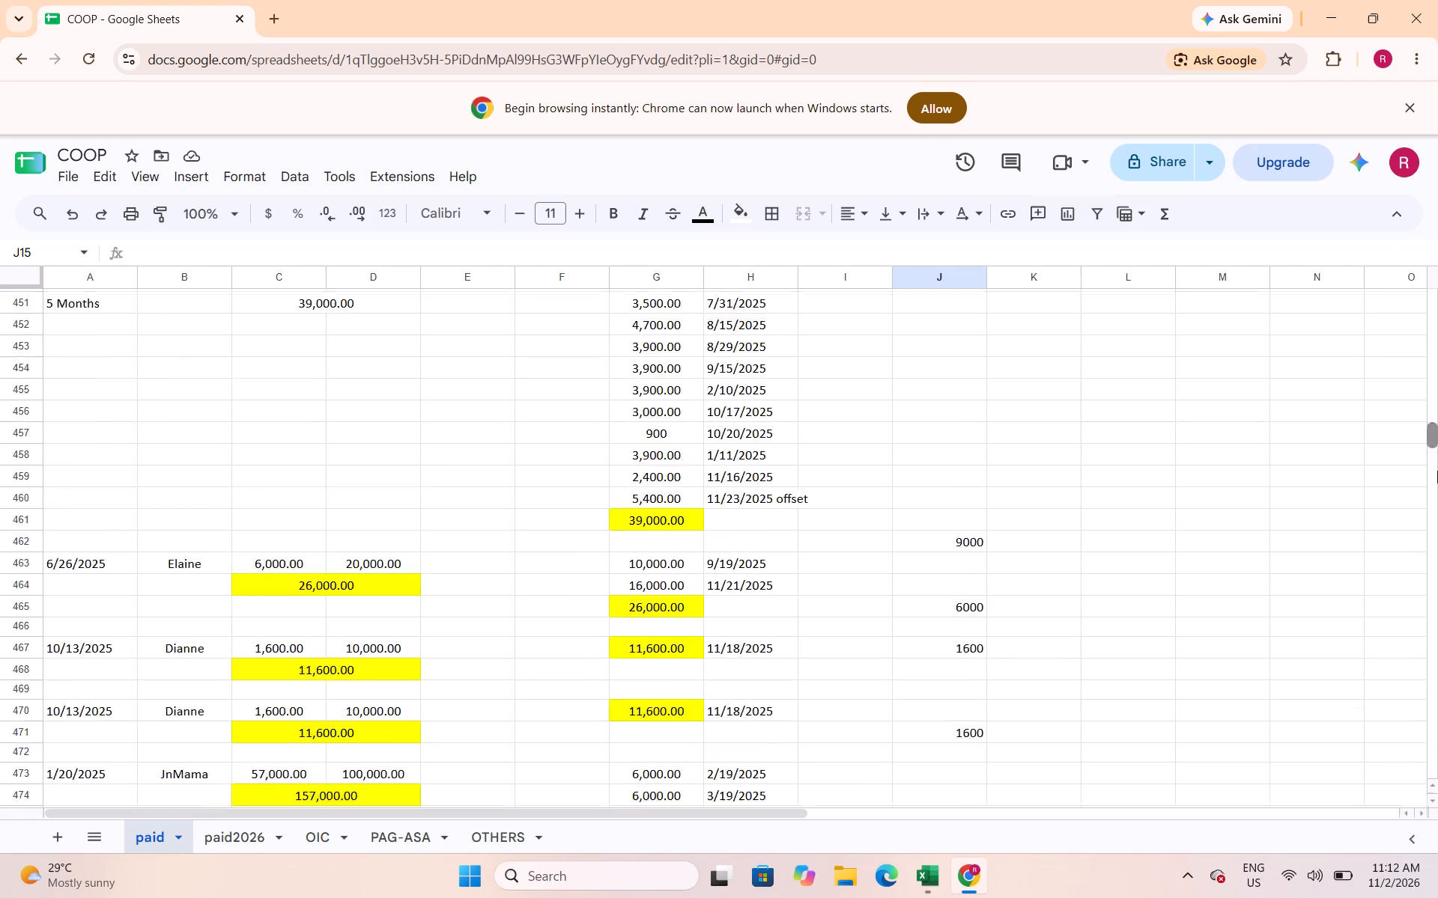
drag(1437, 471, 1419, 790)
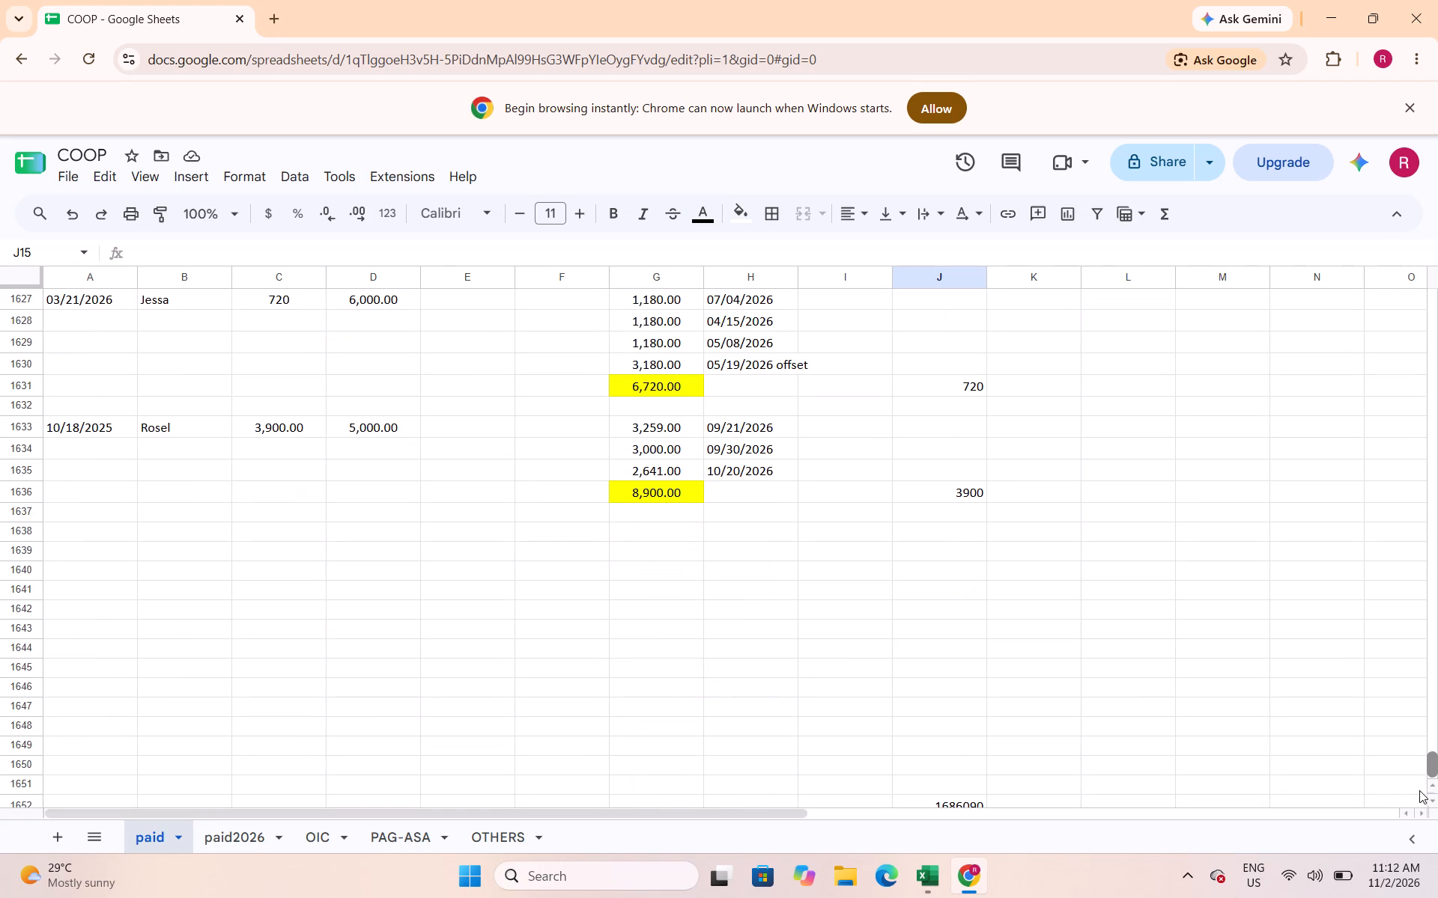
drag(1419, 790, 1422, 787)
drag(1422, 787, 1431, 805)
scroll(683, 628, up, 4)
scroll(685, 623, down, 6)
Left-align the whole NAME column (column B) on the paid2026 sheet.
click(232, 845)
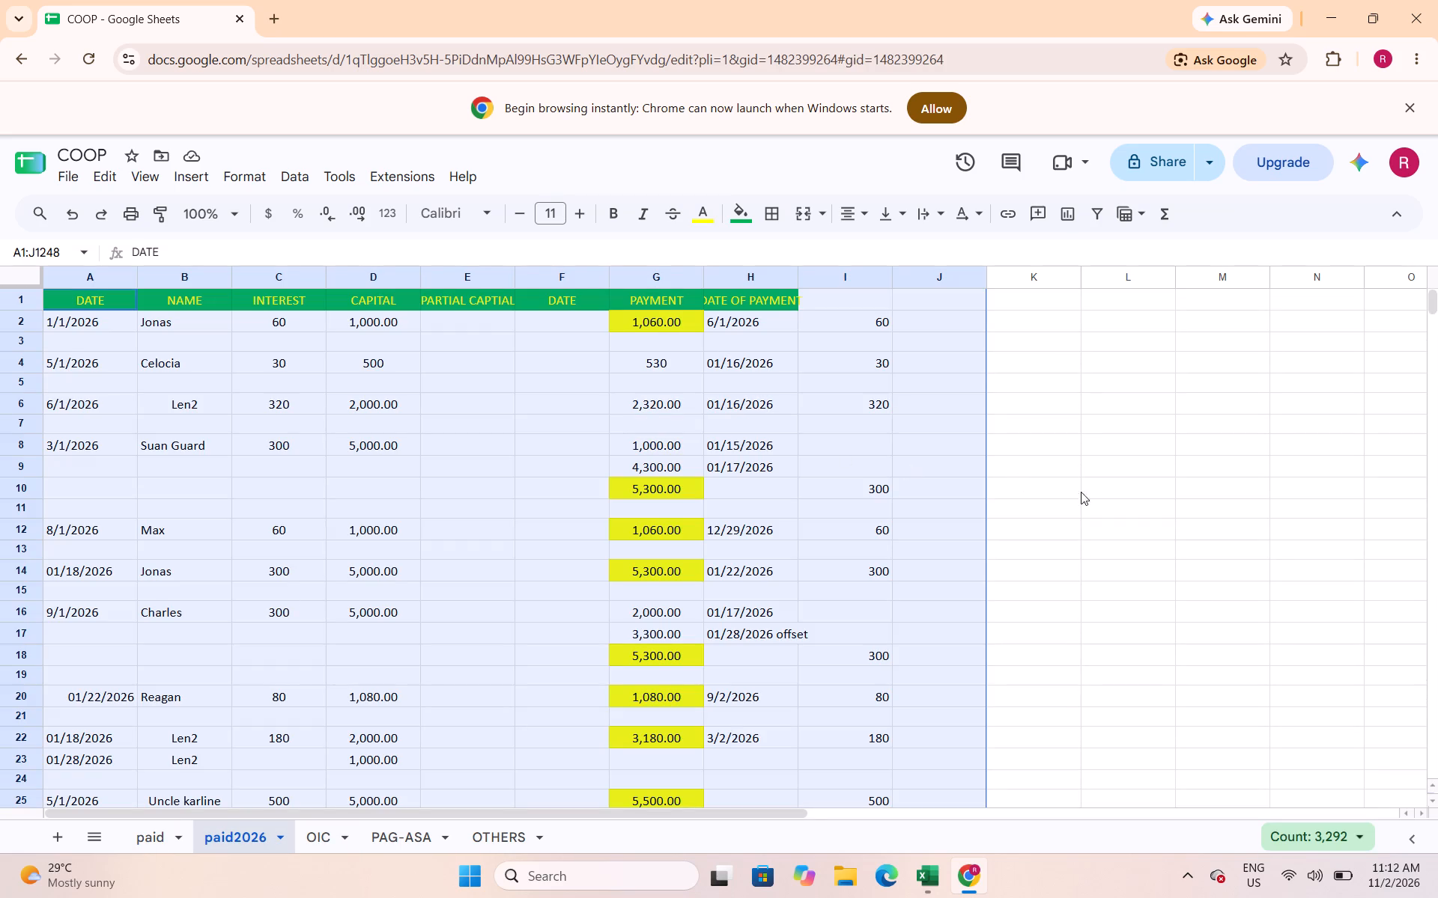
click(977, 492)
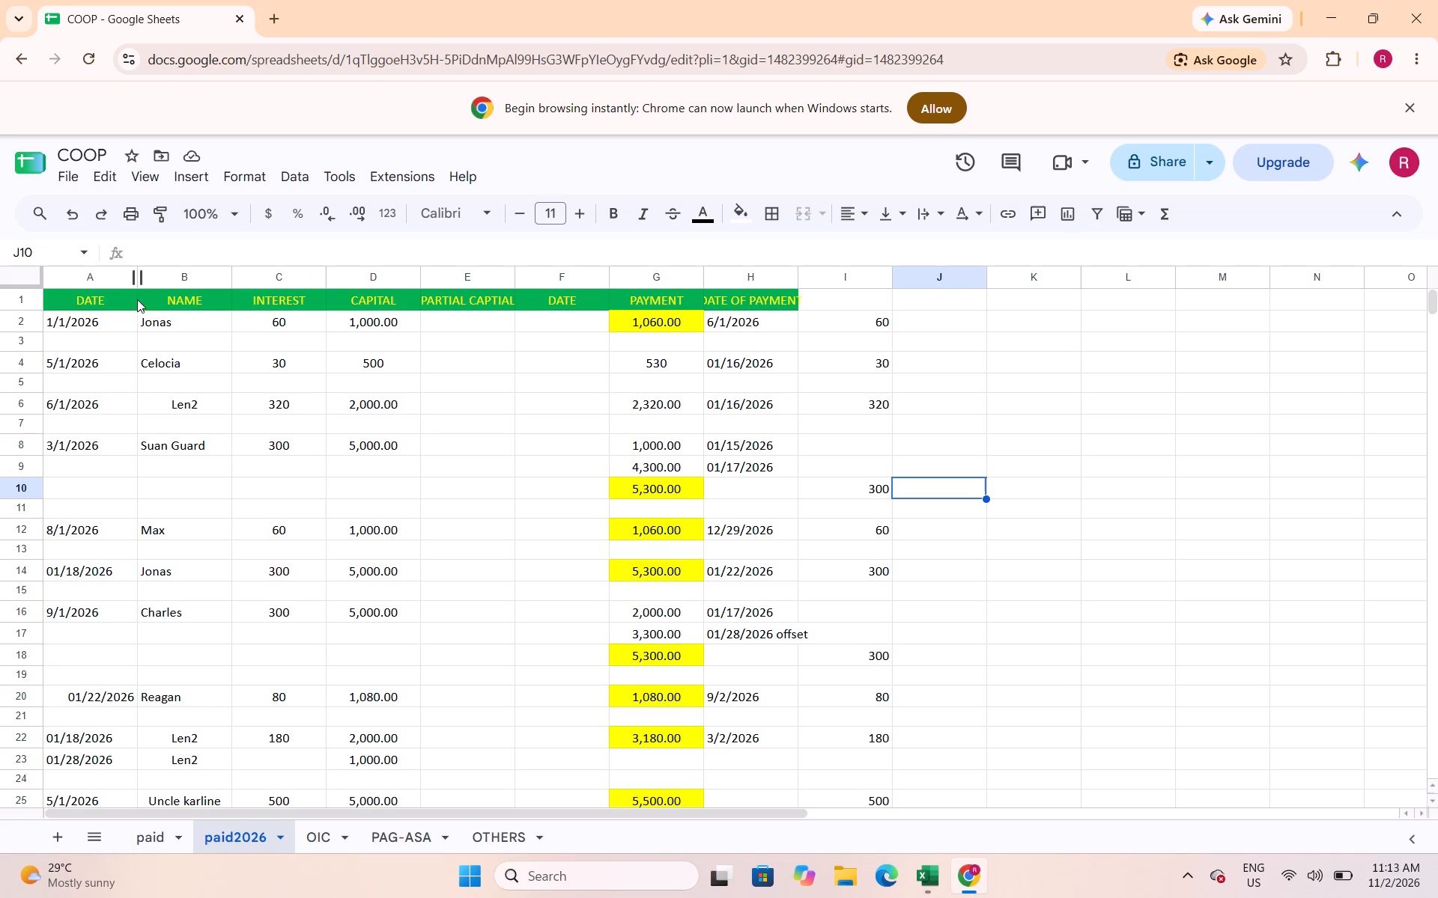
click(198, 277)
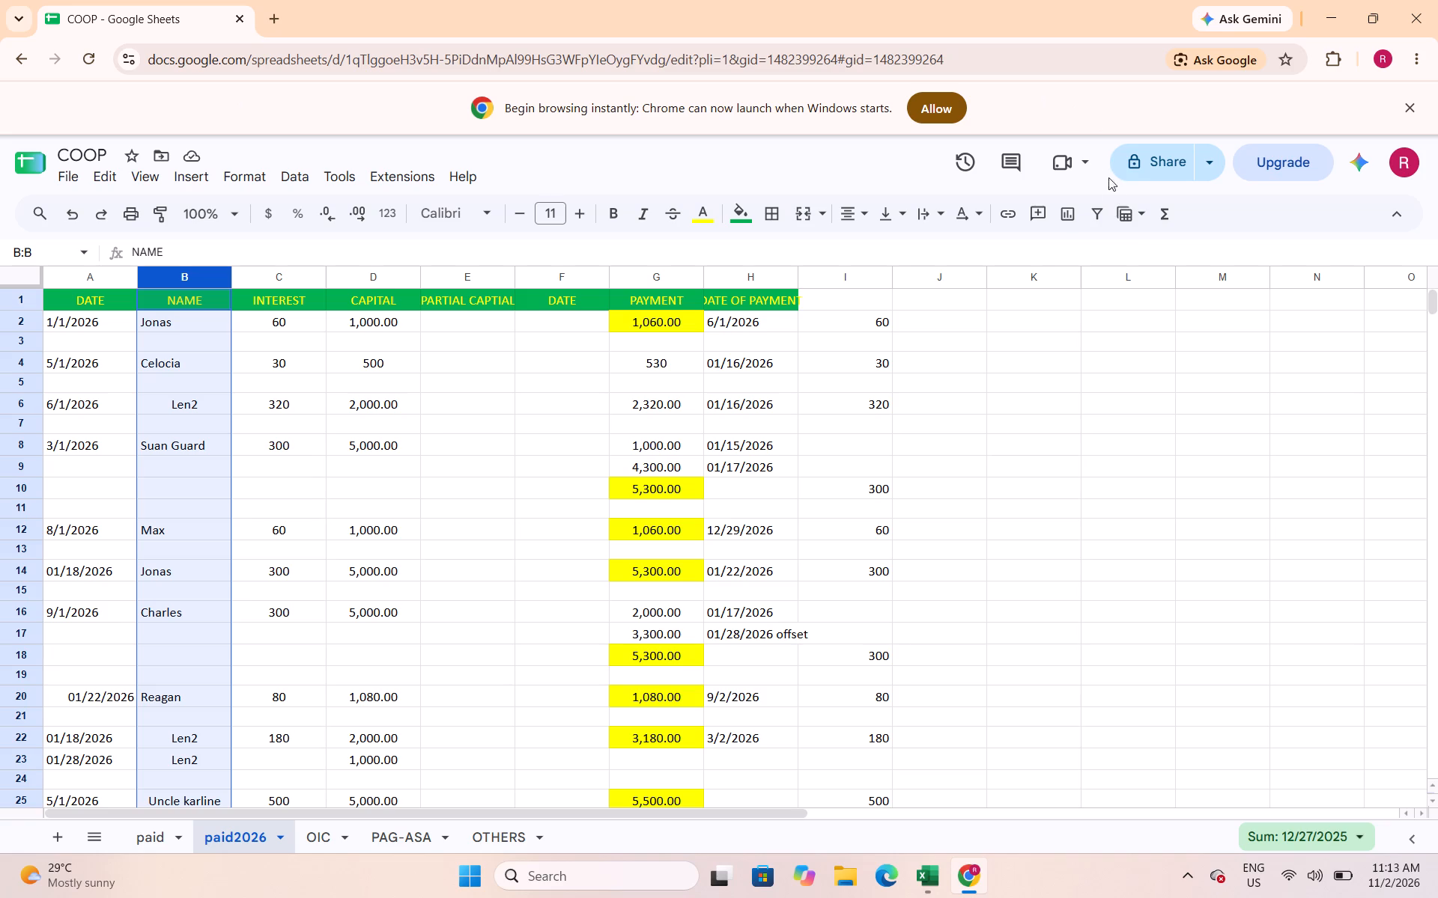
click(864, 216)
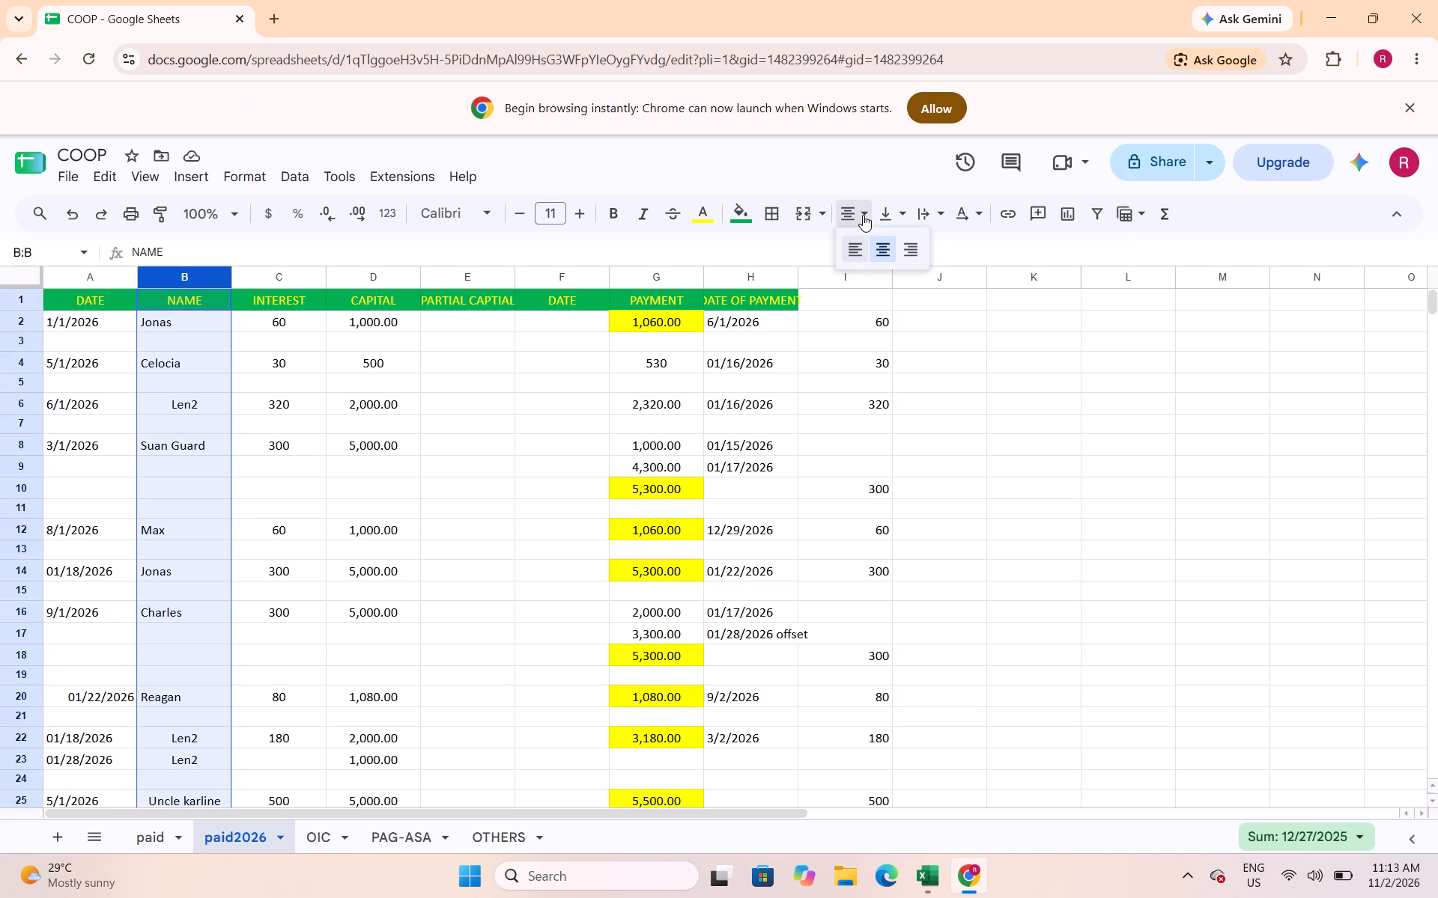
click(853, 253)
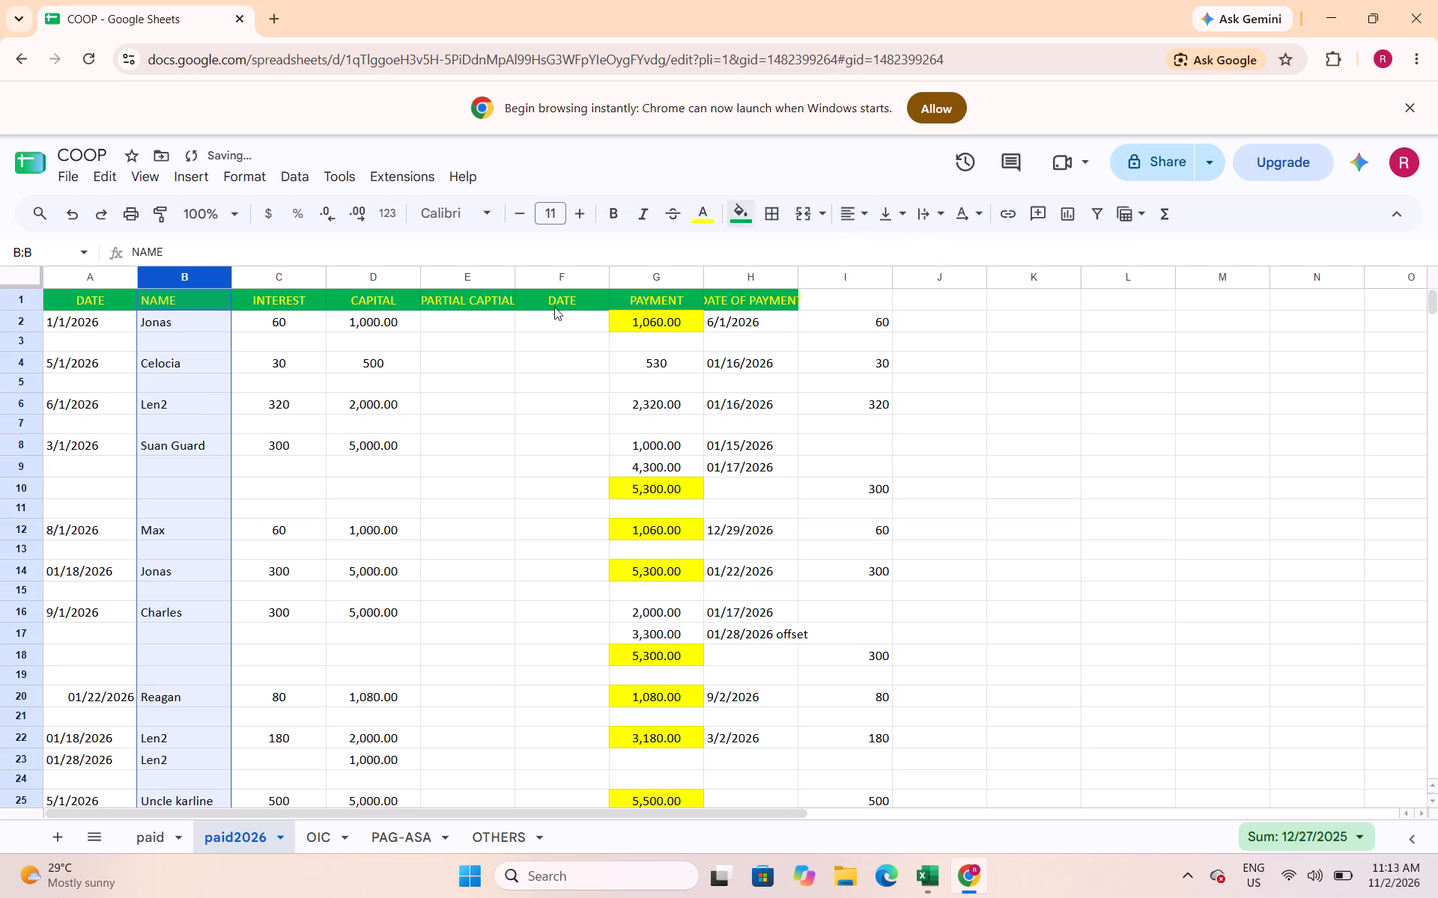
click(476, 435)
Auto-fit the width of column A on the paid2026 sheet to its contents and save the spreadsheet.
scroll(256, 523, down, 3)
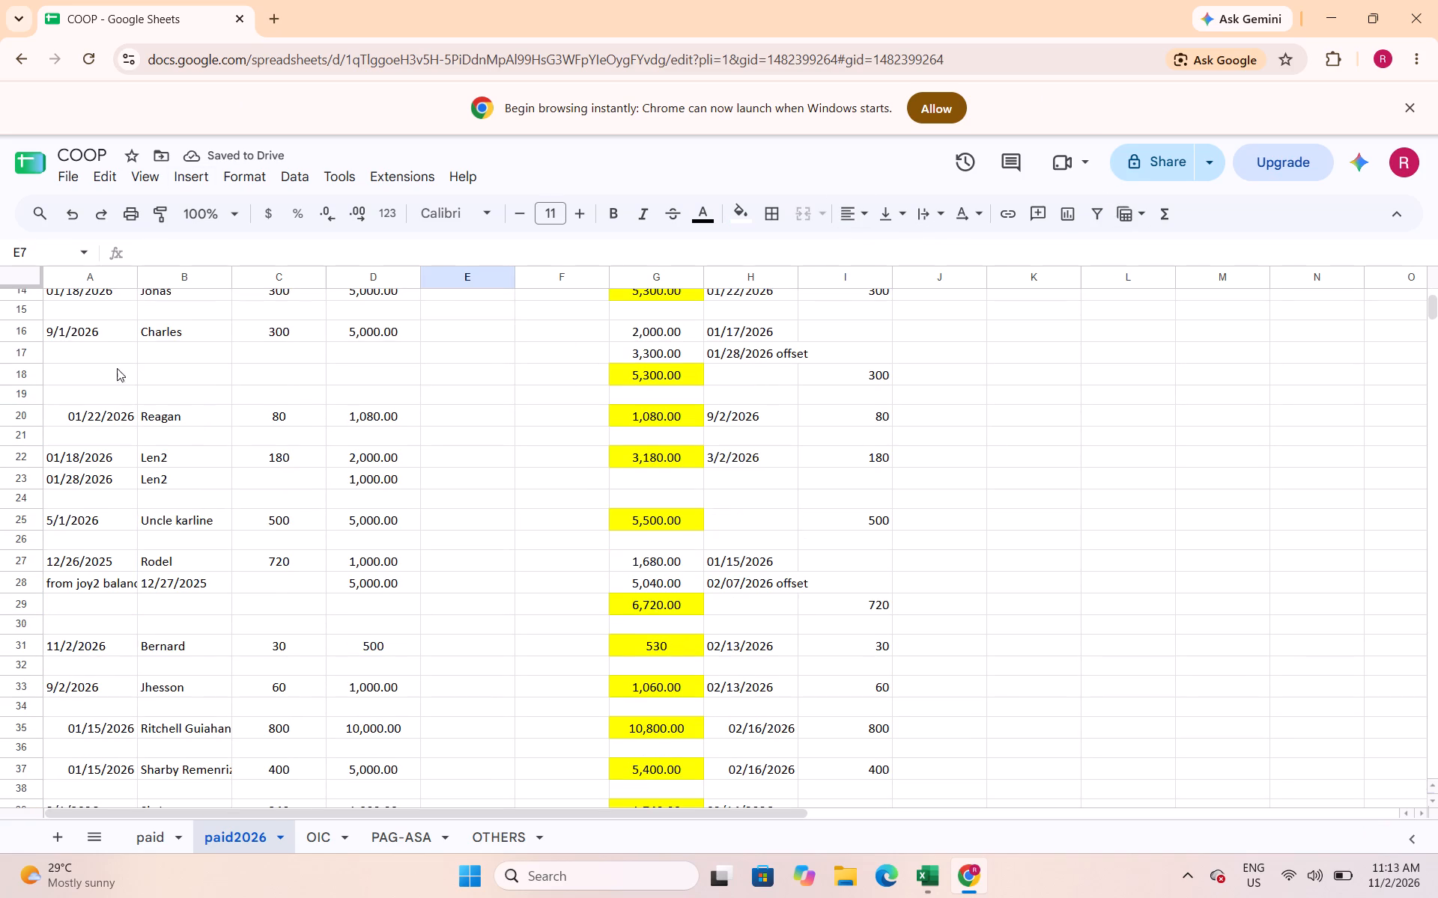
double_click(139, 275)
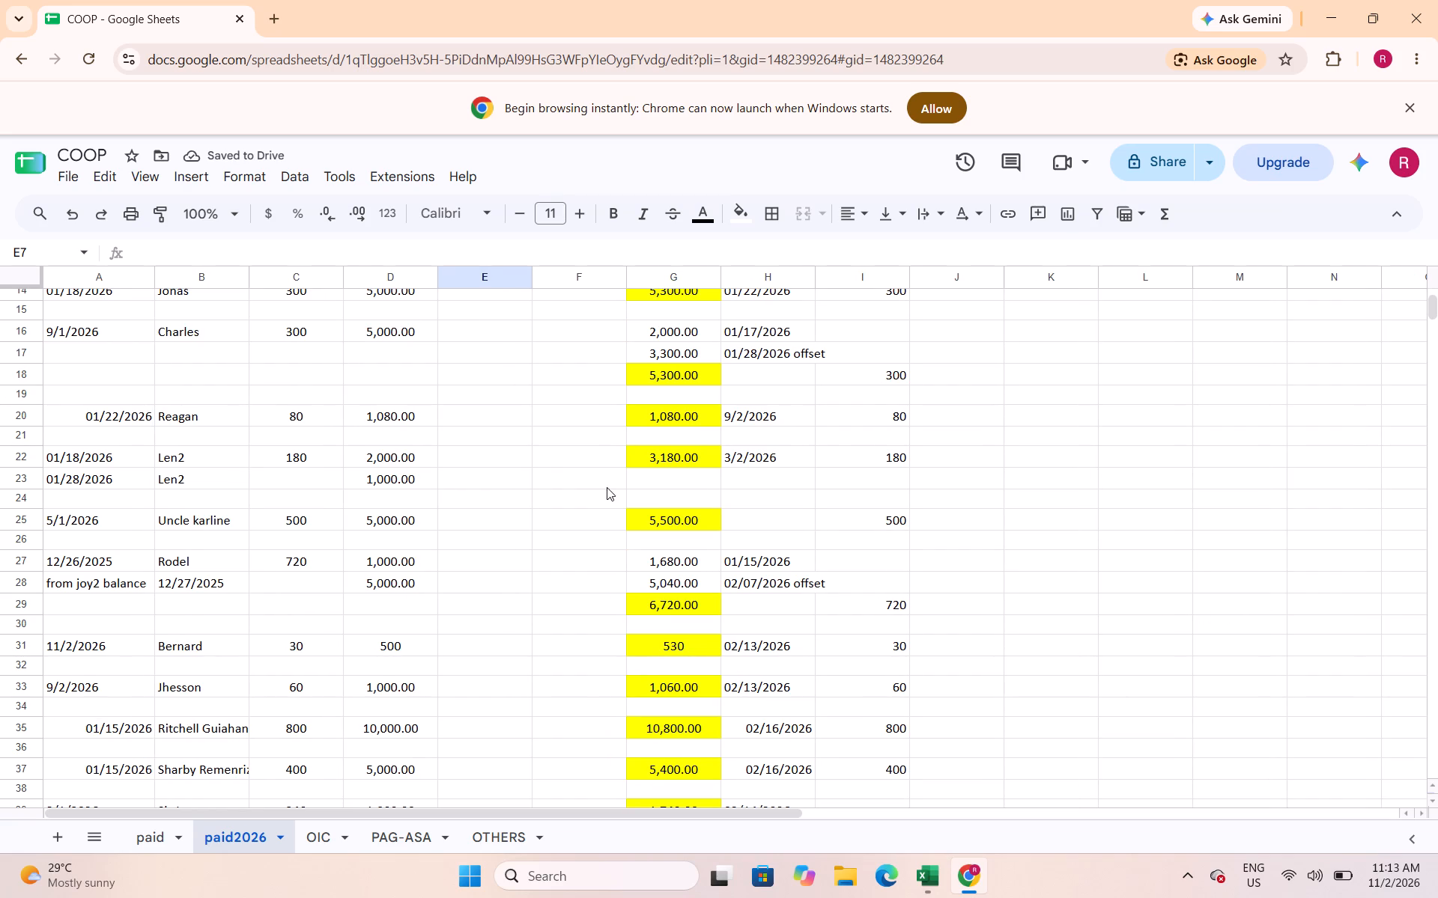
click(1339, 593)
key(ctrl+s)
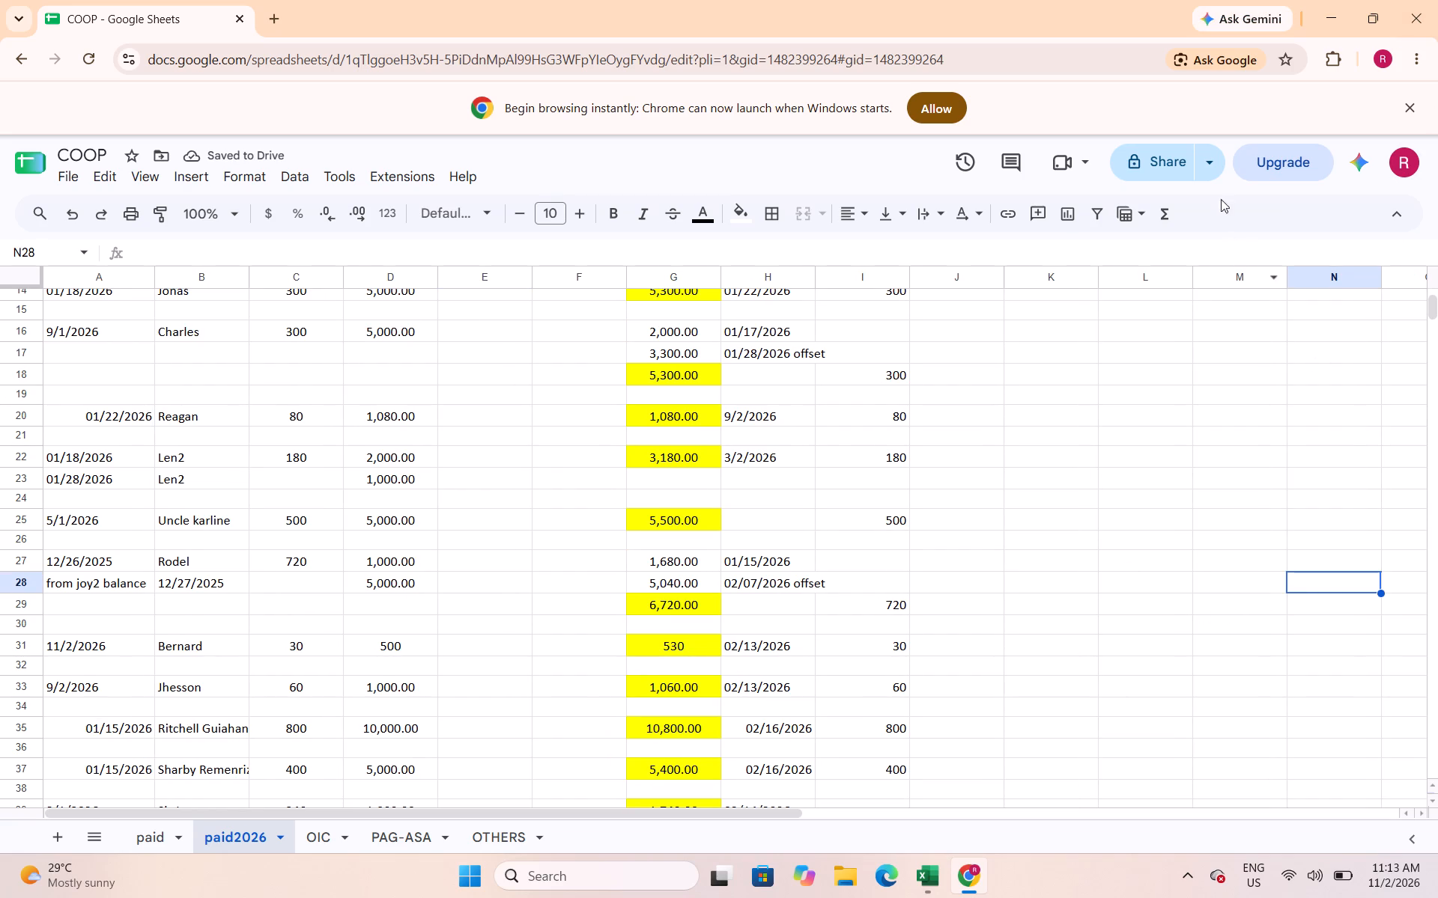
Set the COOP spreadsheet's general access to Anyone with the link as Viewer and copy its sharing link.
click(1212, 171)
click(1177, 162)
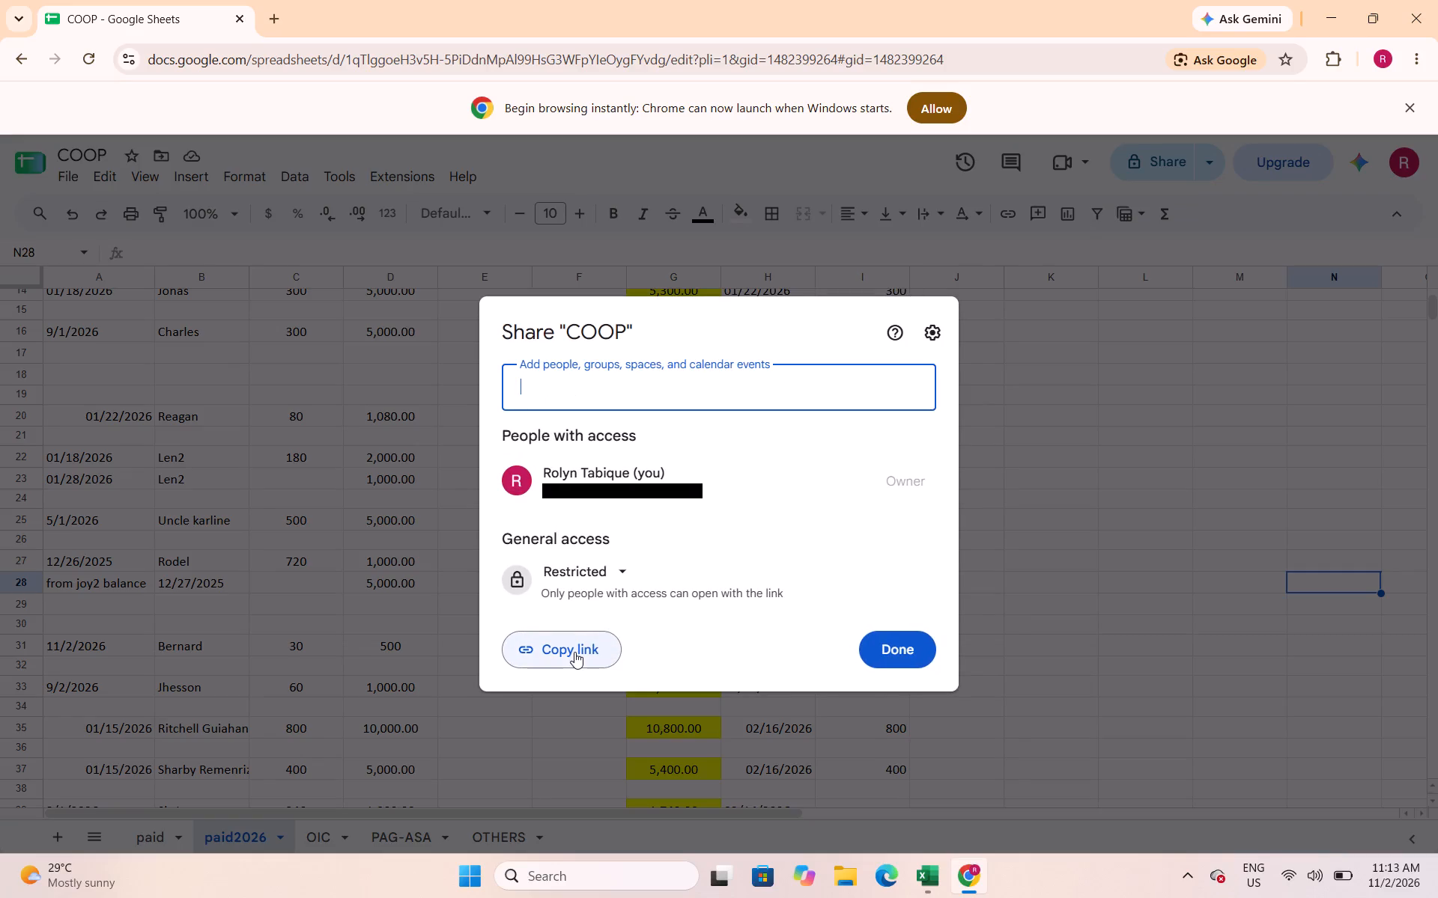
click(574, 652)
click(592, 574)
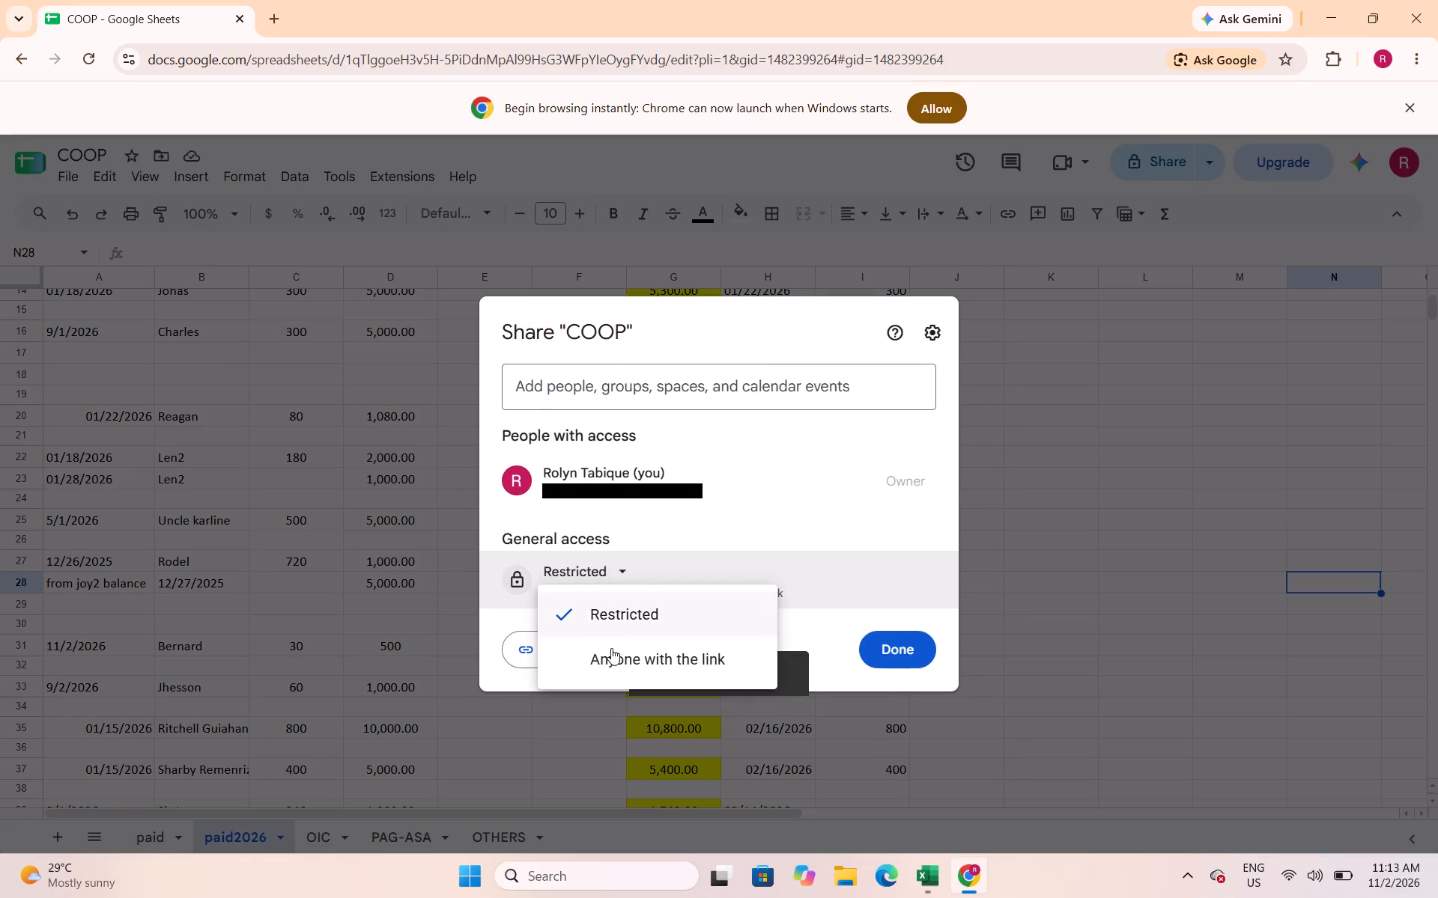
click(612, 650)
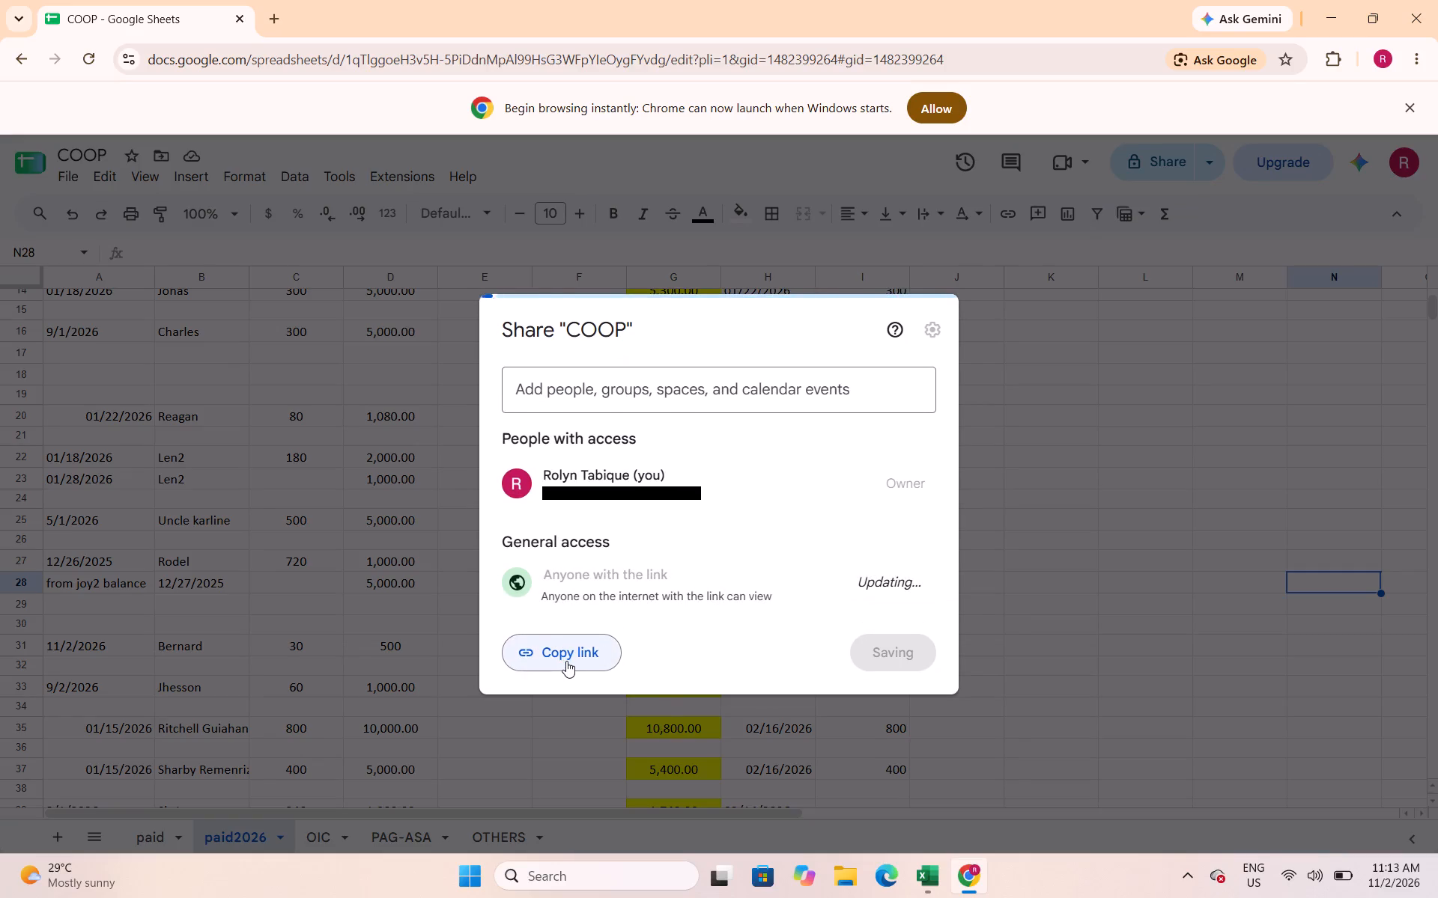
click(566, 661)
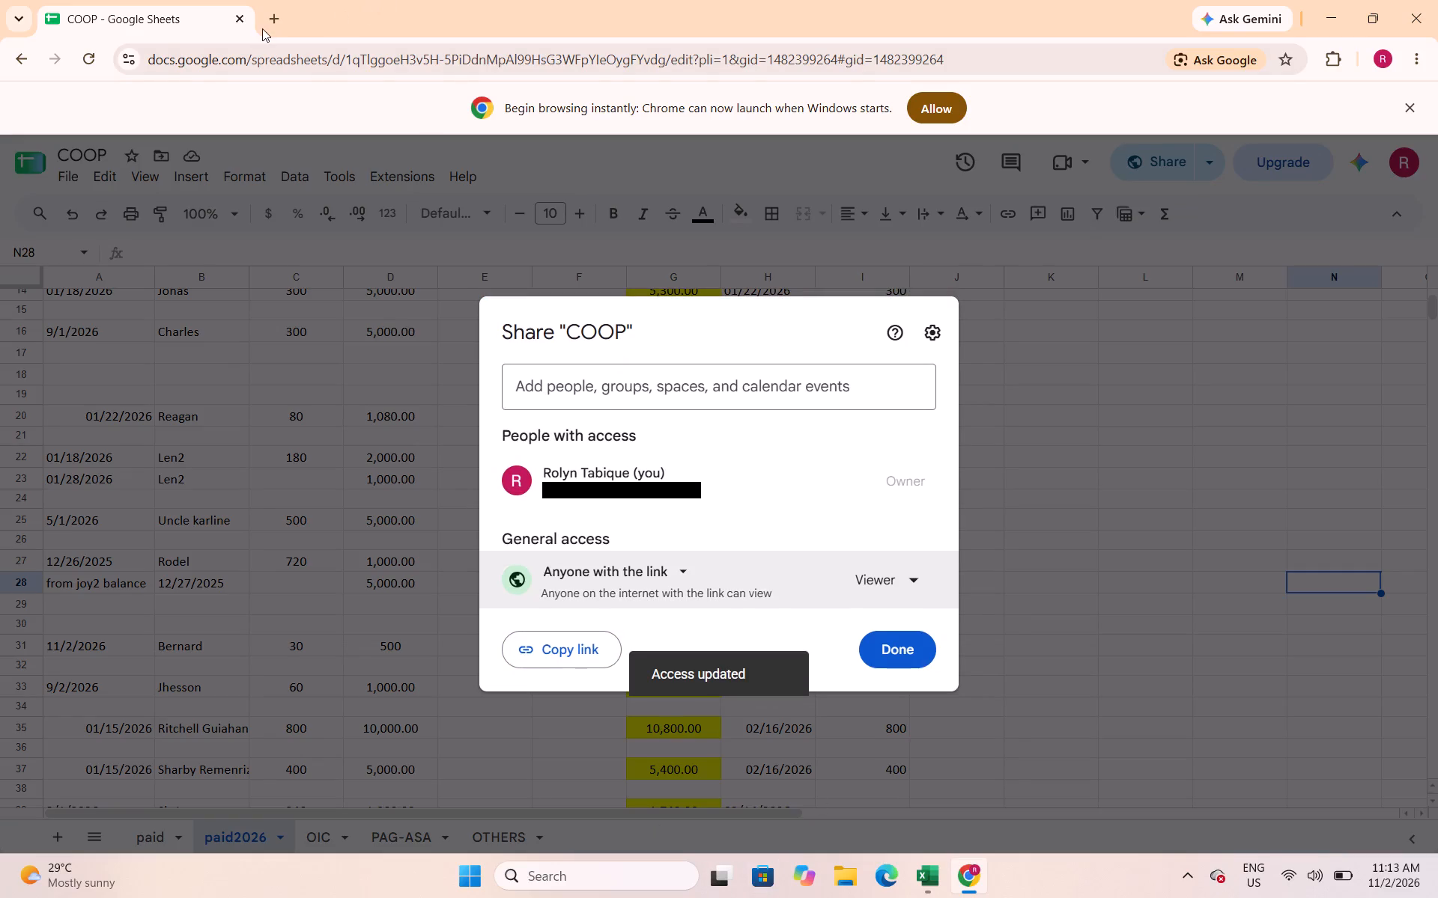
click(264, 20)
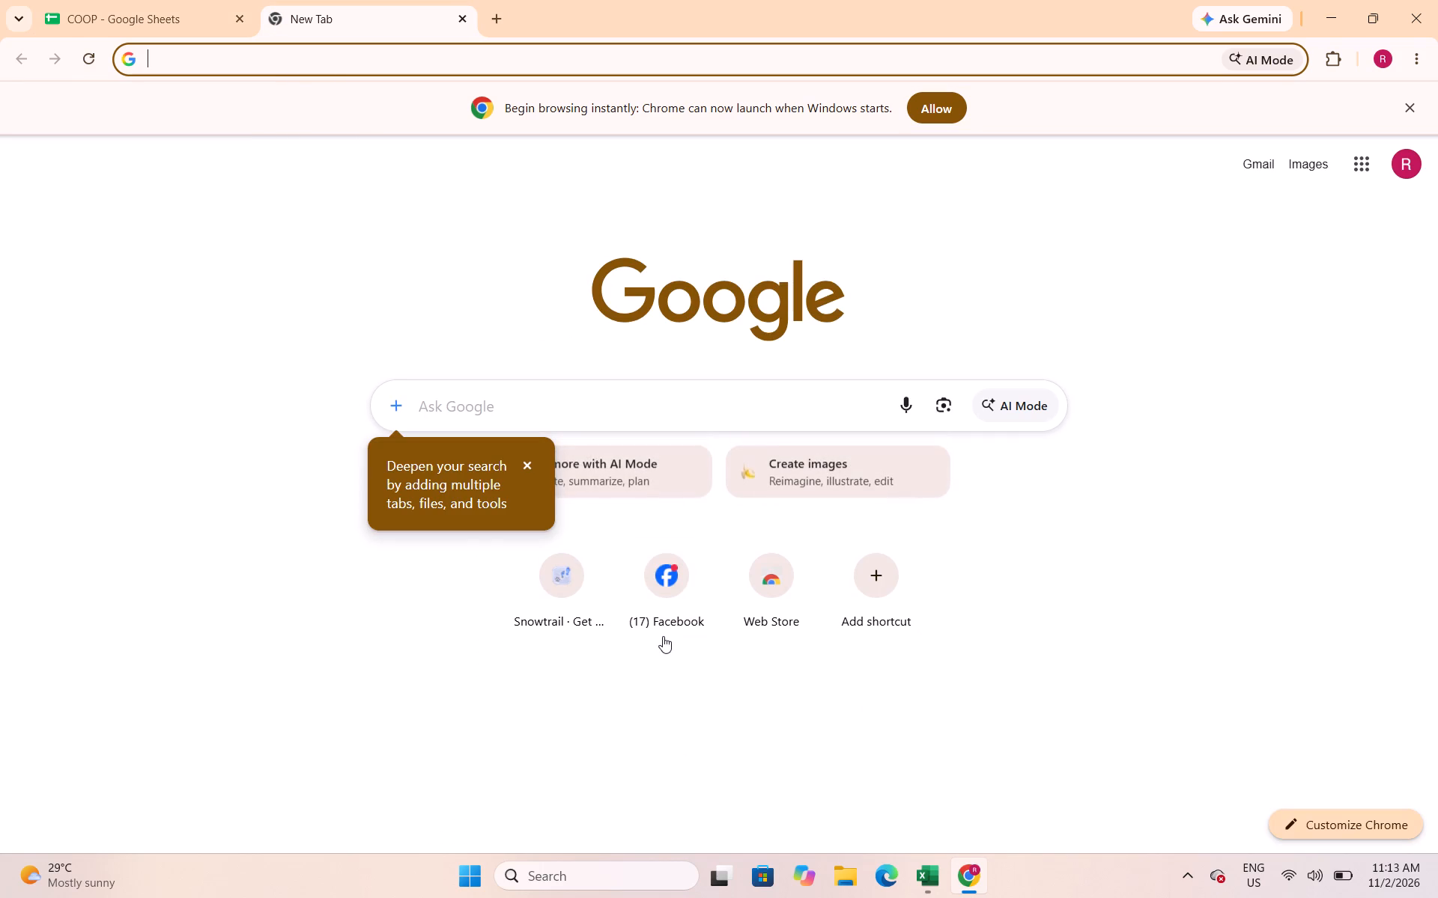
click(663, 626)
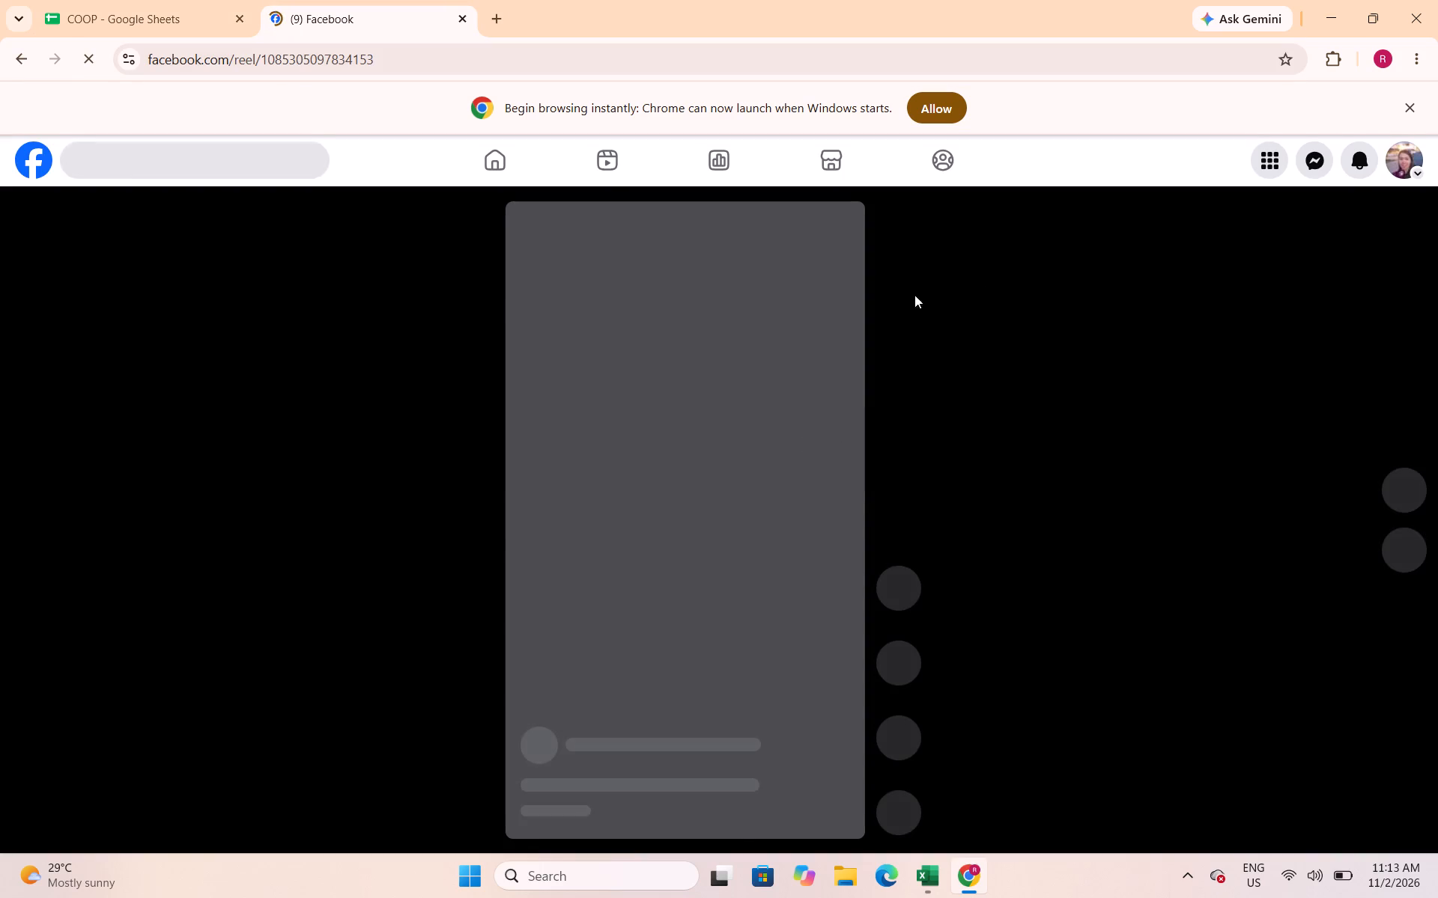
click(26, 165)
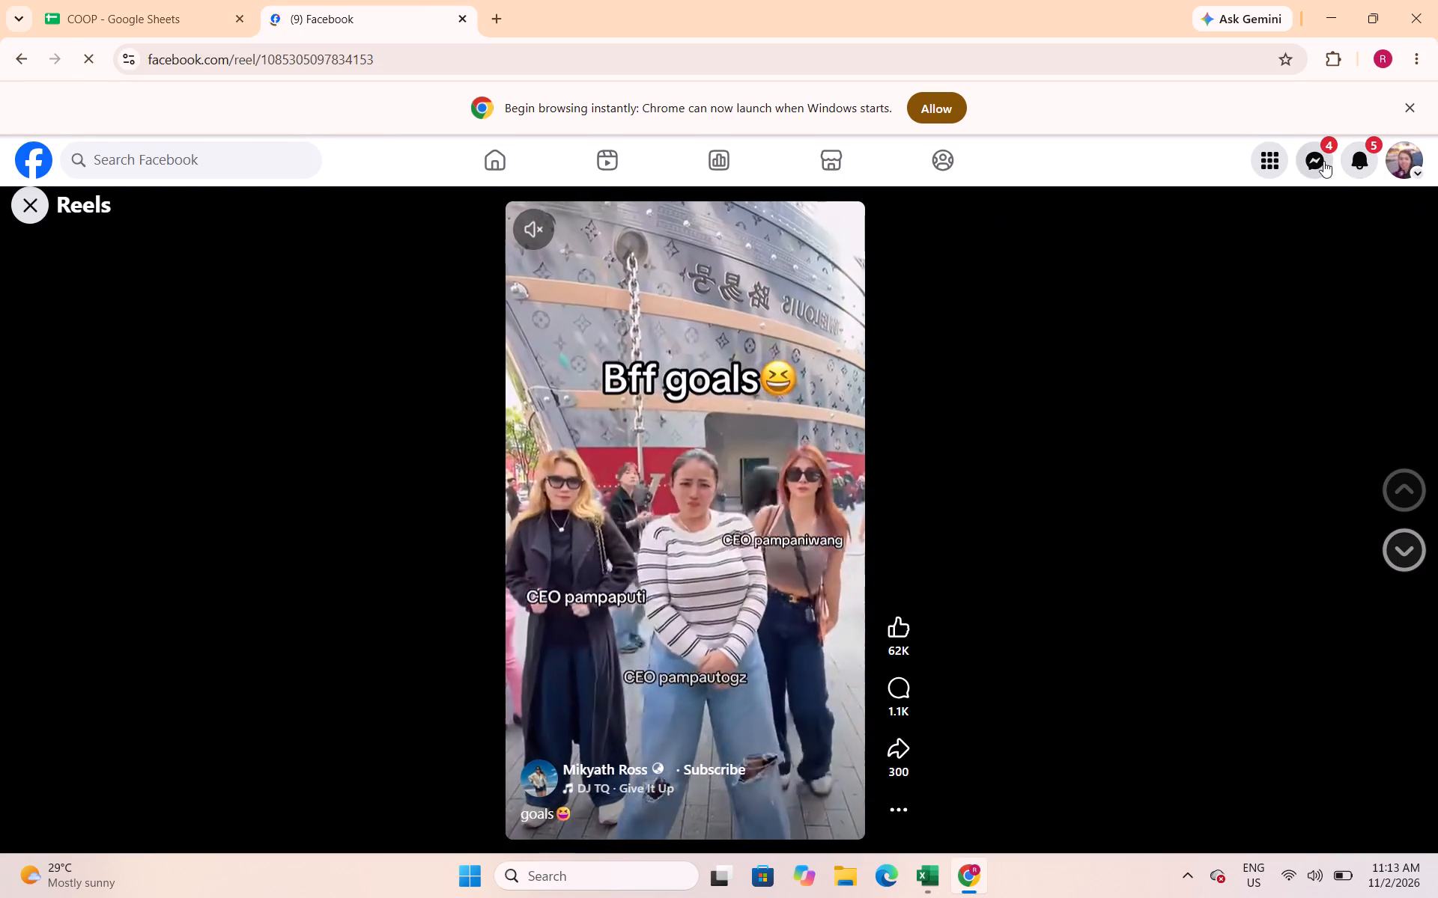
click(1323, 161)
click(1308, 165)
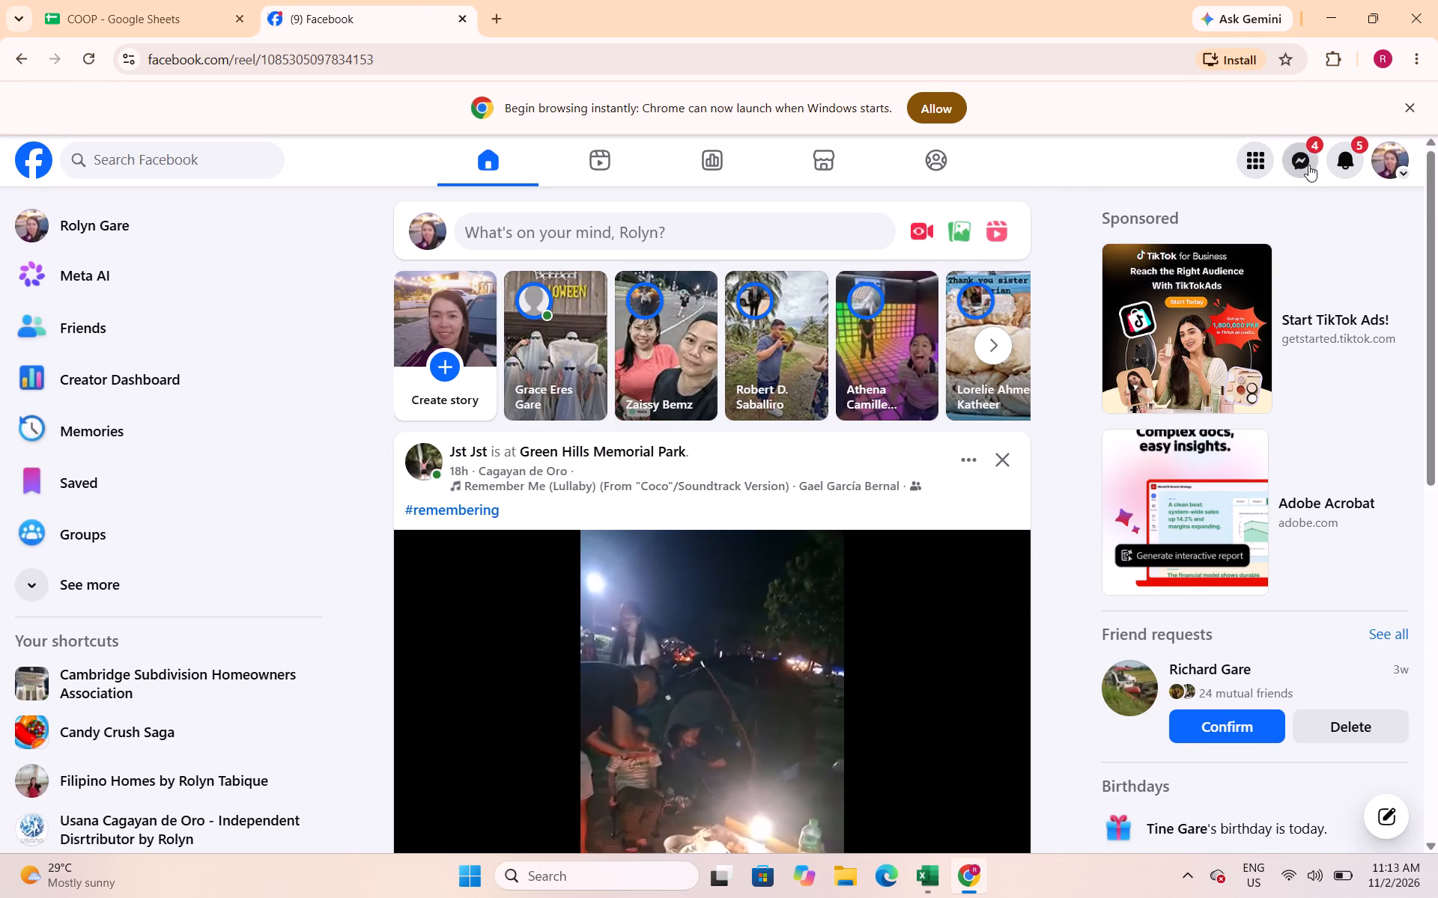